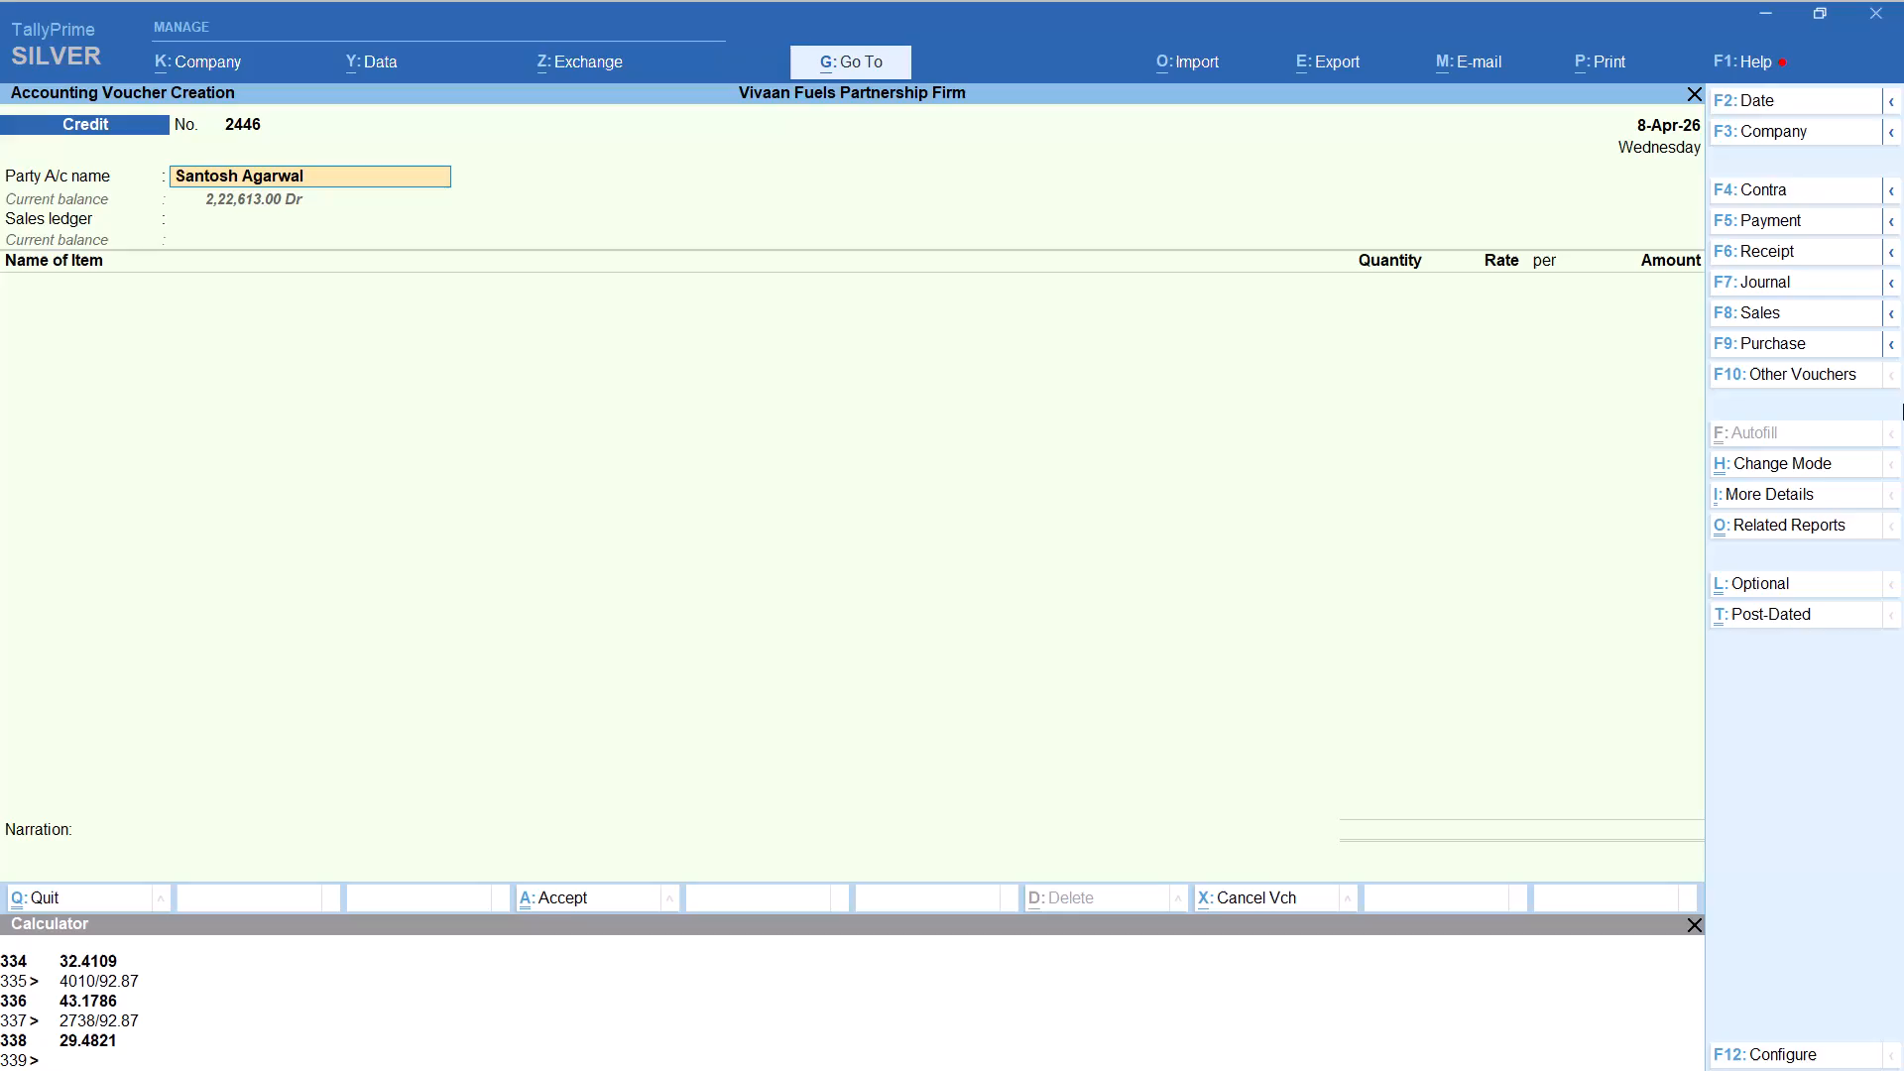
Keep the prefilled party and its default details on the credit voucher and select SALE as the sales ledger.
key(Return)
key(Return)
key(Return)
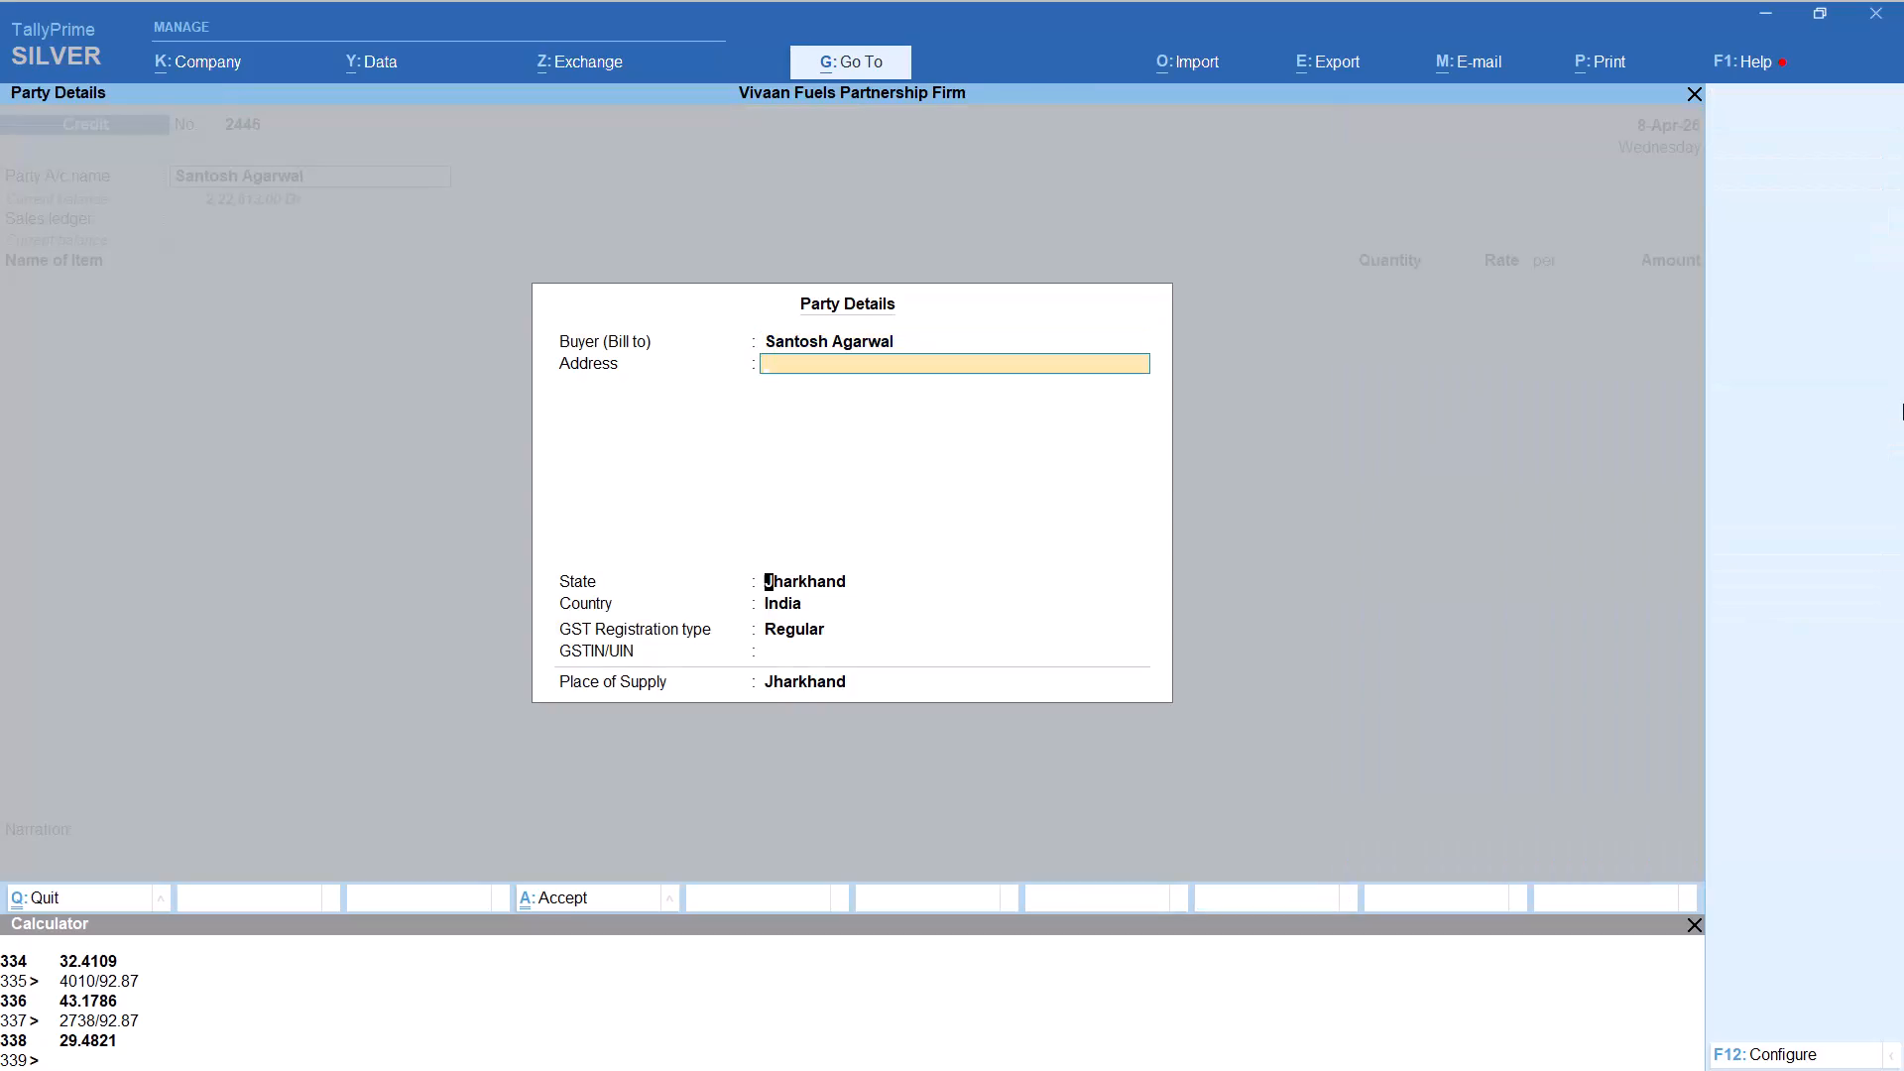
key(Return)
key(Return)
key(Return)
key(Return)
key(Return)
Add item HSD with tracking number Not Applicable and the quantity calculated as 42720/92.87, keeping the 92.87 per-litre rate.
text(HS)
key(Return)
key(Up)
key(Return)
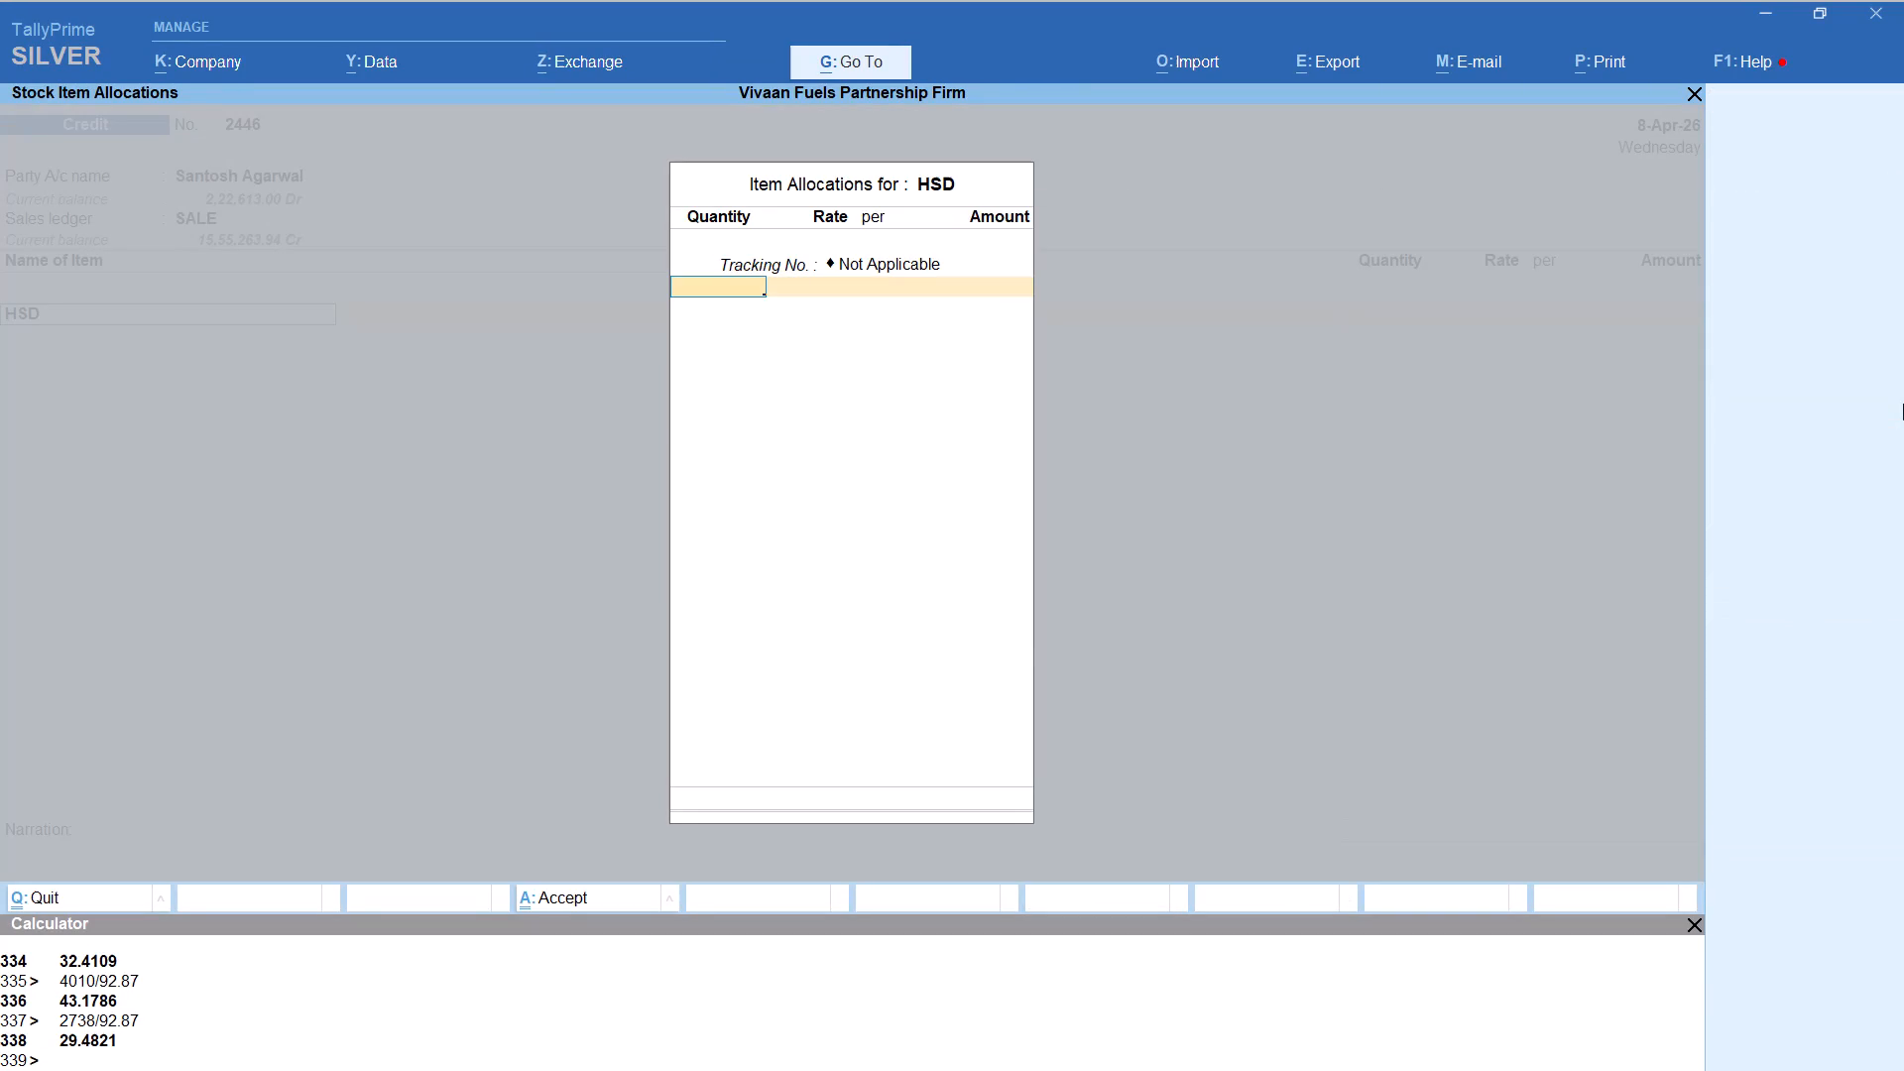
key(alt+c)
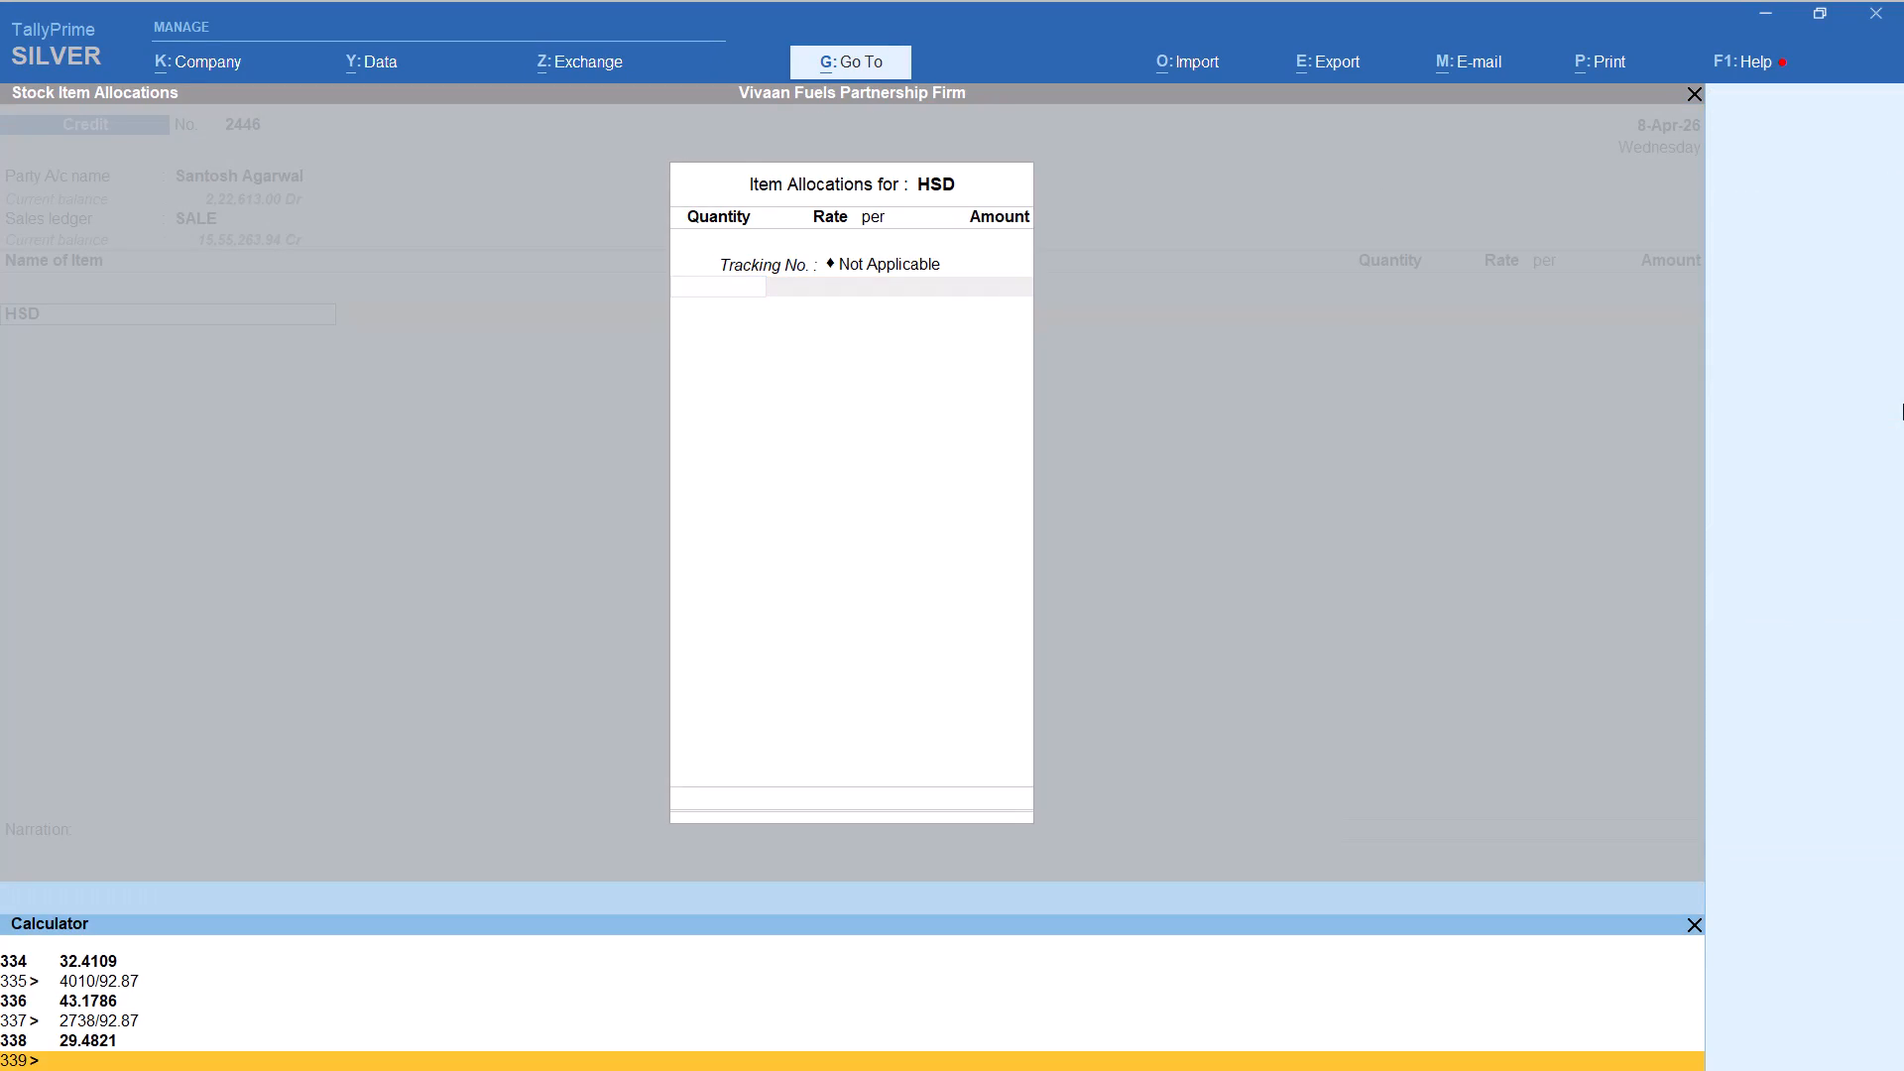
key(4)
key(2)
text(720)
text(/92.87)
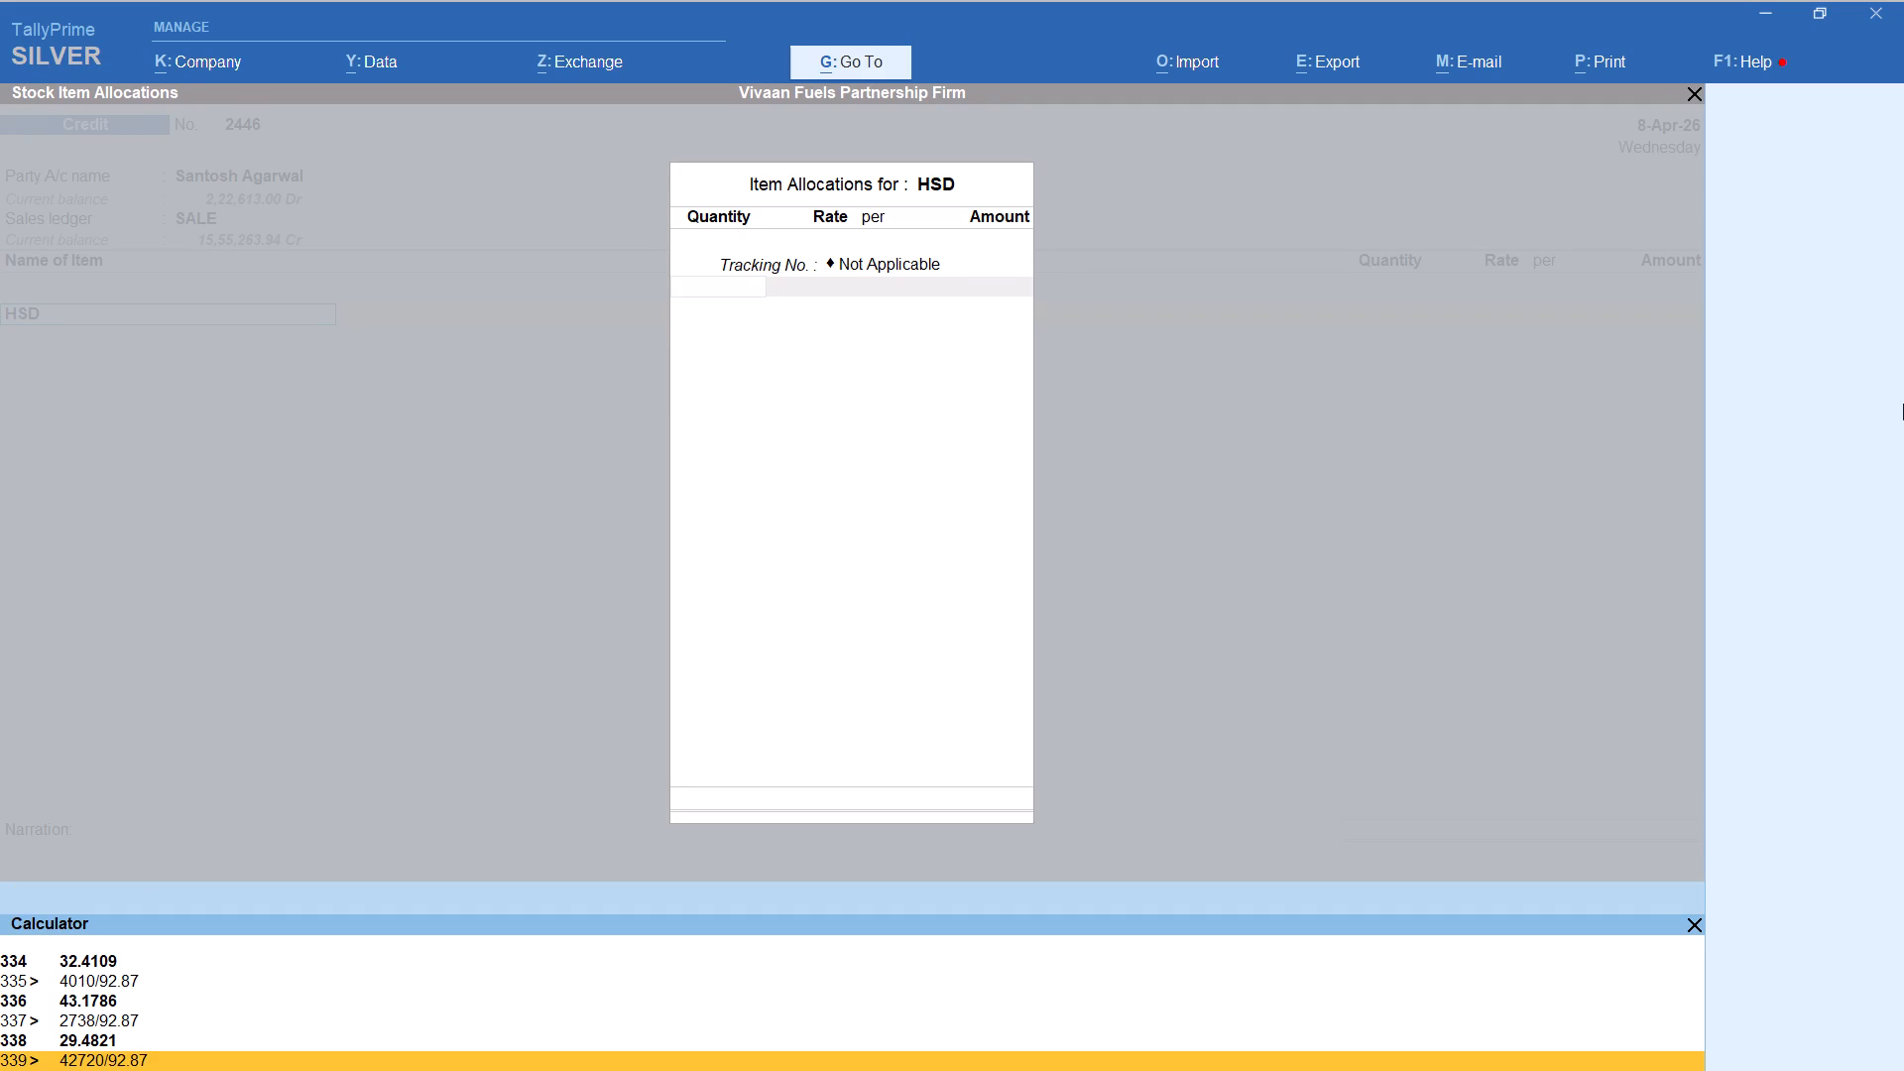
key(Return)
key(Return)
key(Return)
key(Return)
key(Return)
key(Return)
key(Return)
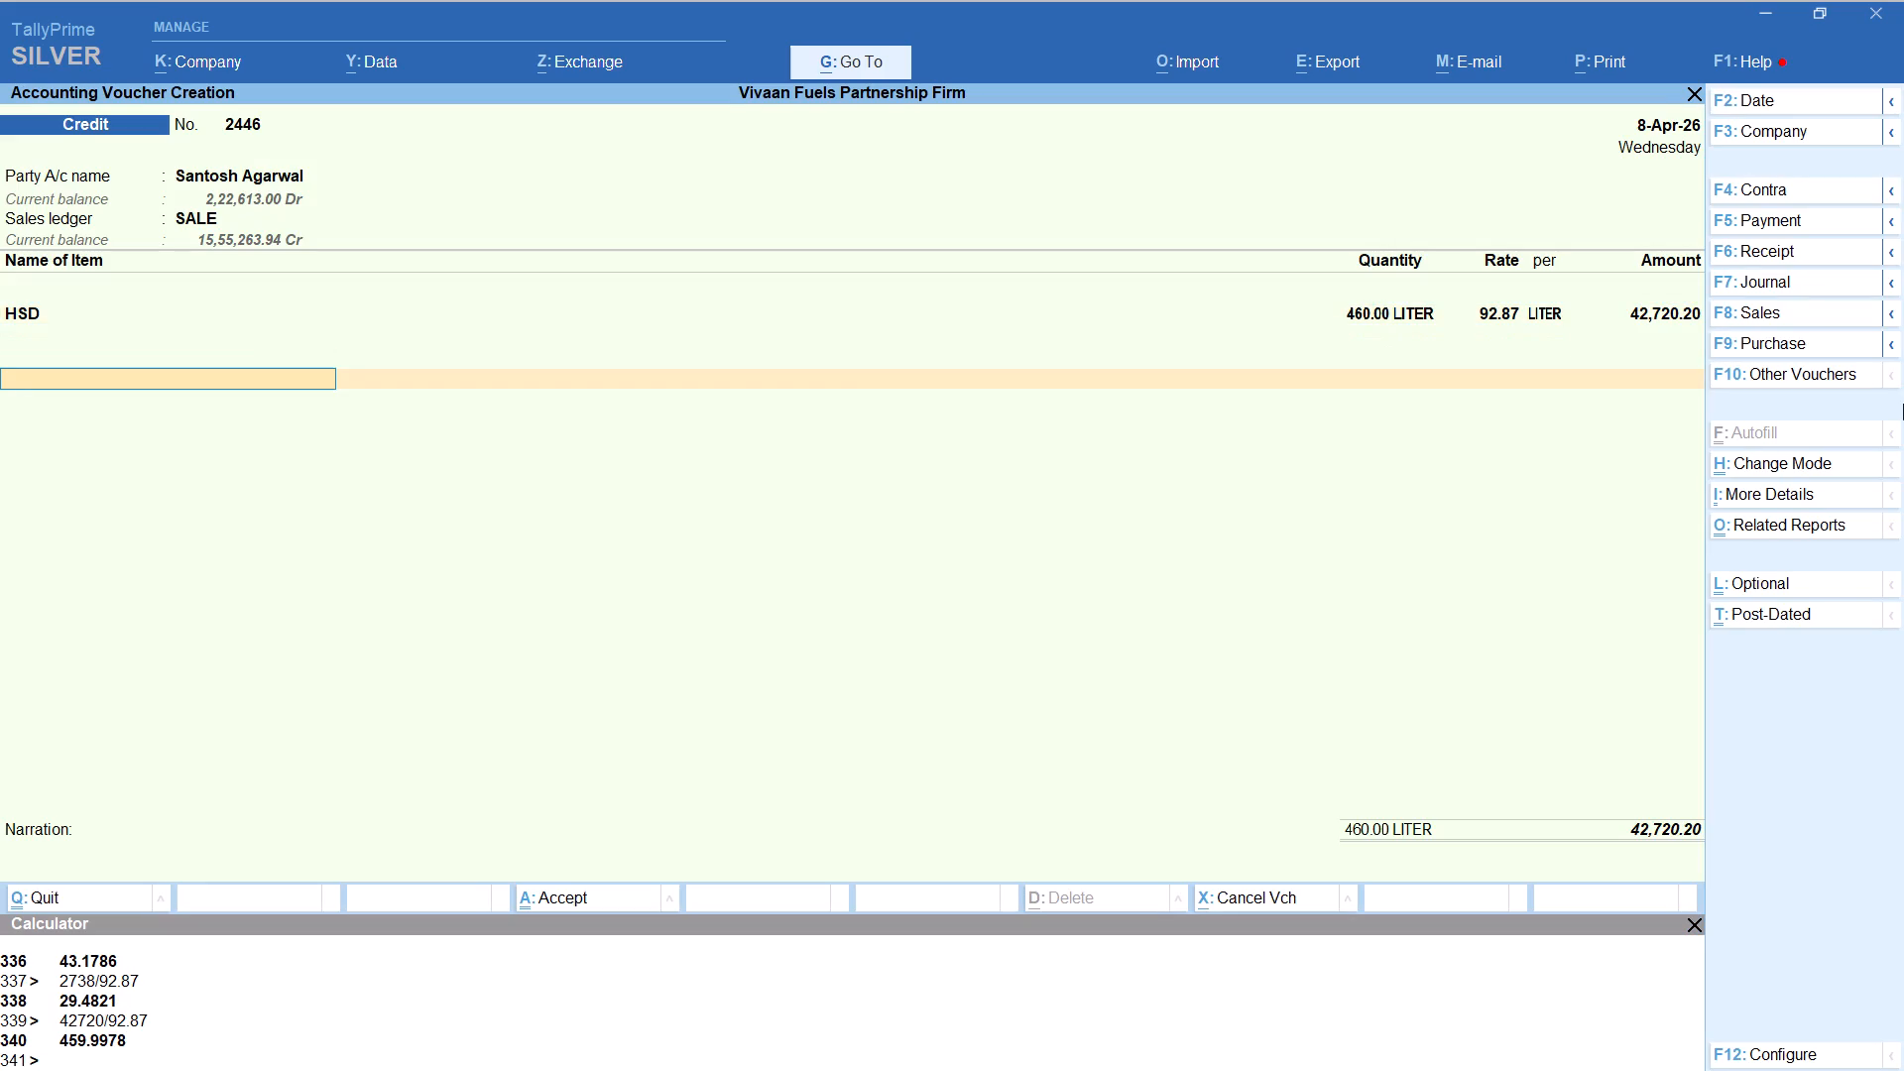
Add the Round Off ledger with its default amount to the 42,720 voucher and save it.
text(ROU)
key(Return)
key(ctrl+a)
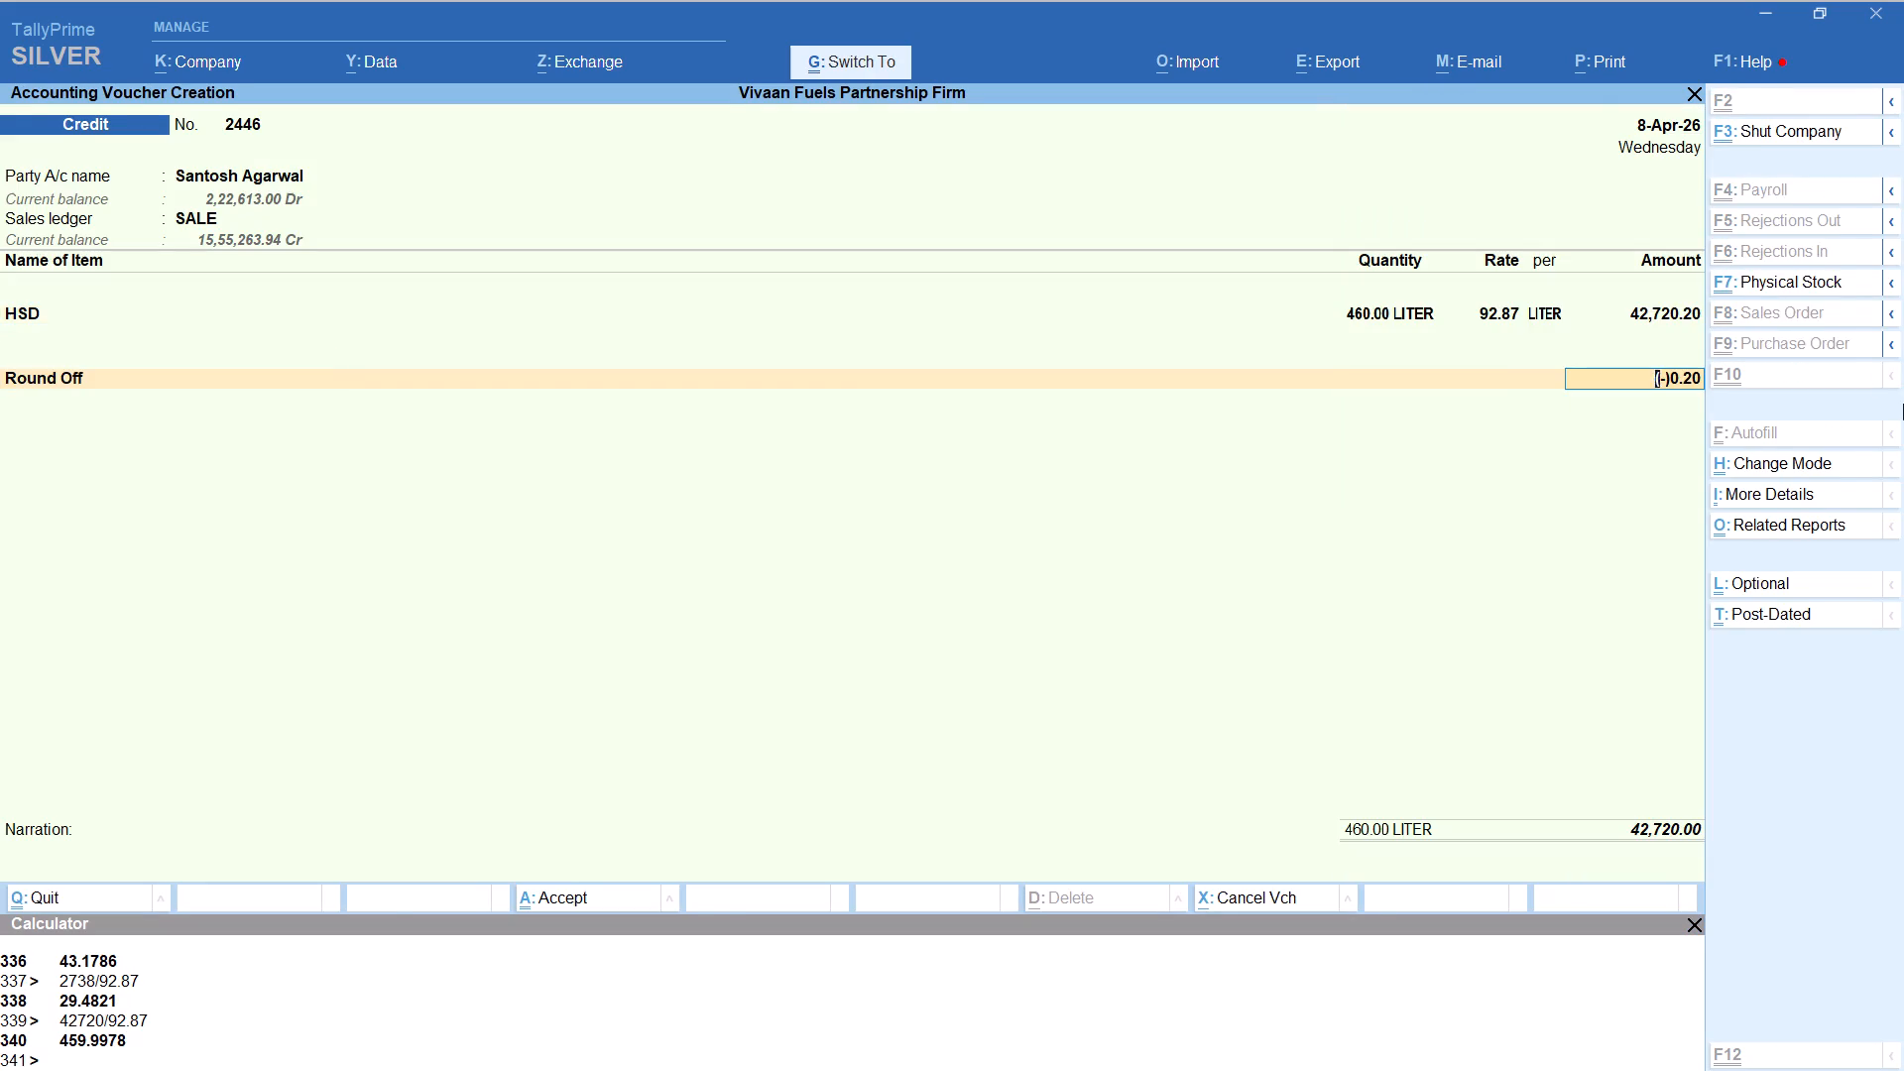
Start a new credit voucher for the party ledger matching "SURE", keep its default details and select the SALE ledger.
key(alt+a)
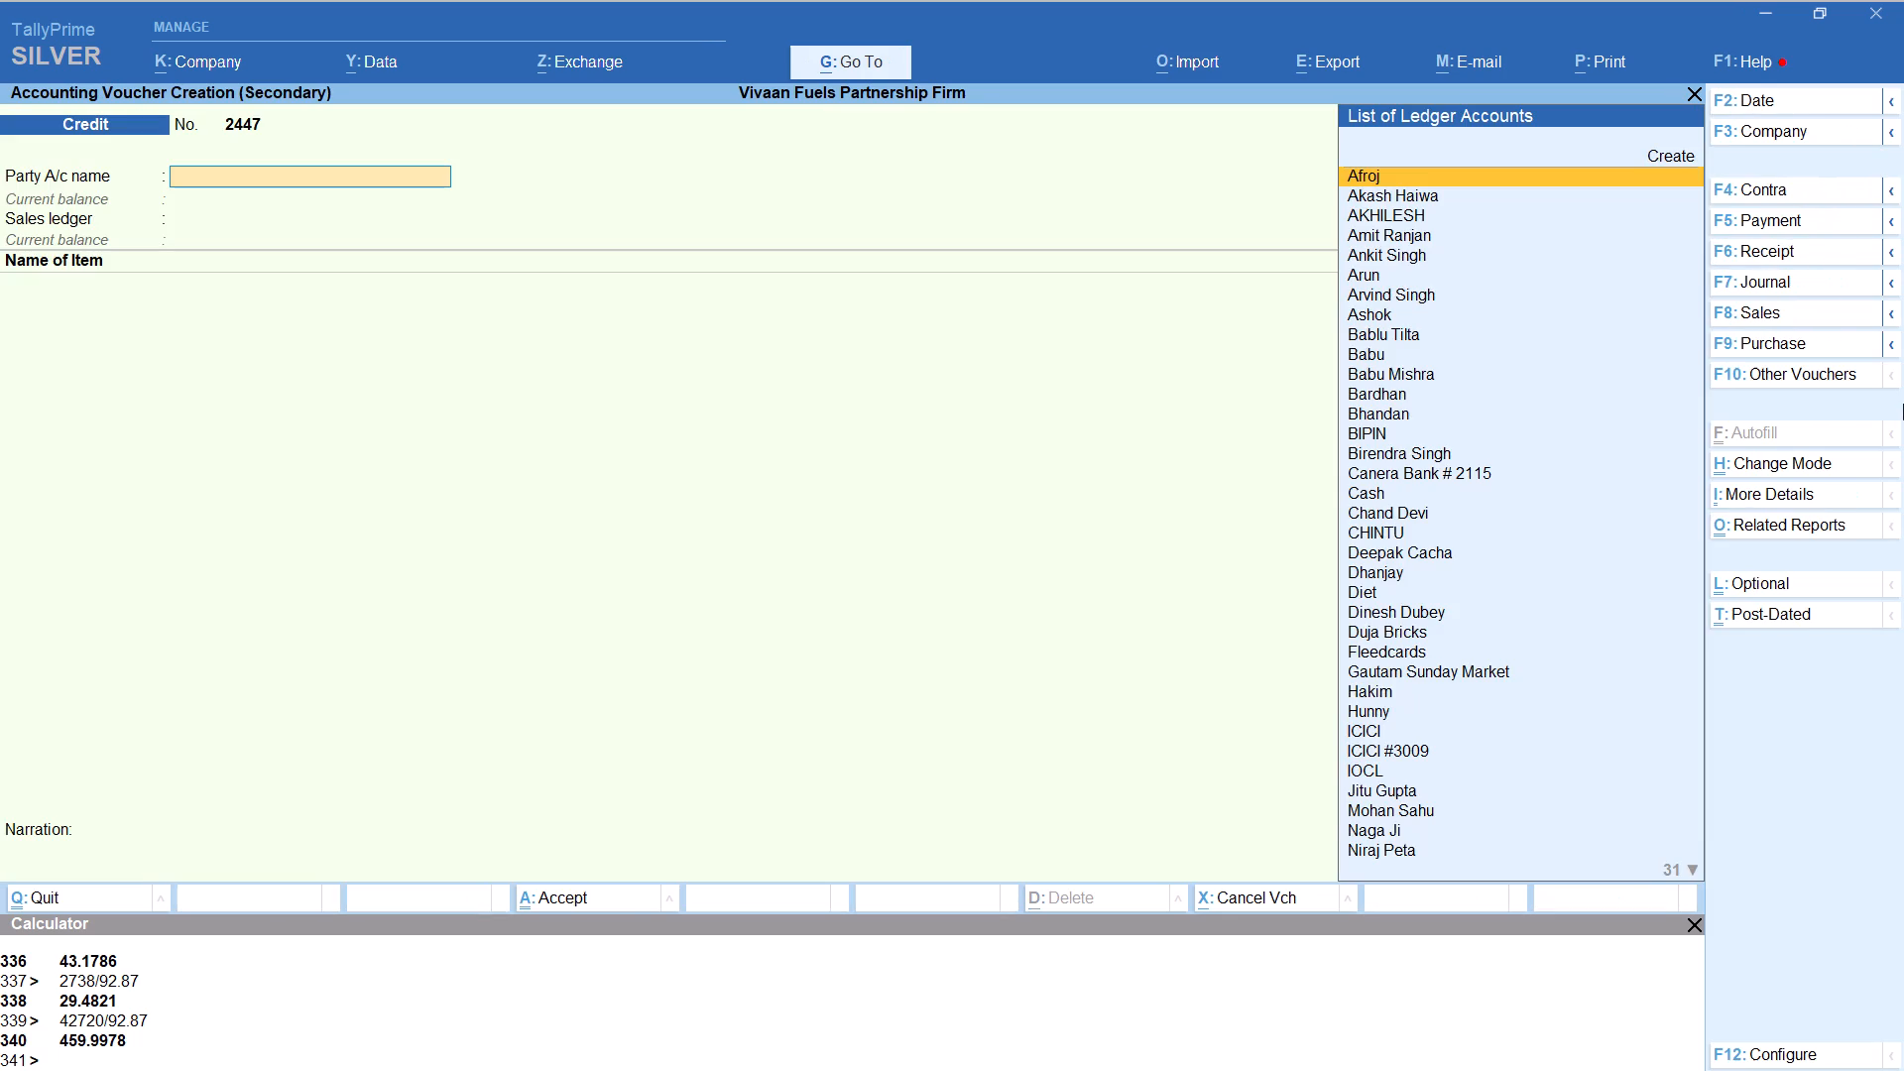
text(SURE)
key(Return)
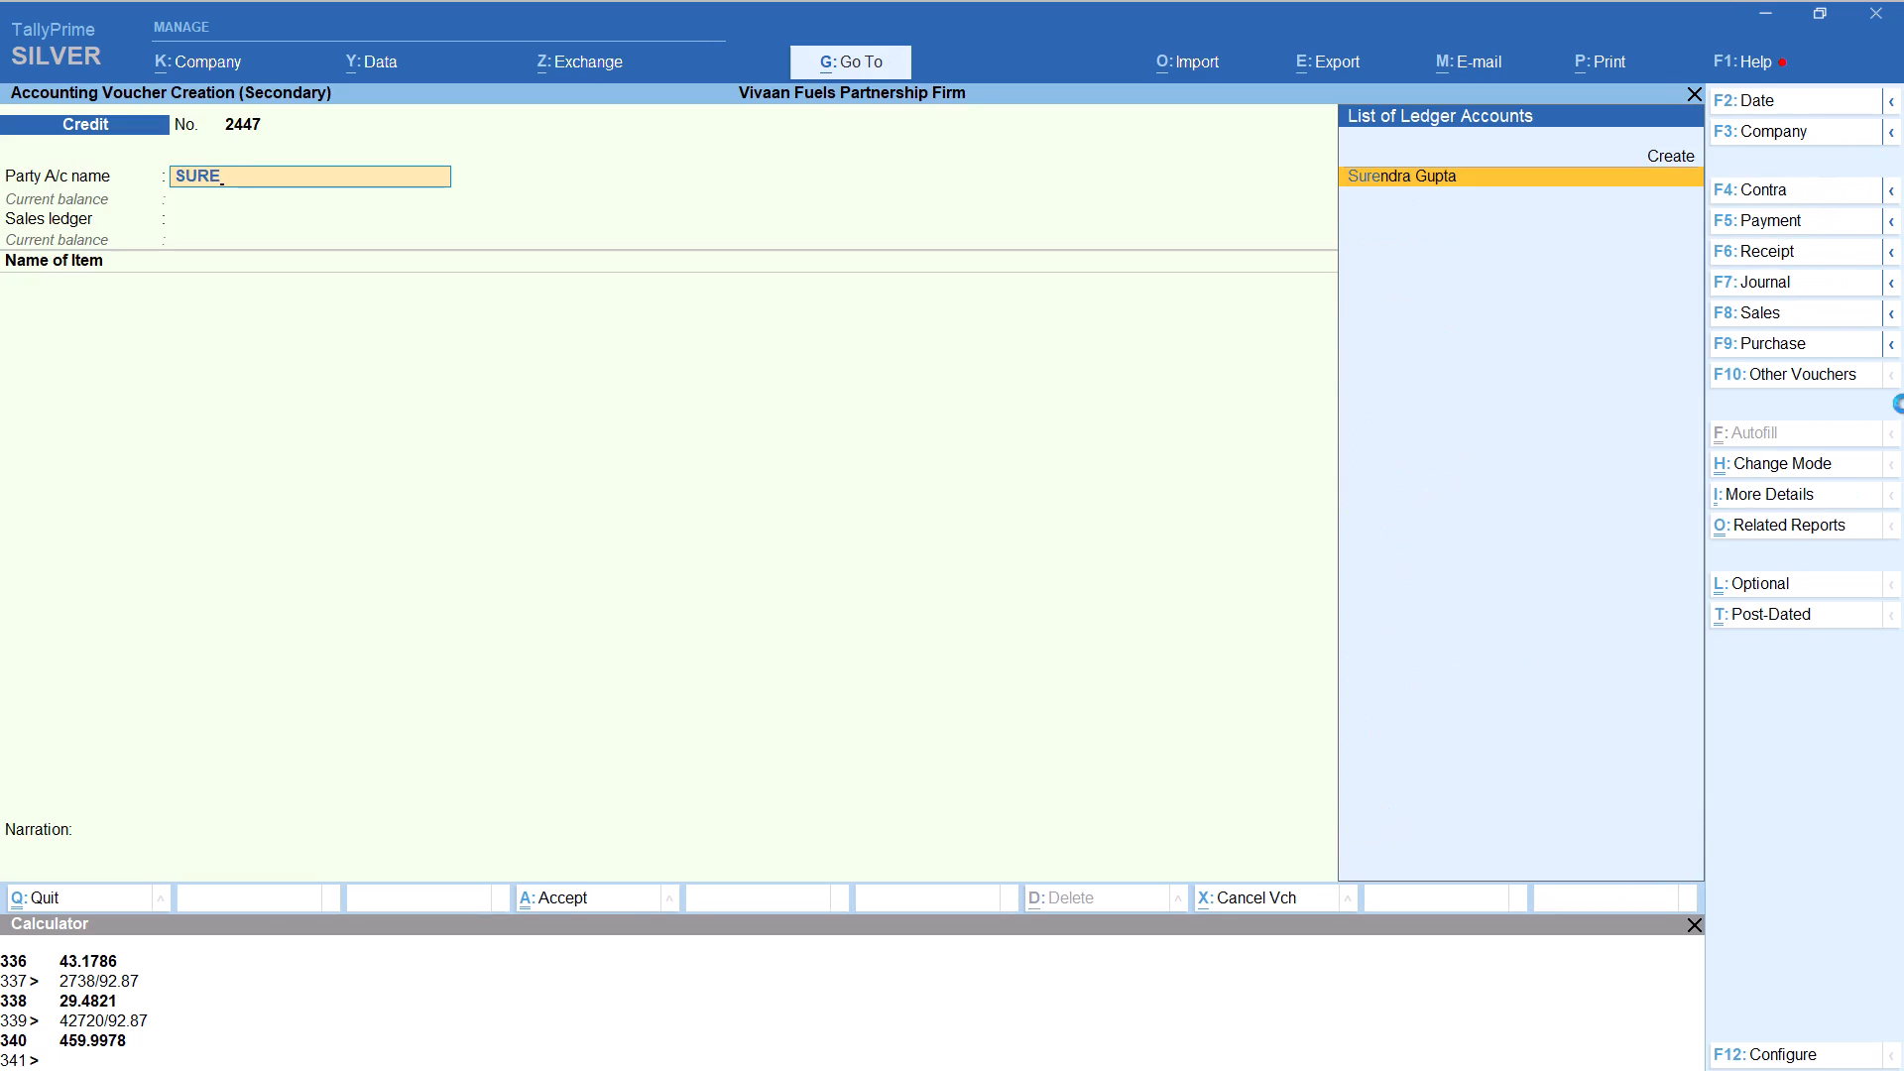
key(Return)
key(Return)
key(Return)
key(Return)
key(Return)
key(Return)
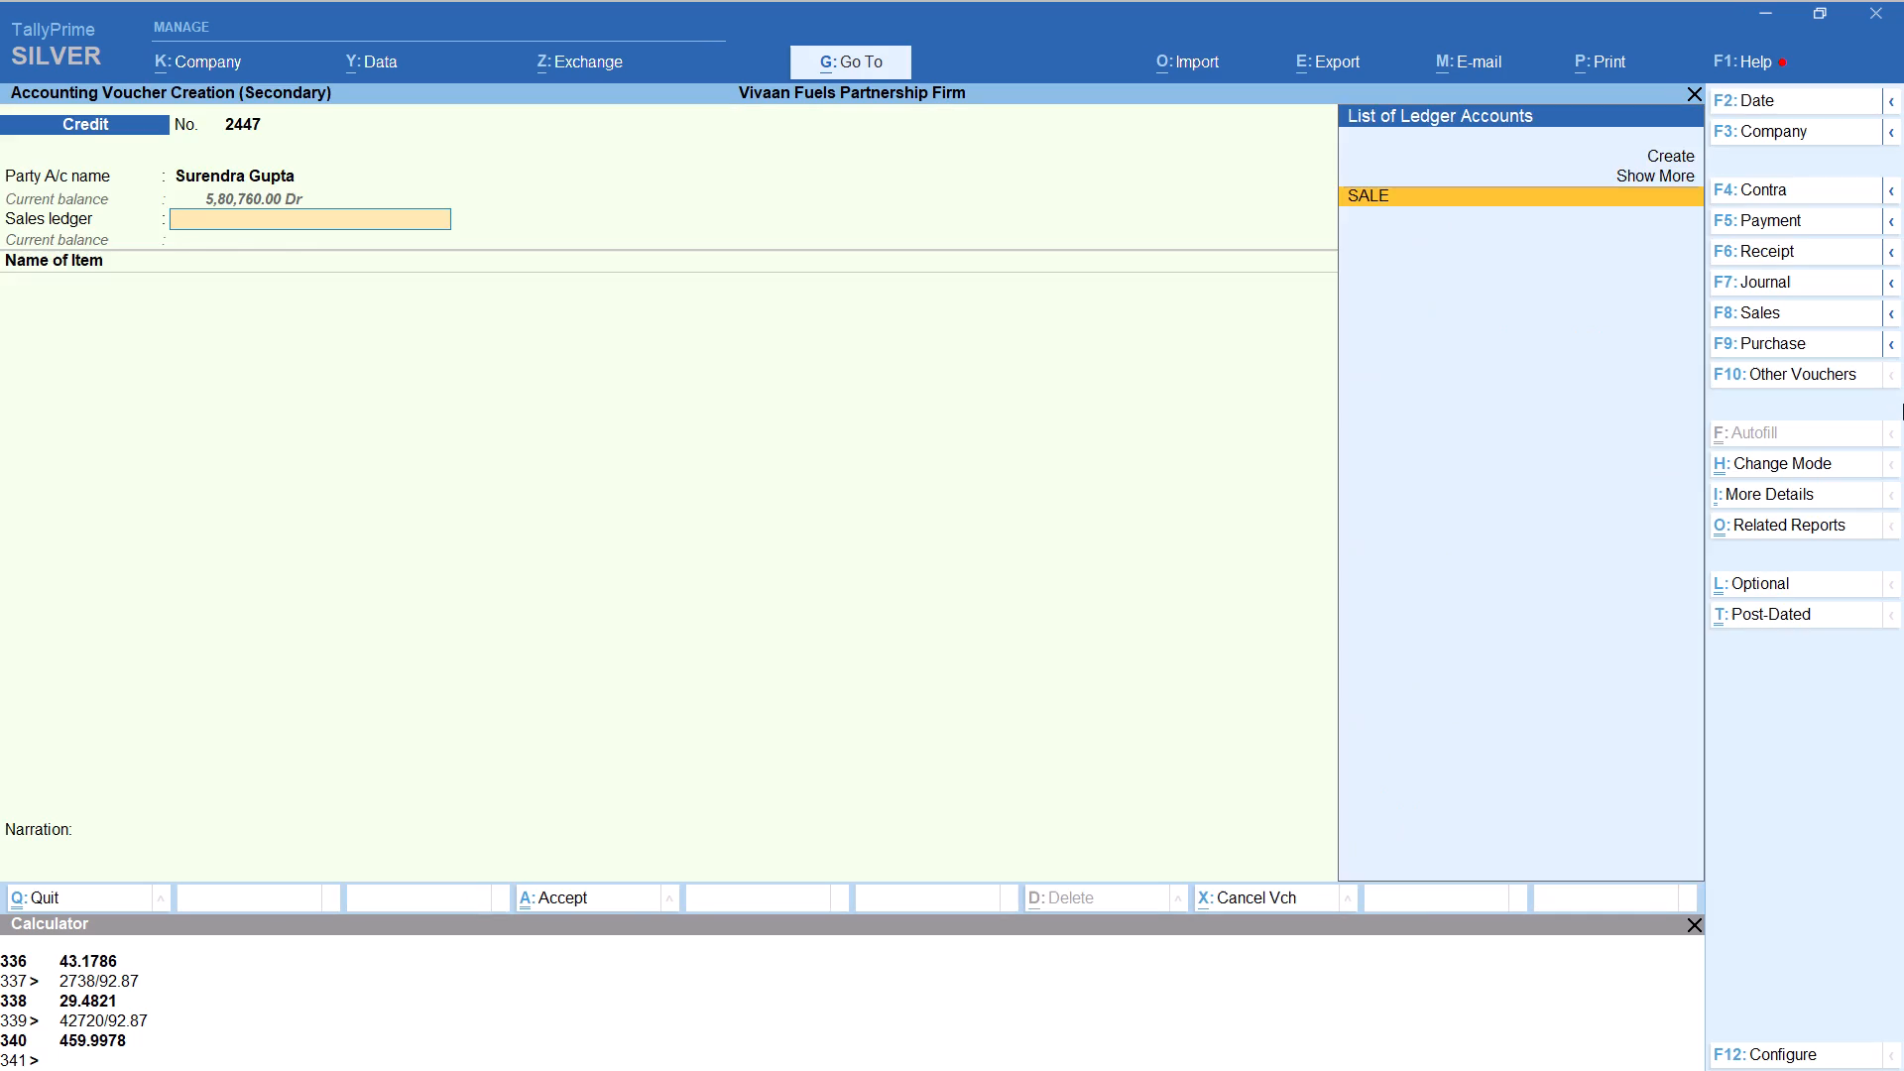
key(Return)
Add item HSD with tracking number Not Applicable and the quantity calculated as 1000/92.87, keeping the 92.87 per-litre rate.
text(HS)
key(Return)
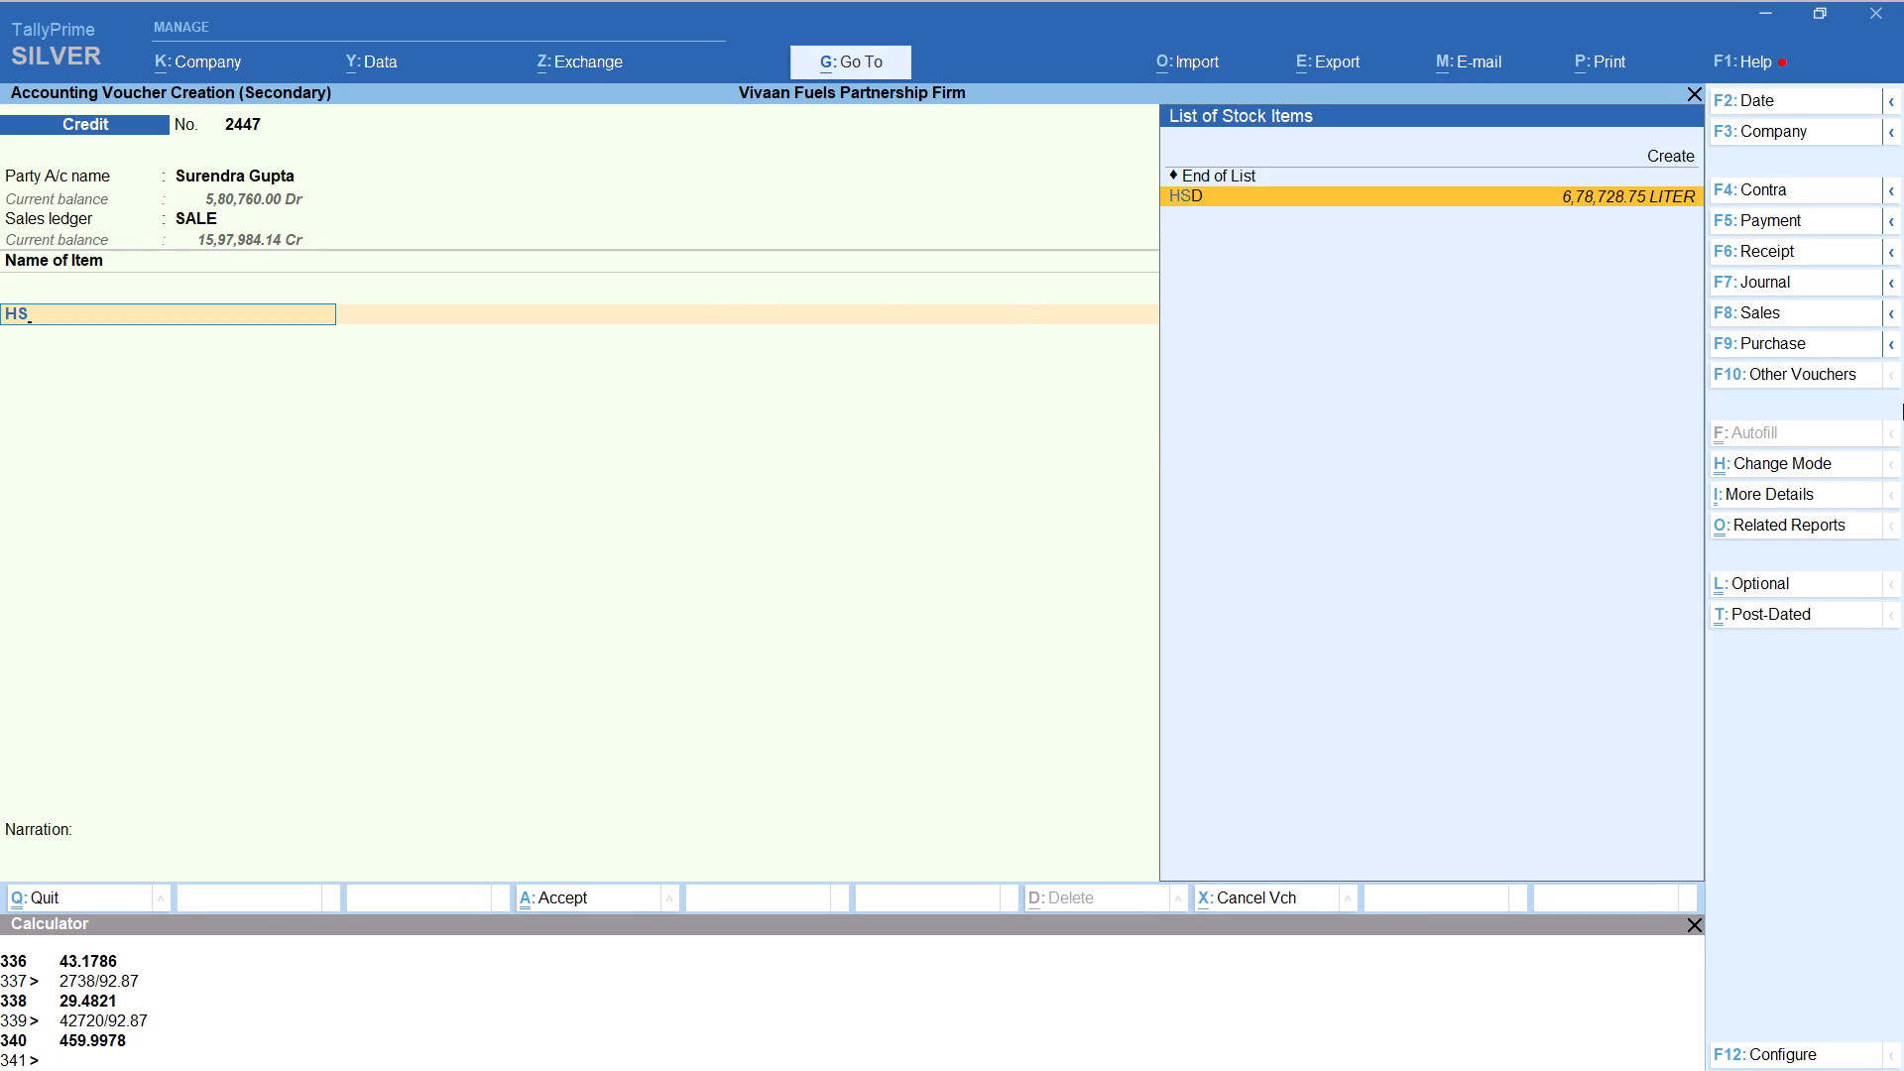
key(Up)
key(Return)
key(alt+c)
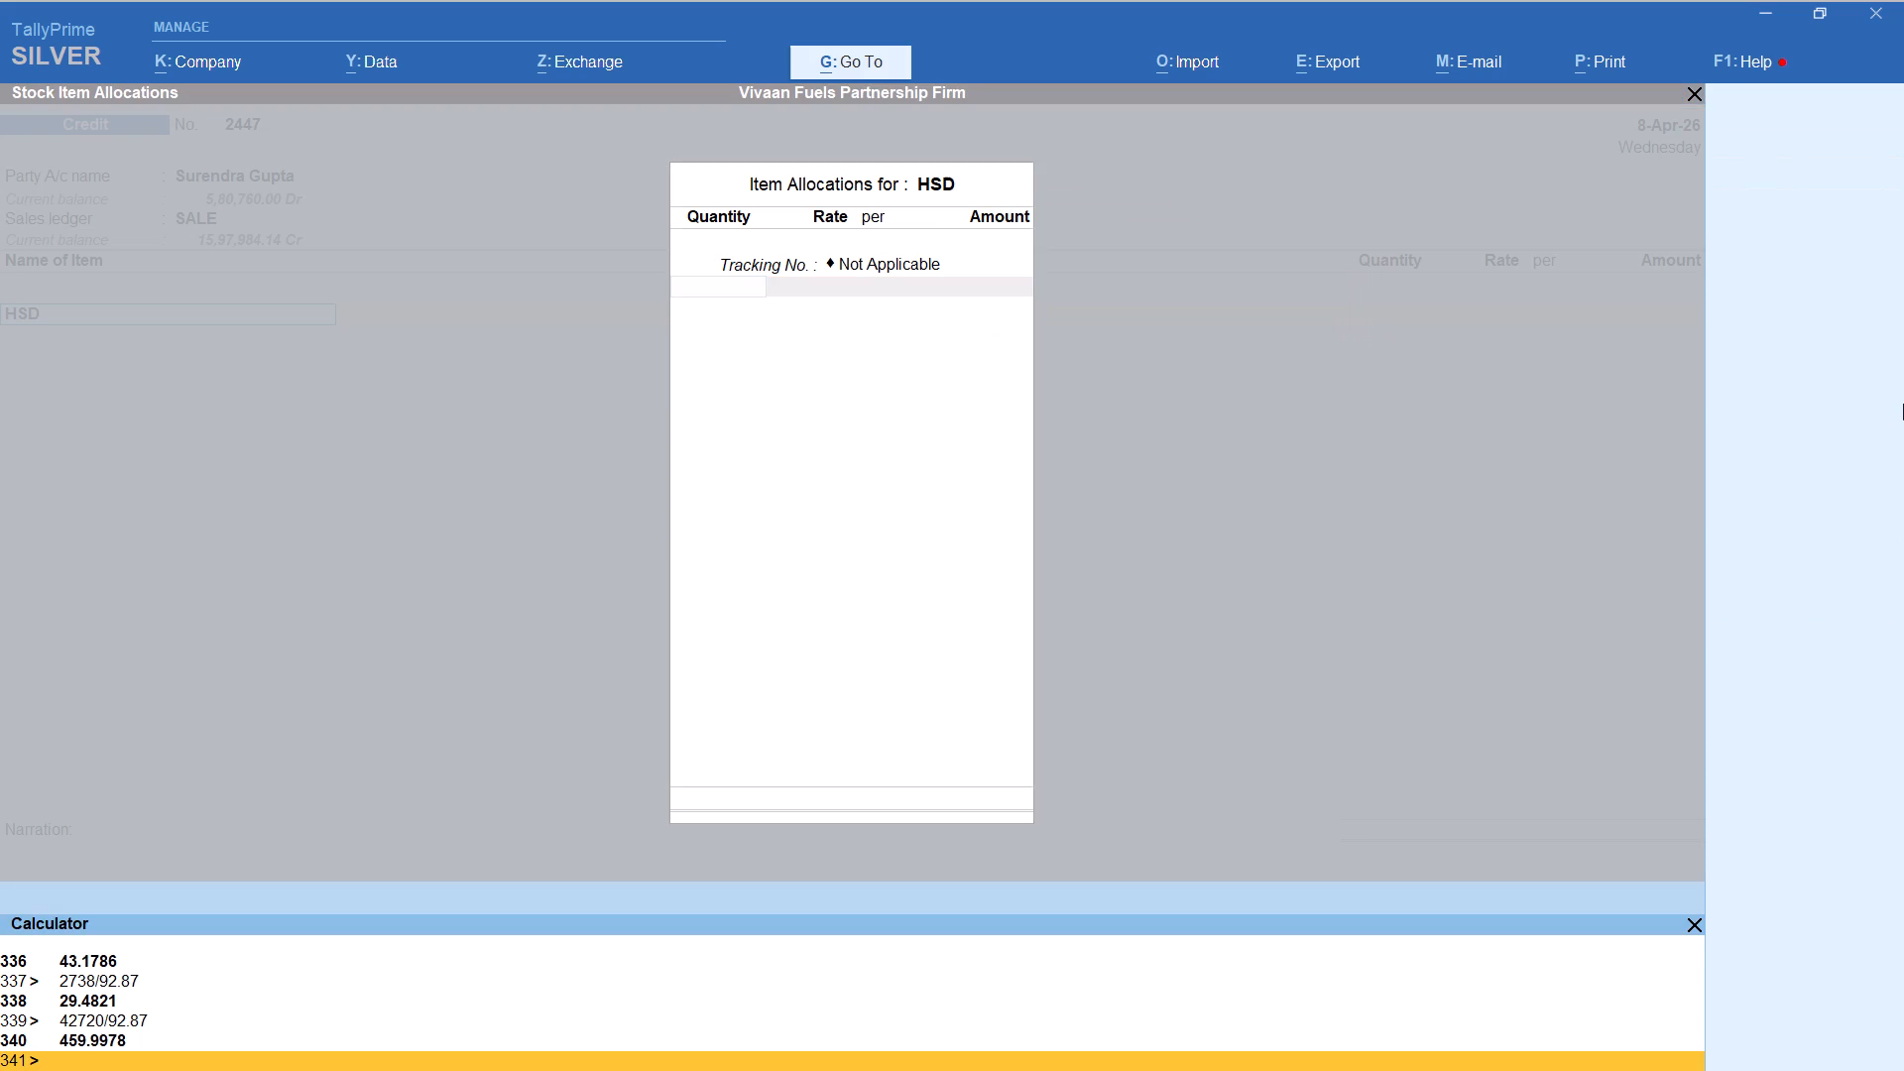
text(1000)
text(/92.87)
key(Return)
key(Return)
key(Return)
key(Return)
key(Return)
key(Return)
key(Return)
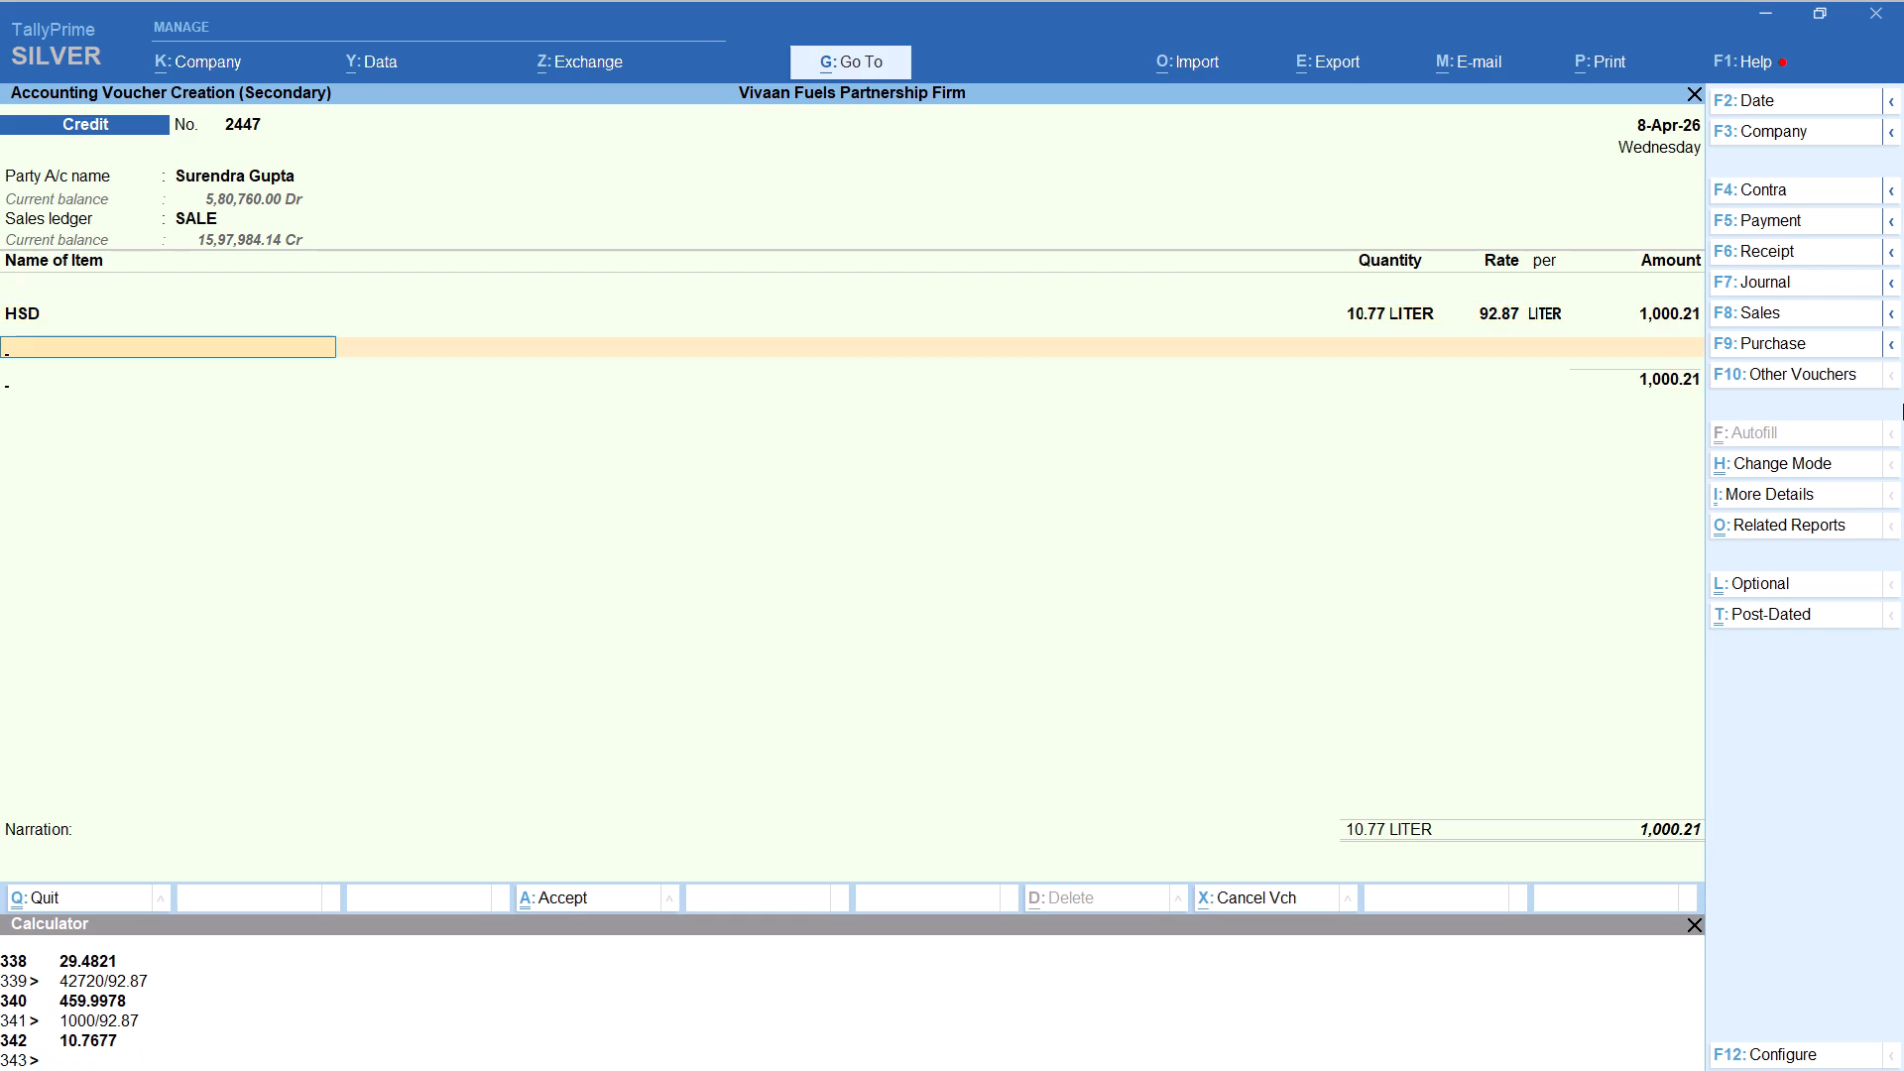
Add the Round Off ledger with its default amount to the 1,000 voucher and save it.
text(ROU)
key(Return)
key(ctrl+a)
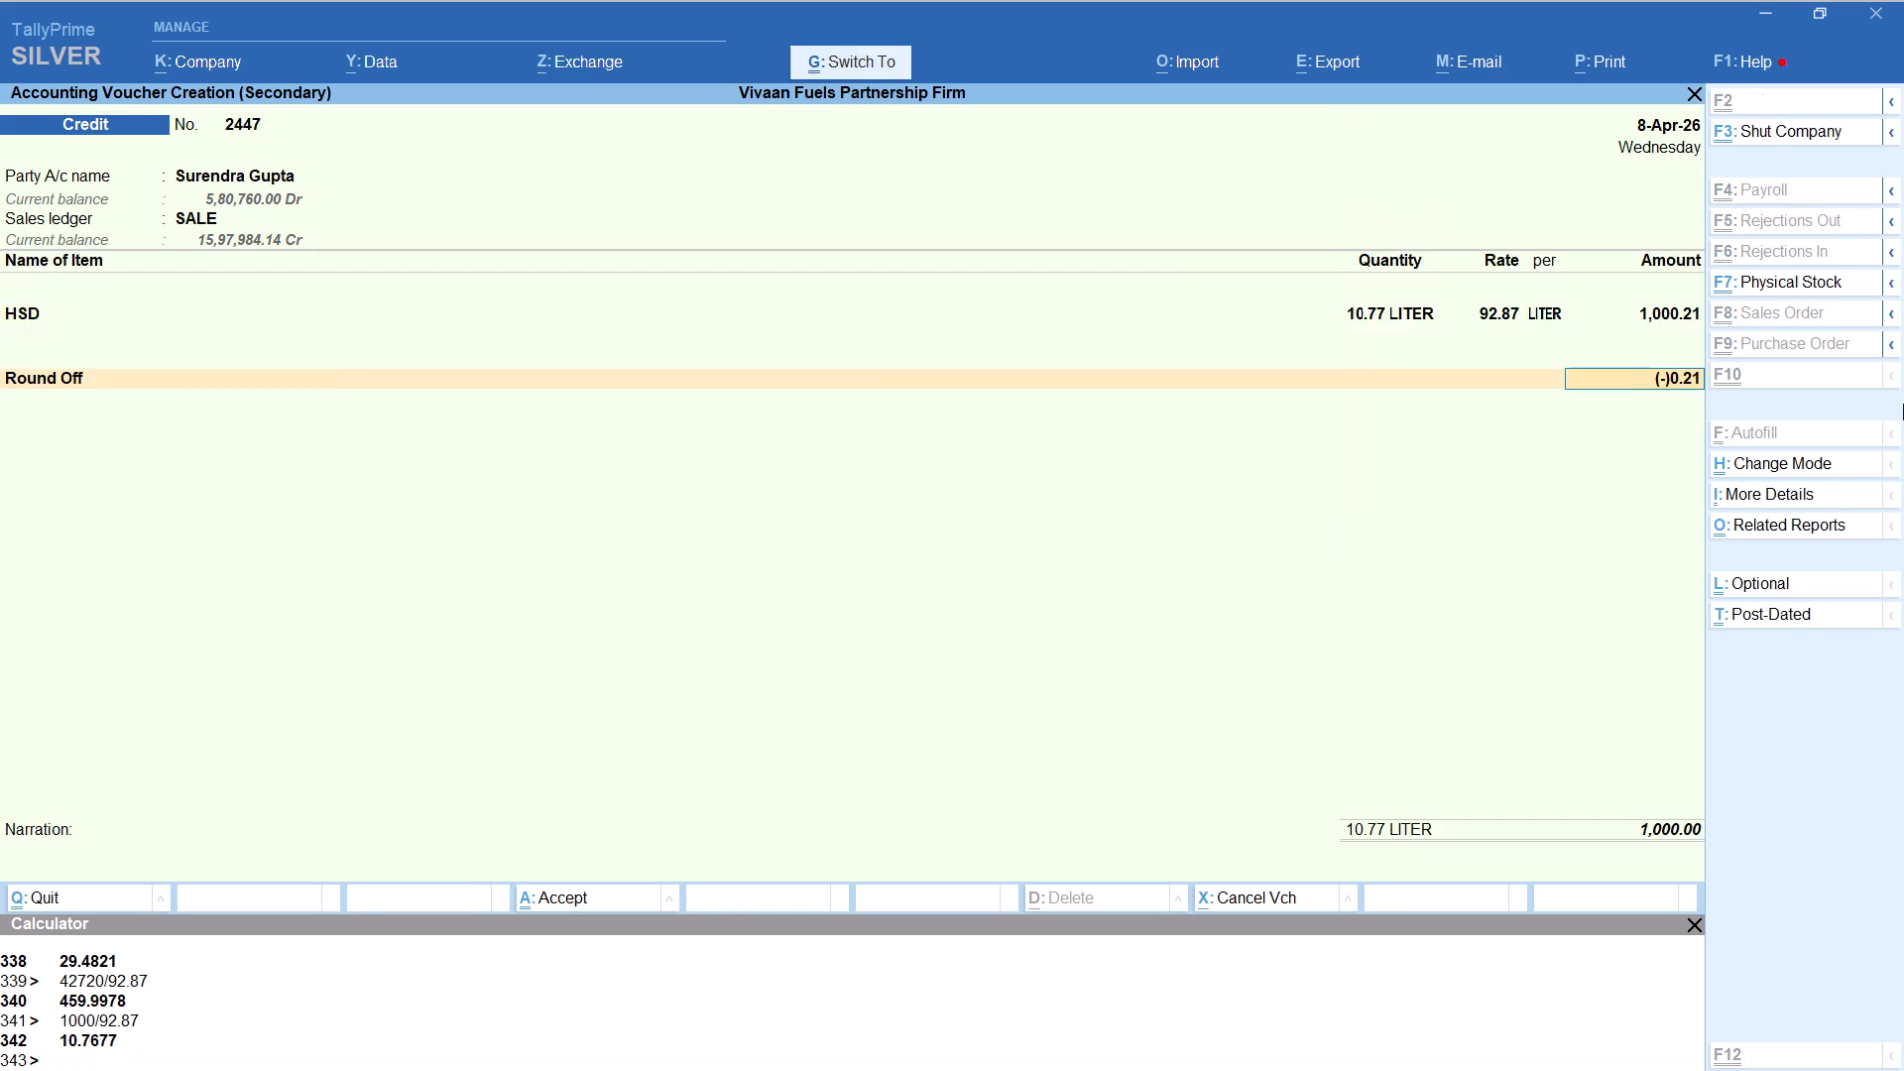
key(alt+q)
key(alt+a)
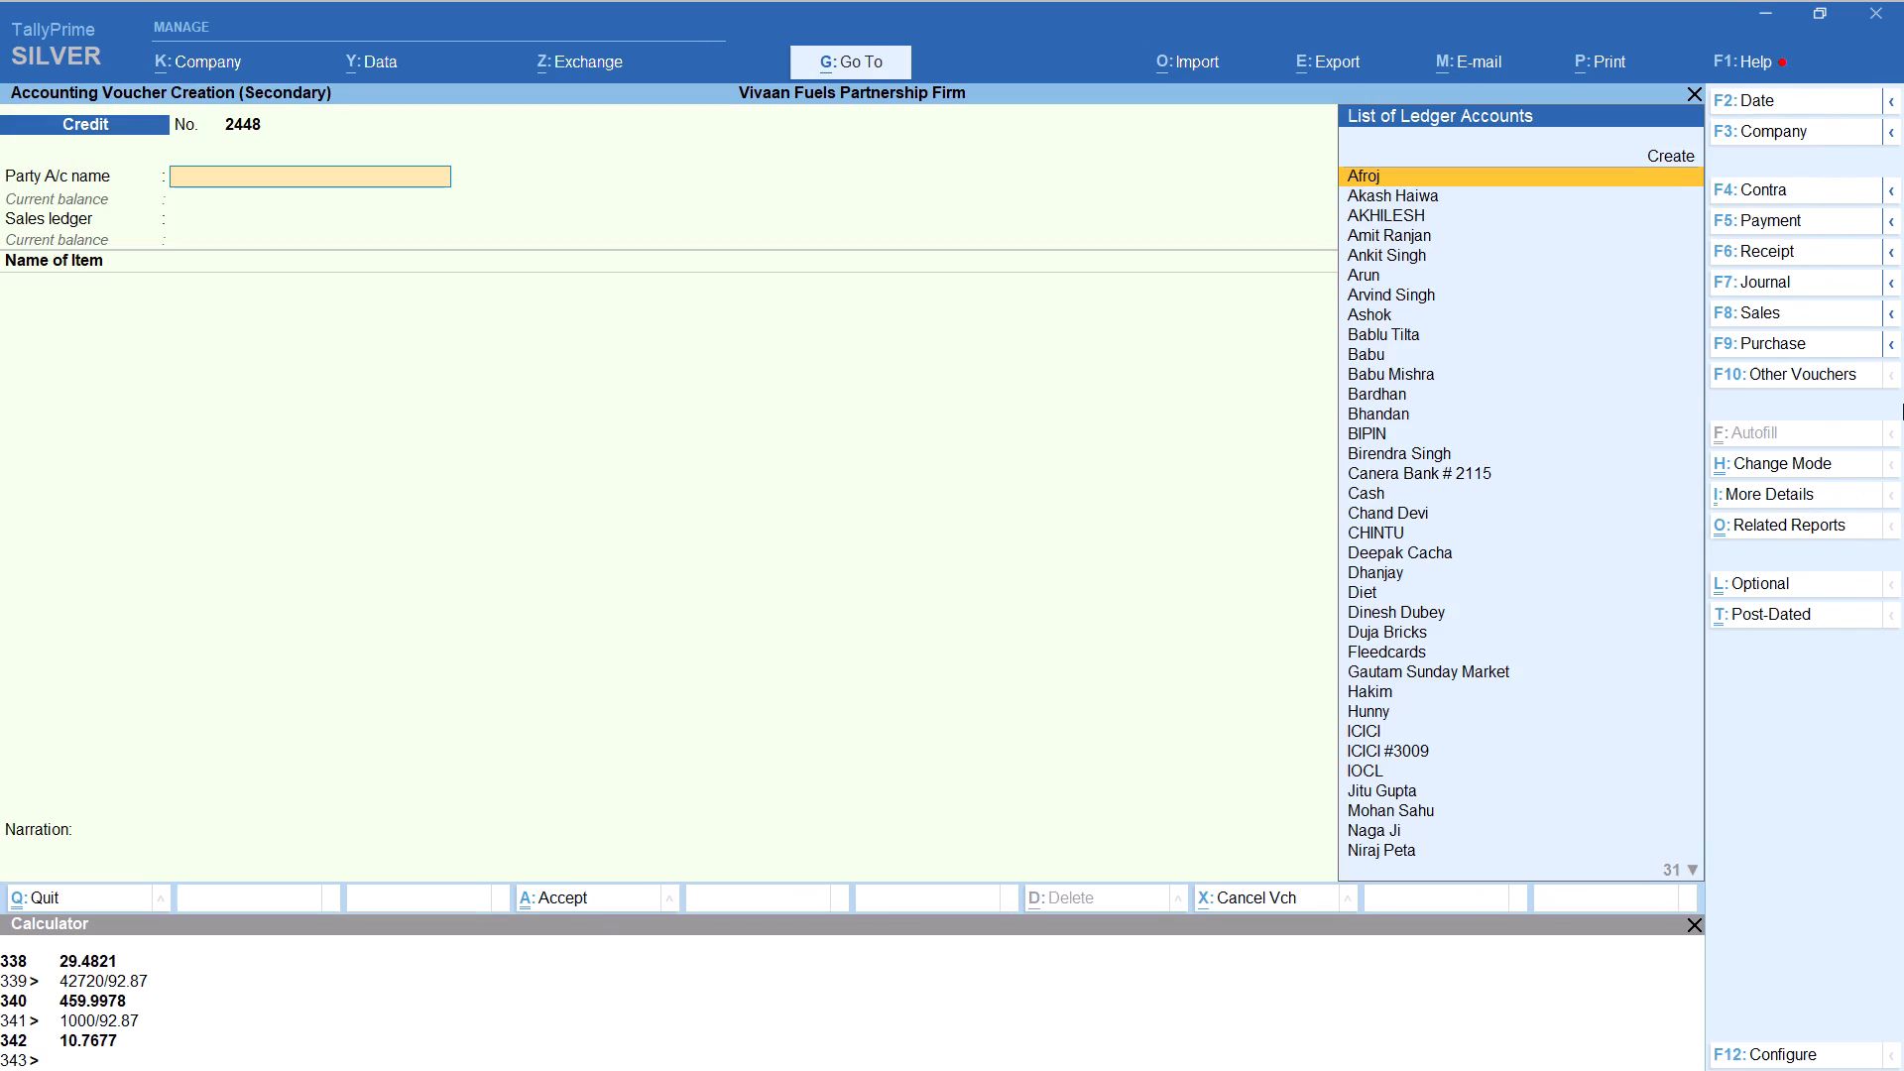
text(RAJ)
key(Down)
key(Down)
key(Down)
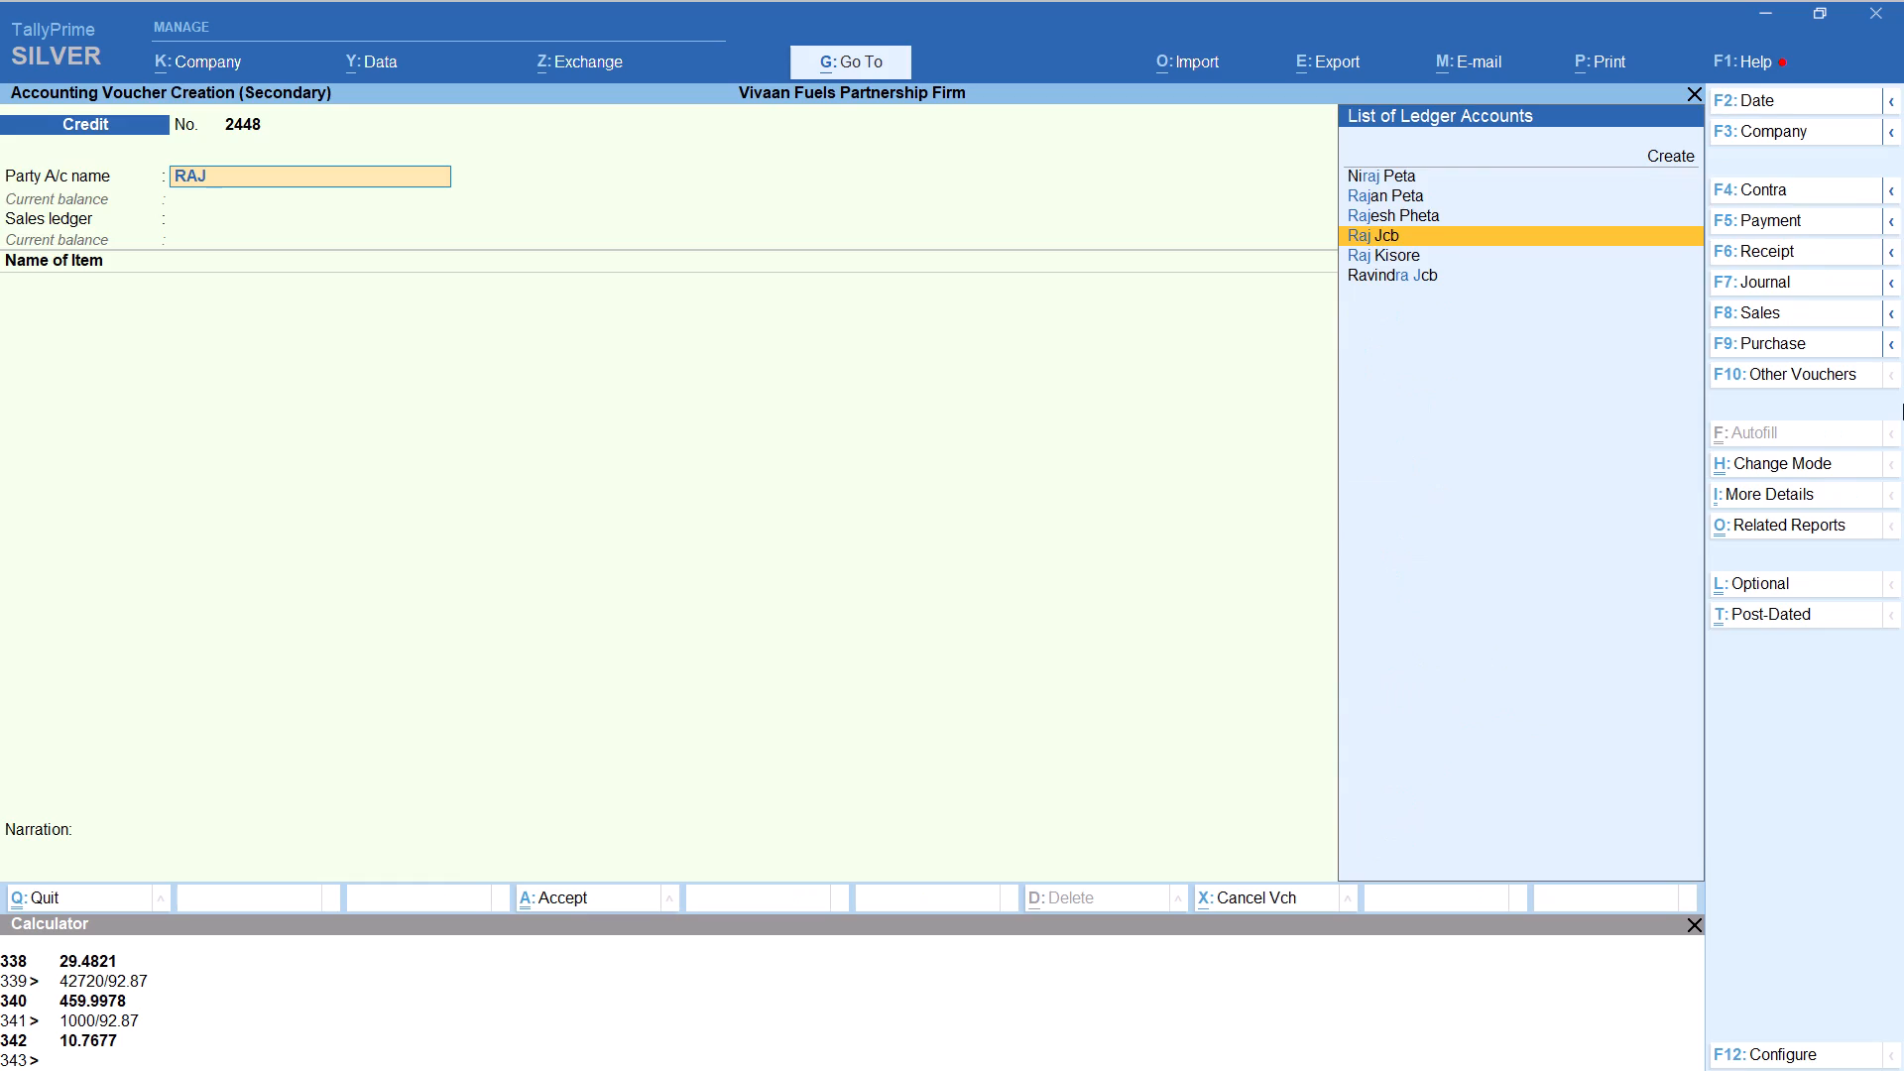
key(Return)
key(Return)
key(Return)
key(Return)
key(Return)
key(Return)
key(Return)
key(Return)
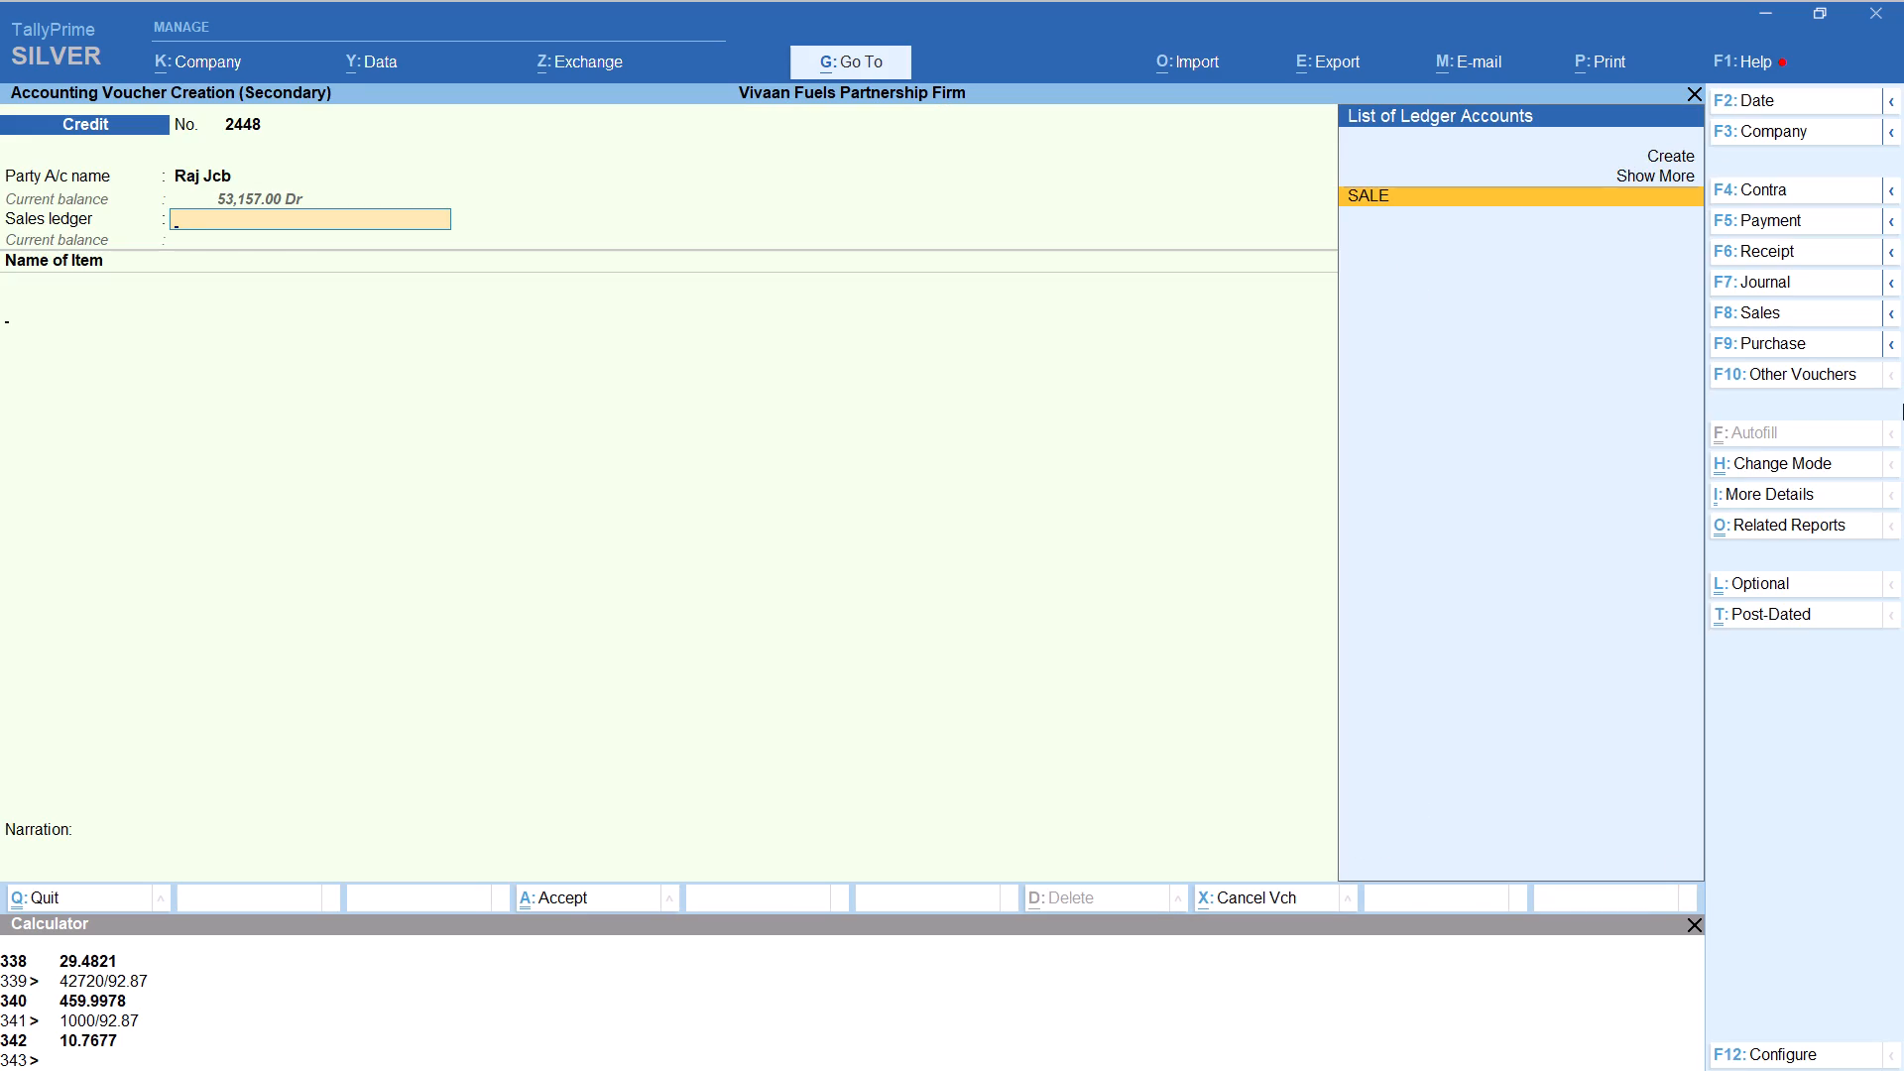
Add item HSD with tracking number Not Applicable and the quantity calculated as 3000/92.87, keeping the 92.87 per-litre rate.
text(HS)
key(Return)
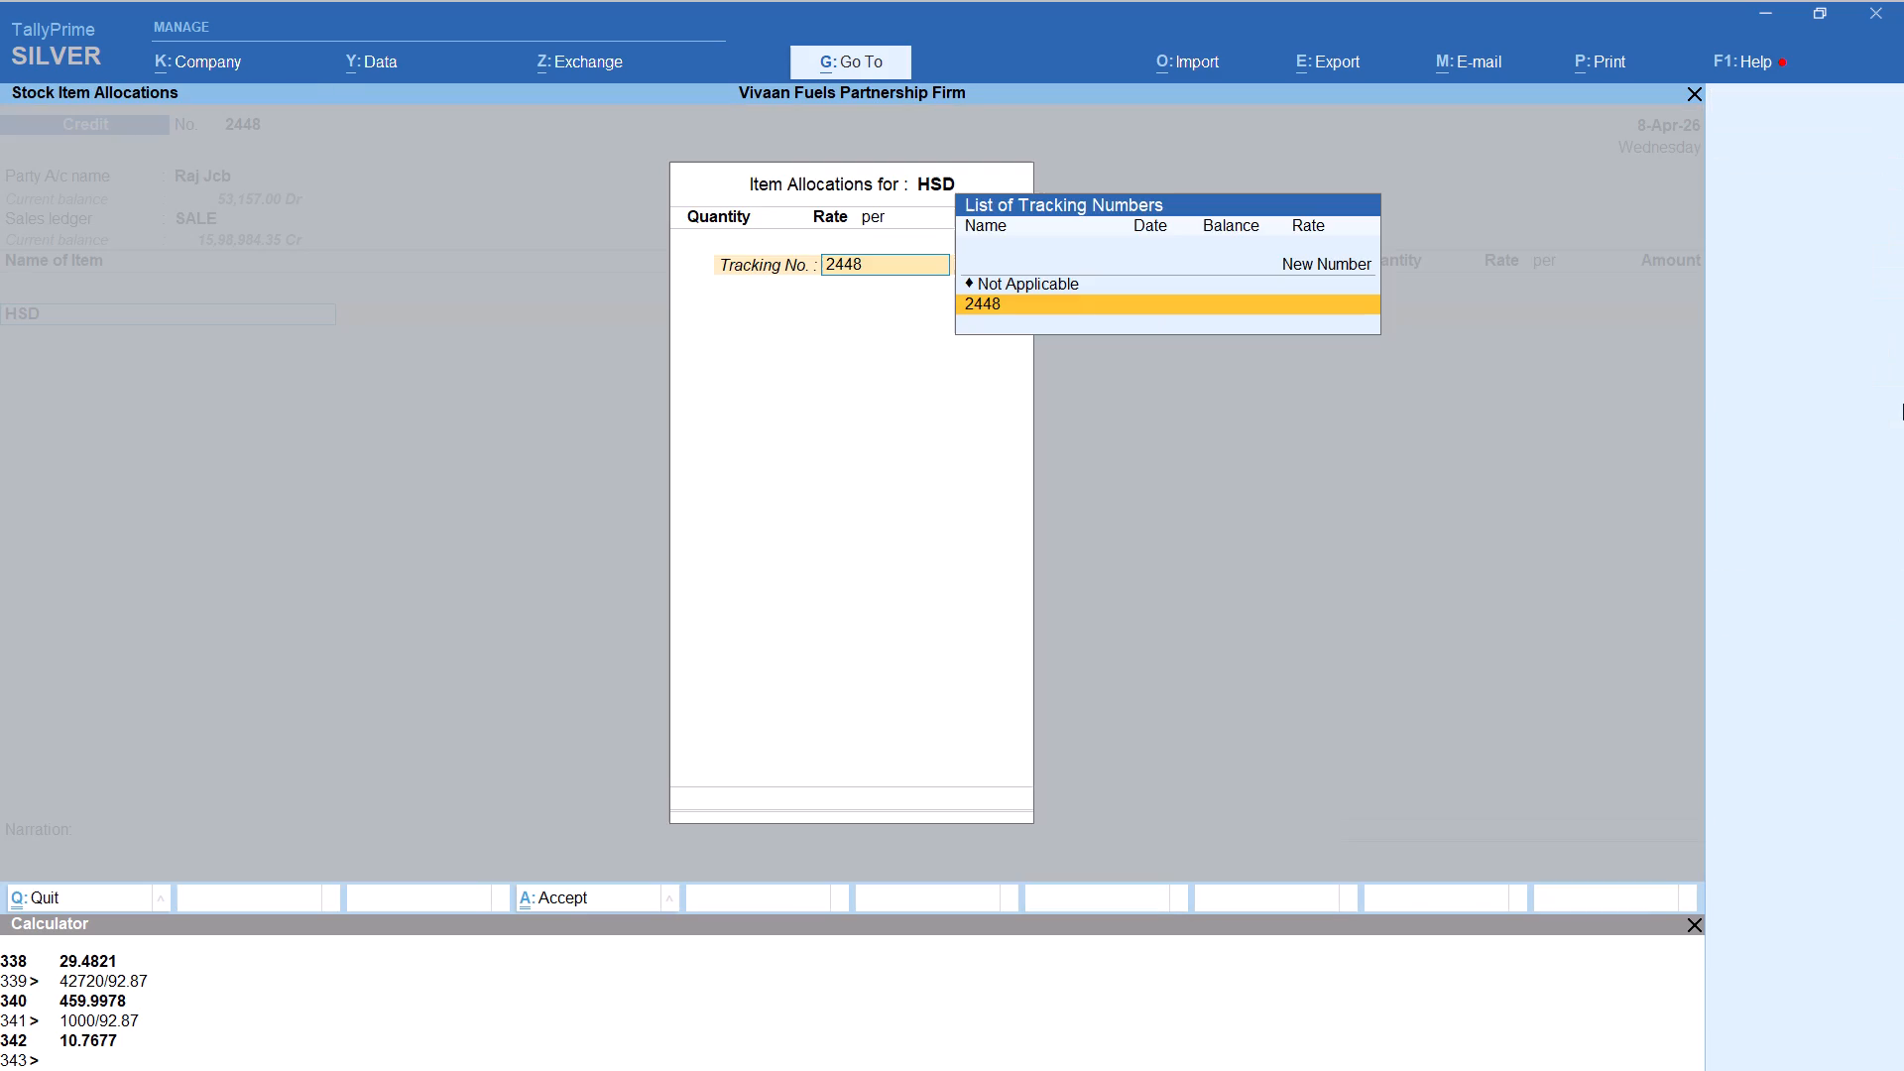
key(Up)
key(Return)
key(alt+c)
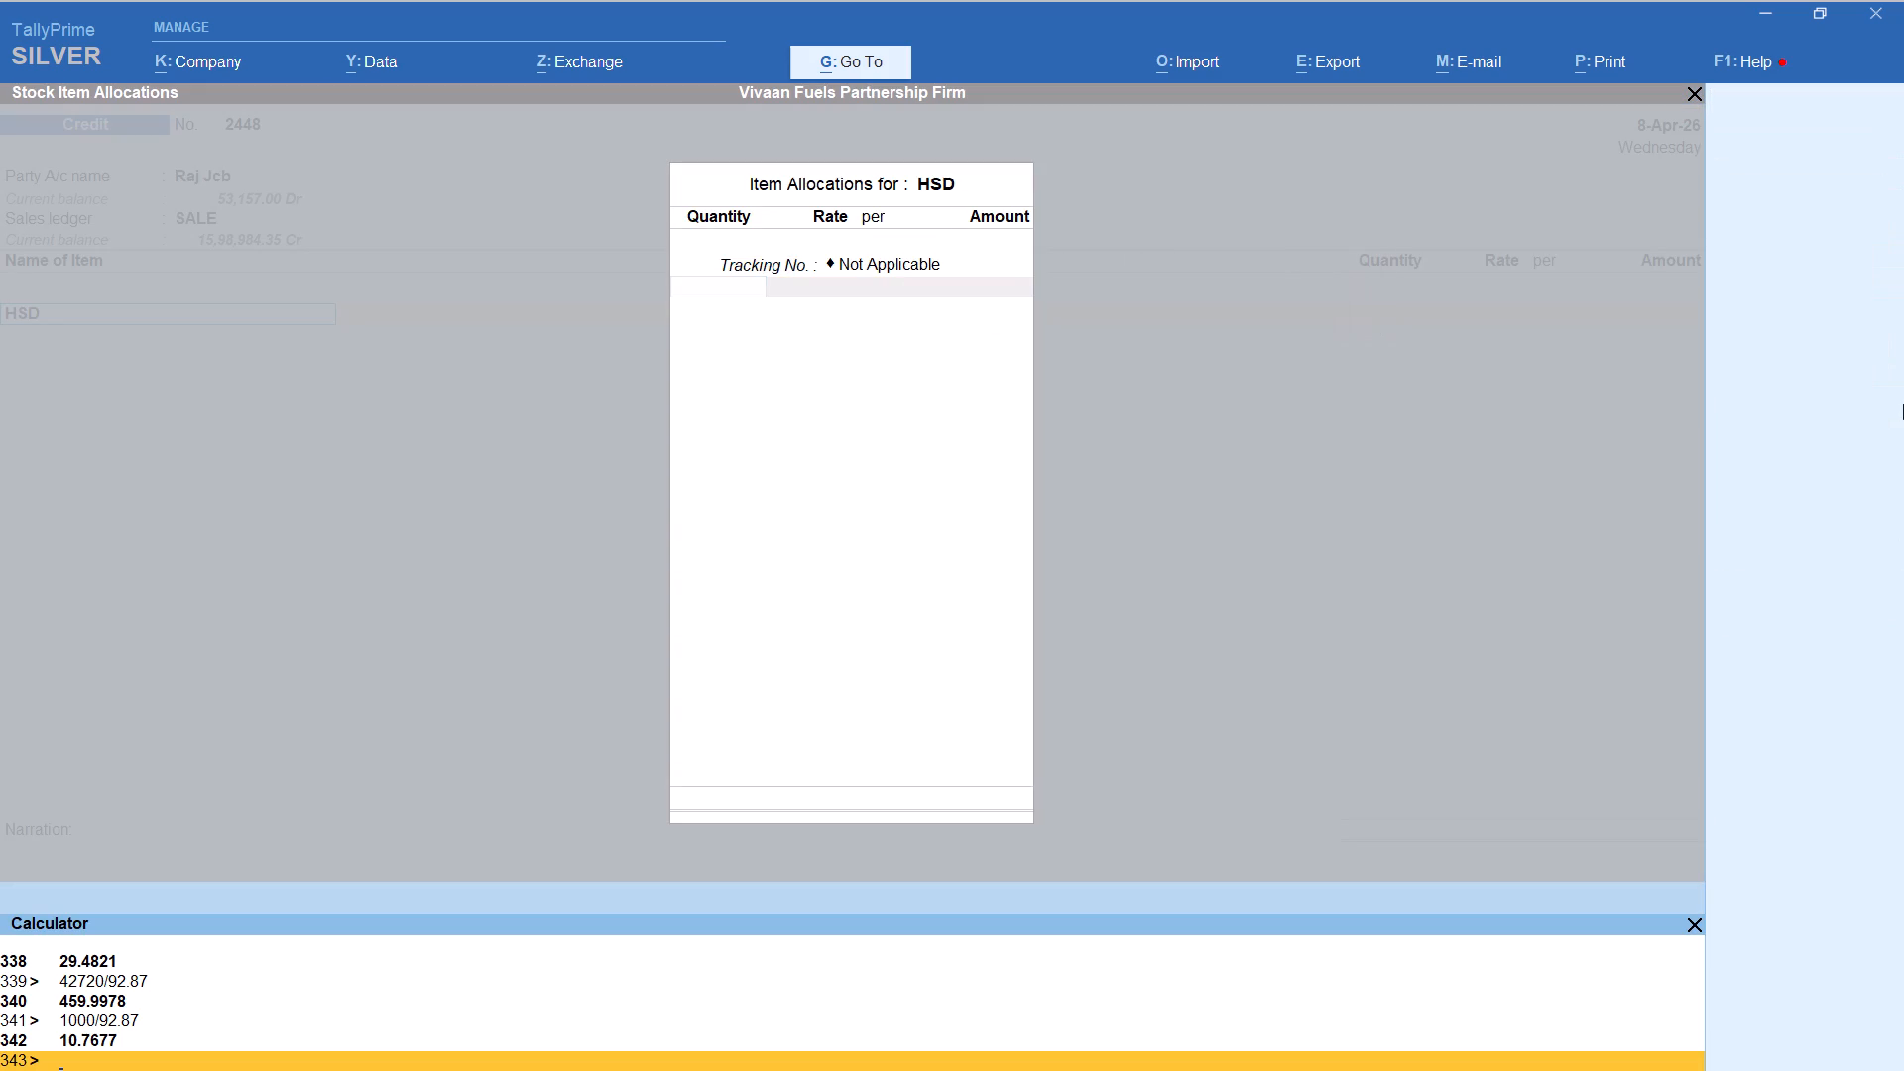
text(3000/92.87)
key(Return)
key(Return)
key(Return)
key(Return)
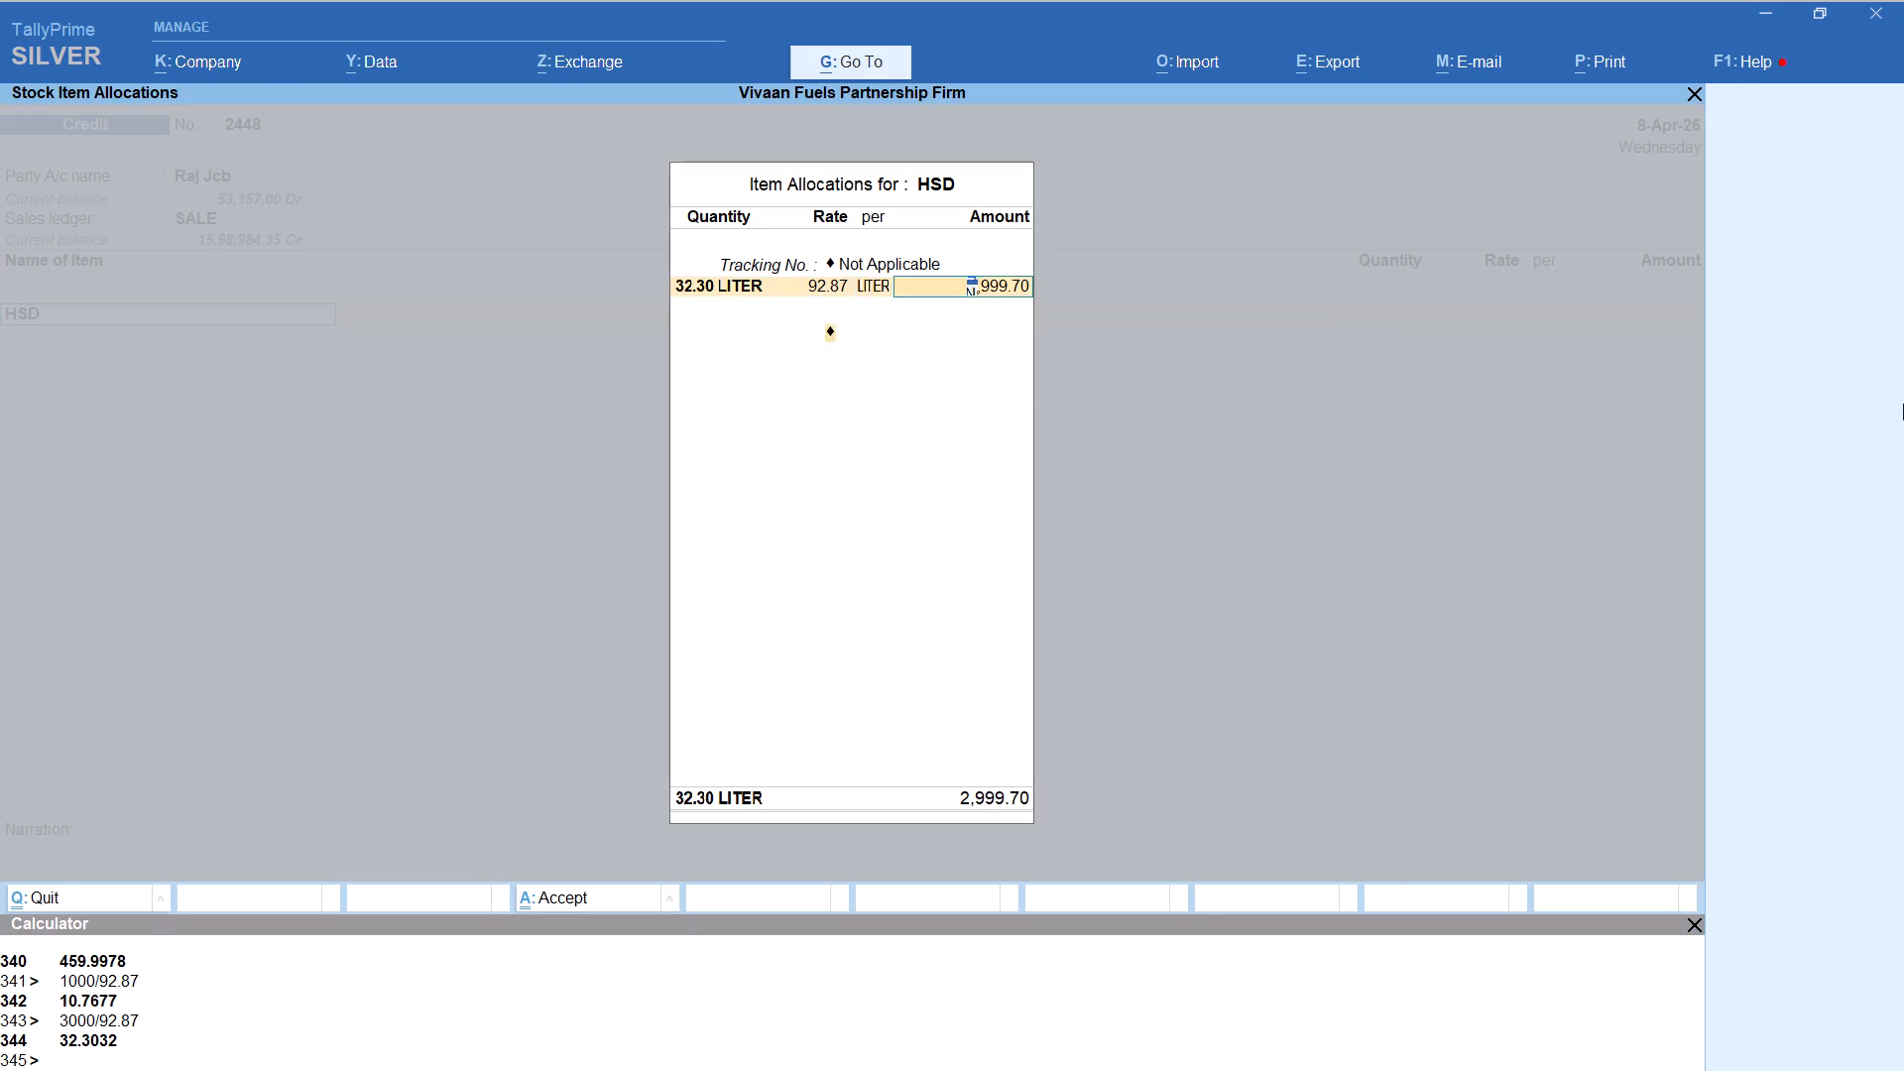
key(Return)
key(Return)
key(Return)
Add the Round Off ledger with its default amount to the 3,000 voucher and save it.
text(ROU)
key(Return)
key(ctrl+a)
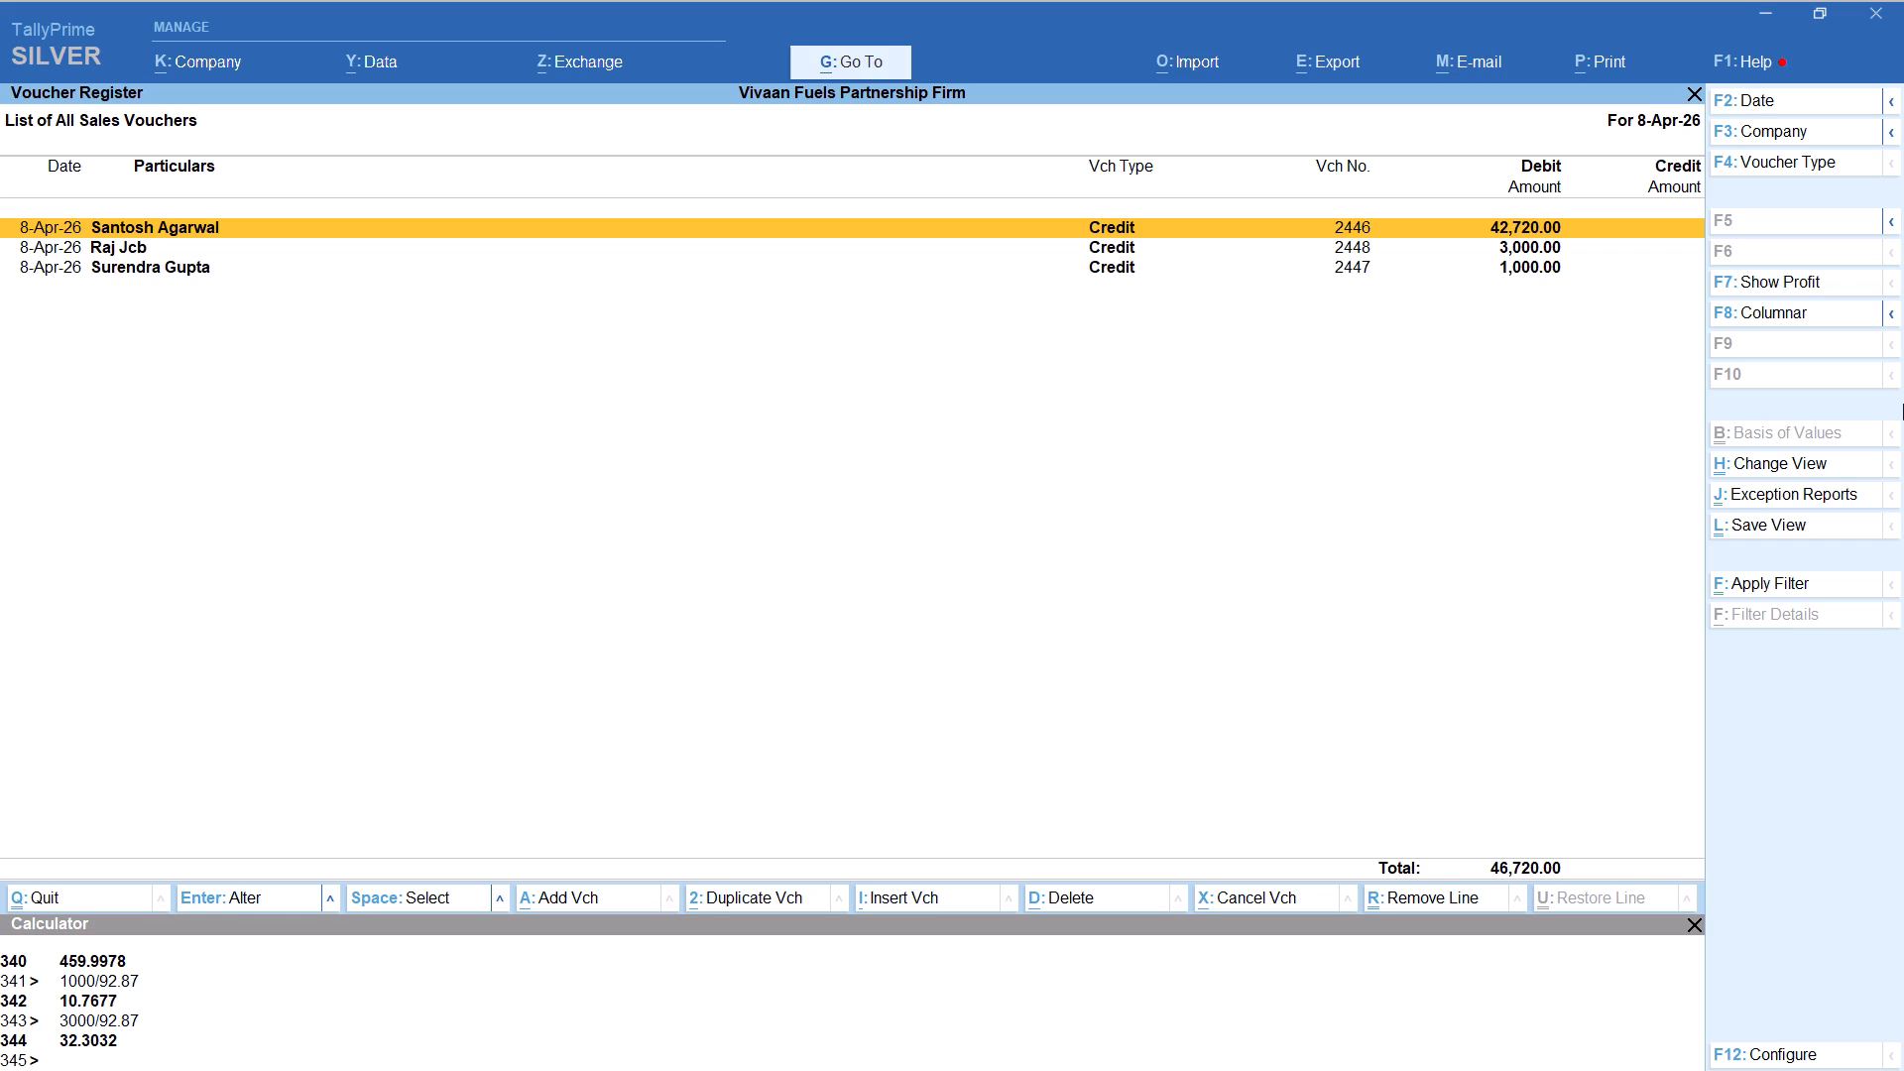
key(alt+a)
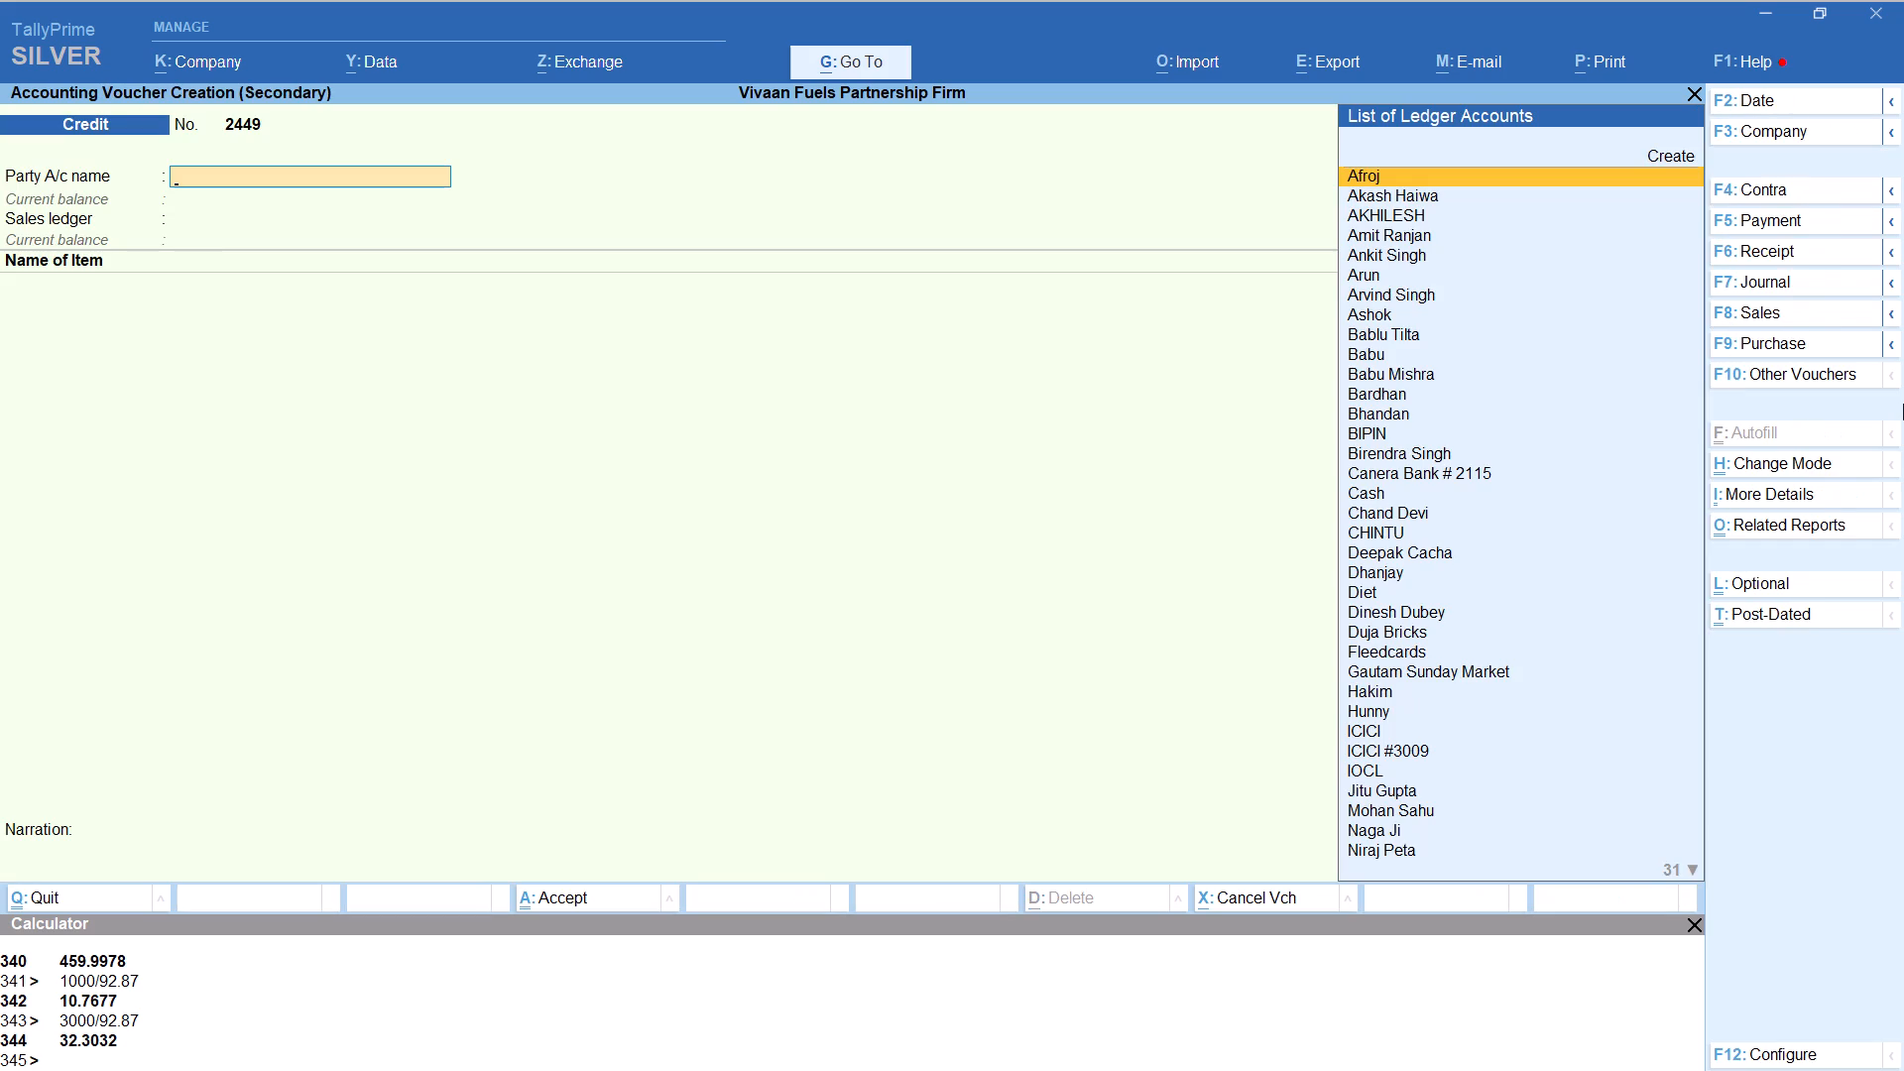
text(PAP)
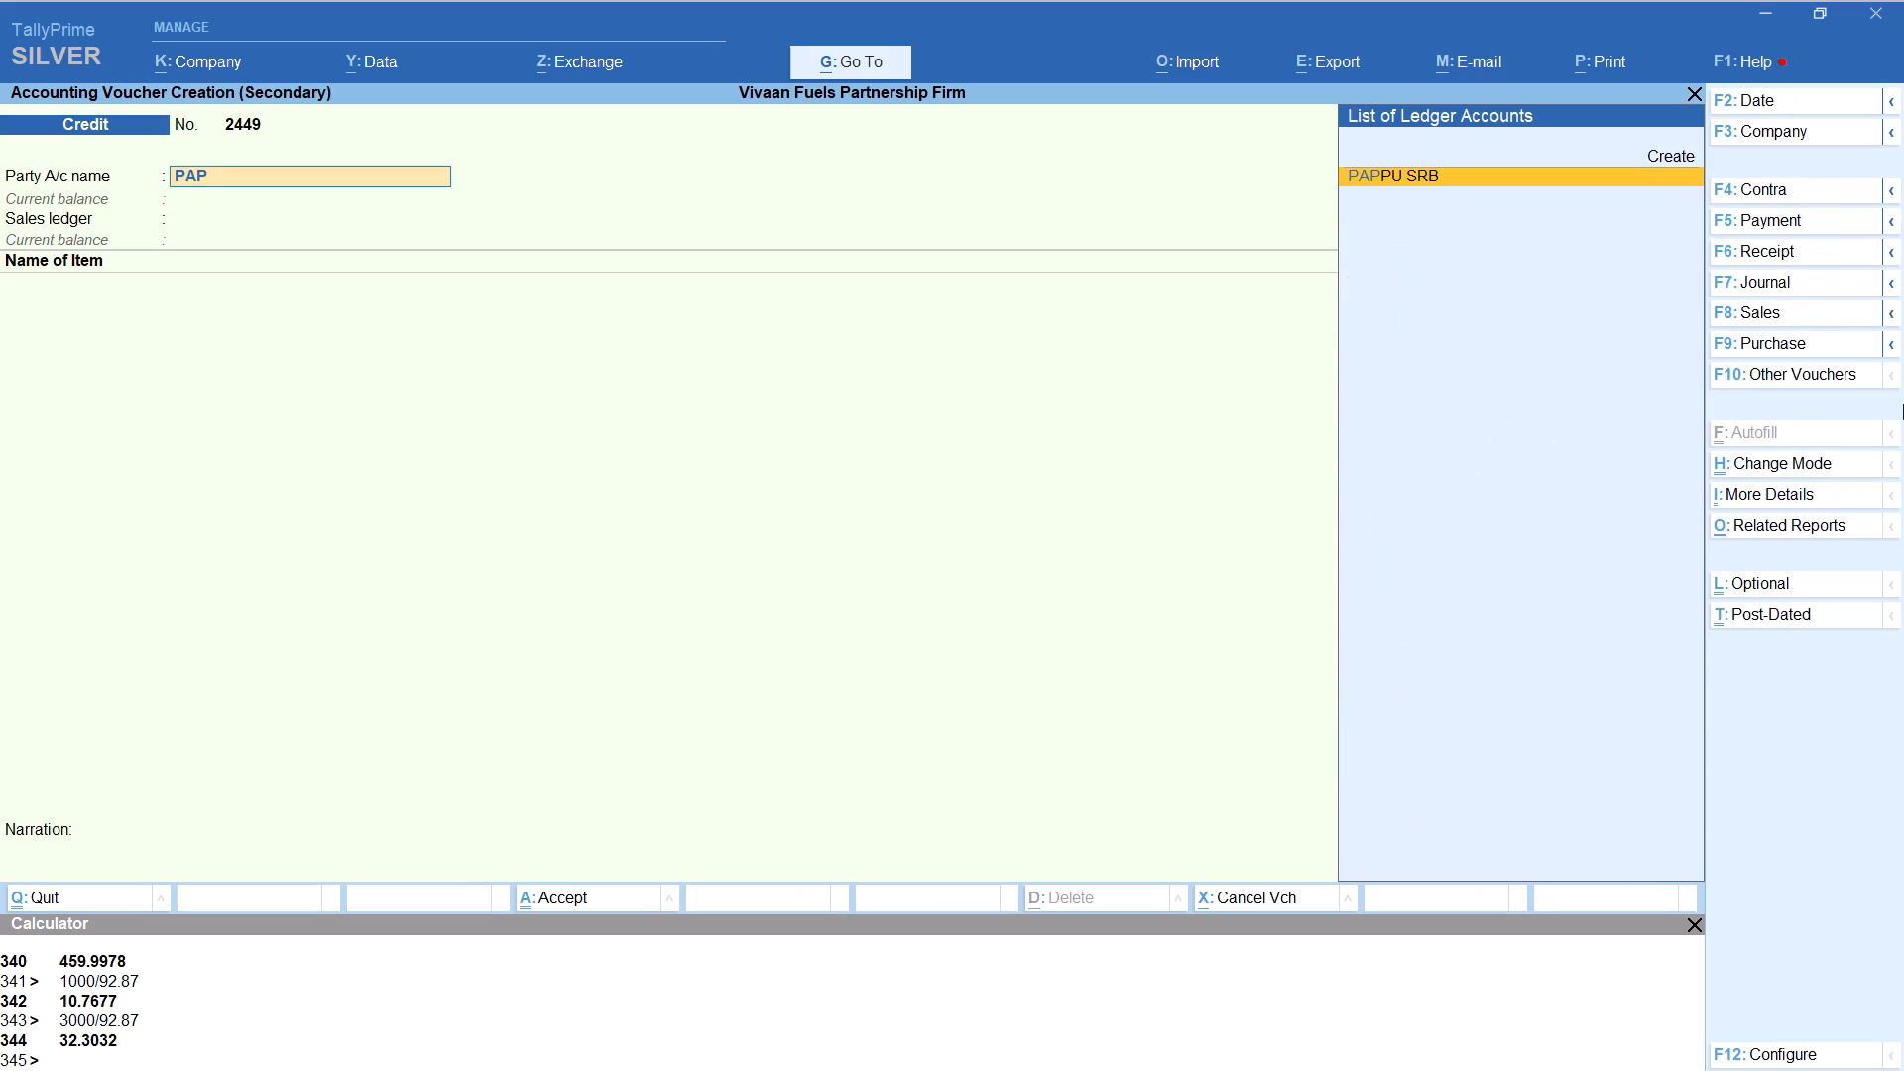
key(Return)
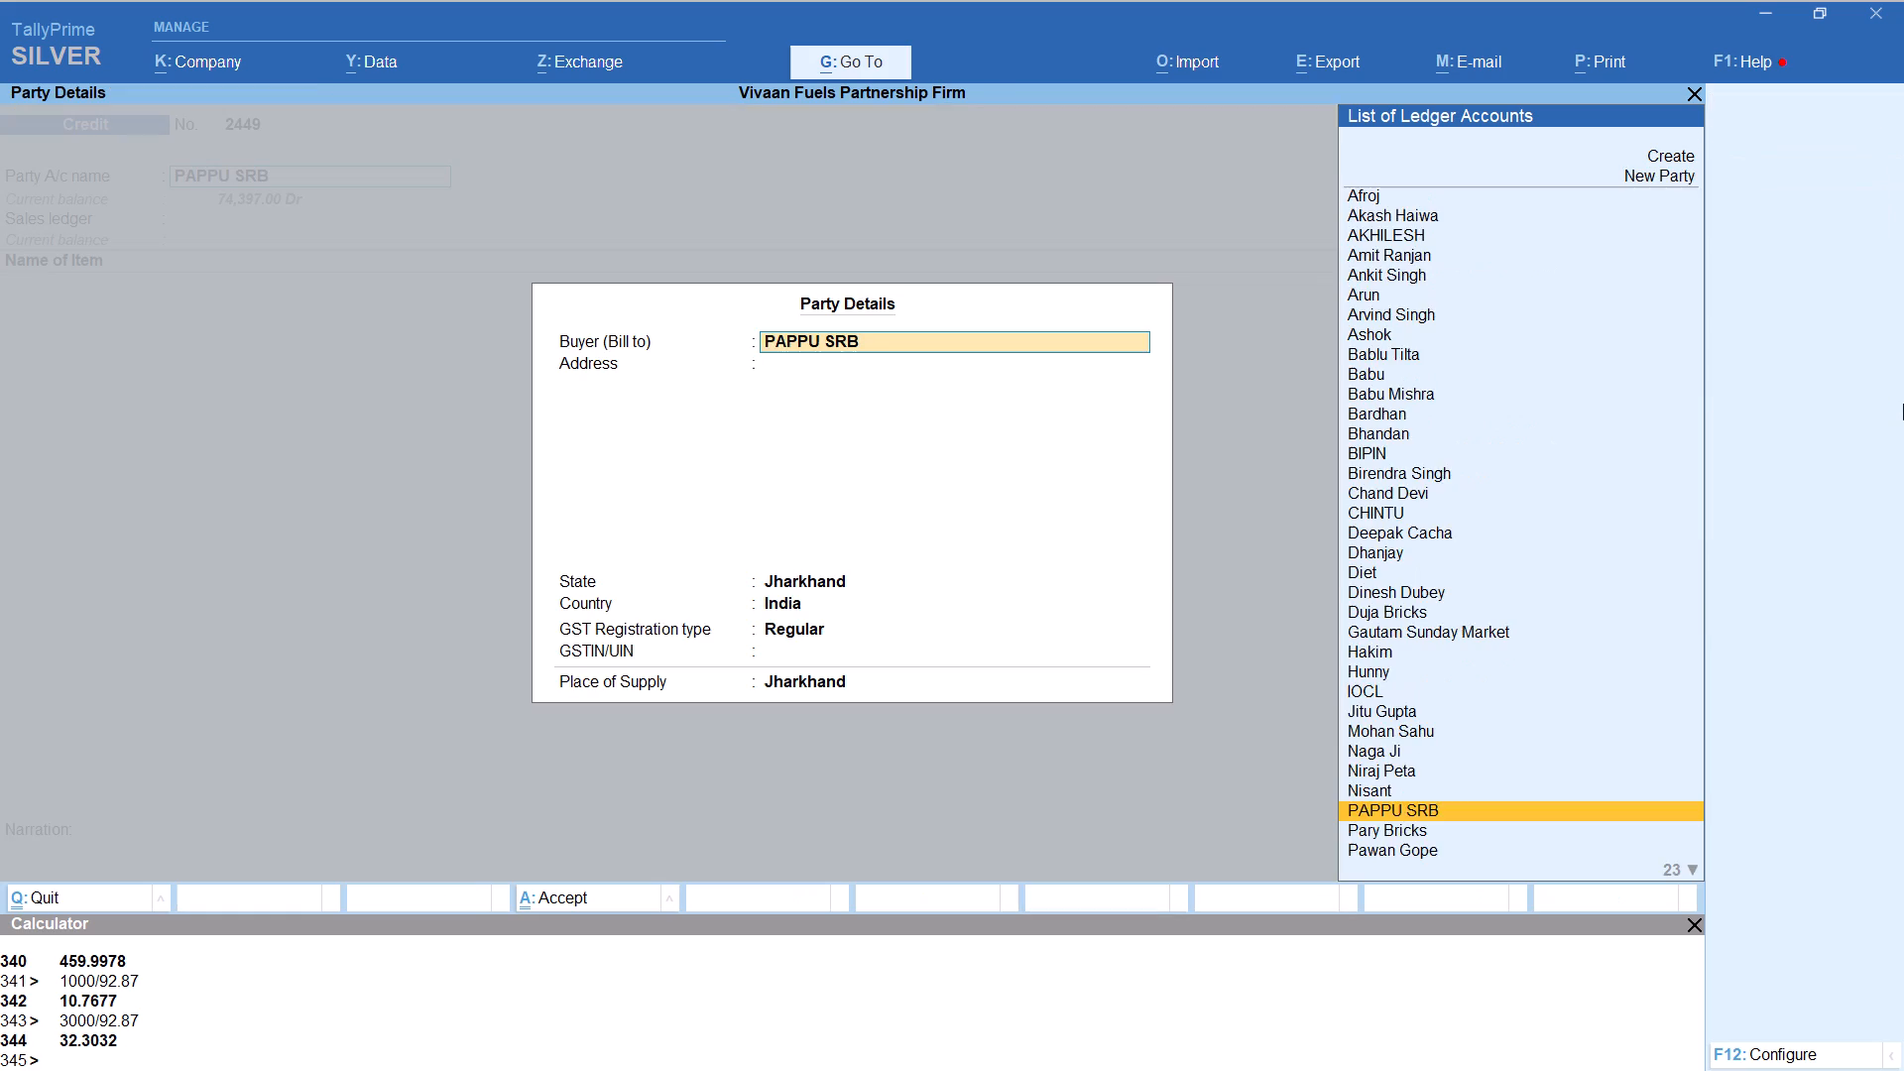
key(Return)
key(Return)
key(Return)
key(Return)
key(Return)
key(Return)
key(Return)
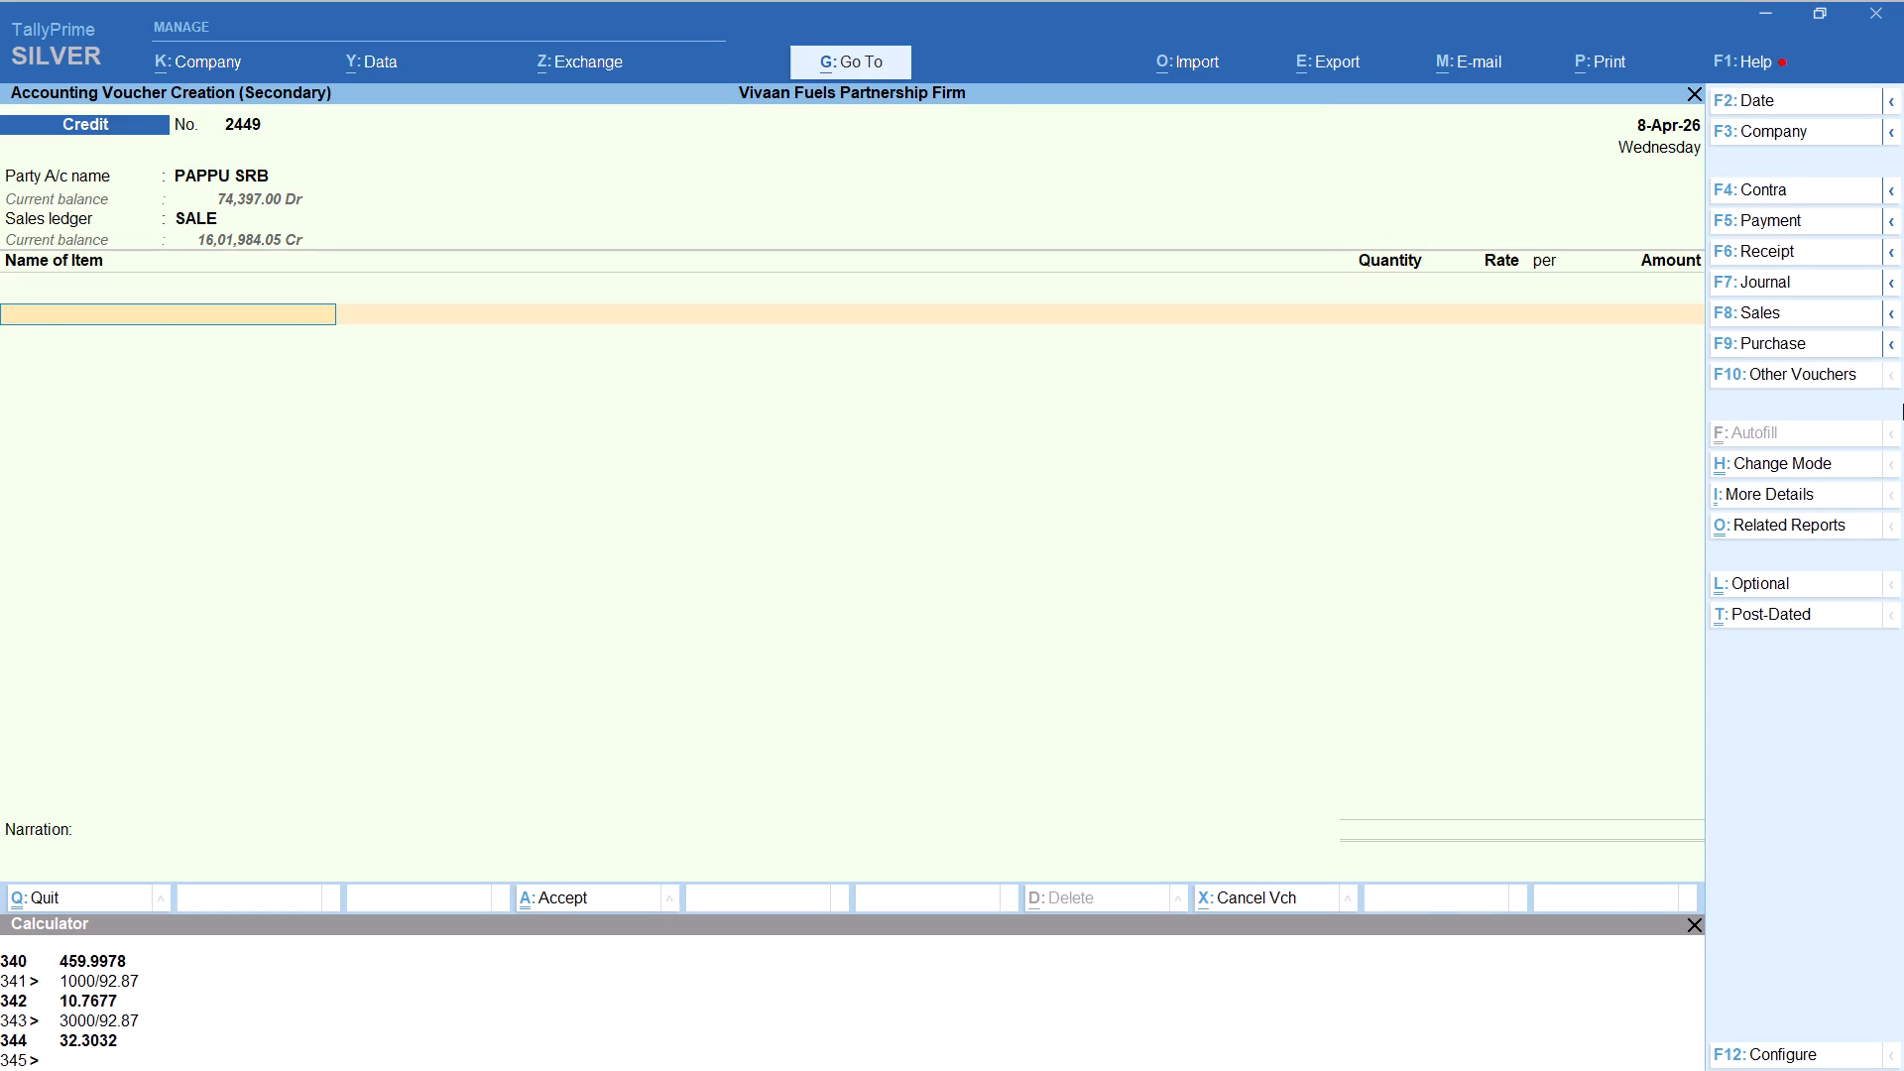
Add item HSD with tracking number Not Applicable and the quantity calculated as 9465/92.87, keeping the 92.87 per-litre rate.
text(HS)
key(Return)
key(Up)
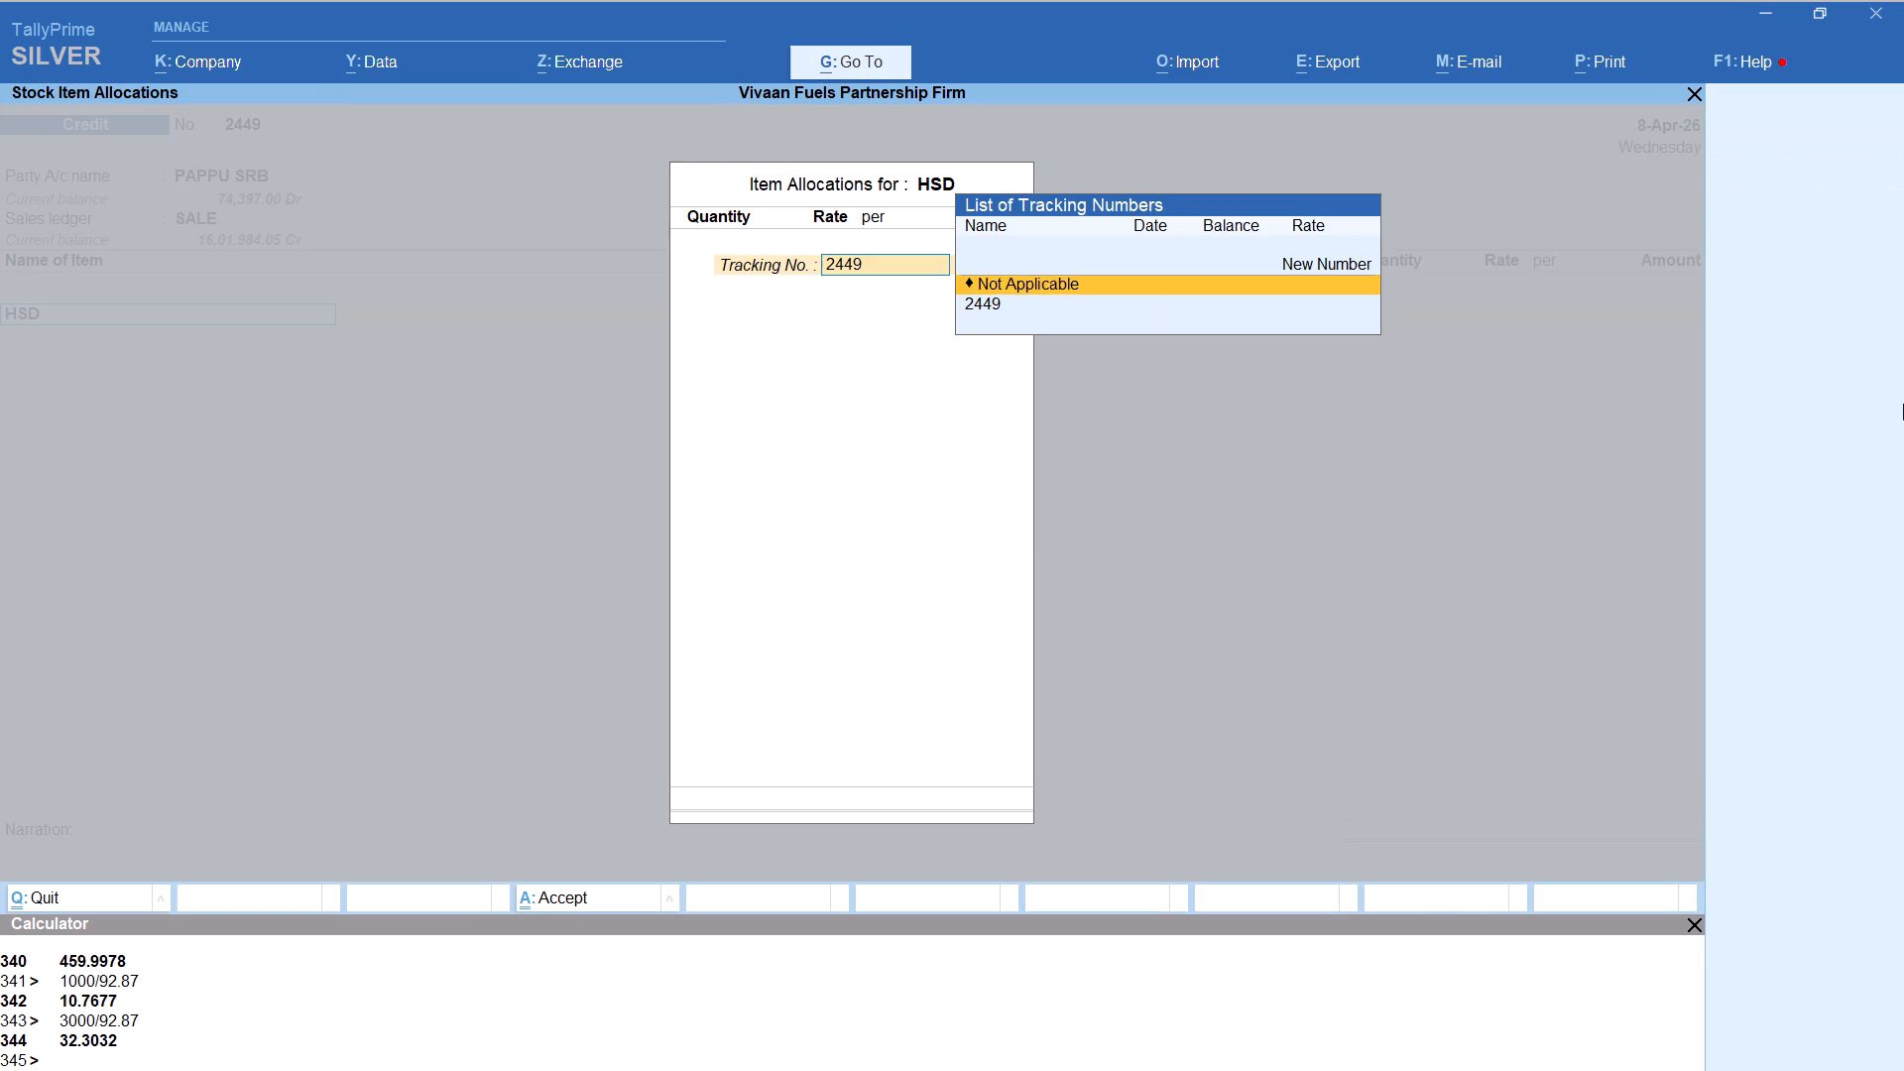
key(Return)
key(alt+c)
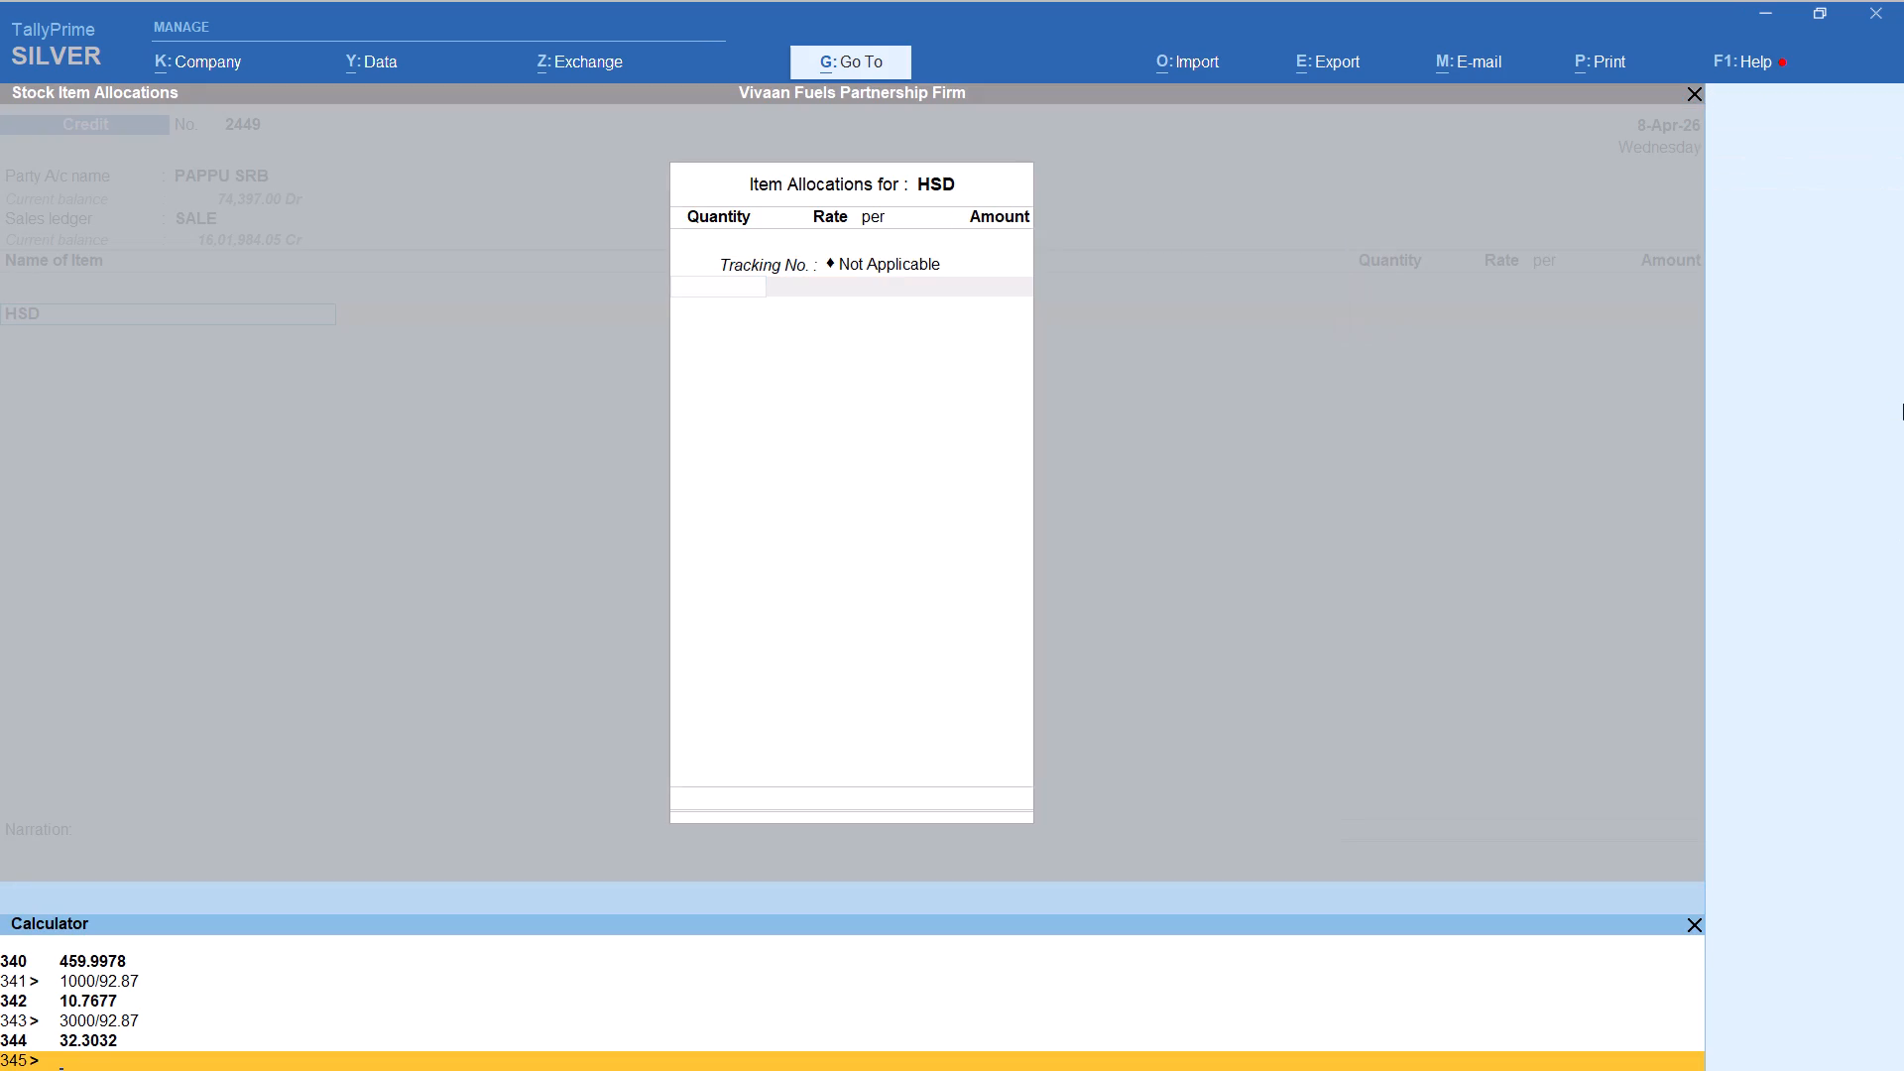
text(9465)
text(/92.87)
key(Return)
key(Return)
key(Return)
key(Return)
key(Return)
key(Return)
key(Return)
Add the Round Off ledger with its default amount to the 9,465 voucher and save it.
text(ROU)
key(Return)
key(ctrl+a)
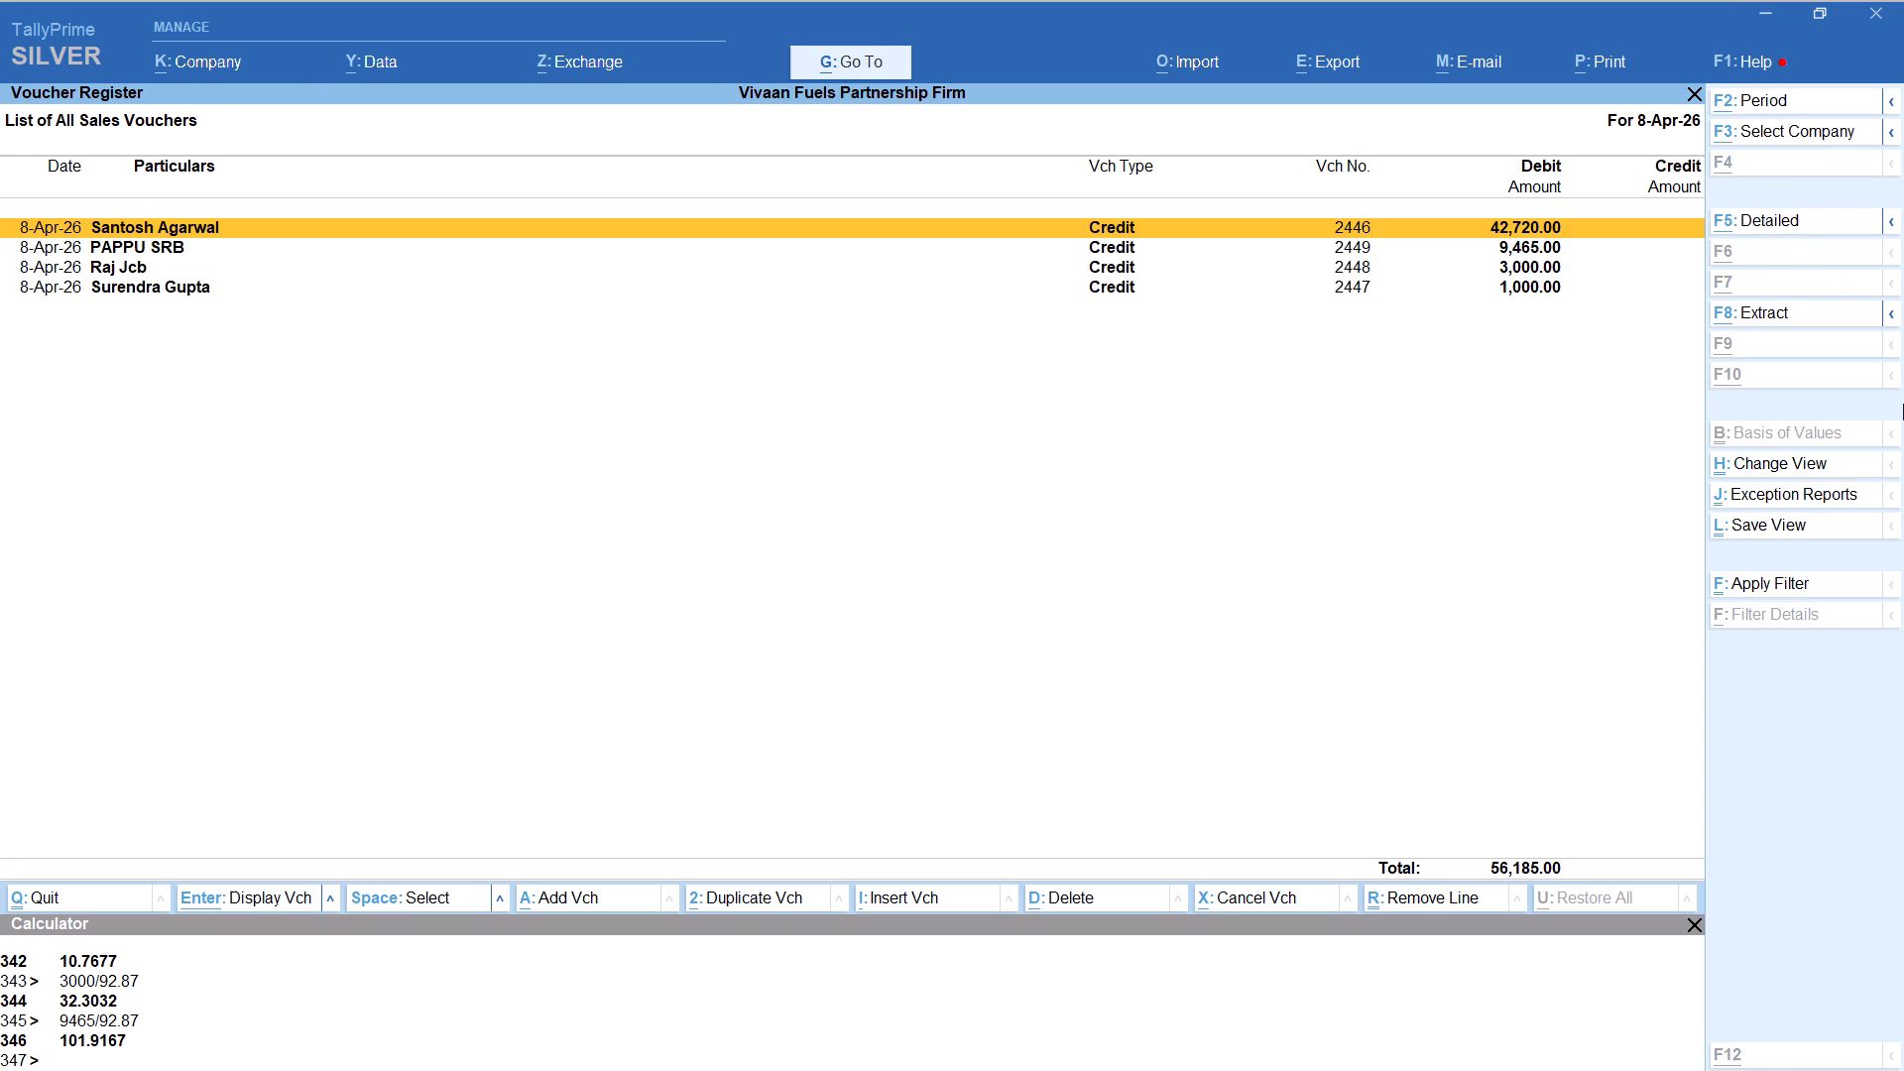
Start a new credit voucher for party Ranchi Bricks, keep the default party details and select the SALE ledger.
key(alt+a)
text(RANCHI)
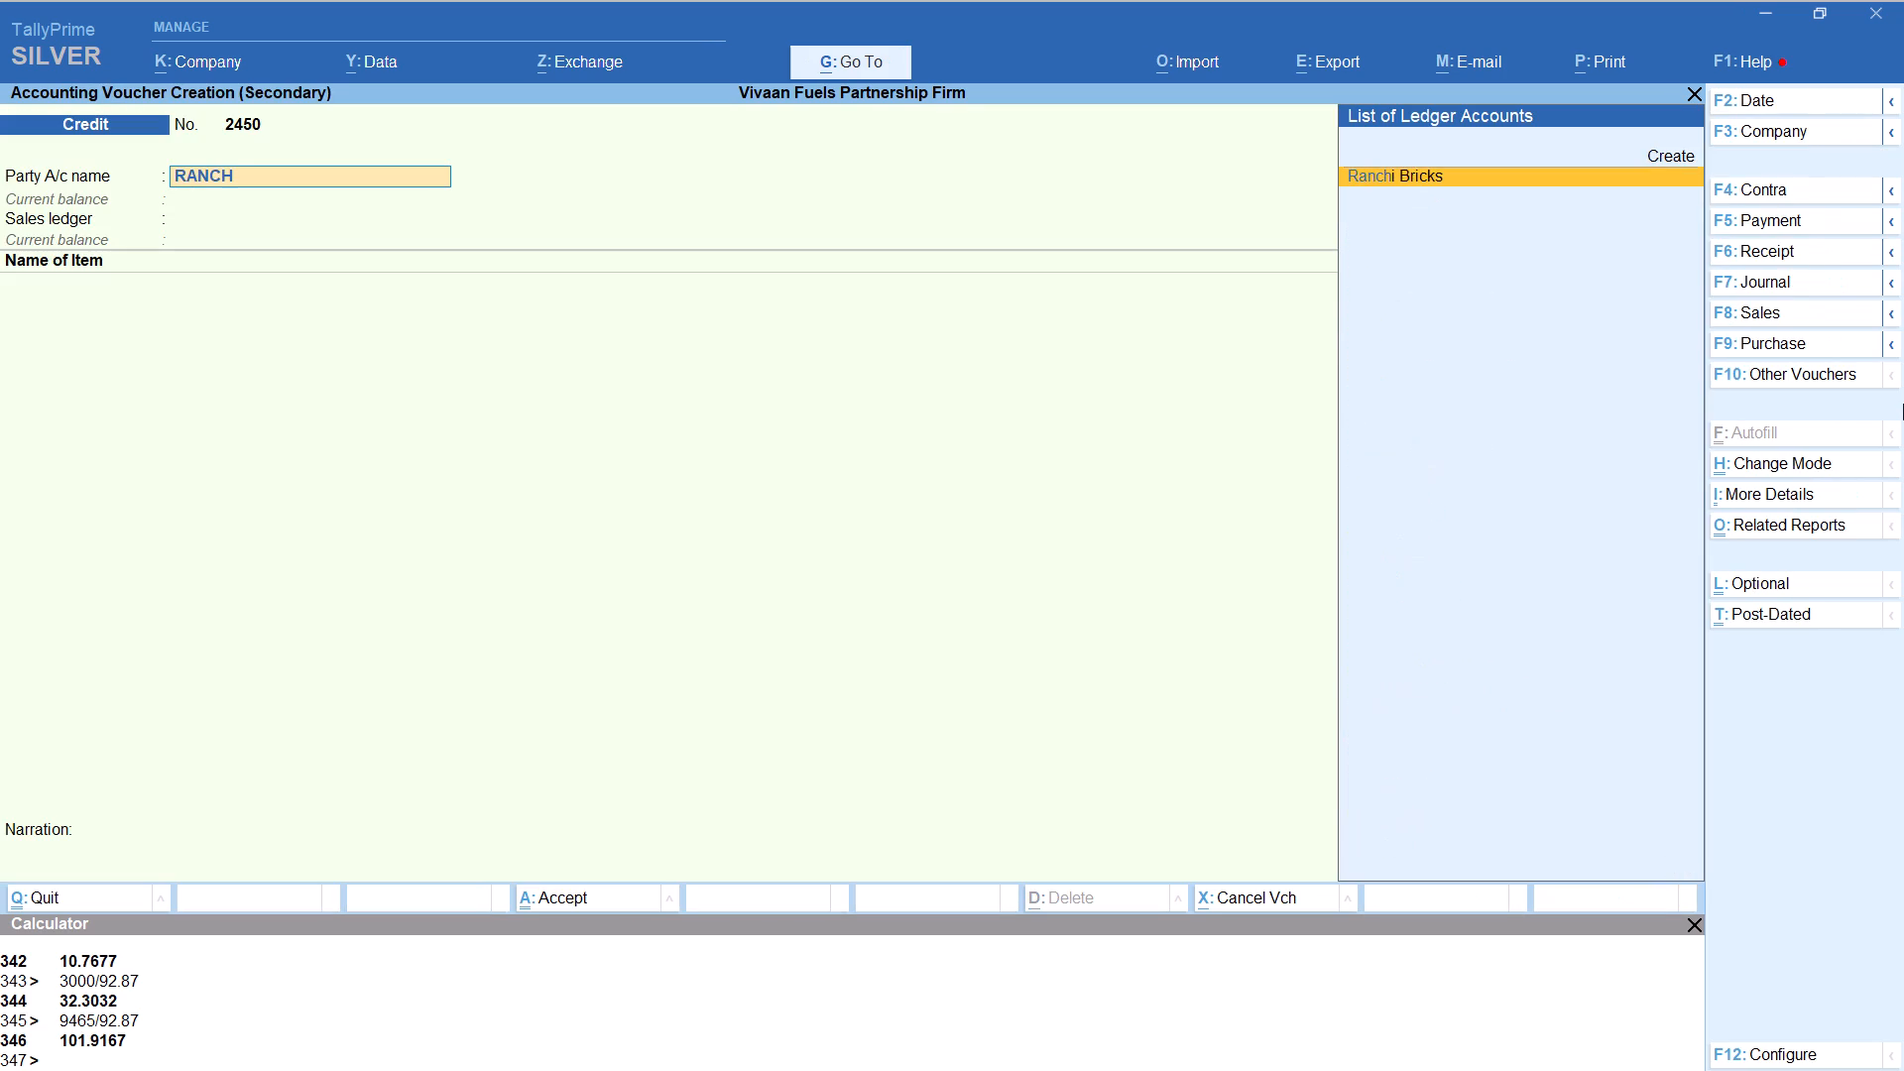
key(Return)
key(Return)
key(Return)
key(Return)
key(Return)
key(Return)
key(Return)
key(Return)
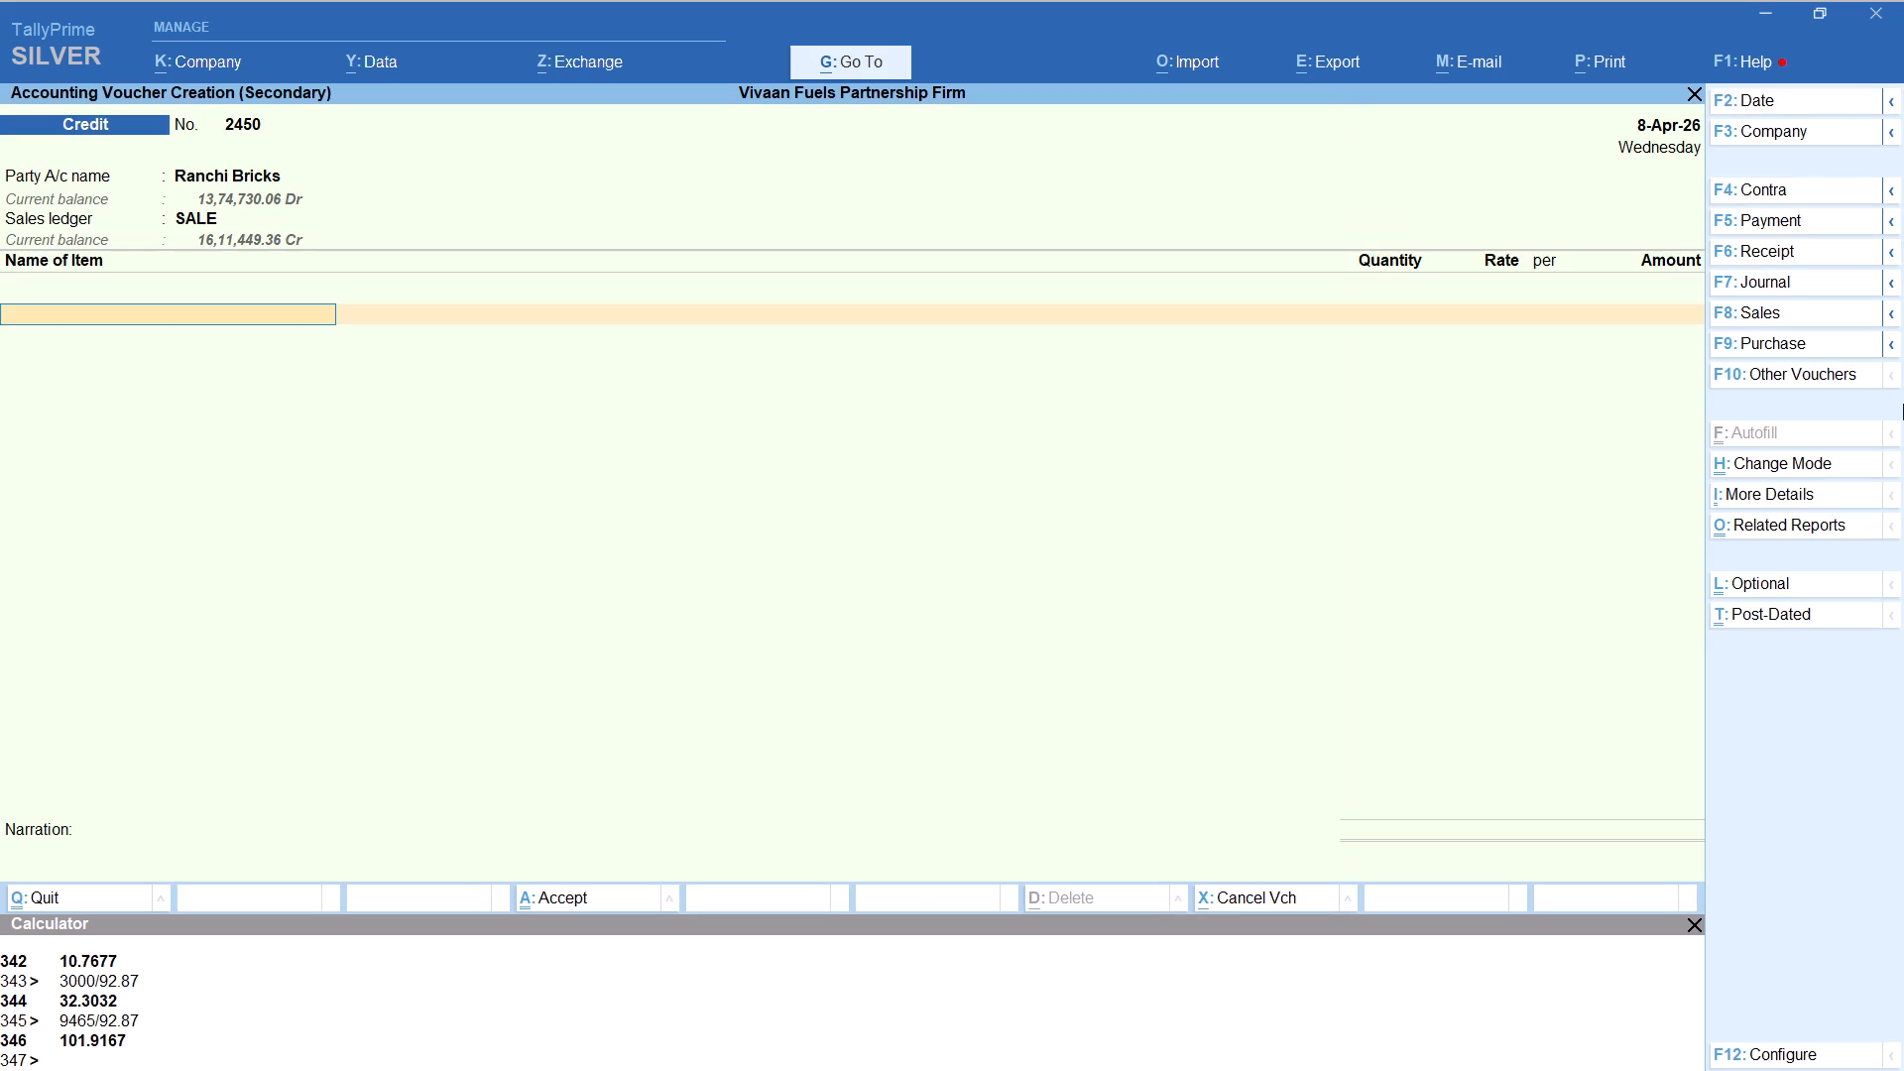
Add item HSD with tracking number Not Applicable and the quantity calculated as 3600/92.87, keeping the default rate.
key(h)
key(Return)
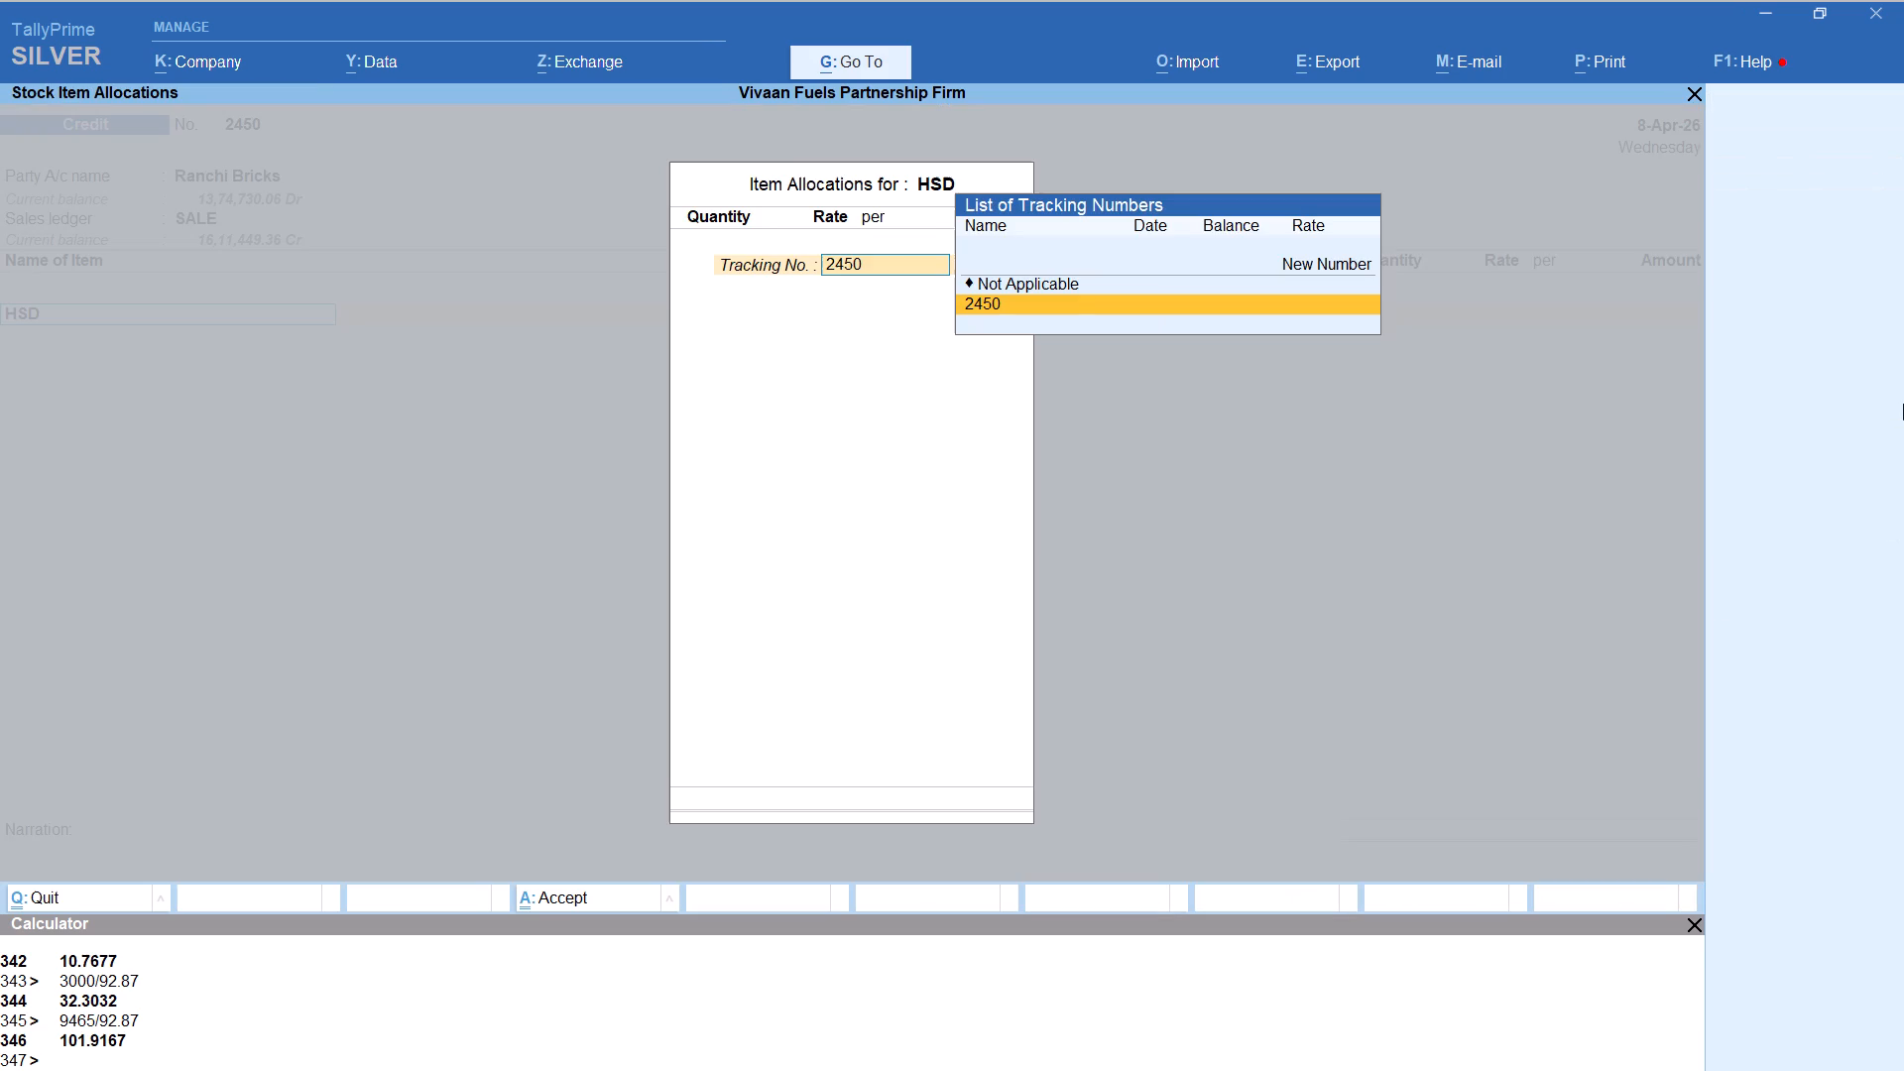
key(Up)
key(Return)
key(alt+c)
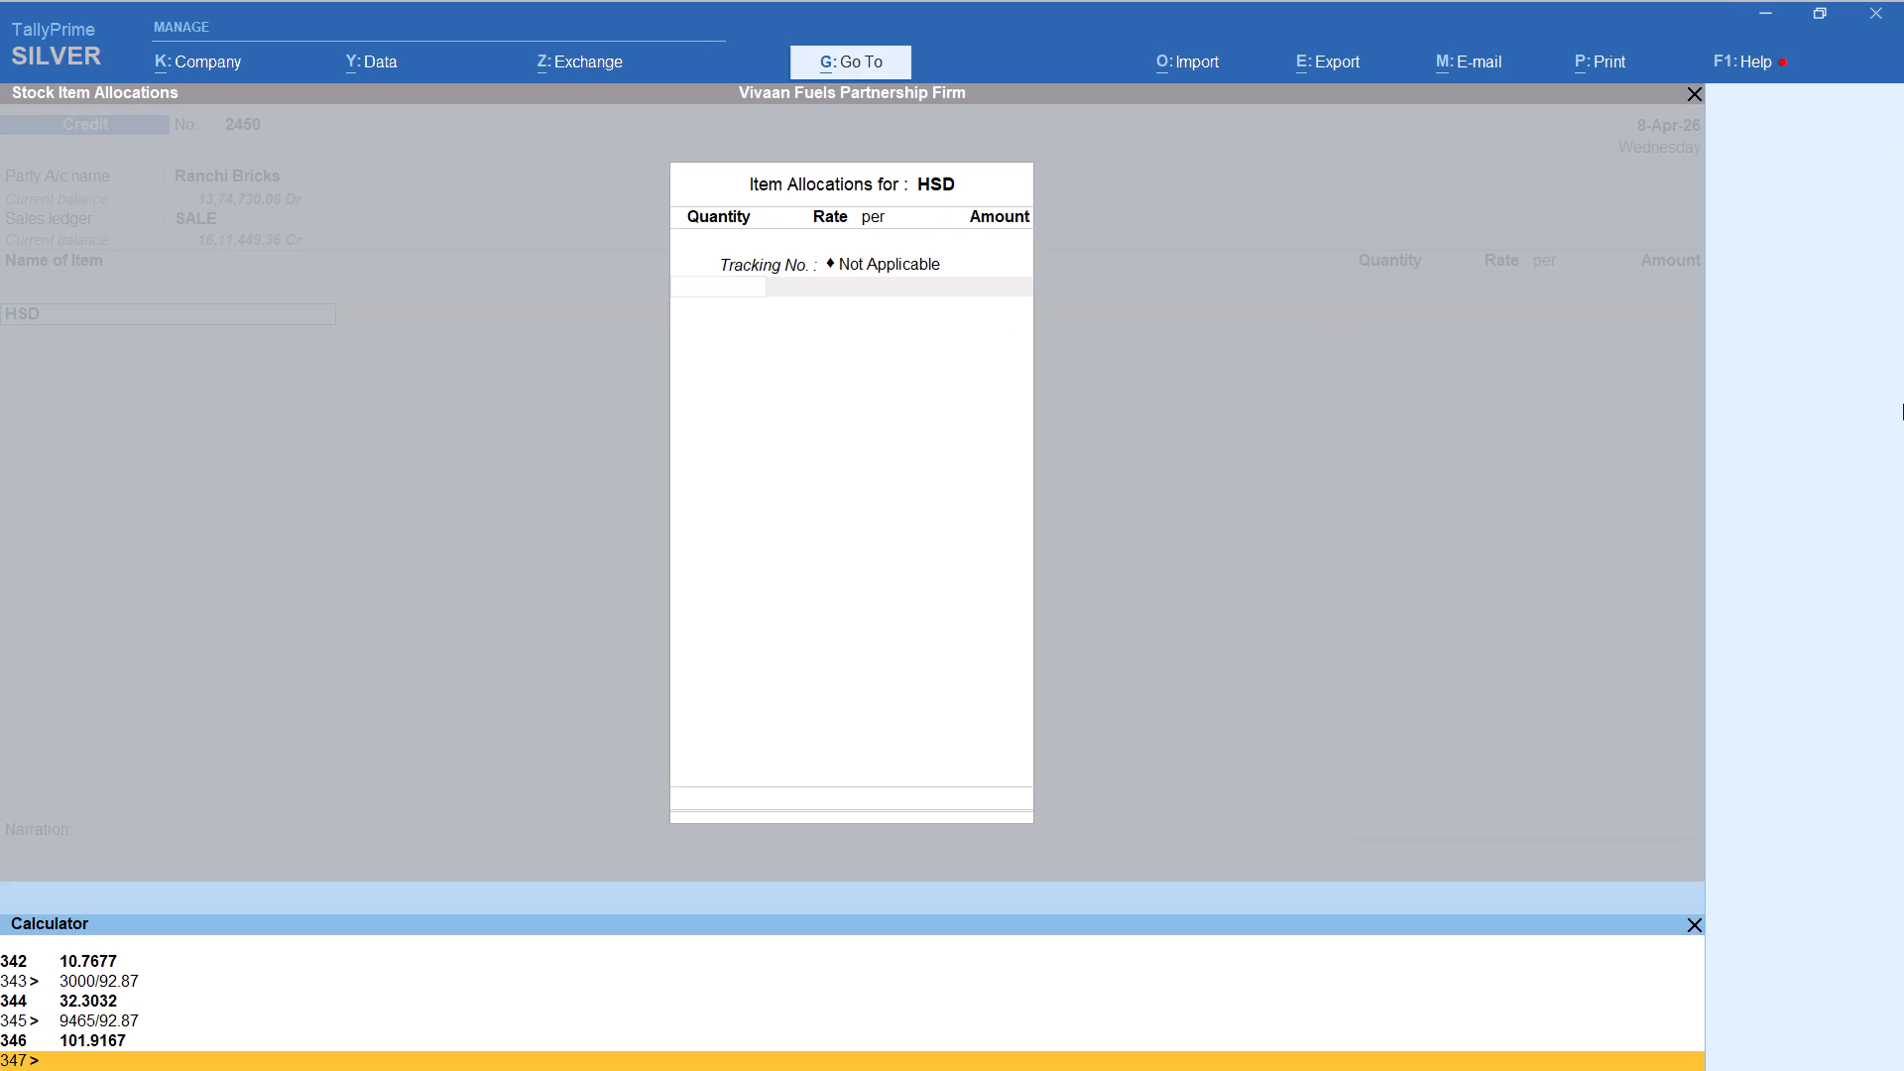
text(3600/92.87)
key(Return)
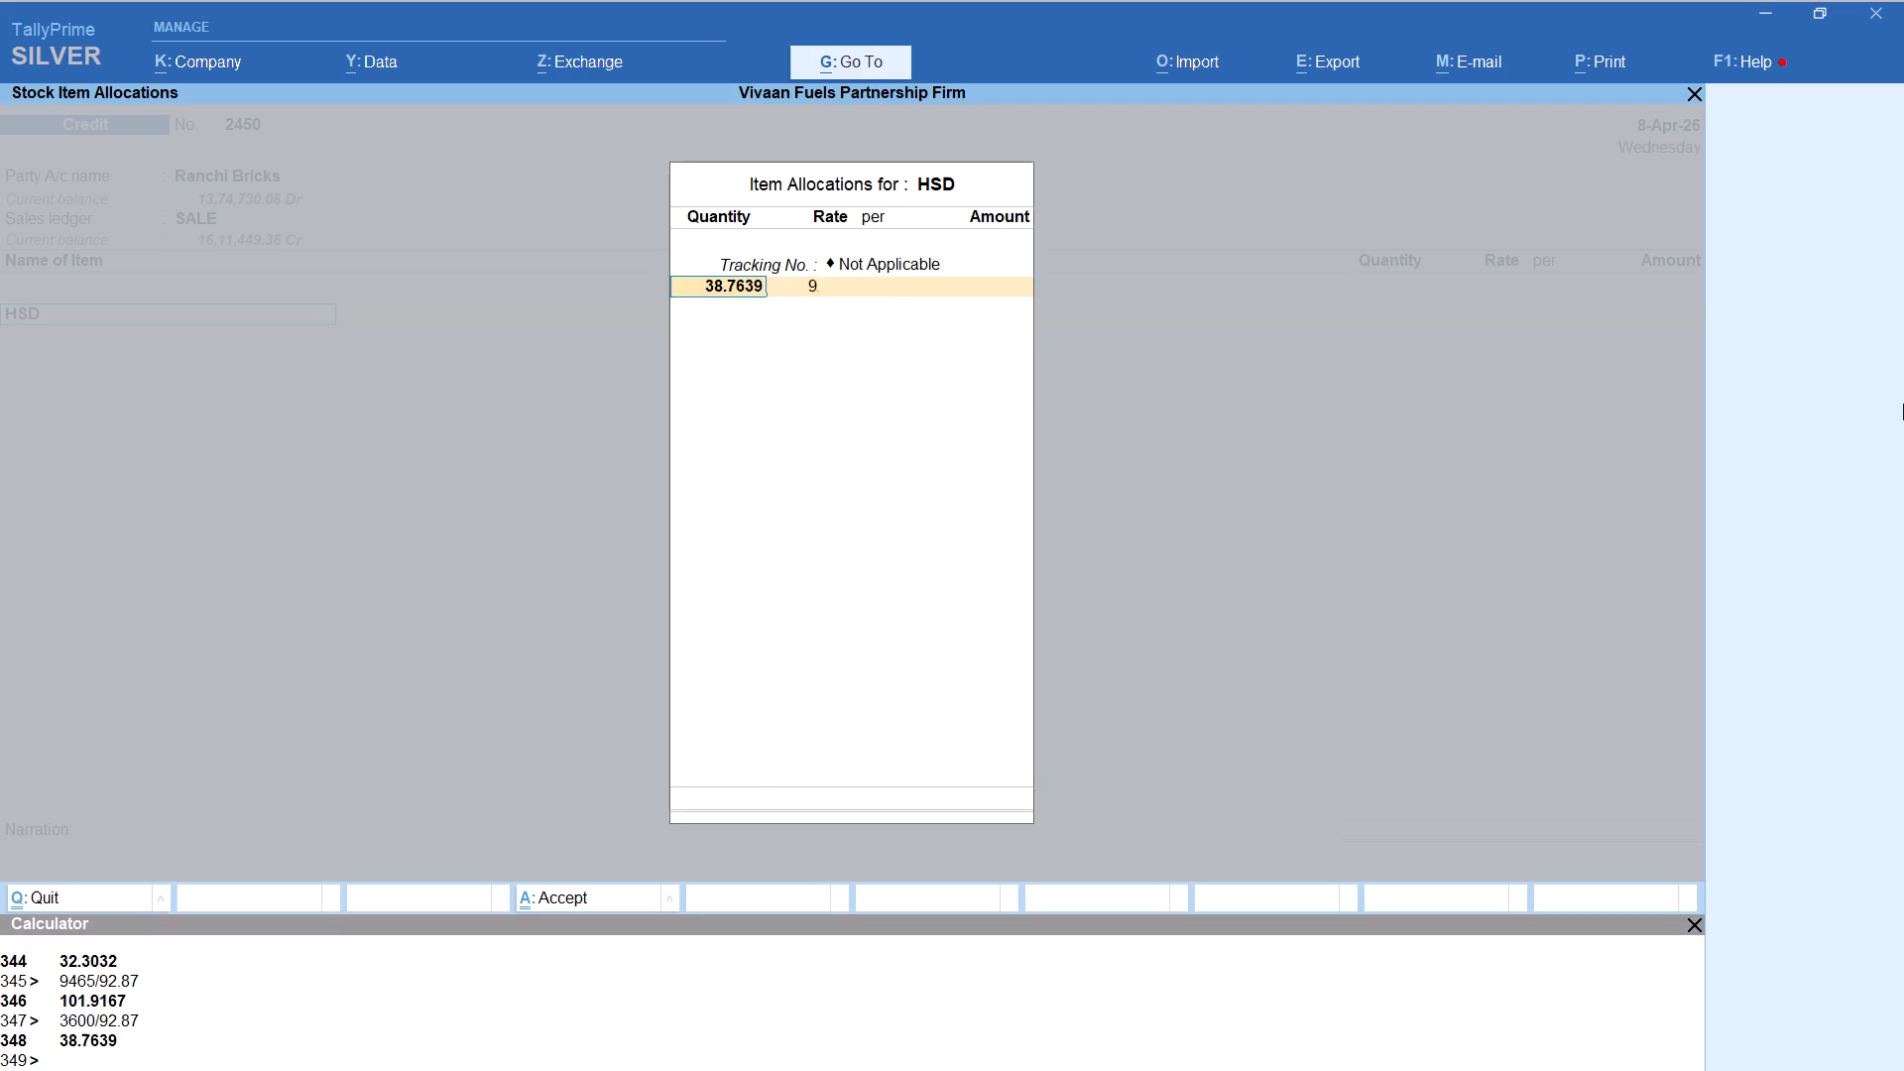
key(Return)
key(Return)
key(Return)
key(Return)
key(Return)
key(Return)
Add the Round Off ledger with its default amount to the 3,600 Ranchi Bricks voucher and save it.
text(ROU)
key(Return)
key(ctrl+a)
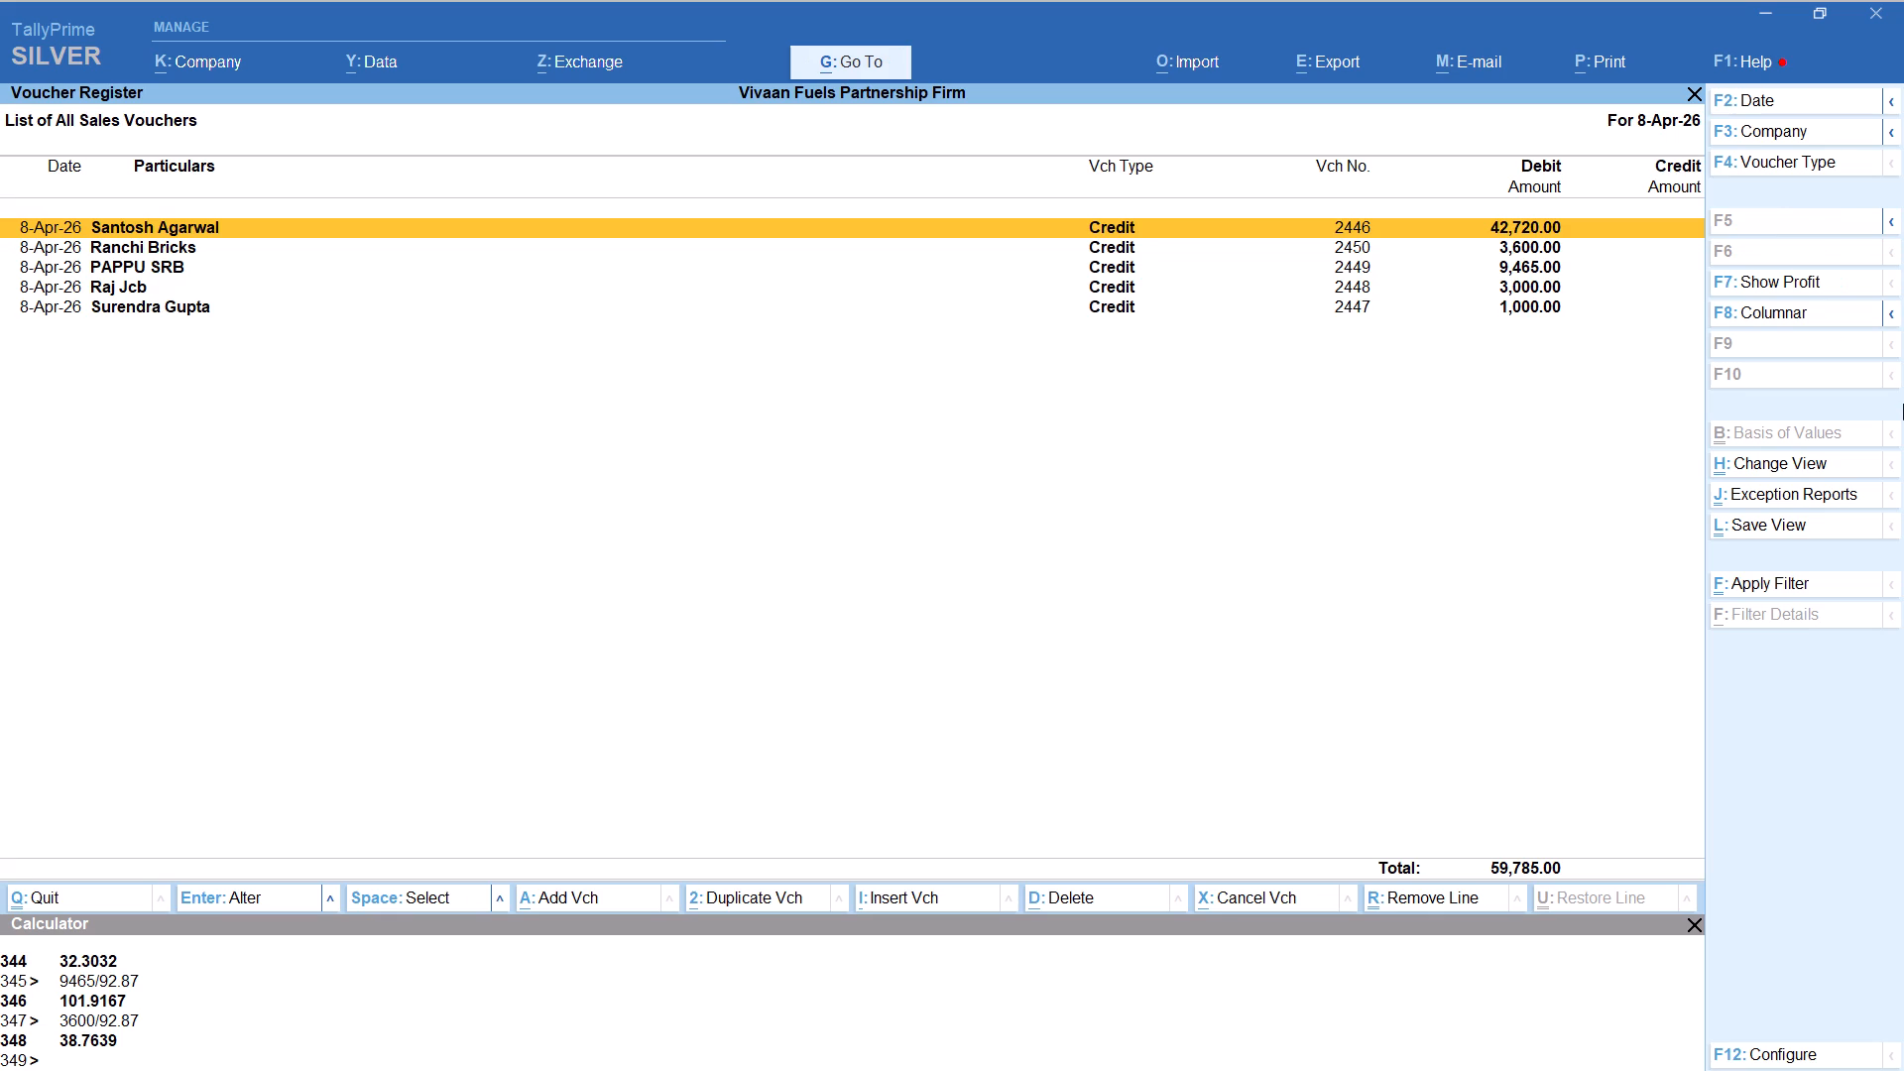
Start a new voucher from the 8-Apr-26 sales voucher register.
key(alt+a)
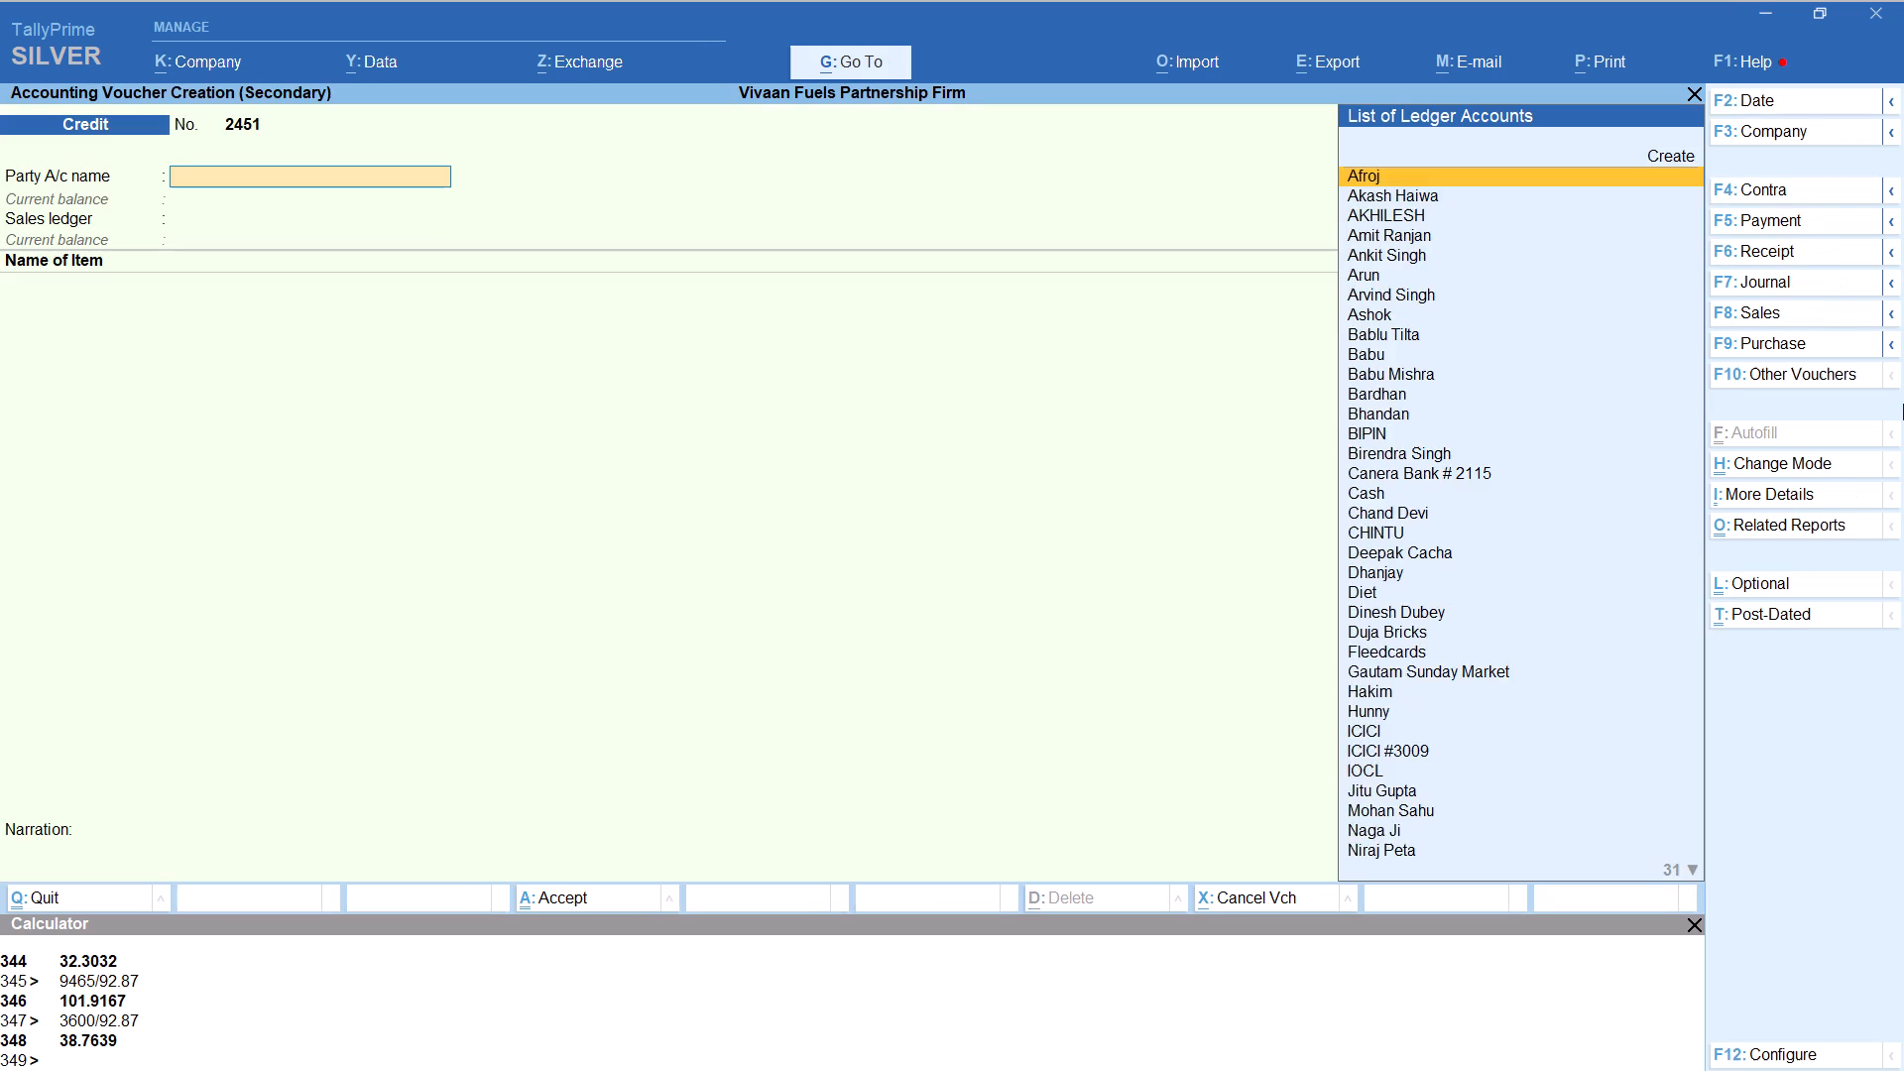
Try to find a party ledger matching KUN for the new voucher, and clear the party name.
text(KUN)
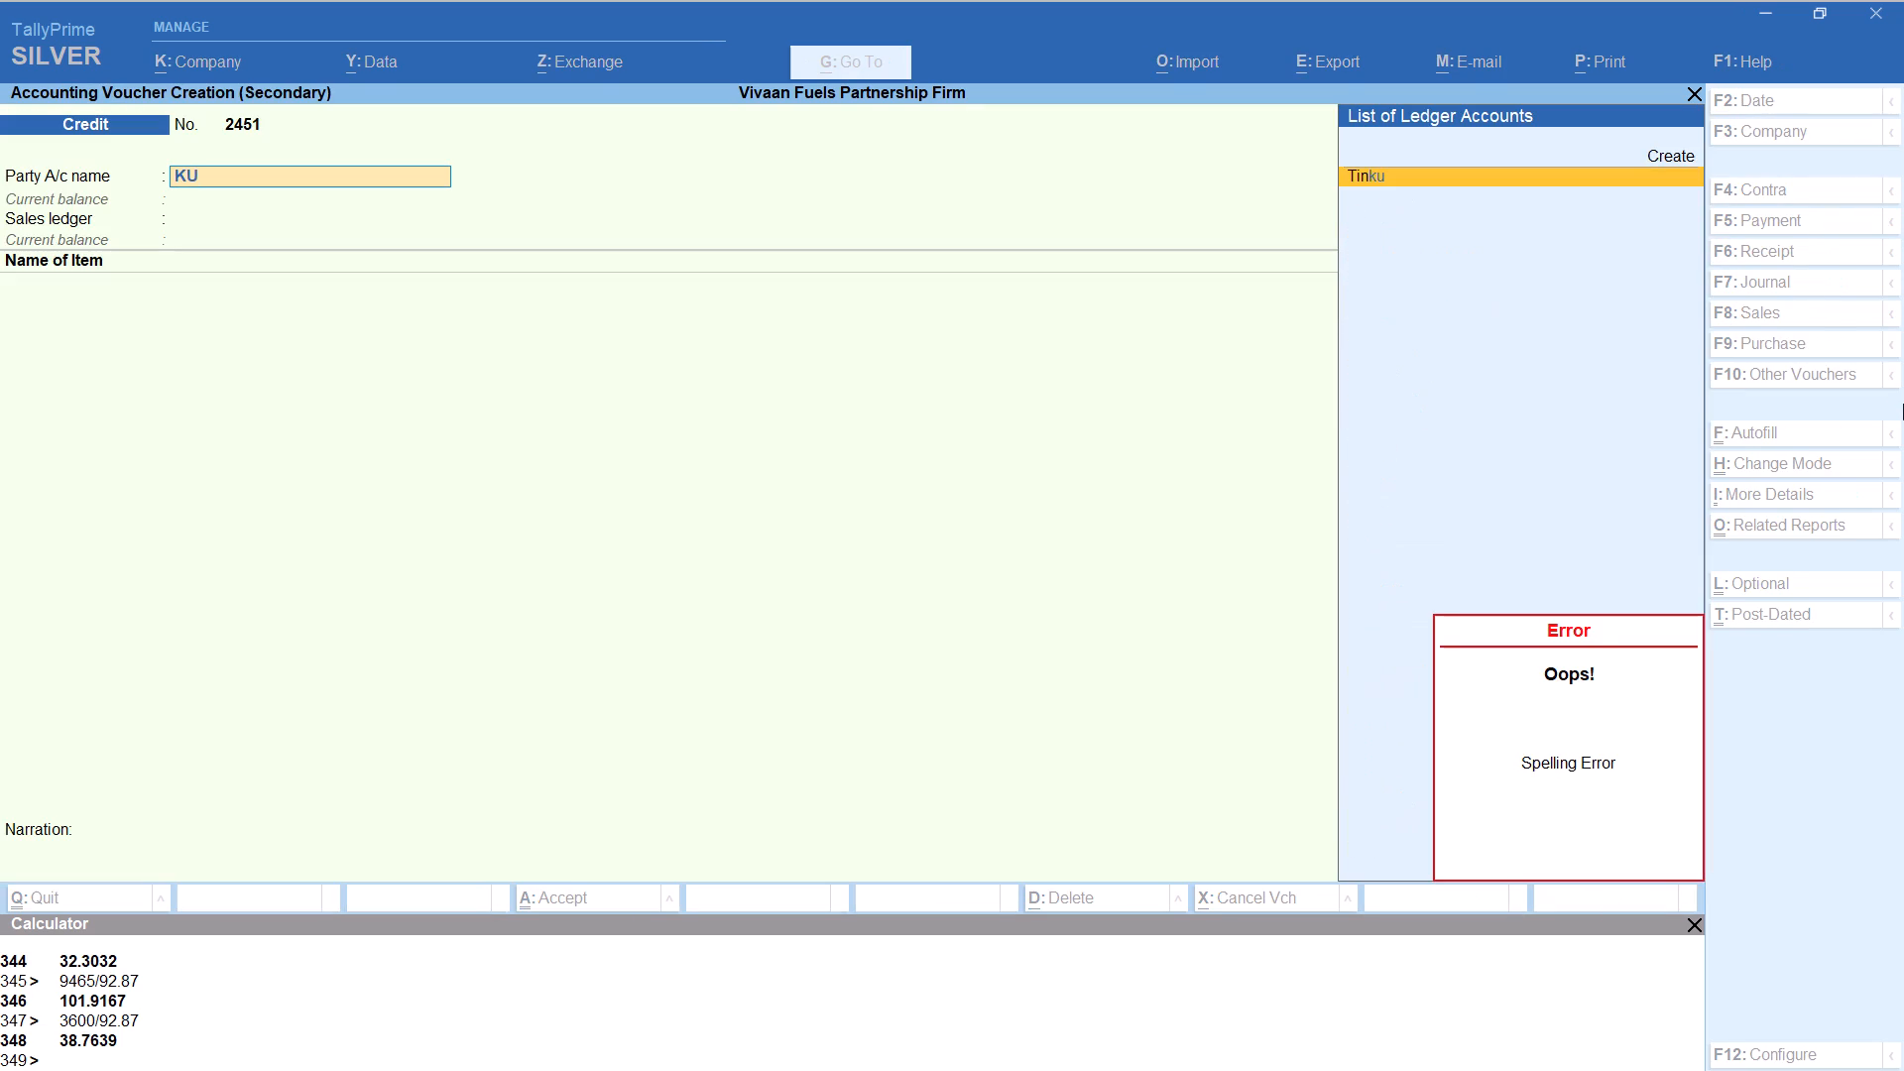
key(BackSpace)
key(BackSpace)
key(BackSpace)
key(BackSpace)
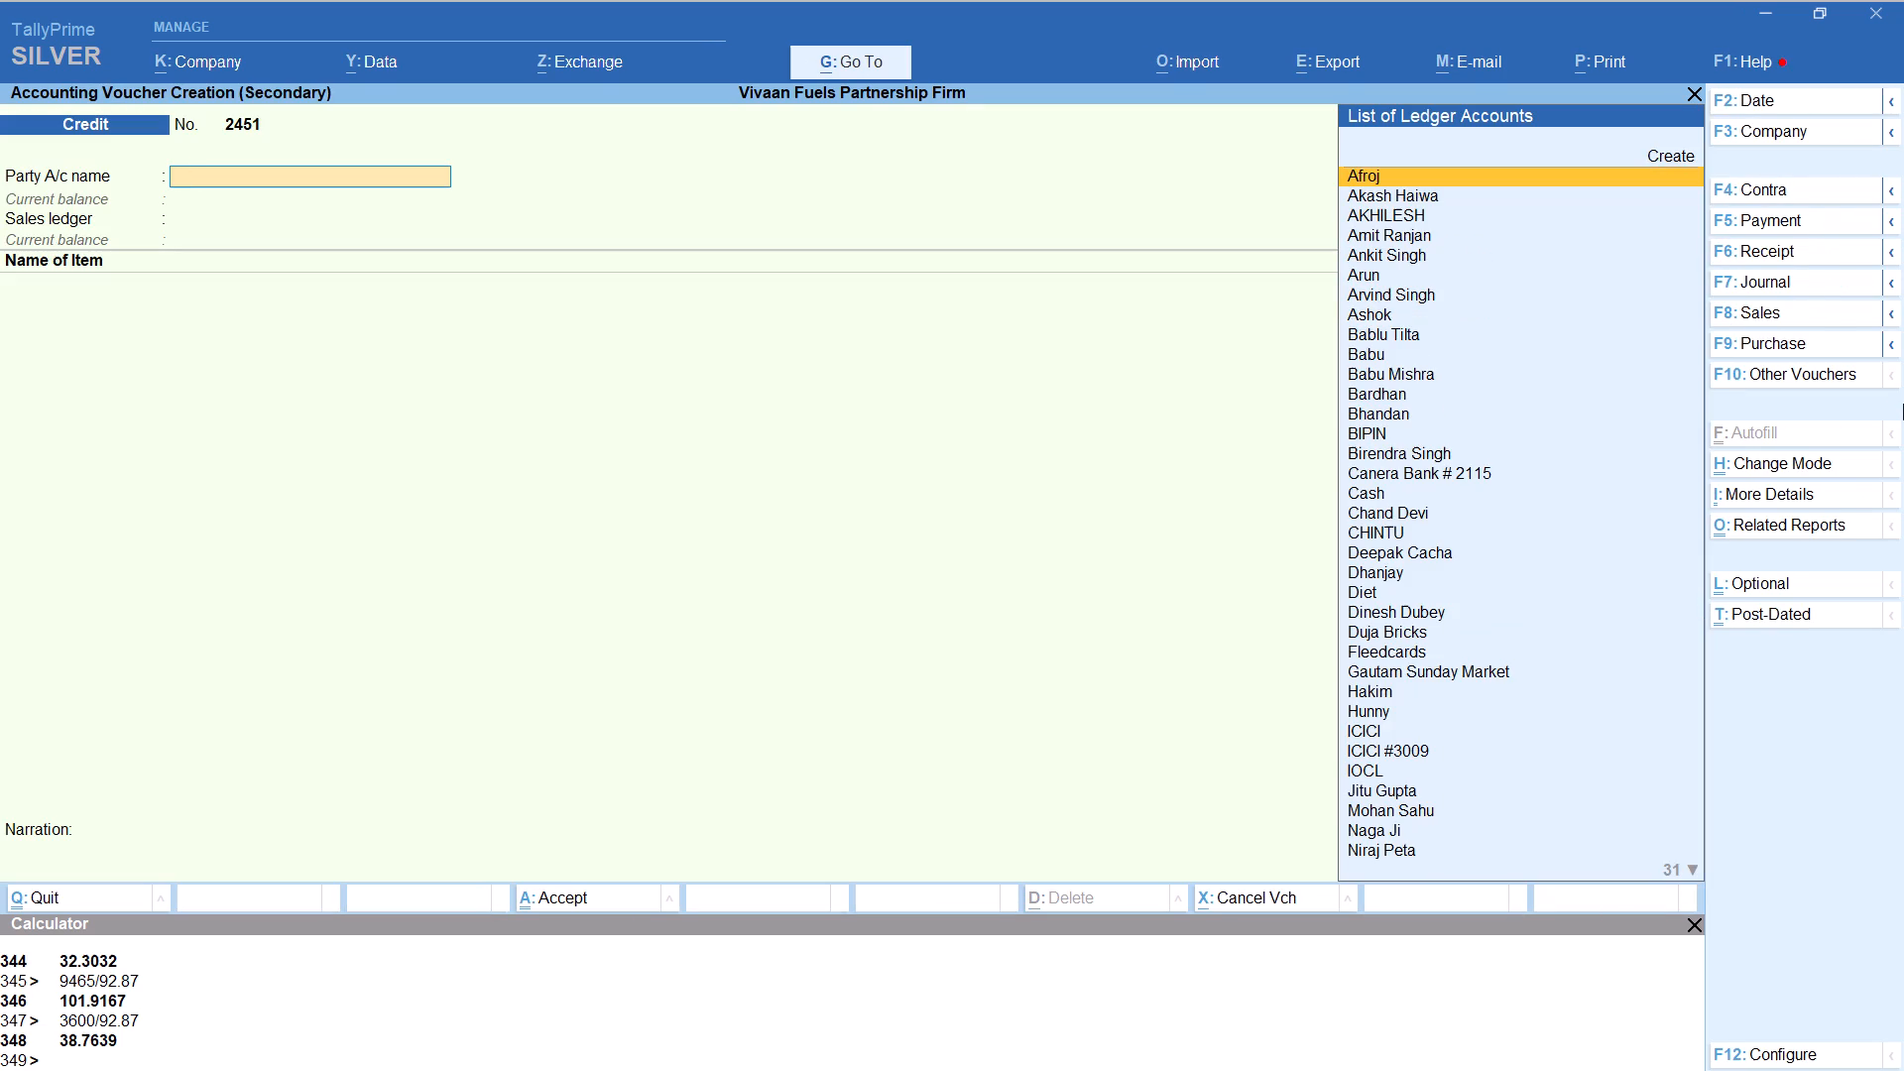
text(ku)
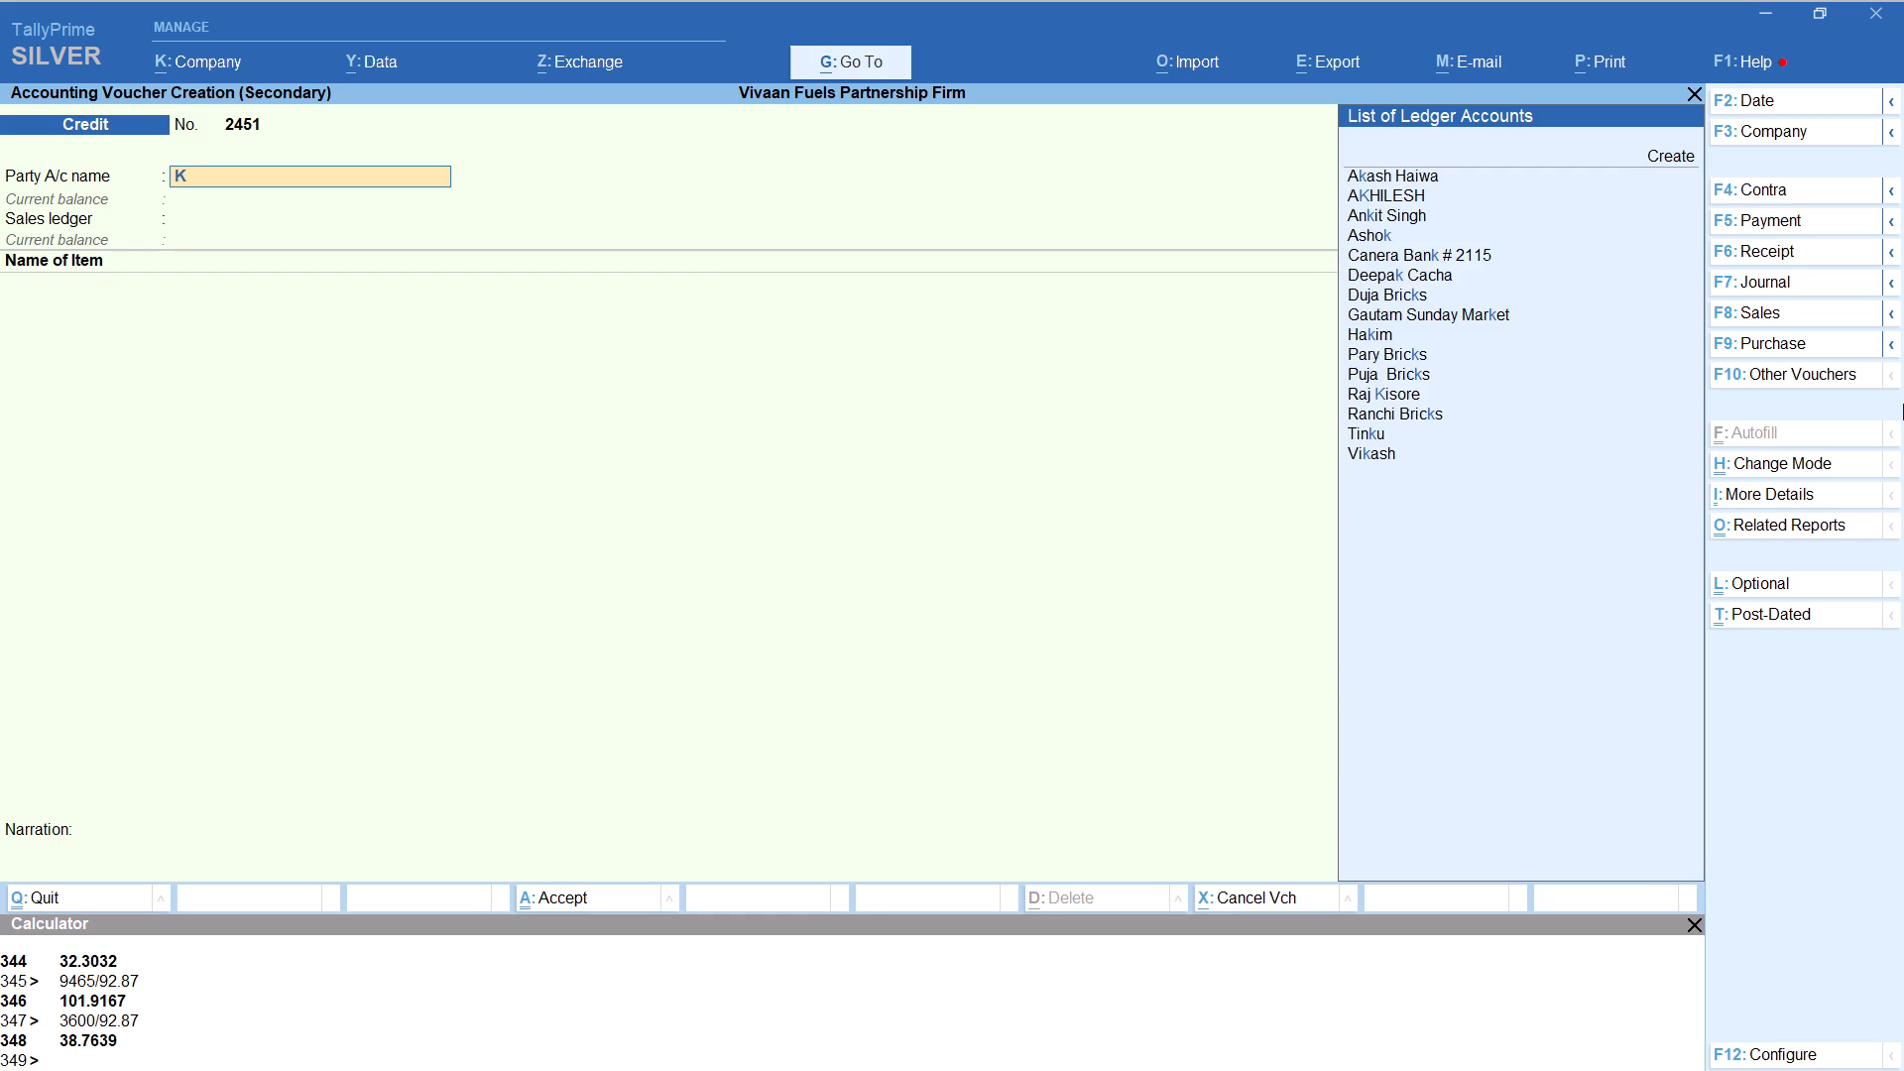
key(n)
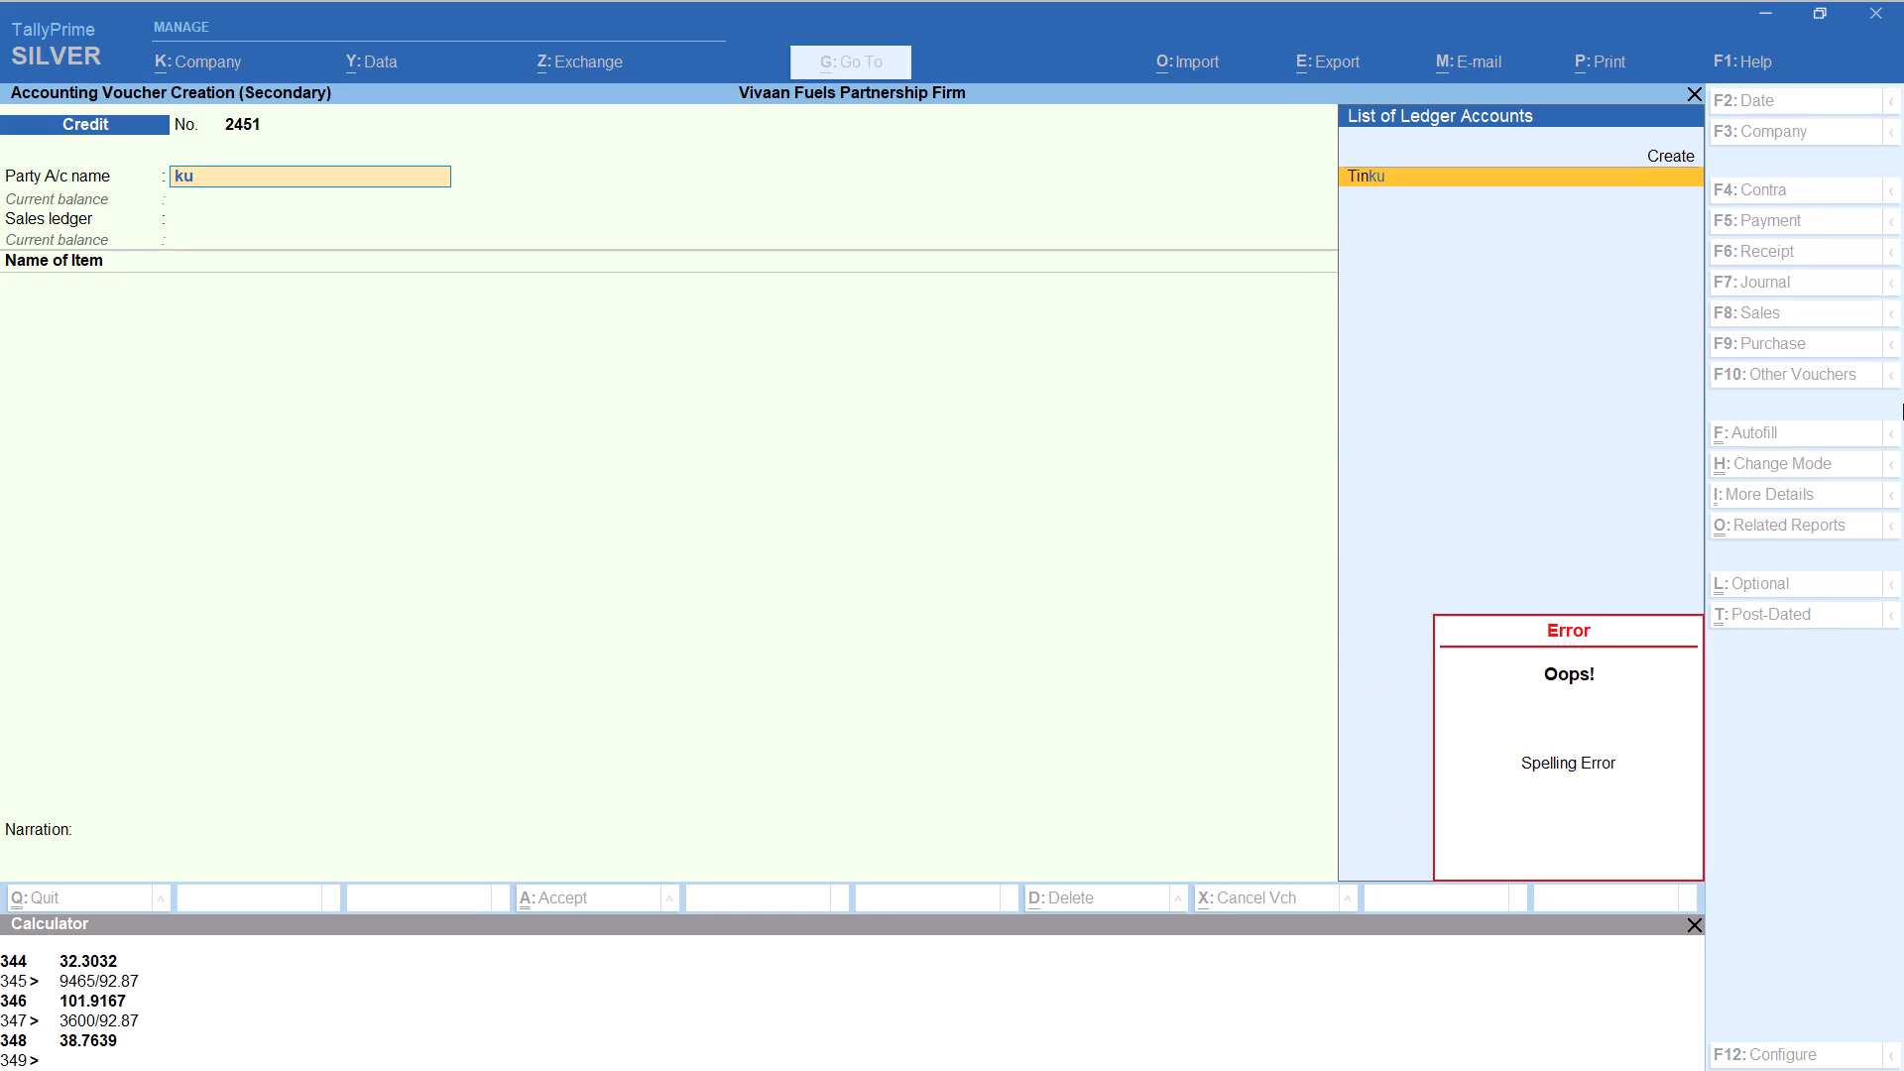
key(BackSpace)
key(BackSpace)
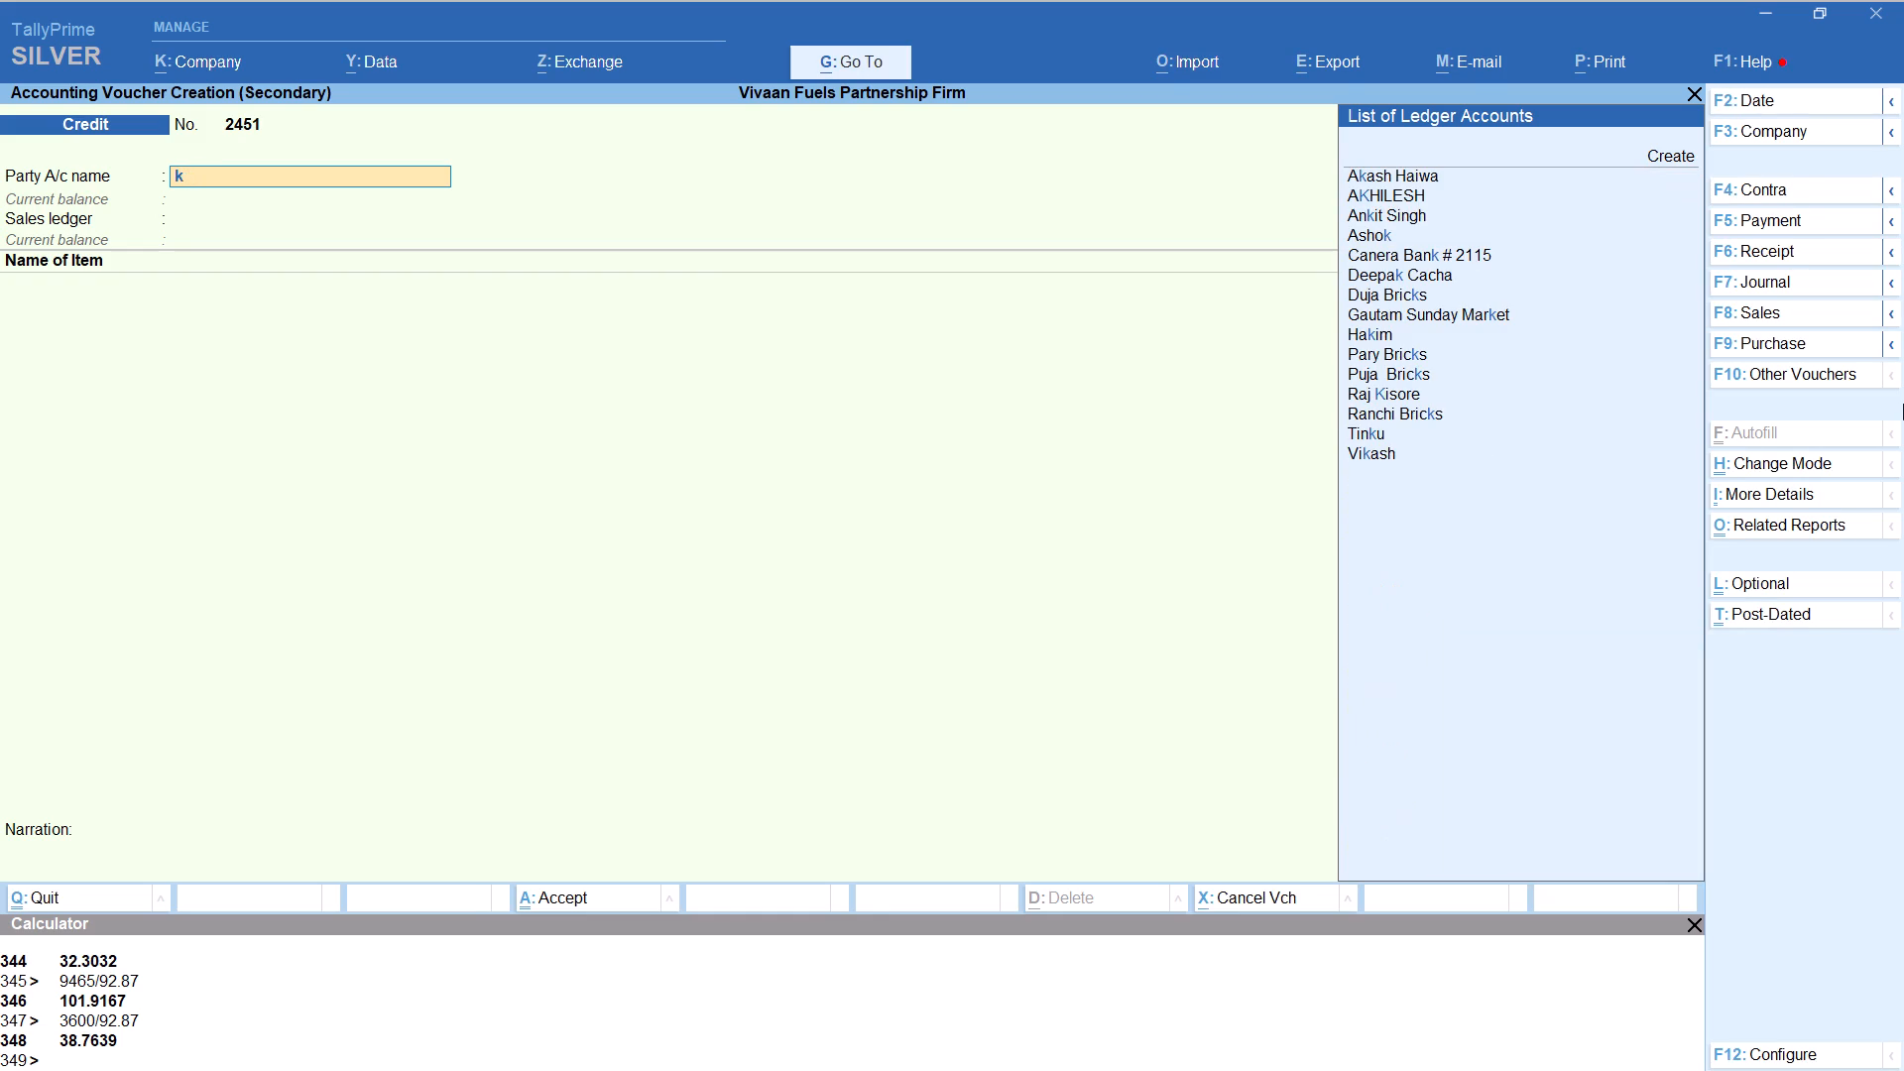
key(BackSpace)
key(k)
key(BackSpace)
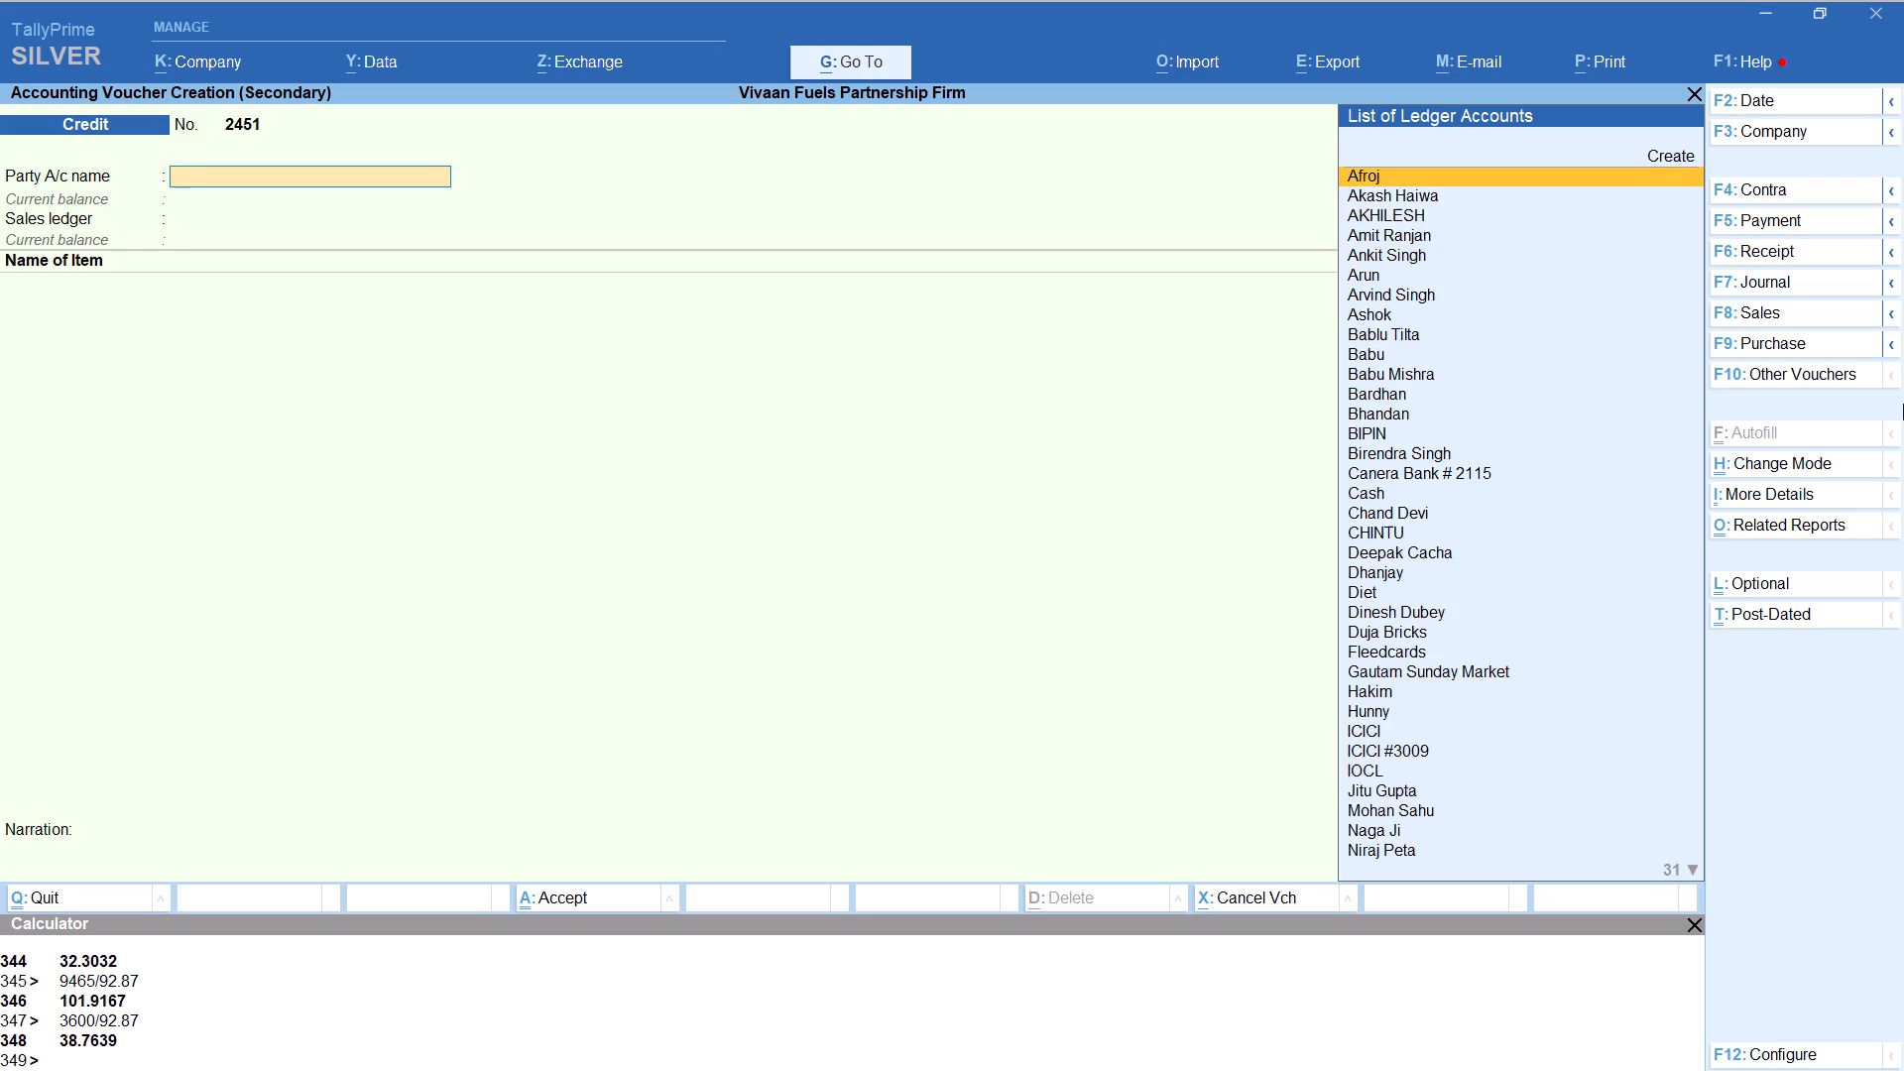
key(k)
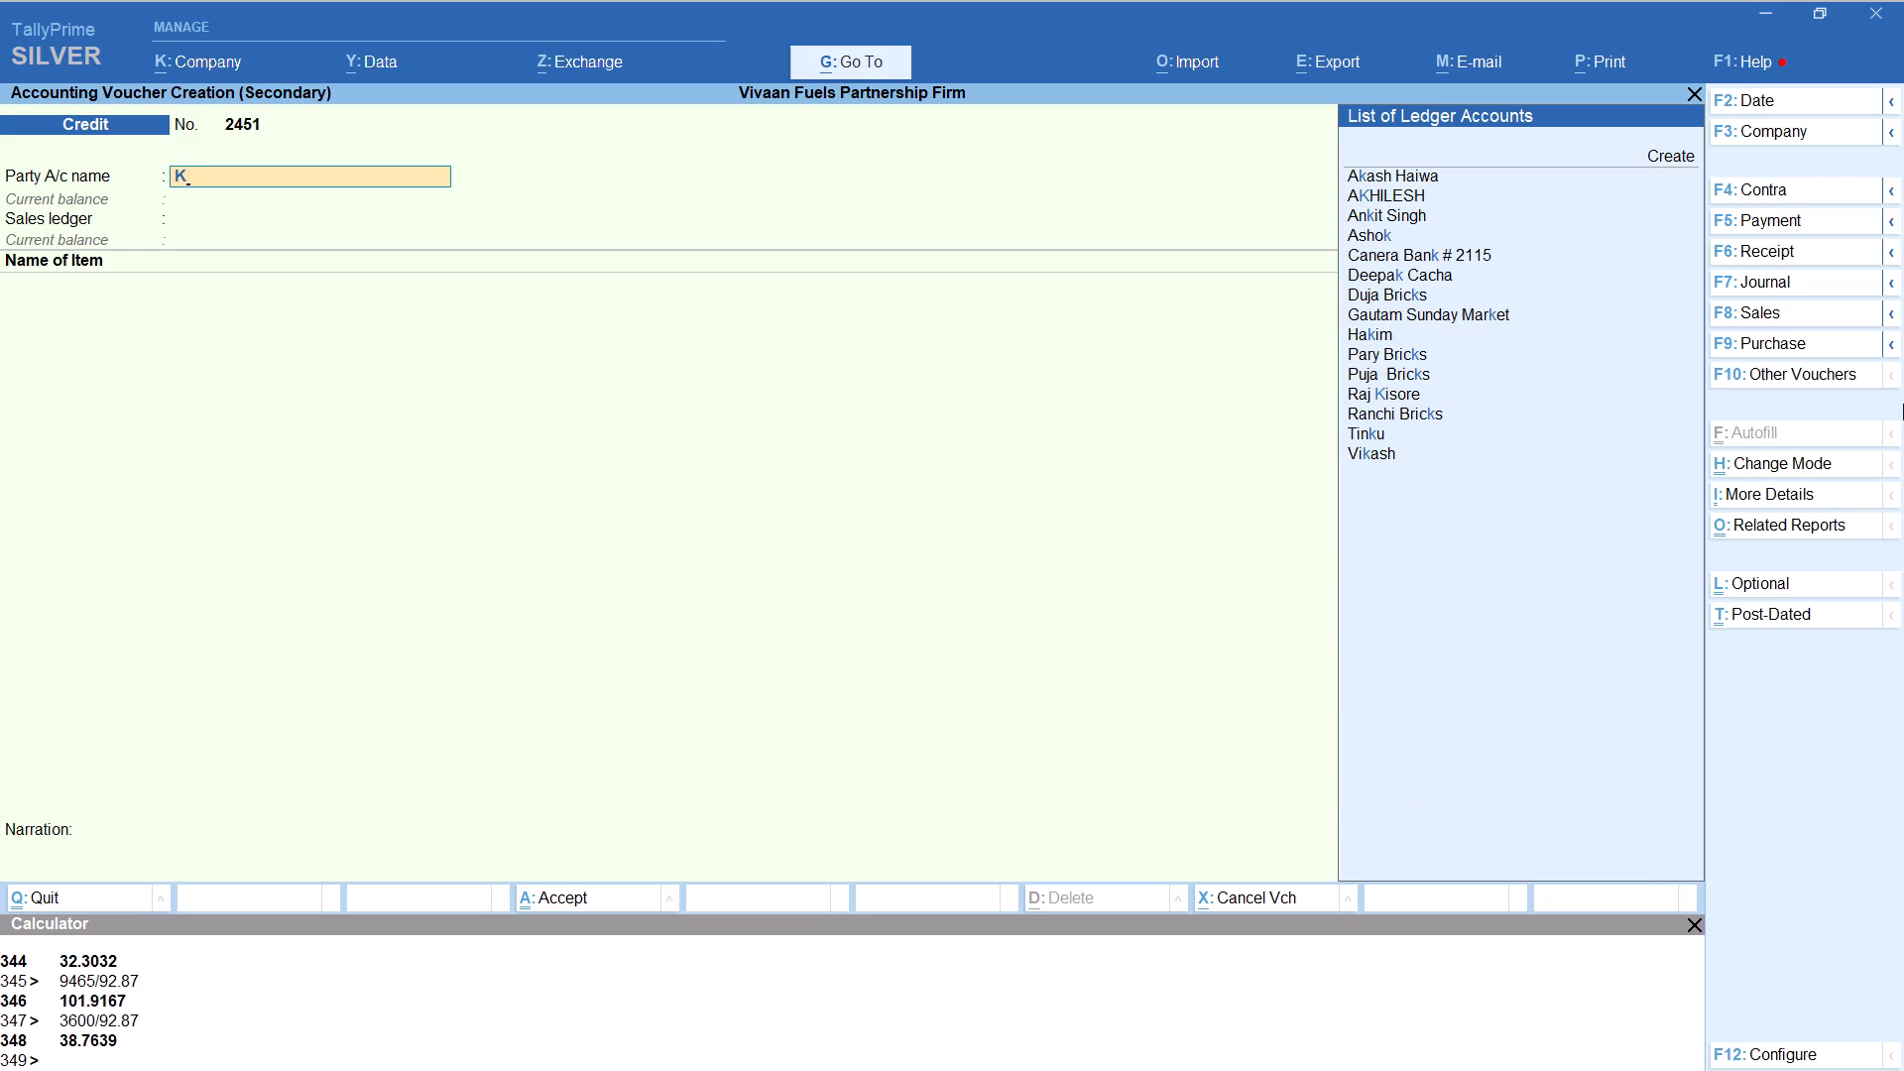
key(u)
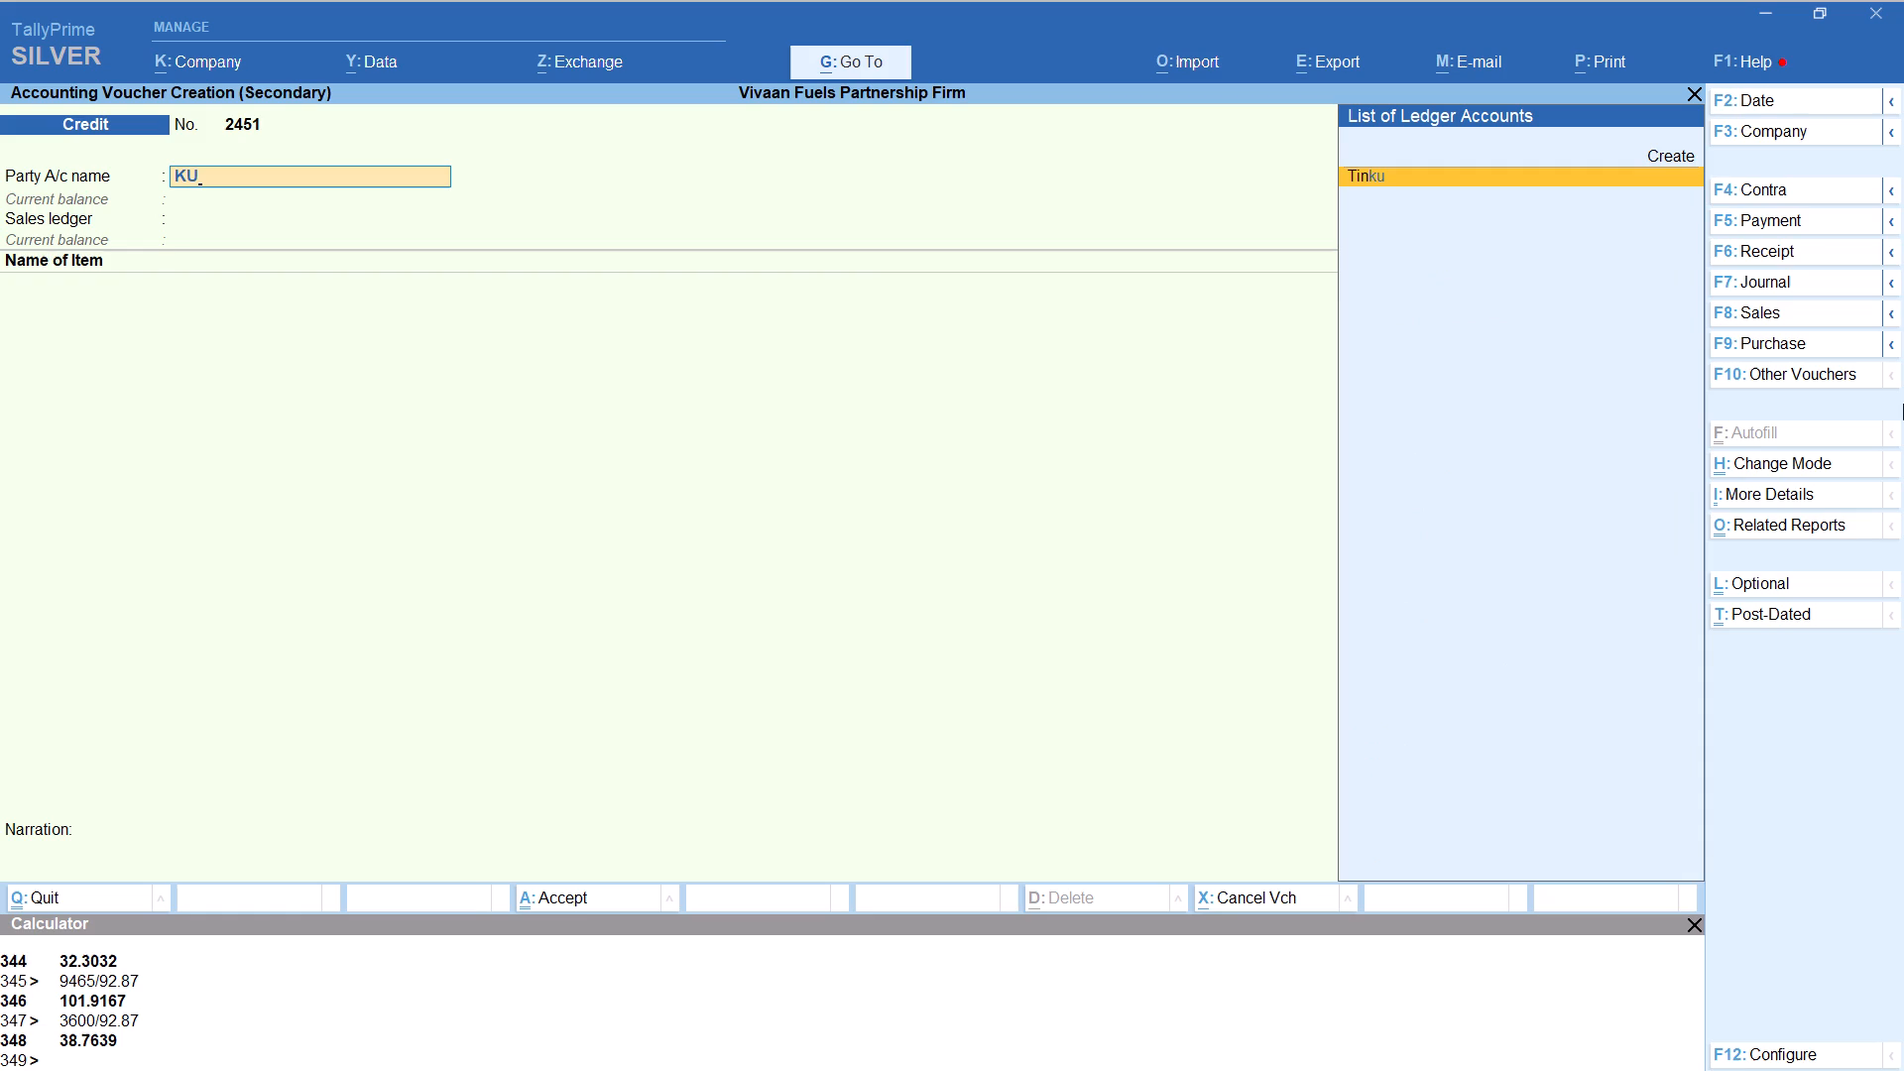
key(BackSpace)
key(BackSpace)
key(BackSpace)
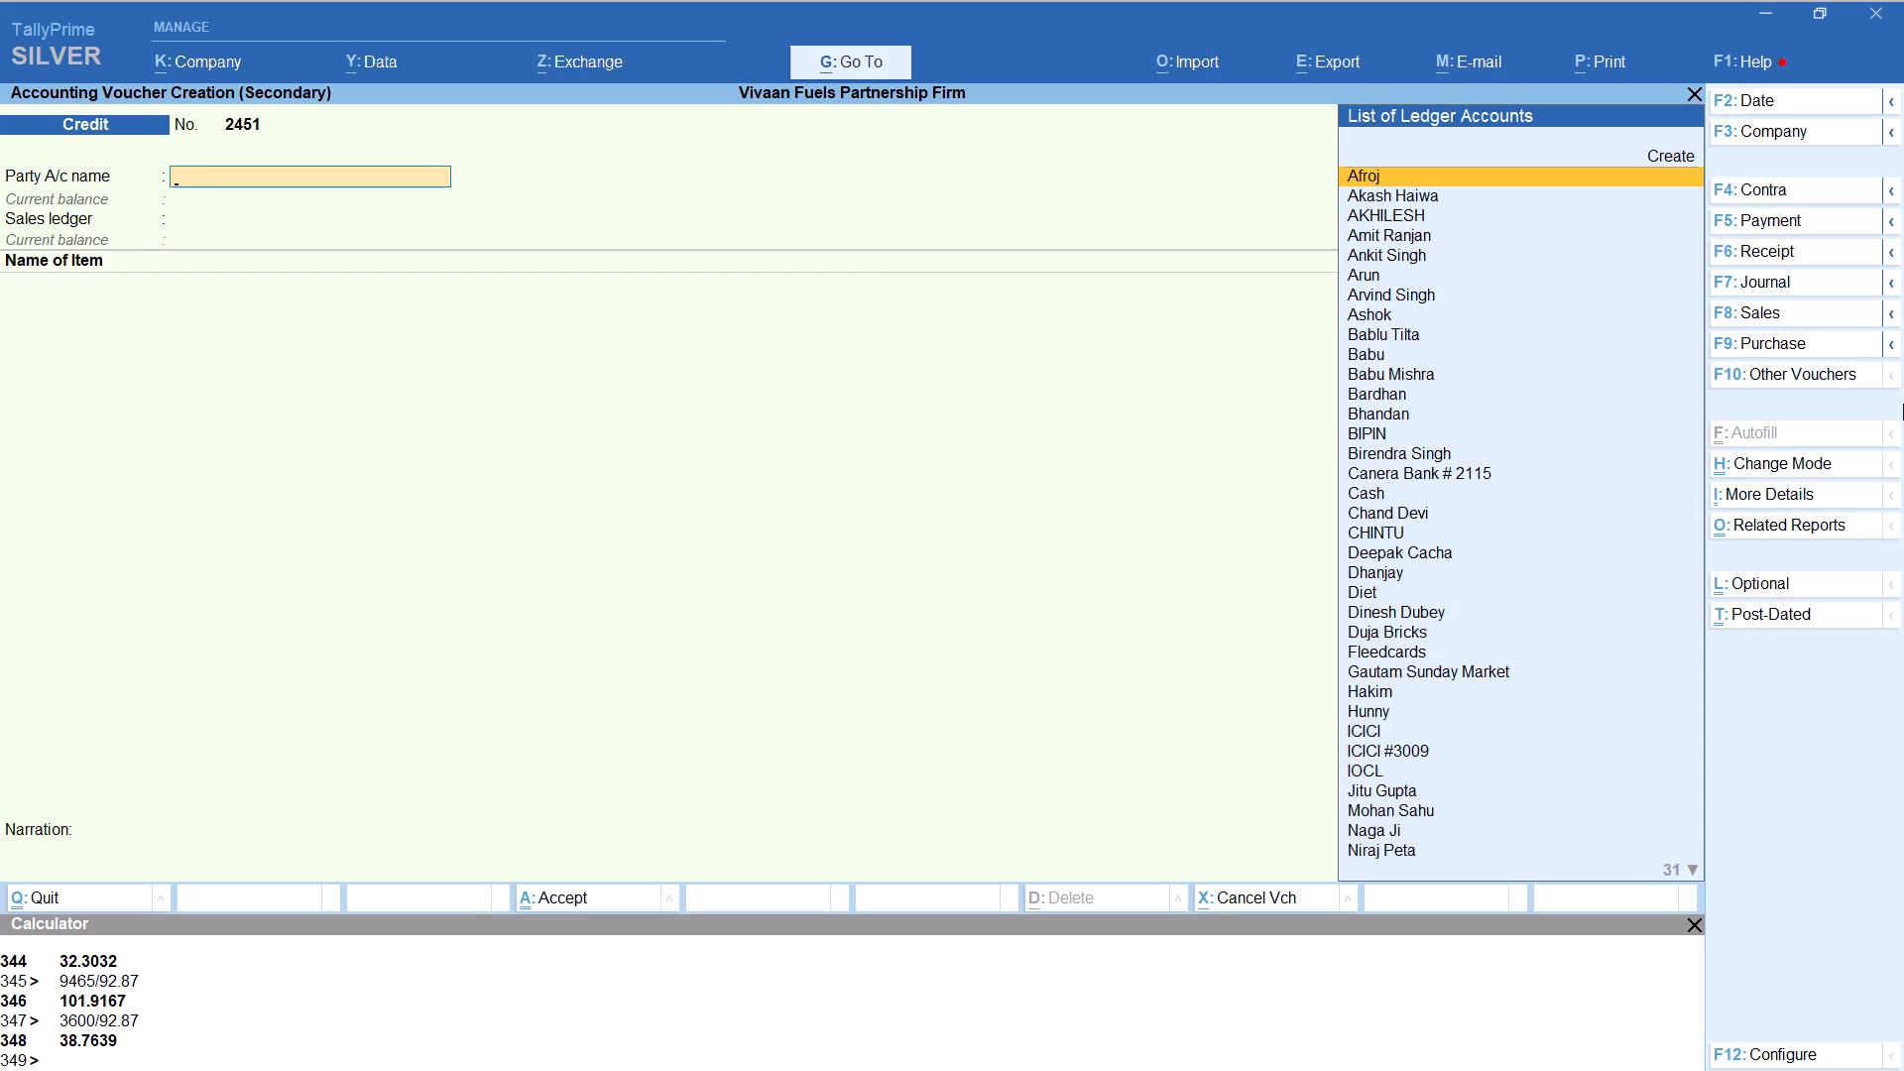
Change the new voucher's type from Credit to Sales.
key(F8)
key(Down)
key(Down)
key(Down)
key(Down)
key(Down)
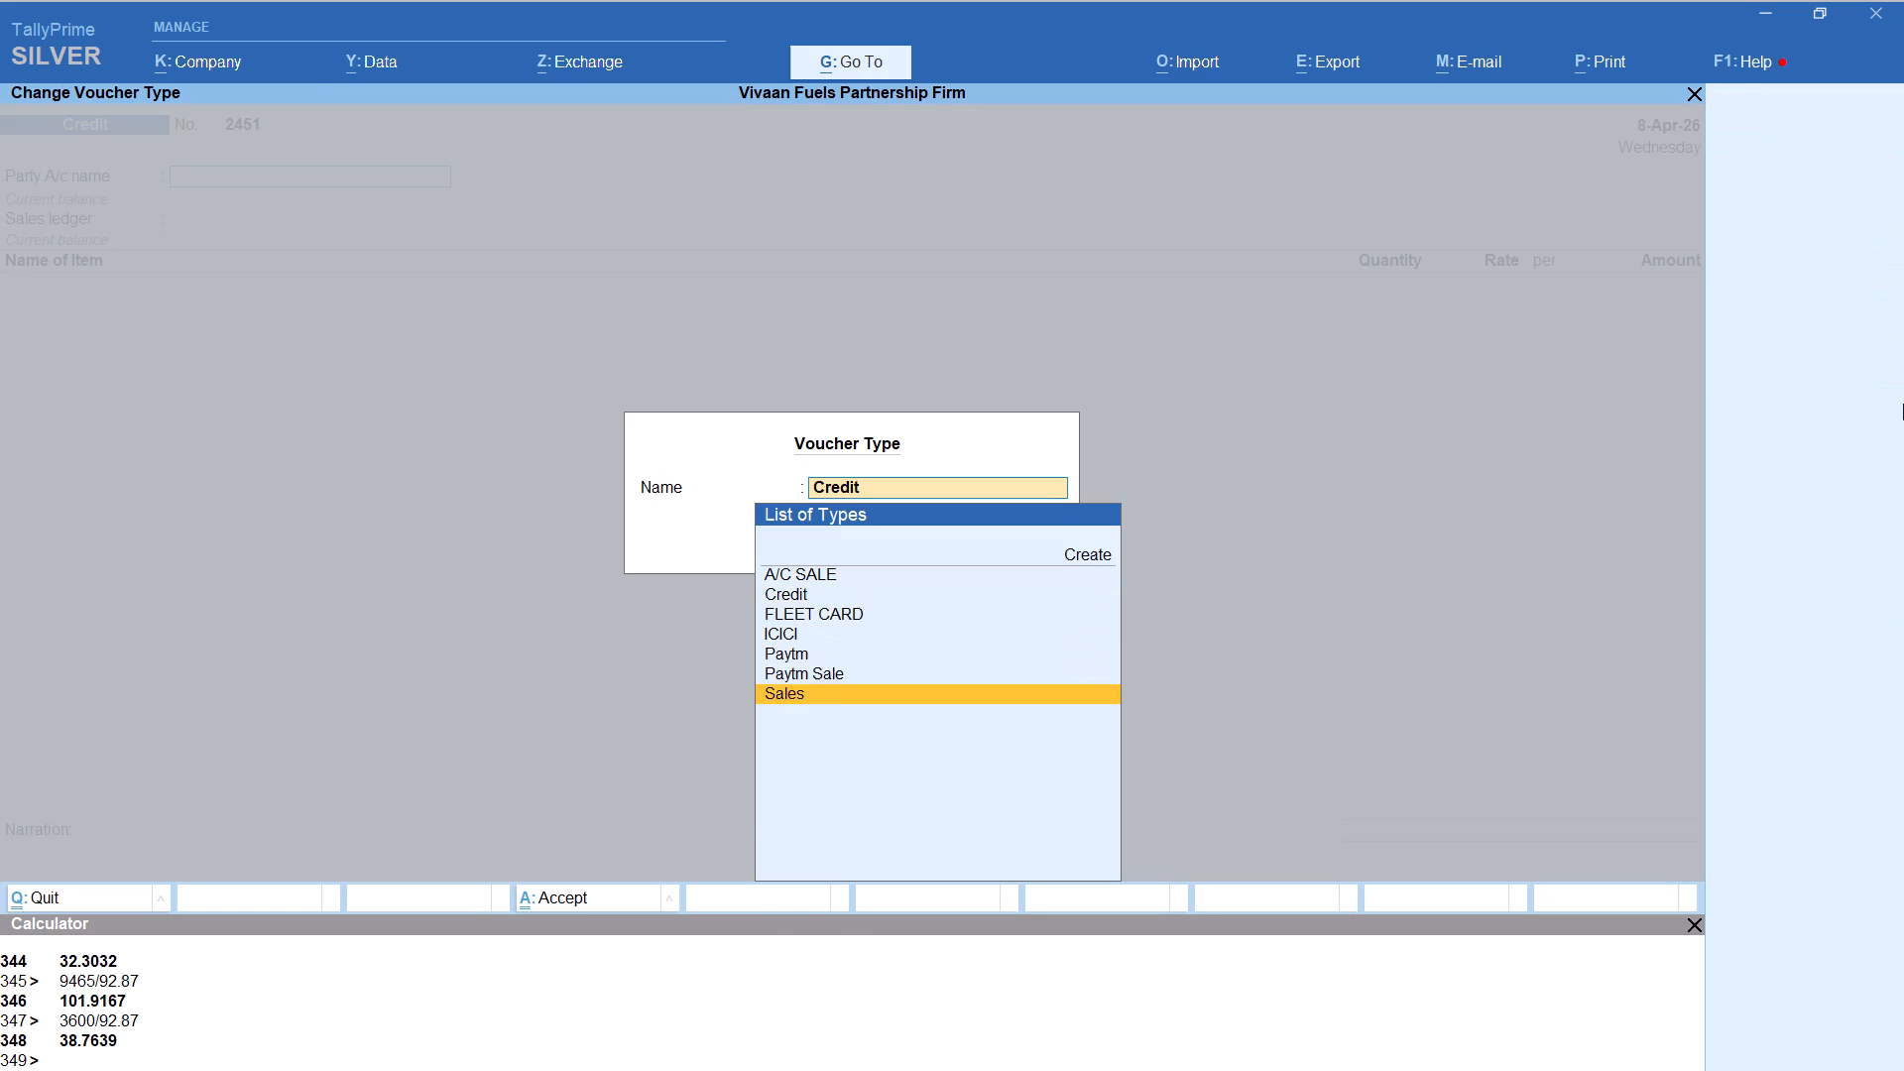
key(Return)
Set the Sales voucher's party to Cash, keep the default party details and select the SALE ledger.
text(CASH)
key(Return)
key(Return)
key(Return)
key(Return)
key(Return)
key(Return)
key(Return)
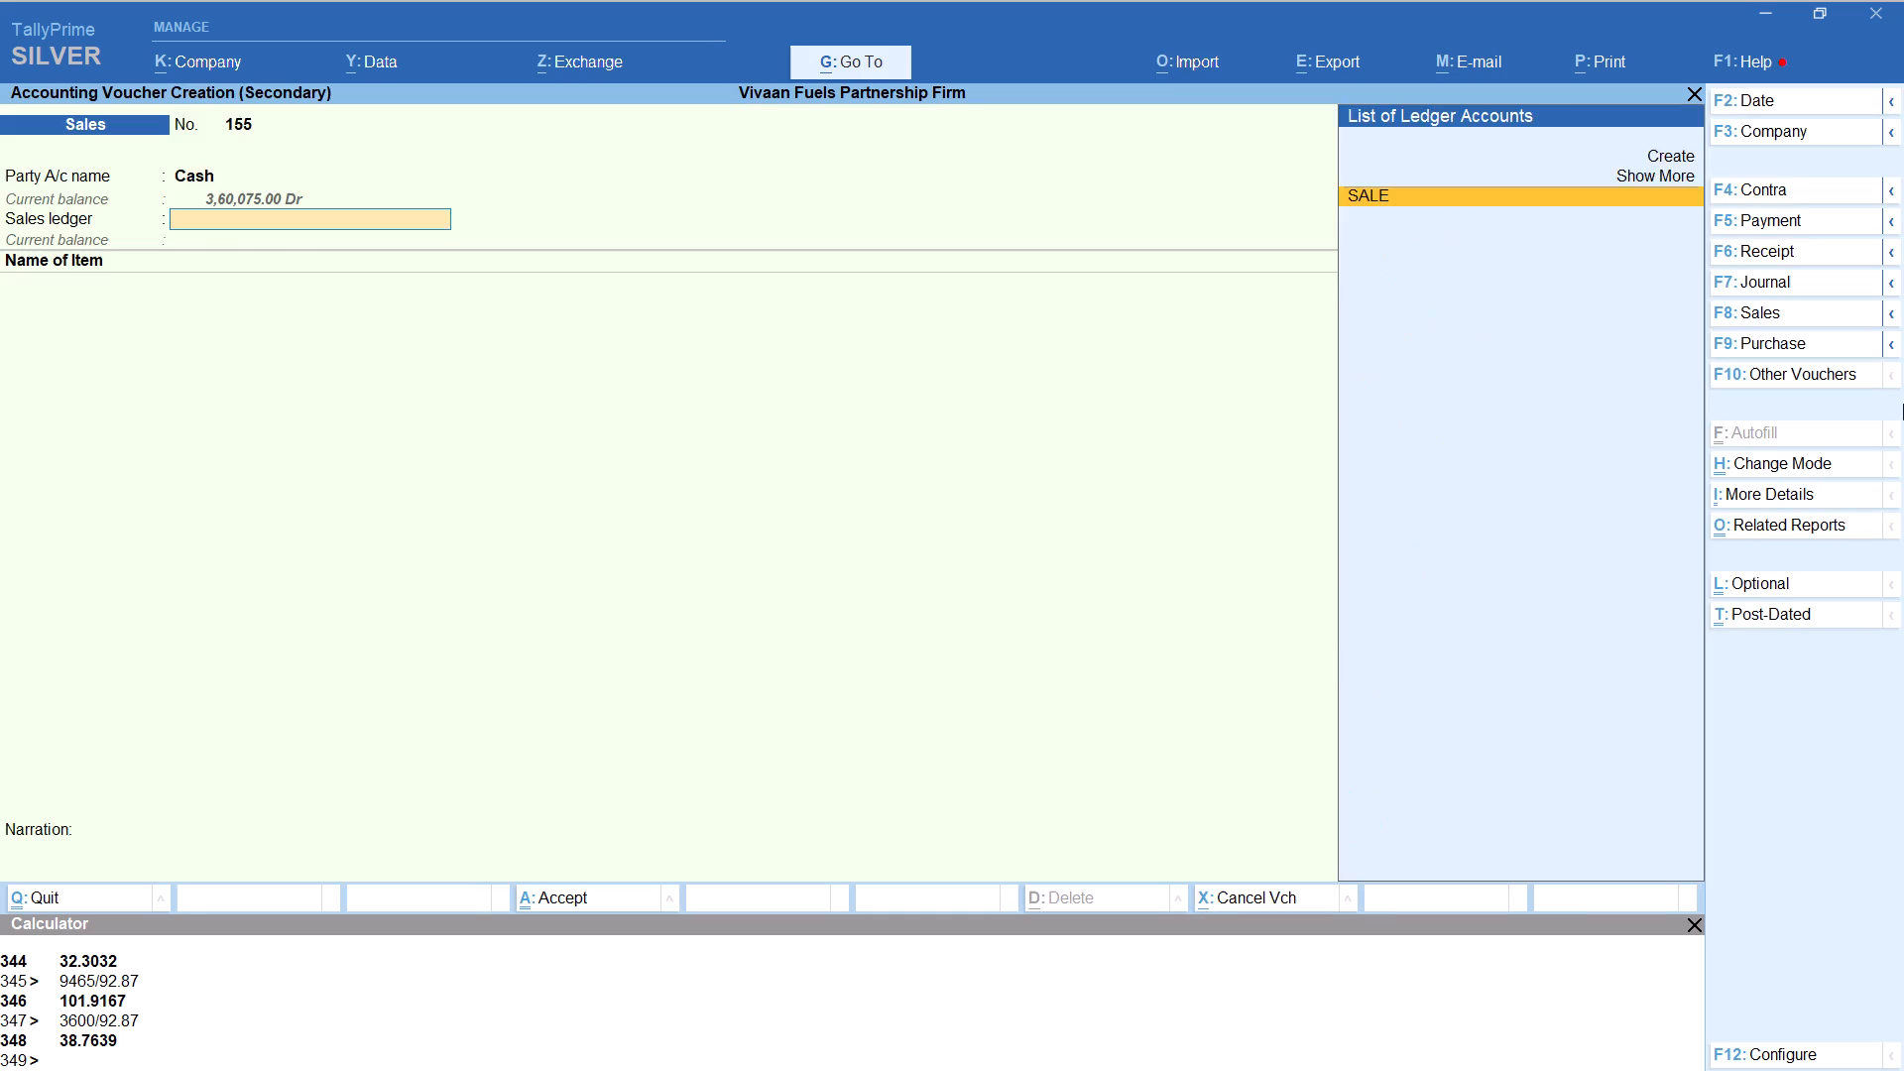
key(Return)
Add item HSD with tracking number Not Applicable and the quantity calculated as 1870/92.87, keeping the 92.87 per-litre rate.
text(HS)
key(Return)
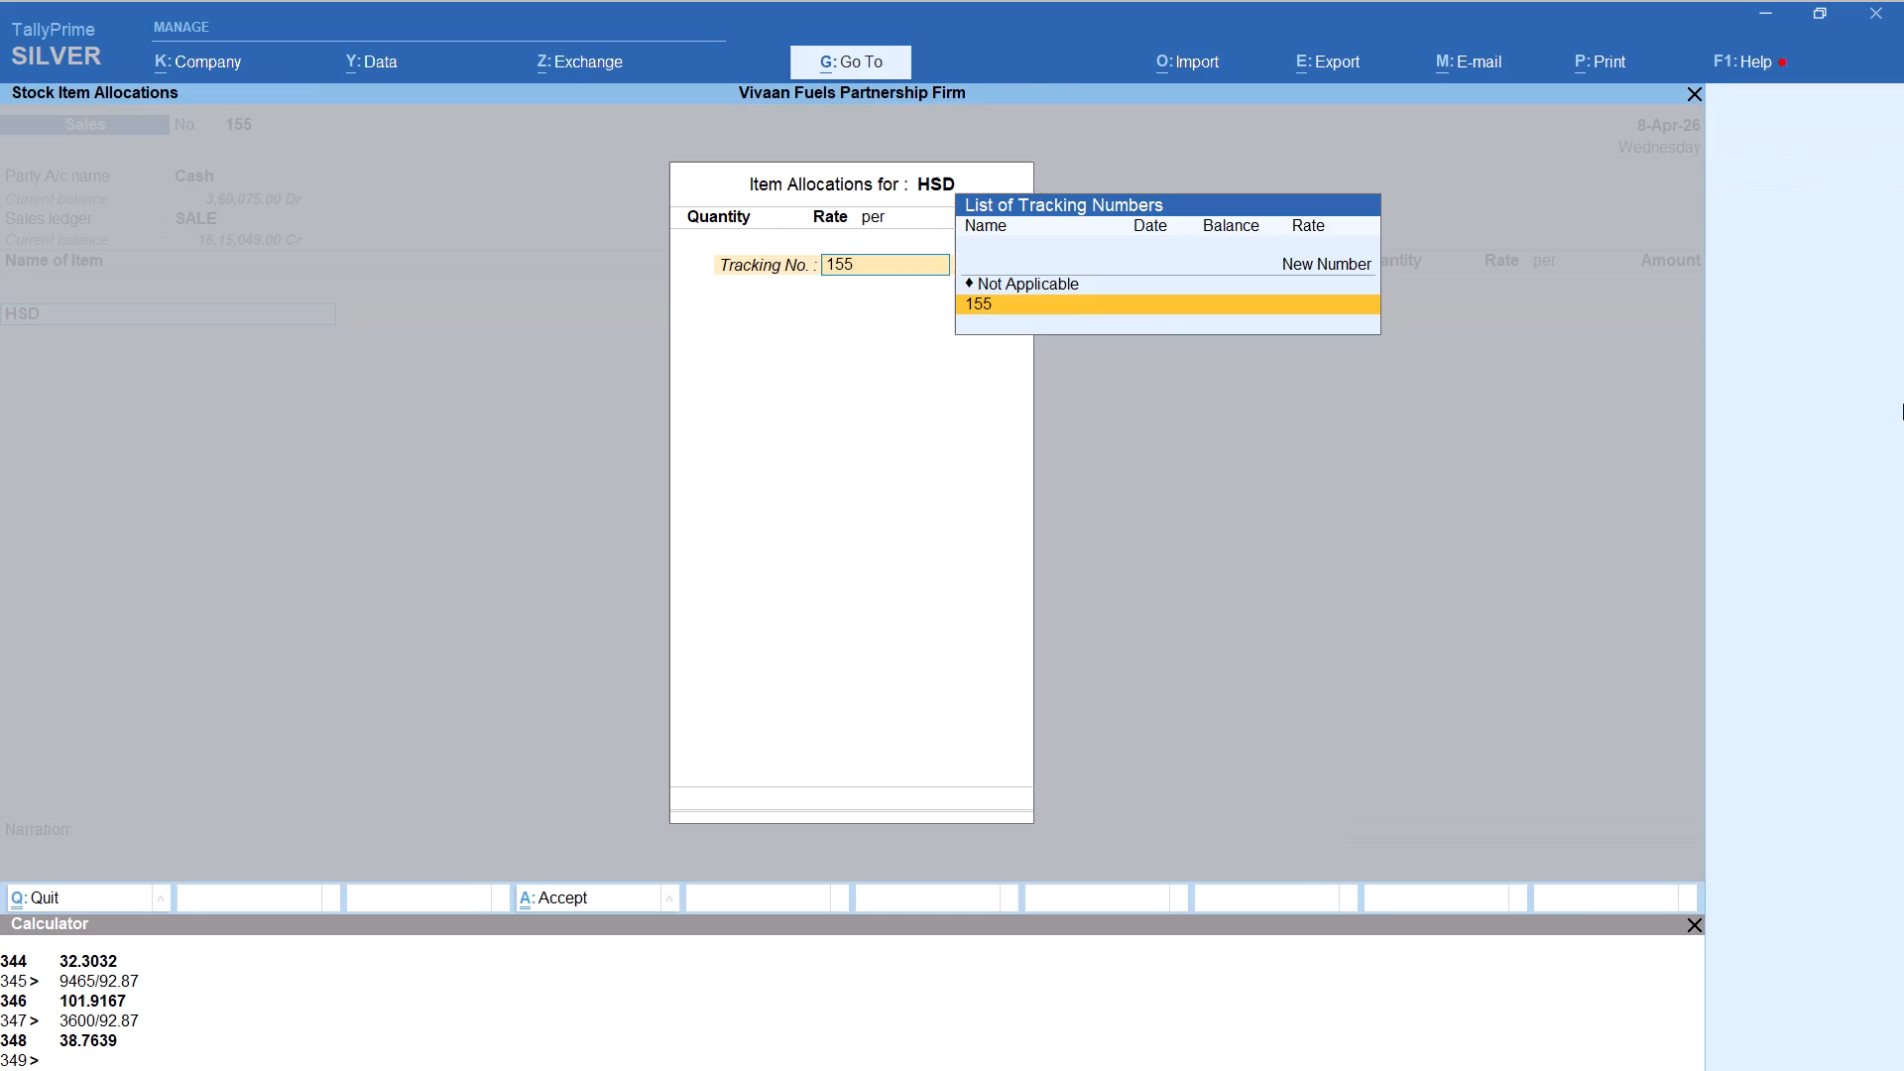
key(Up)
key(Return)
key(alt+c)
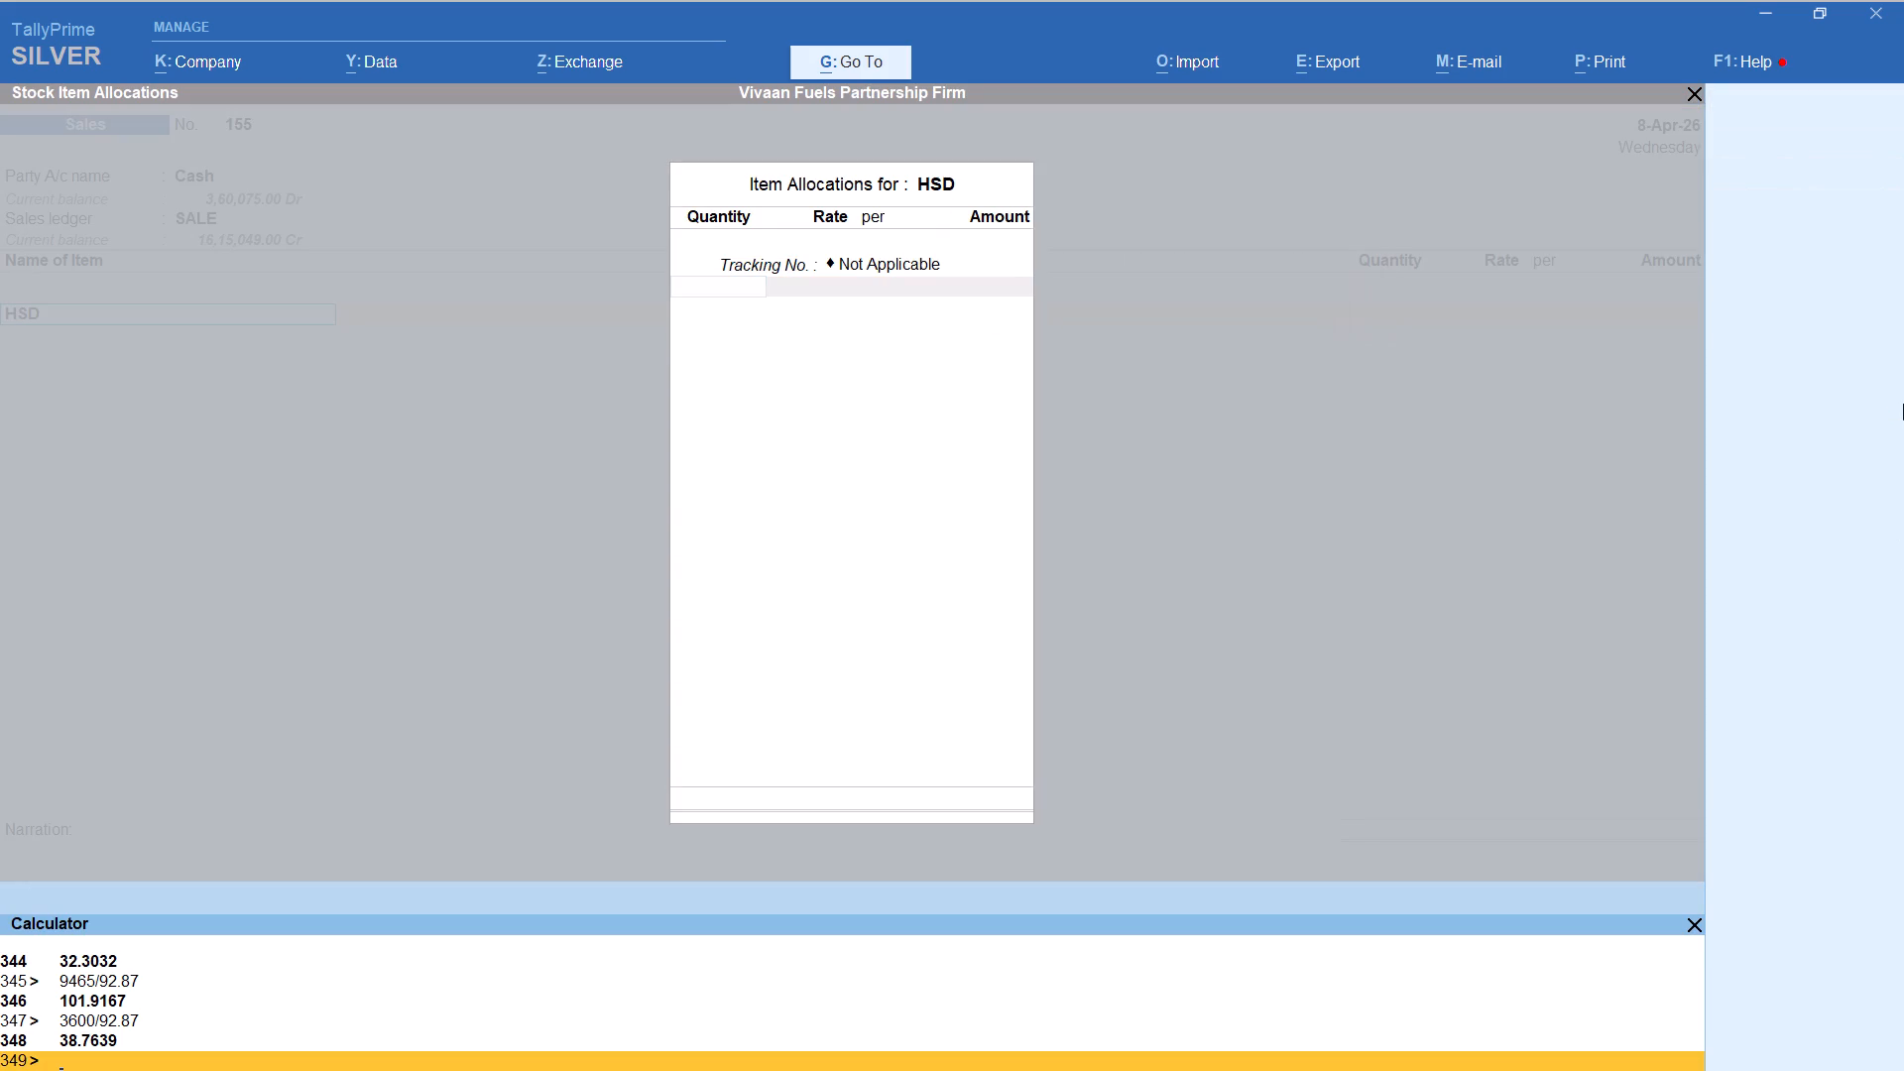
text(18701)
key(BackSpace)
text(/92.87)
key(Return)
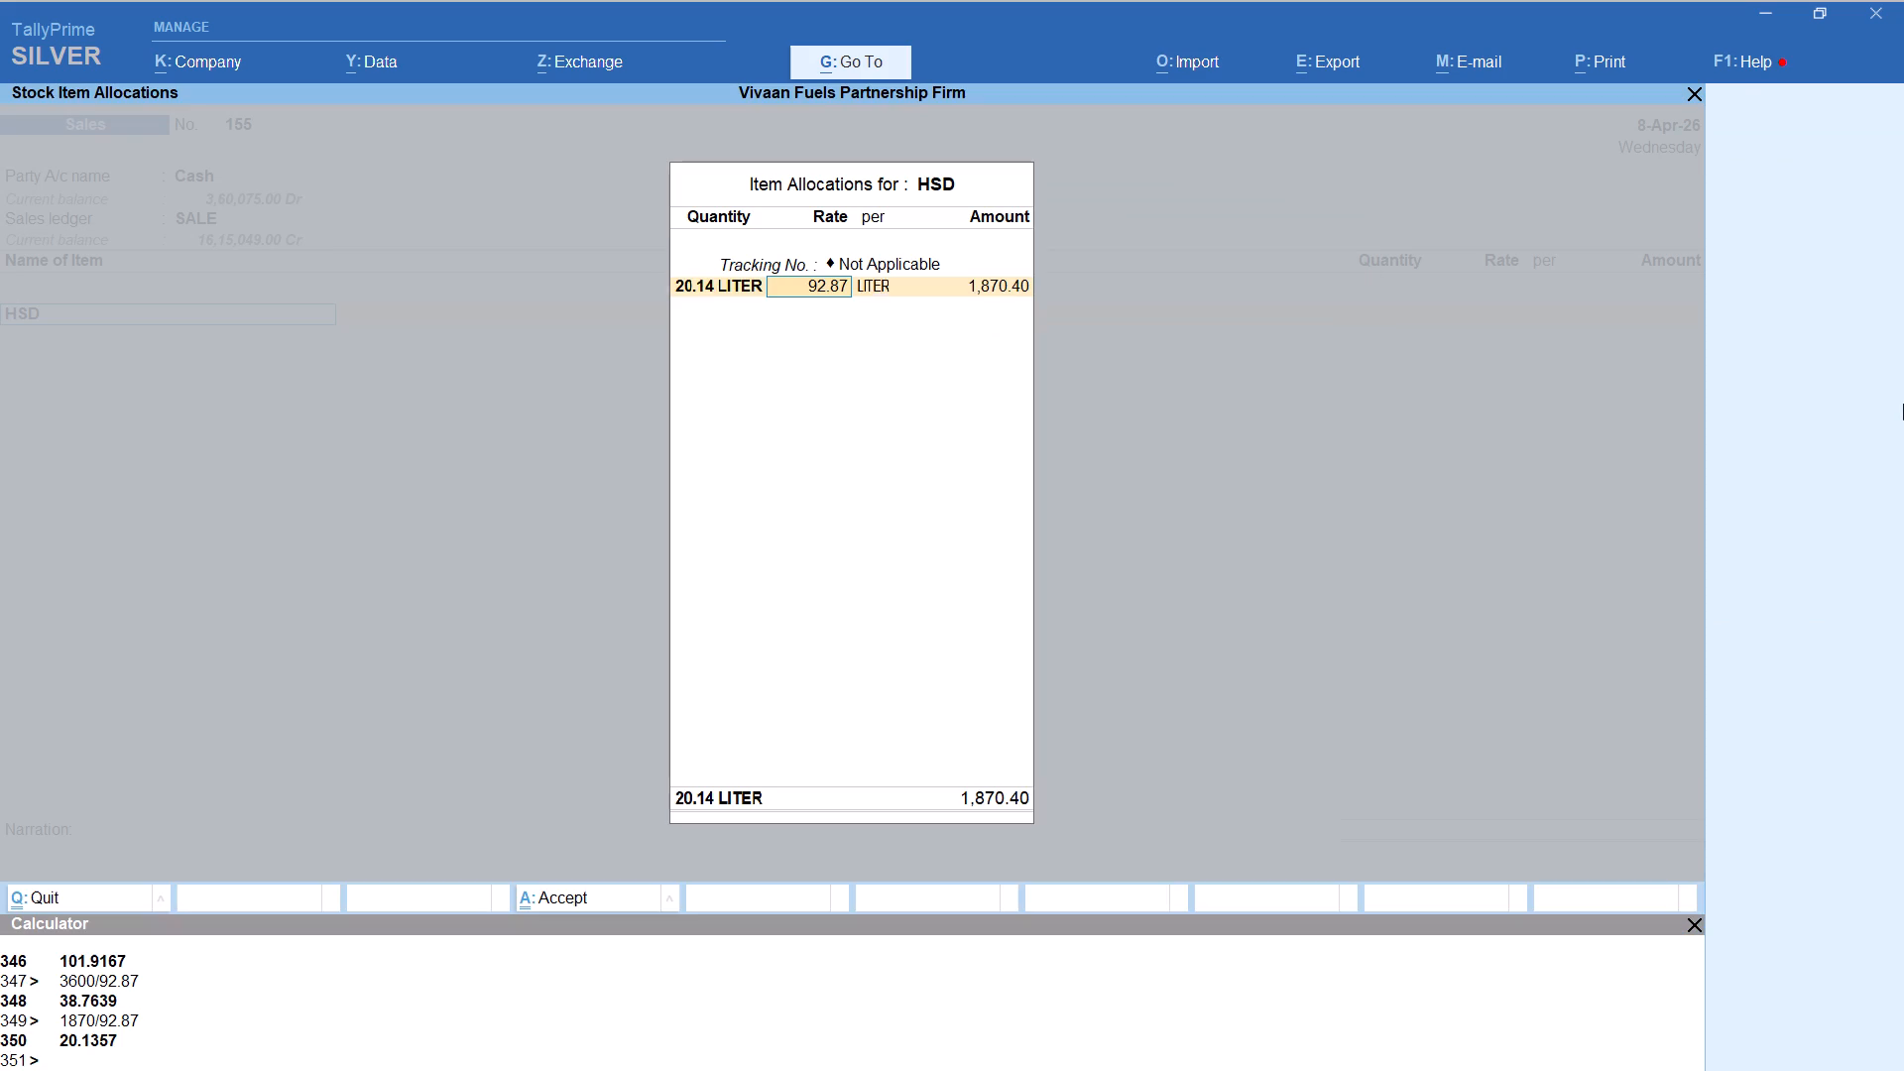
key(Return)
key(Return)
key(Return)
key(Return)
key(Return)
key(Return)
Add the Round Off ledger with its default amount to the 1,870 Cash voucher and save it.
text(ROU)
key(Return)
key(ctrl+a)
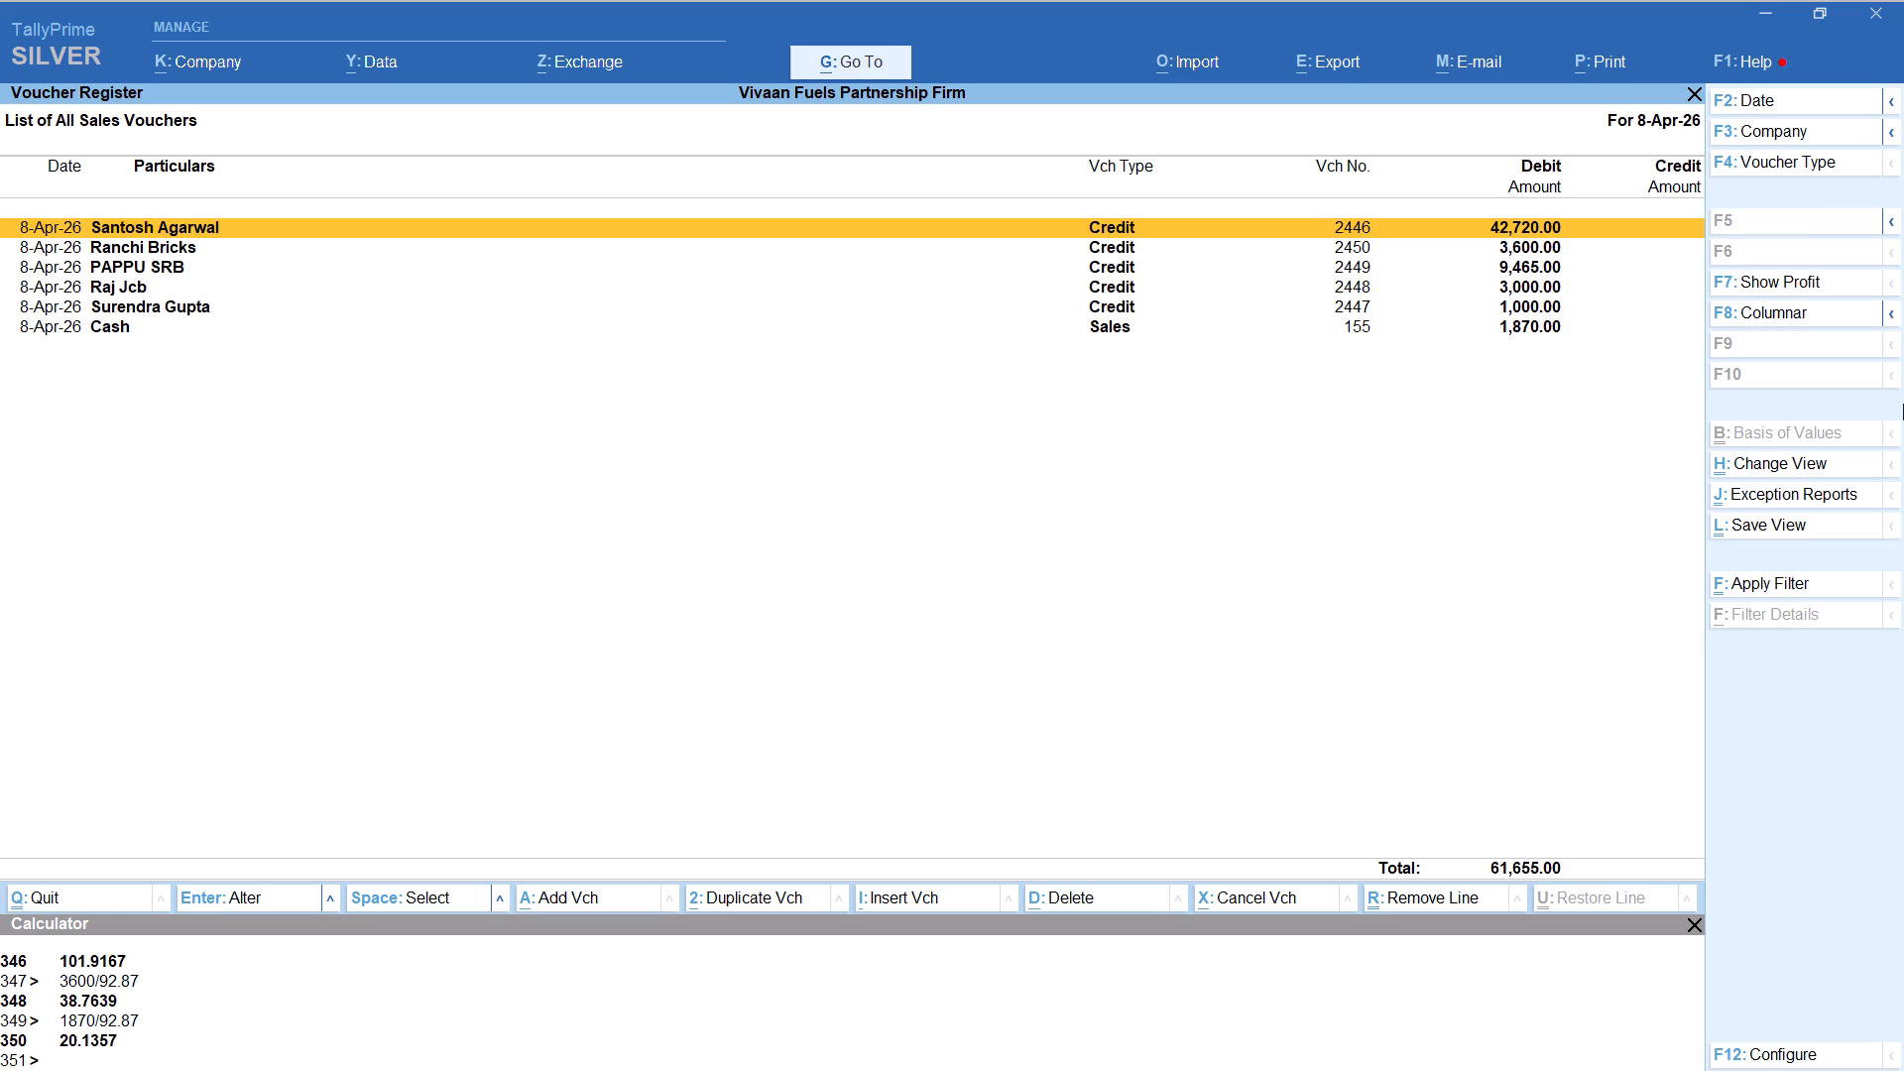
Start a new credit voucher for the party starting with SURE, keep the default party details and select the SALE ledger.
key(alt+a)
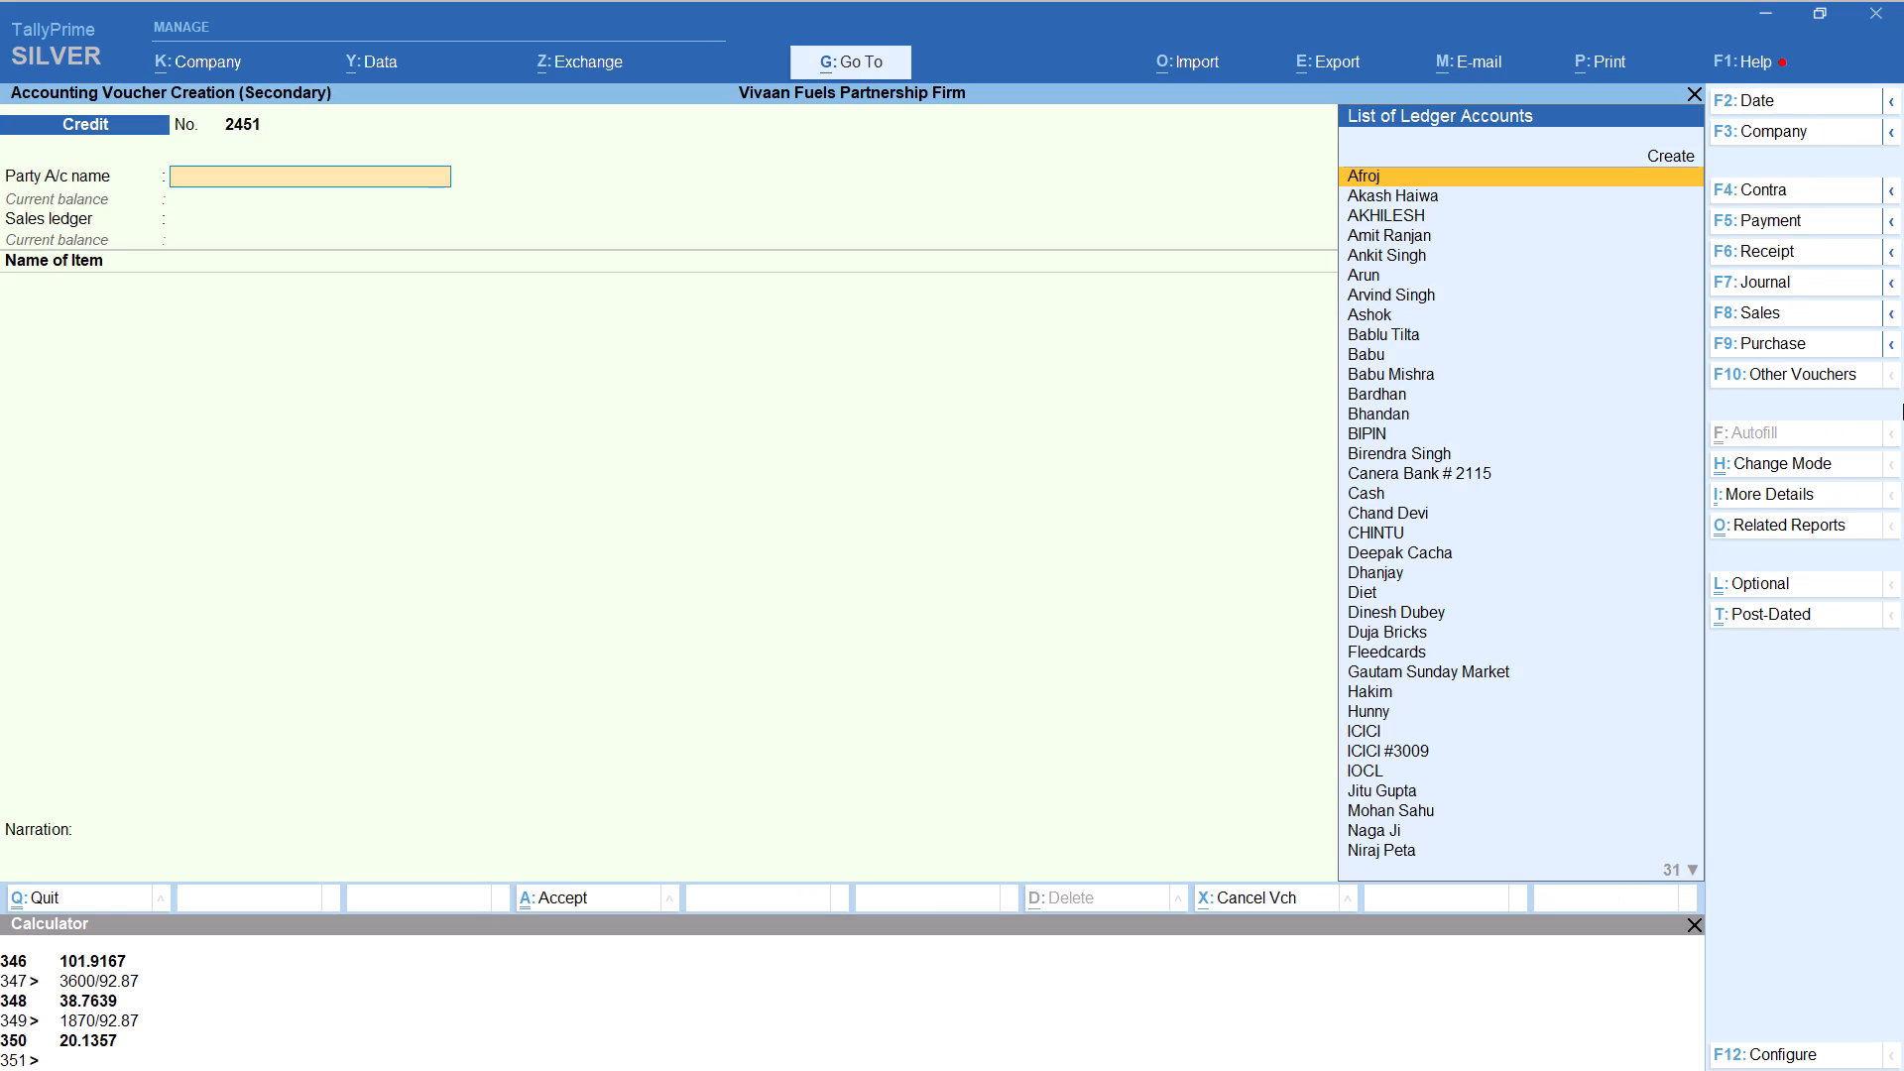
text(SURE)
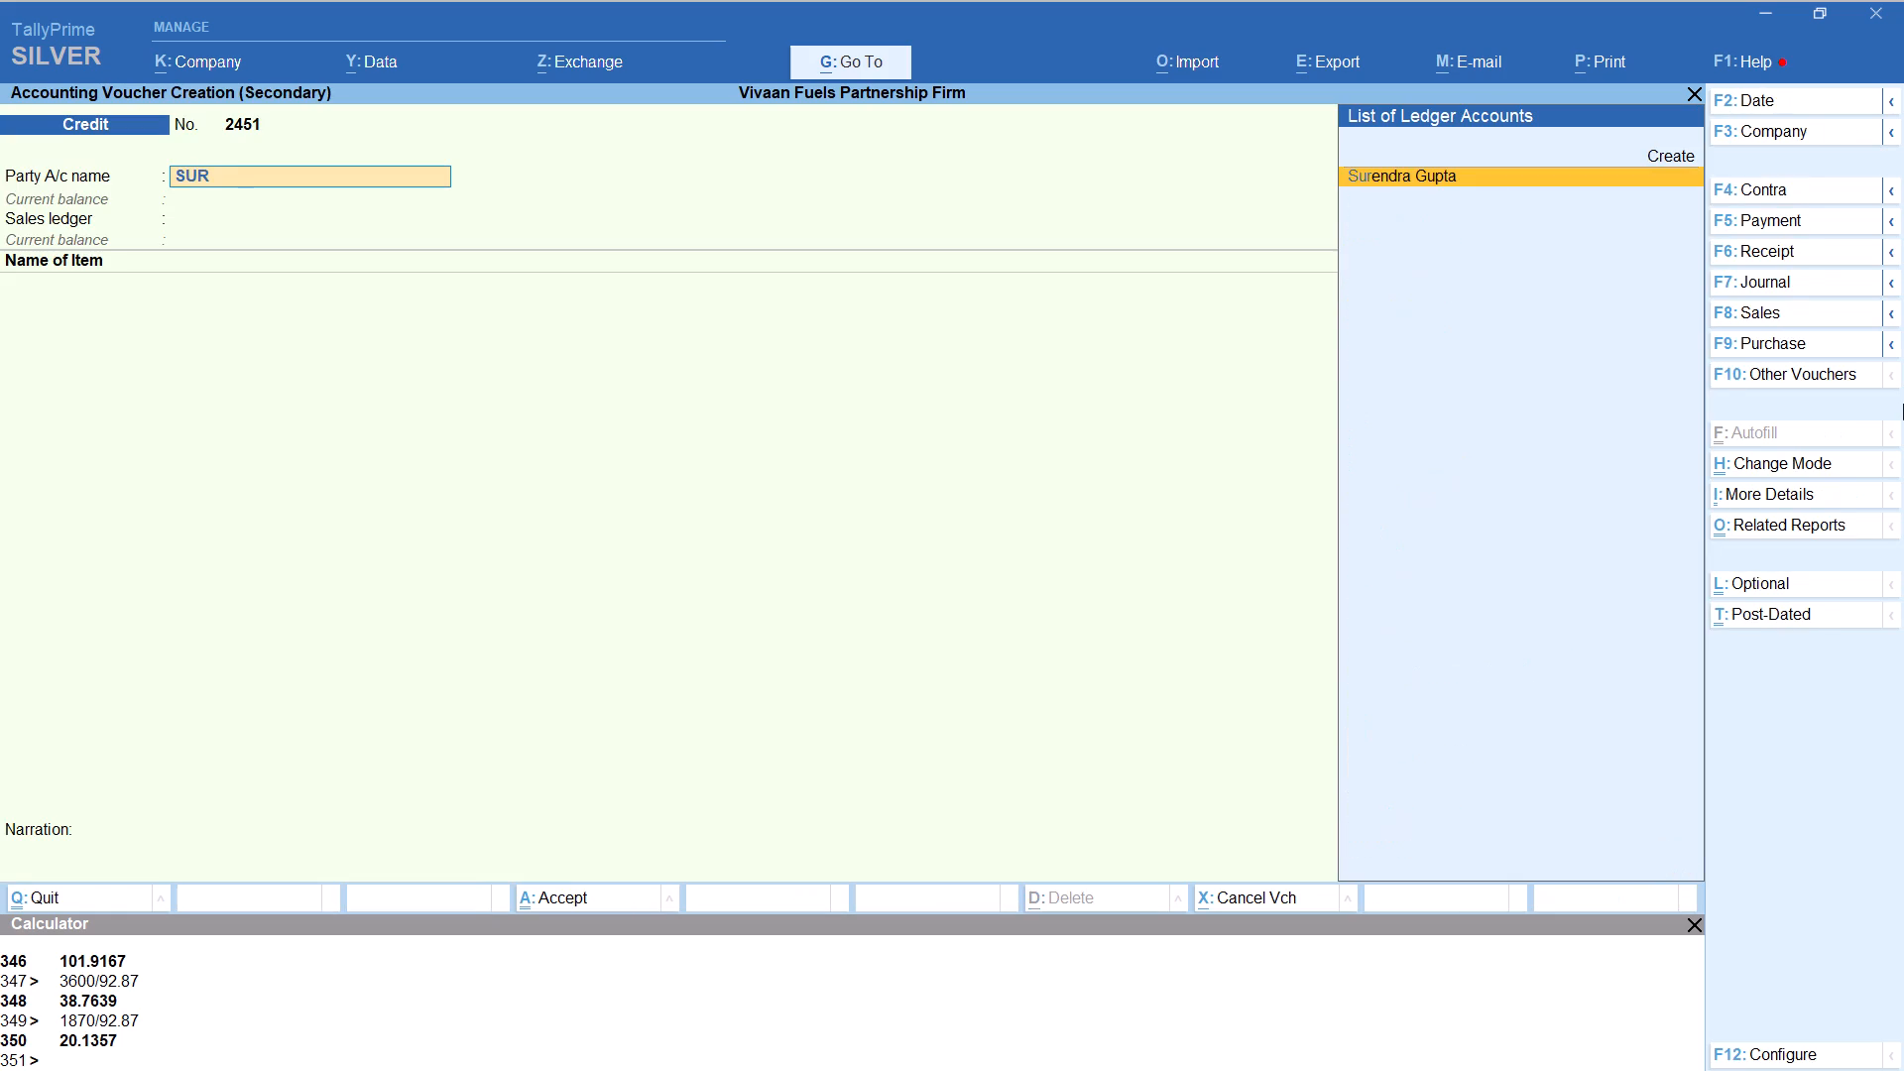
key(Return)
key(Return)
key(Return)
key(Return)
key(Return)
key(Return)
key(Return)
key(Return)
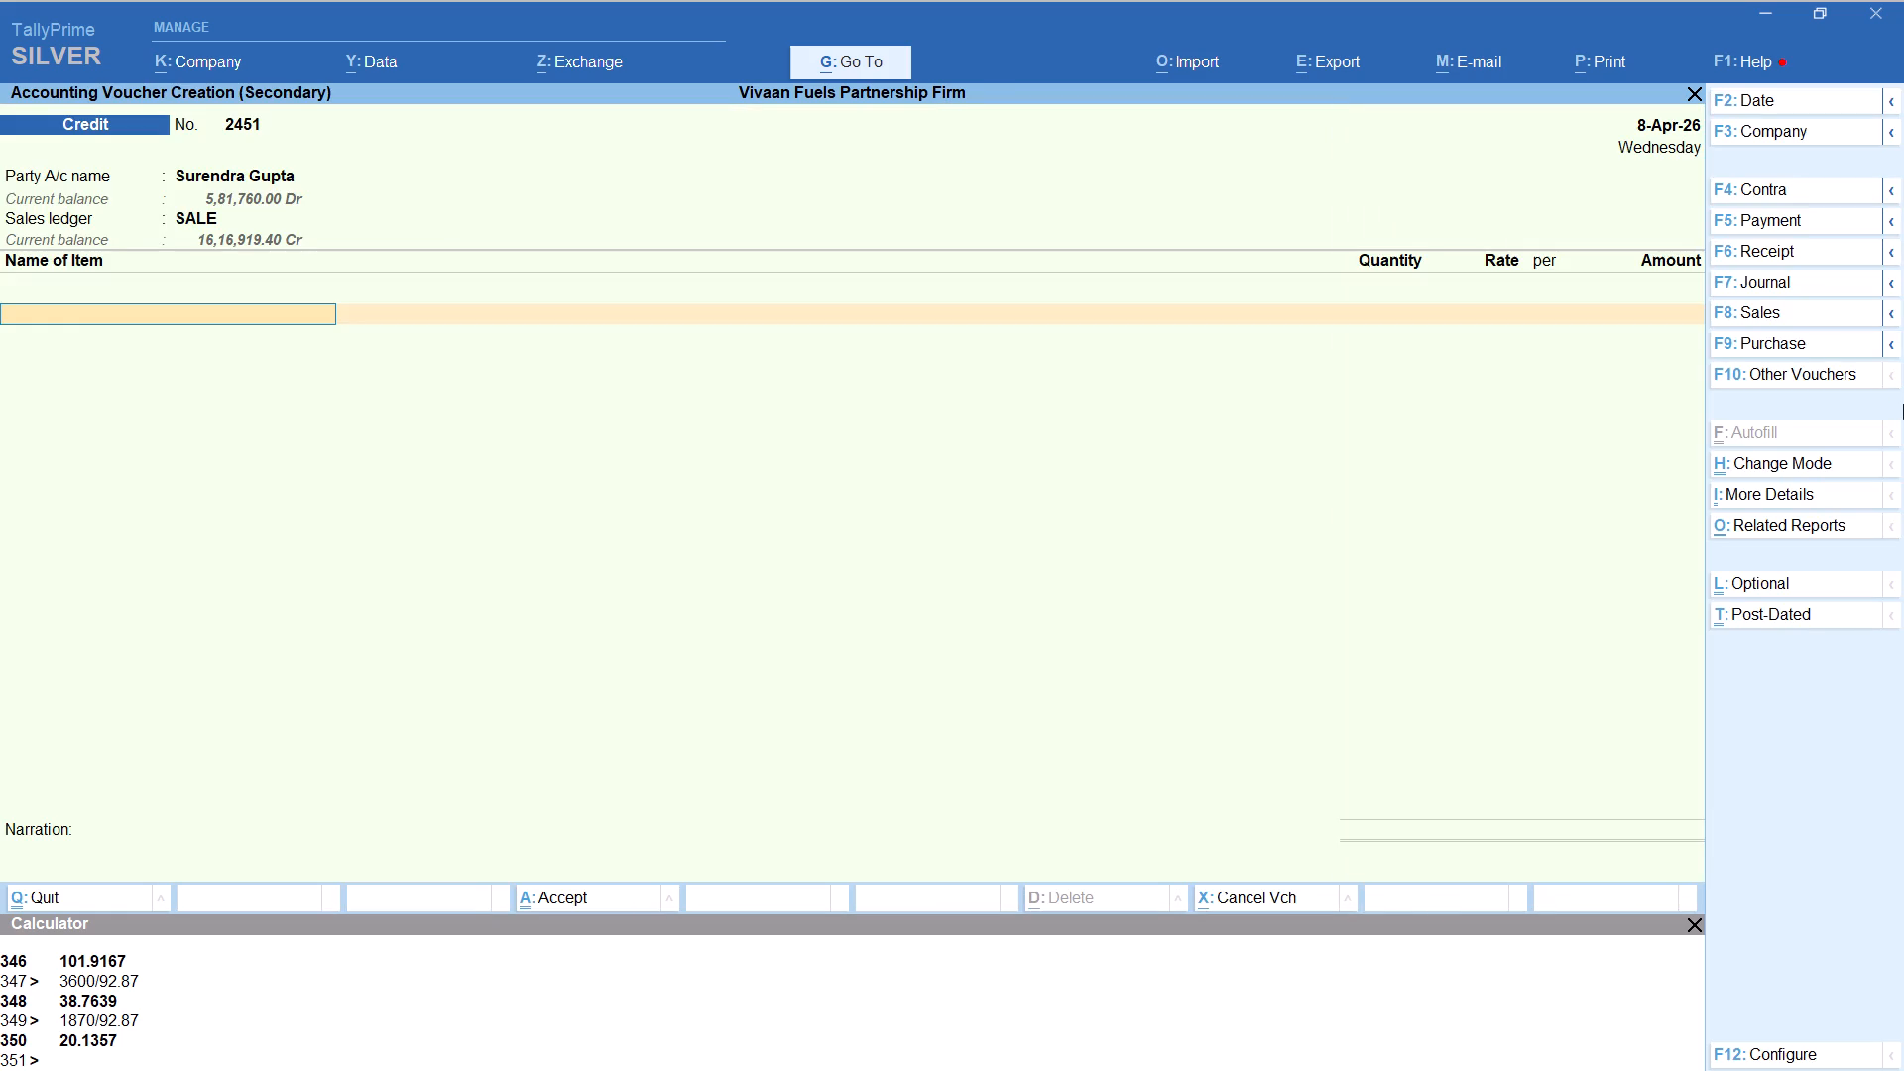
key(Return)
key(BackSpace)
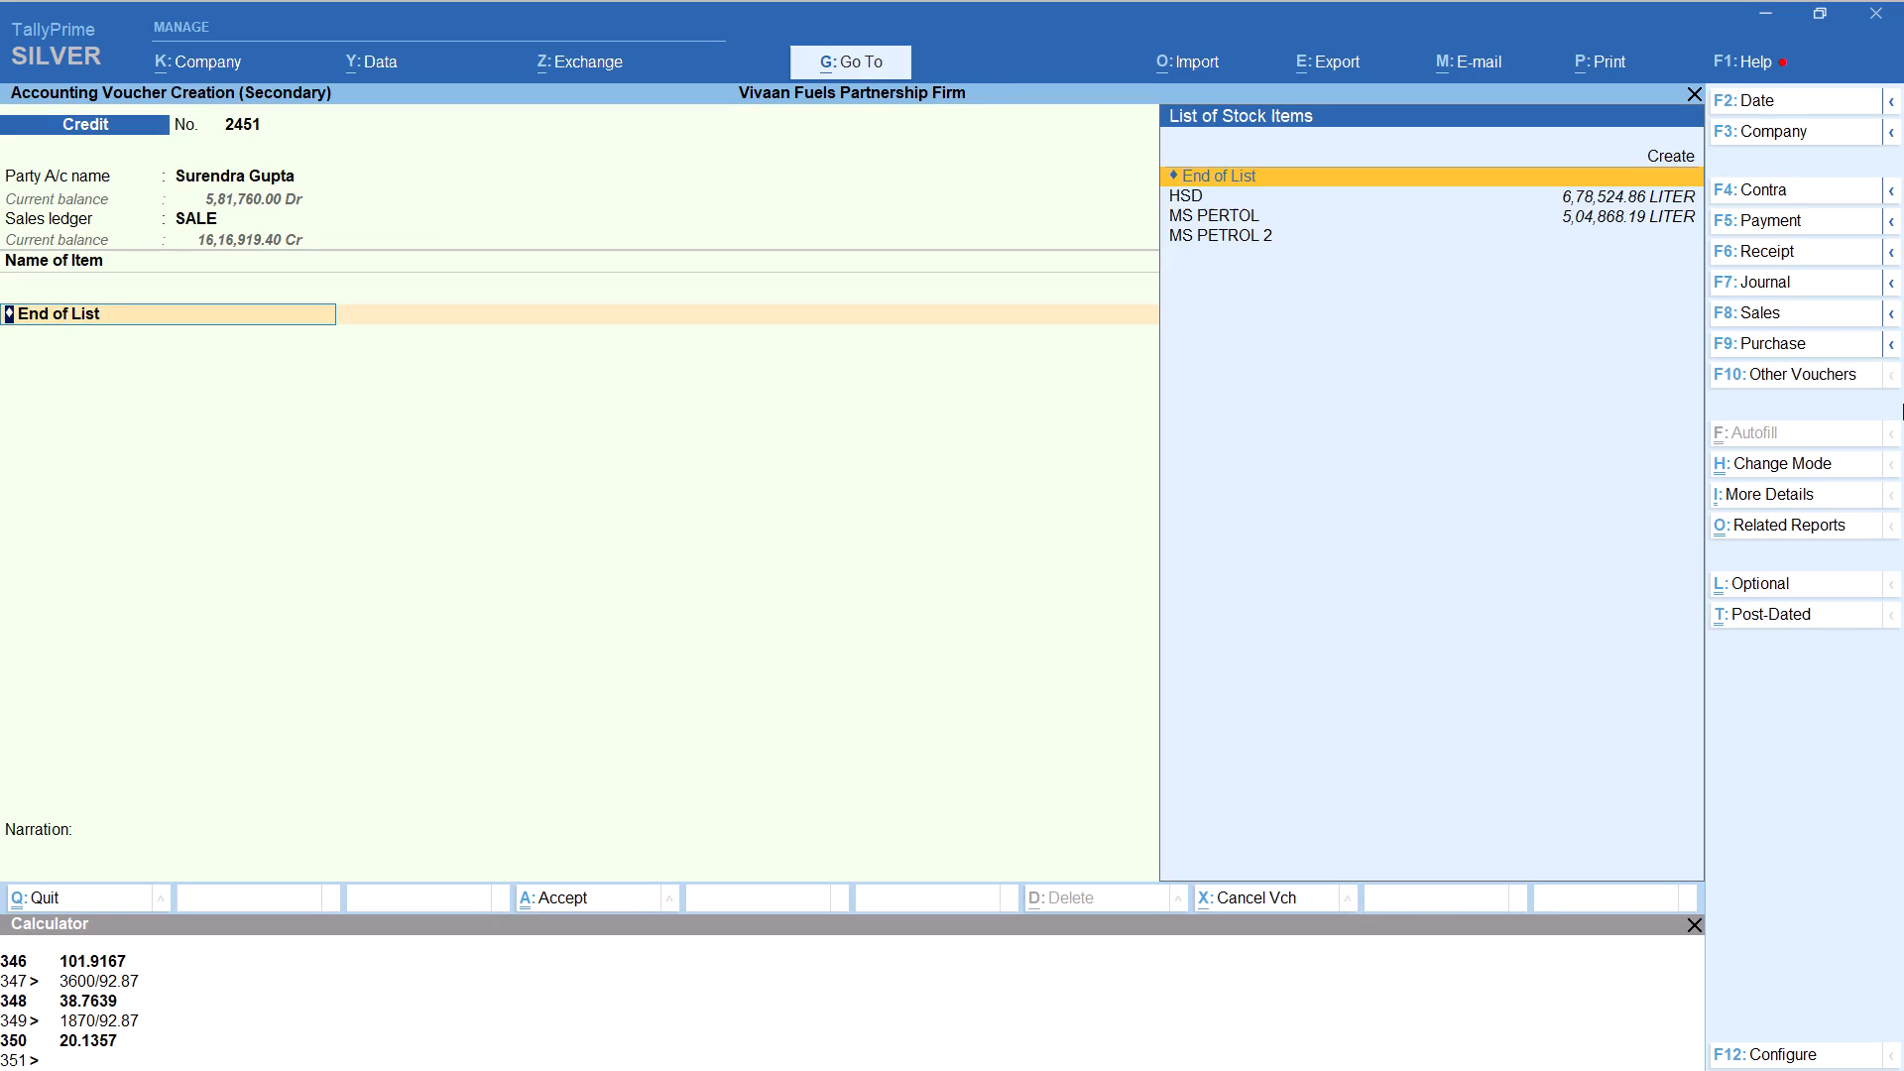
Add item HSD with tracking number Not Applicable and open the calculator for its quantity.
text(HSD)
key(Return)
key(Up)
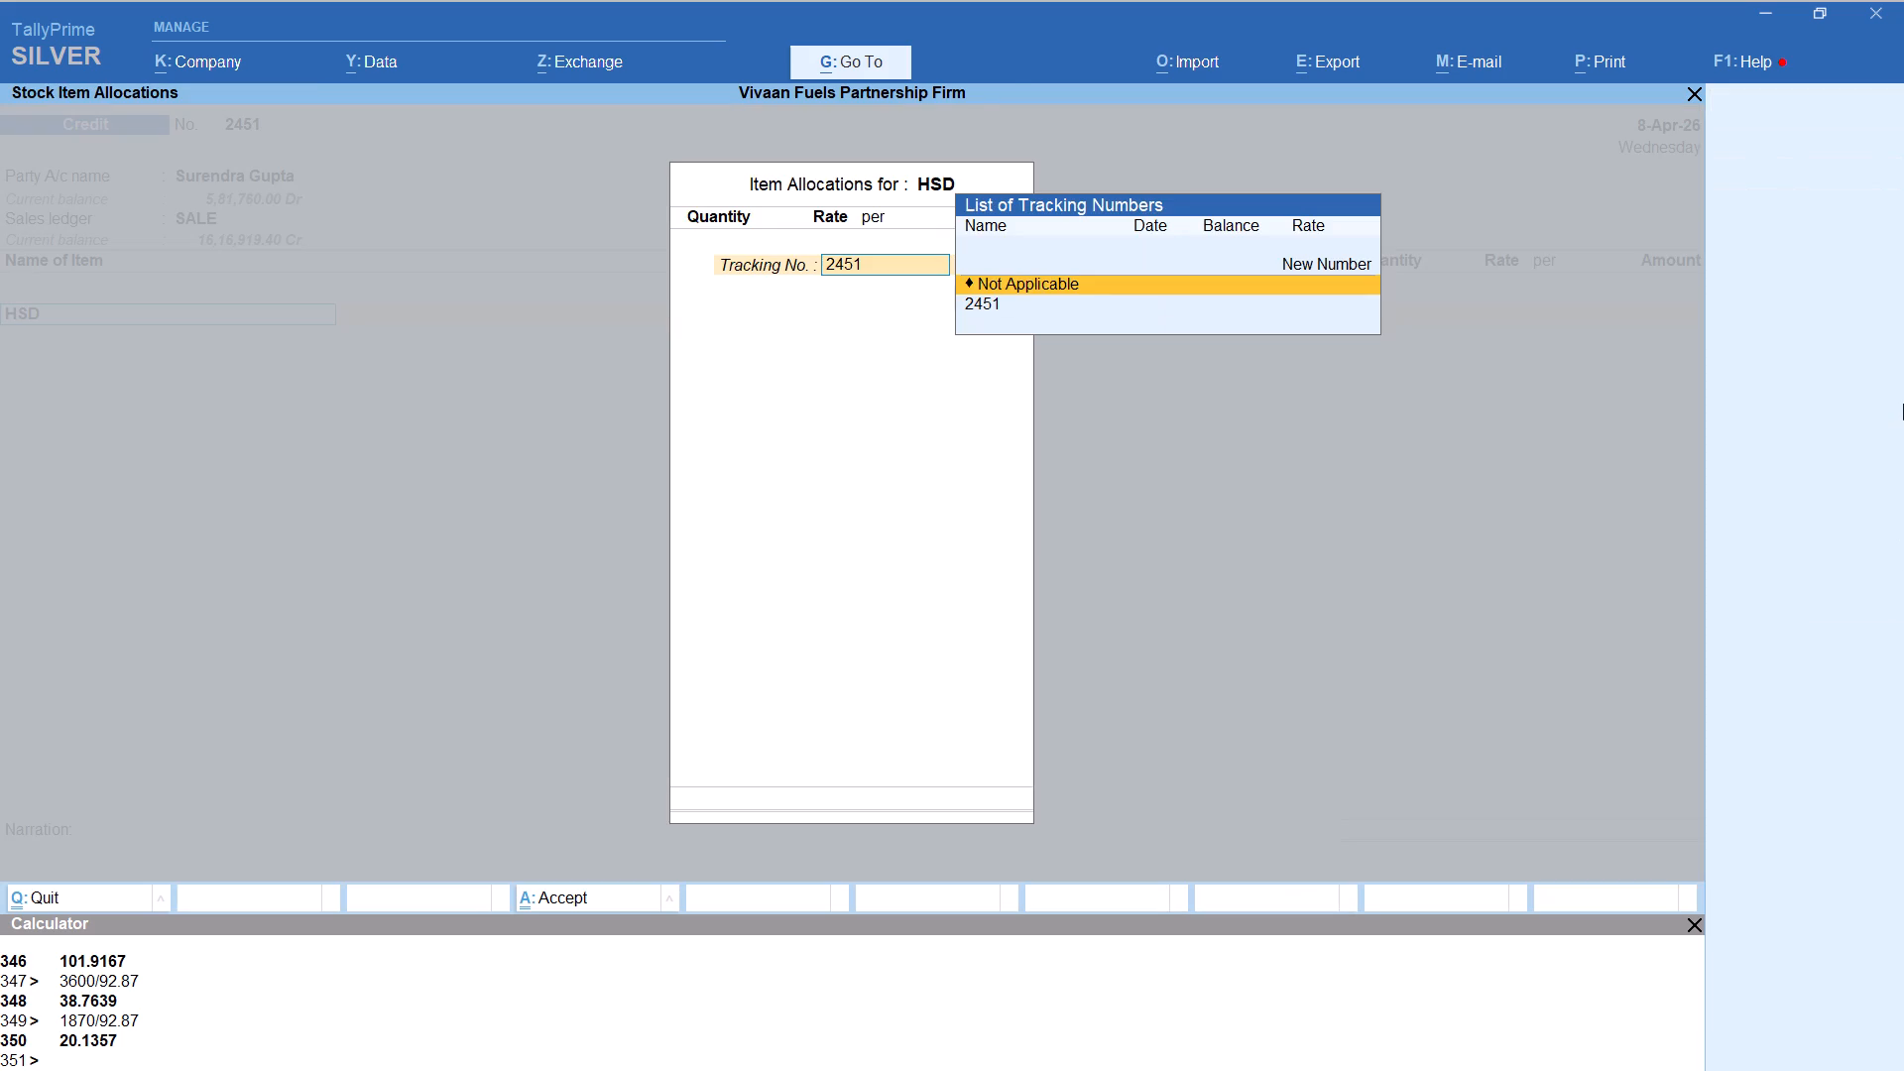
key(Return)
key(alt+c)
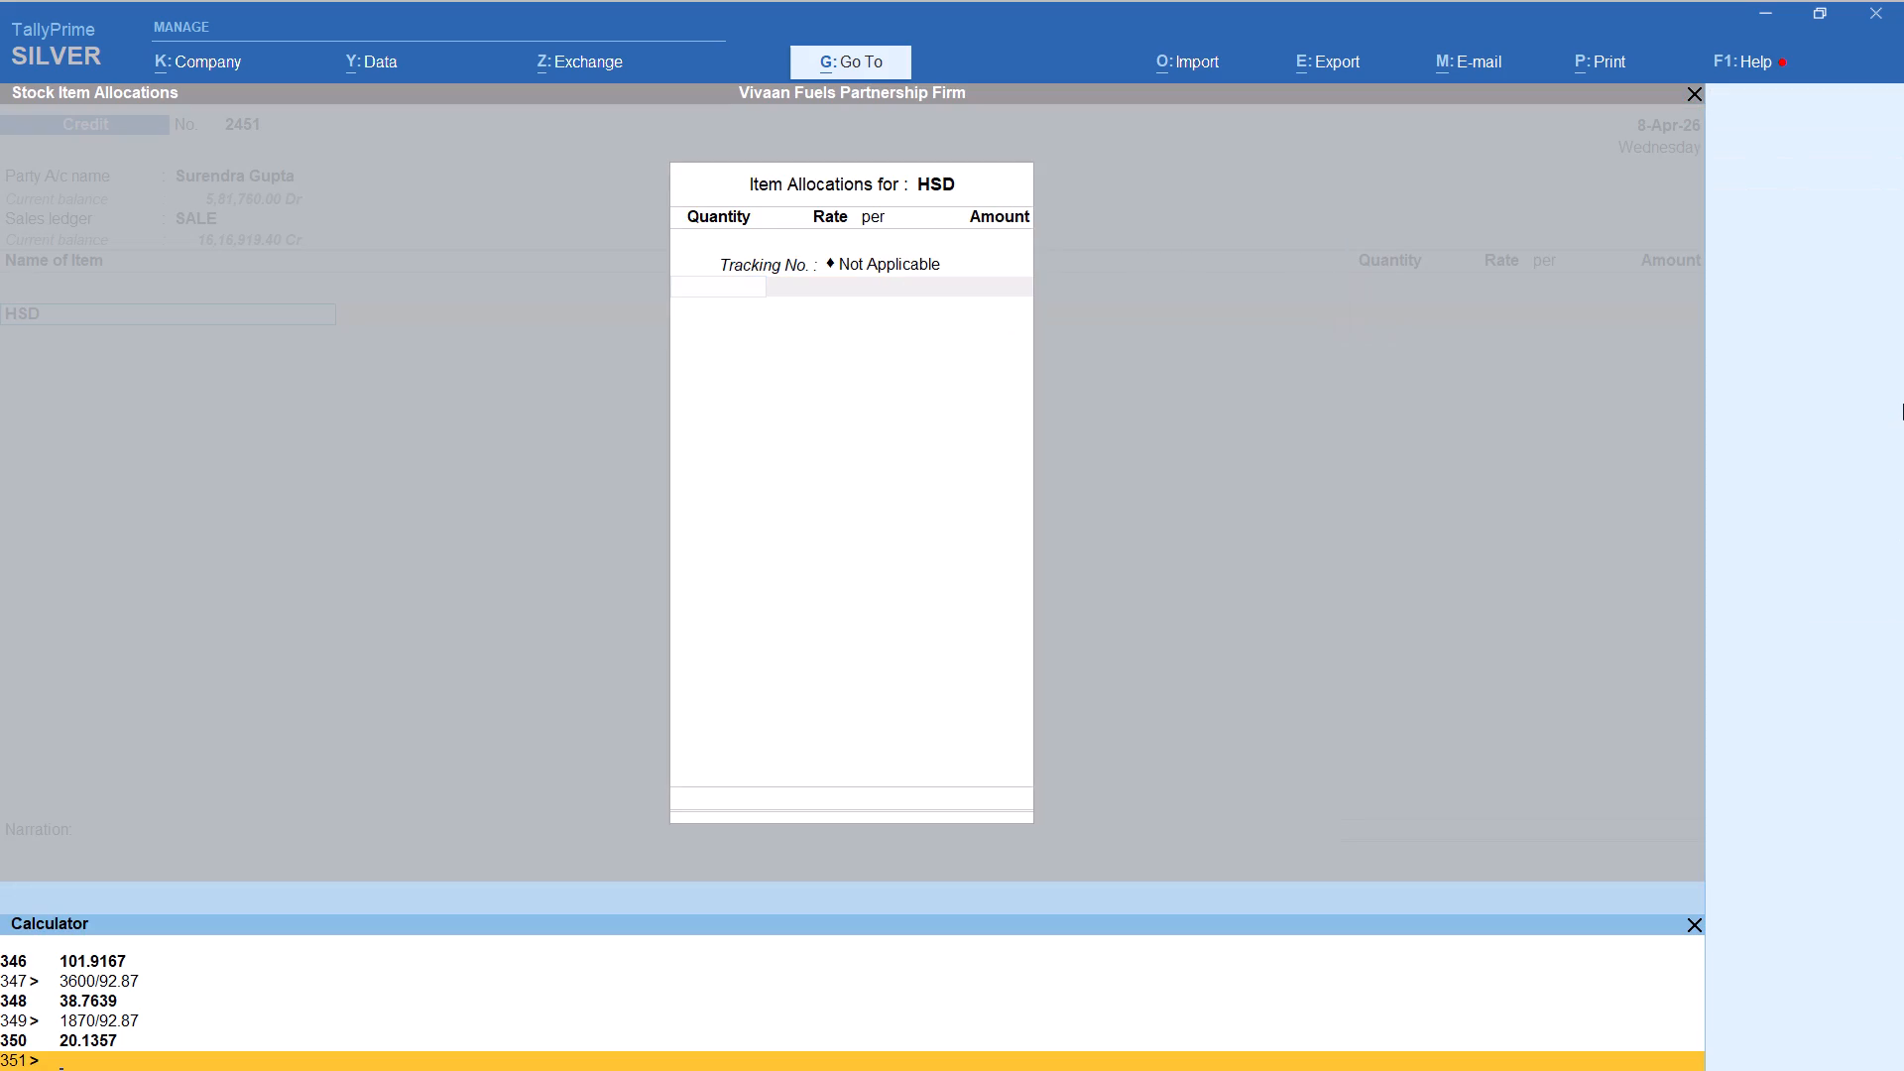
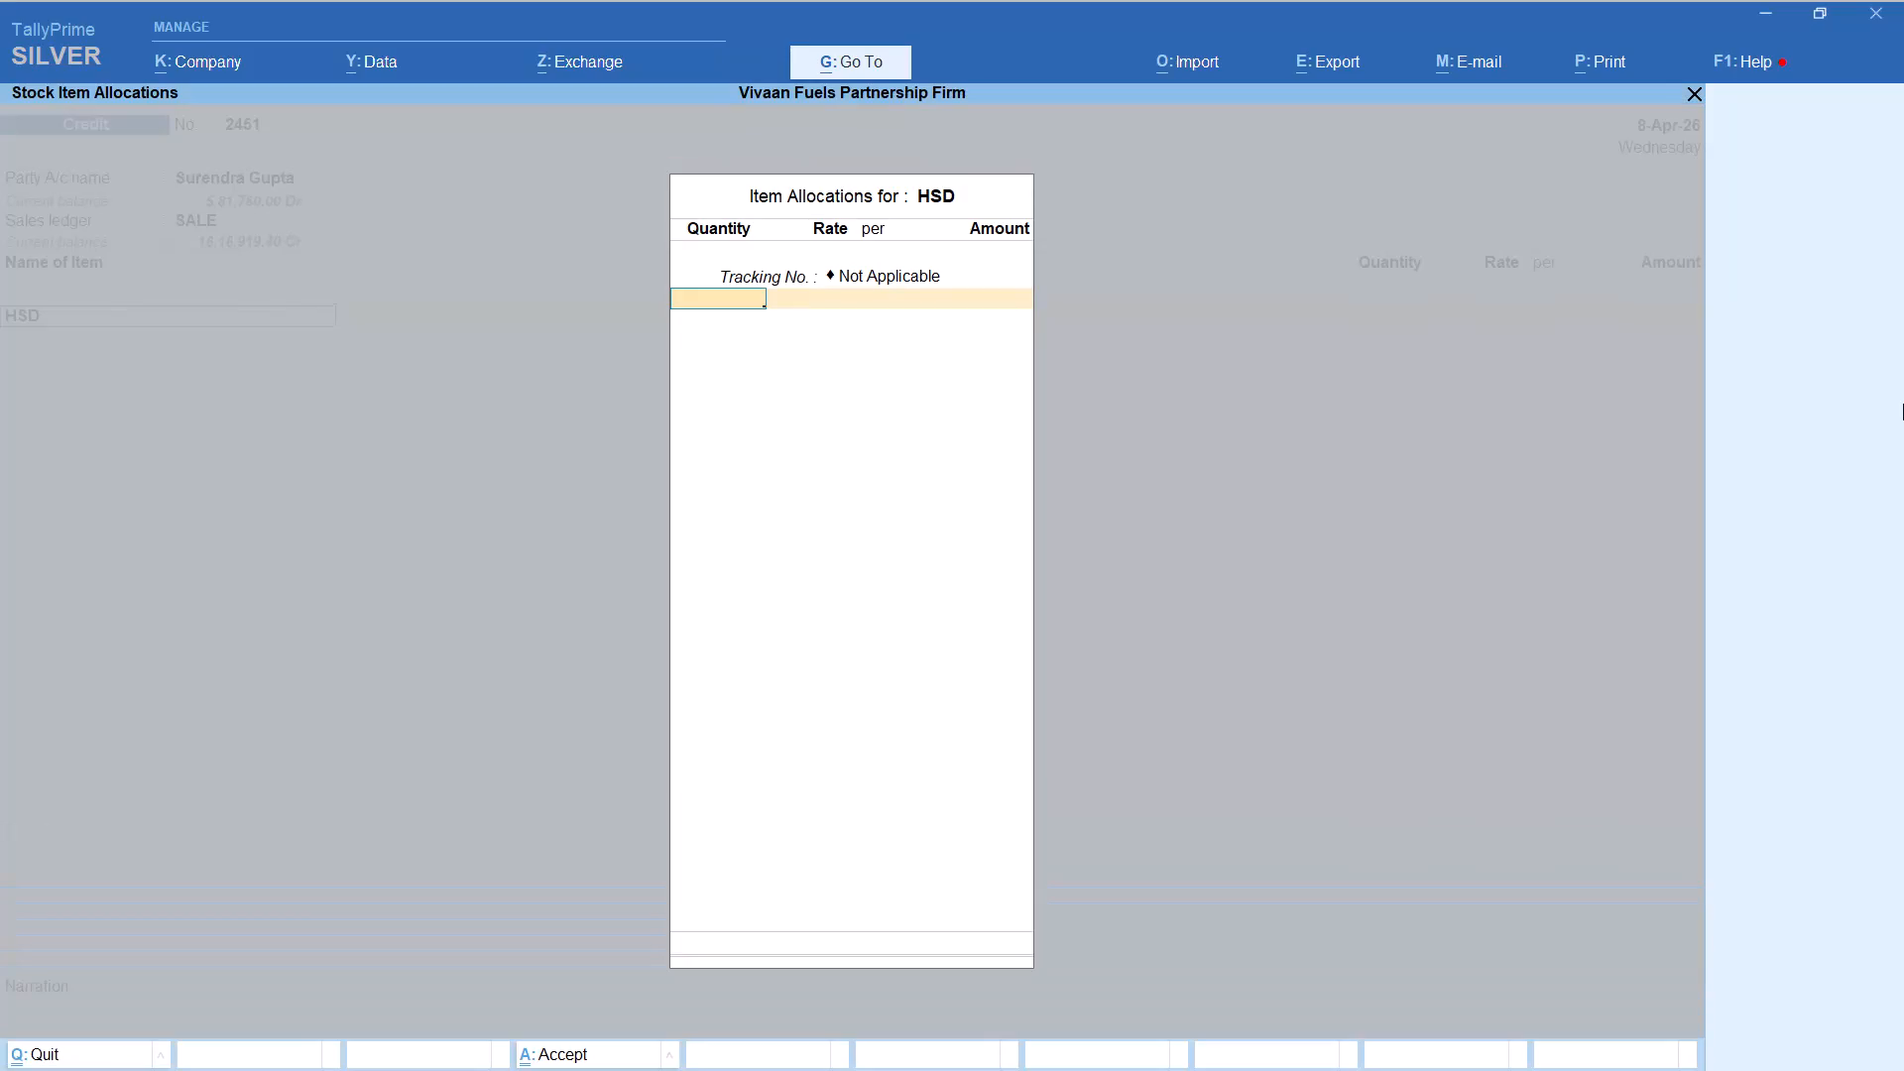
Calculate the HSD quantity as 2200/92.87, keep the 92.87 per-litre rate and finish the item allocation.
text(2200)
key(alt+c)
text(2200)
text(/92.87)
key(Return)
key(Return)
key(Return)
key(Return)
key(Return)
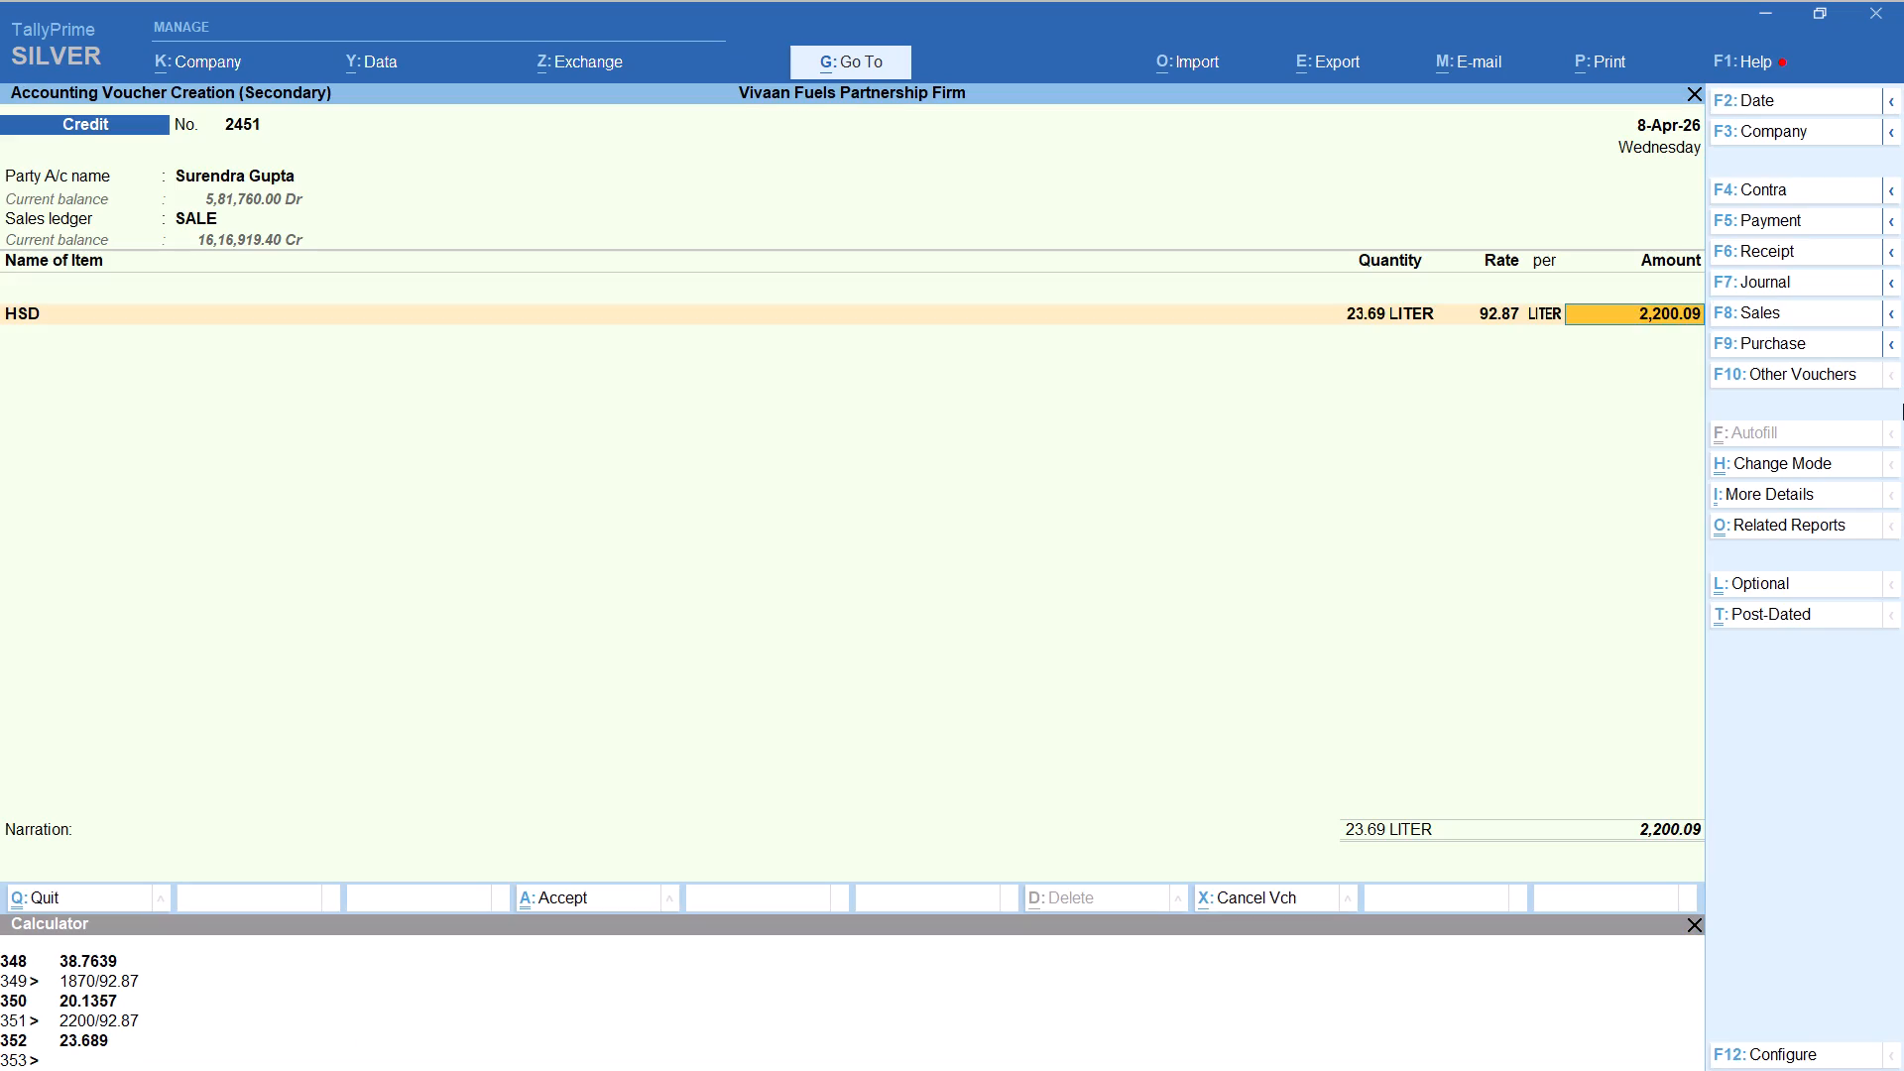
key(Return)
key(Return)
Add the Round Off ledger with its default amount to the 2,200 credit voucher and save it.
text(ROU)
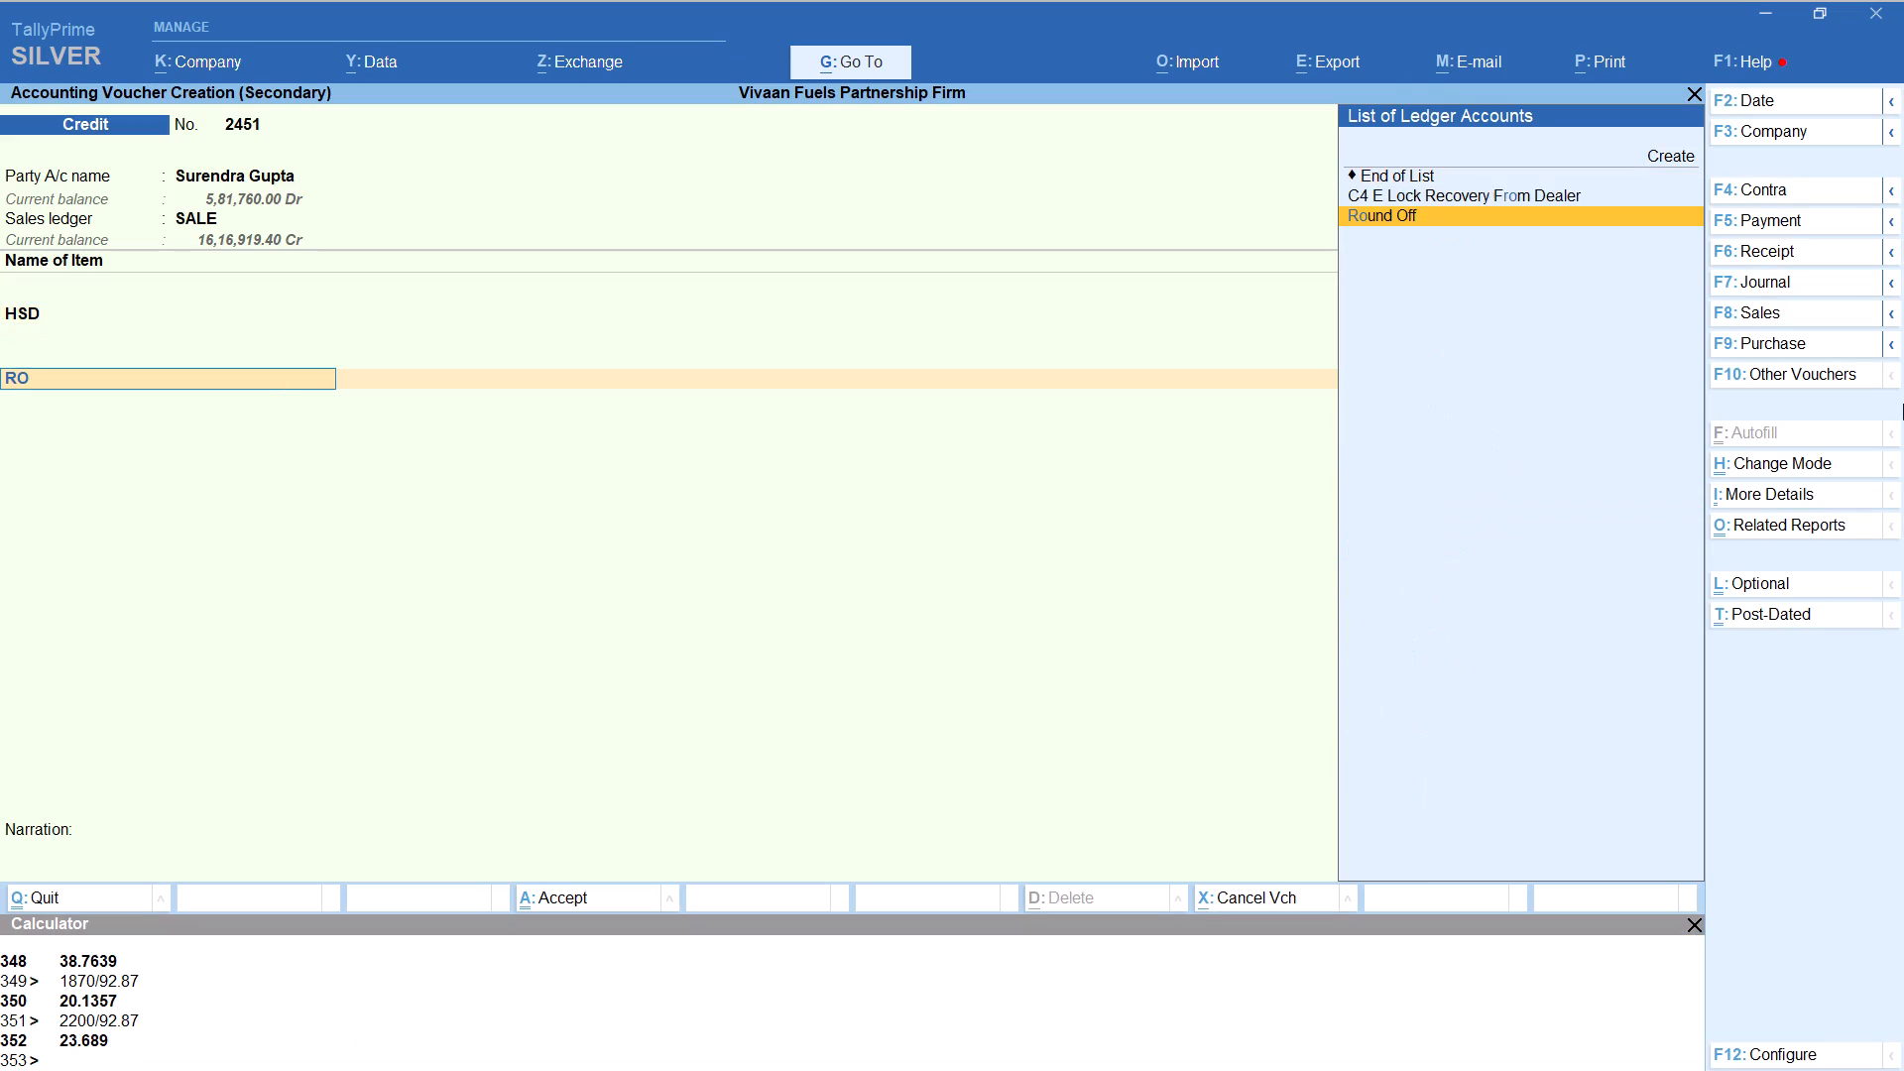
key(Return)
key(ctrl+a)
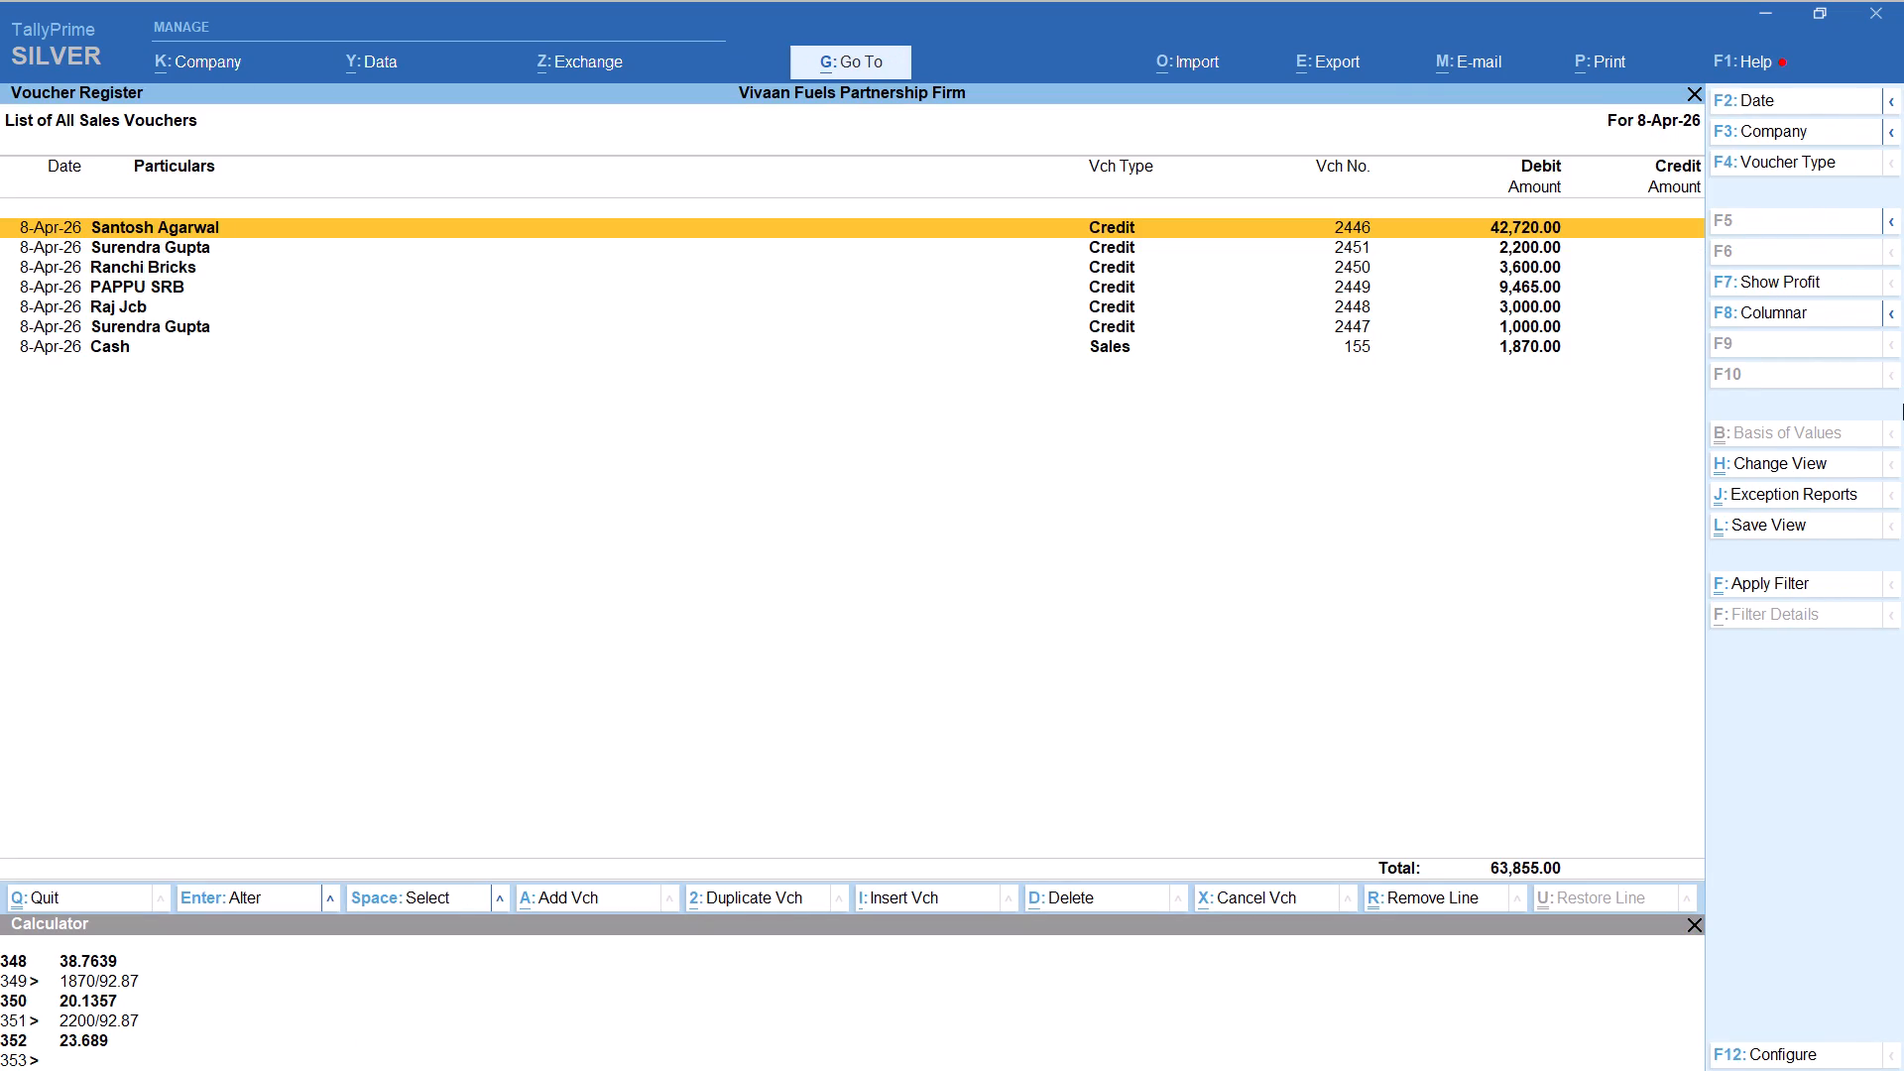
Start a new credit voucher for the party starting with MO, keep the default party details and select the SALE ledger.
key(alt+a)
text(MOIH)
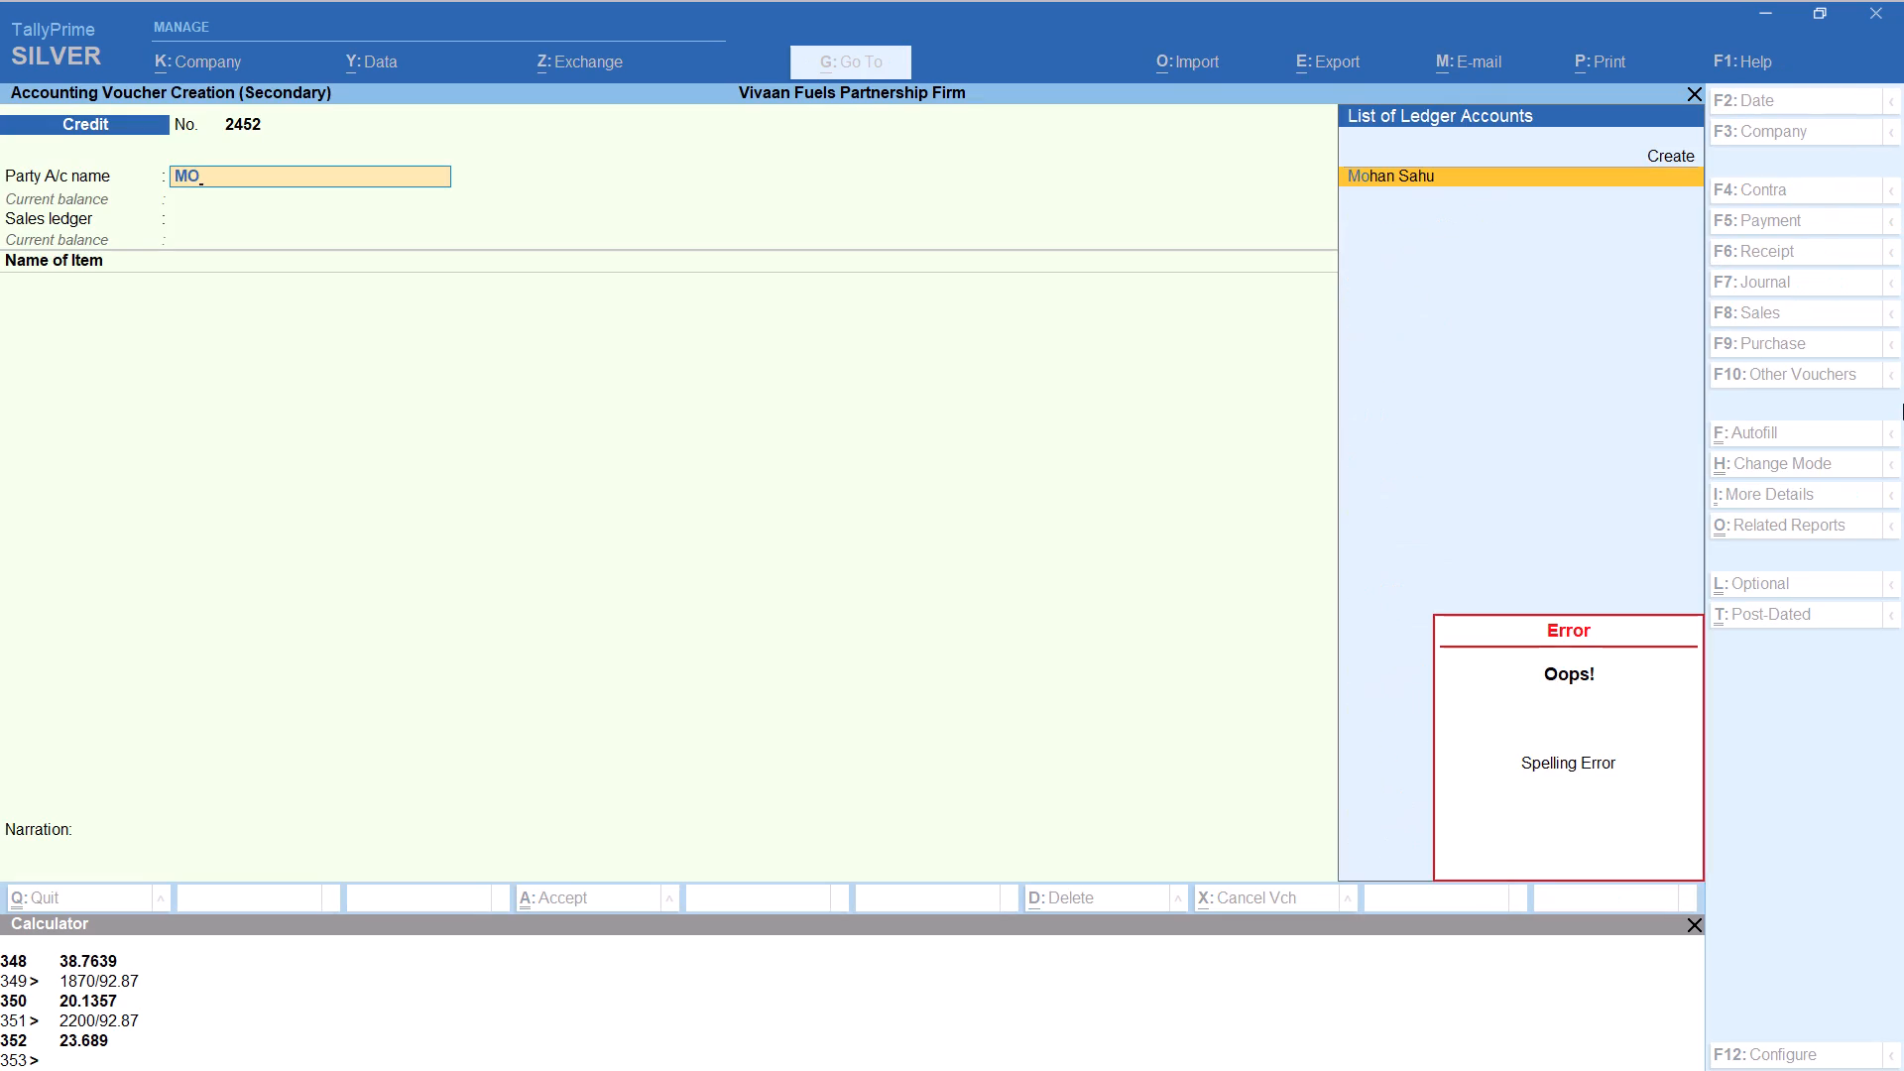
key(Return)
key(Return)
key(Return)
key(Return)
key(Return)
key(Return)
key(Return)
key(Return)
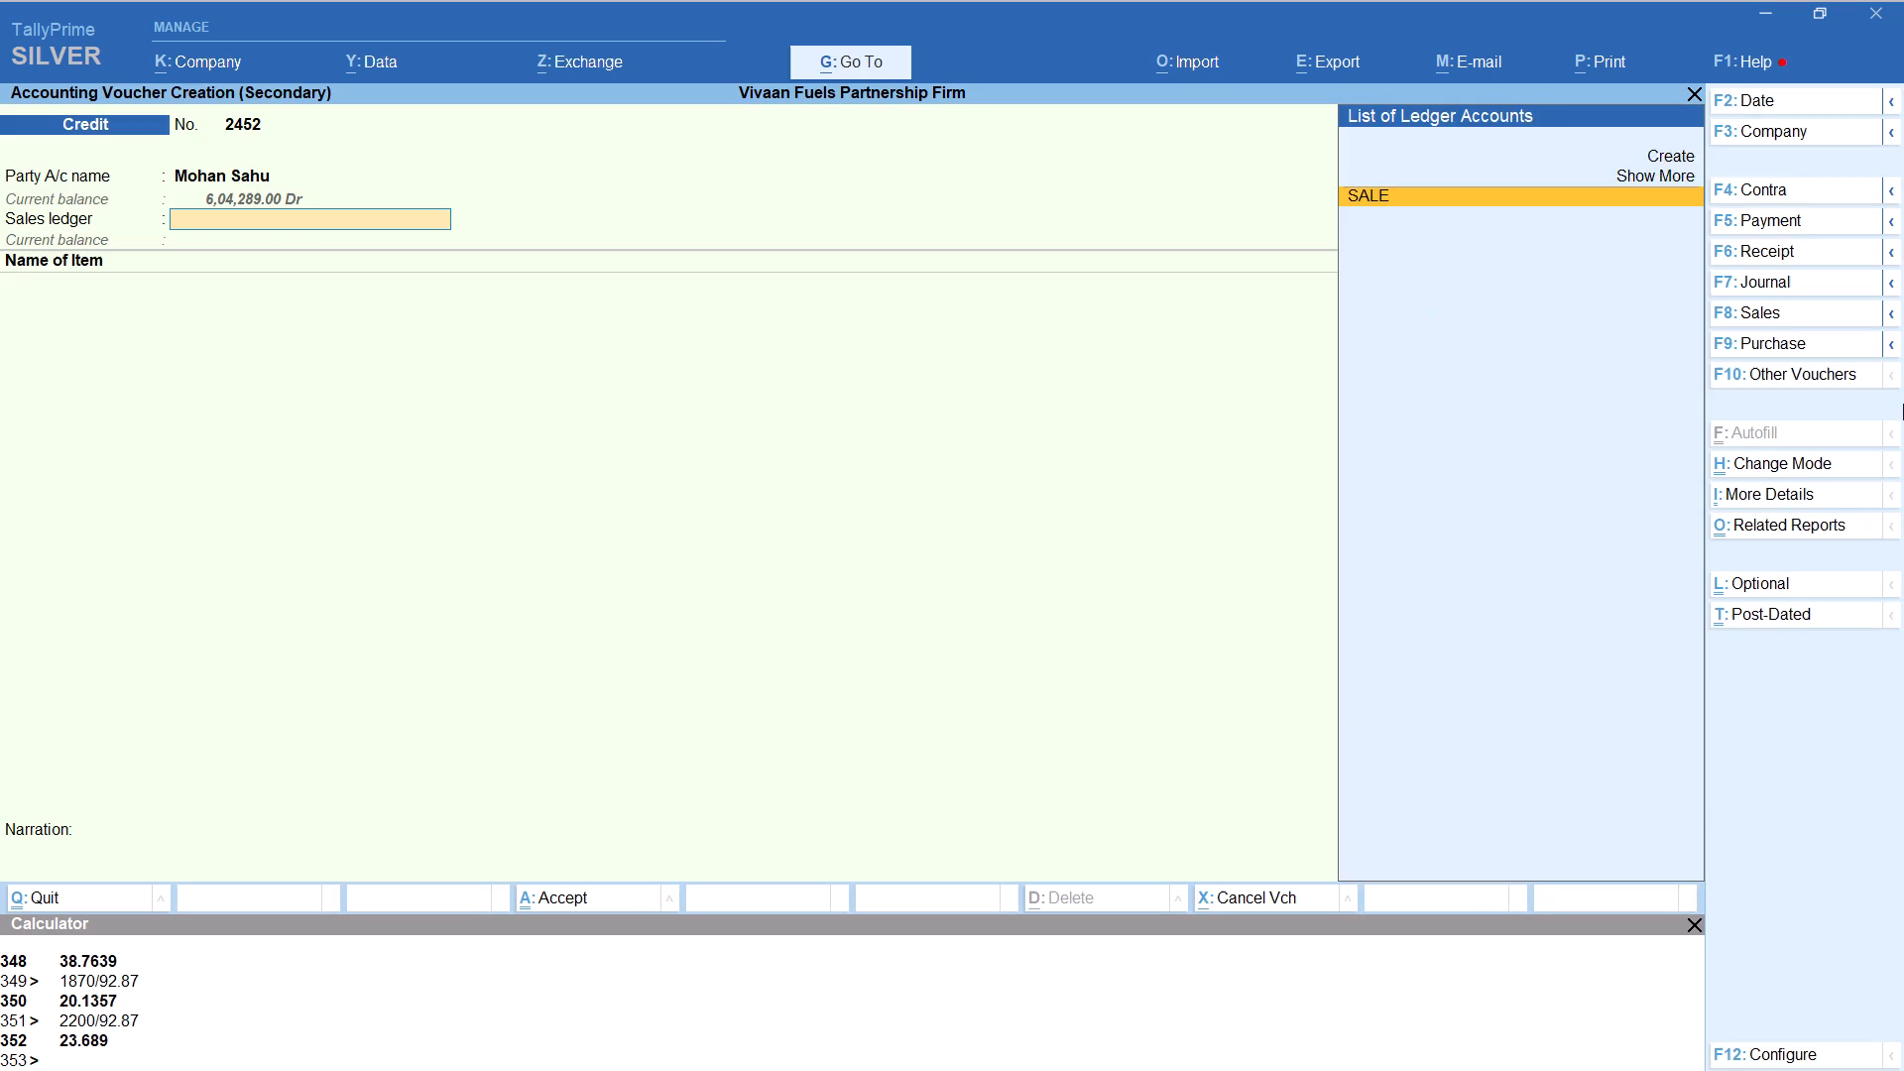
Add item HSD with tracking number Not Applicable and the quantity calculated as 5000/92.87, keeping the 92.87 per-litre rate.
text(HSD)
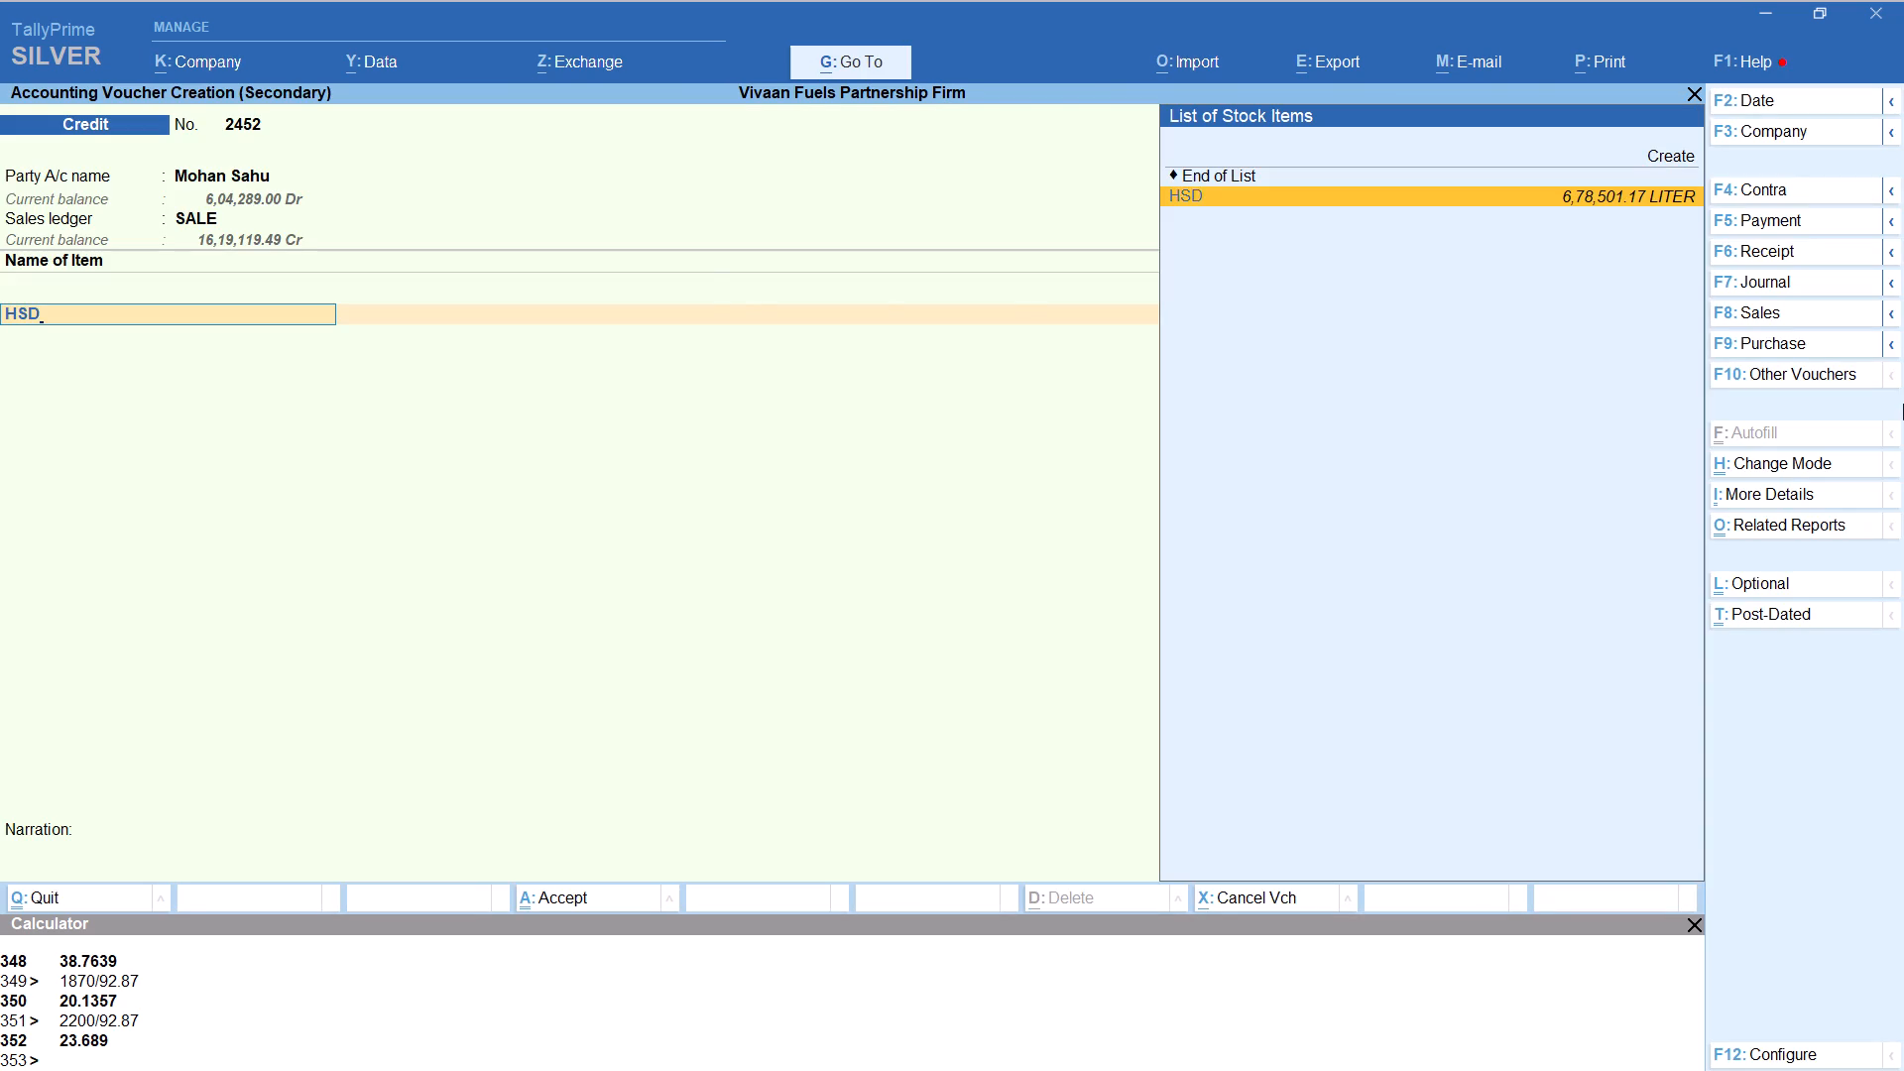
key(Return)
key(Up)
key(Return)
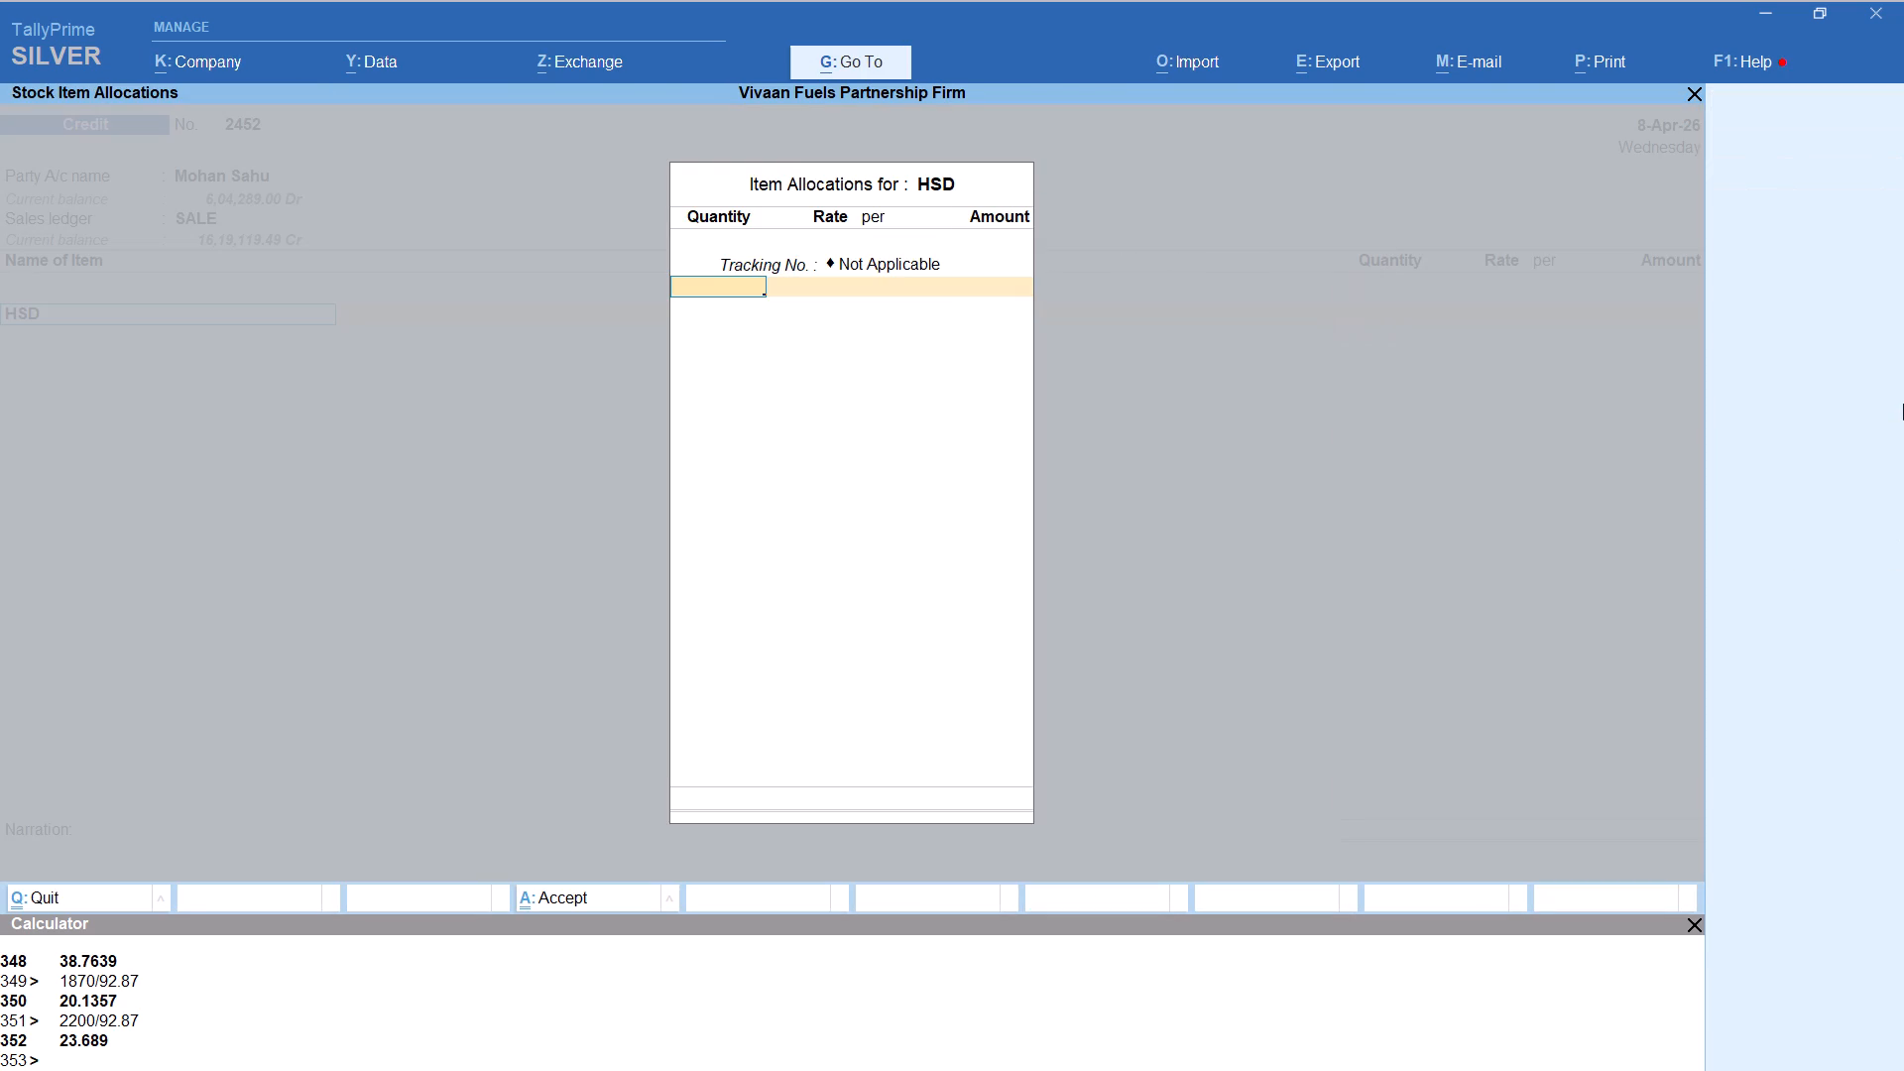
key(alt+c)
text(5000/92.87)
key(Return)
key(Return)
key(Return)
key(Return)
key(Return)
key(Return)
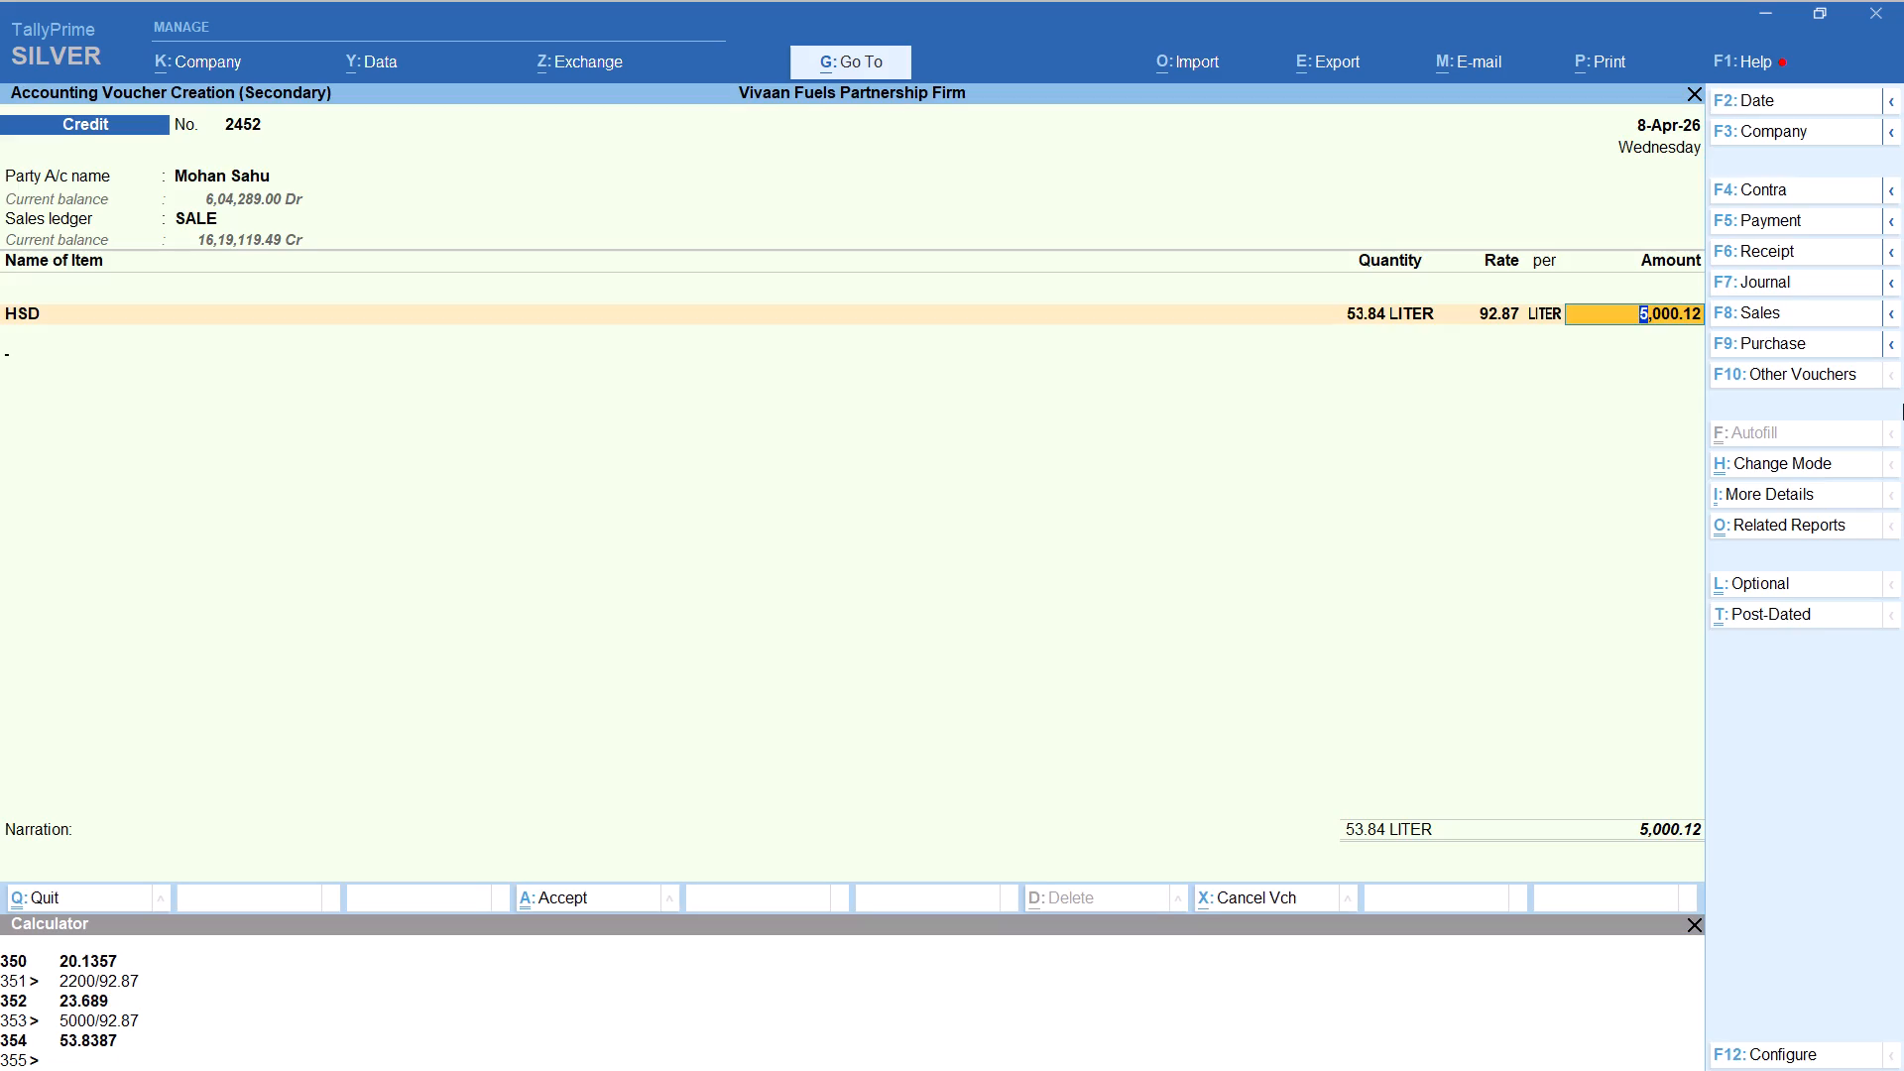
key(Return)
Add the Round Off ledger with its default amount to the 5,000 credit voucher and save it.
text(ROU)
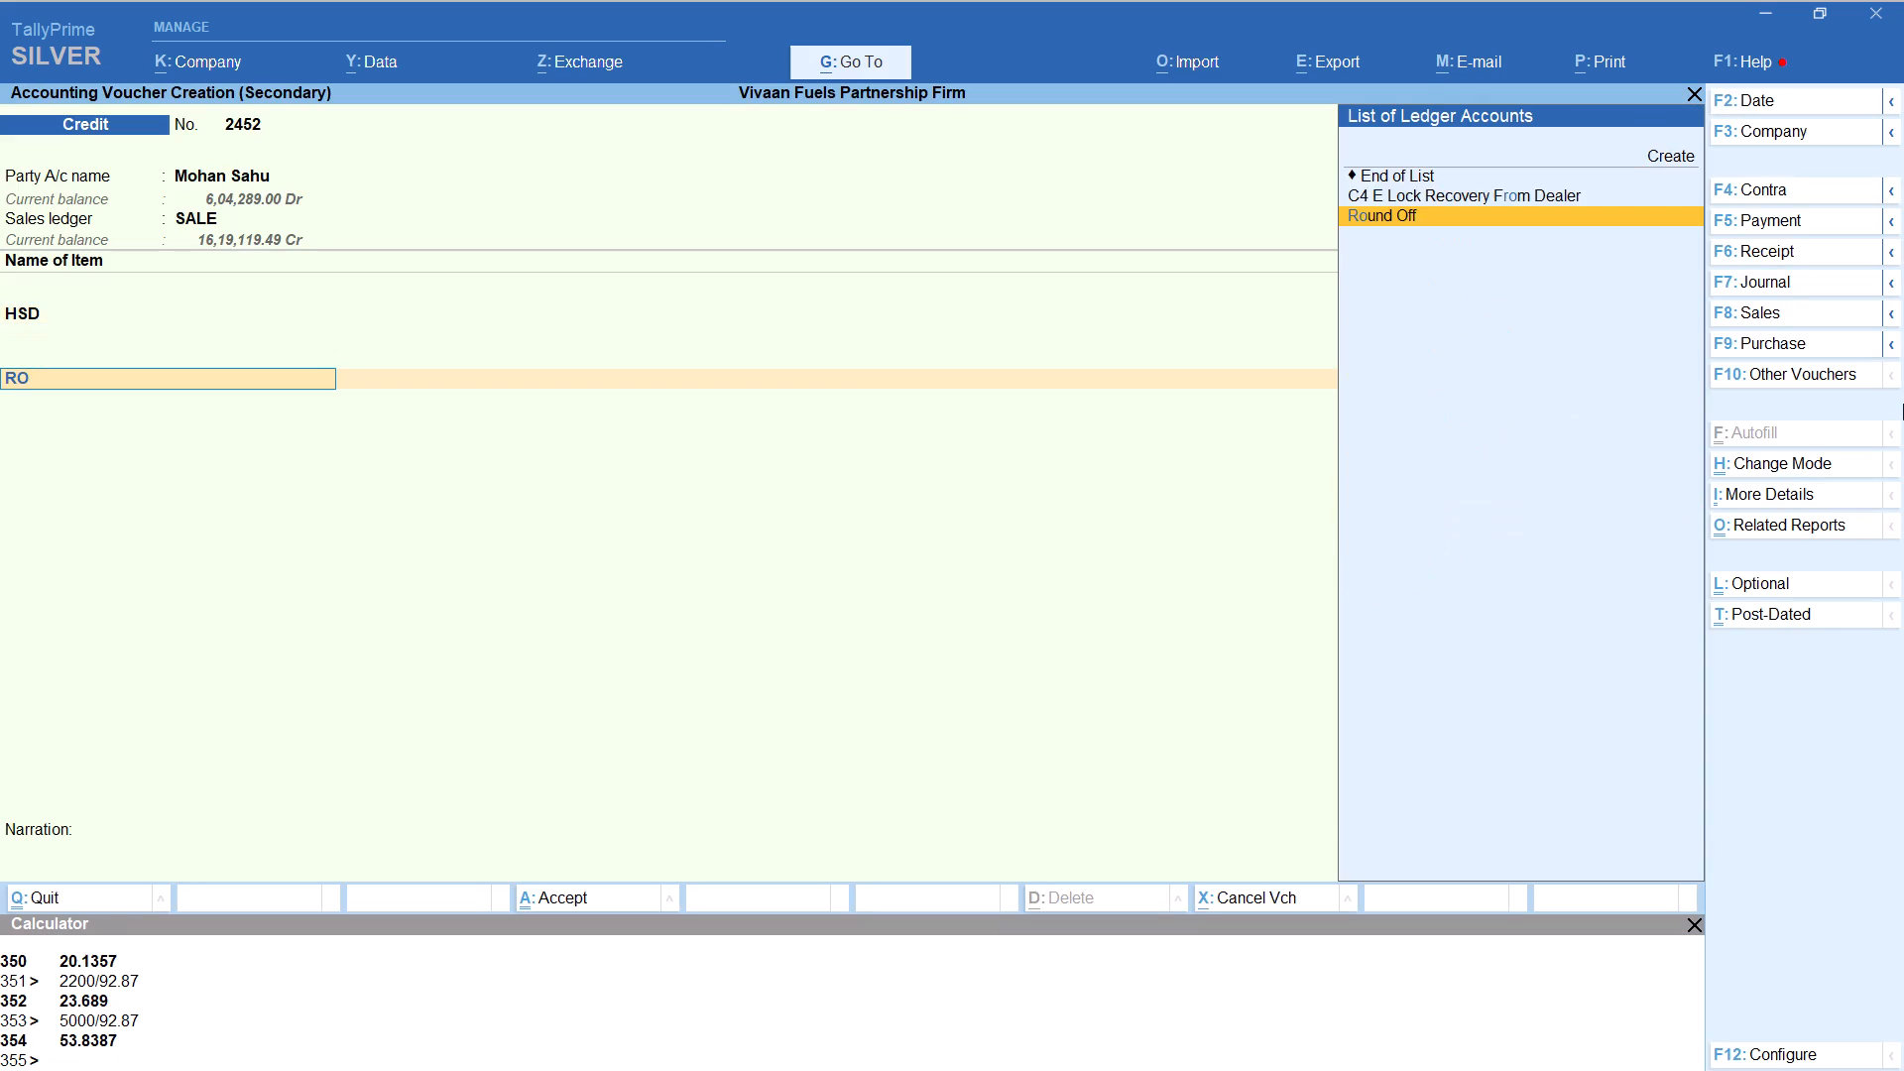
key(Return)
key(ctrl+a)
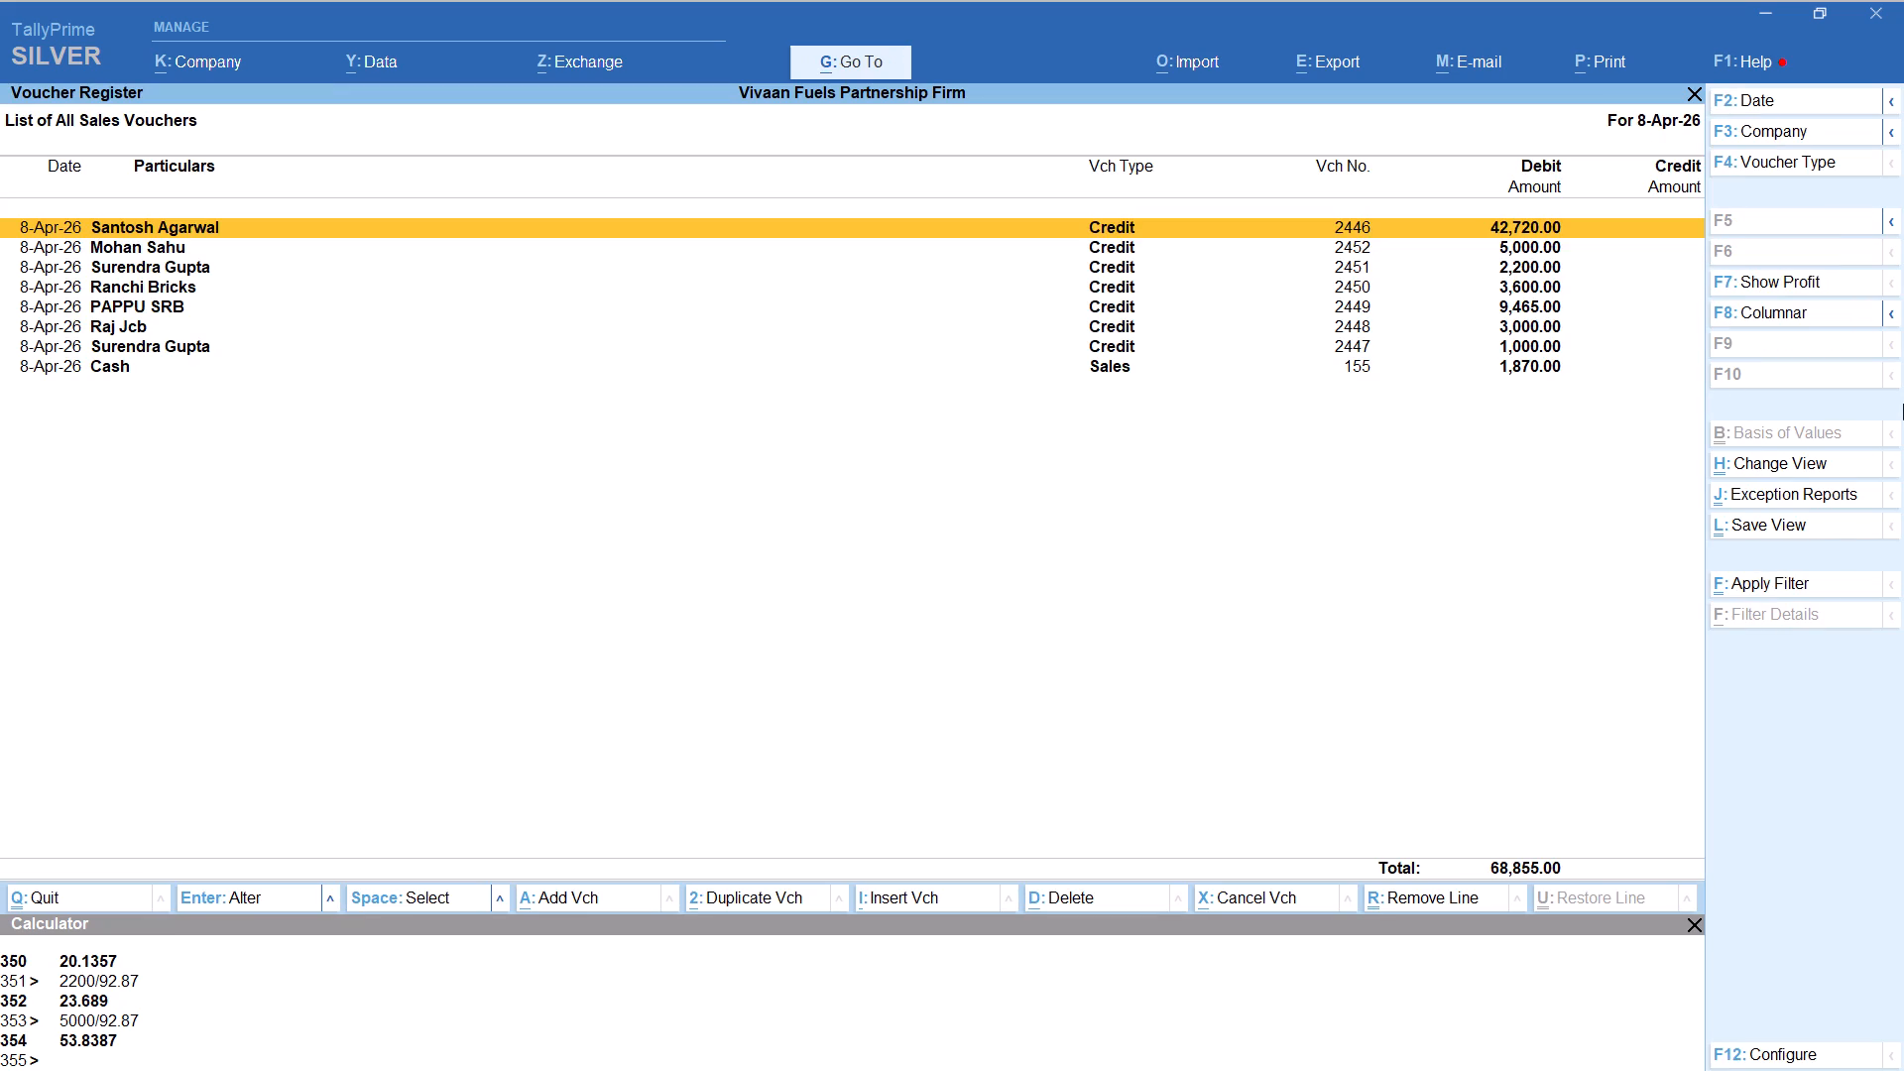
Start a new credit voucher for the party starting with DHA, keep the default party details and select the SALE ledger.
key(alt+a)
text(DHA)
key(Return)
key(Return)
key(Return)
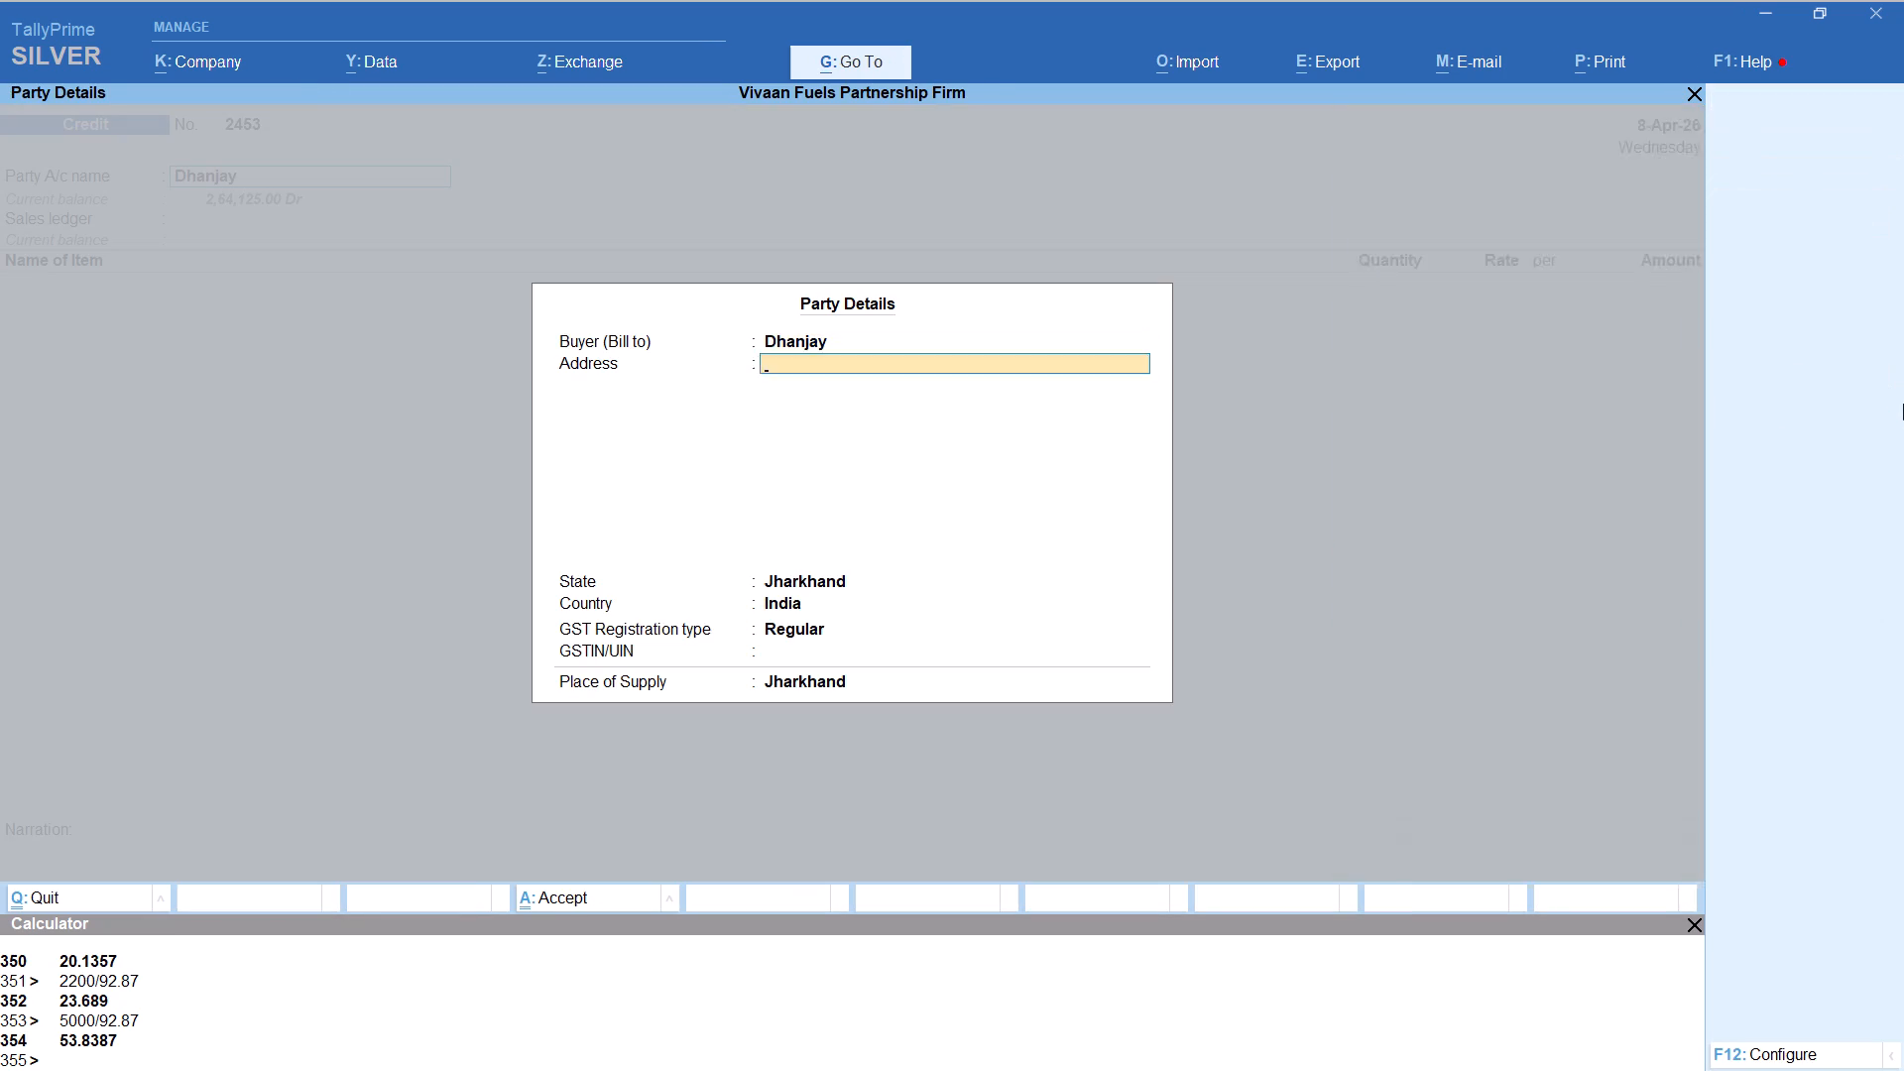
key(Return)
key(Return)
key(Return)
key(Return)
key(Return)
Add item HSD with tracking number Not Applicable and the quantity calculated as 3000/92.87, keeping the 92.87 per-litre rate.
text(HS)
key(Return)
key(Up)
key(Return)
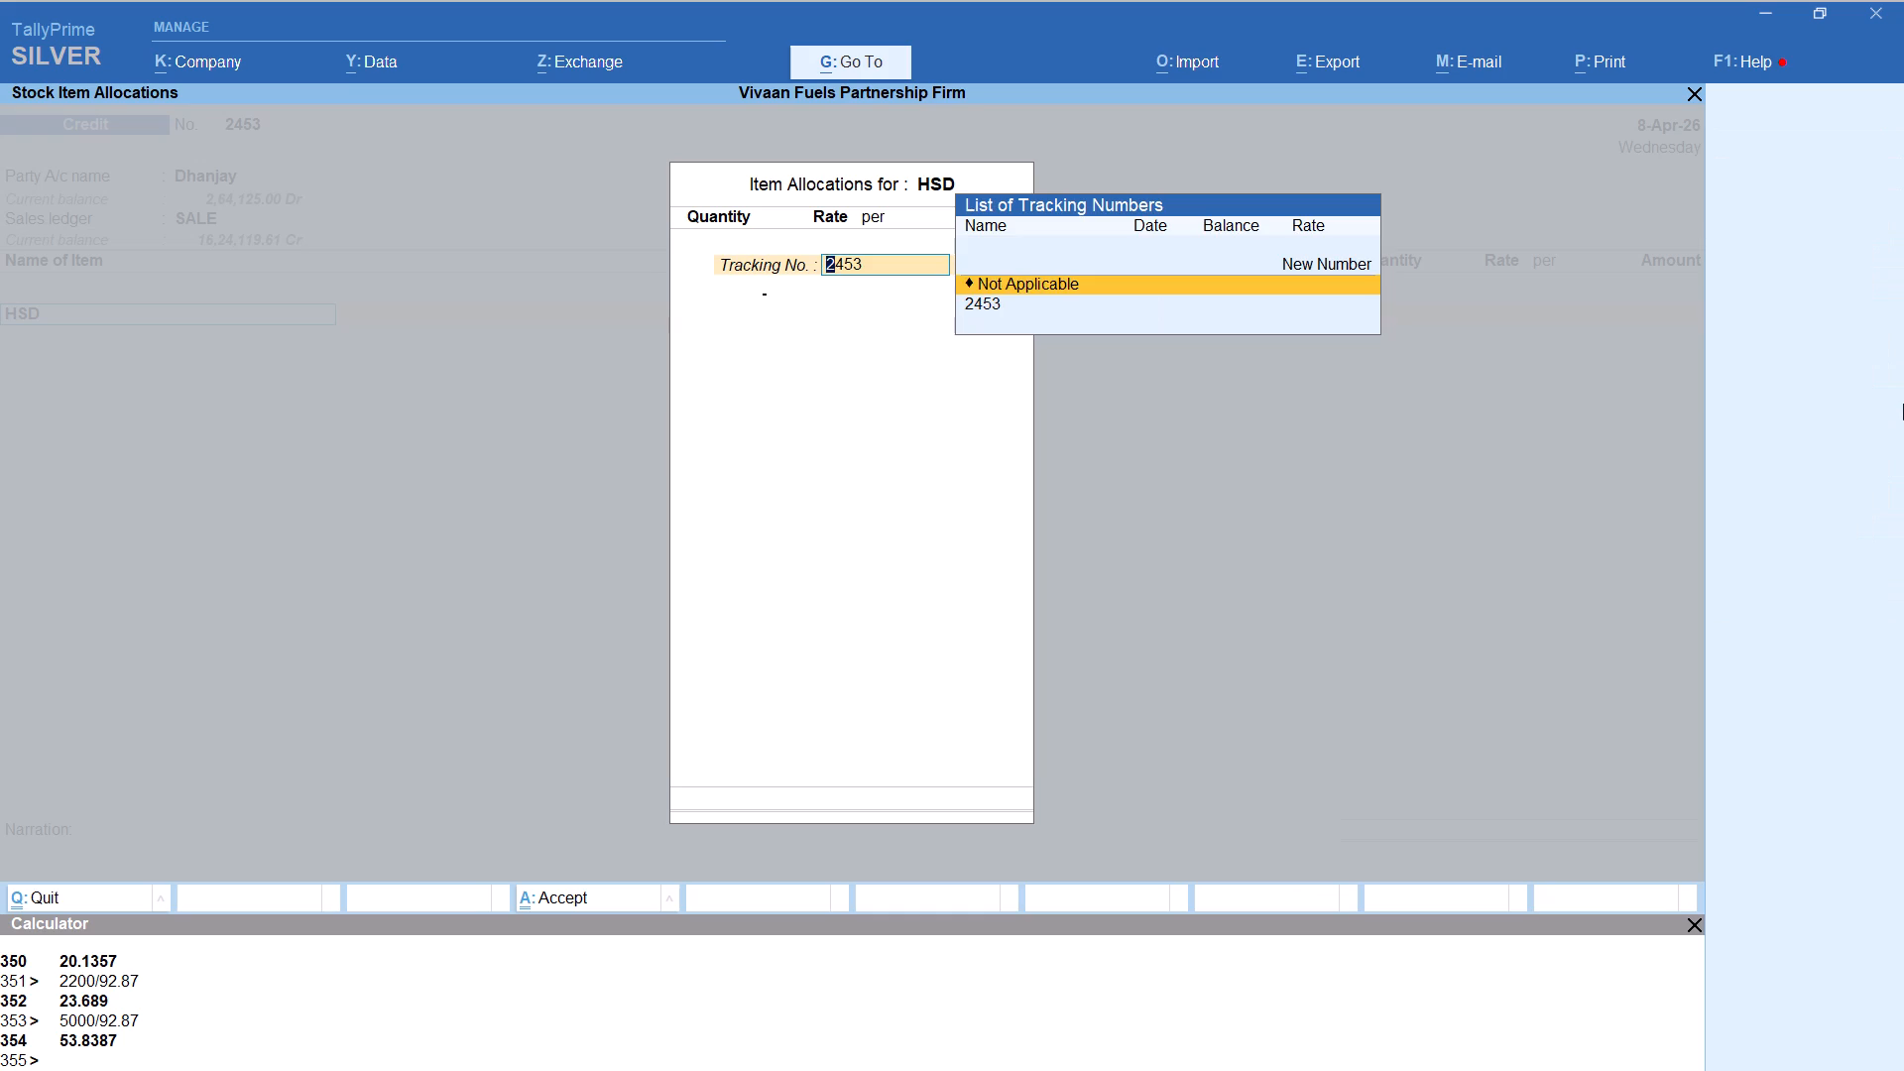
key(alt+c)
text(3000/92.87)
key(Return)
key(Return)
key(Return)
key(Return)
key(Return)
key(Return)
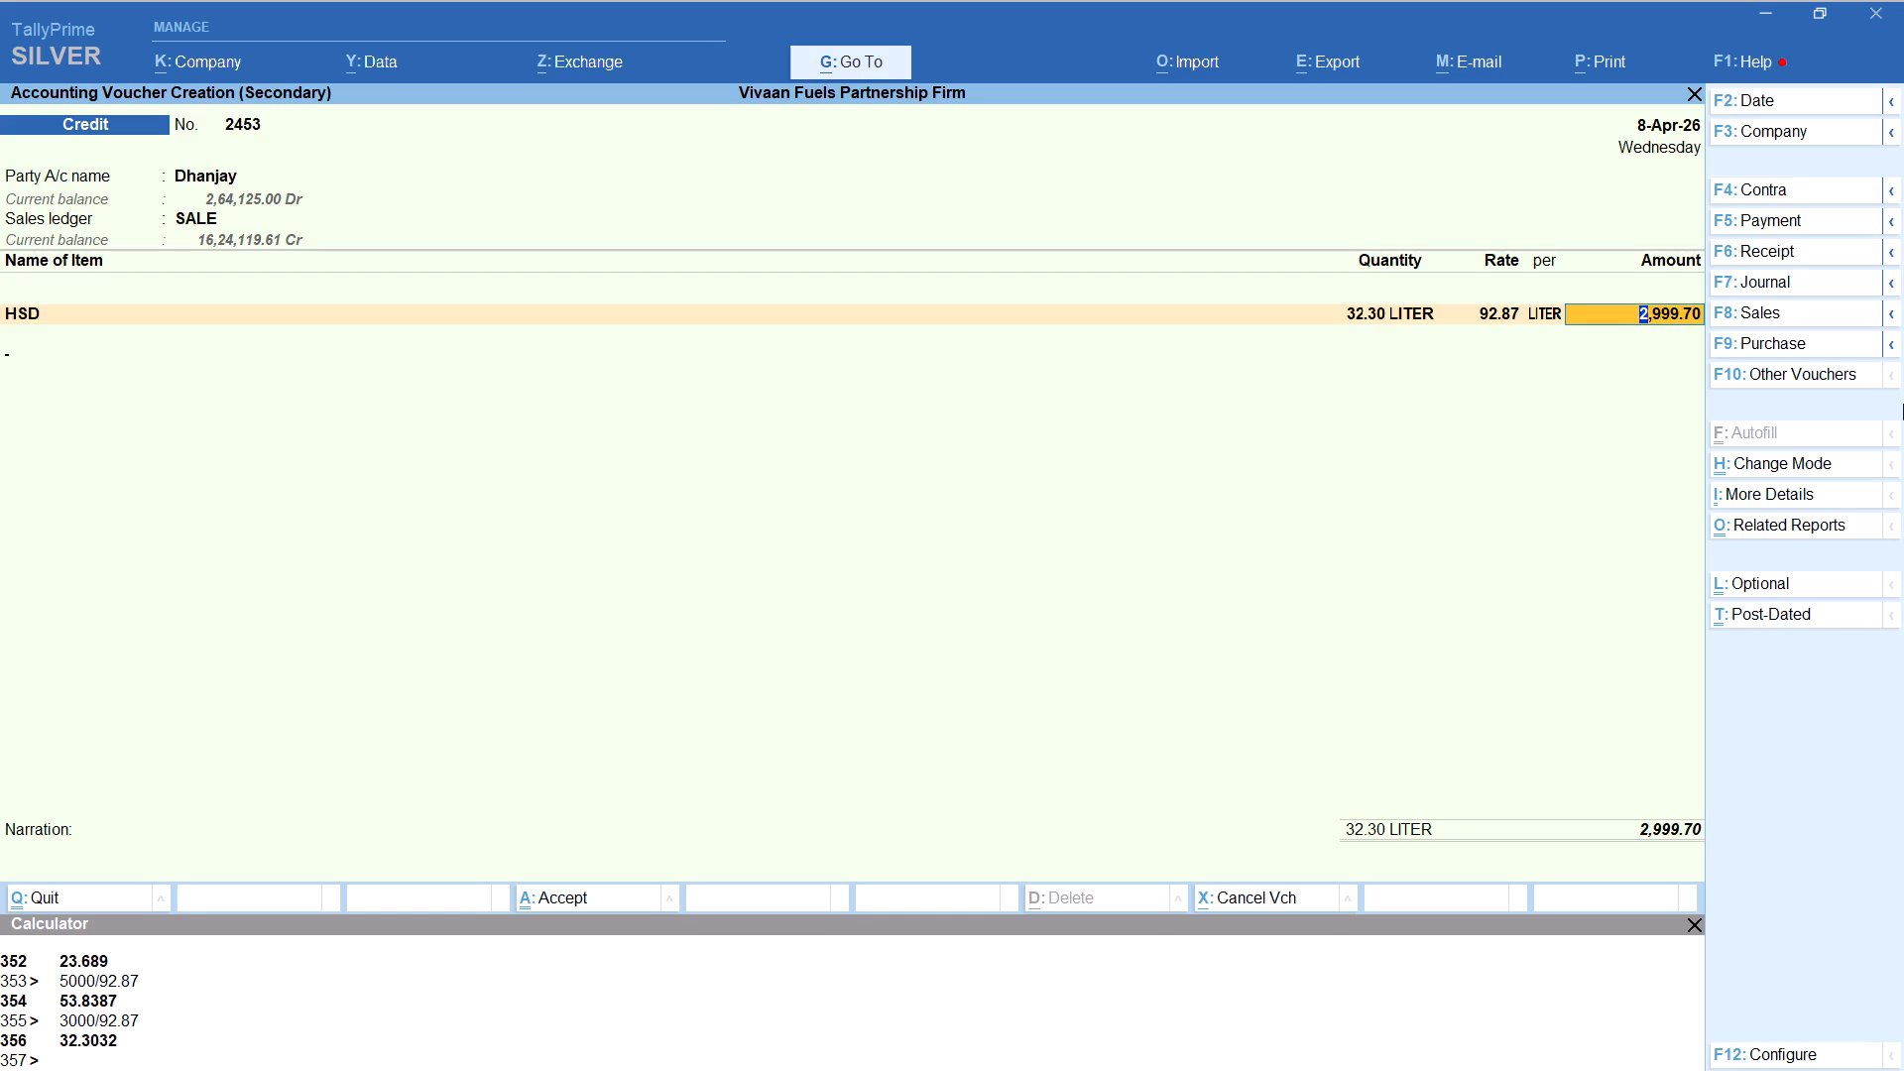
key(Return)
Add the Round Off ledger with its default amount to the 3,000 credit voucher and save it.
text(ROU)
key(Return)
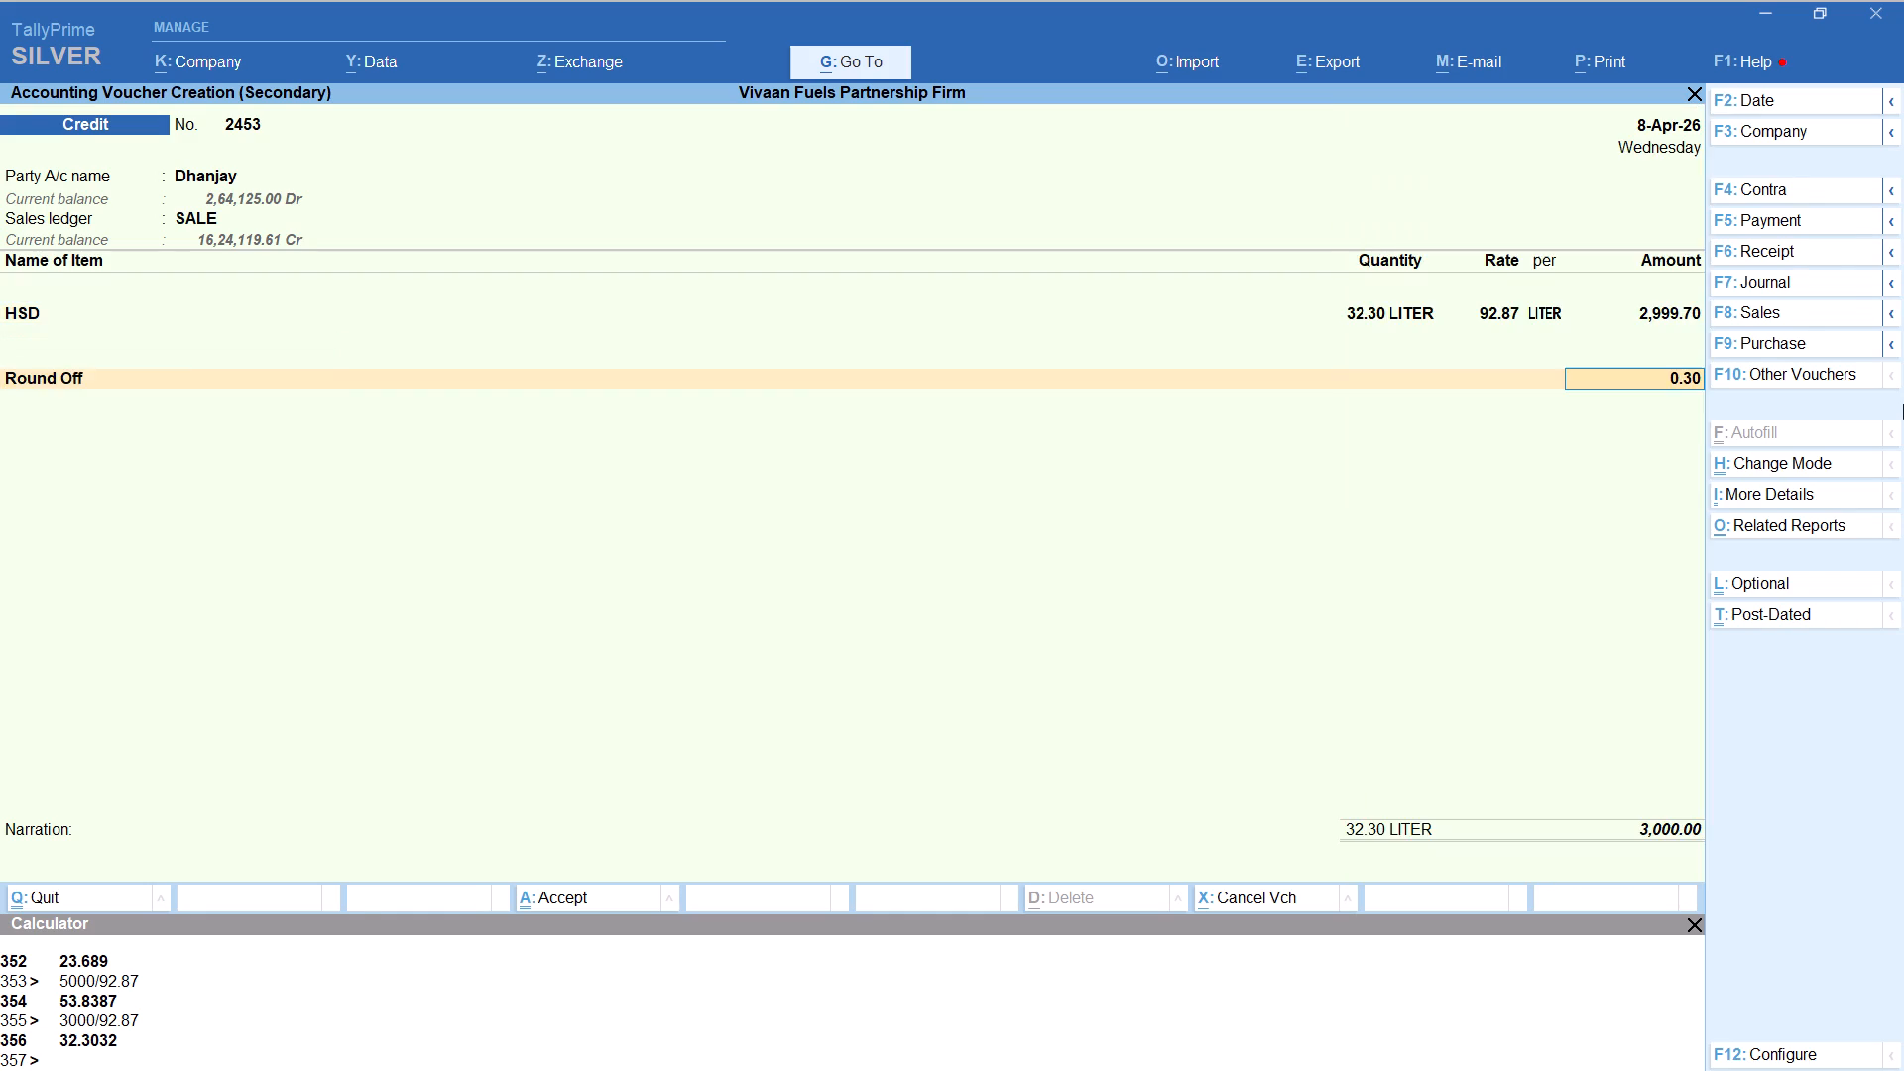
key(ctrl+a)
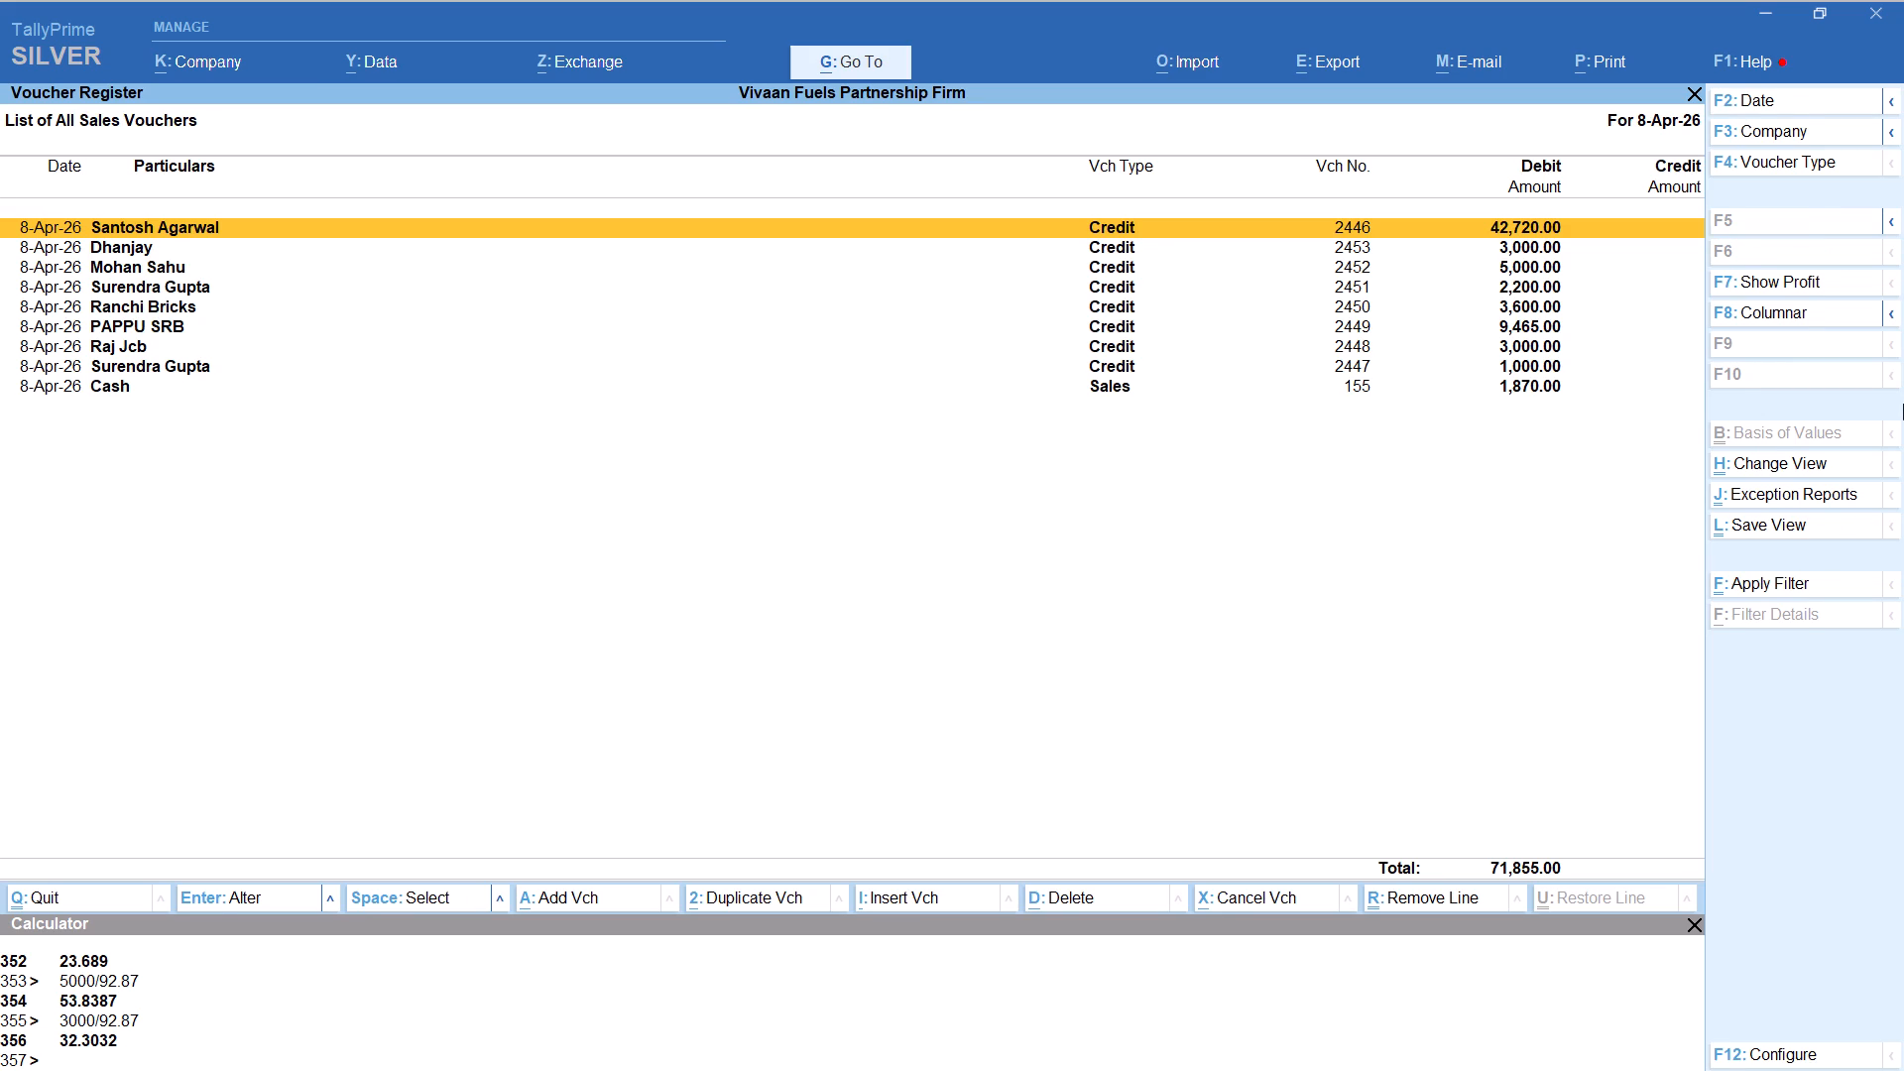
Start a new credit voucher for Pary Bricks, keep the default party details and select the SALE ledger.
key(alt+a)
text(PAR)
key(Return)
key(Return)
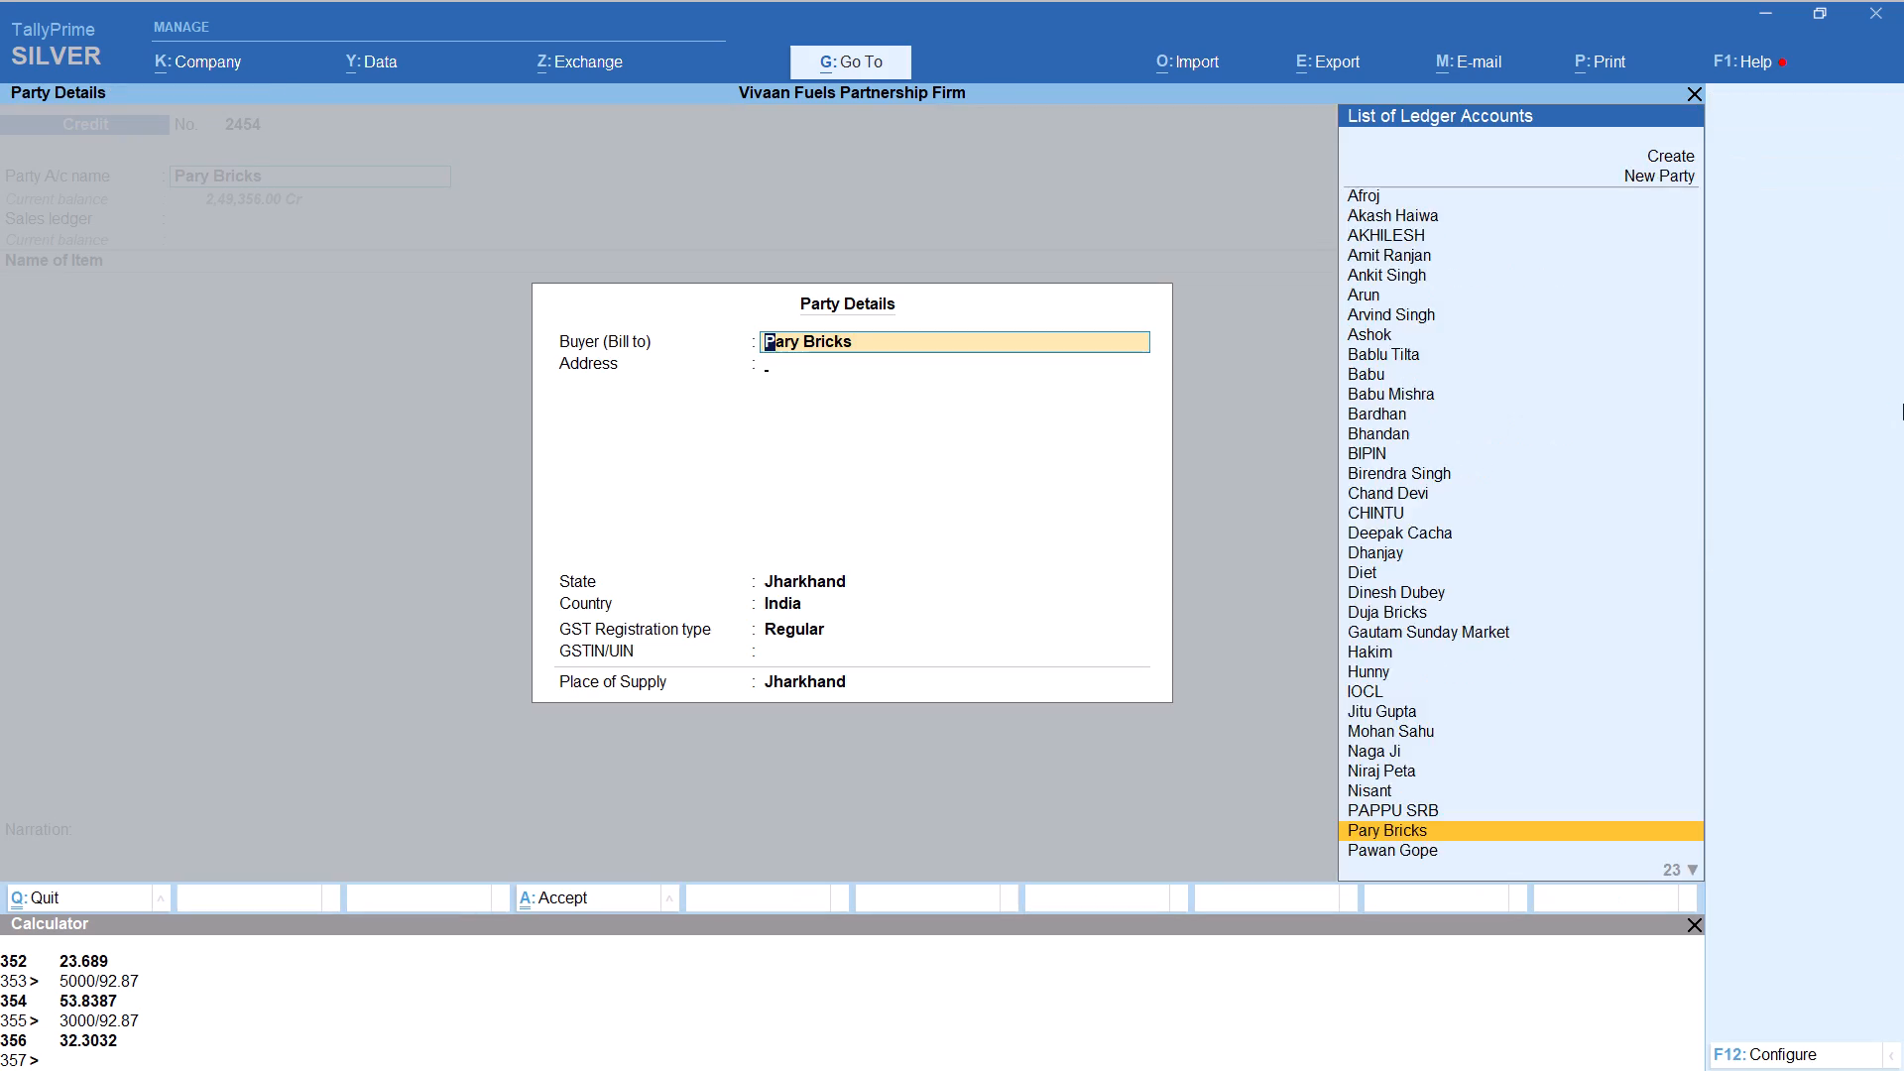
key(Return)
key(Return)
key(Return)
key(Return)
key(Return)
key(Return)
Add item HSD with tracking number Not Applicable and the quantity calculated as 4010/92.87, keeping the 92.87 per-litre rate.
text(HS)
key(Return)
key(Up)
key(Return)
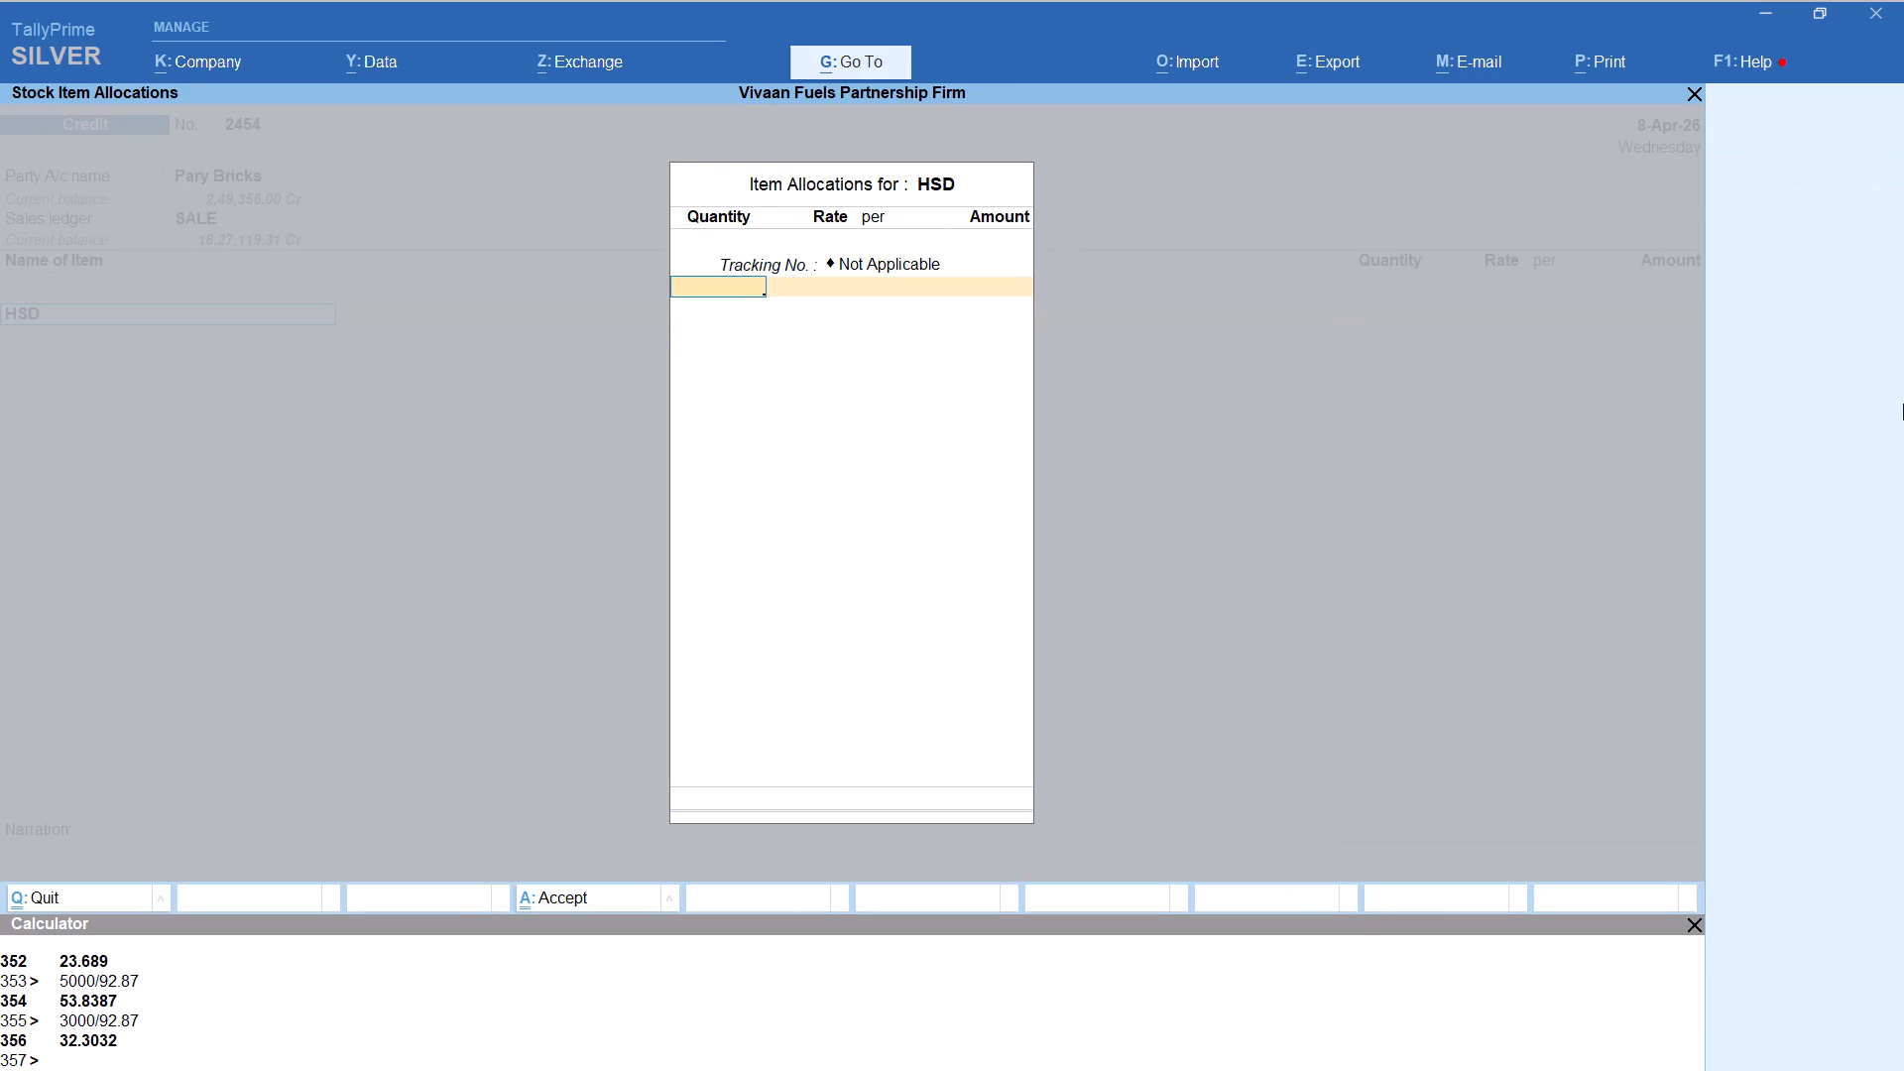
key(alt+c)
text(4010/92.87)
key(Return)
key(Return)
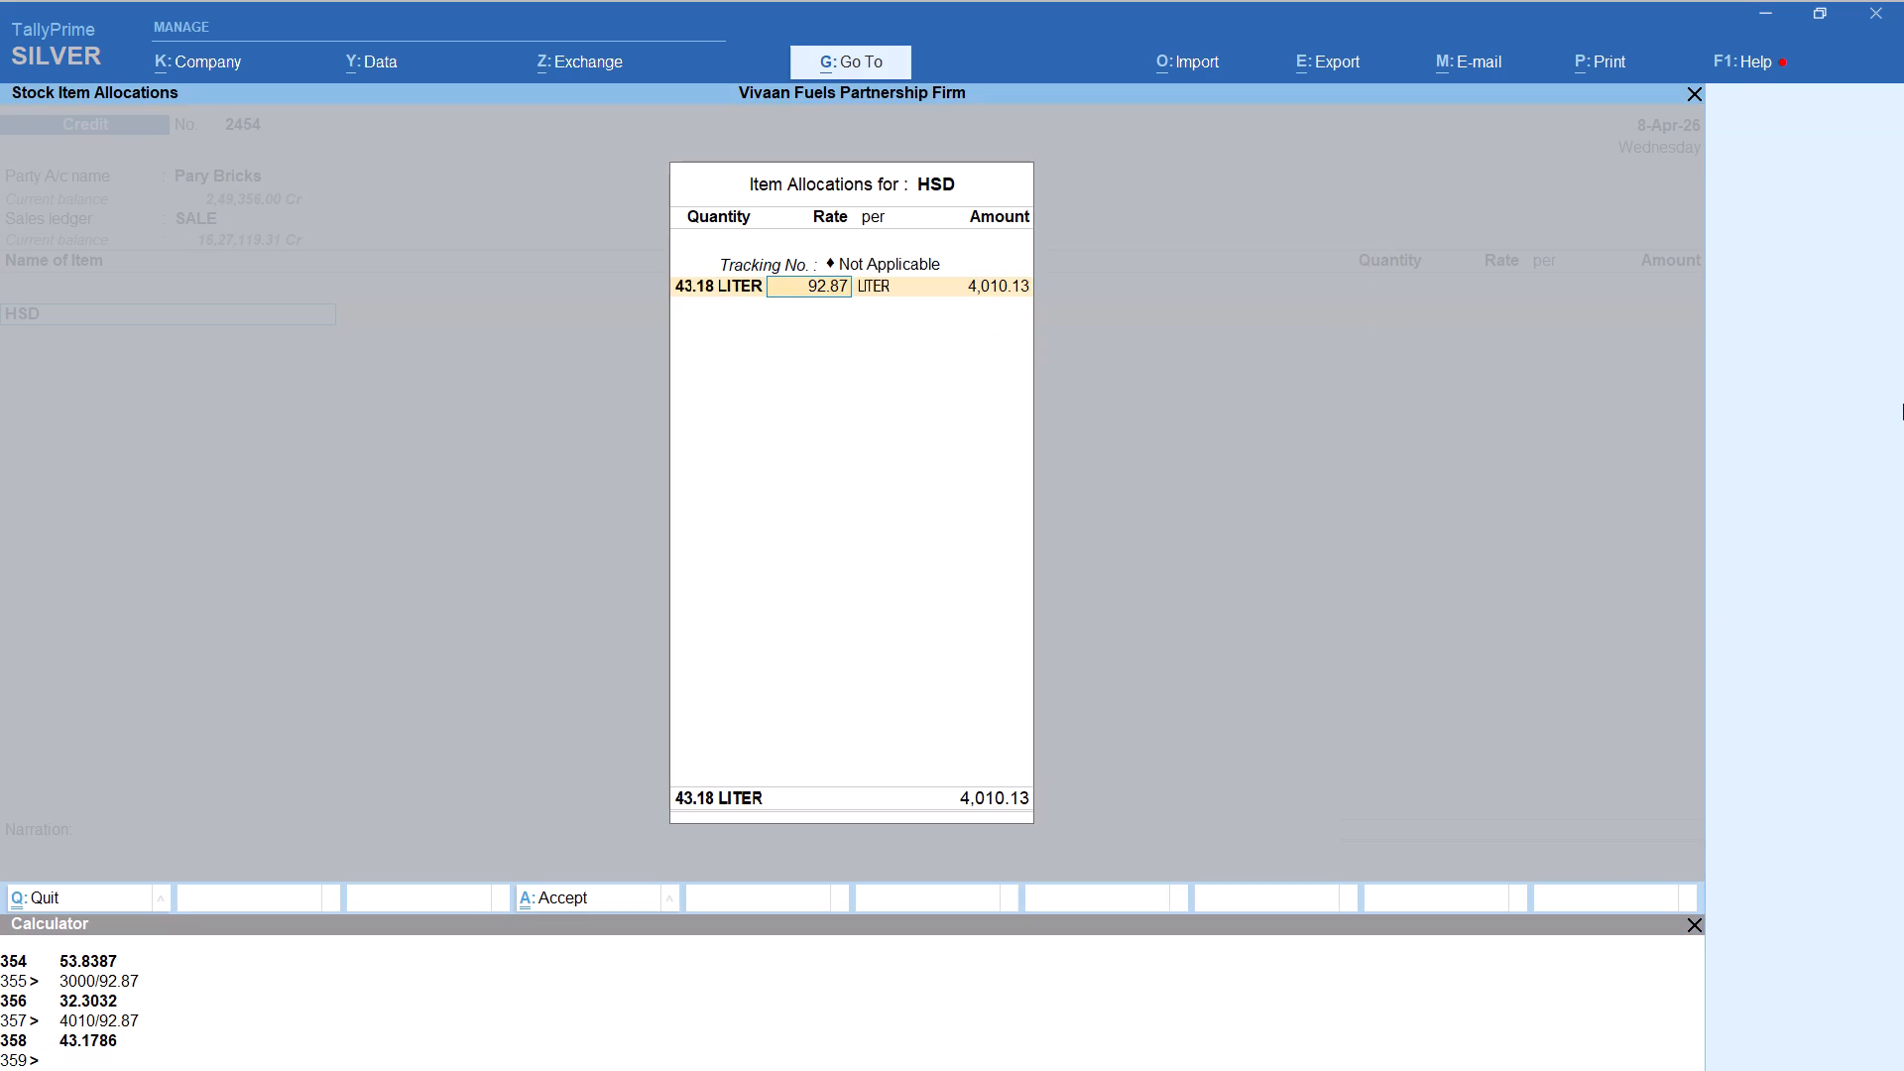
key(Return)
key(Return)
key(Return)
key(Return)
key(Return)
Add the Round Off ledger with its default amount to the 4,010 Pary Bricks voucher and save it.
text(ROU)
key(Return)
key(ctrl+a)
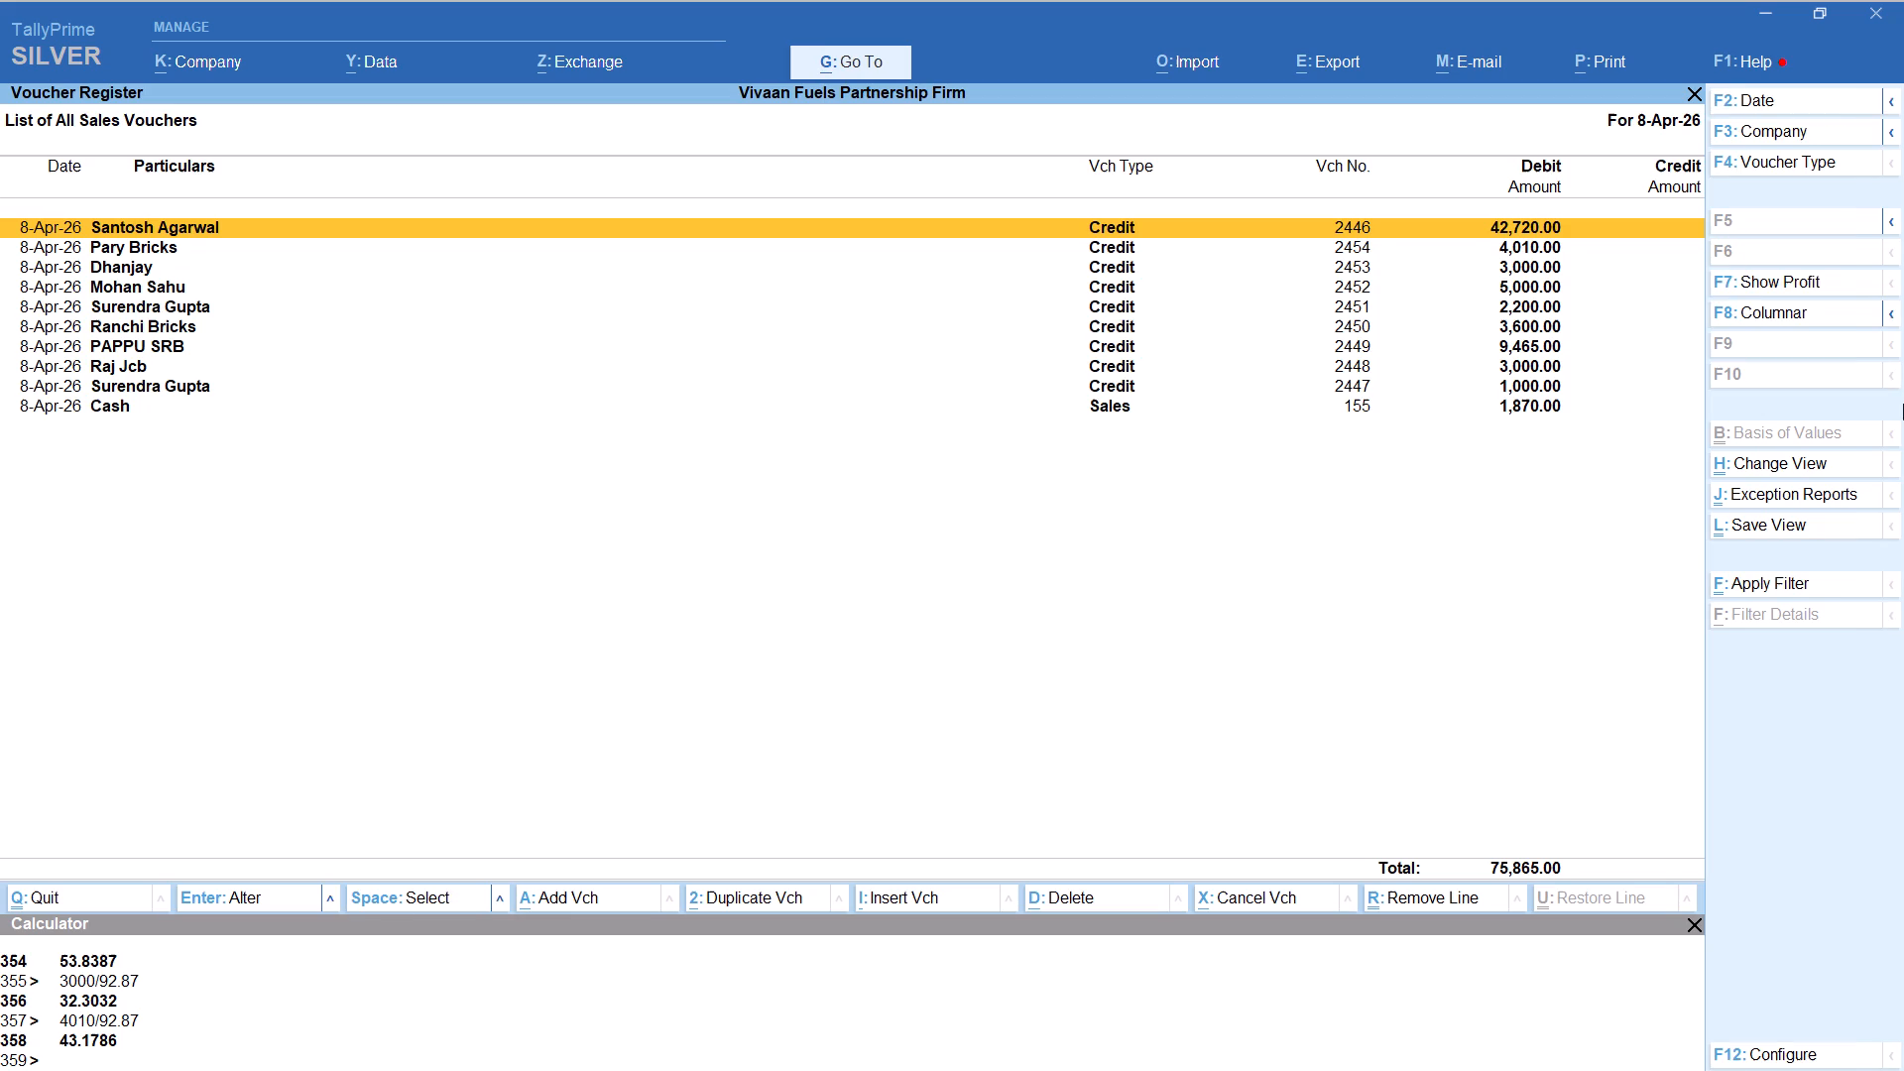
Start a new credit voucher for Puja Bricks, keep the default party details and select the SALE ledger.
key(alt+a)
text(PUJA)
key(Return)
key(Return)
key(Return)
key(Return)
key(Return)
key(Return)
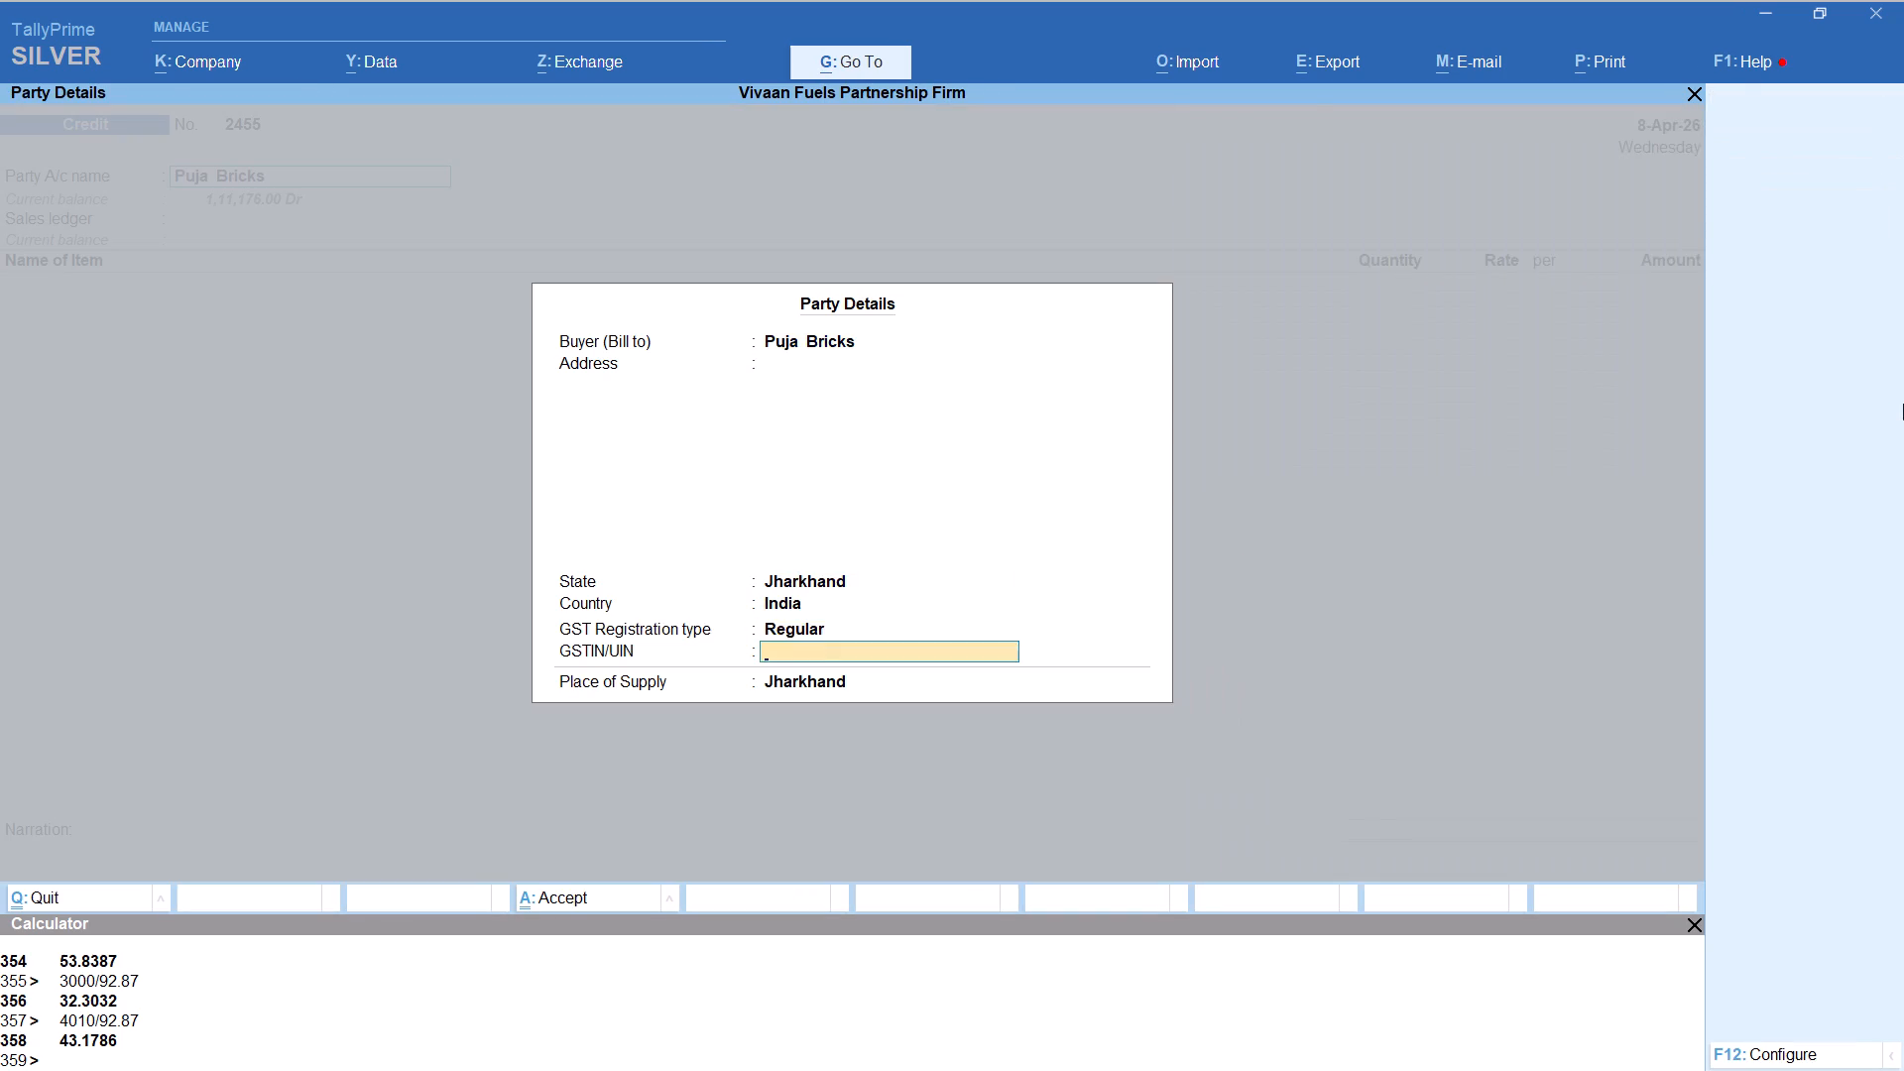
key(Return)
key(Return)
Add item HSD with tracking number Not Applicable and the quantity calculated as 9287/92.87, keeping the 92.87 per-litre rate.
text(HS)
key(Return)
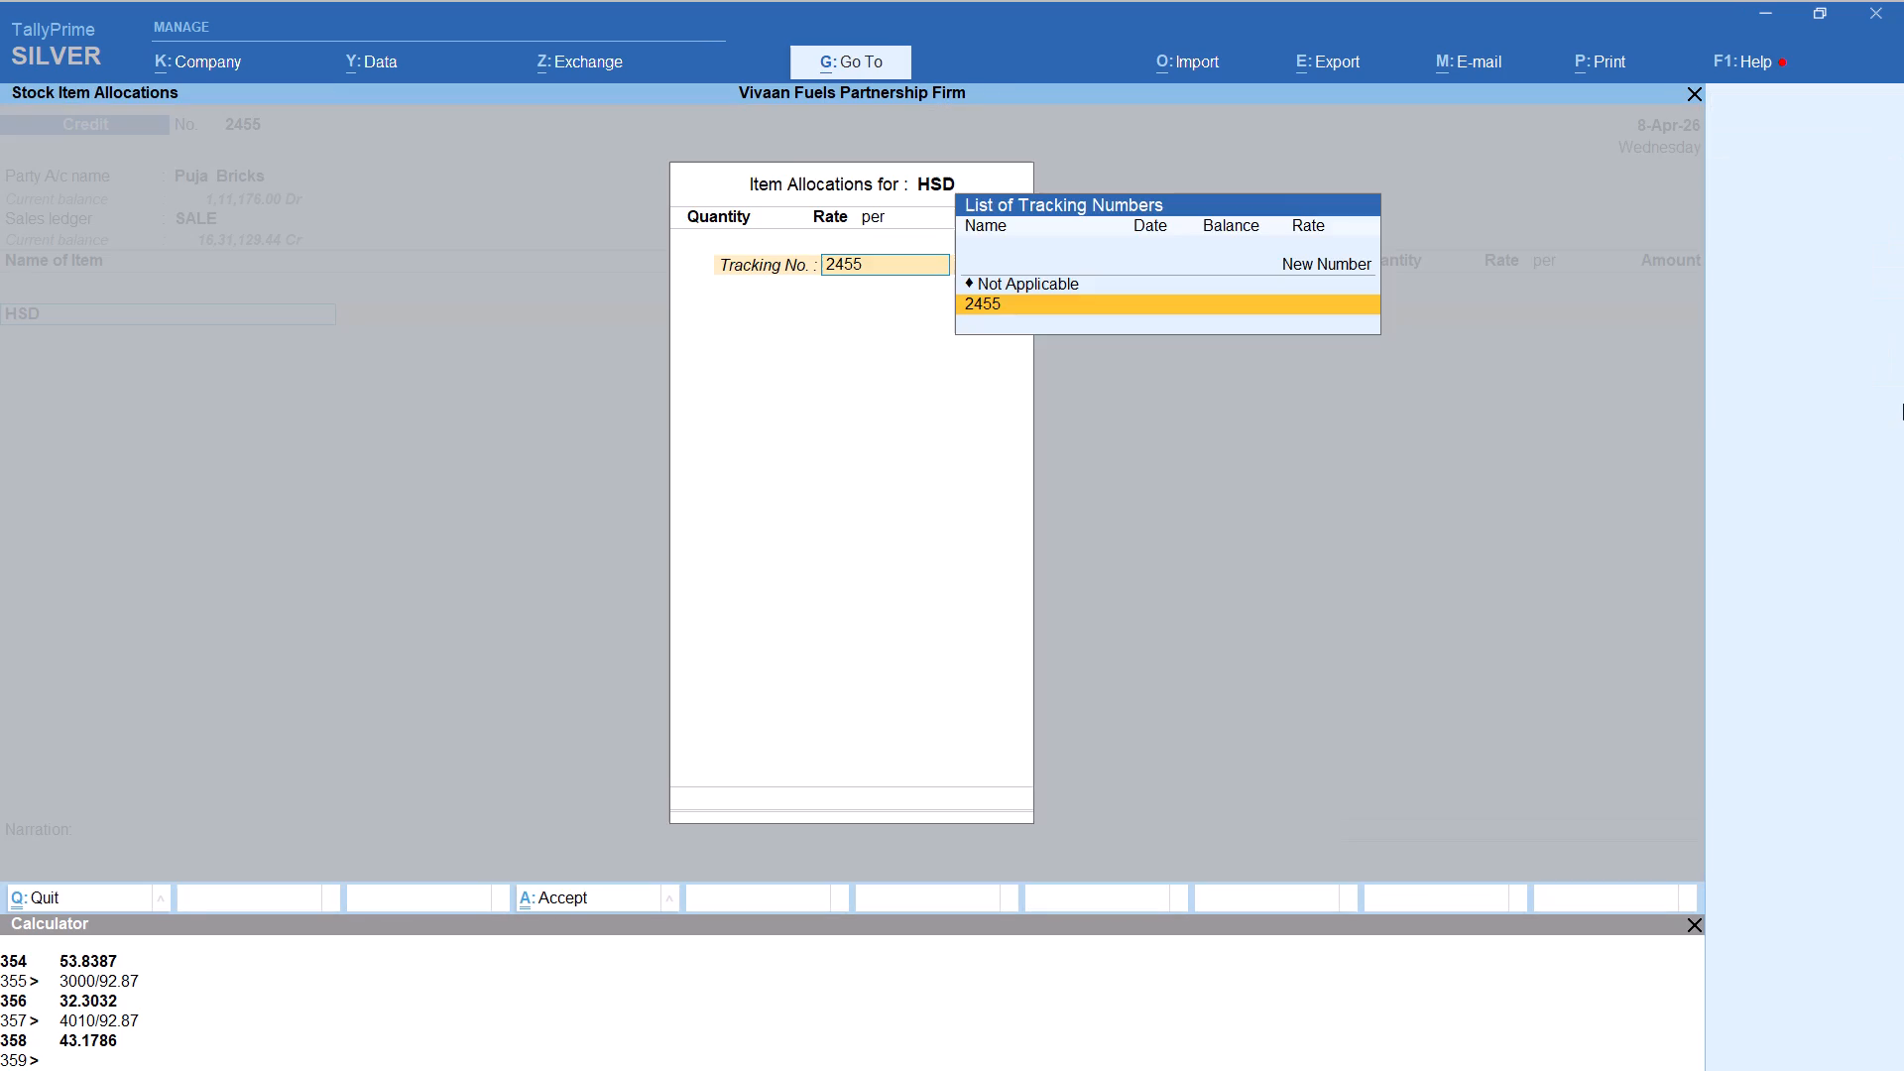
key(Up)
key(Return)
key(alt+c)
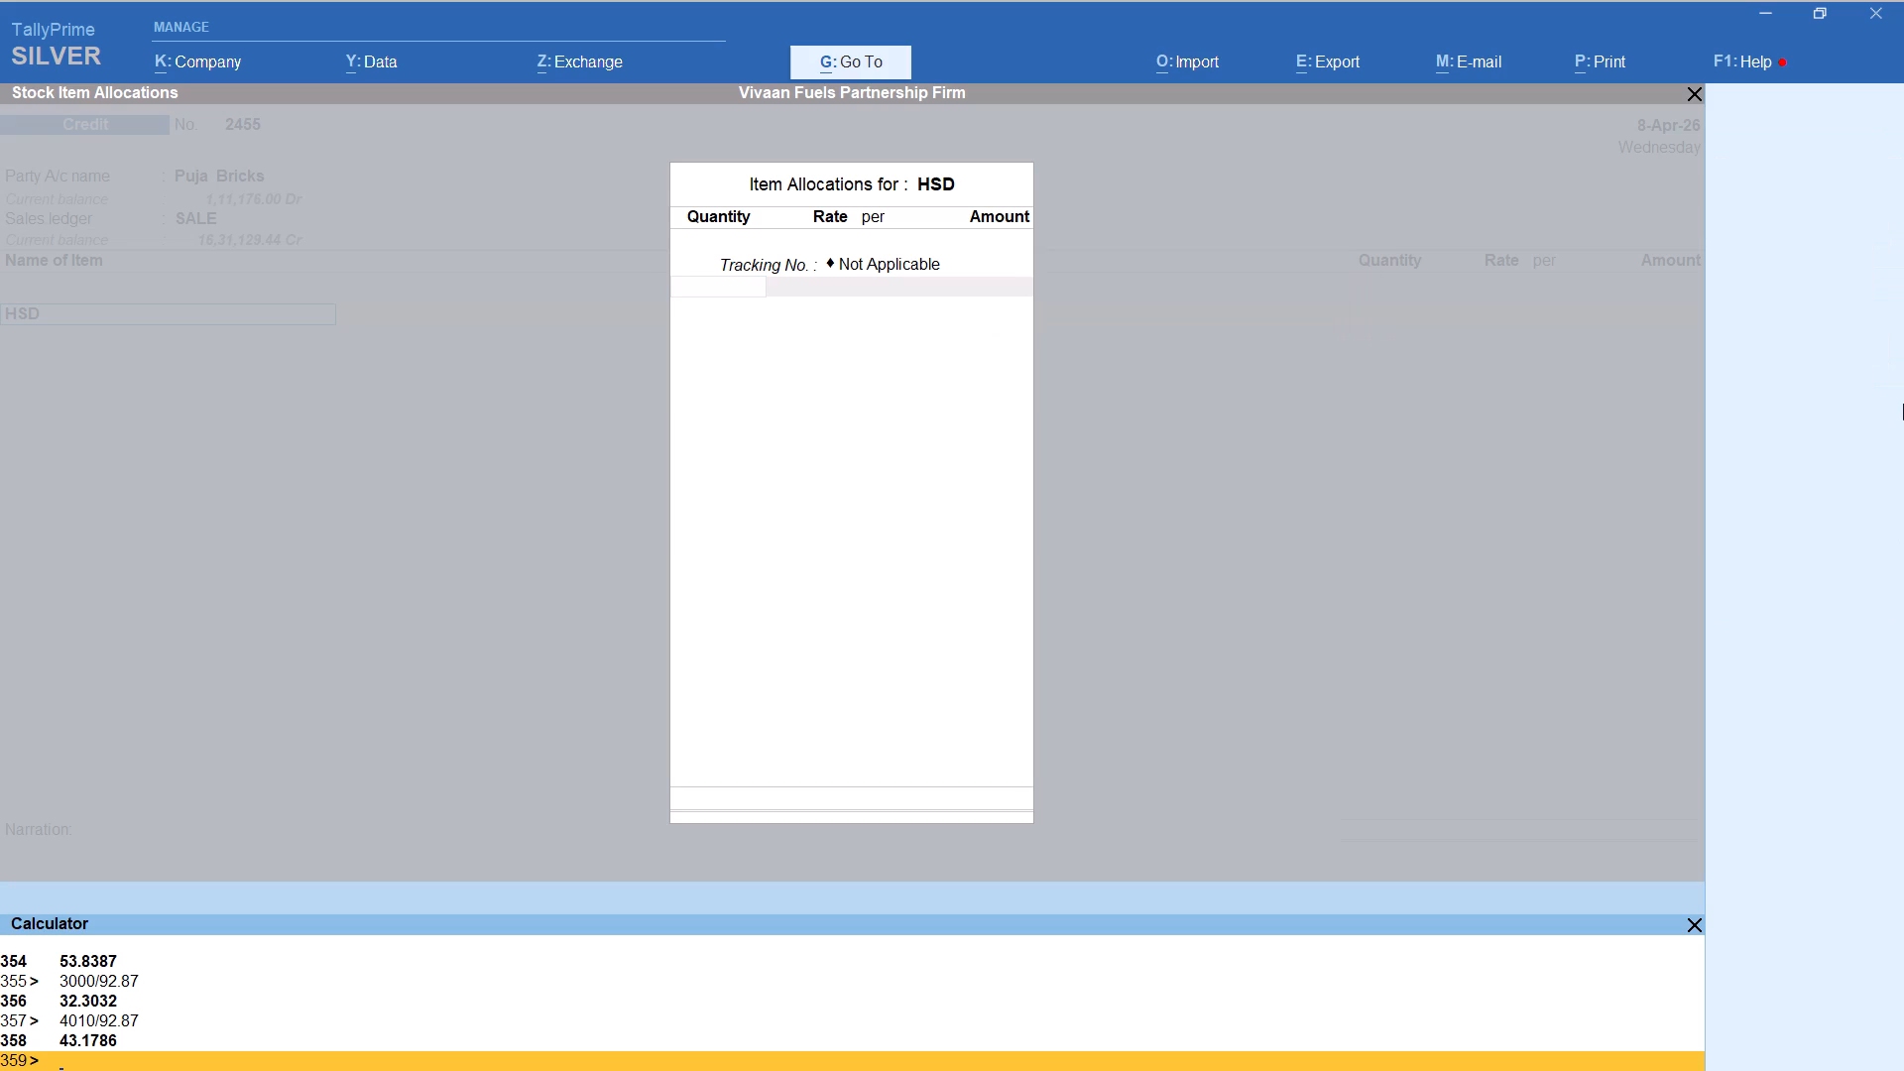
text(9287)
text(/92.87)
key(Return)
key(Return)
key(Return)
key(Return)
key(Return)
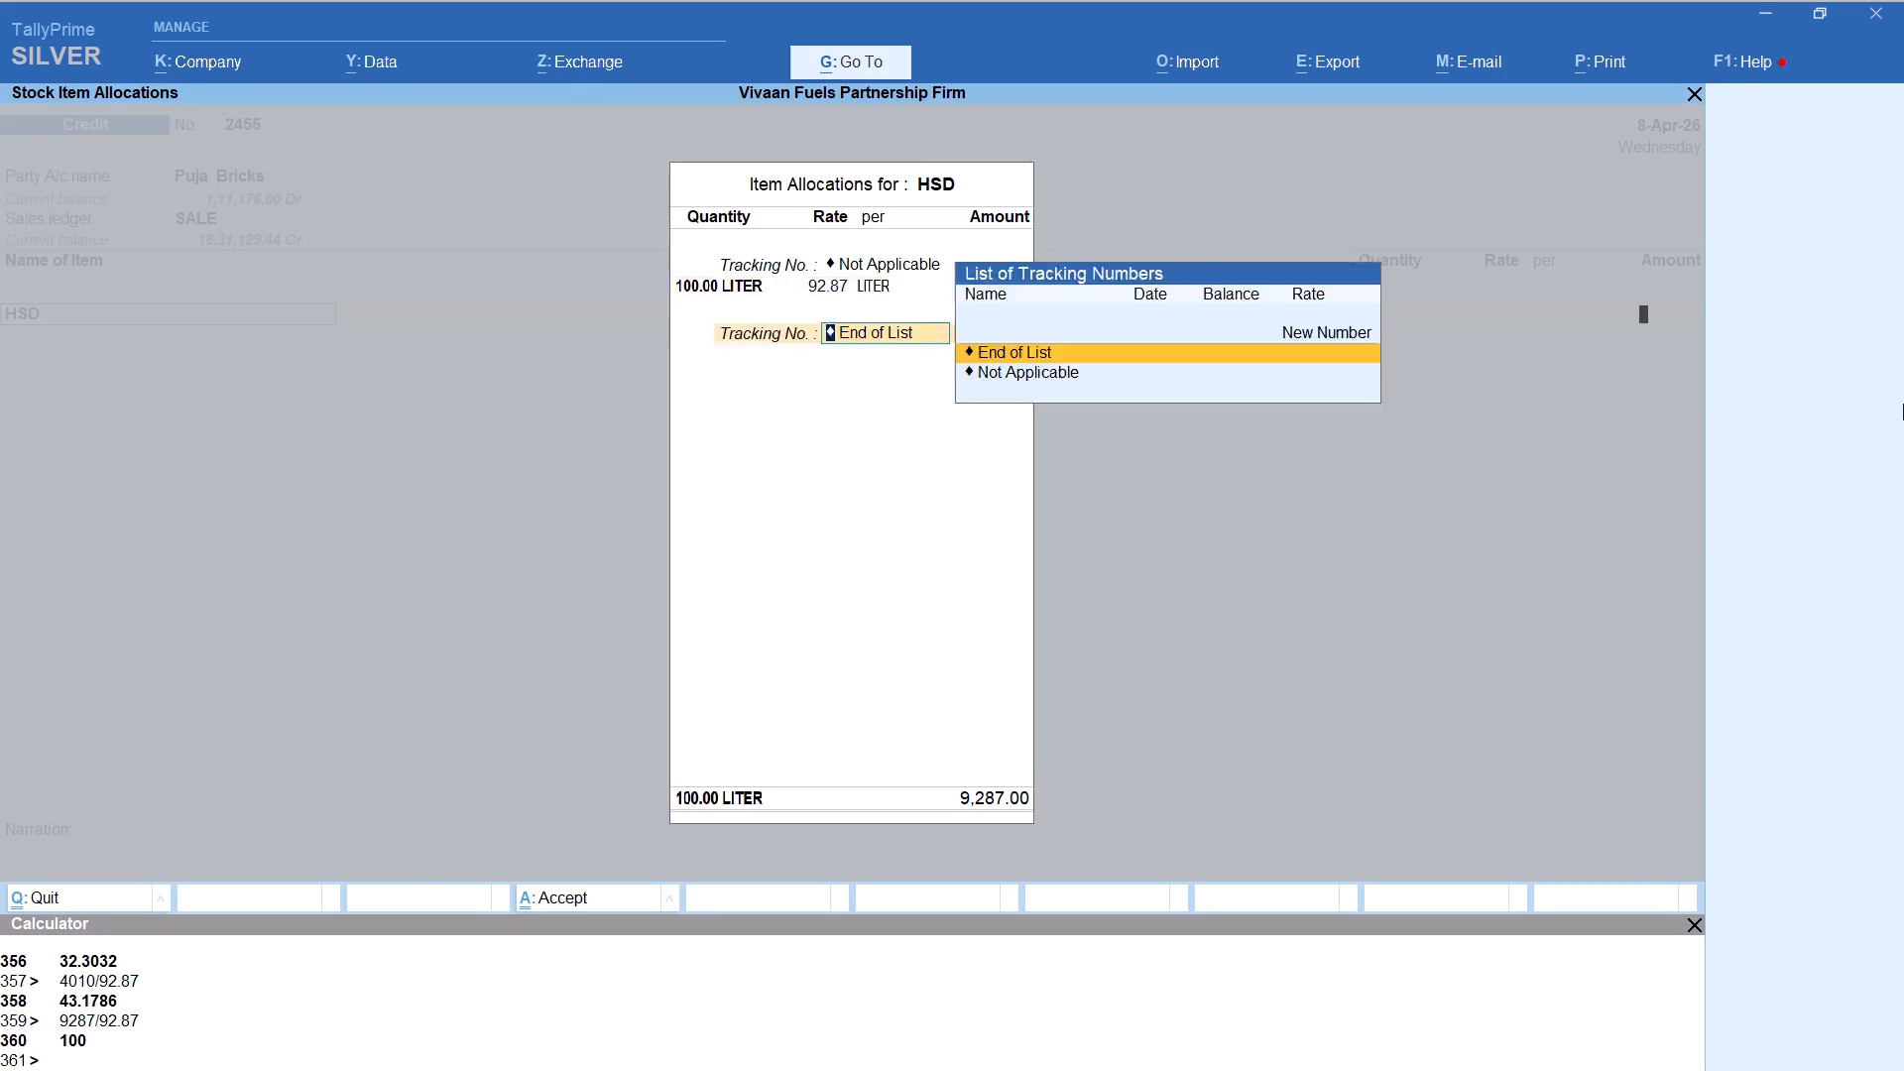
key(Return)
key(Return)
Add the Round Off ledger to the 9,287 Puja Bricks voucher and save it.
text(ROU)
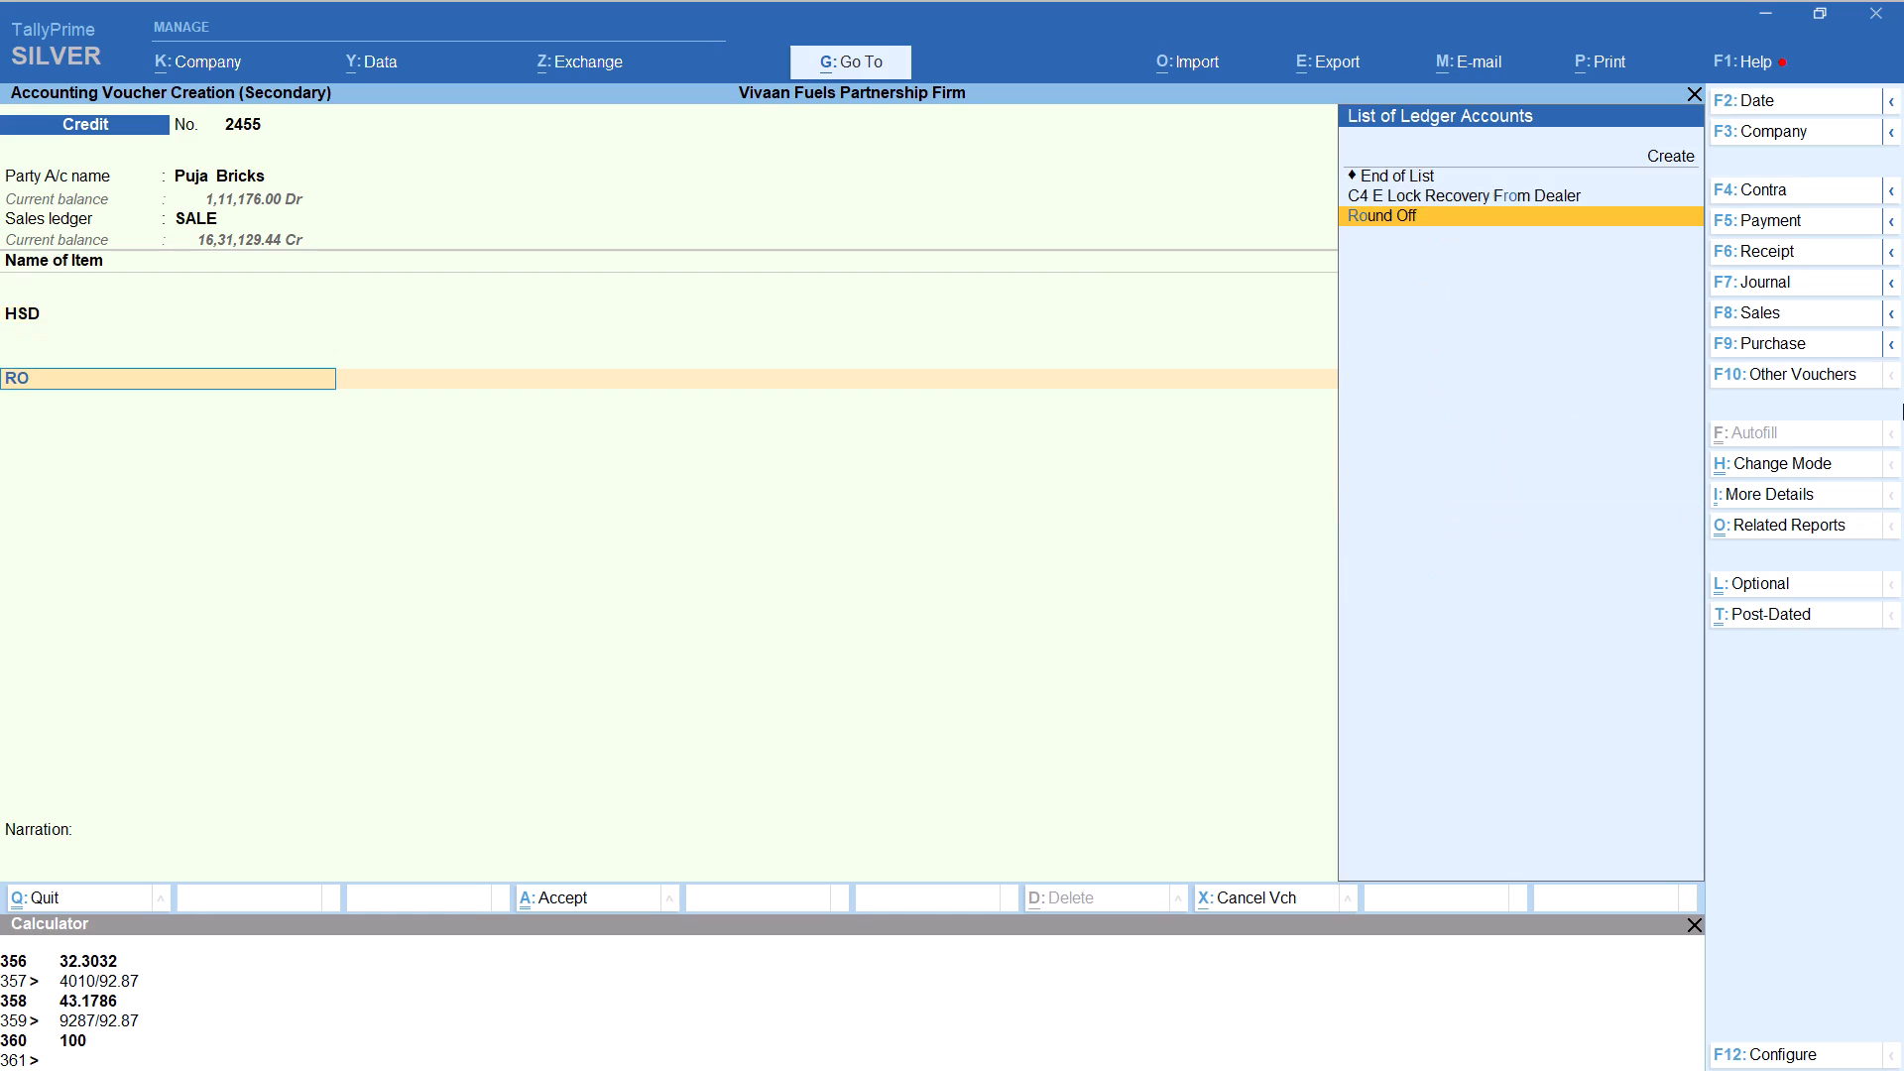
key(Return)
key(ctrl+a)
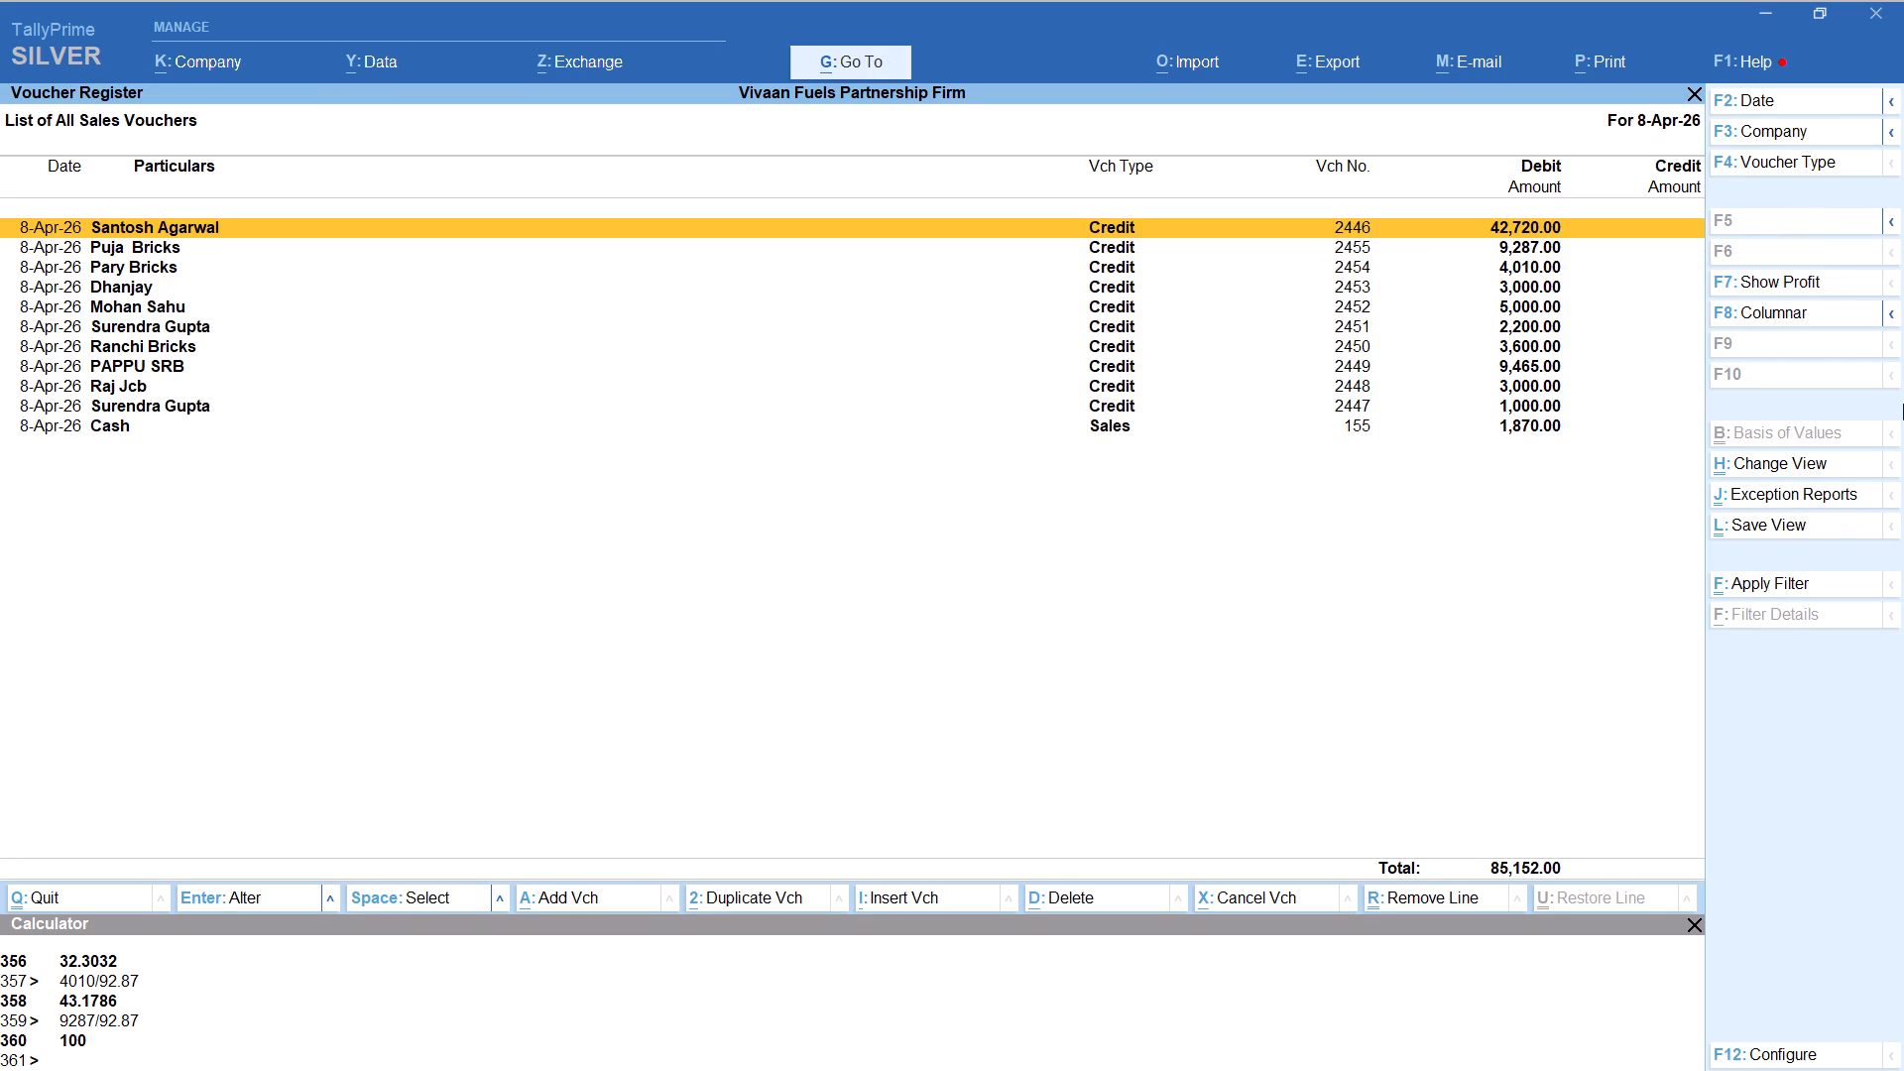
Start a new credit voucher for Gautam Sunday Market, keep the default party details and select the SALE ledger.
key(alt+a)
text(GAUT)
key(Return)
key(Return)
key(Return)
key(Return)
key(Return)
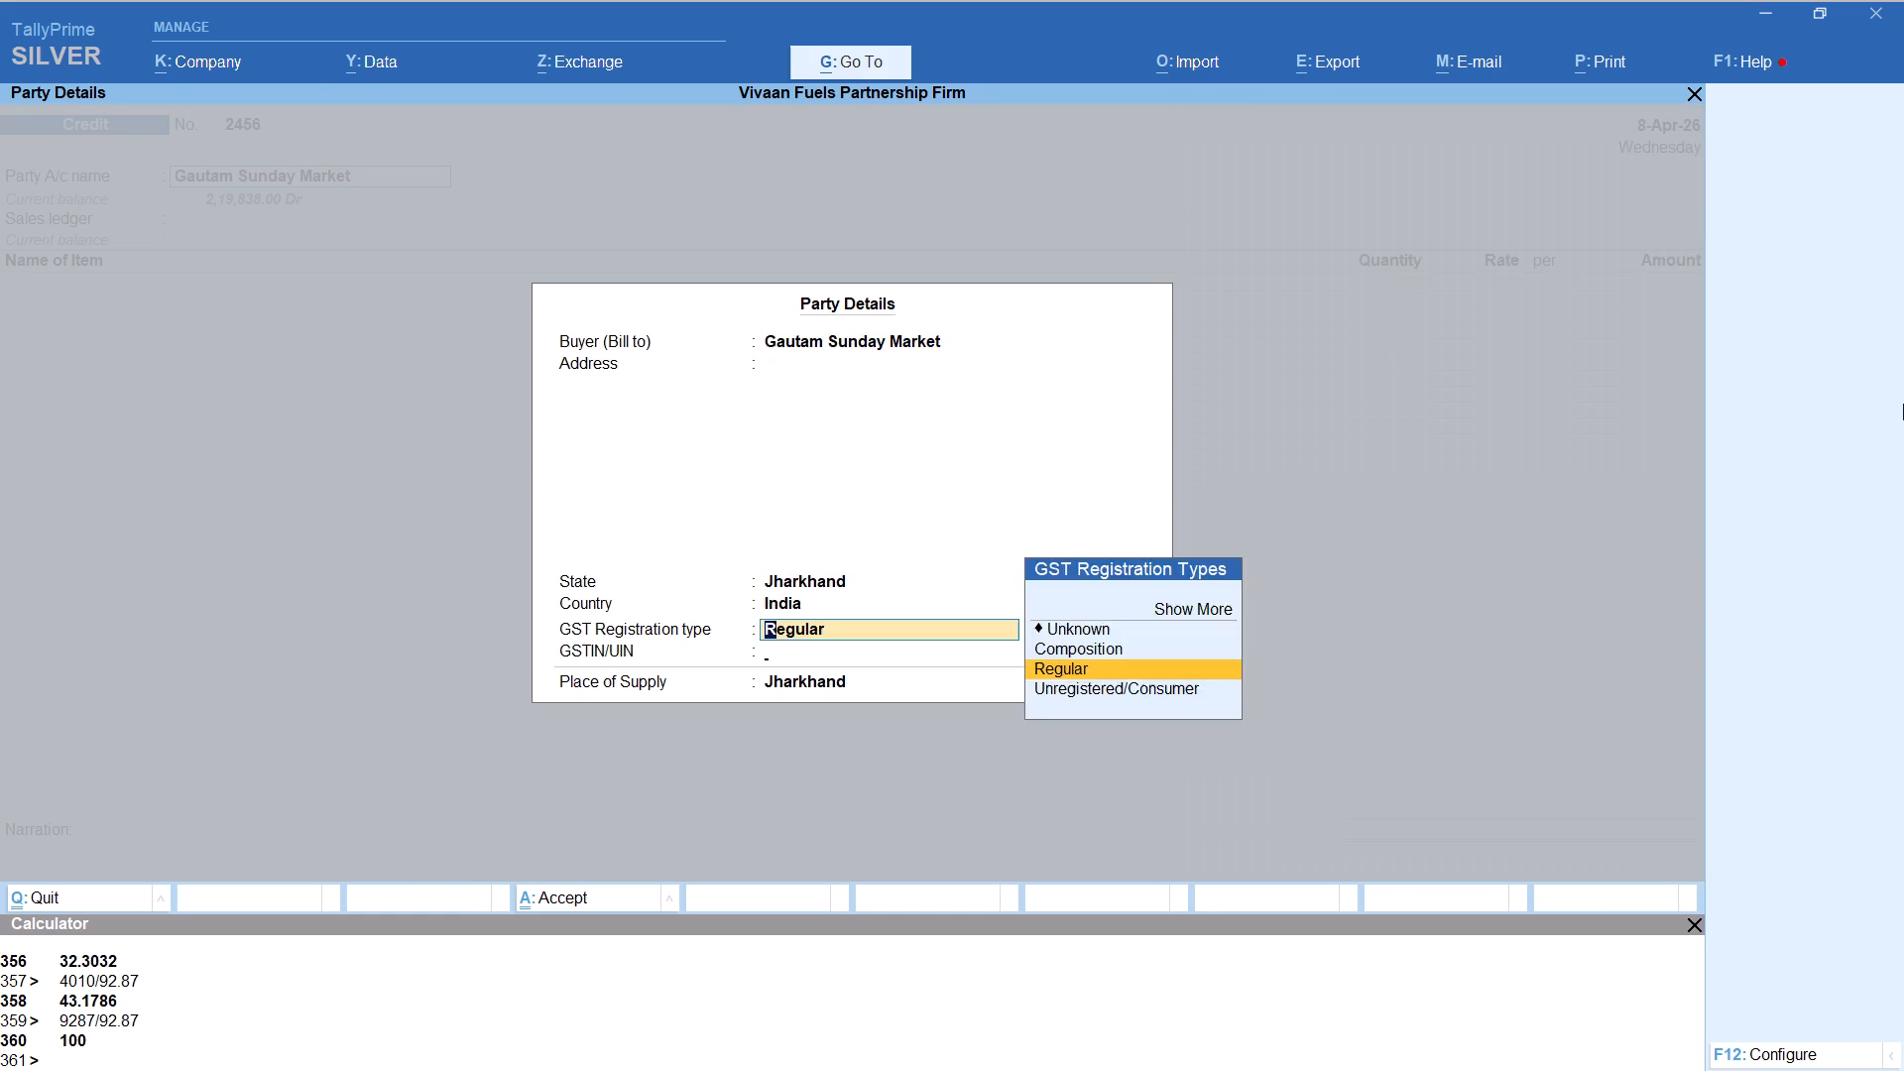
key(Return)
key(Return)
key(Return)
key(Return)
key(BackSpace)
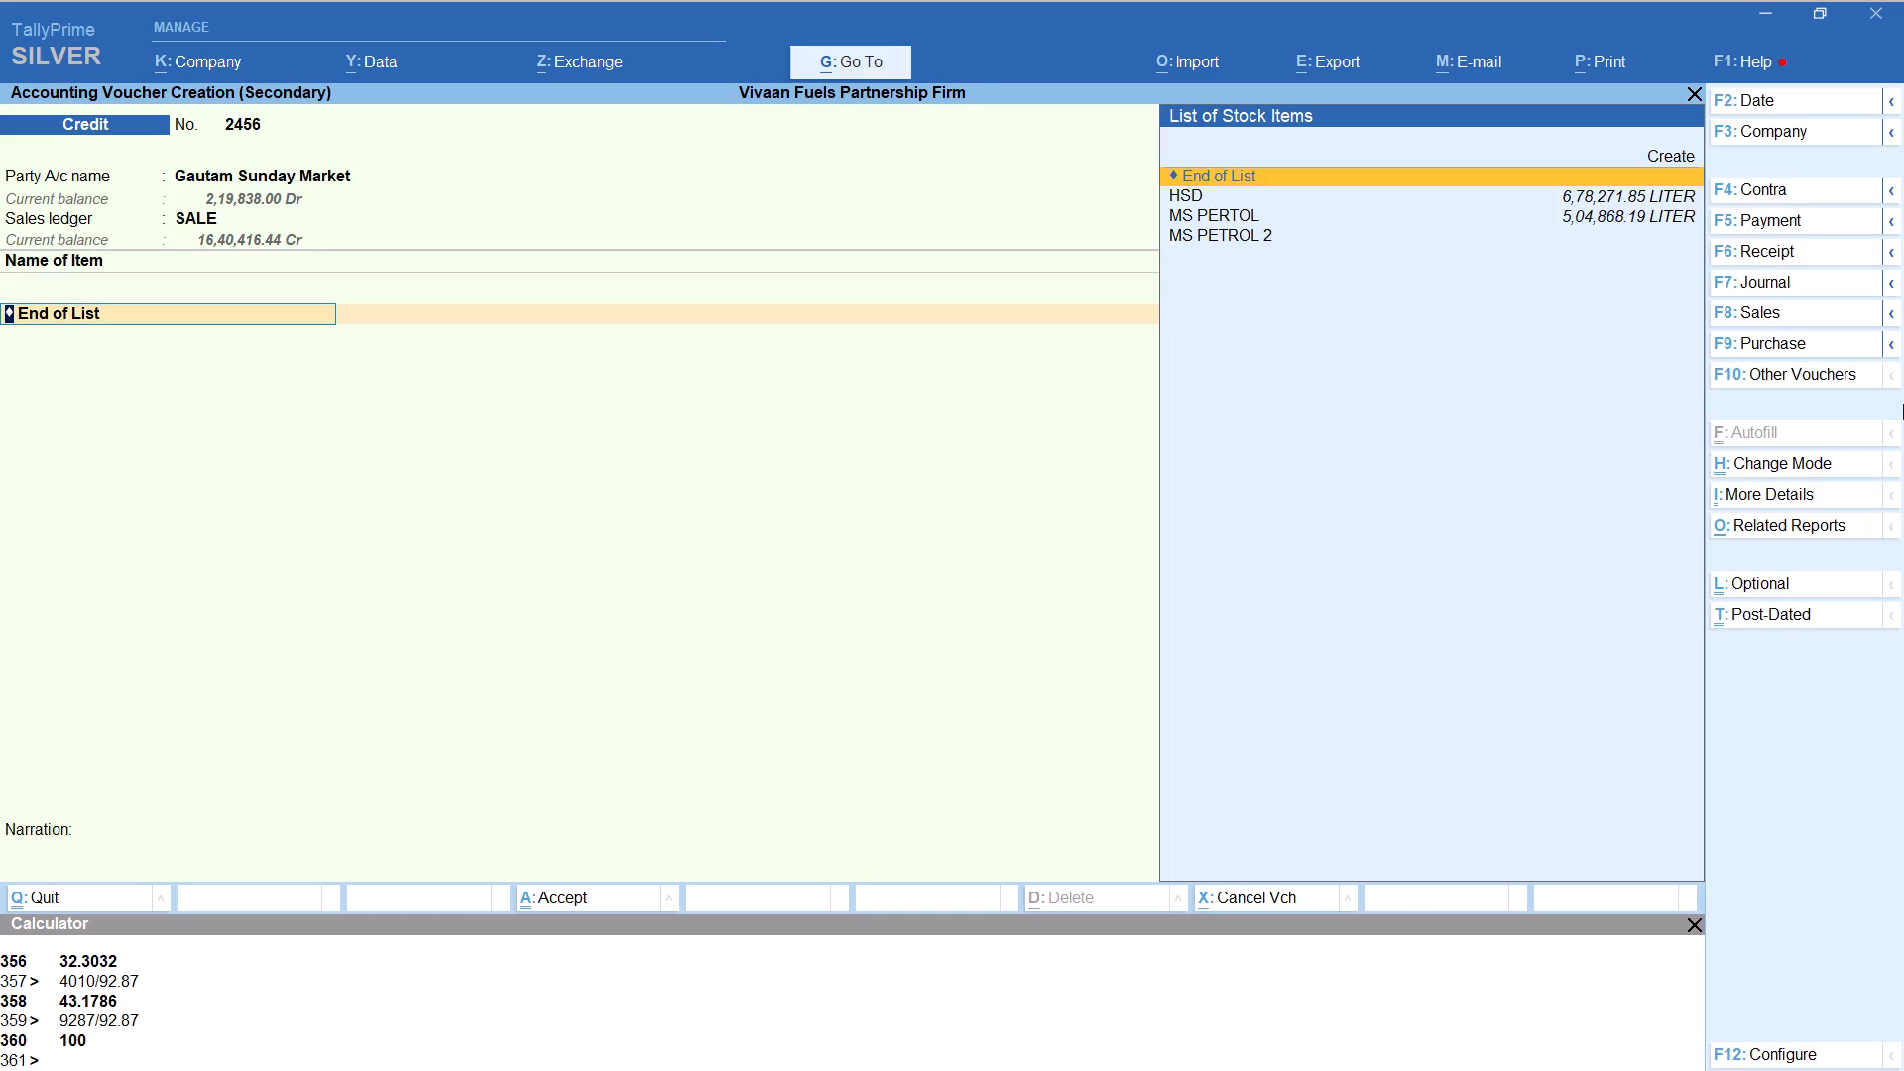
Add item HSD with tracking number Not Applicable and the quantity calculated as 2984/92.87, keeping the 92.87 per-litre rate.
text(HS)
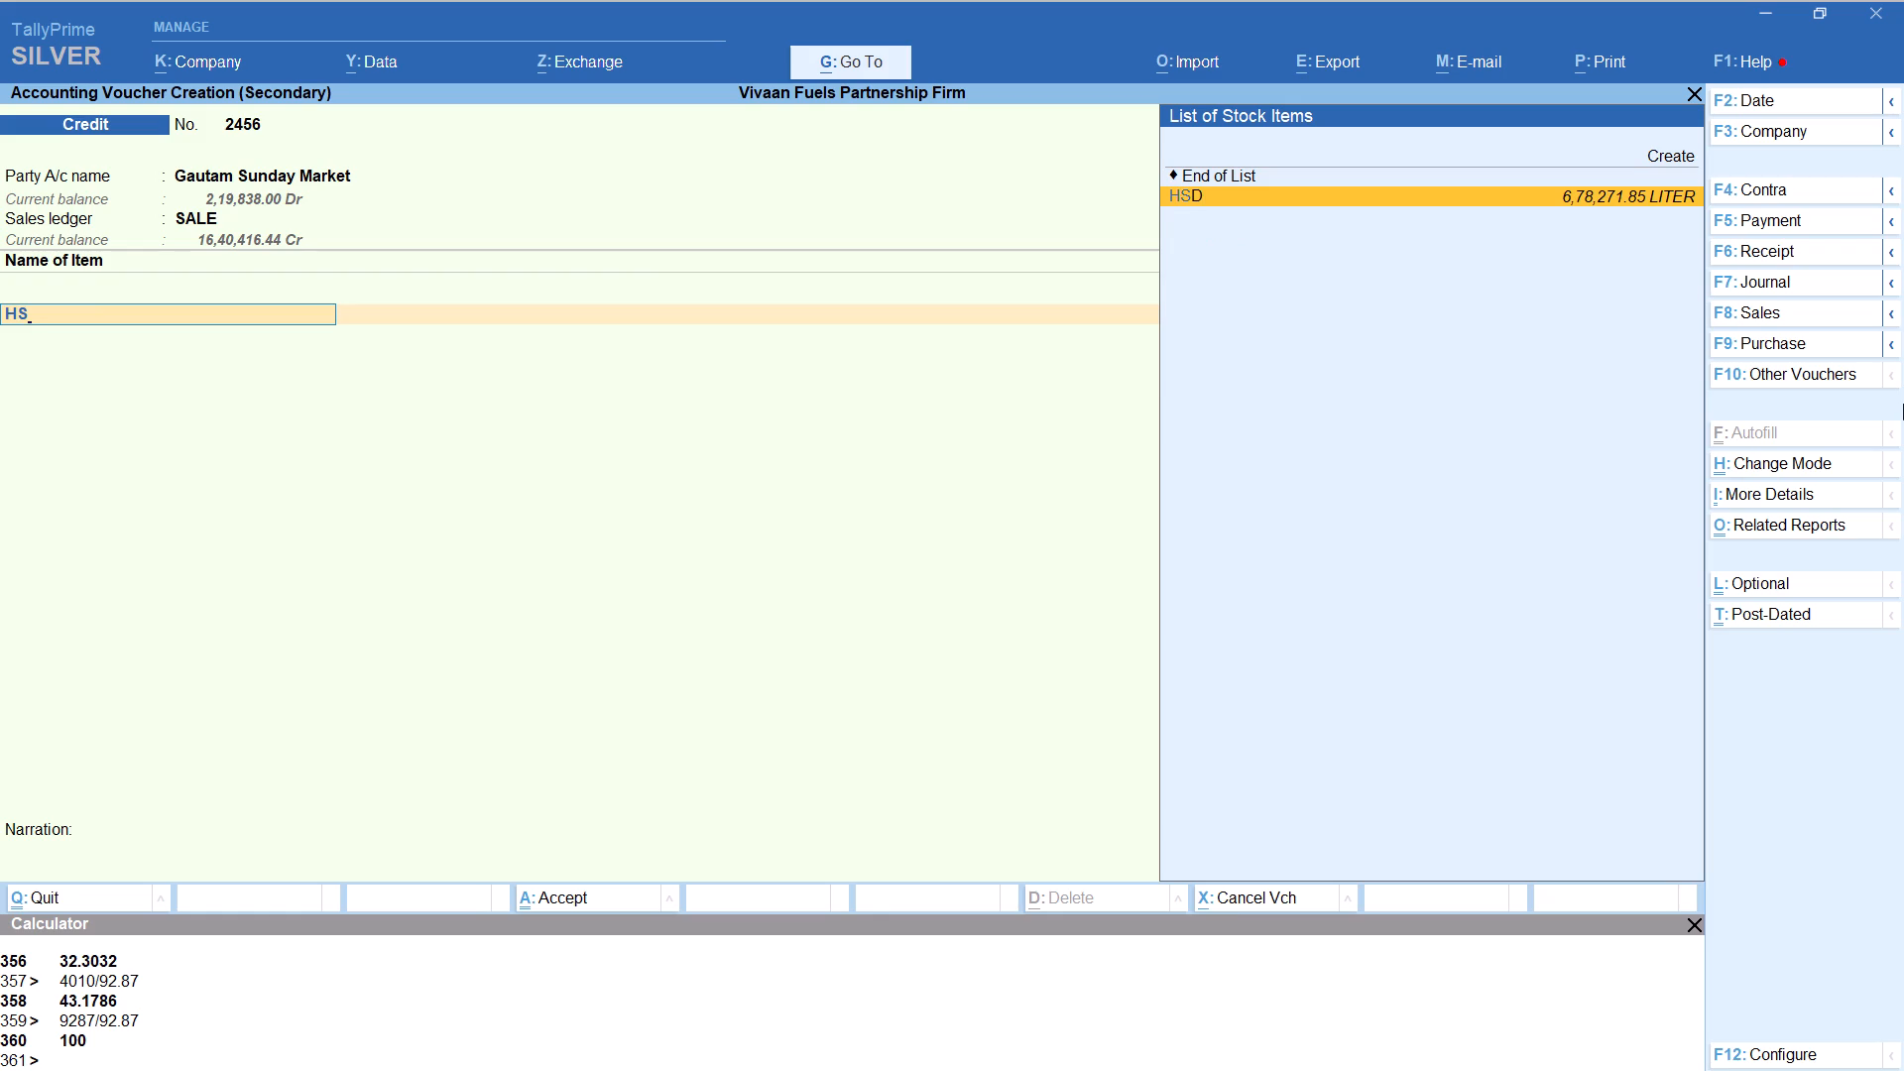
key(Return)
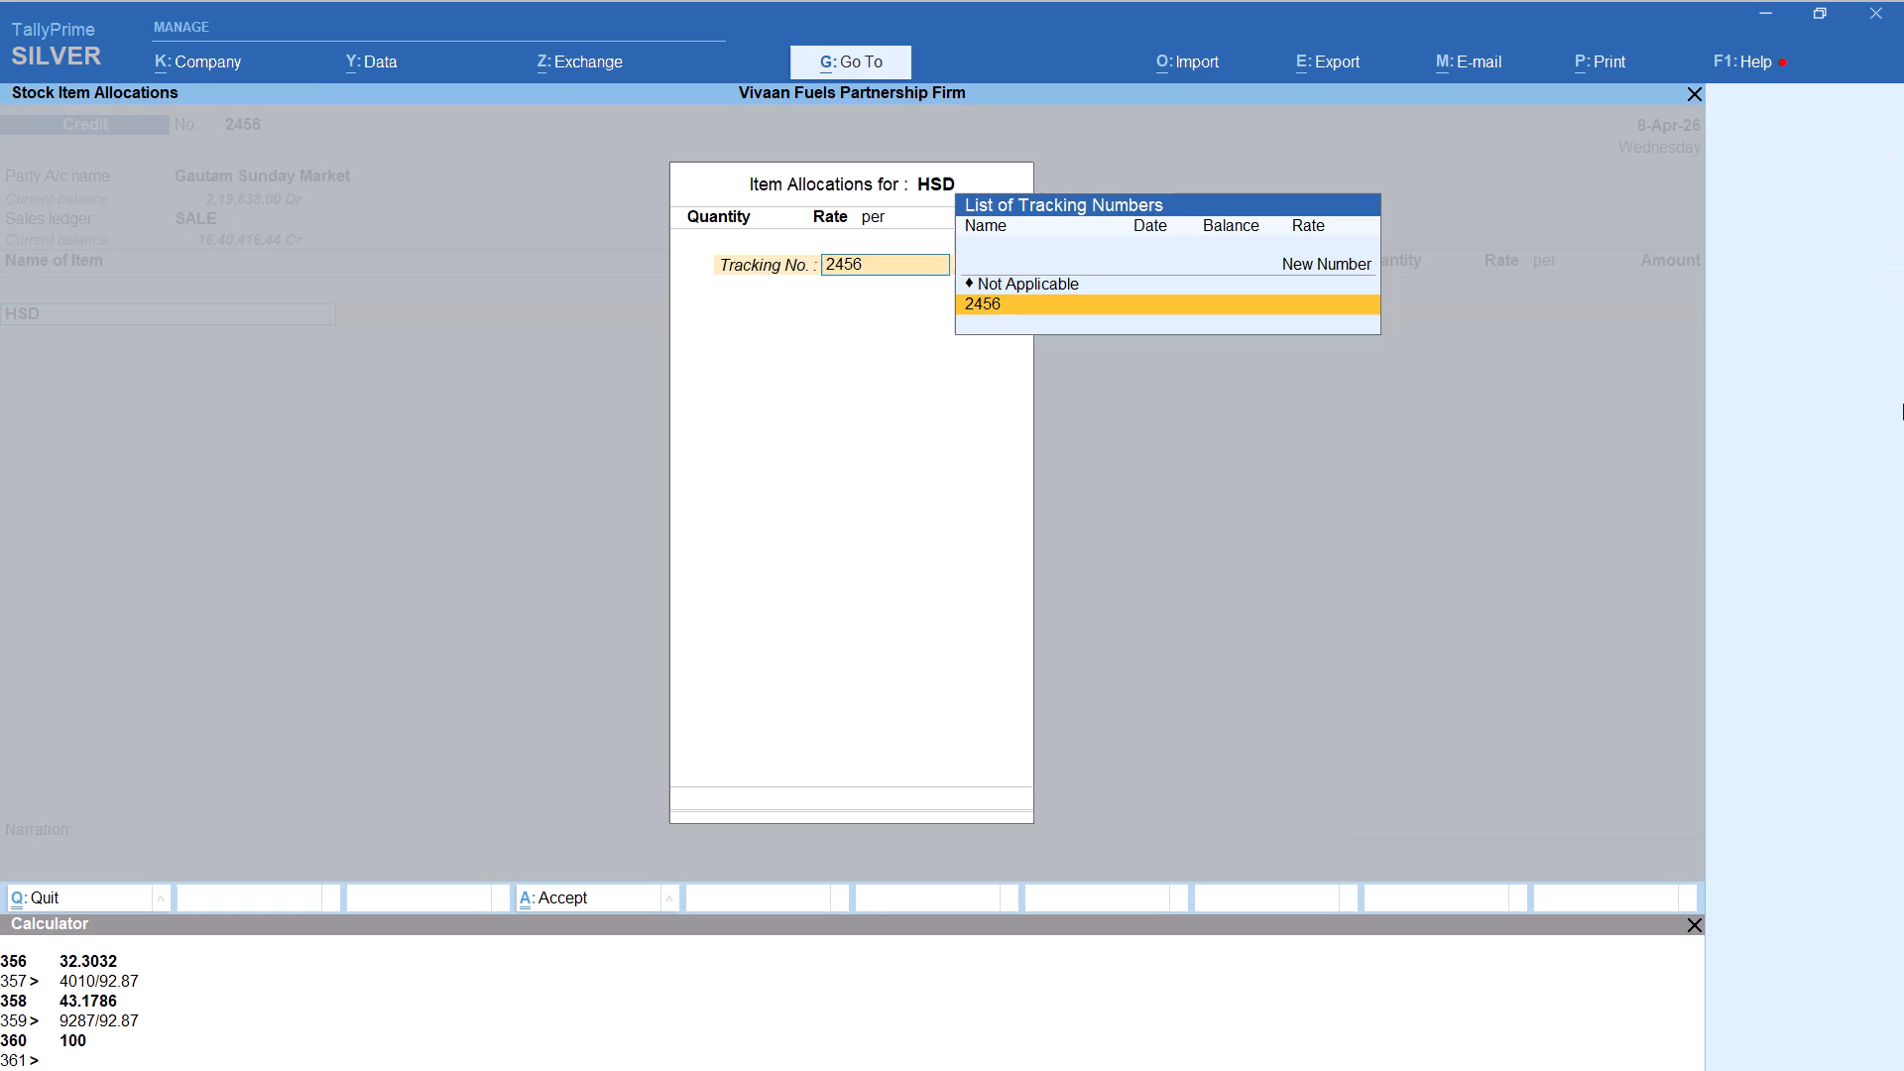
key(Up)
key(Return)
key(alt+c)
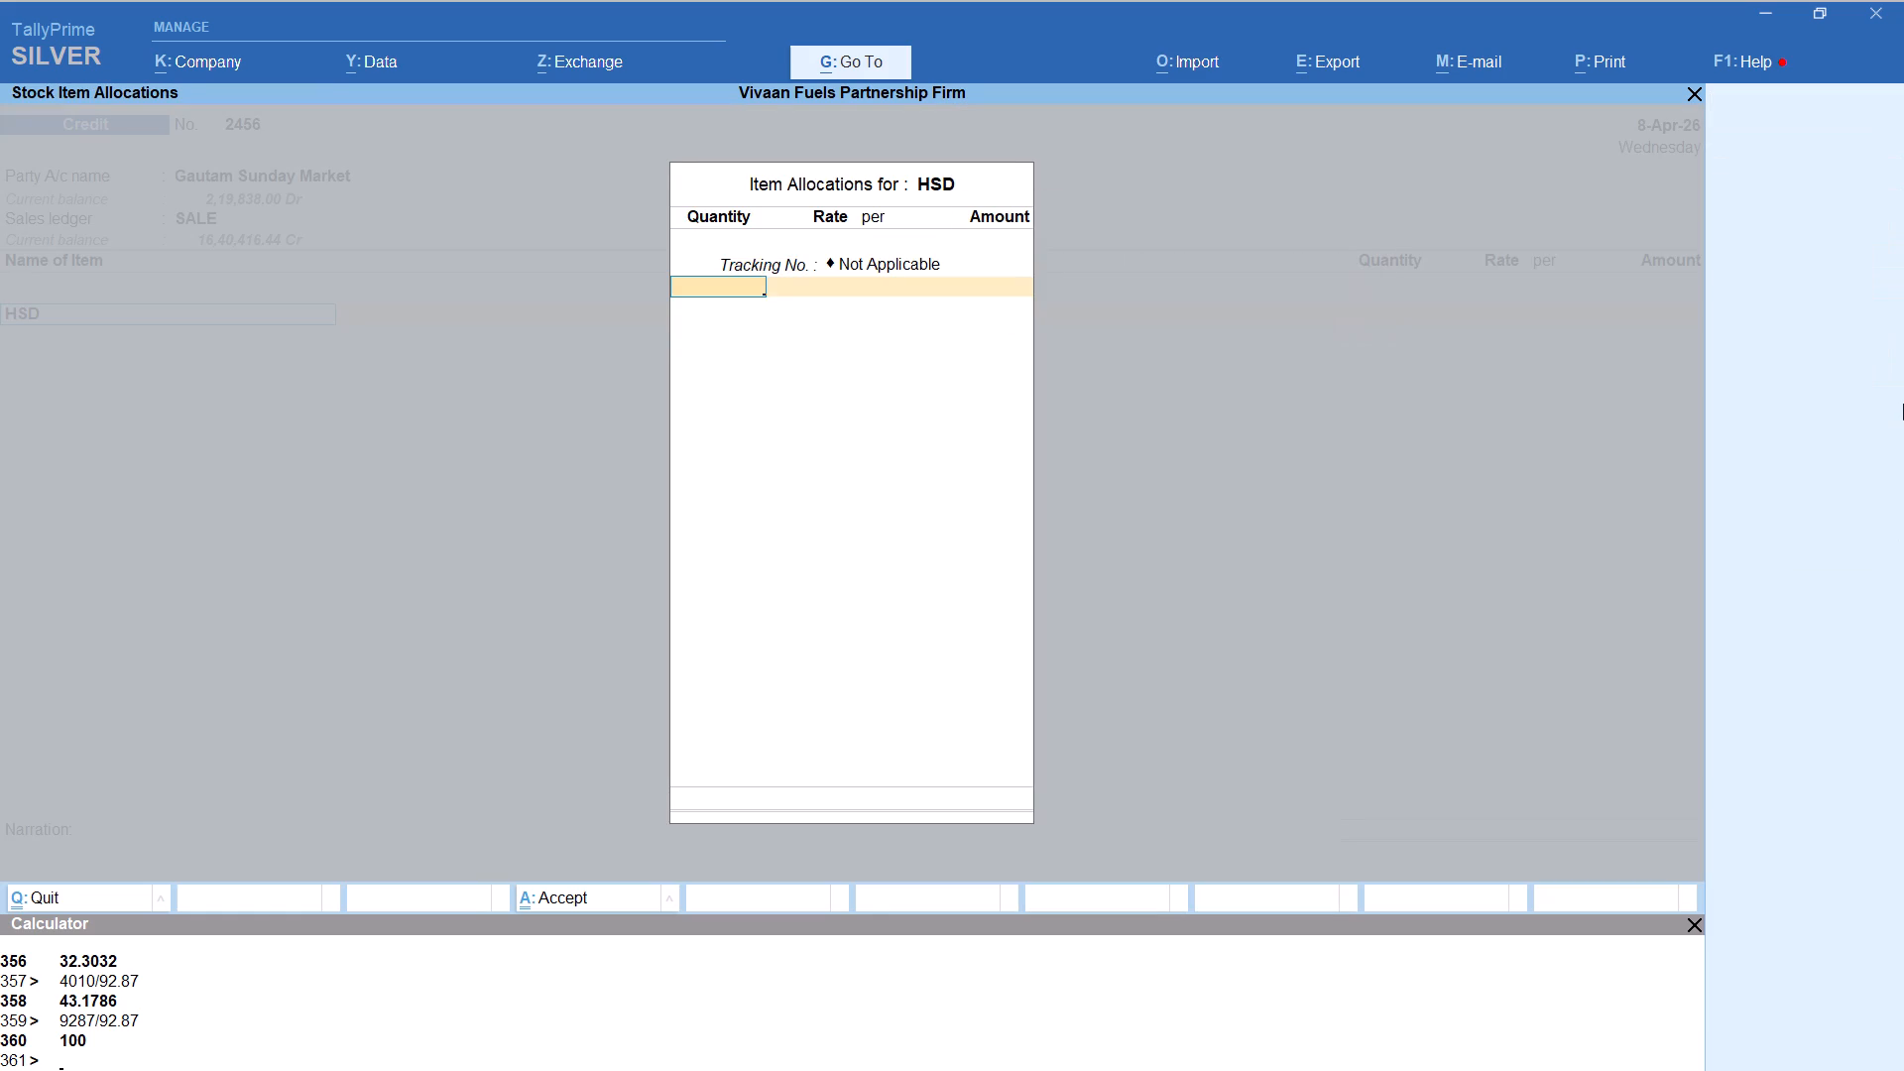
text(2984)
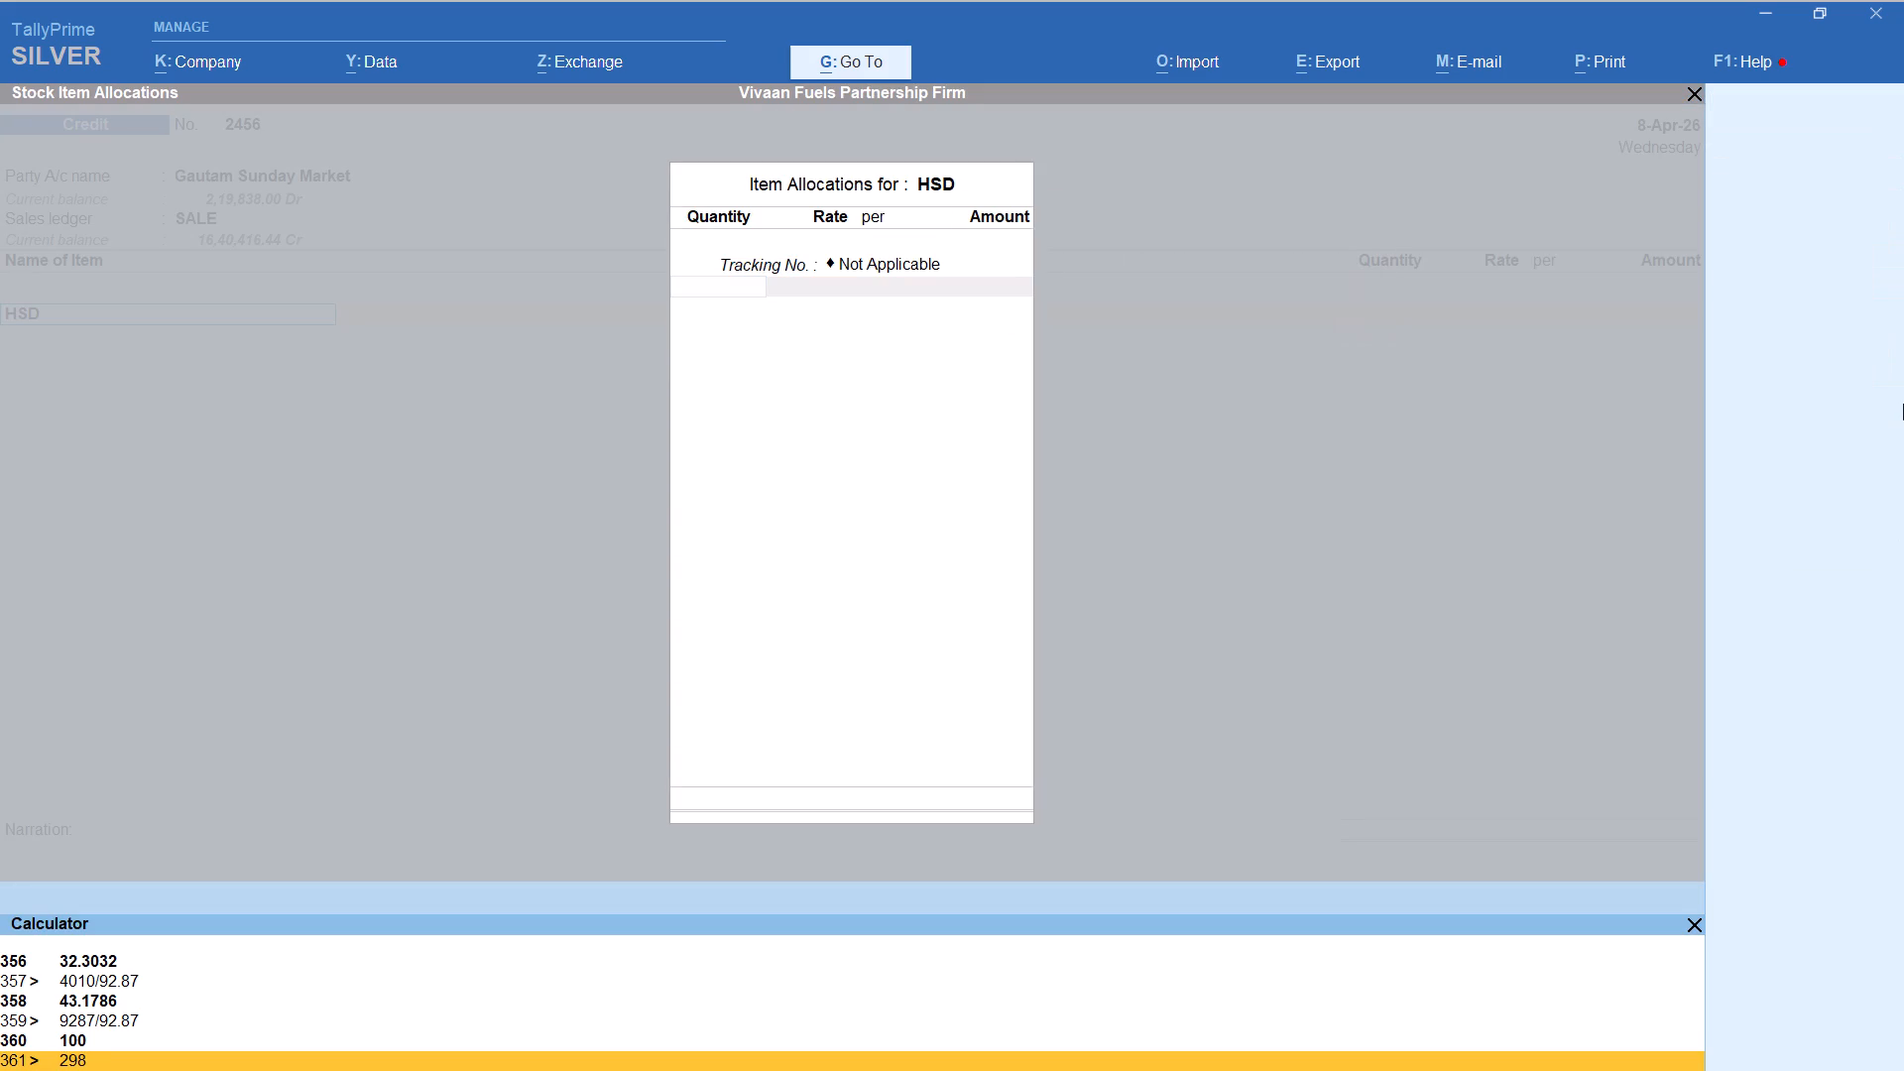
text(/92.87)
key(Return)
key(Return)
key(Return)
key(Return)
key(Return)
key(Return)
key(Return)
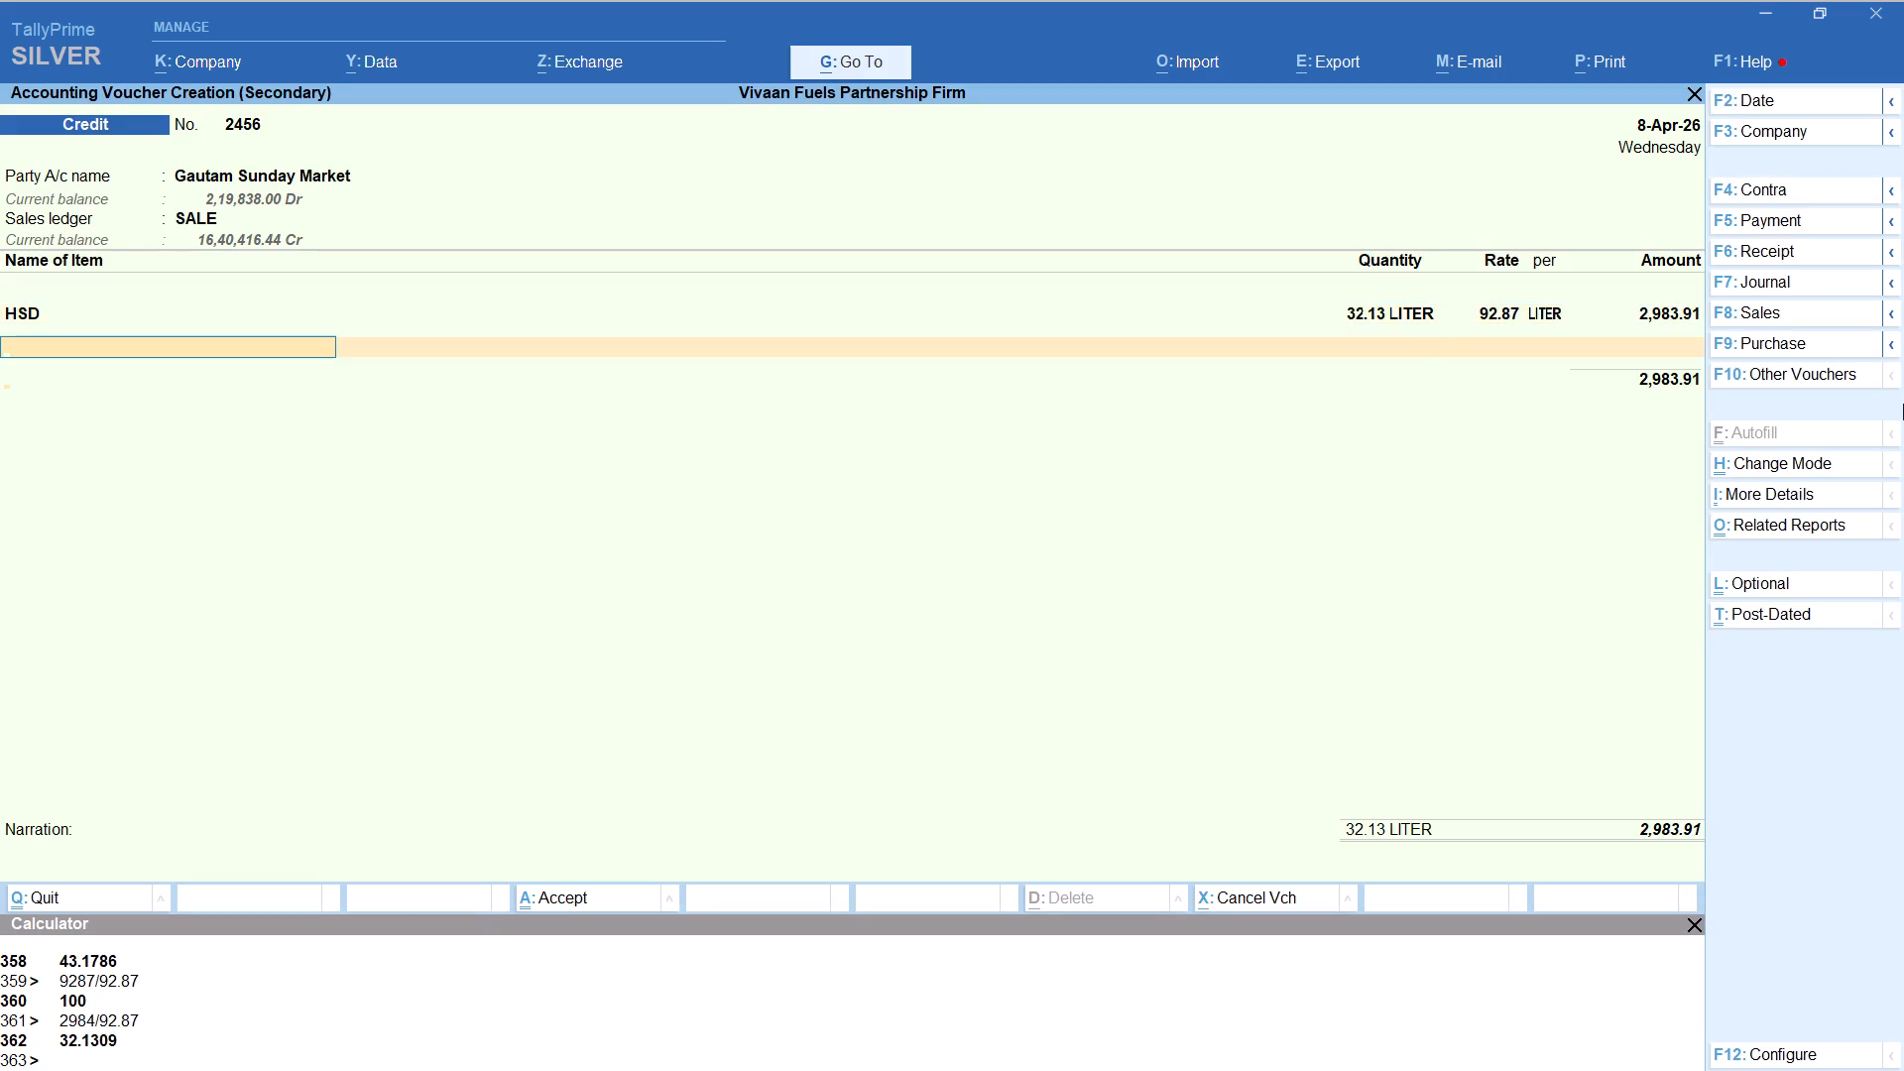
Add the Round Off ledger with its default amount to the 2,984 Gautam Sunday Market voucher and save it.
text(ROU)
key(Return)
key(ctrl+a)
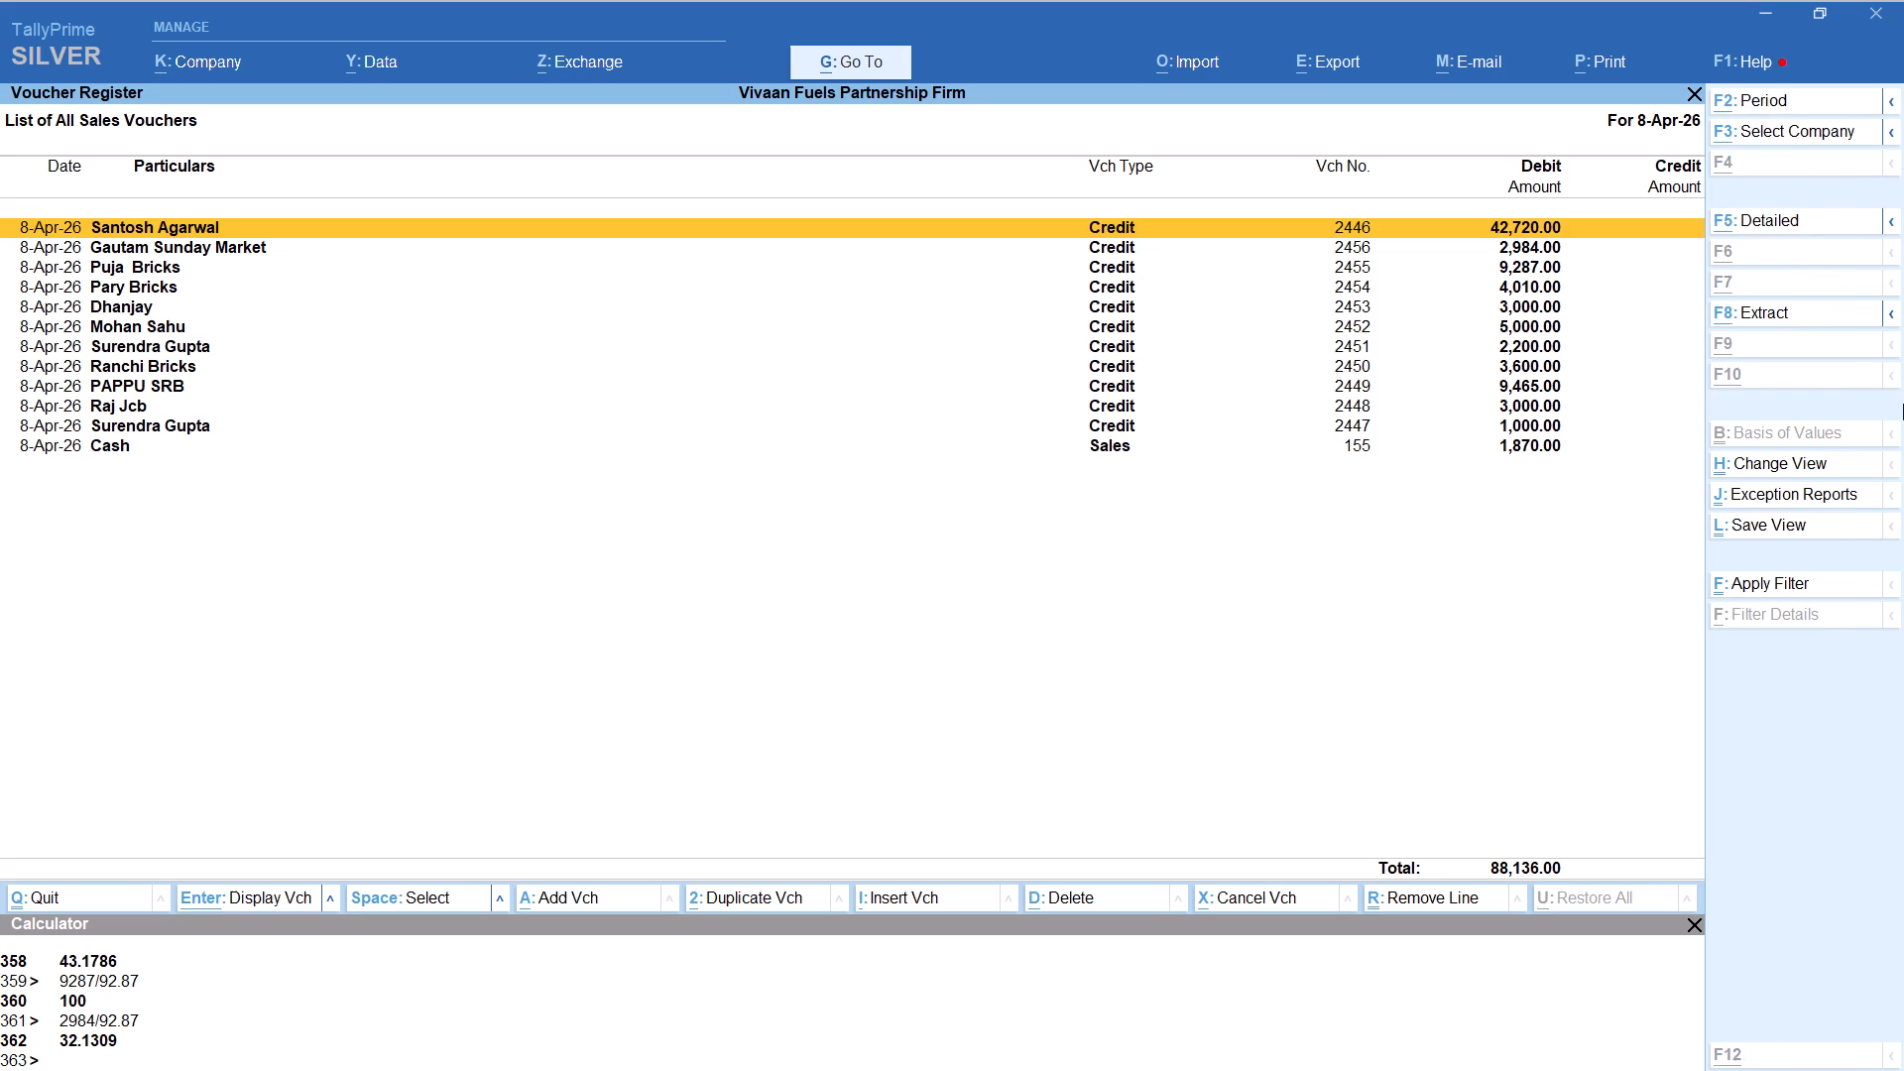
Switch to the balancesheet2024-25 new workbook in Excel.
key(alt+Tab)
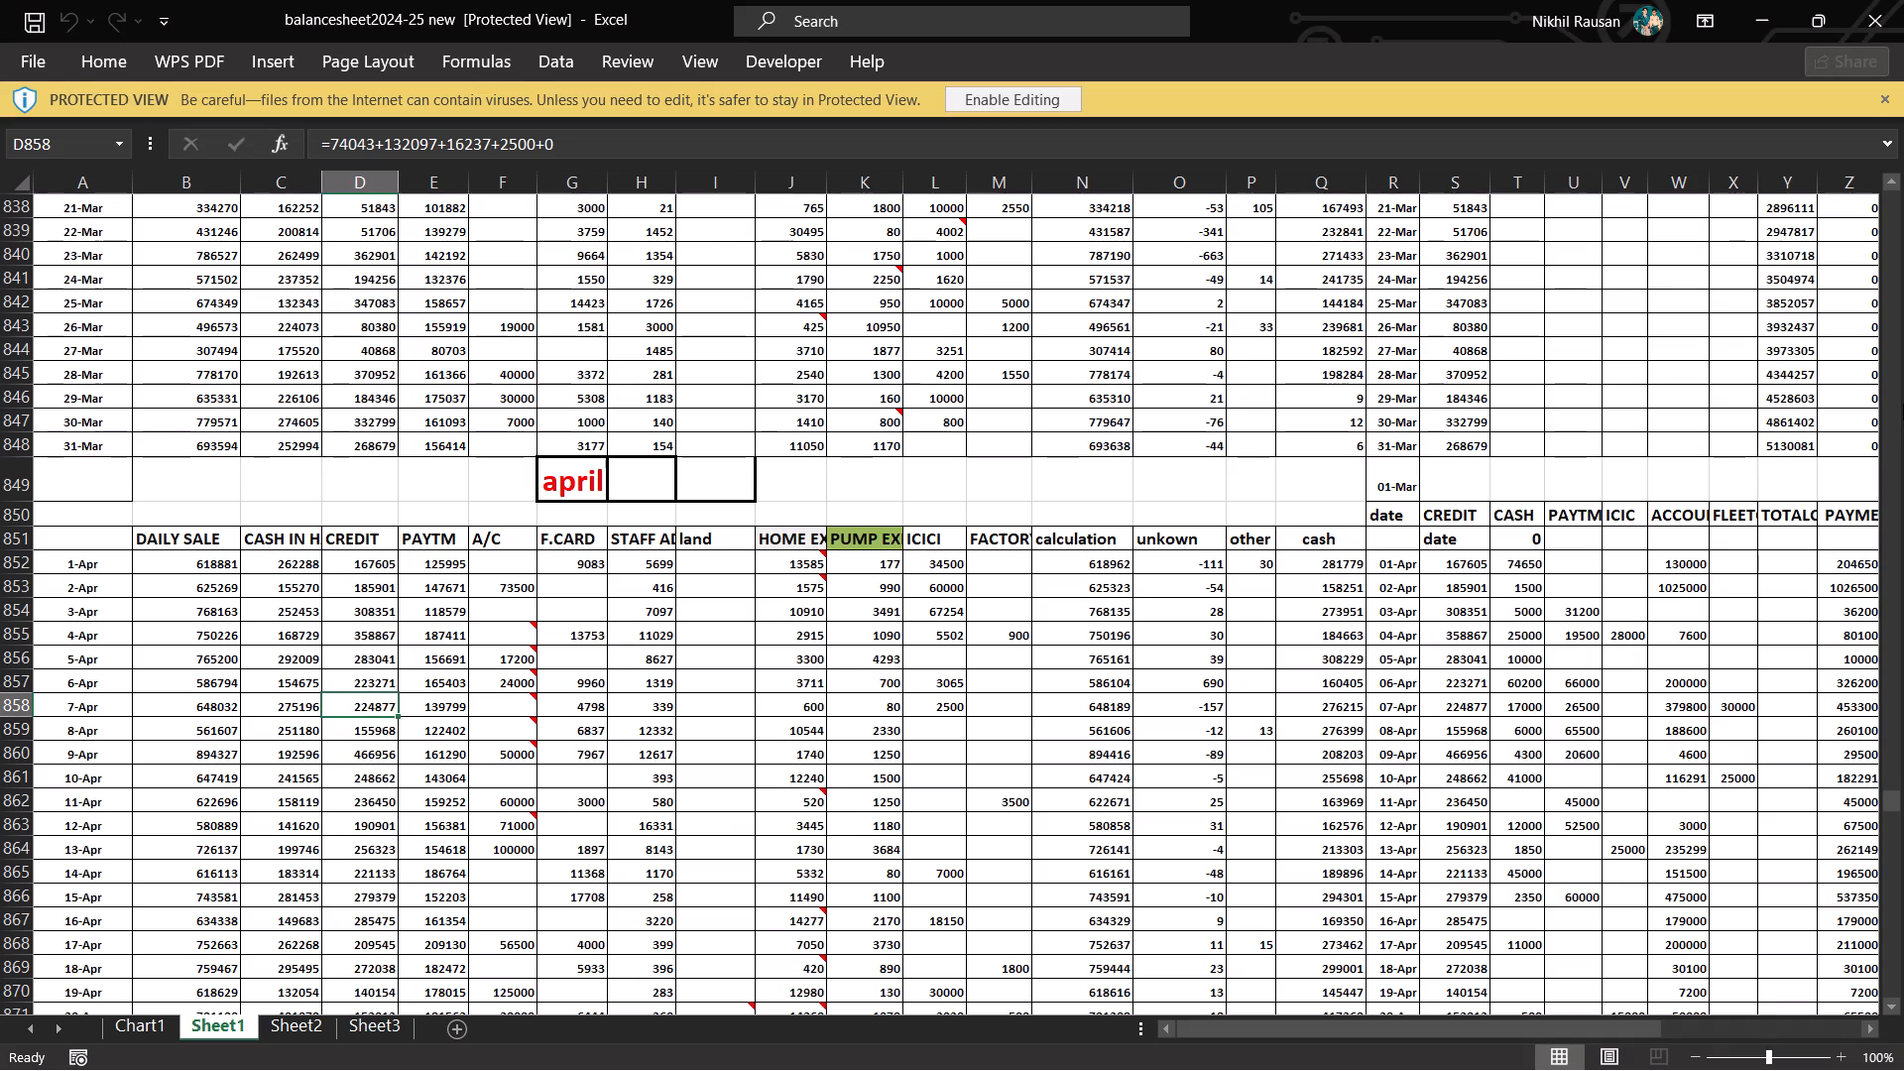
Check the 8-Apr CREDIT cell in the April block of the balance sheet and switch back to TallyPrime.
click(350, 734)
key(alt+Tab)
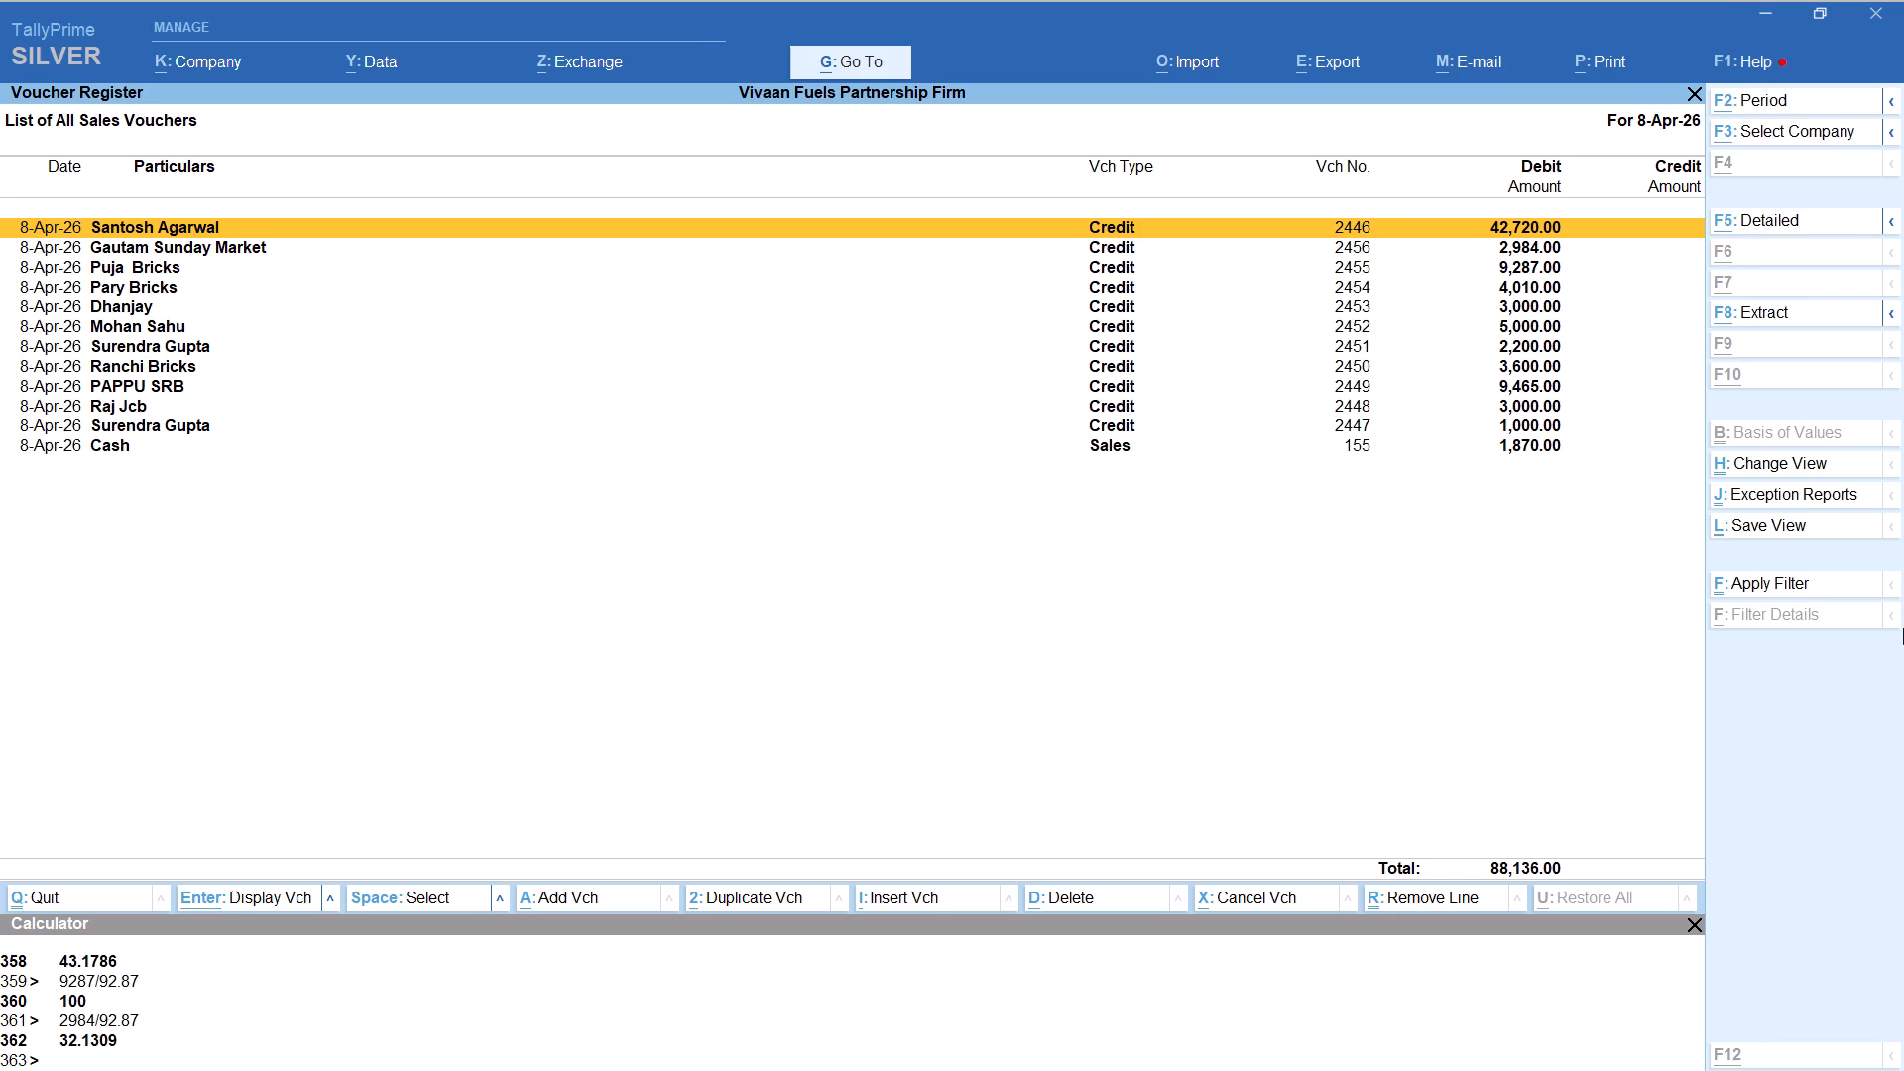
Start a new credit voucher for CHINTU, keep the default party details and select the SALE ledger.
key(alt+a)
text(CHINTU)
key(Return)
key(Return)
key(Return)
key(Return)
key(Return)
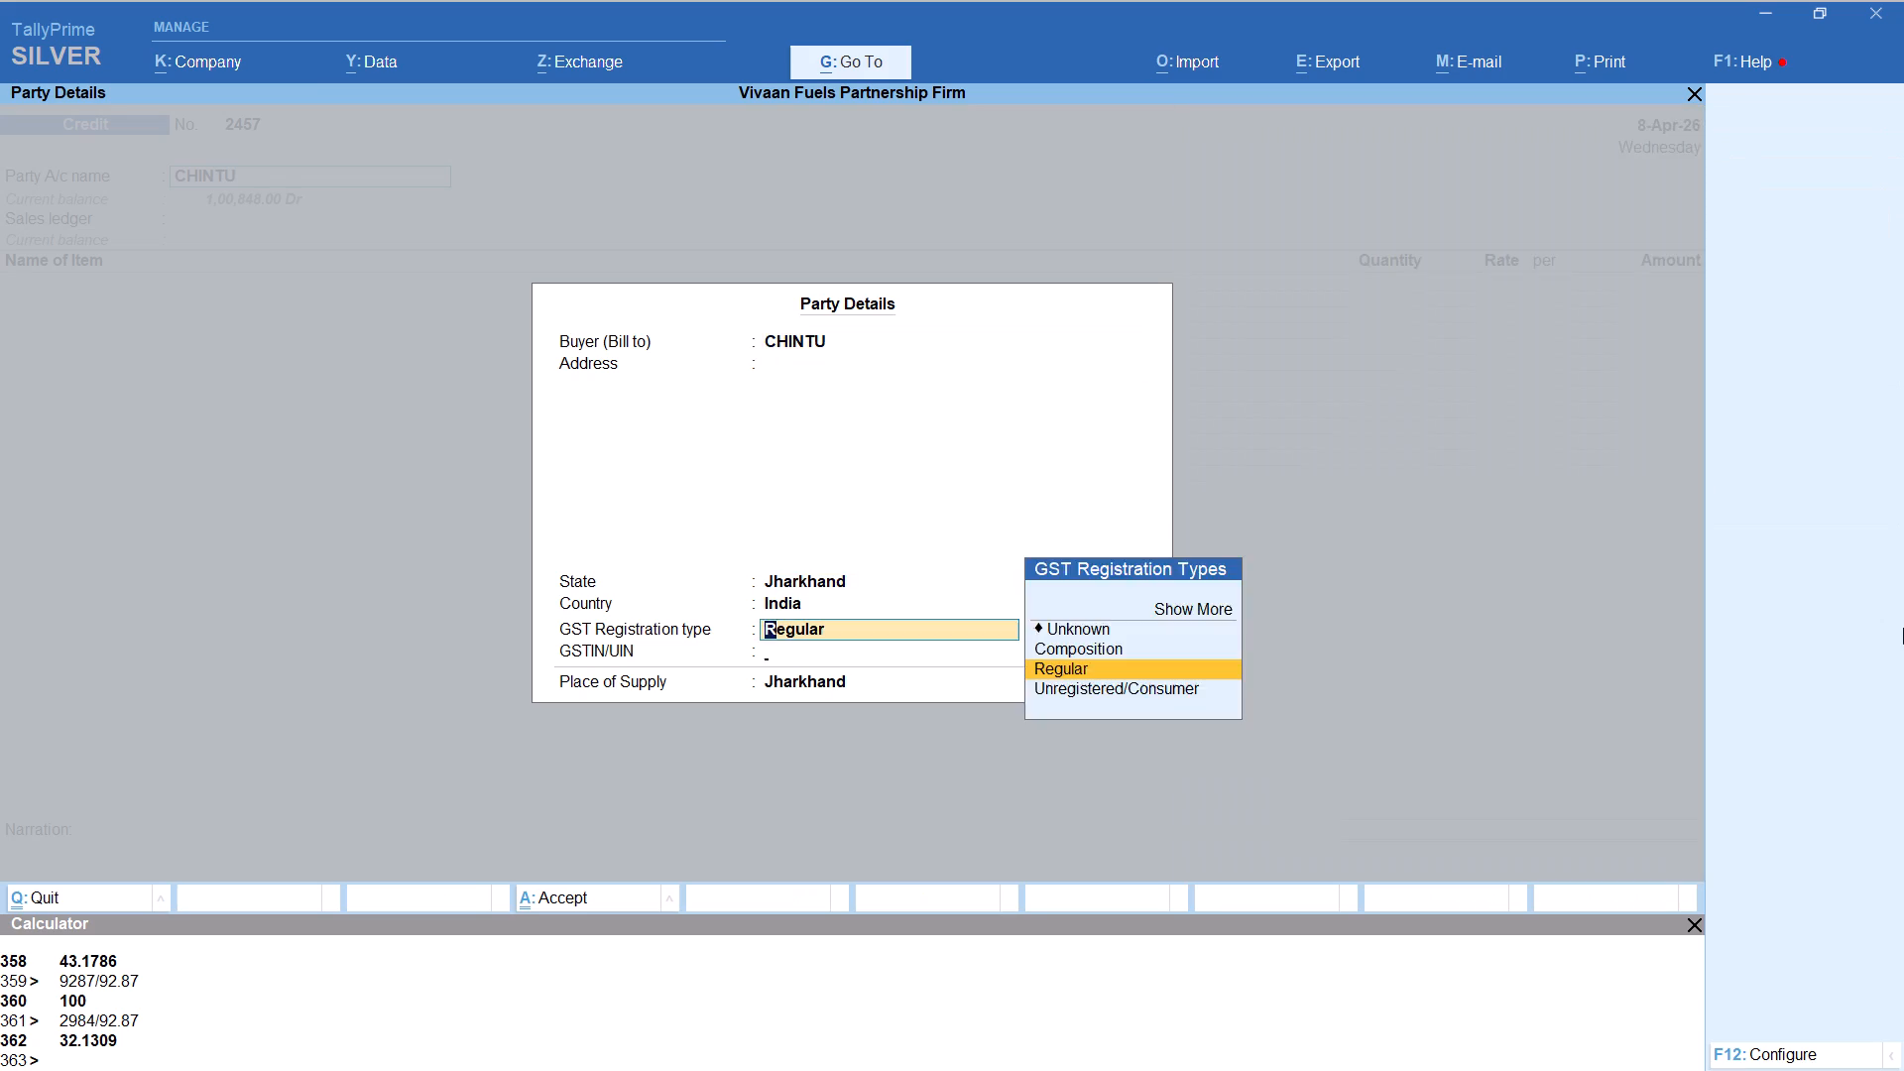
key(Return)
key(Return)
key(Return)
Add item HSD with tracking number Not Applicable and the quantity calculated as 9770/92.87, keeping the 92.87 per-litre rate.
text(HS)
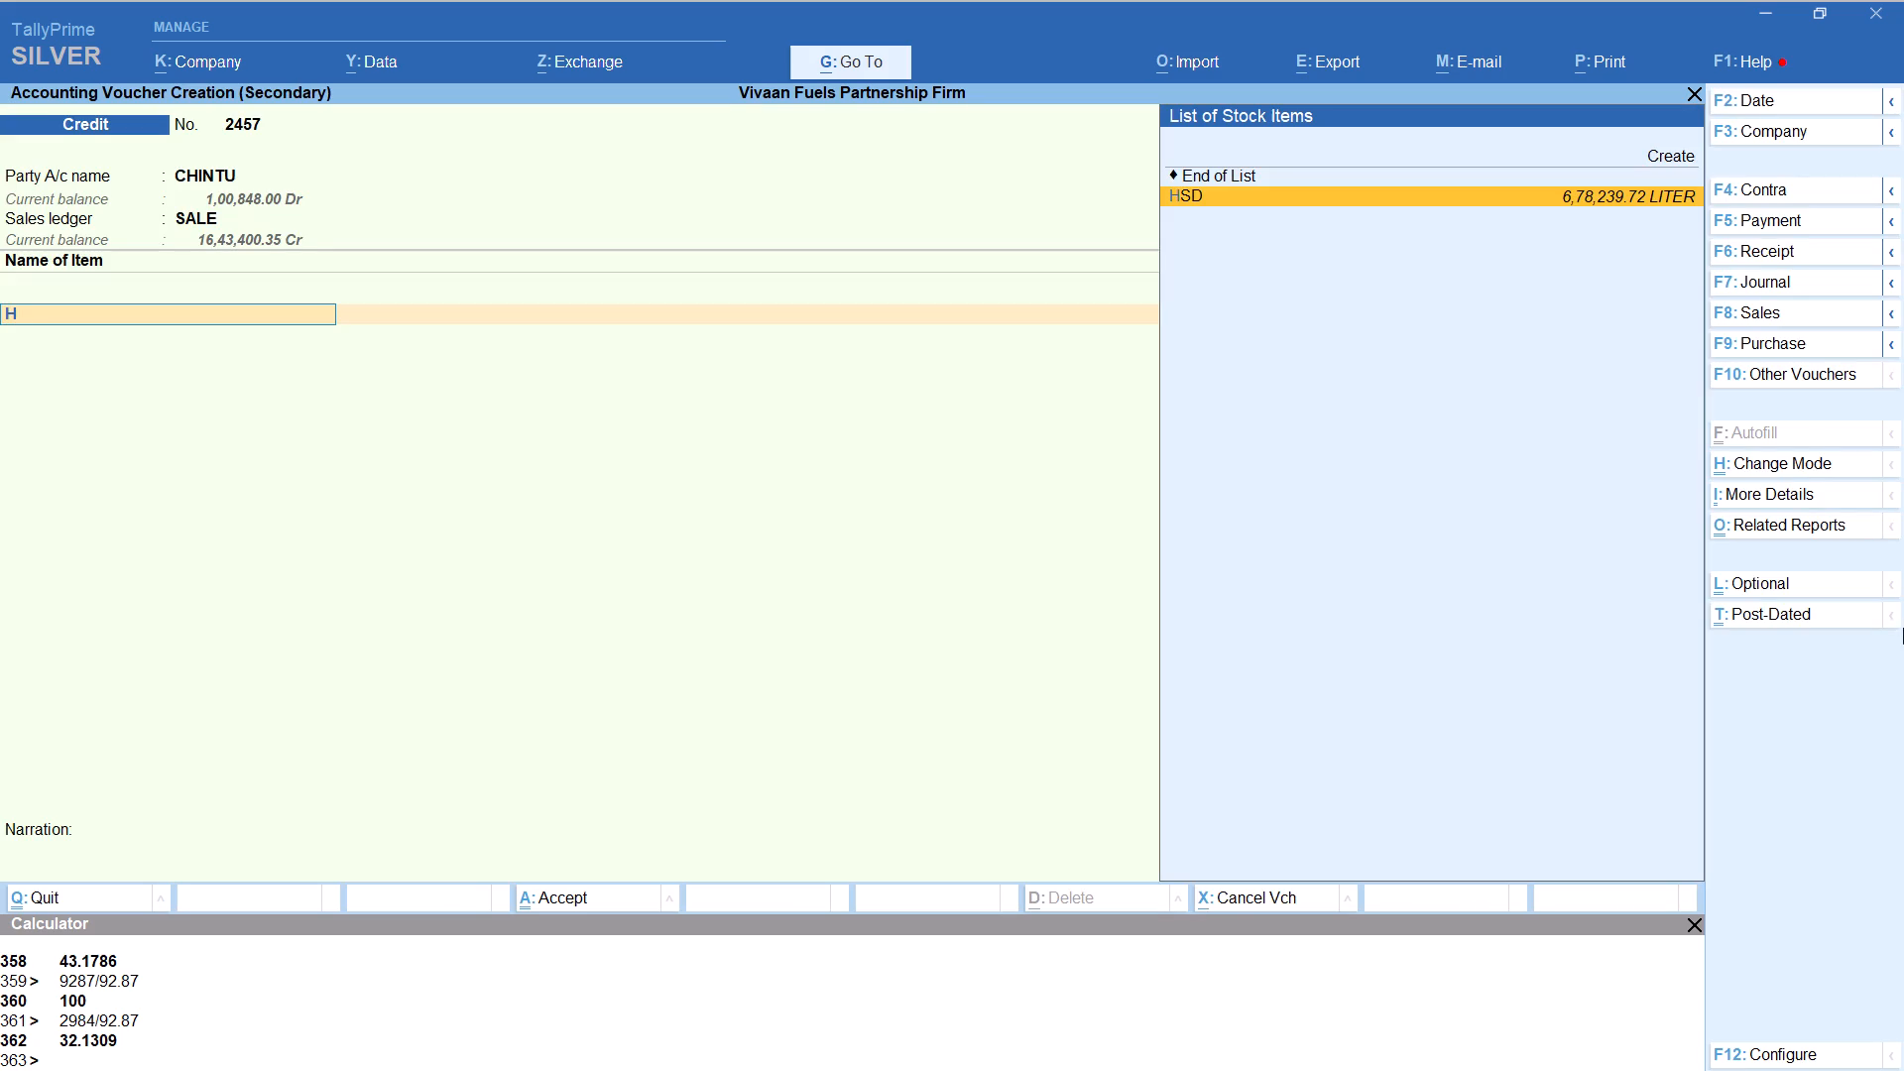
key(Return)
key(Up)
key(Return)
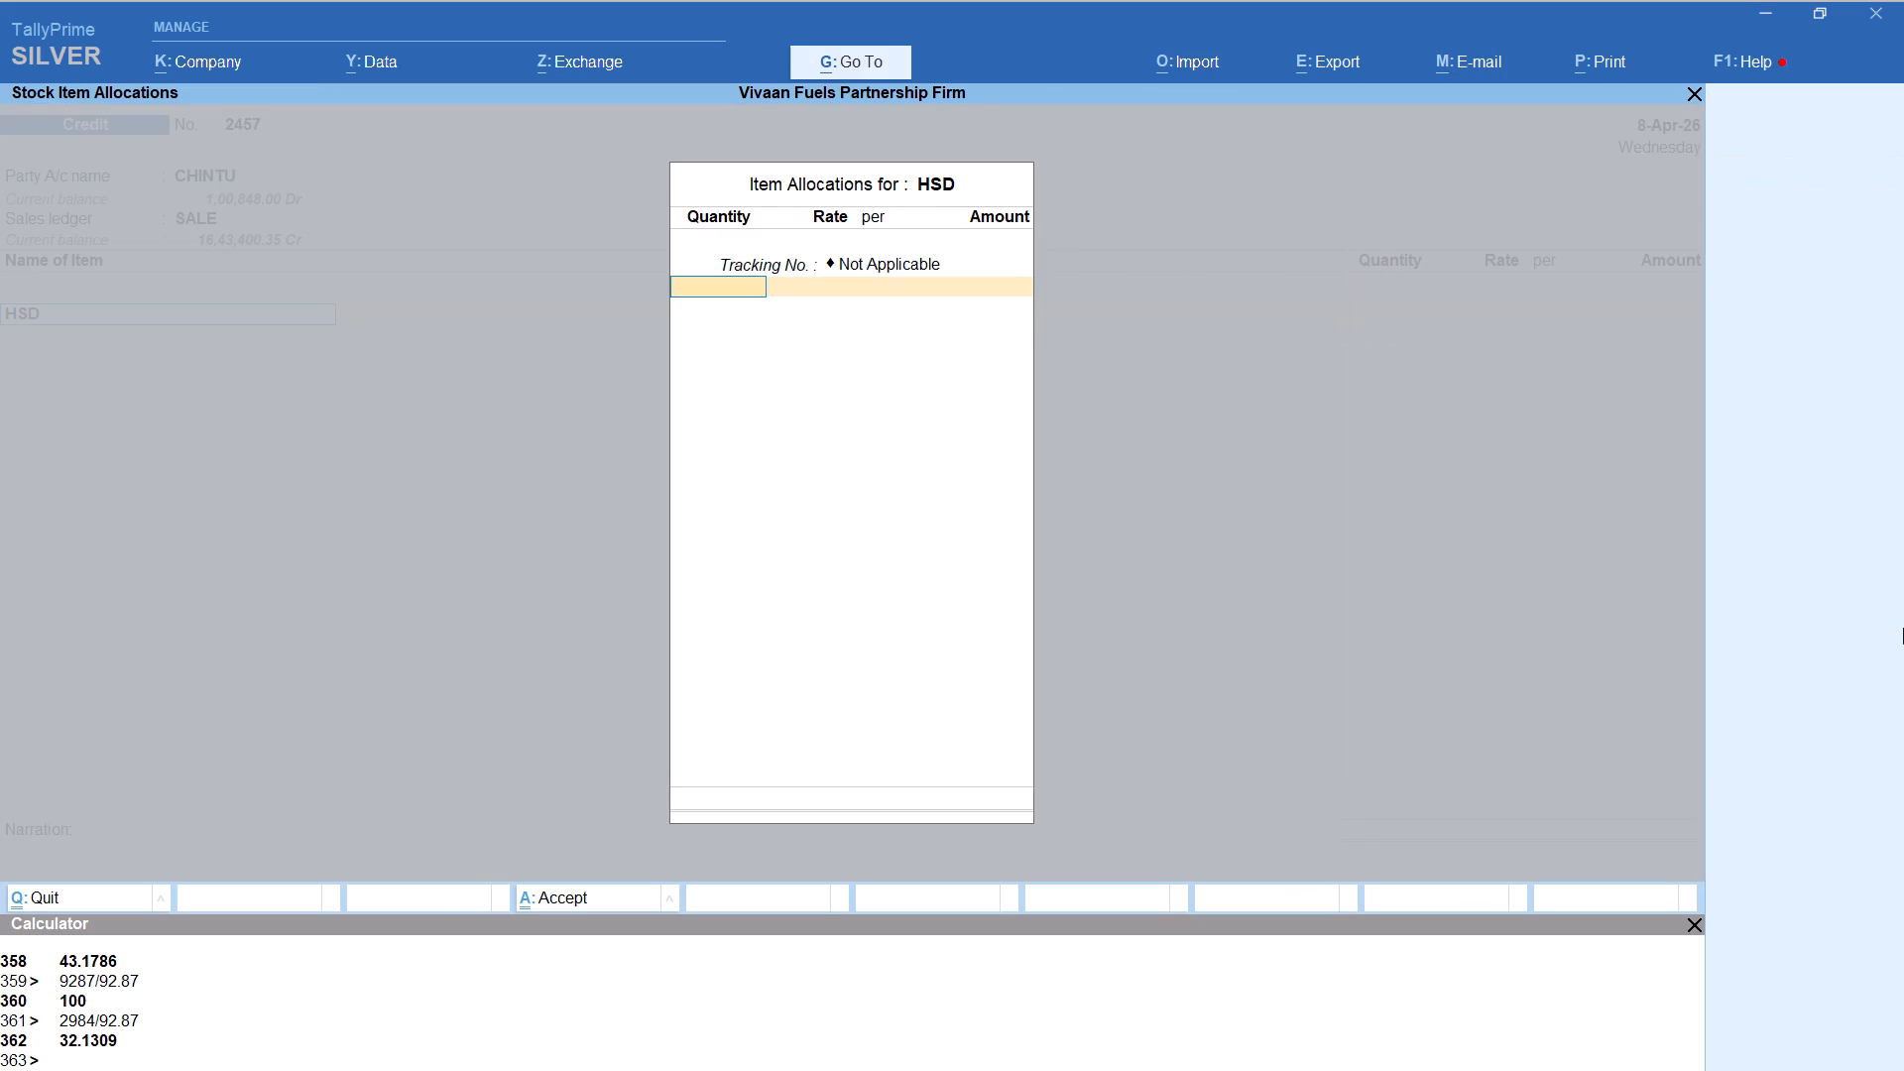
key(alt+c)
text(9770)
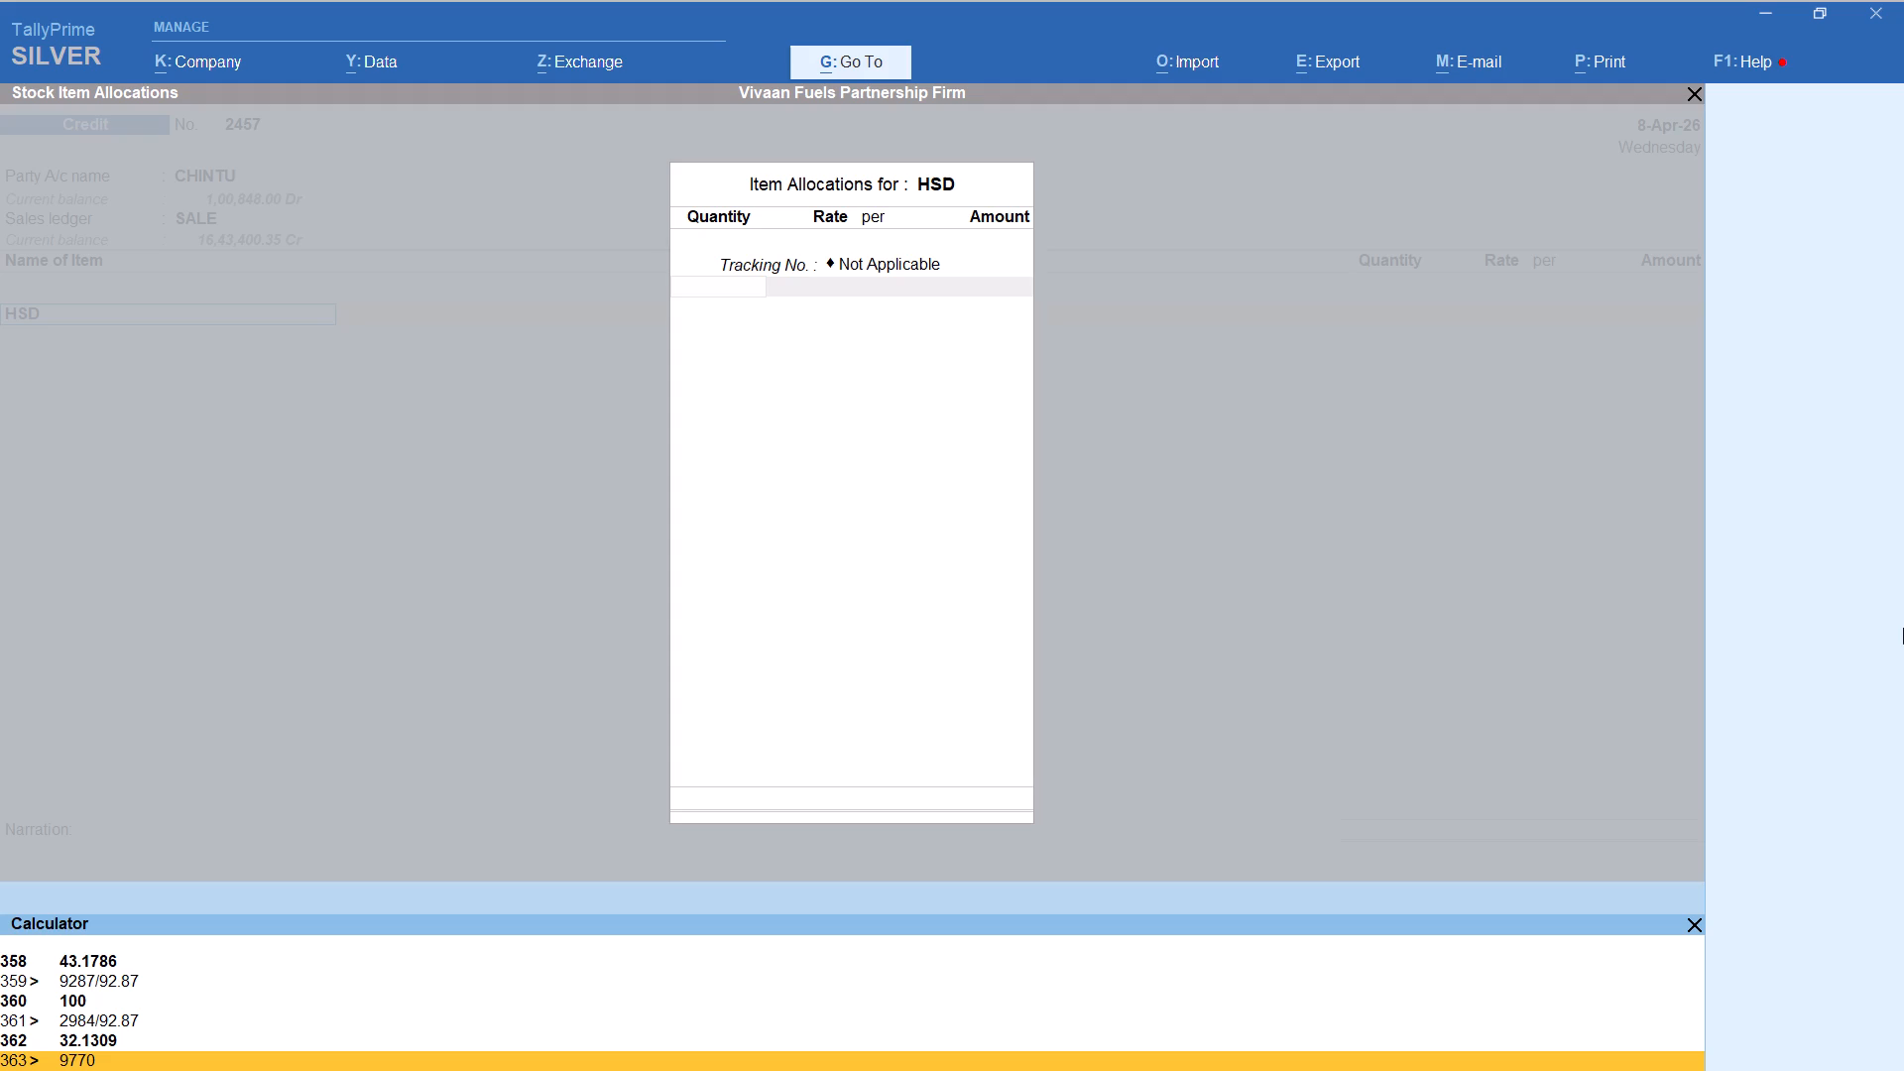
key(slash)
text(92.87)
key(Return)
key(Return)
key(Return)
key(Return)
key(Return)
key(Return)
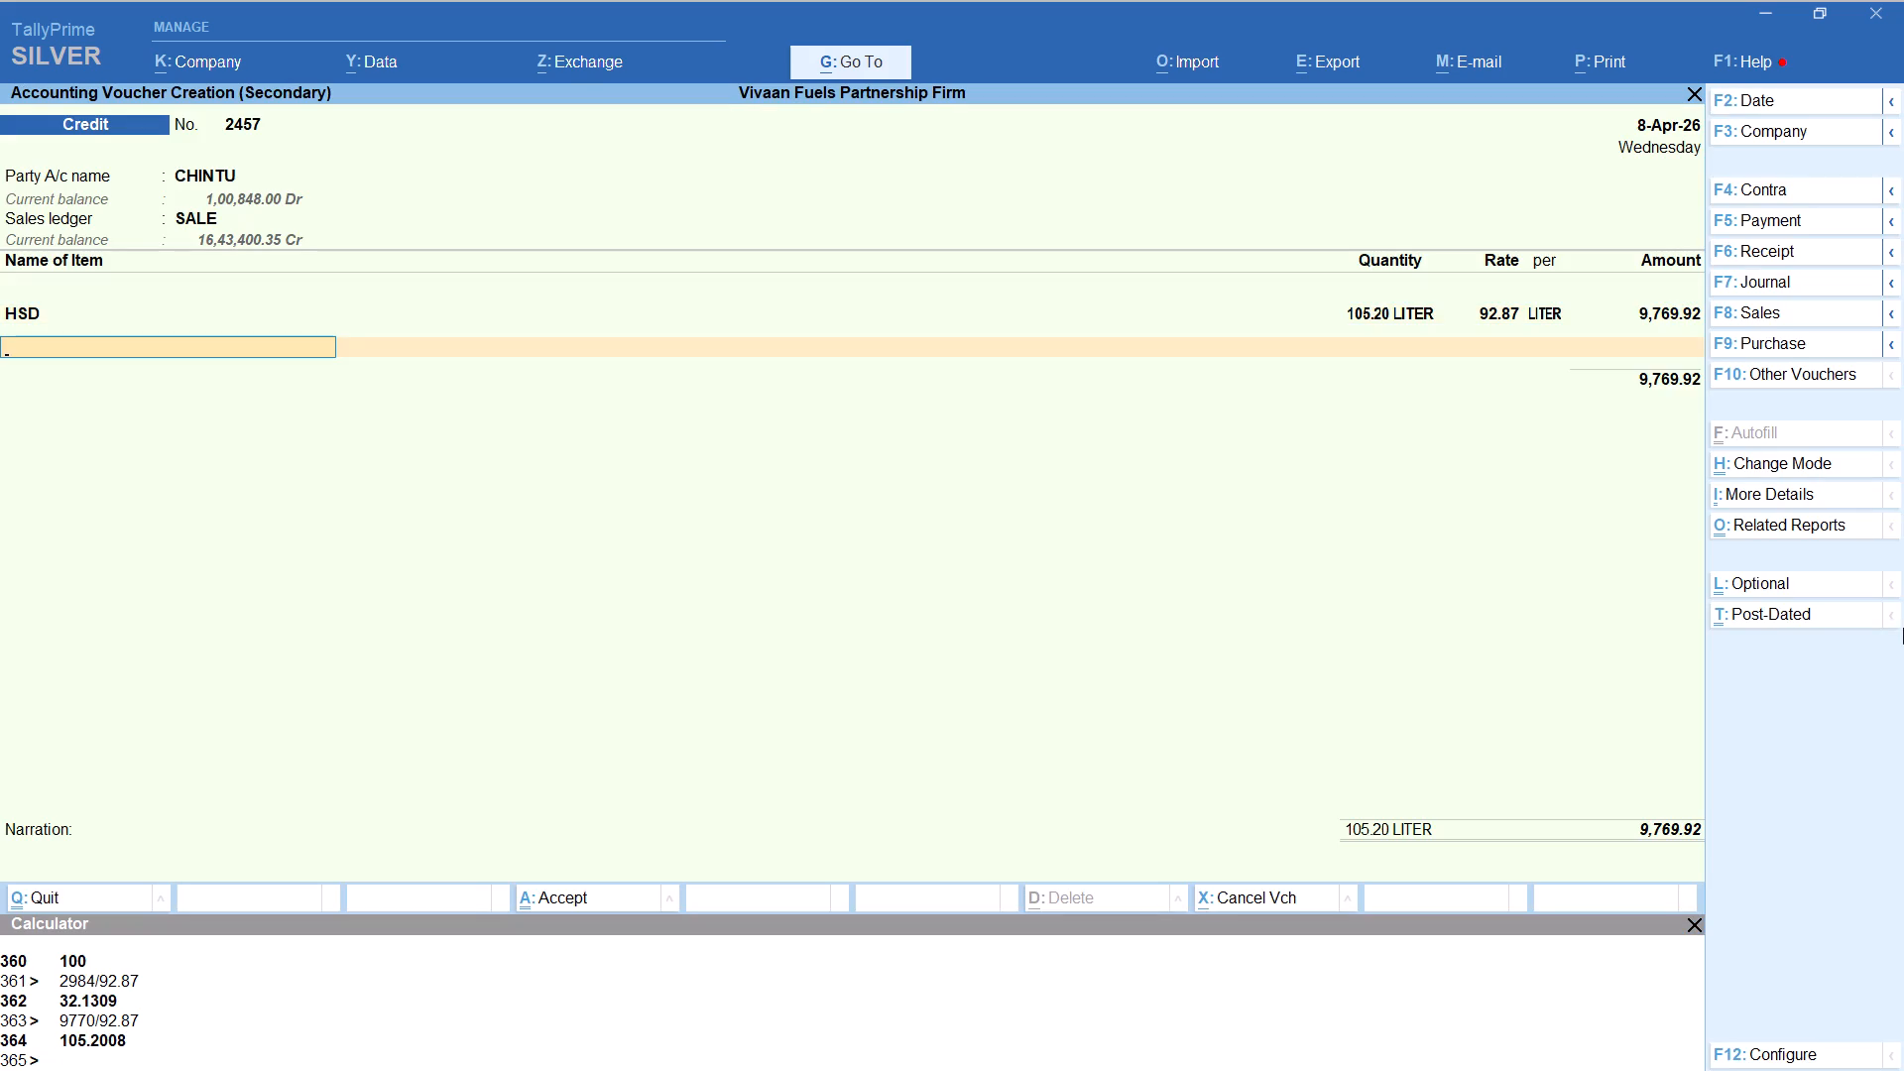
Add the Round Off ledger with its default amount to the 9,770 CHINTU voucher and save it.
key(Return)
text(ROU)
key(Return)
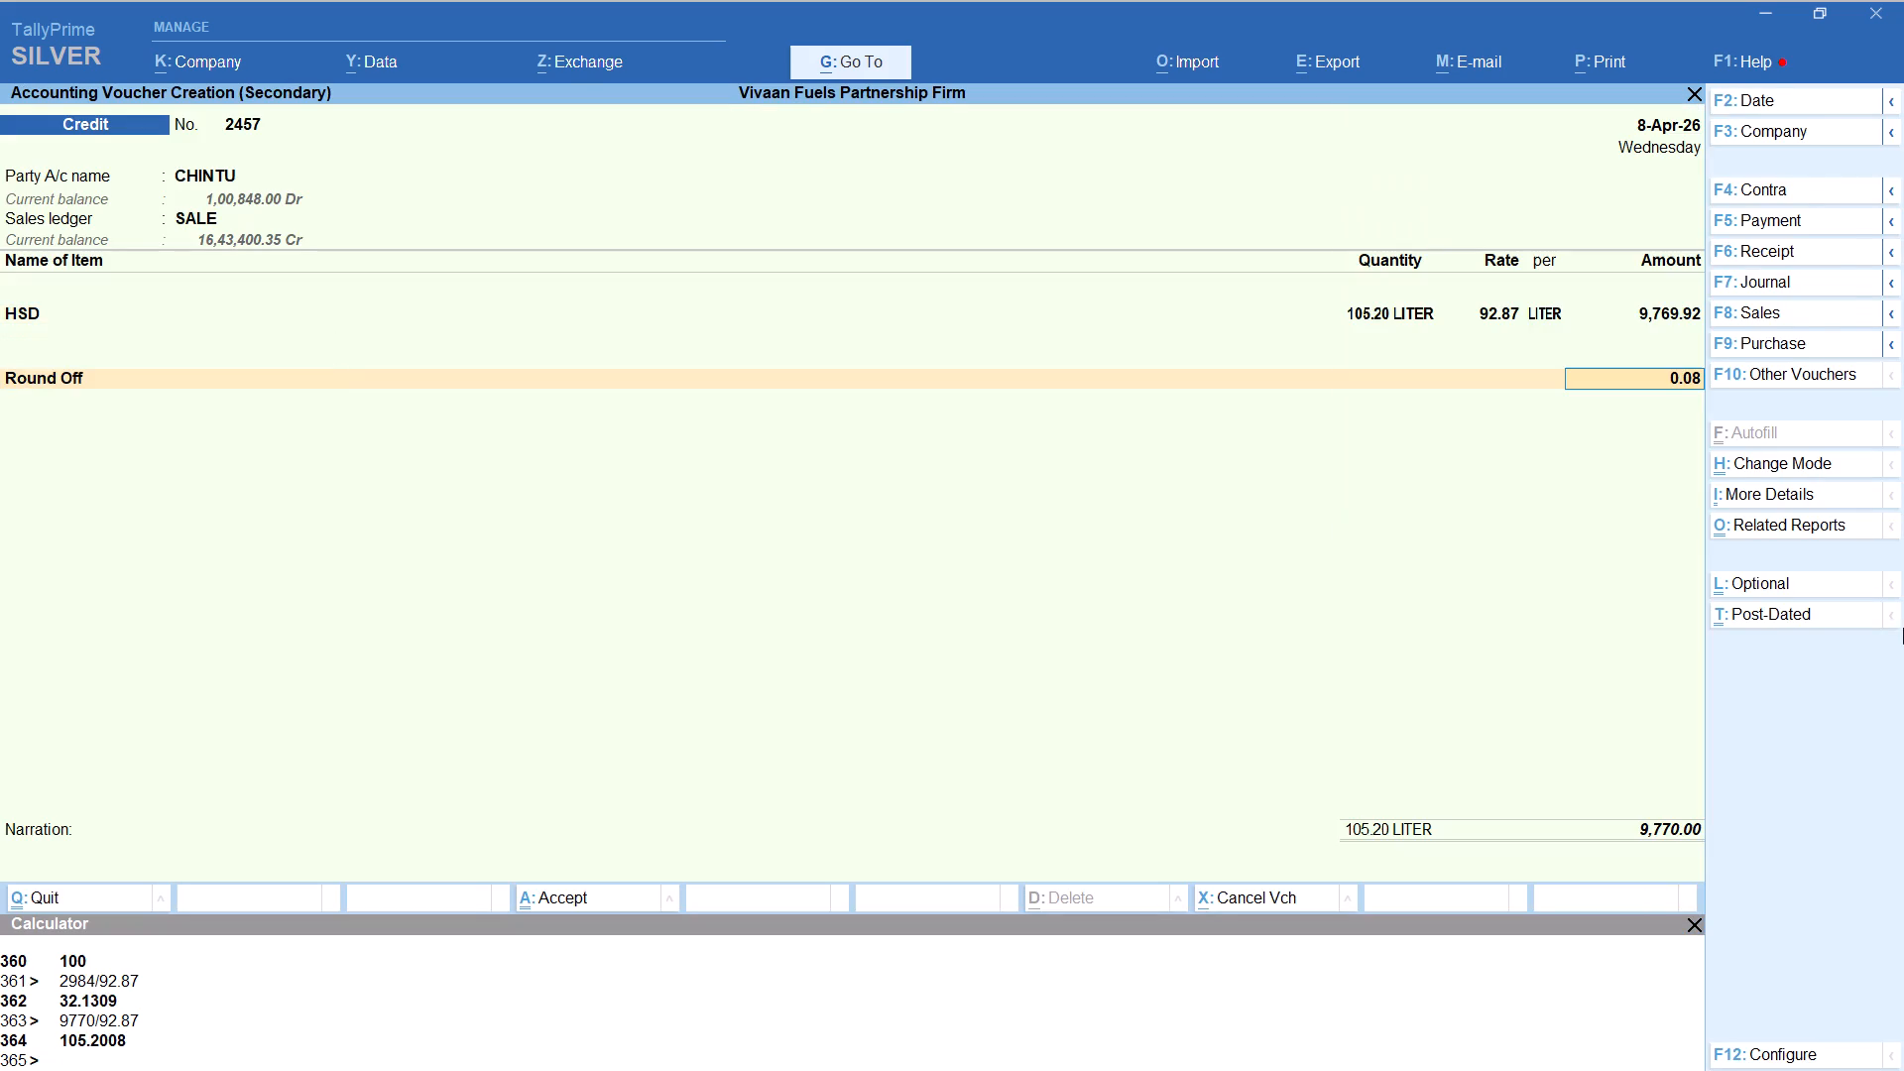
key(ctrl+a)
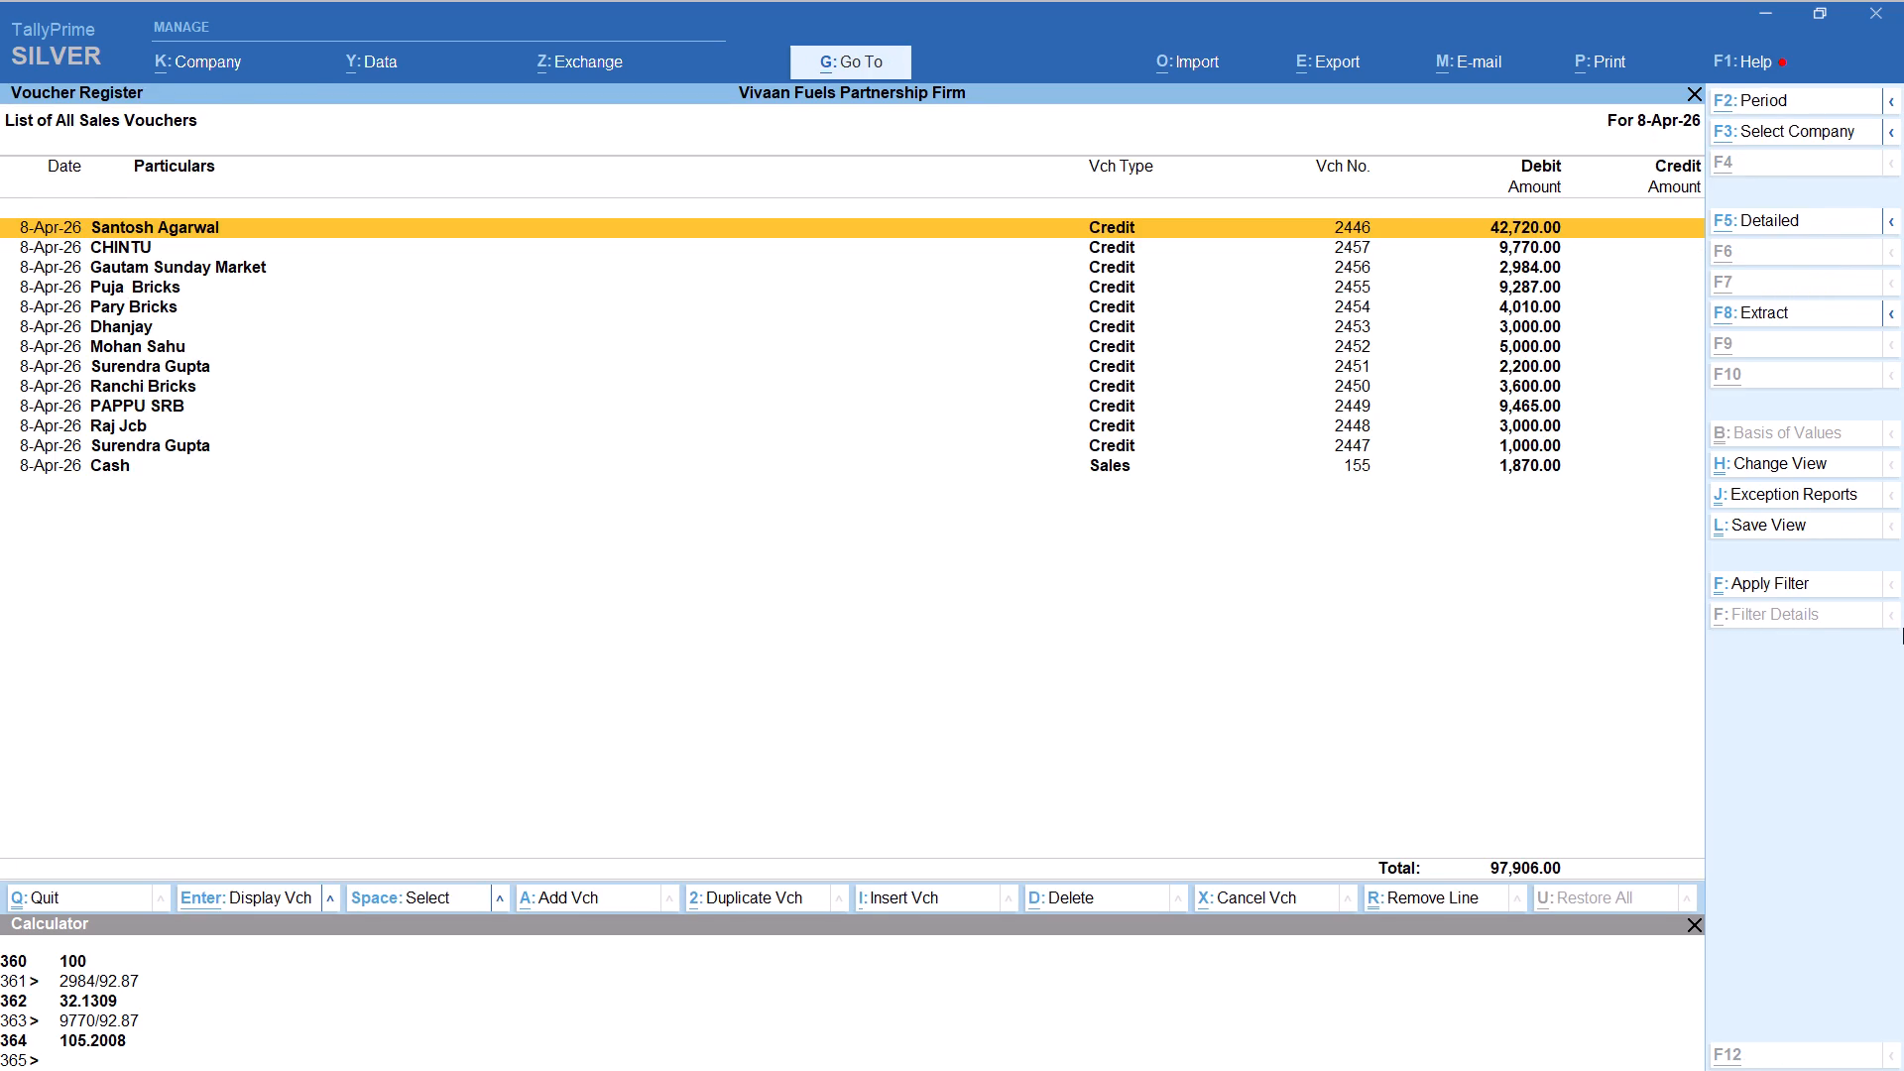
Start a new credit voucher for the Bed Collage party, keep the default party details and select the SALE ledger.
key(alt+a)
text(BED)
key(Return)
key(Return)
key(Return)
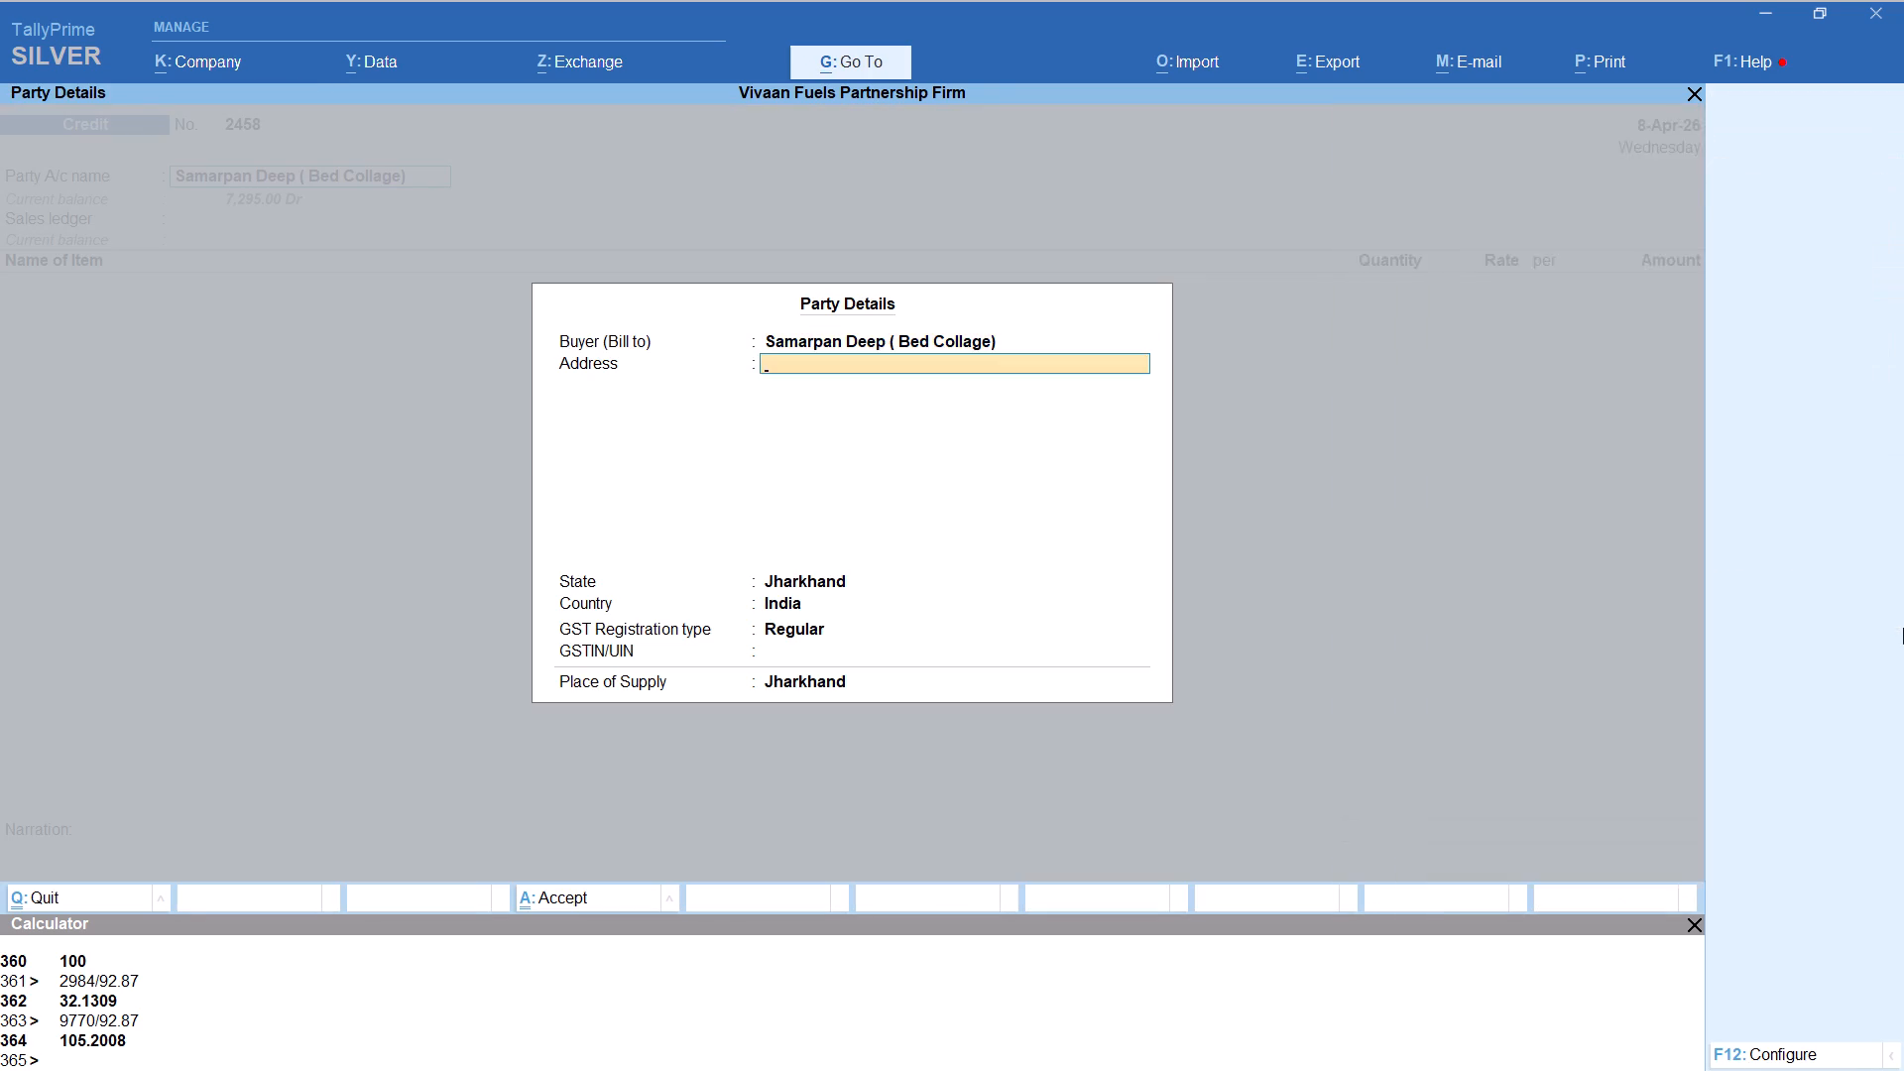
key(Return)
key(Return)
key(Return)
key(Return)
key(Return)
Add item HSD with tracking number Not Applicable and the quantity calculated as 2000/92.87, keeping the 92.87 per-litre rate.
text(HS)
key(Return)
key(Up)
key(Return)
key(alt+c)
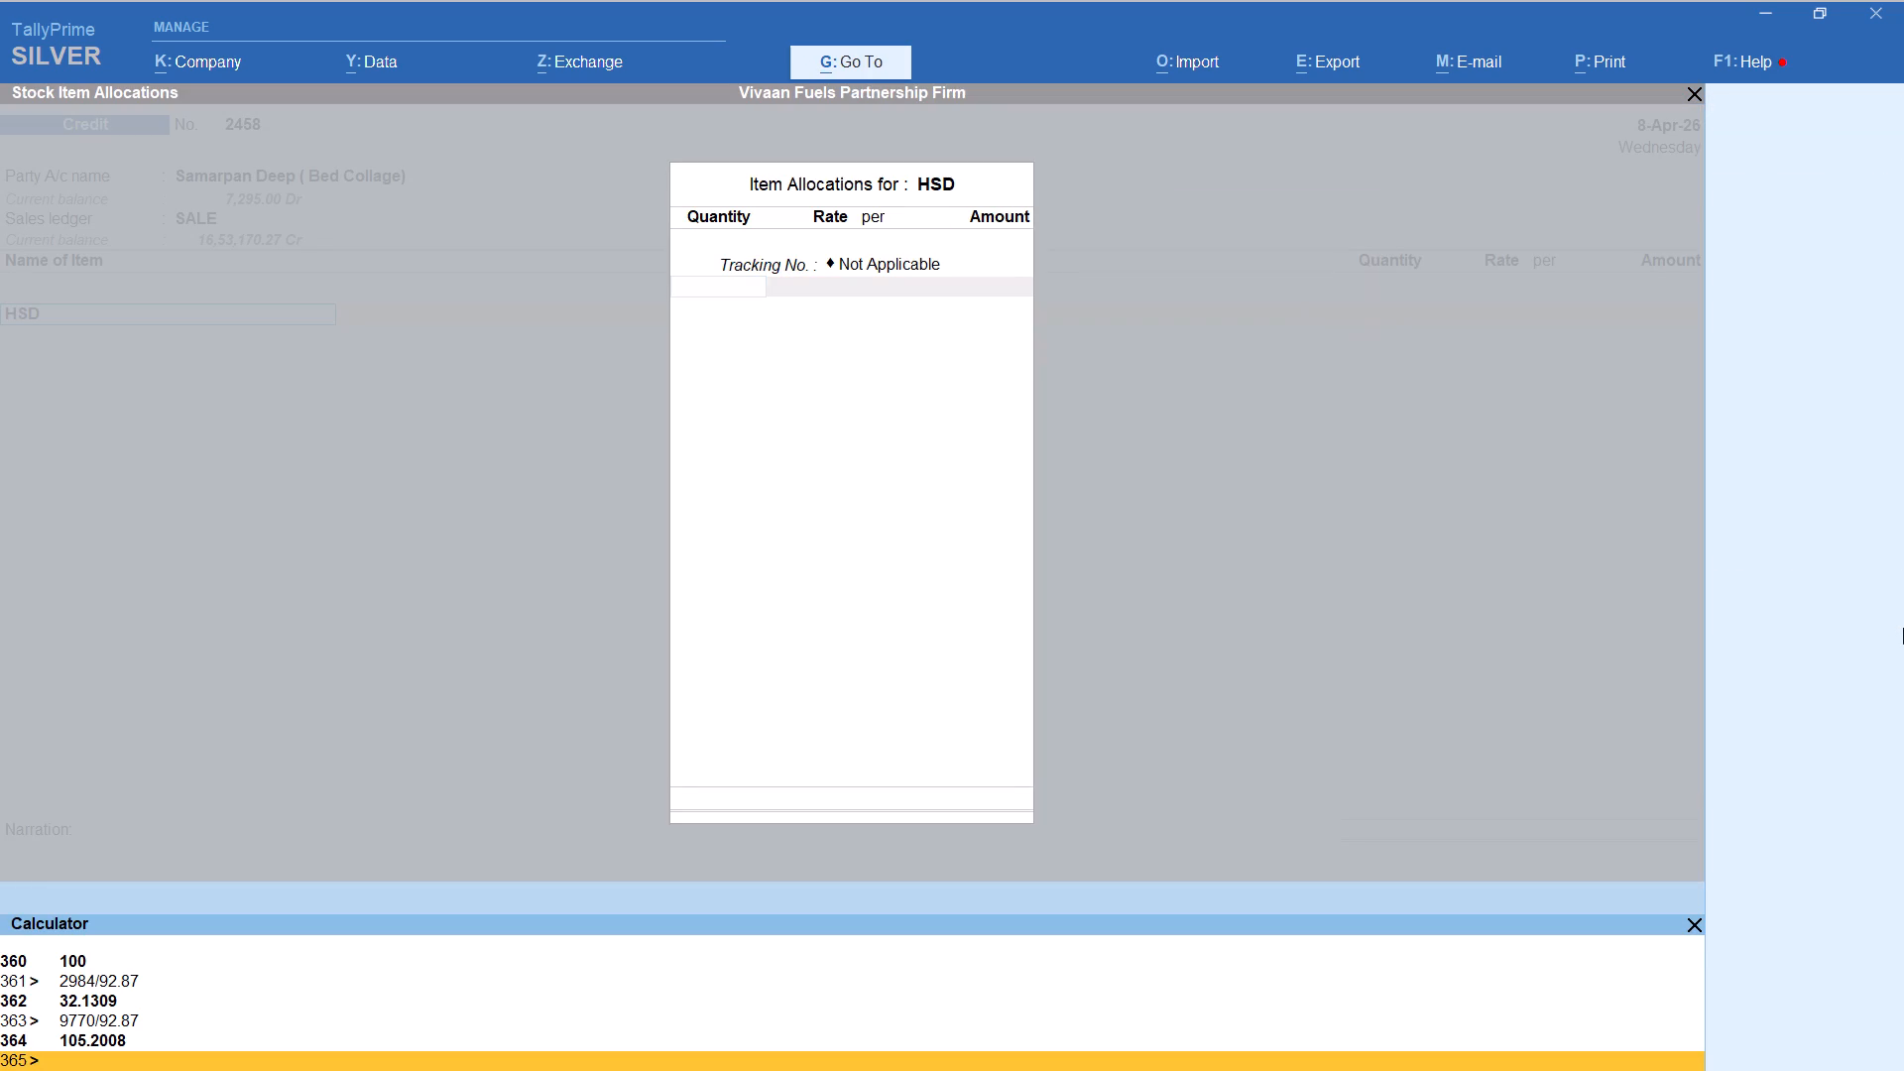
text(2000/92.87)
key(Return)
key(Return)
key(Return)
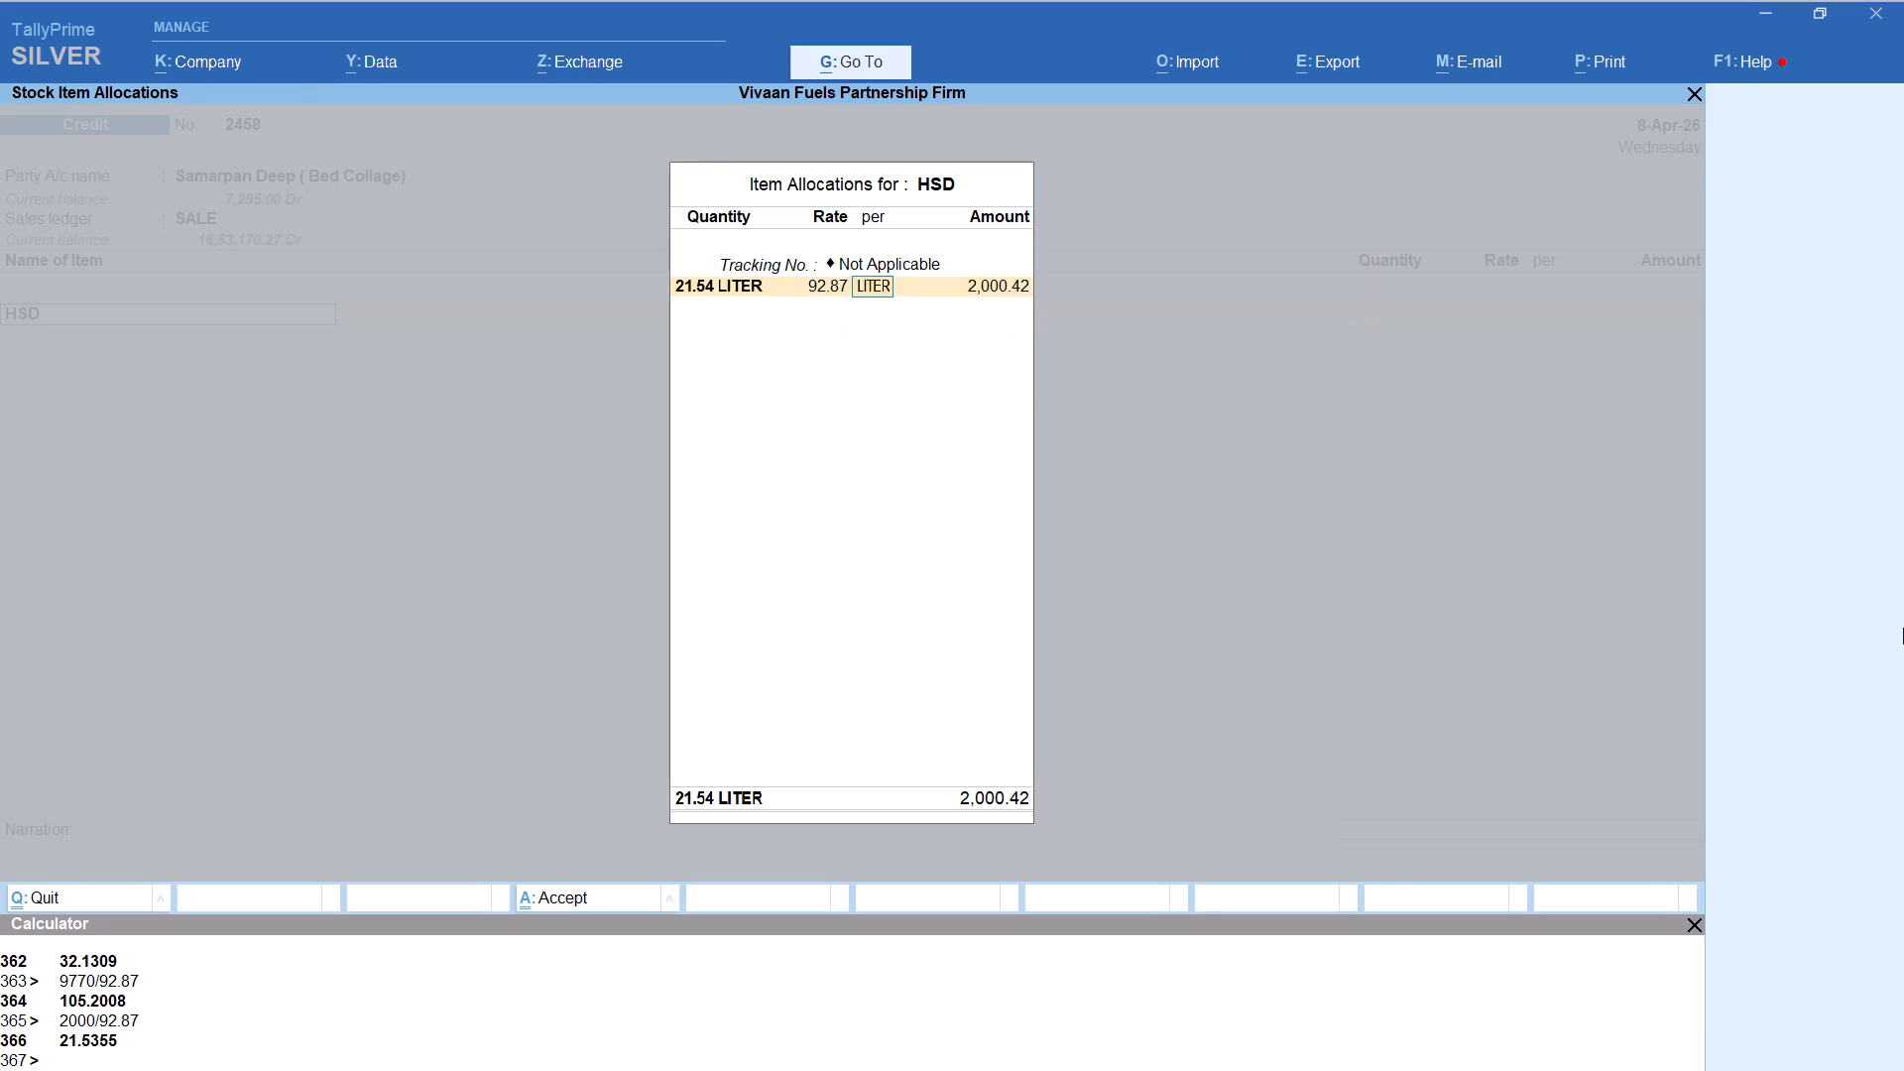
key(Return)
key(Return)
key(Return)
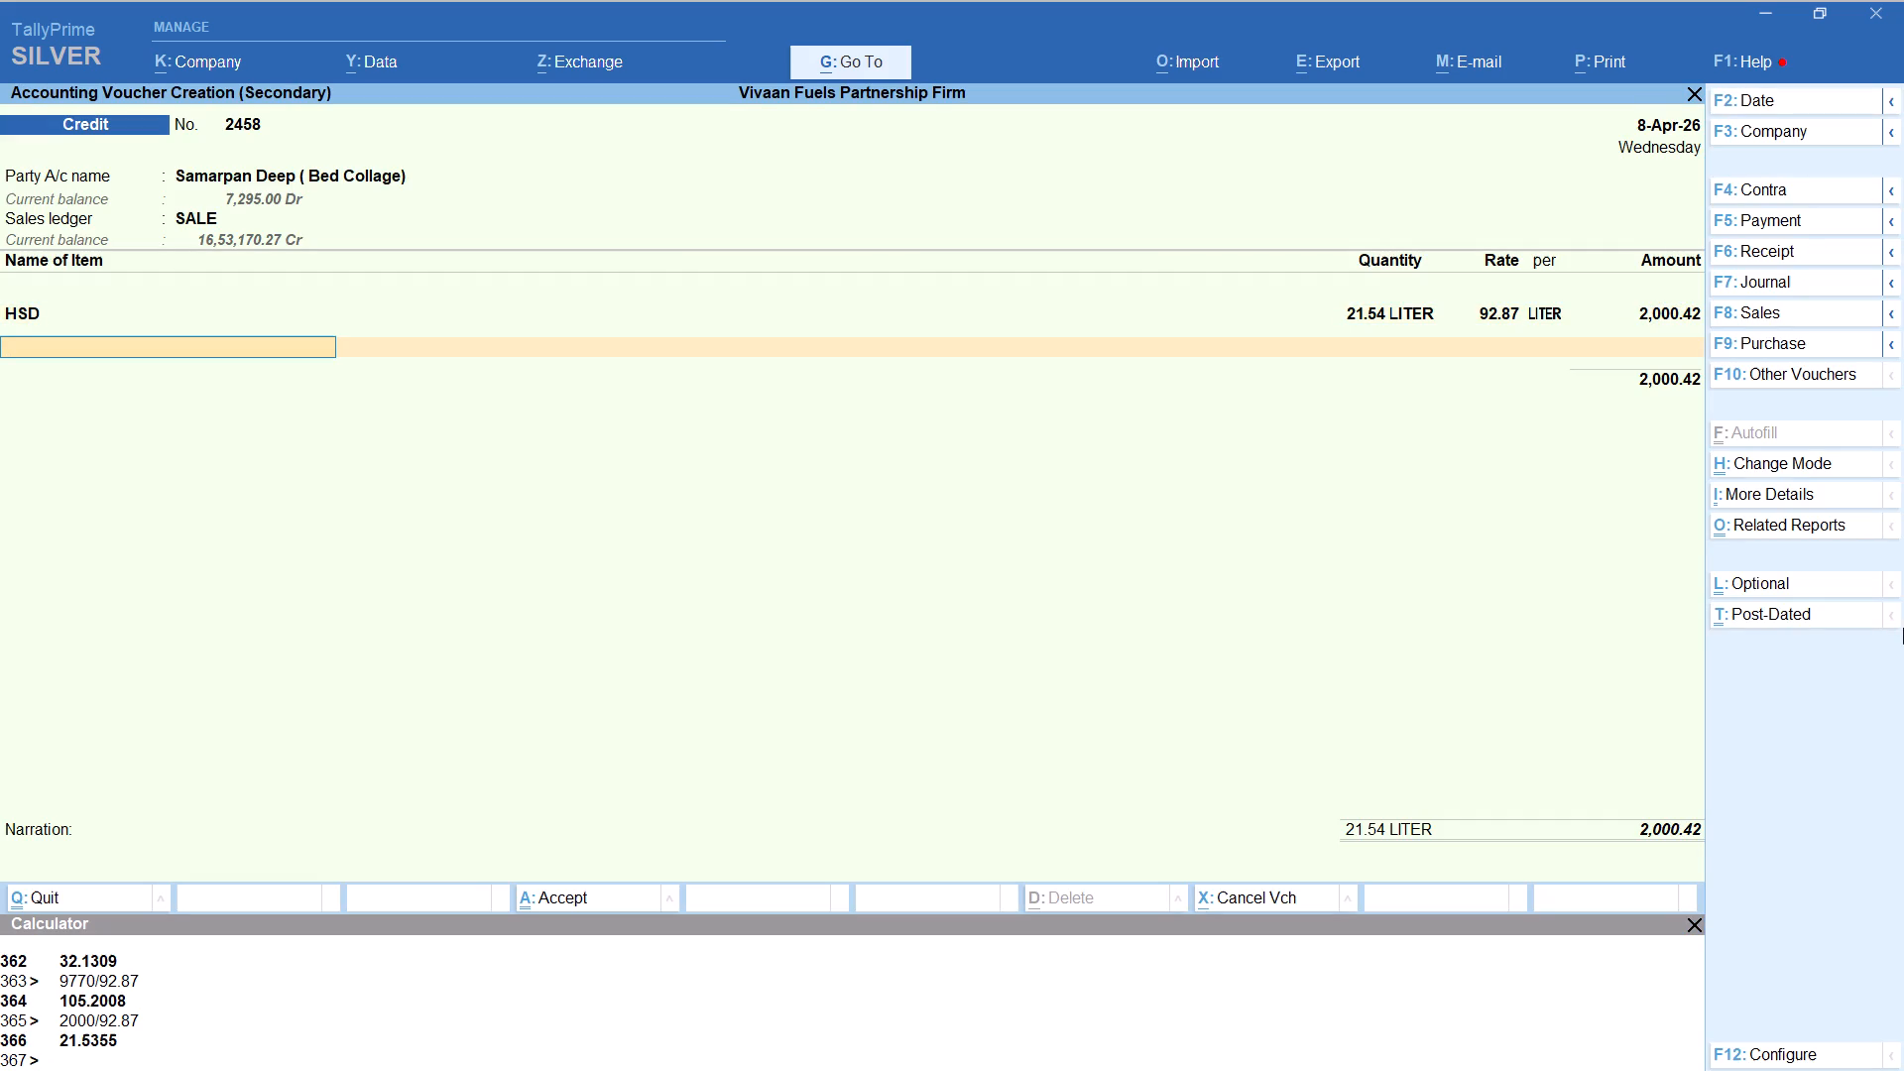
Add the Round Off ledger with its default amount to the 2,000 Bed Collage voucher and save it.
key(Return)
text(ROU)
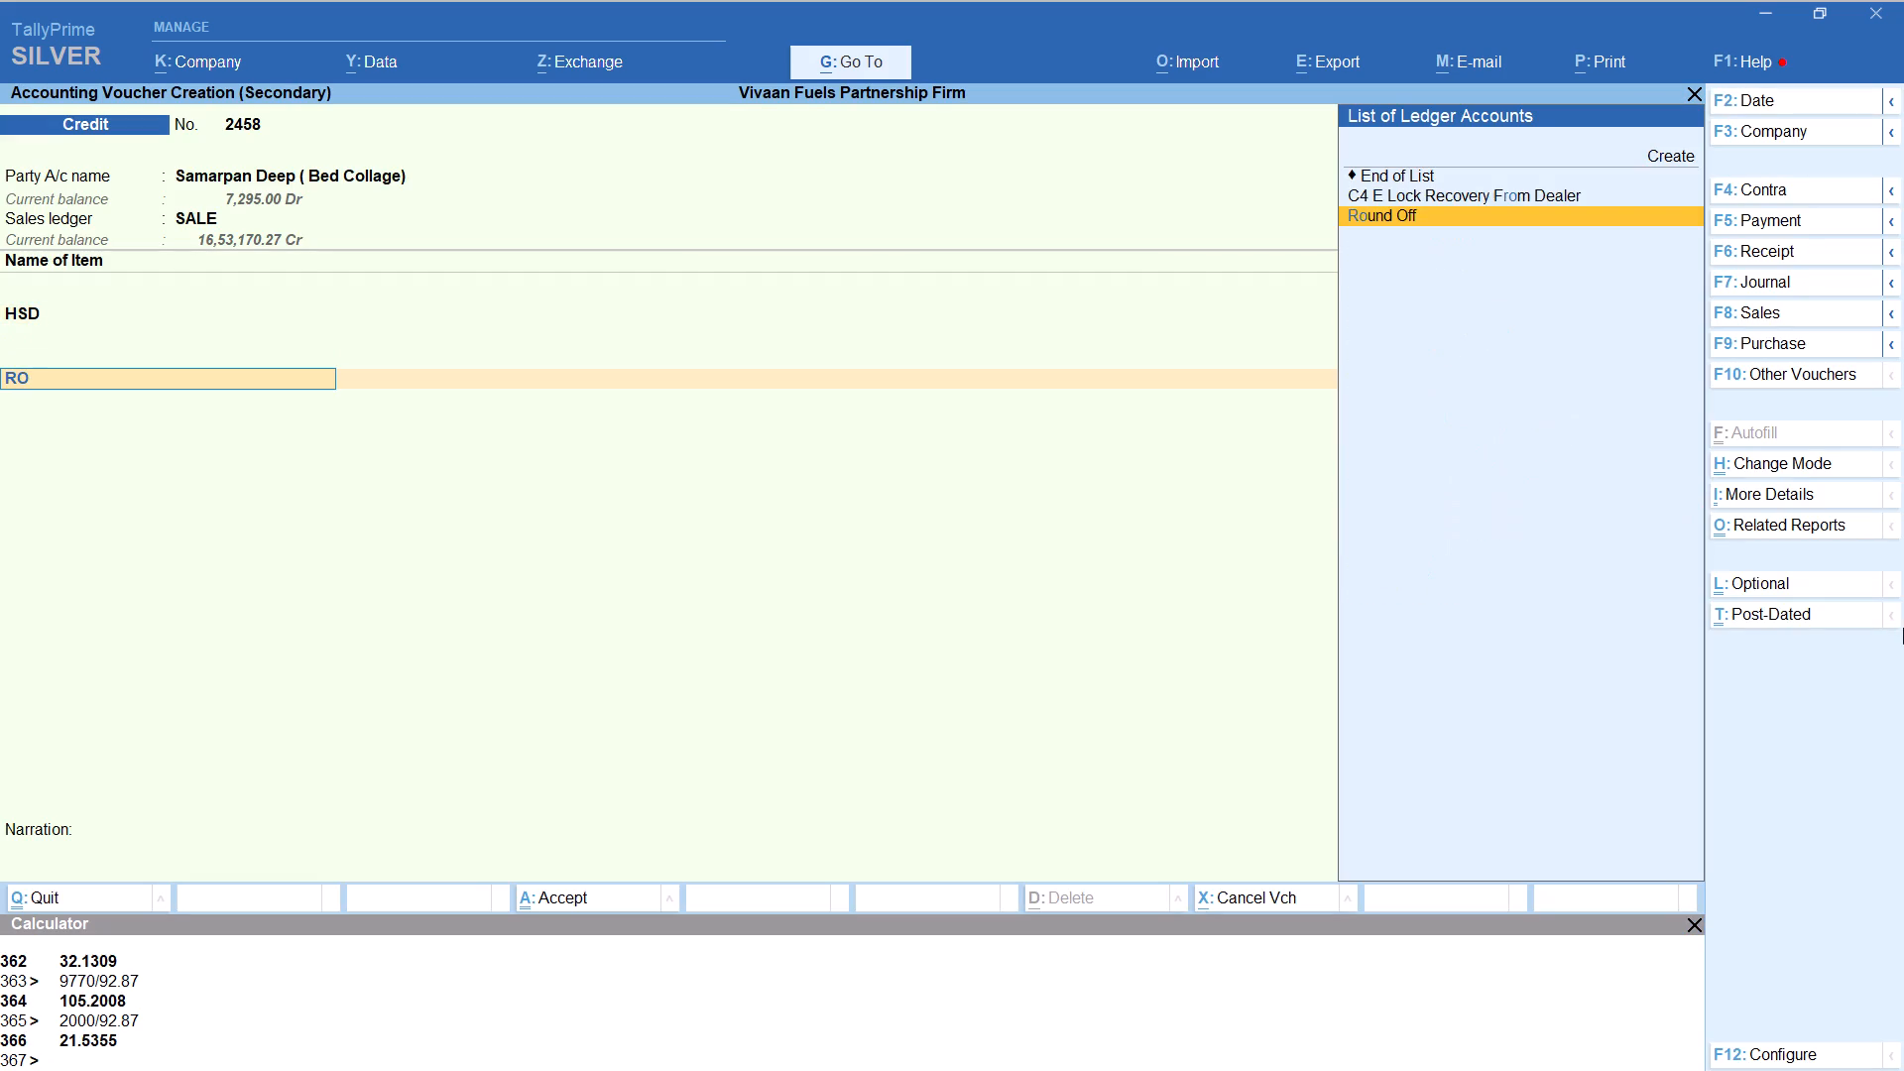
key(Return)
key(ctrl+a)
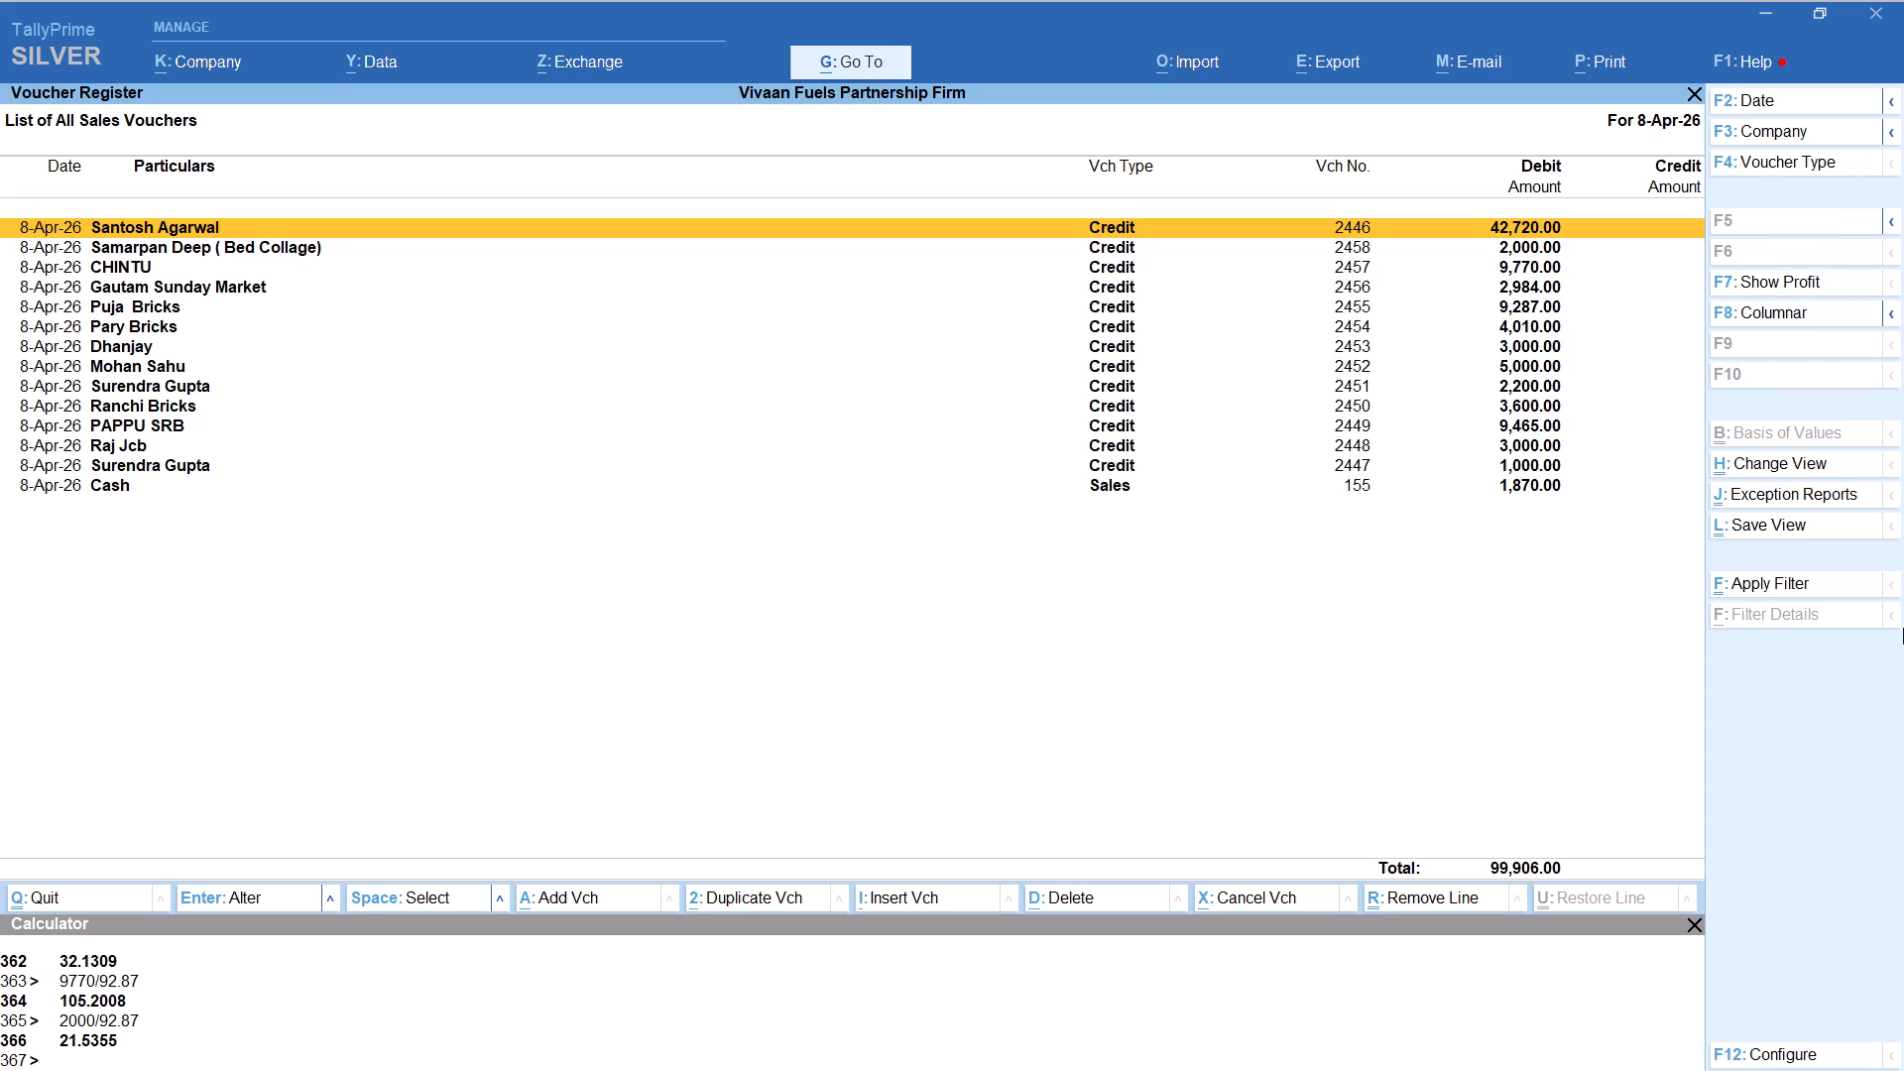
Start a new credit voucher for Dhanjay, keep the default party details and select the SALE ledger.
key(alt+a)
text(DHANK)
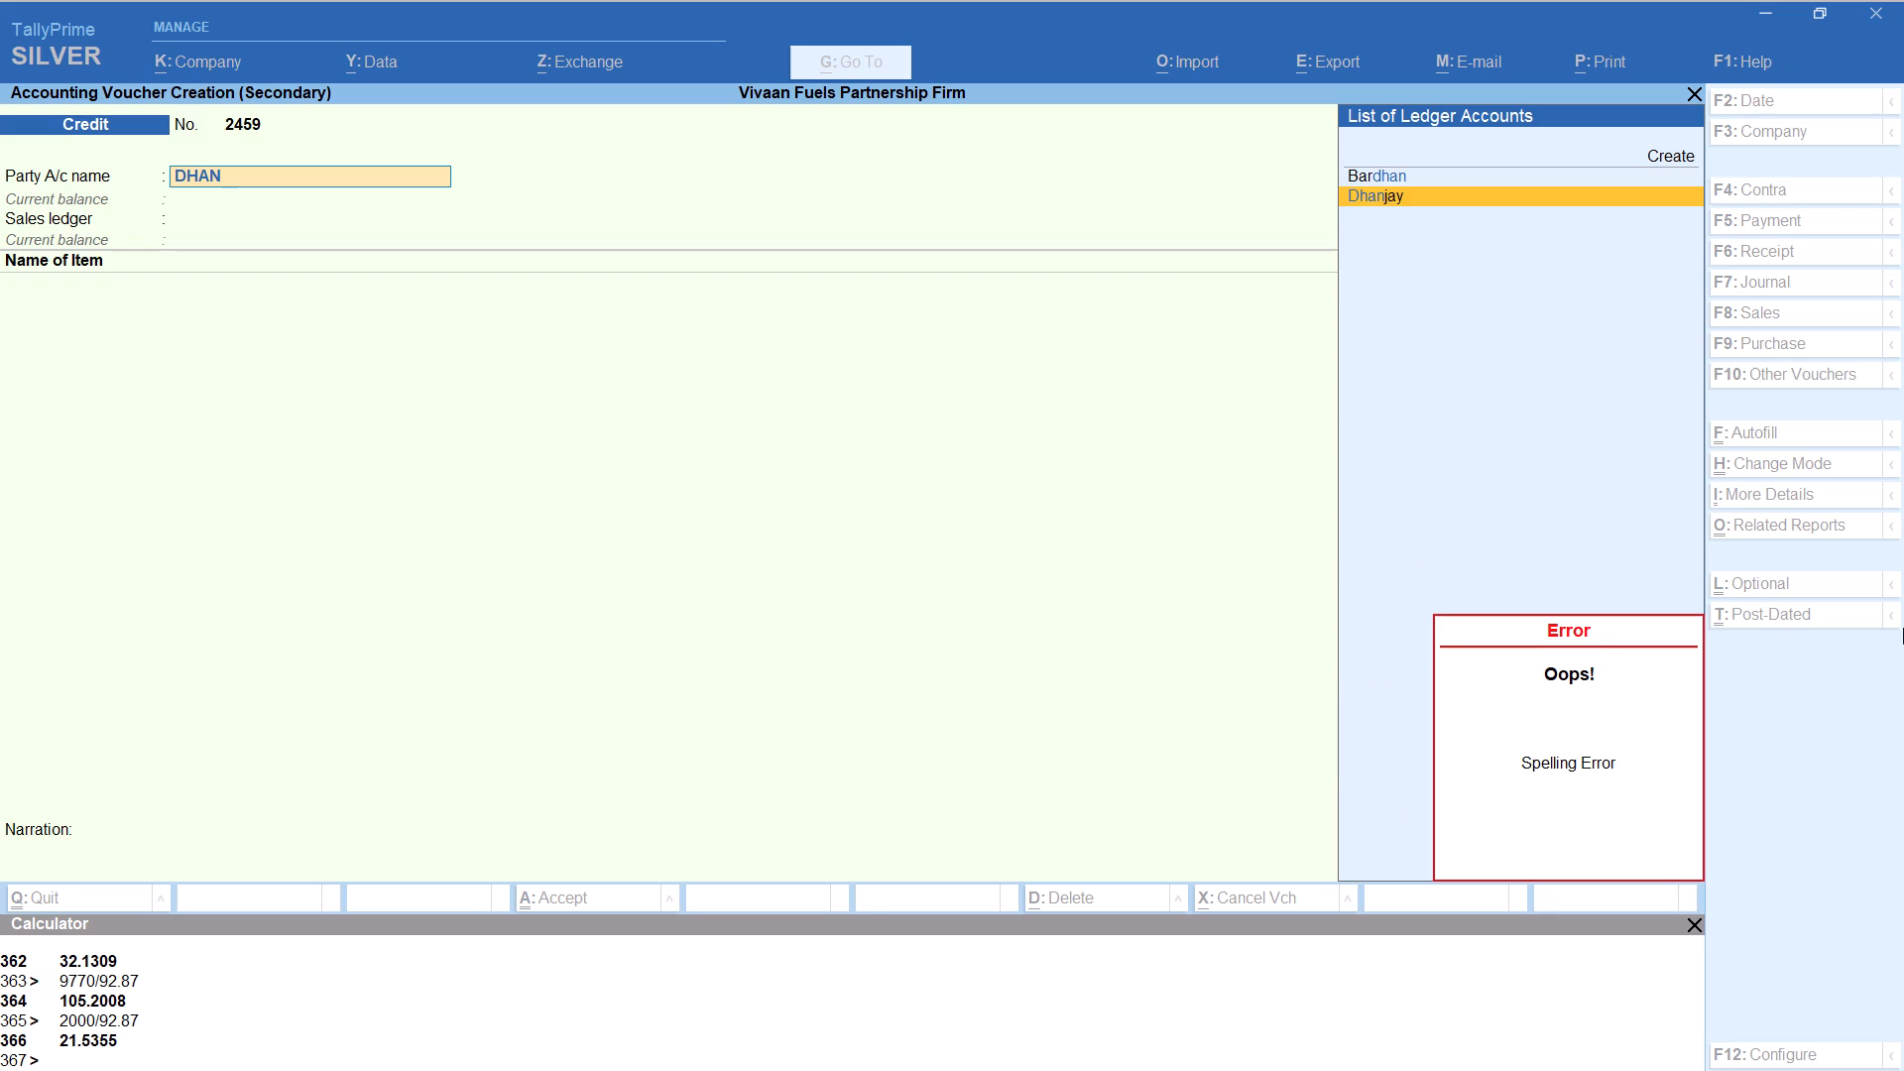
key(Return)
key(Return)
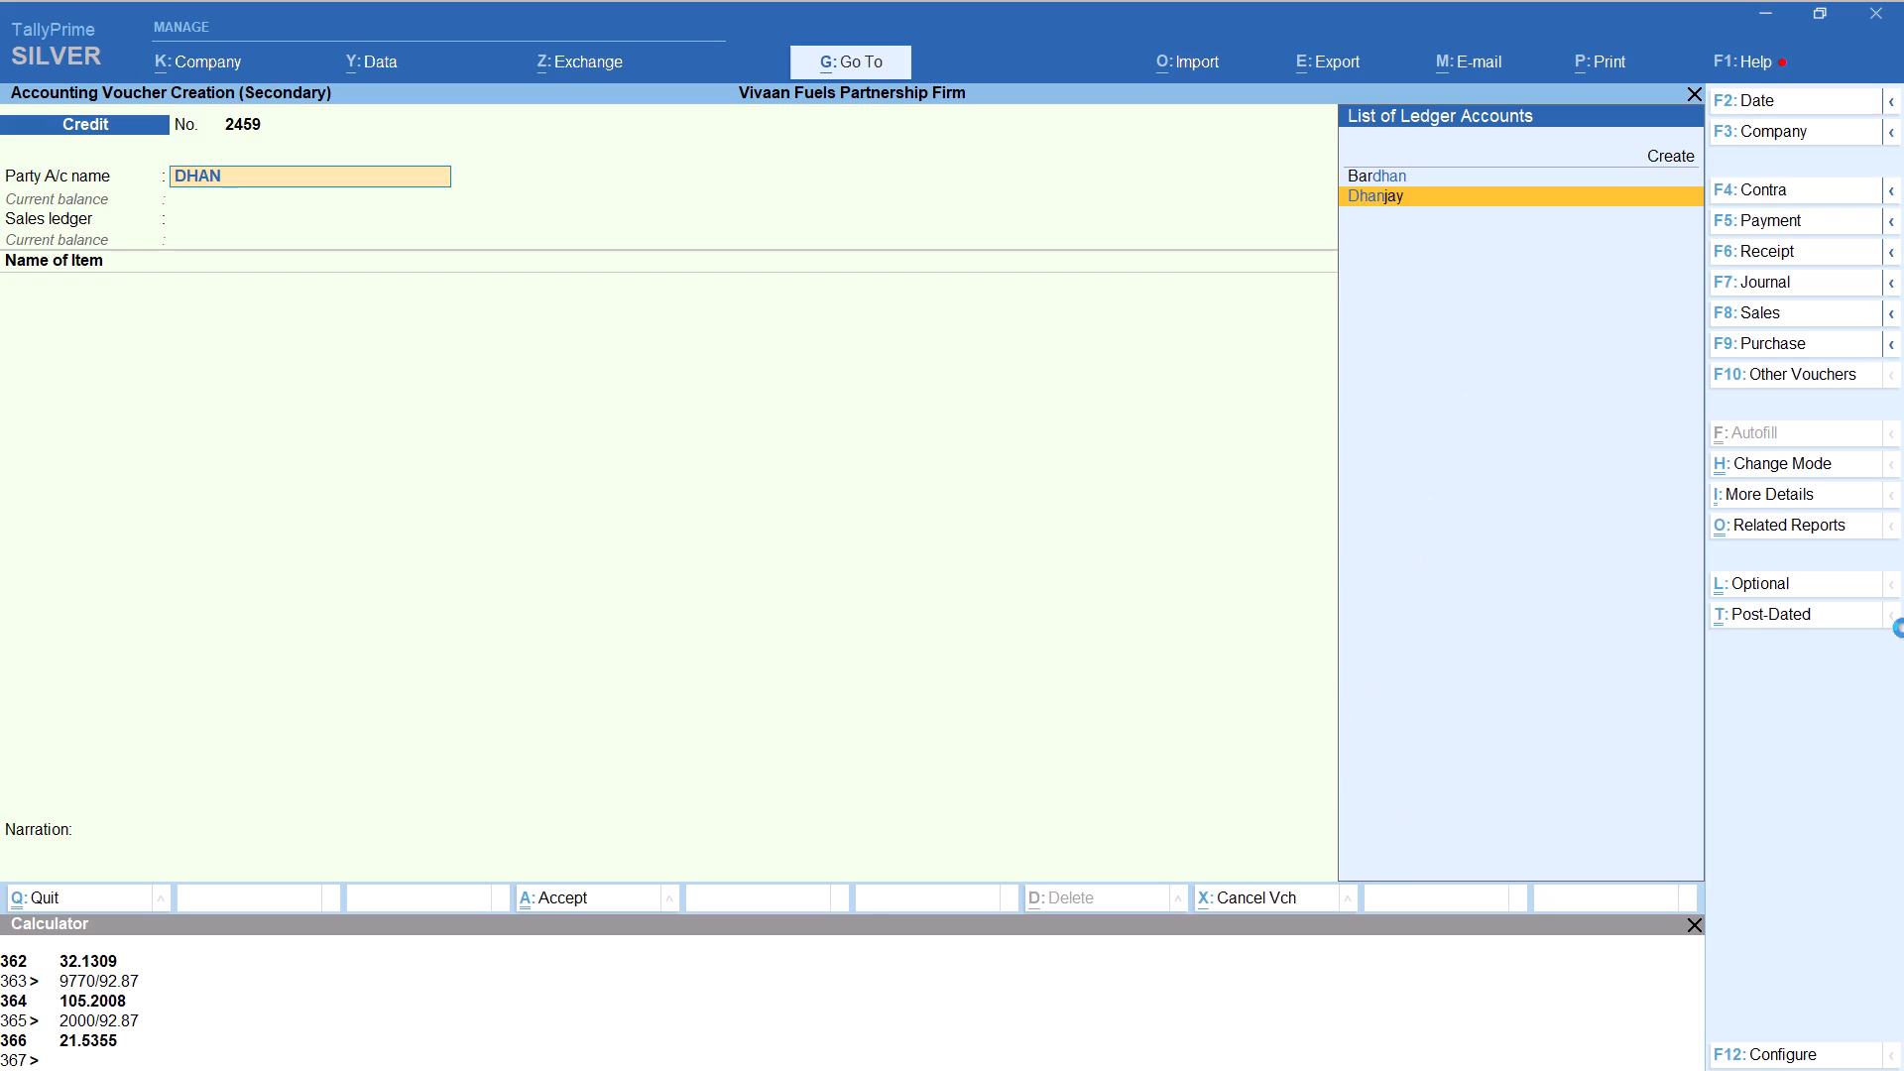
key(Return)
key(Return)
key(Return)
key(Return)
key(Return)
key(Return)
key(Return)
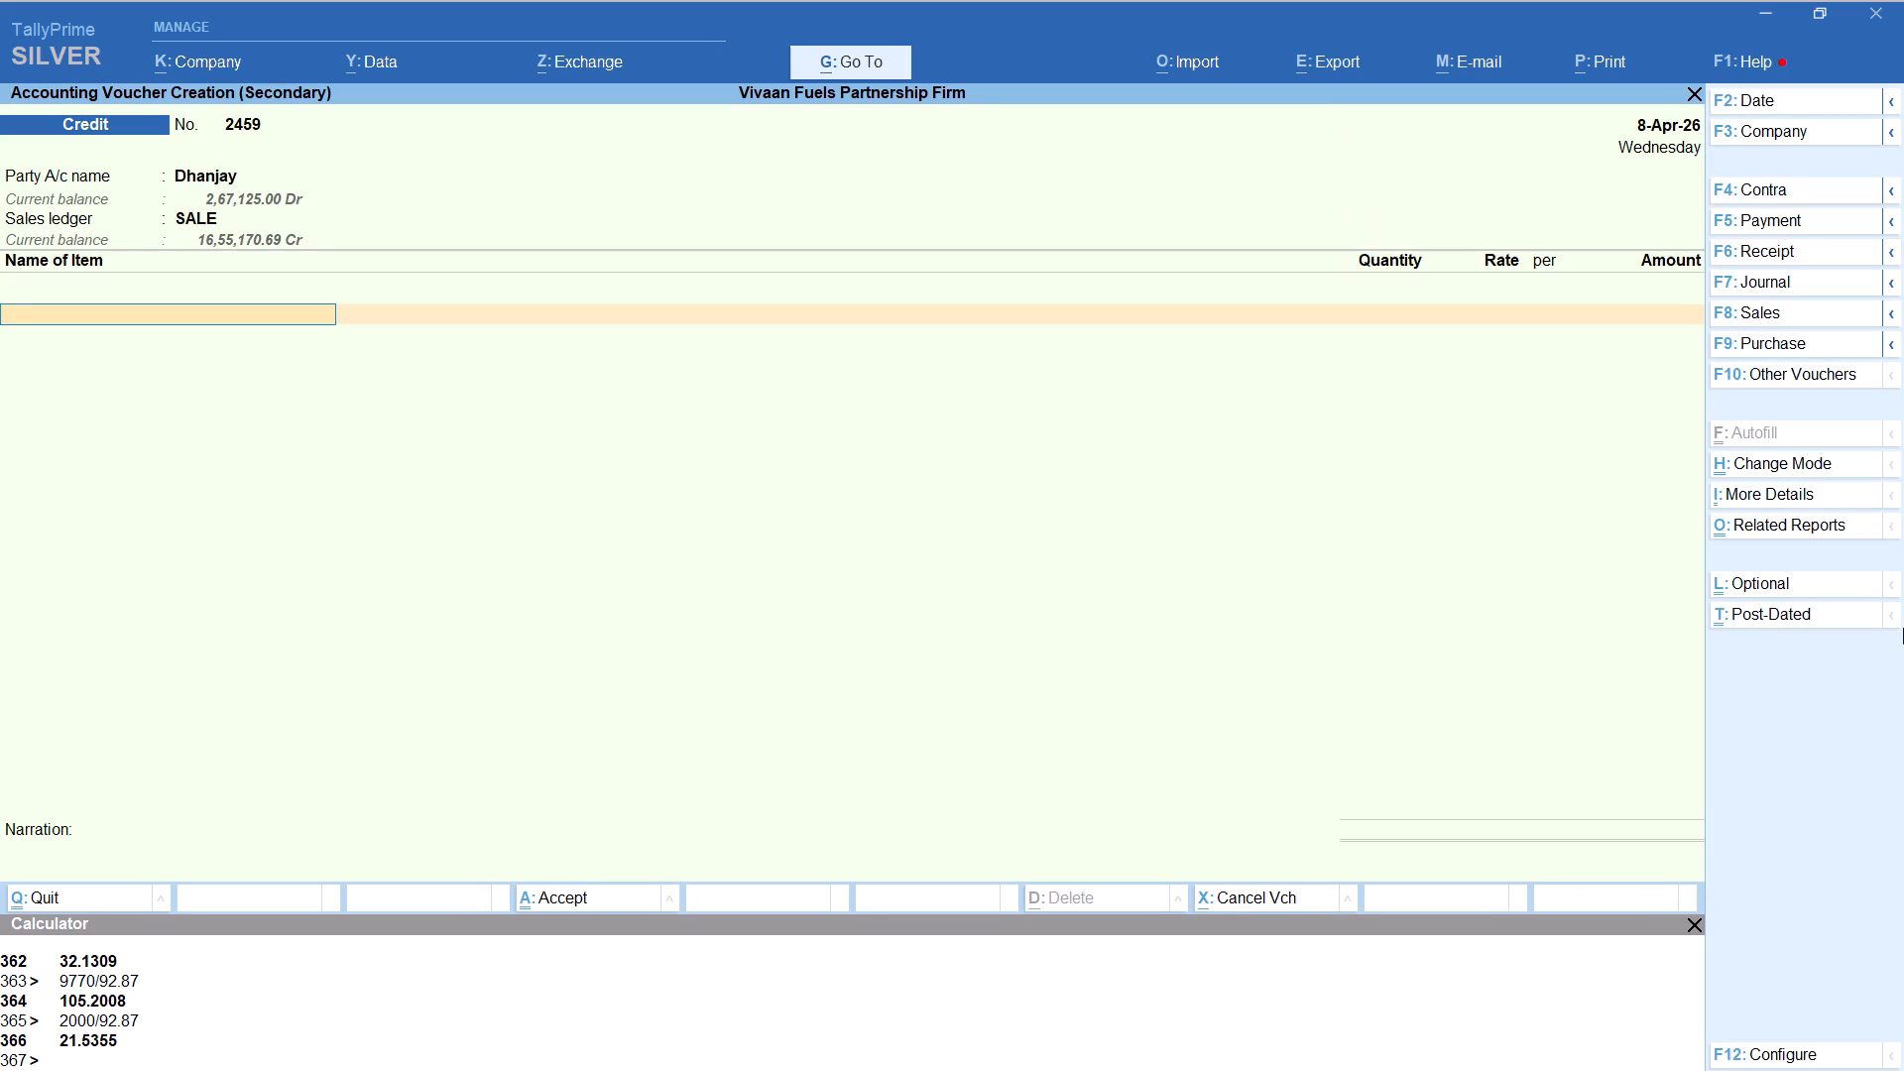
Add item HSD with tracking number Not Applicable and the quantity calculated as 13953/92.87, keeping the 92.87 per-litre rate.
text(HS)
key(Return)
key(Up)
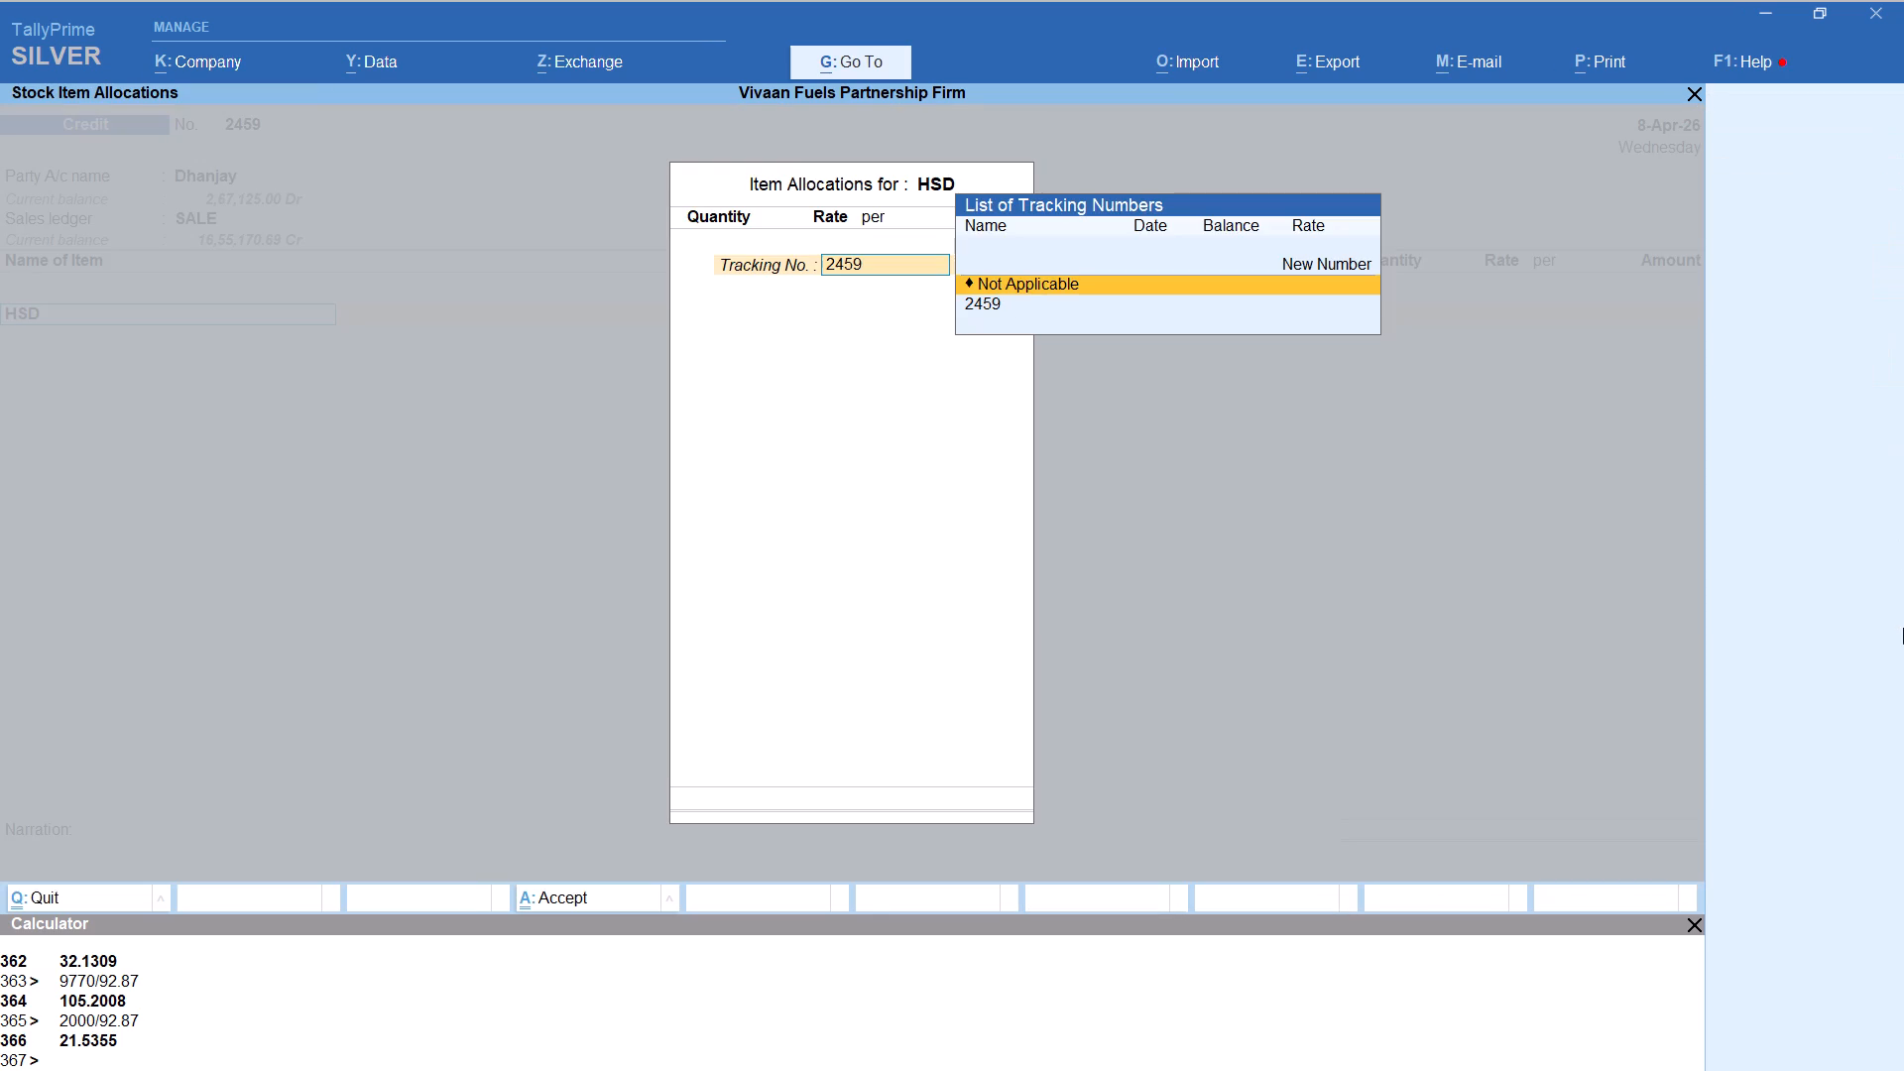
key(Return)
key(alt+c)
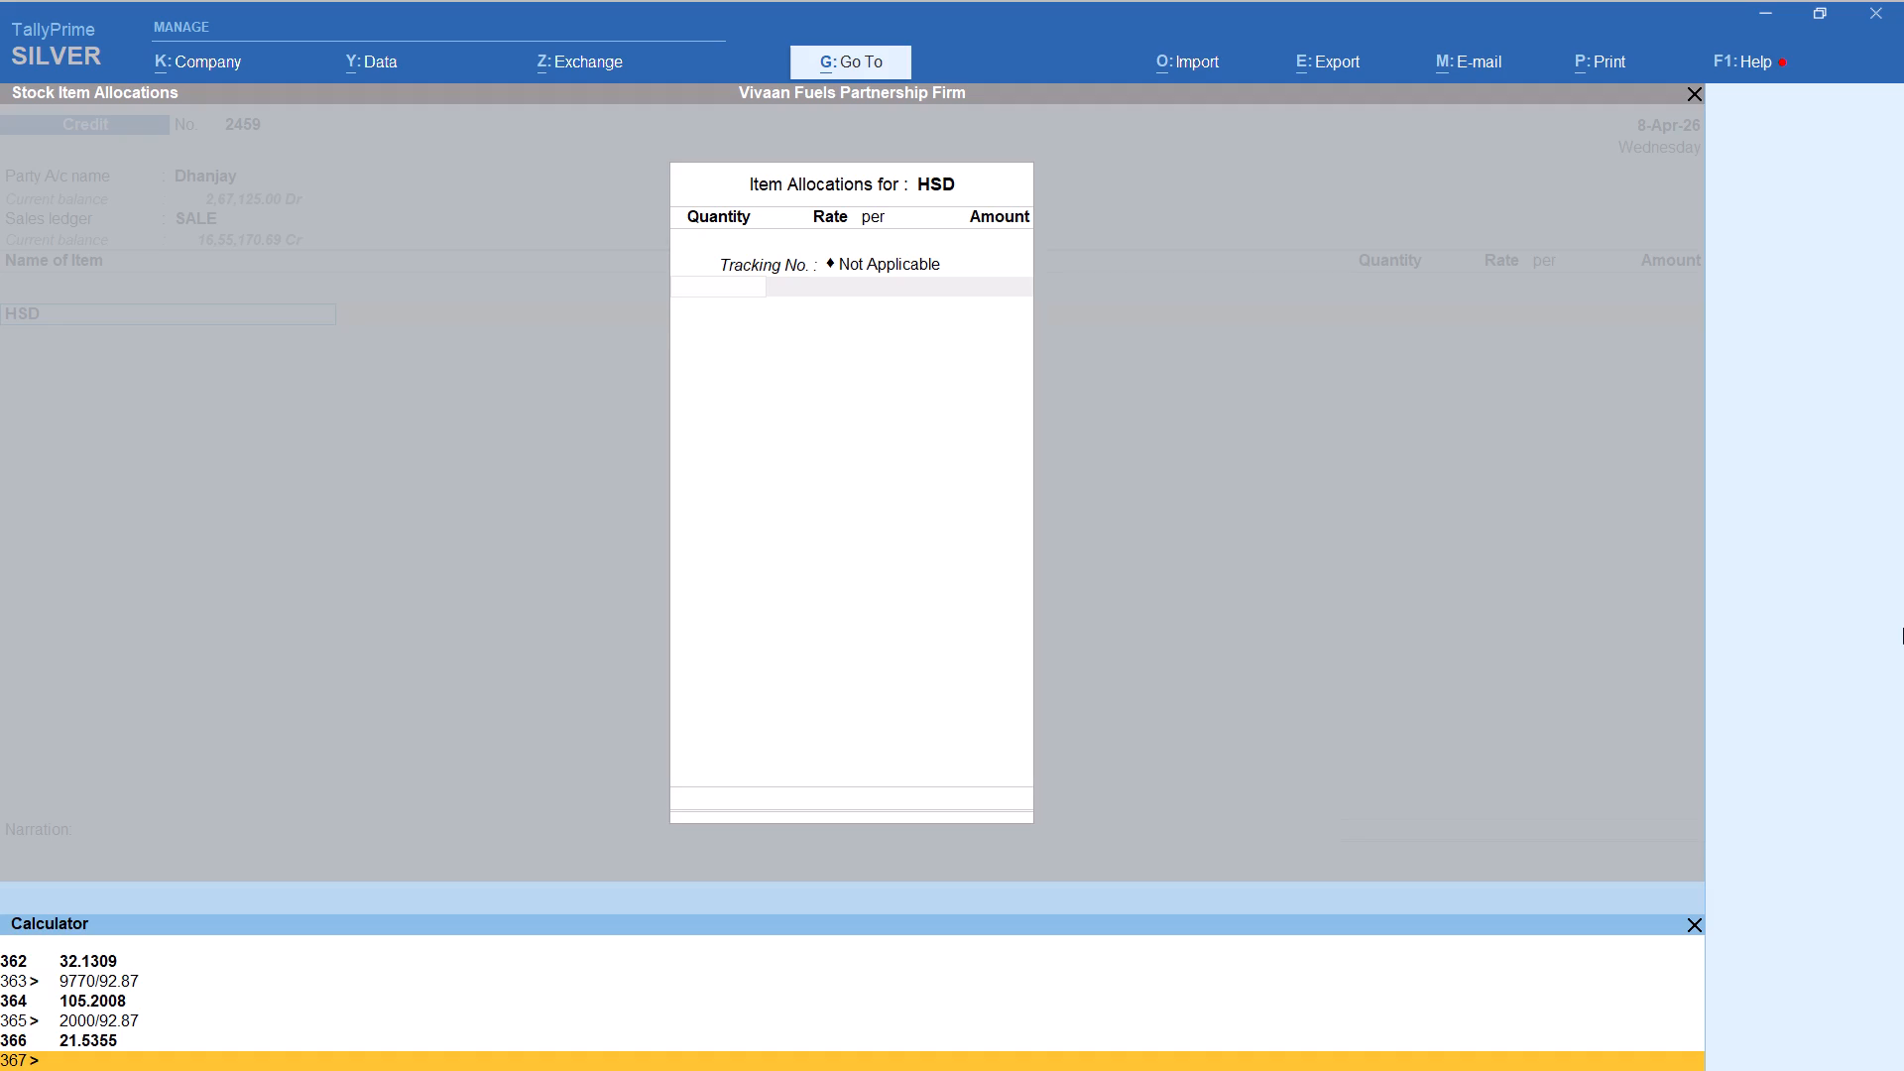
text(13)
text(953)
text(/92.87)
key(Return)
key(Return)
key(Return)
key(Return)
key(Return)
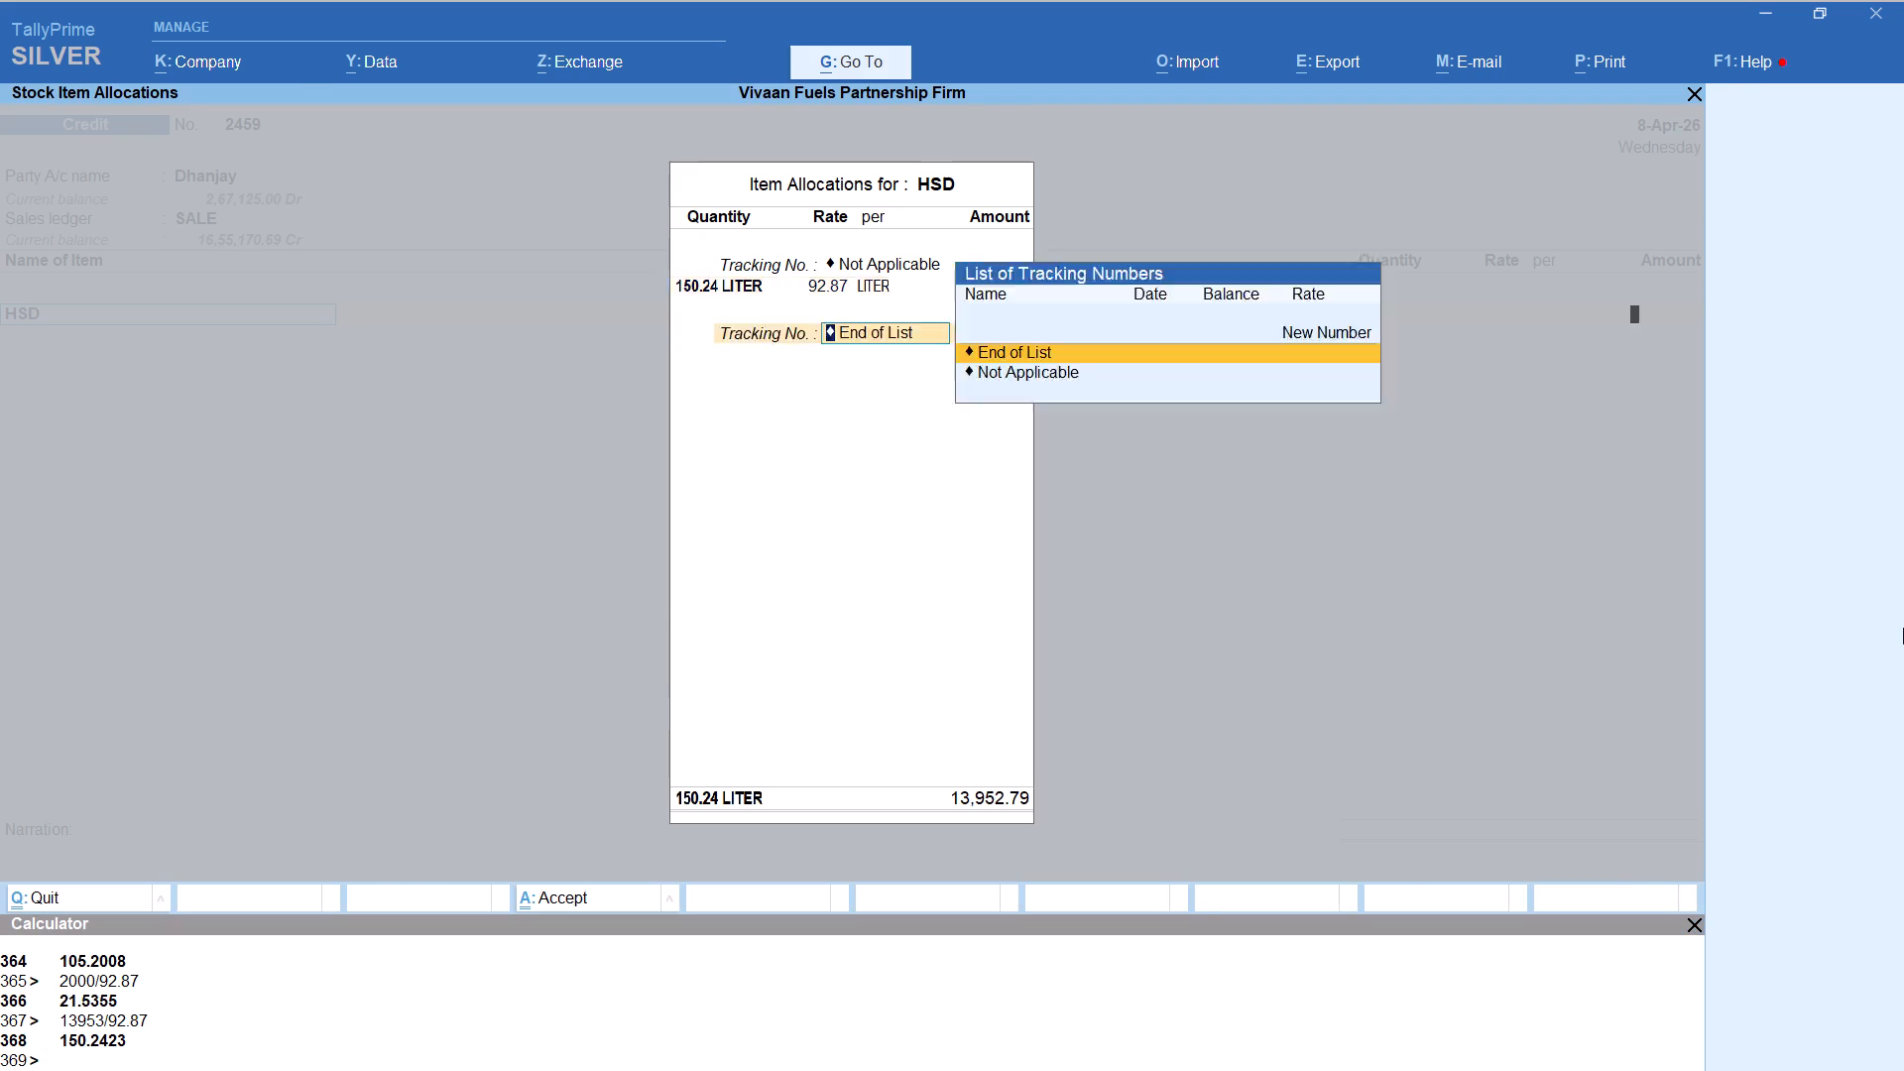
key(Return)
Add the Round Off ledger with its default amount to the 13,953 Dhanjay voucher and save it.
key(Return)
text(ROU)
key(Return)
key(ctrl+a)
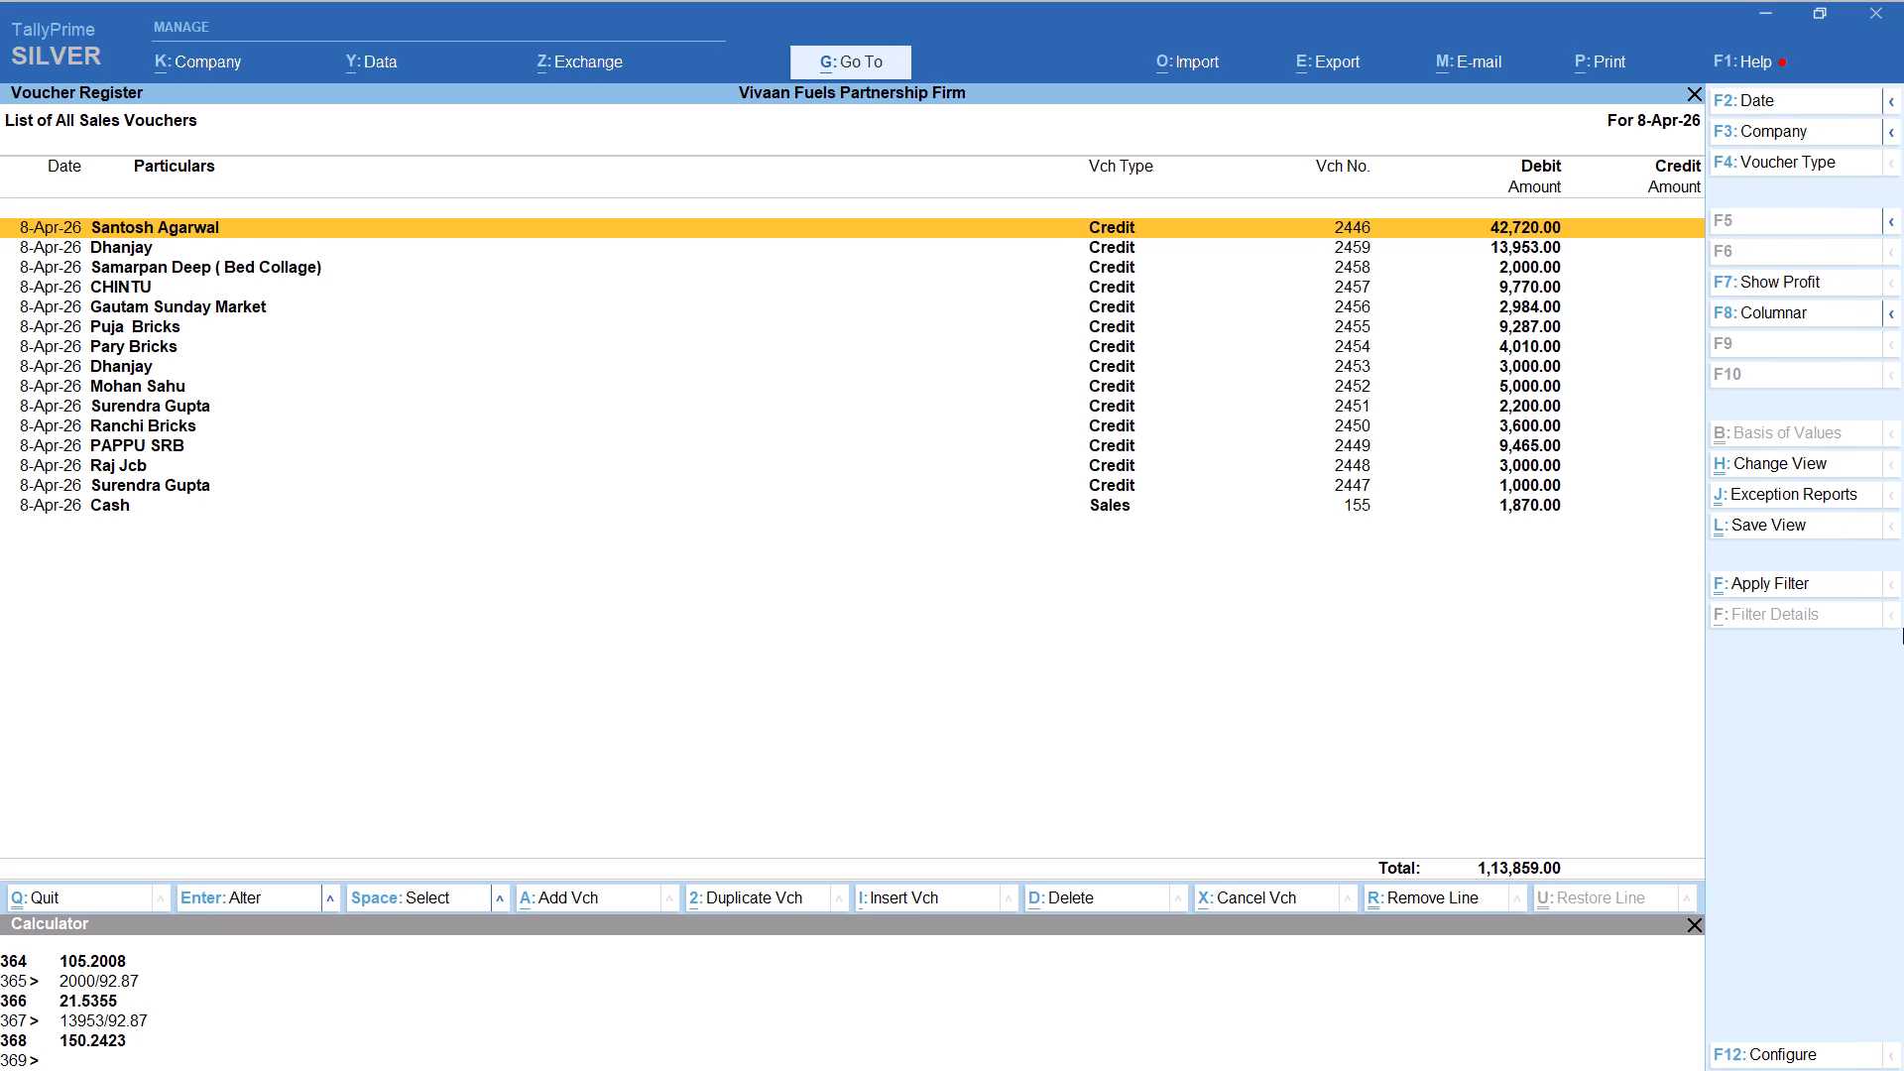
Start a new credit voucher for the second party matching RAVIN, keep the default party details and select the SALE ledger.
key(alt+a)
text(RAVIN)
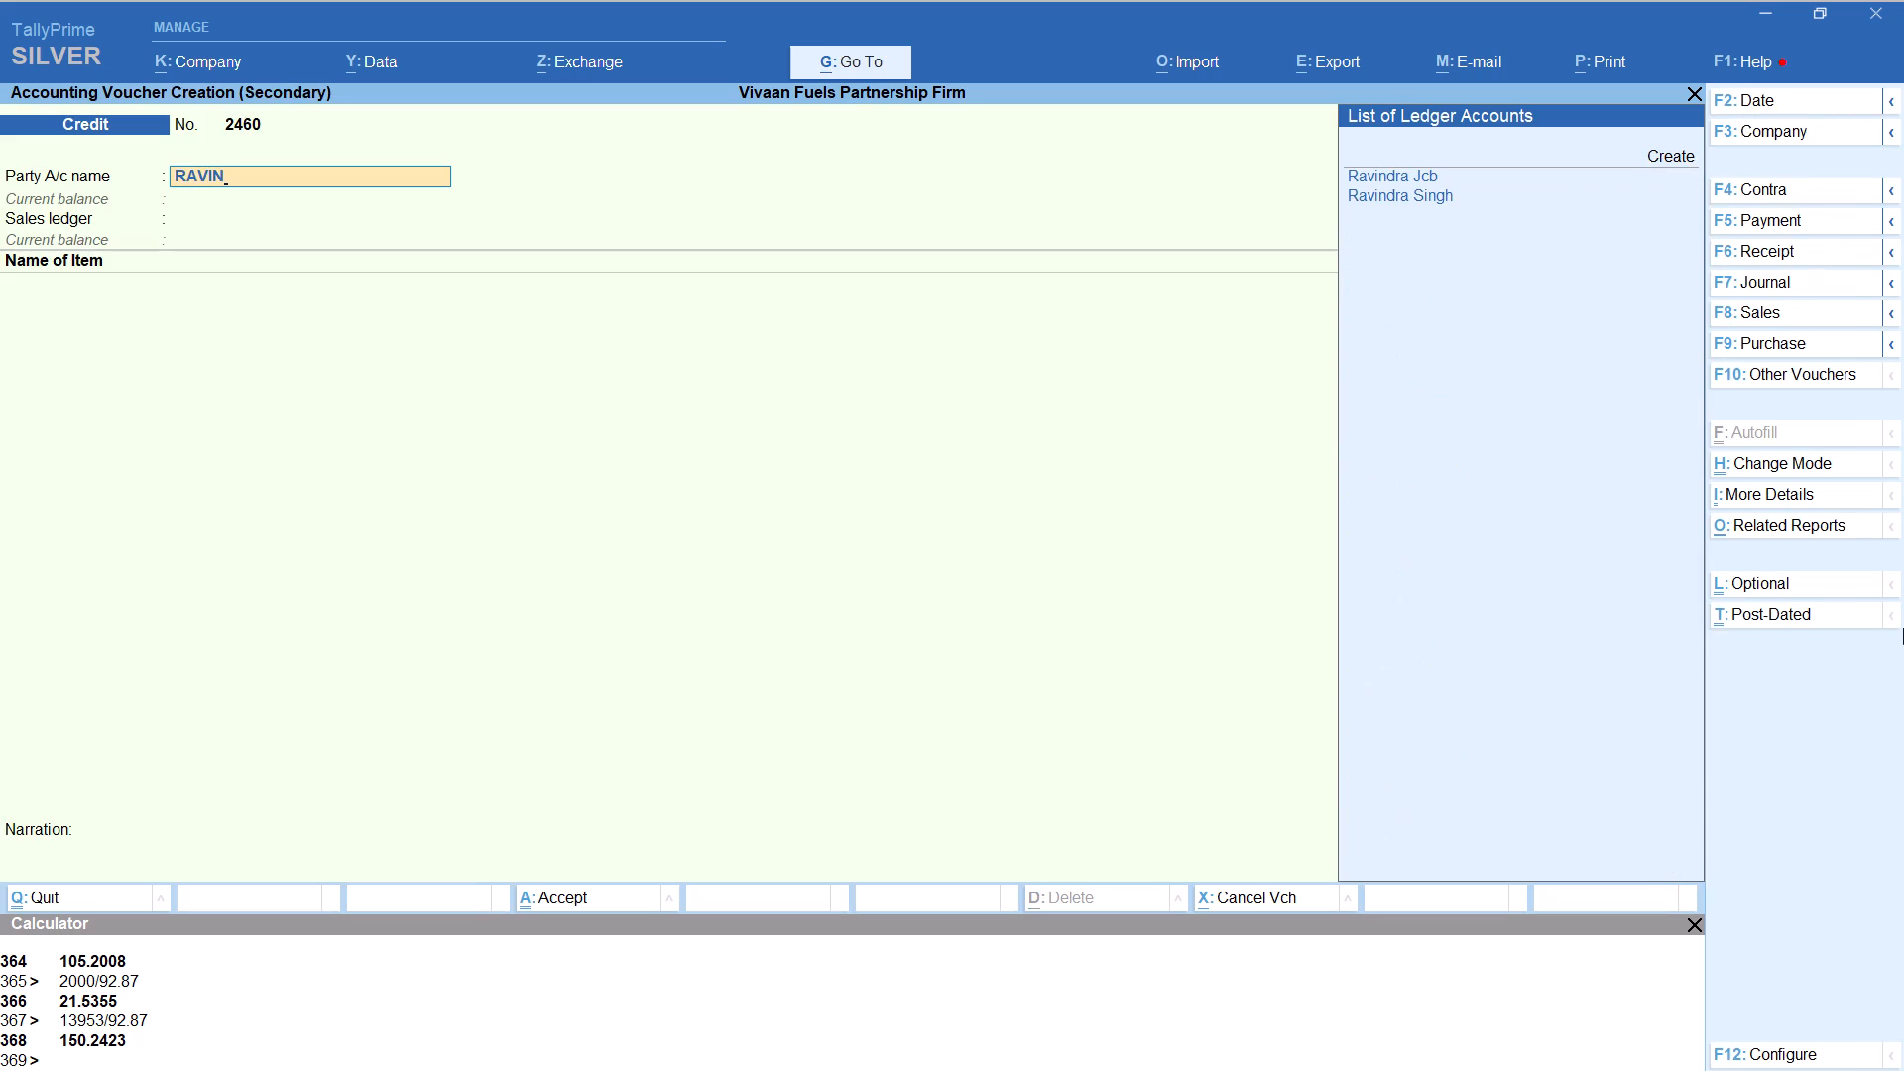
key(Down)
key(Down)
key(Return)
key(Return)
key(Return)
key(Return)
key(Return)
key(Return)
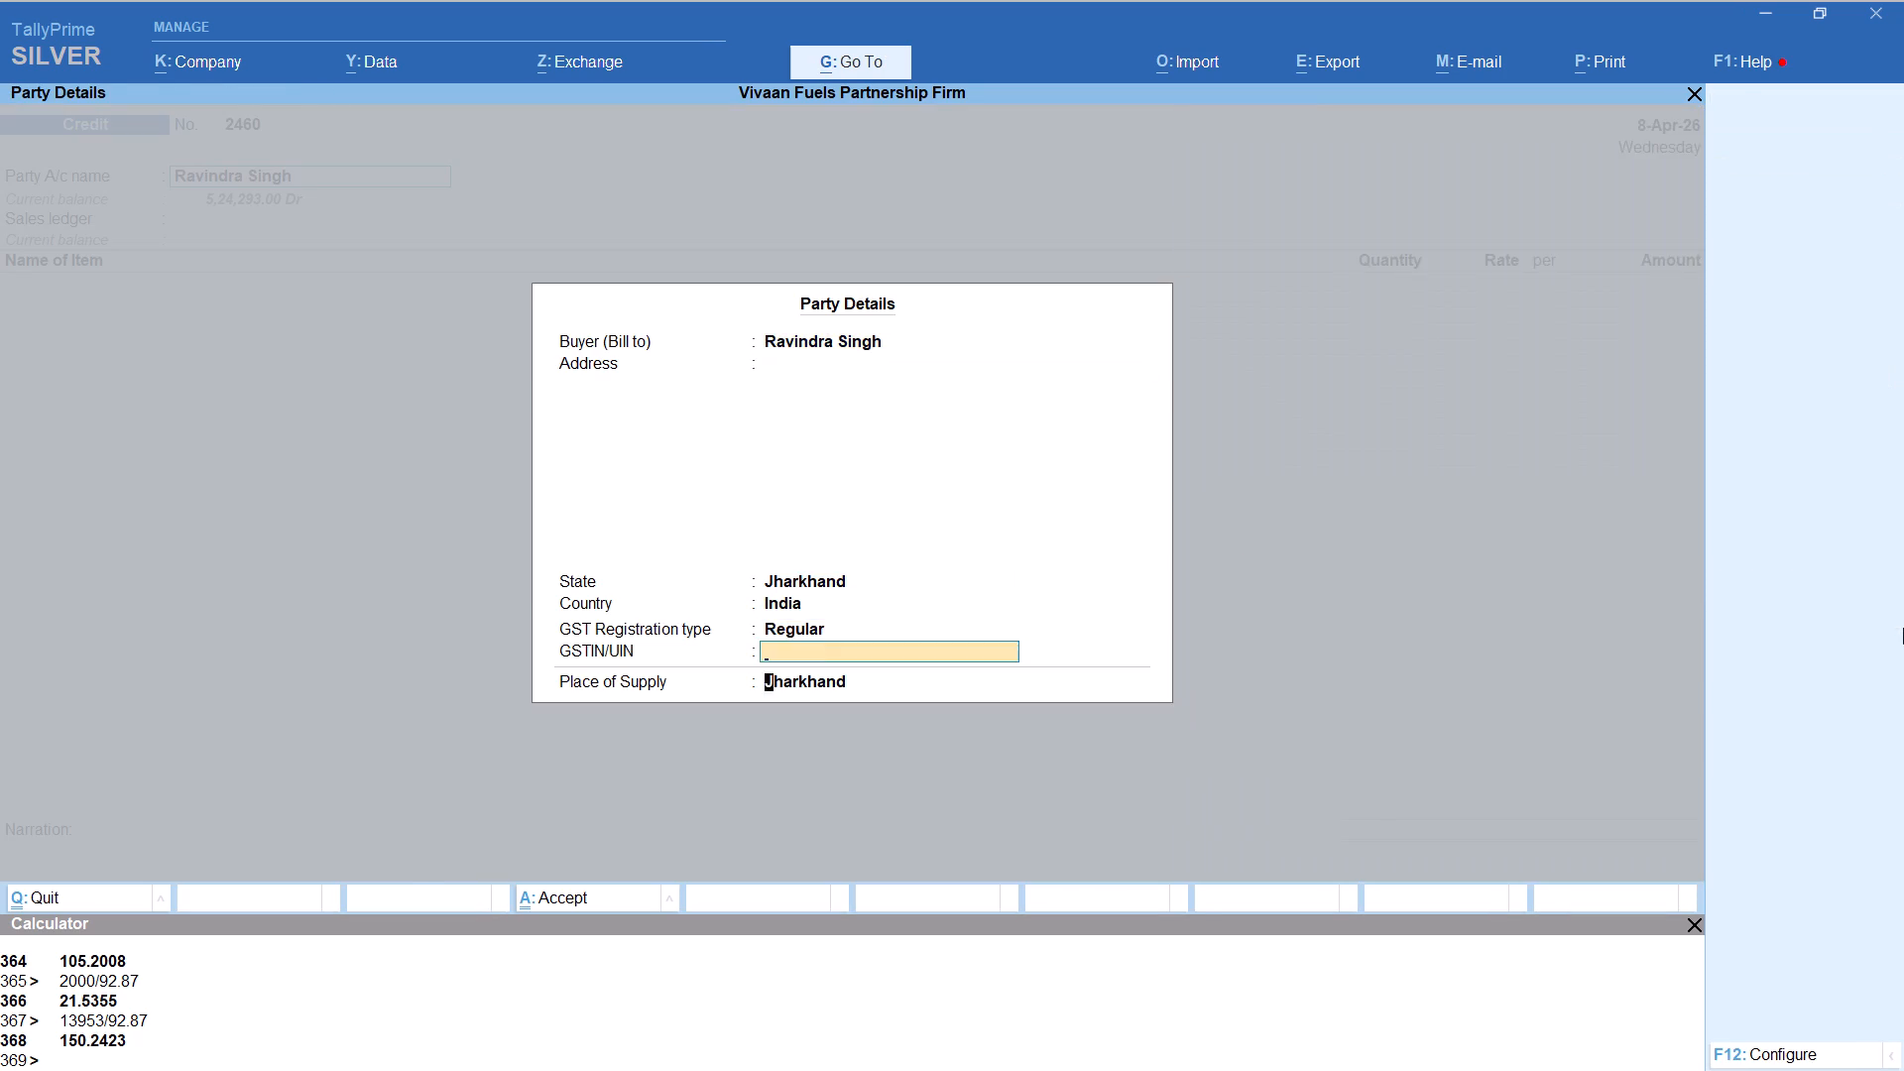
key(Return)
key(Return)
Add item HSD with tracking number Not Applicable and the quantity calculated as 15099/92.87, keeping the 92.87 per-litre rate.
text(HS)
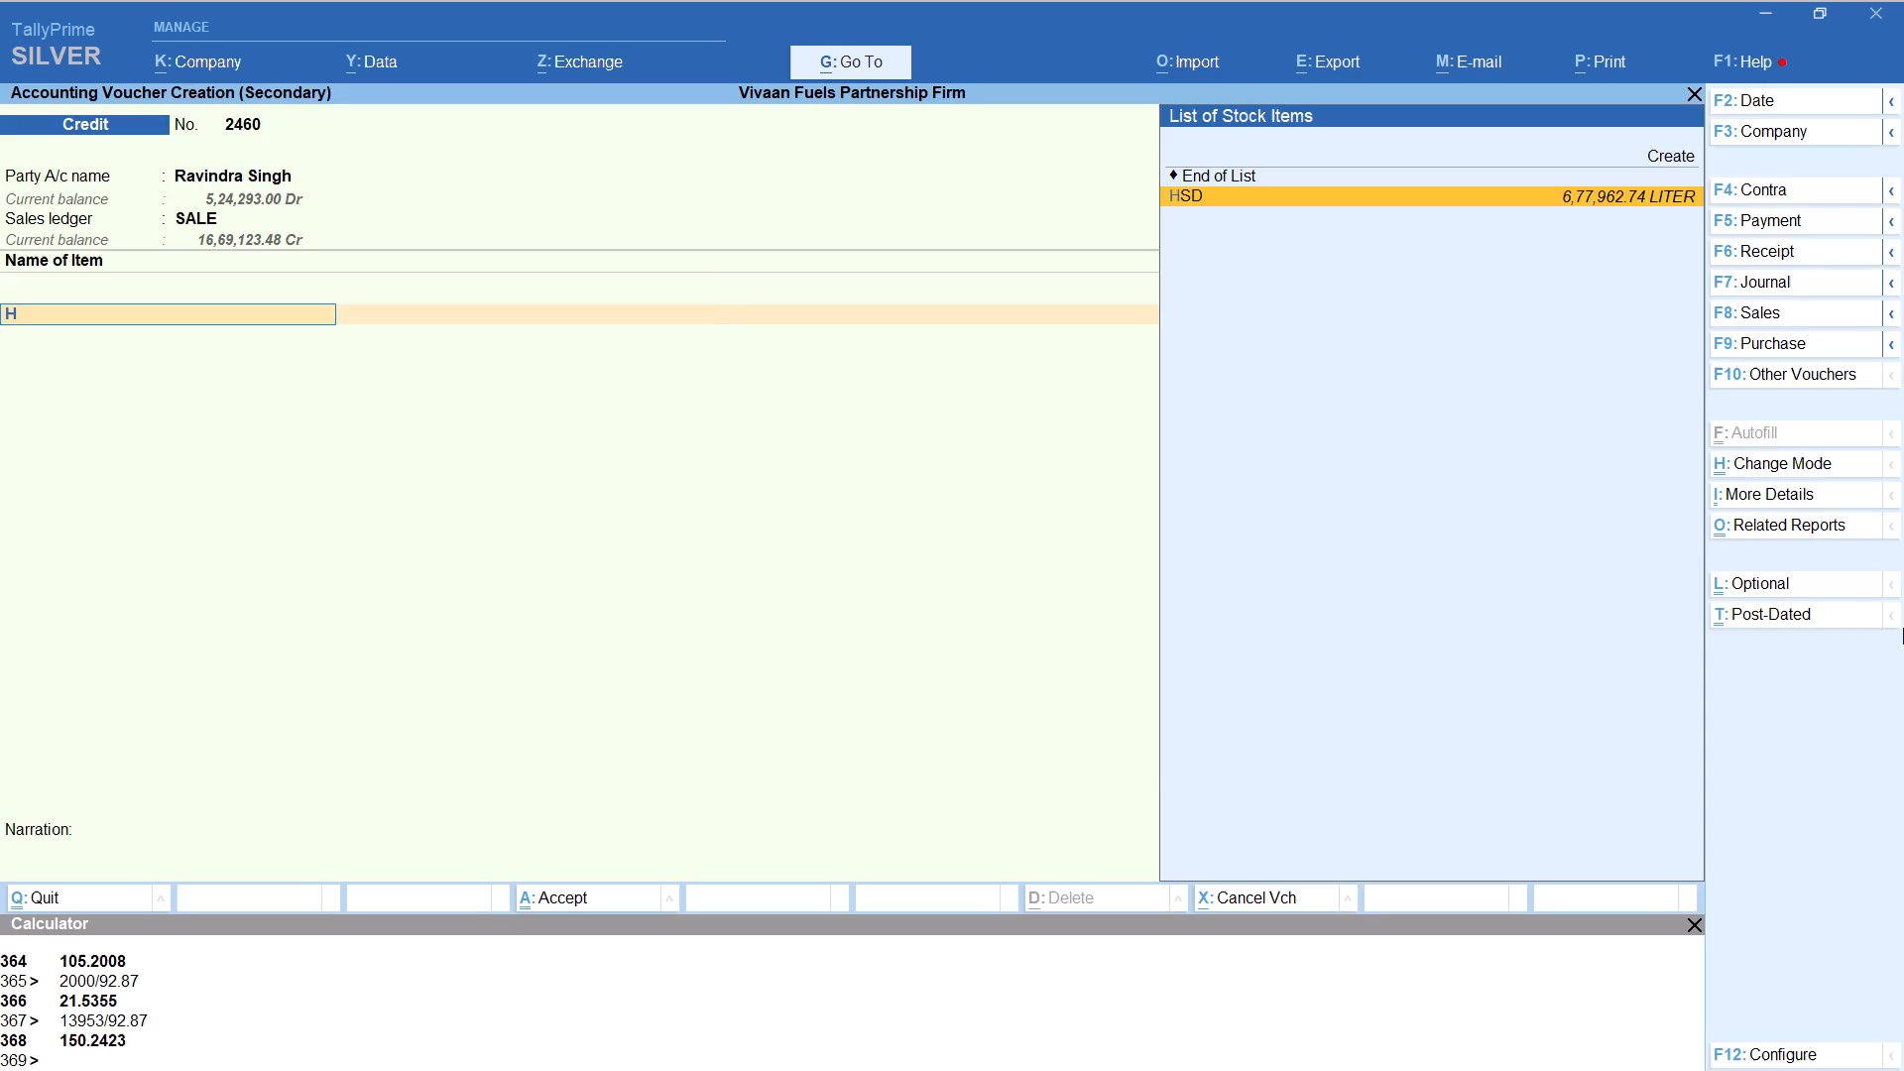
key(Return)
key(Up)
key(Return)
key(alt+c)
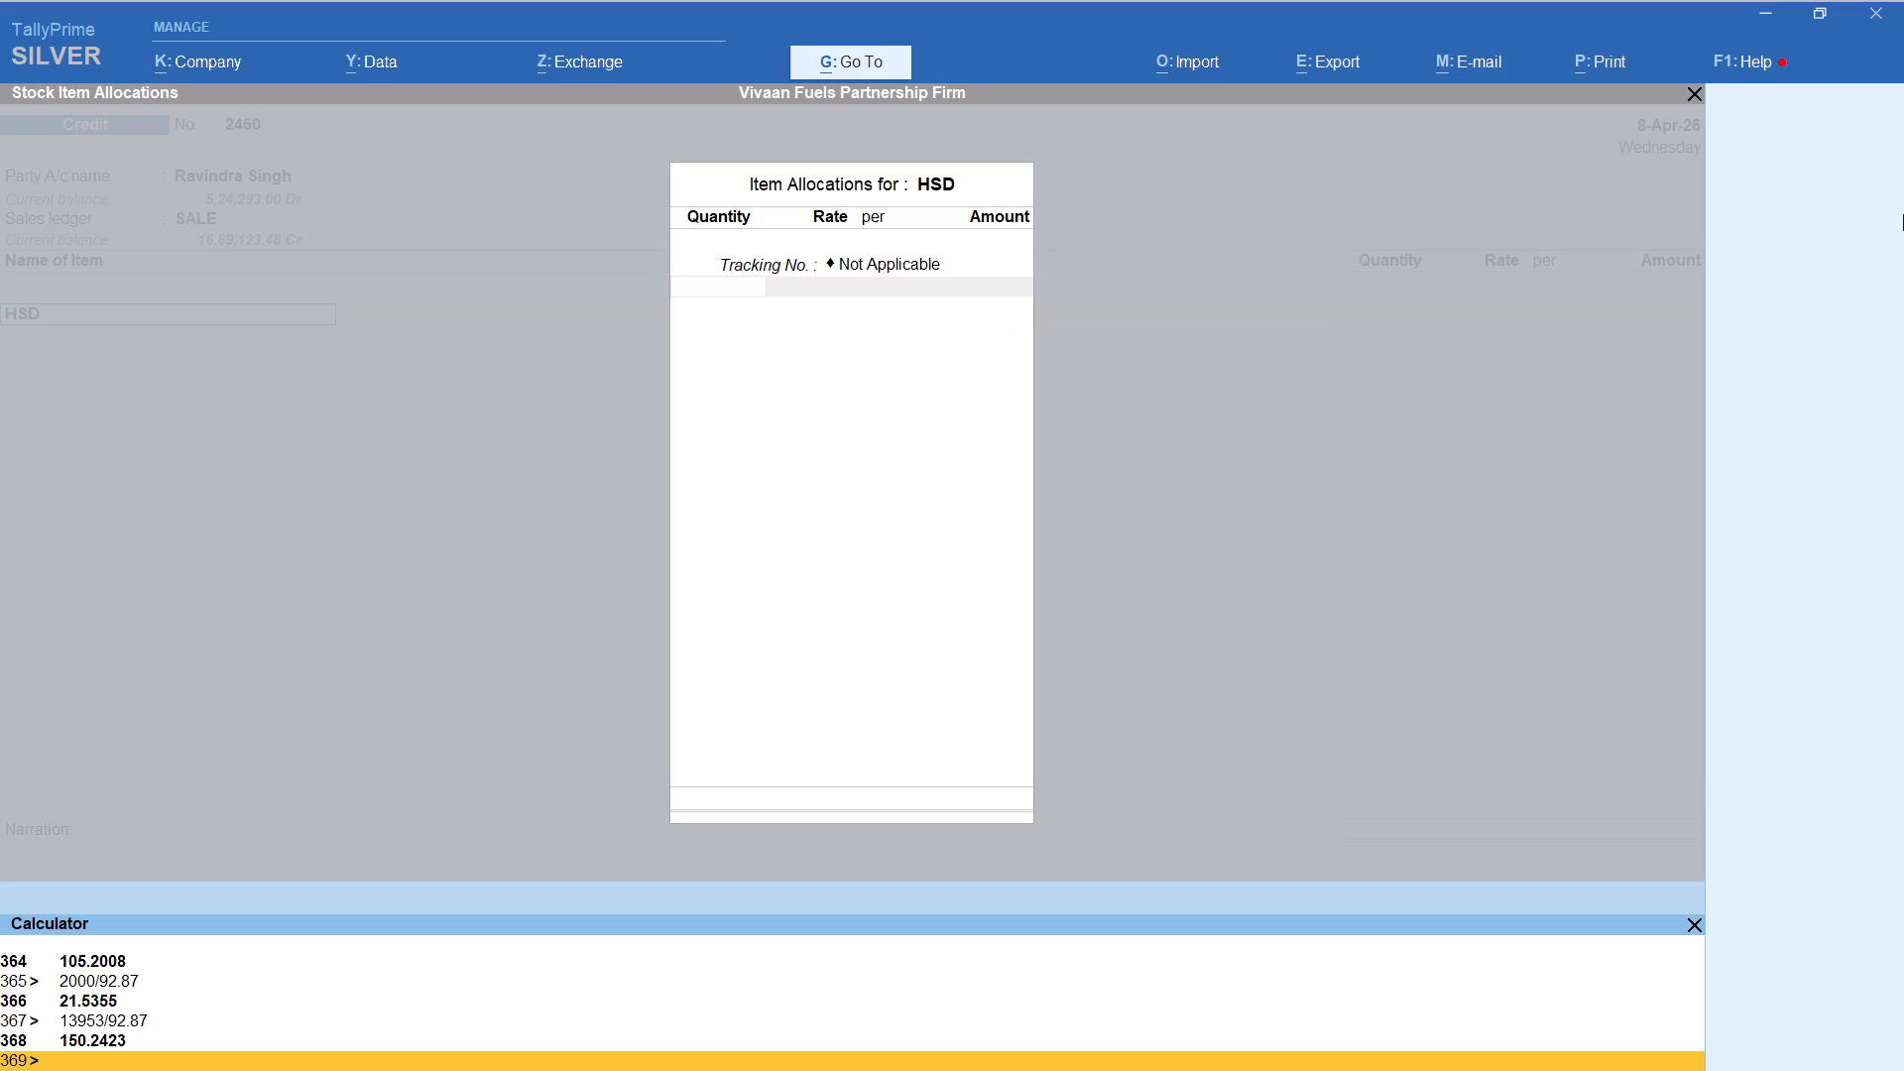
text(150)
text(99)
text(/92.87)
key(Return)
key(Return)
key(Return)
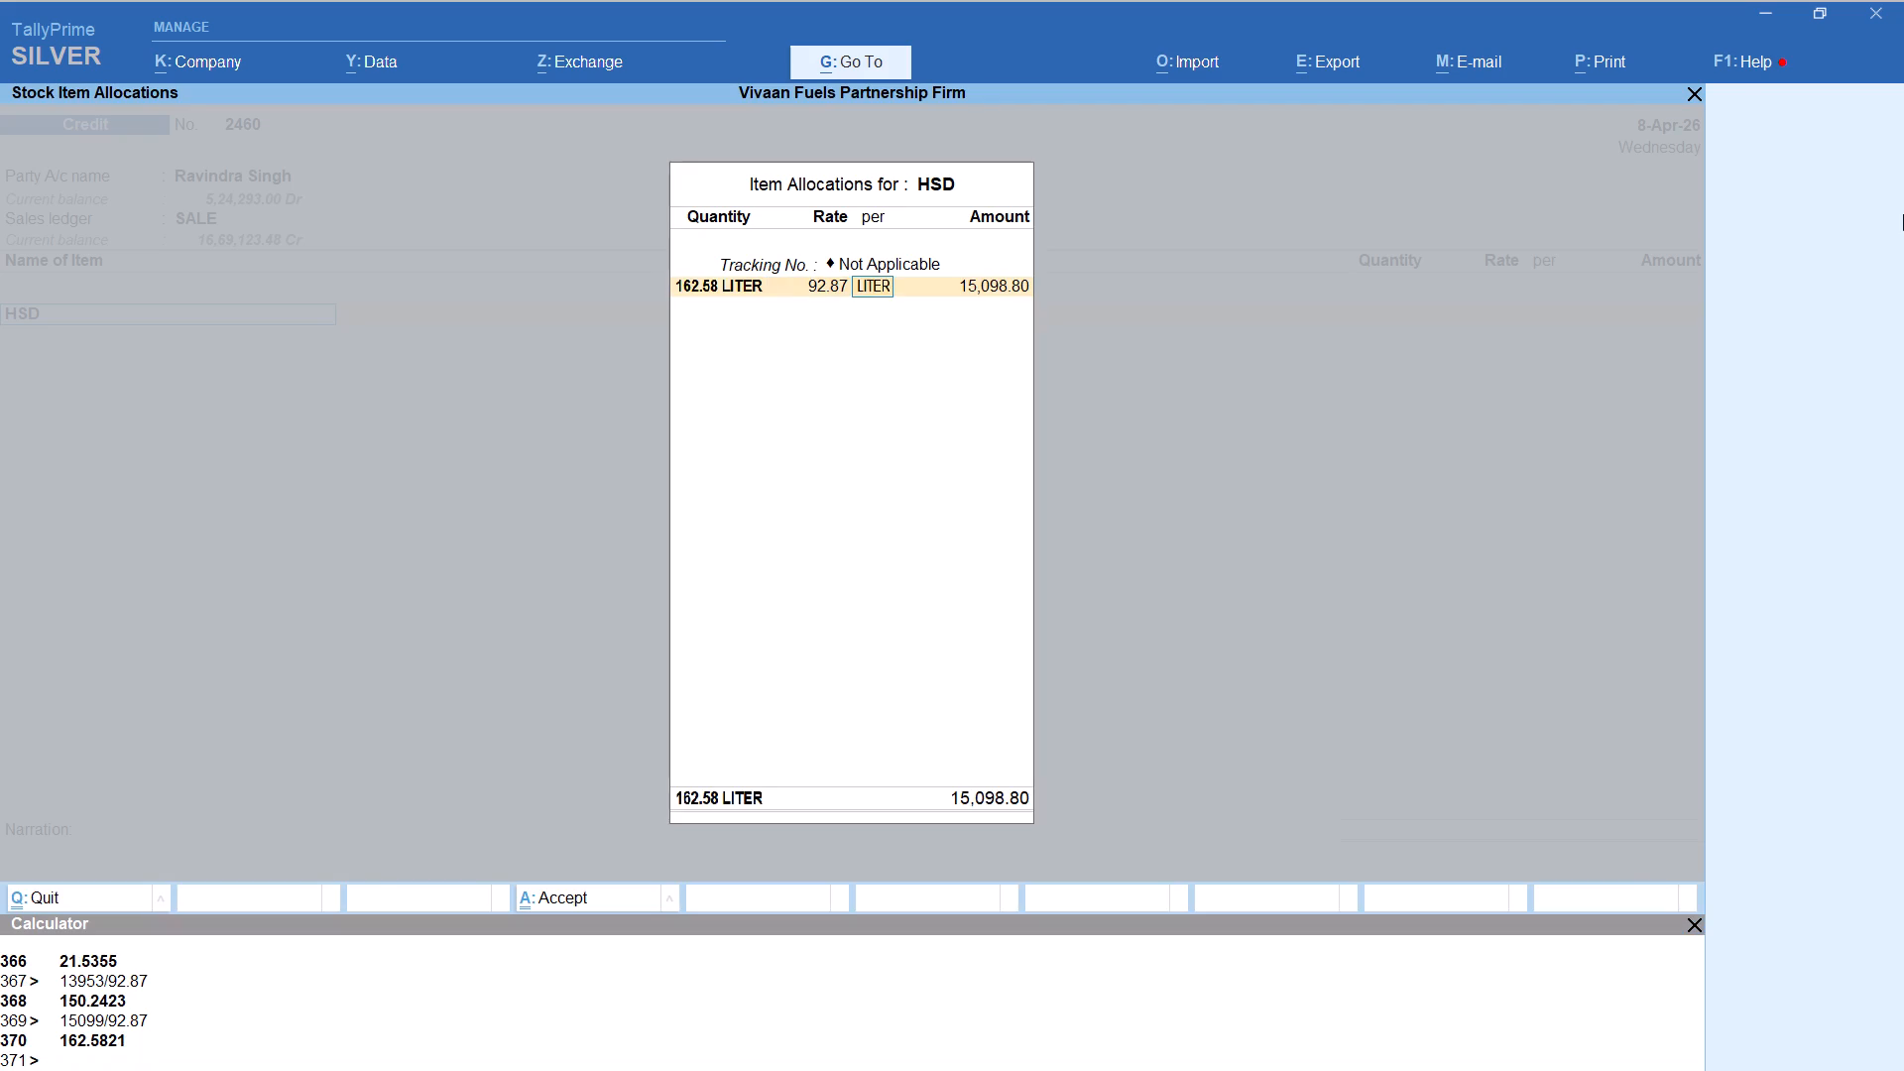
key(Return)
key(Return)
key(Return)
Add the Round Off ledger with its default amount to the 15,099 credit voucher and save it.
key(Return)
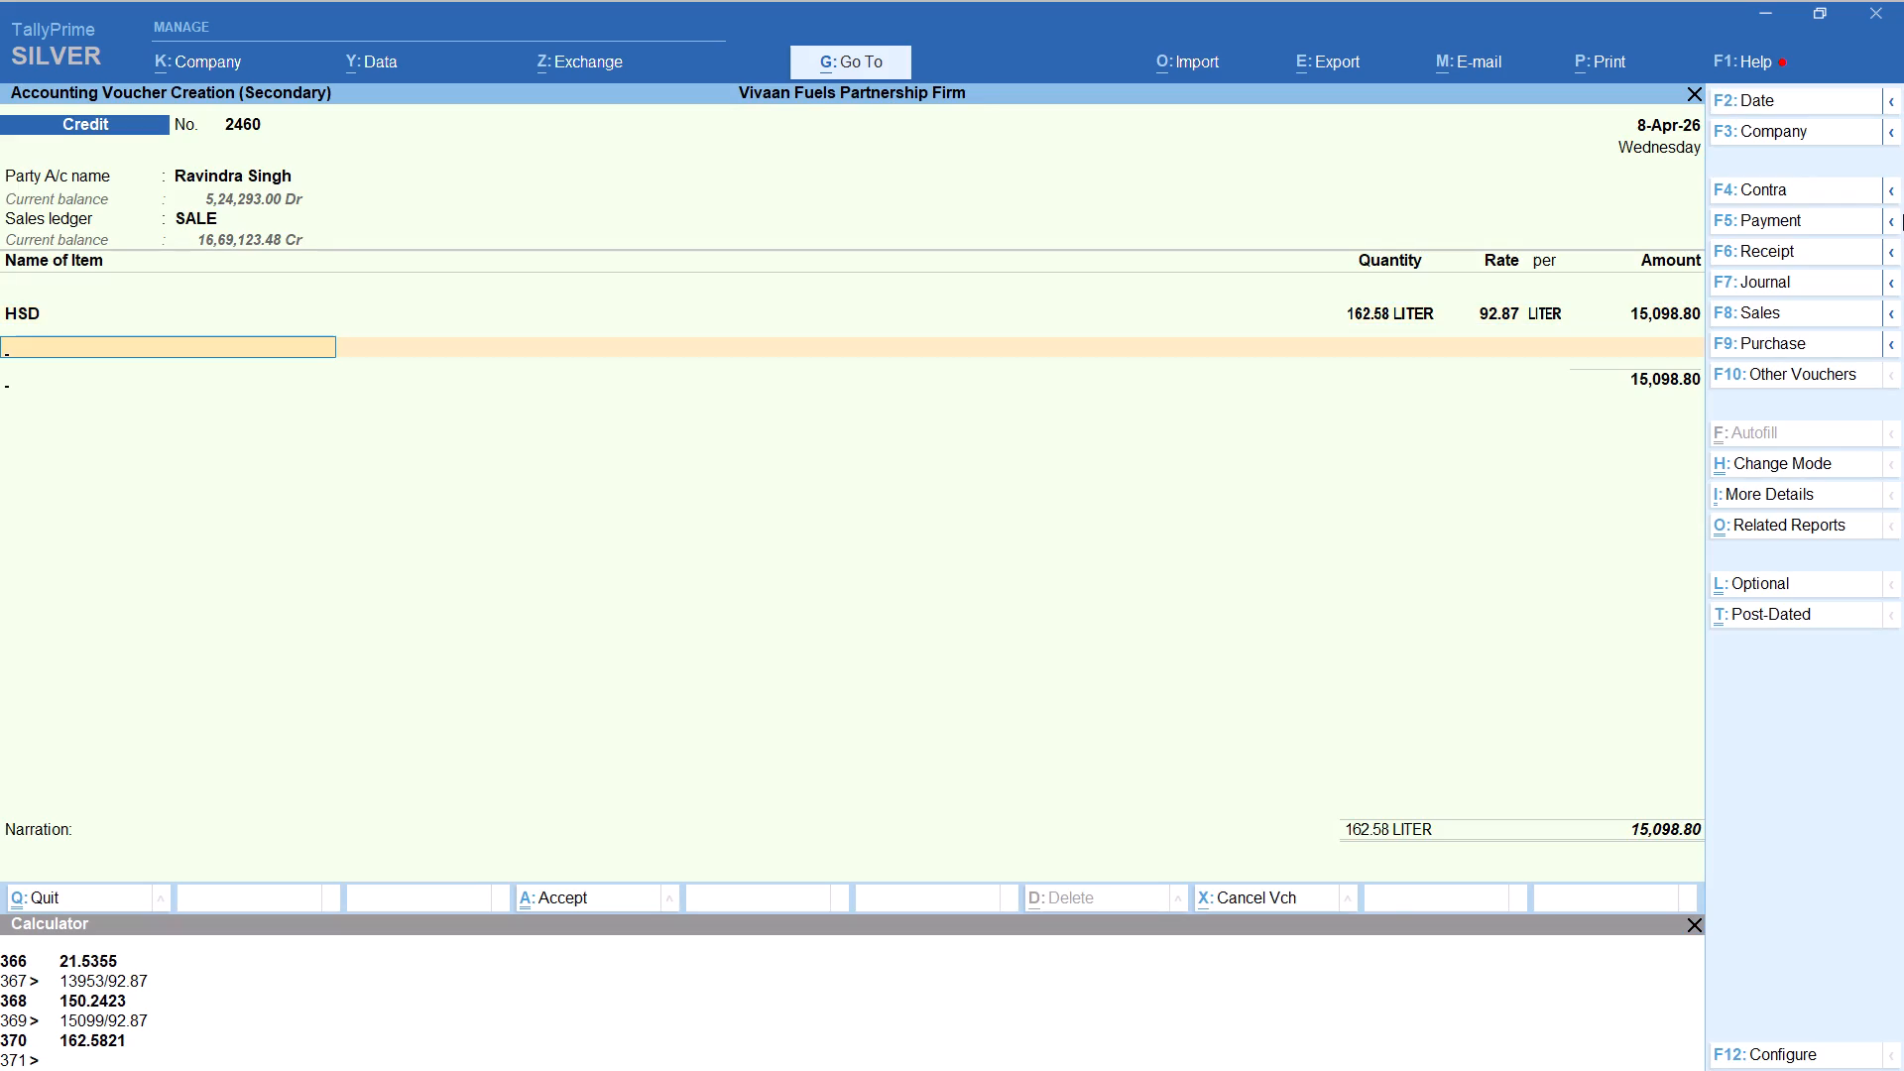
text(ROU)
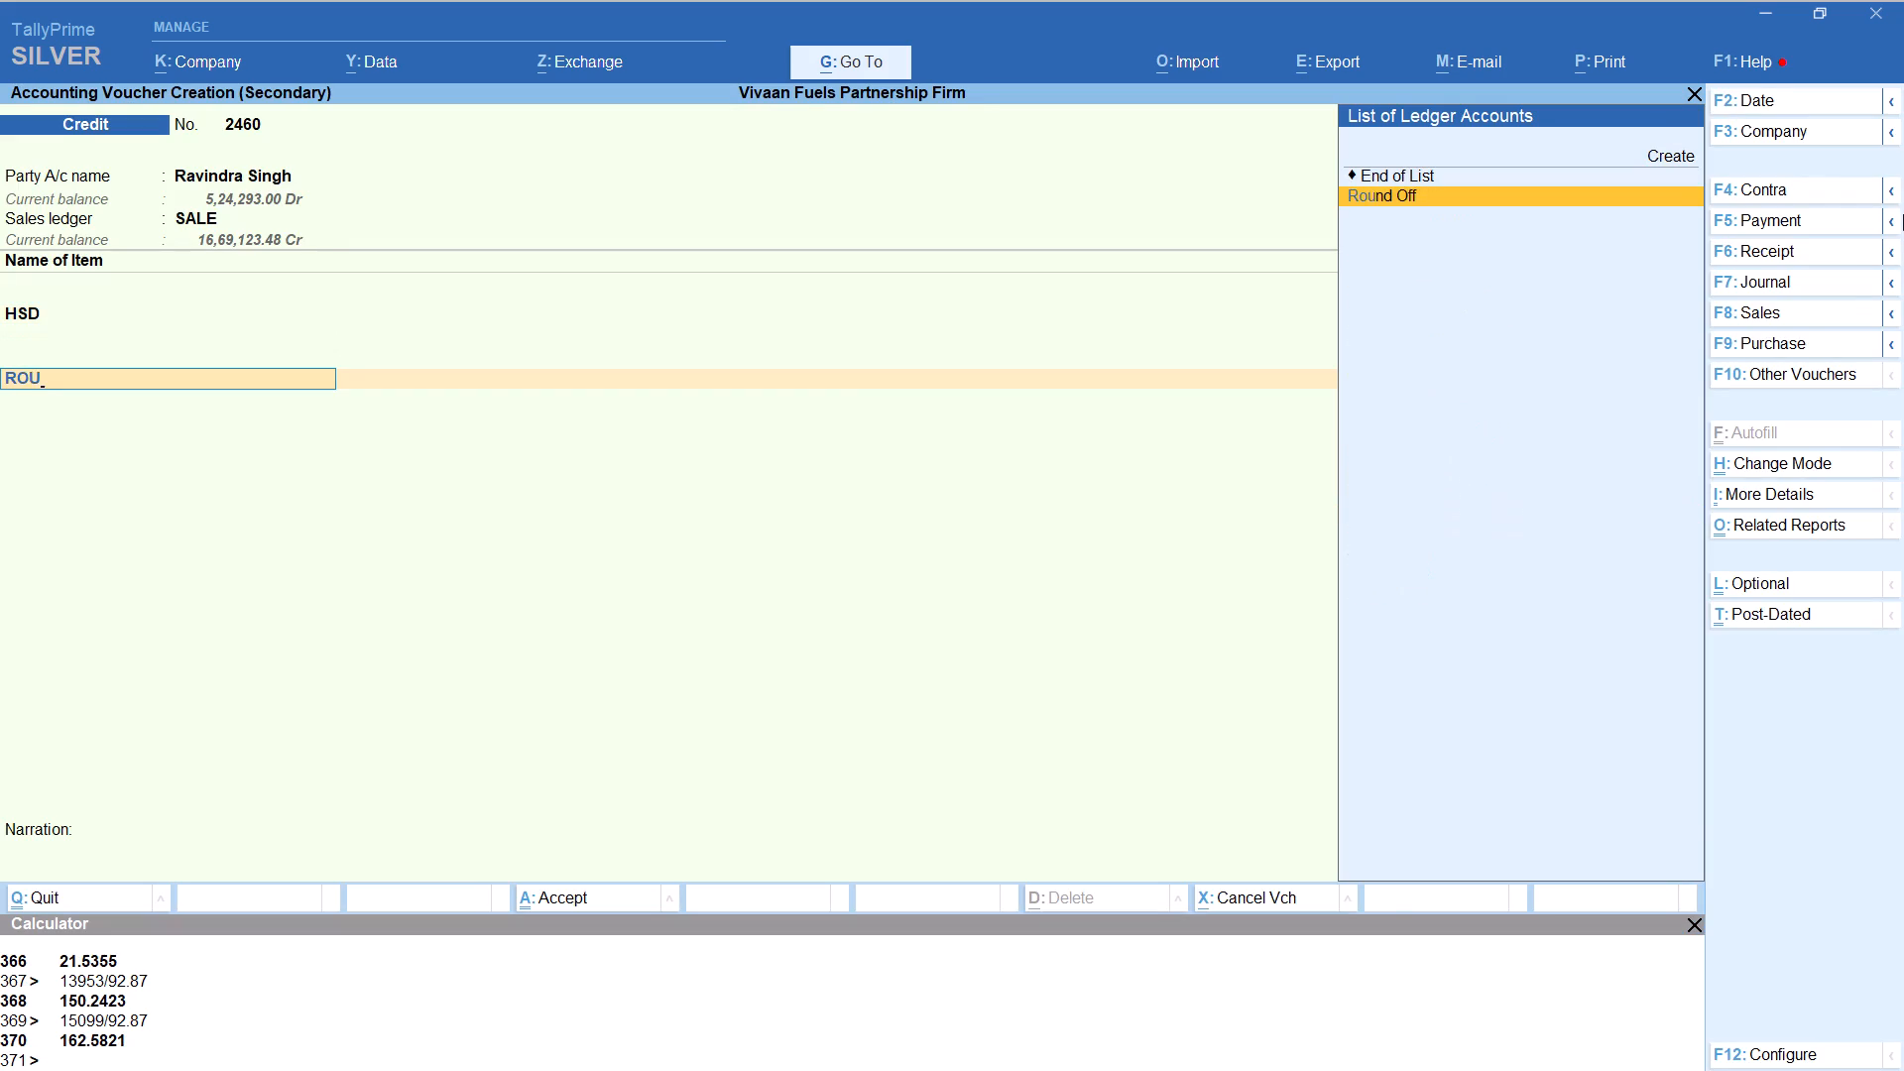
key(Return)
key(ctrl+a)
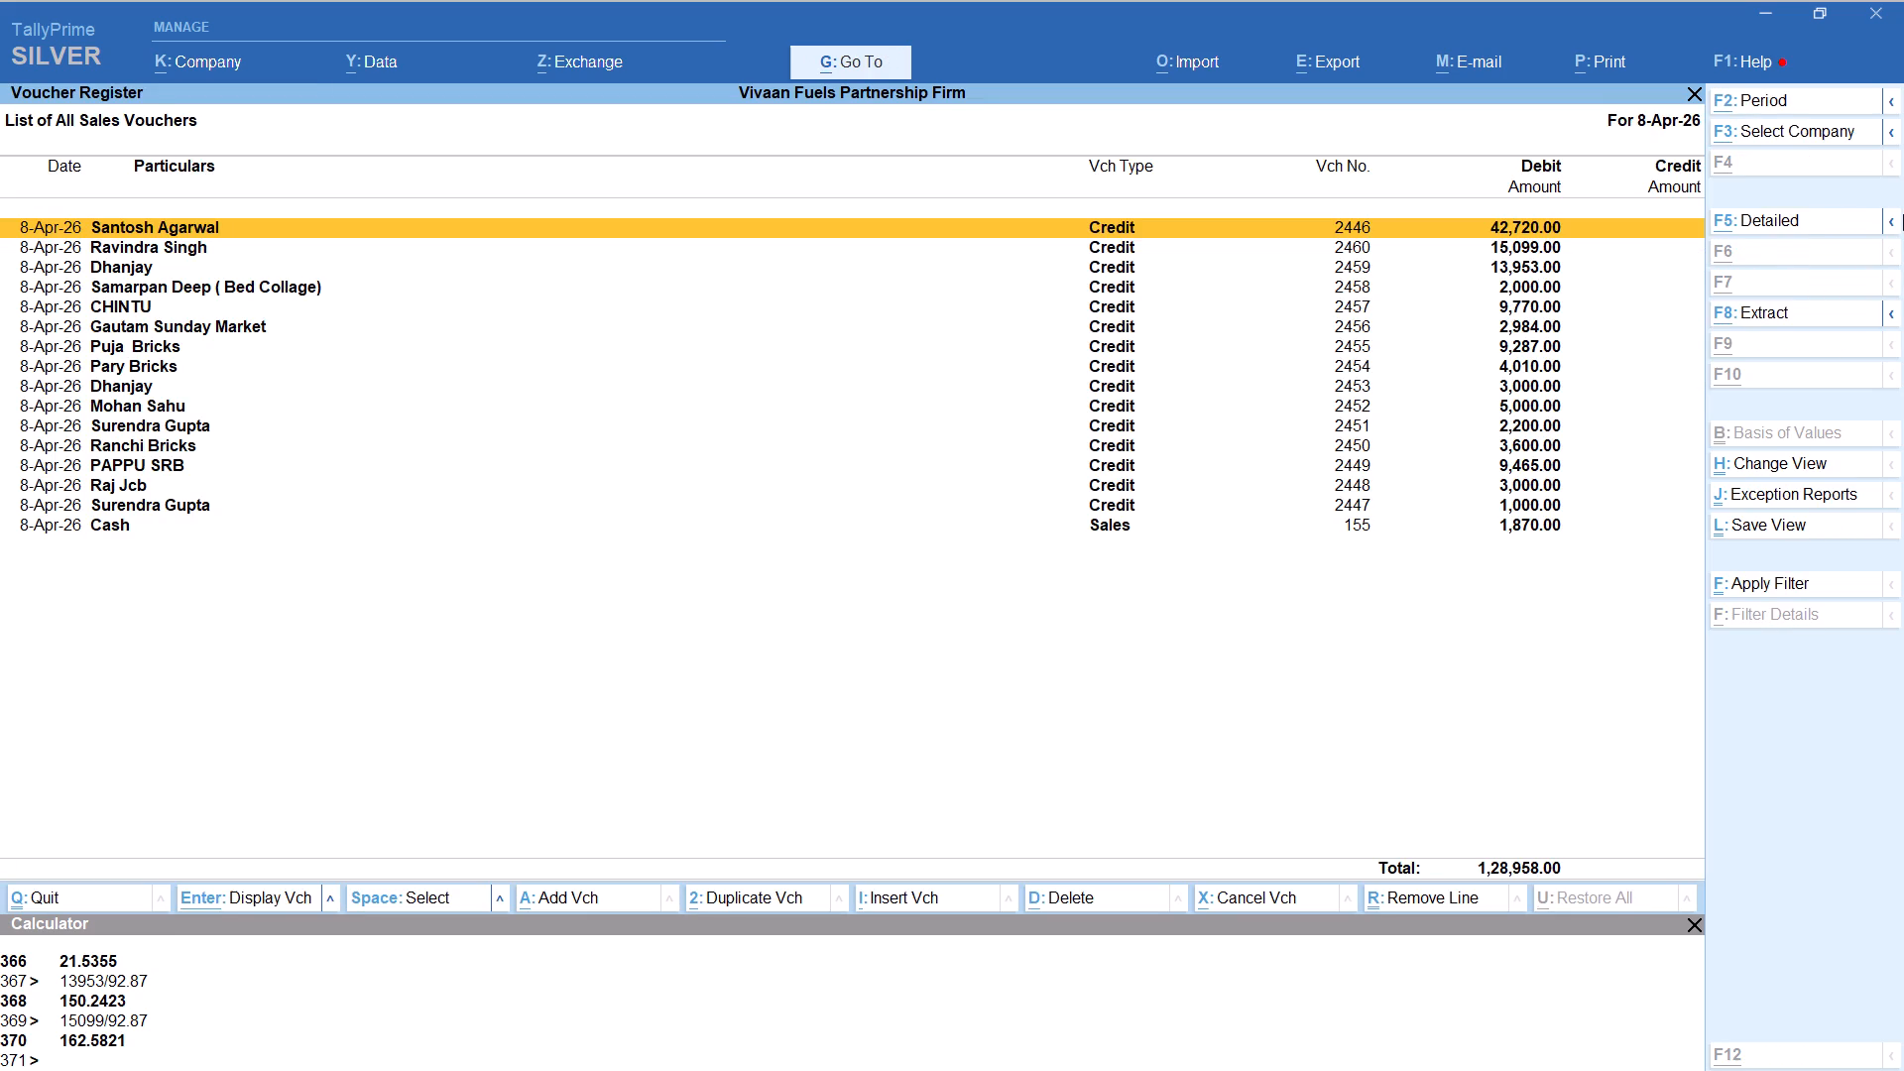
Start a new credit voucher for party Afroj, keep the default party details and select the SALE ledger.
key(alt+a)
text(AFROJ)
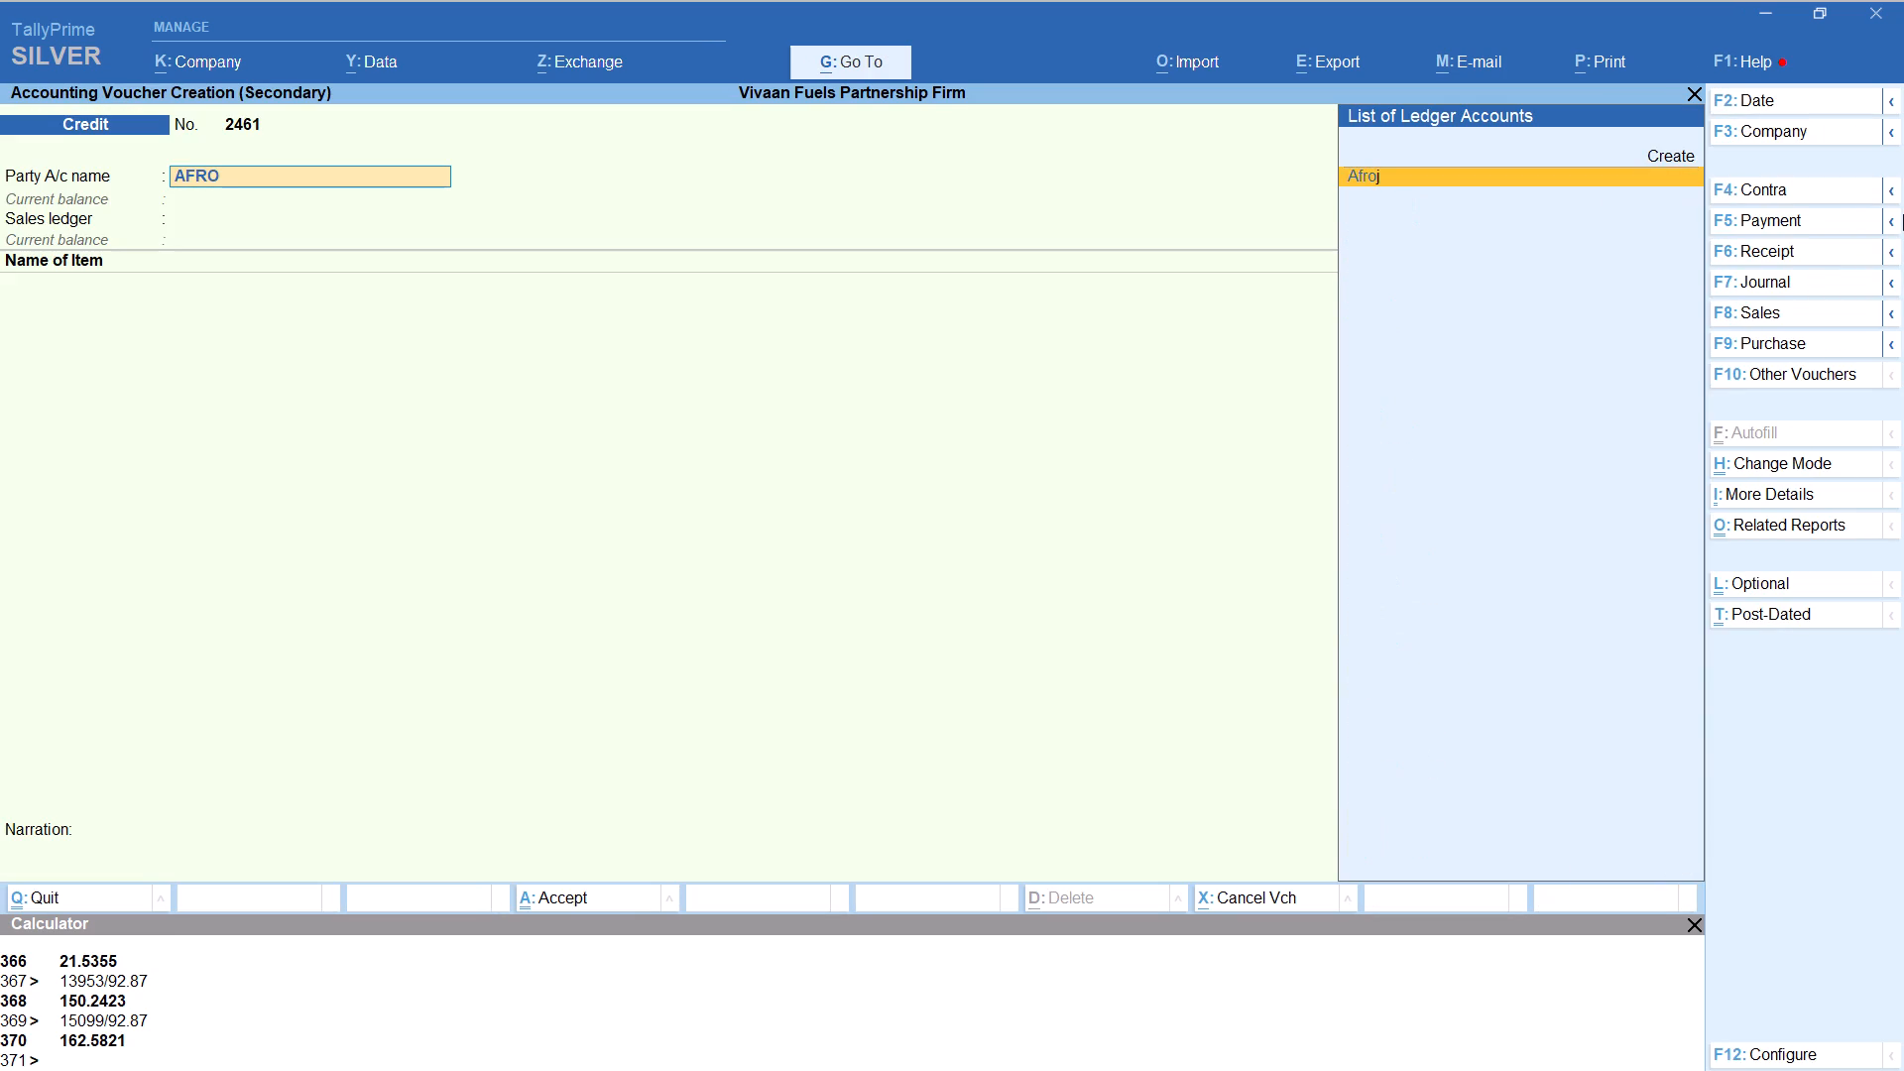
key(Return)
key(Return)
key(Return)
key(Return)
key(Return)
key(Return)
key(Return)
key(Return)
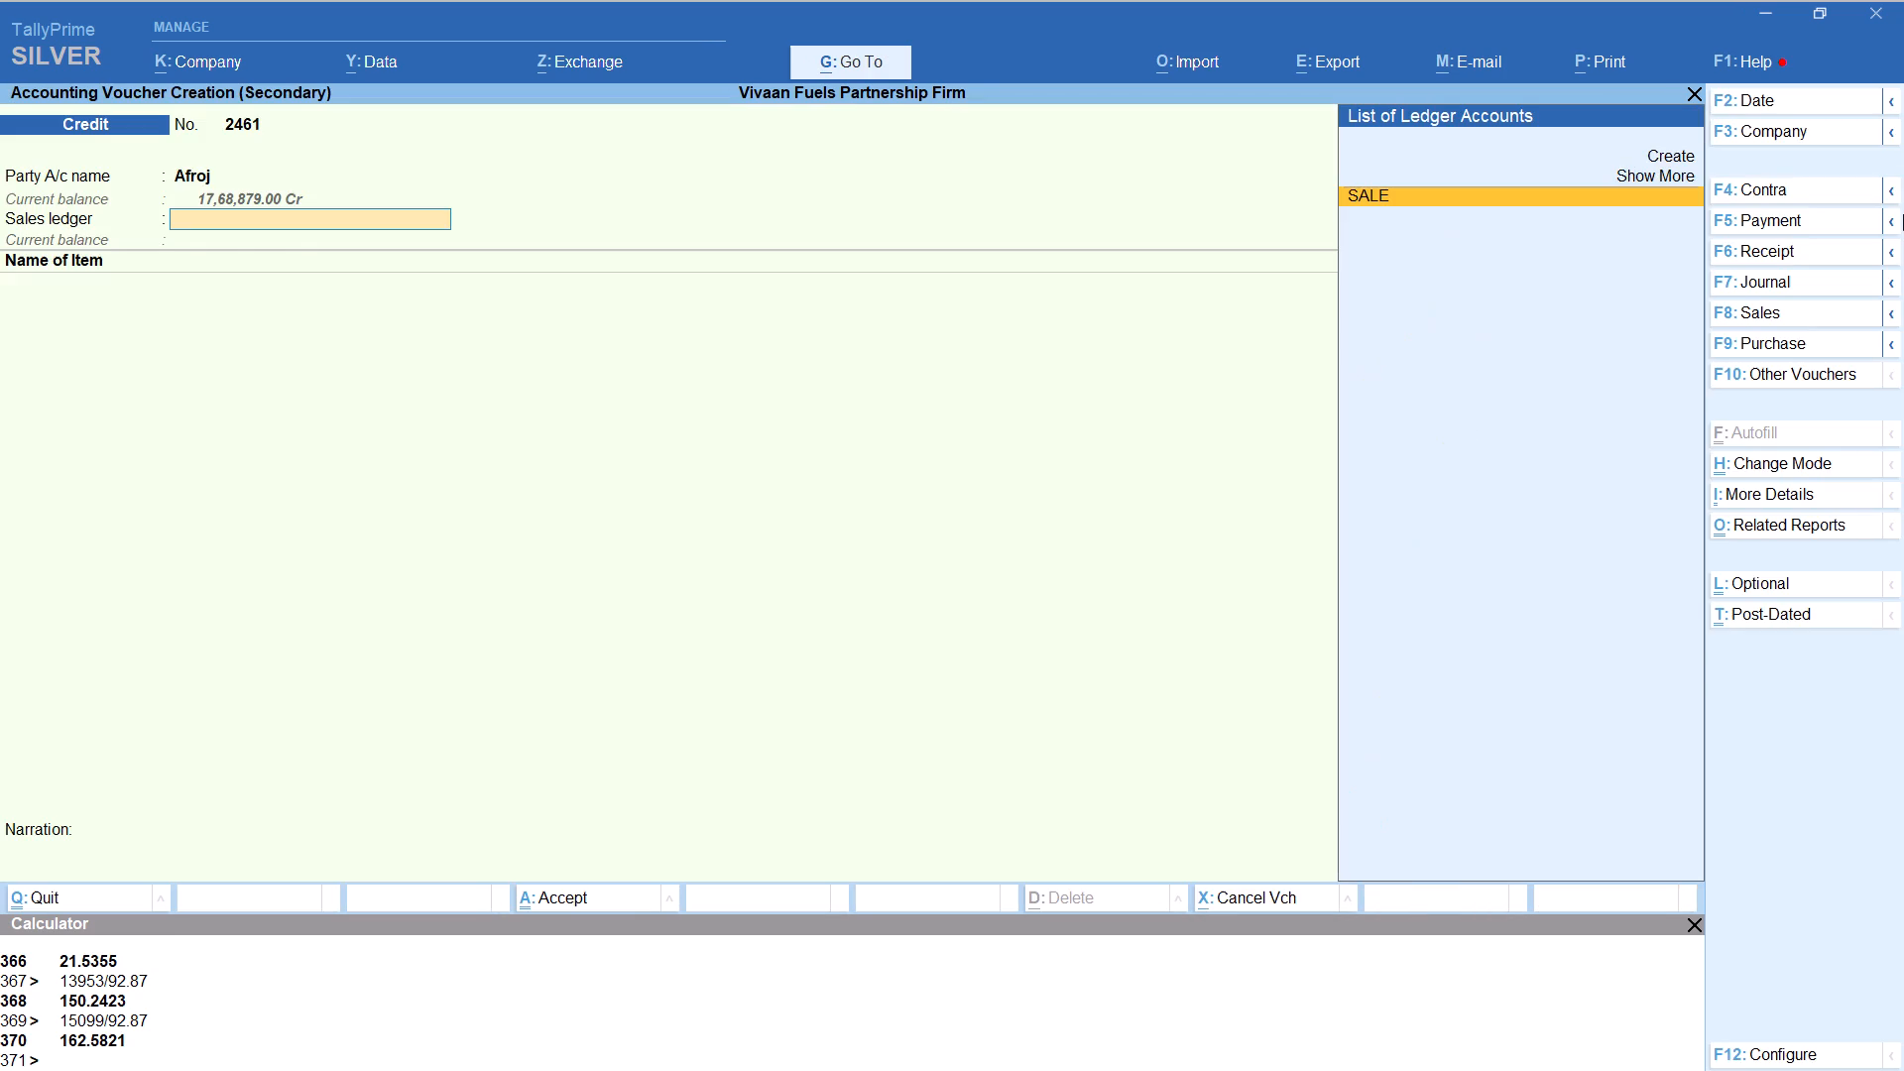
Add item HSD with tracking number Not Applicable and the quantity calculated as 3010/92.87, keeping the 92.87 per-litre rate.
text(HS)
key(Return)
key(Up)
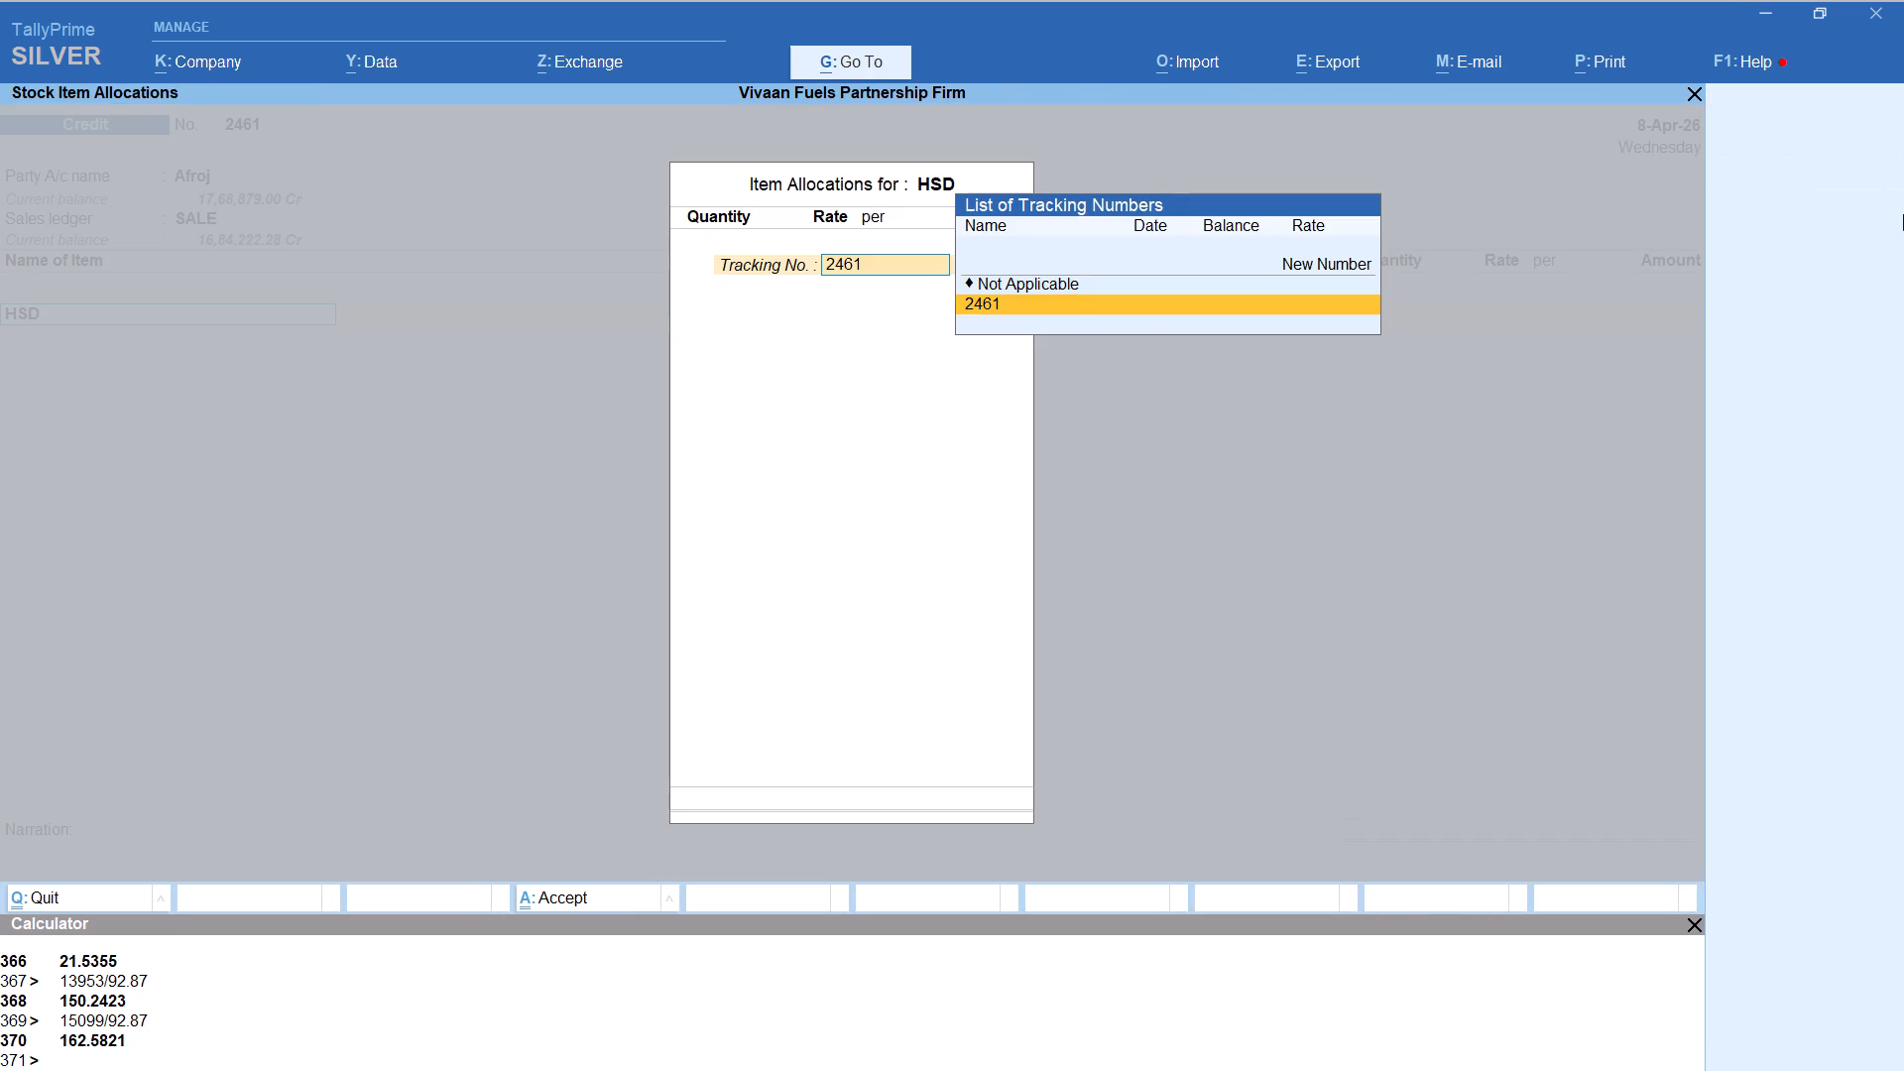
key(Return)
key(alt+c)
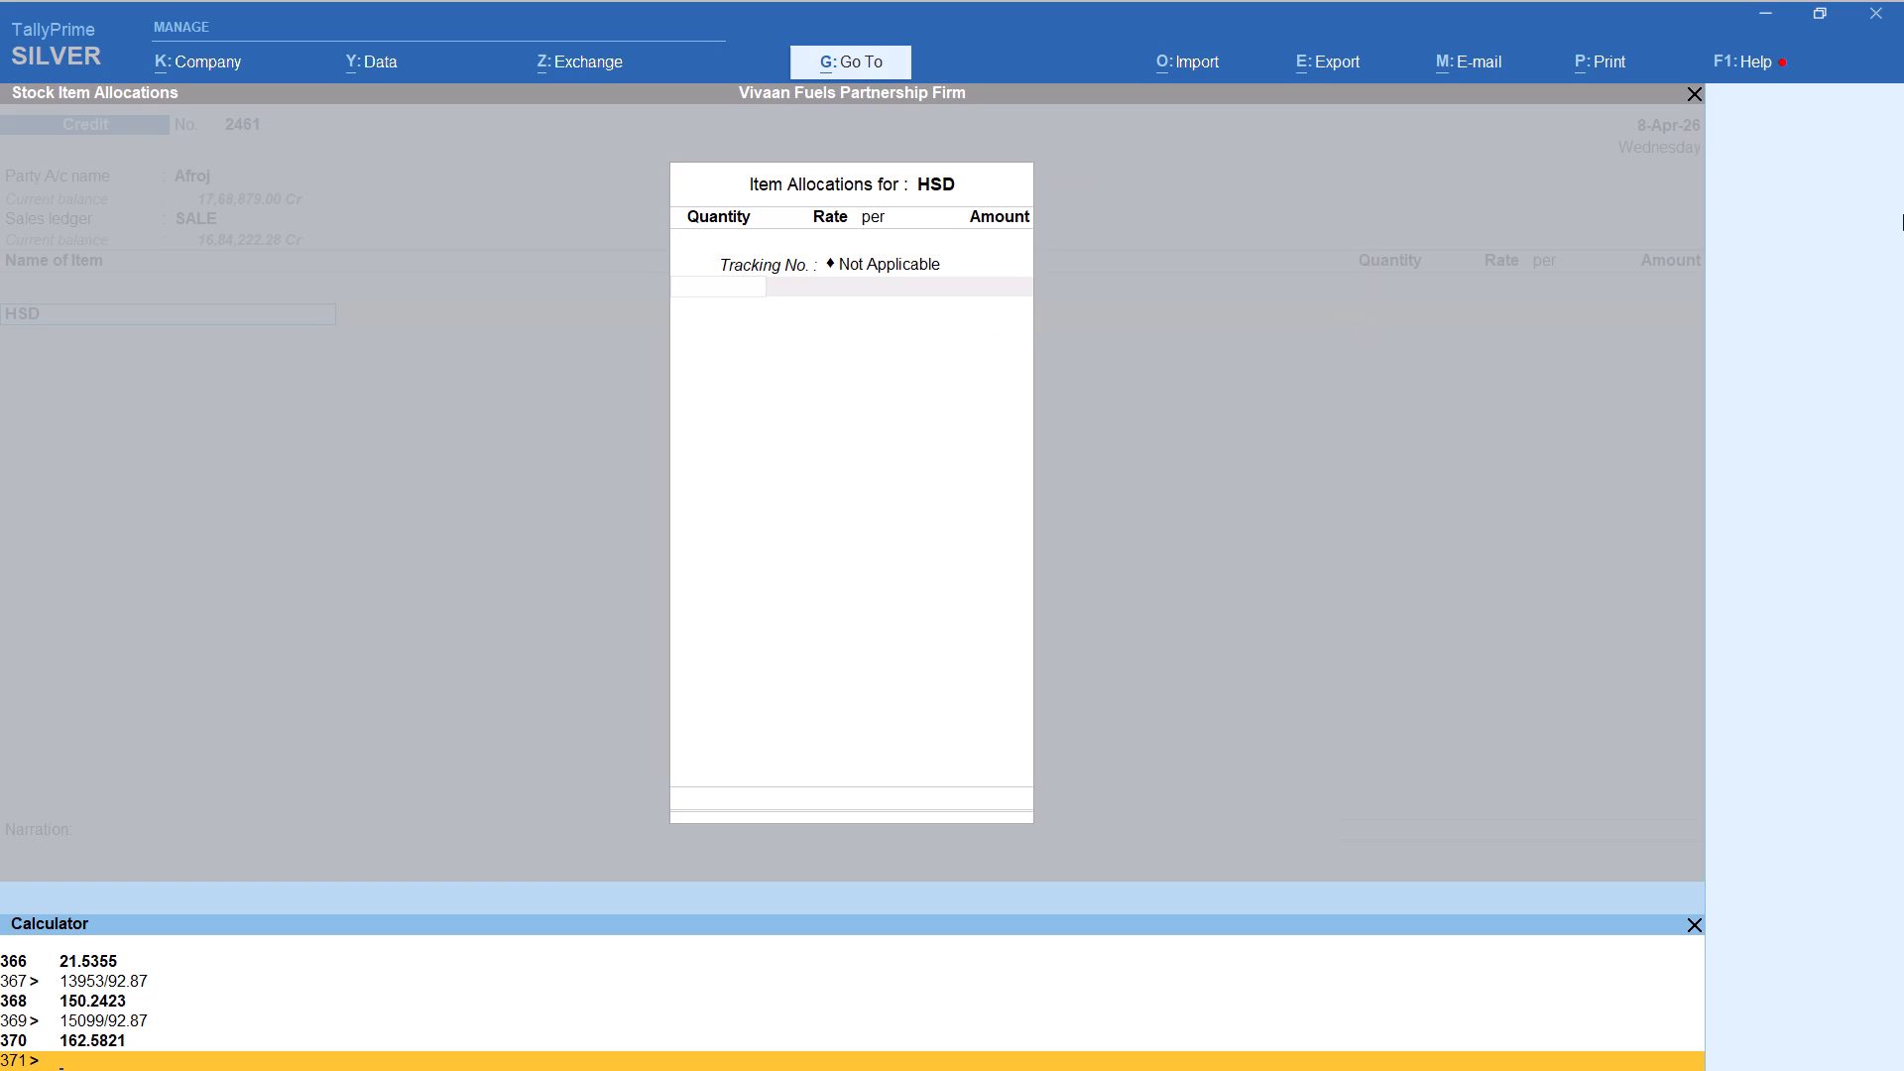
text(3010/92.87)
key(Return)
key(Return)
key(Return)
key(Return)
key(Return)
key(Return)
key(Return)
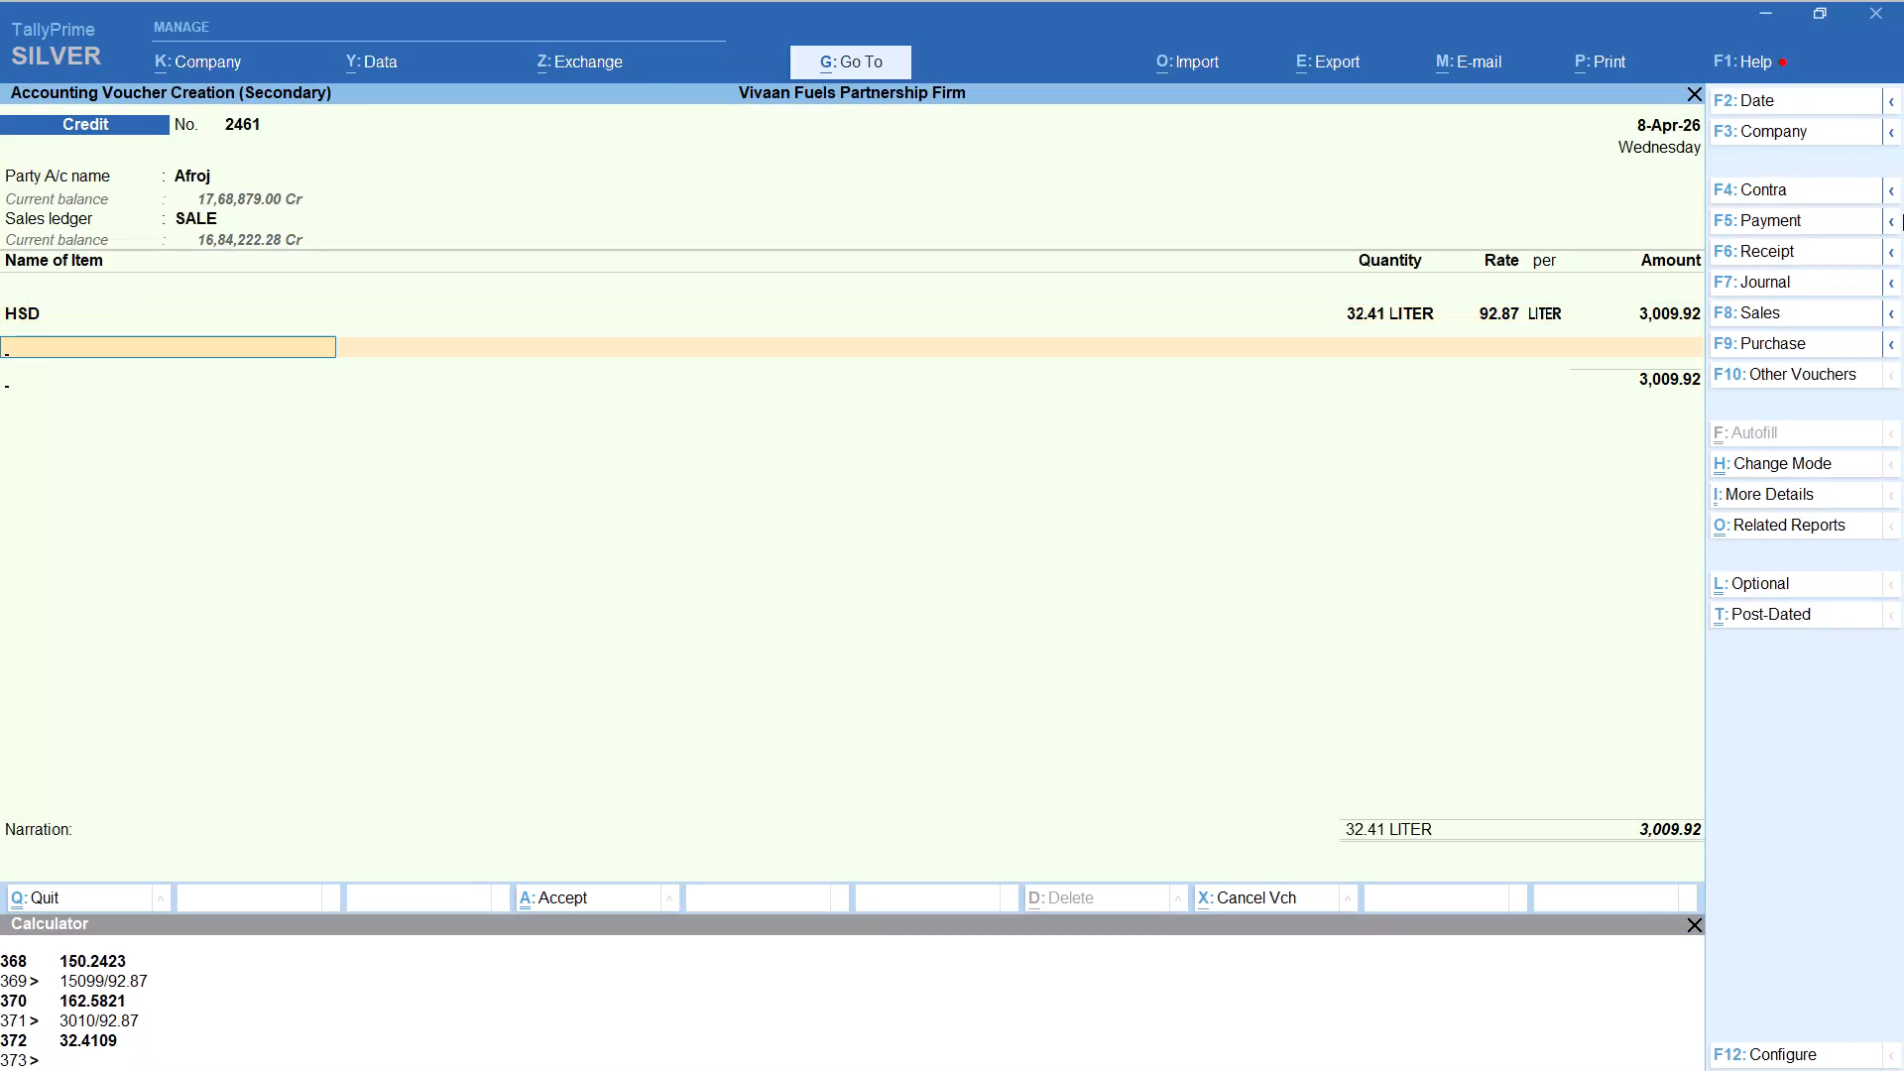
Add the Round Off ledger with its default amount to the 3,010 Afroj voucher and save it.
text(ROU)
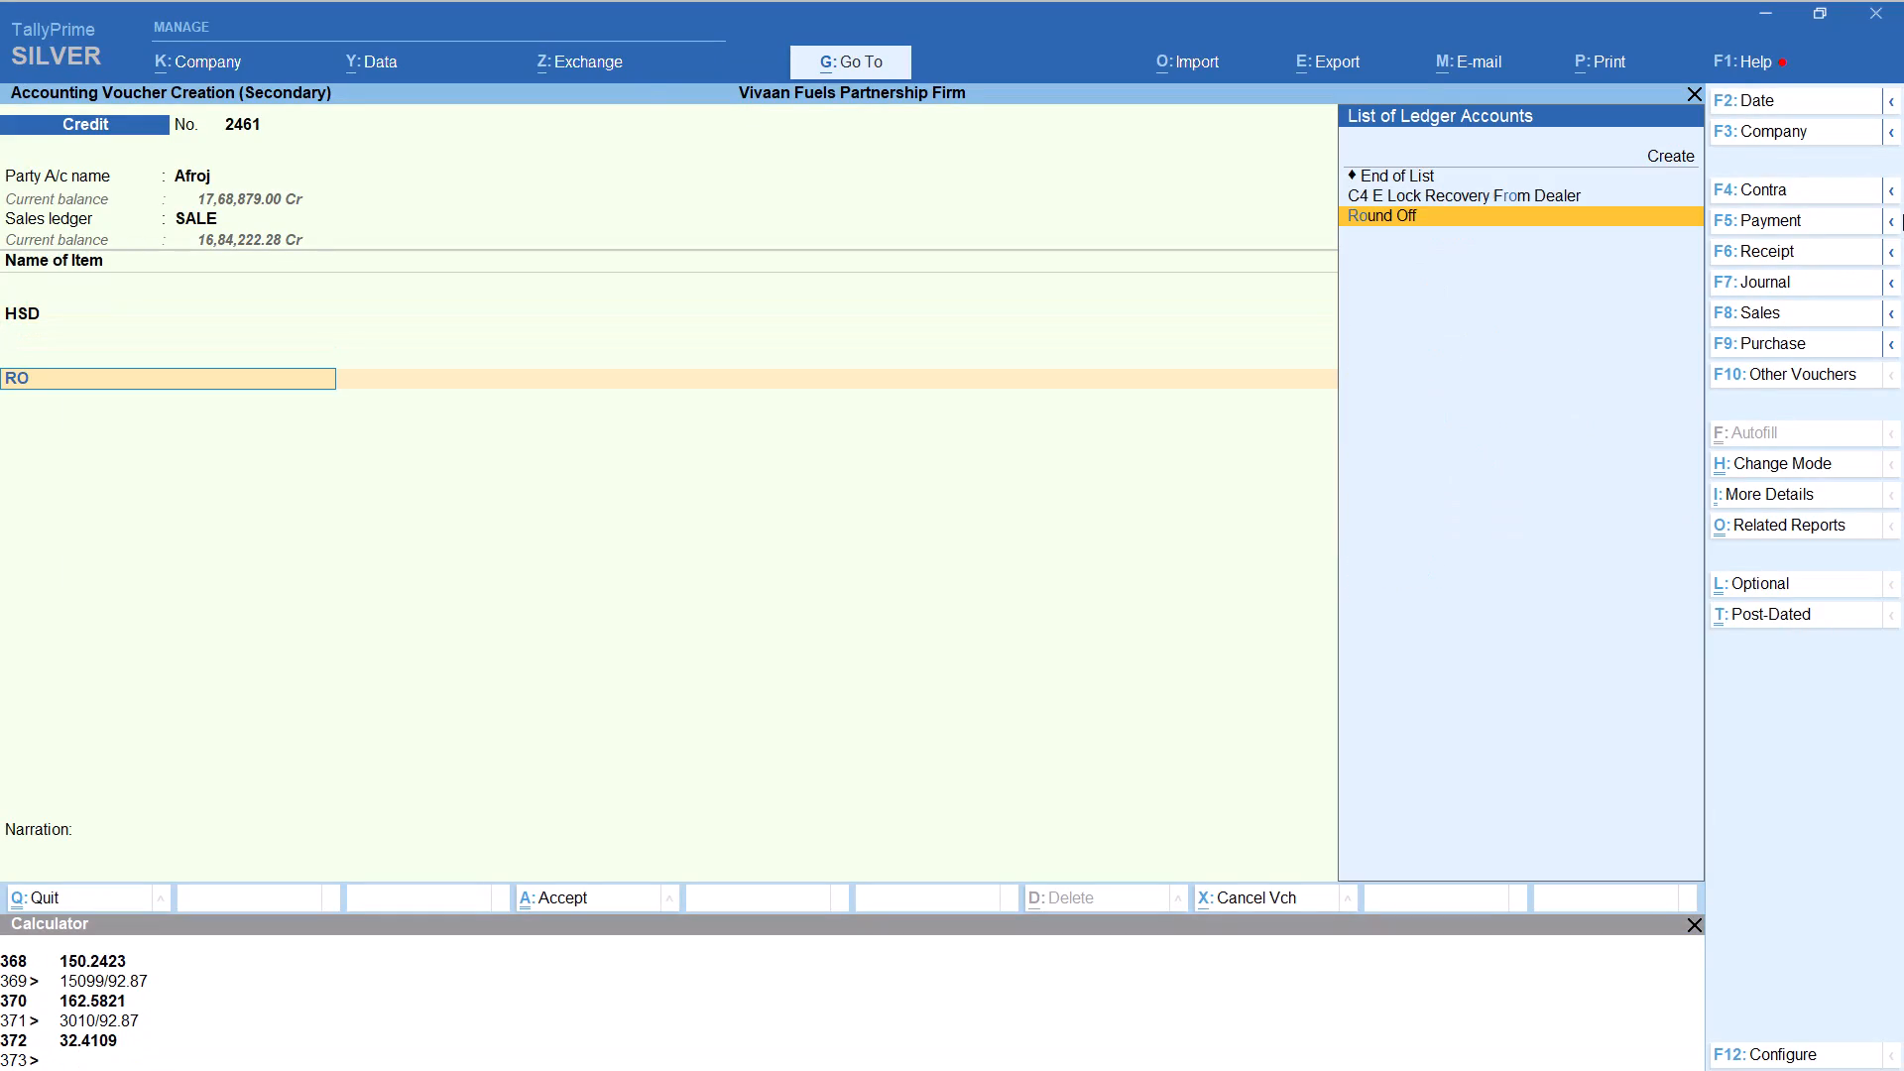
key(Return)
key(ctrl+a)
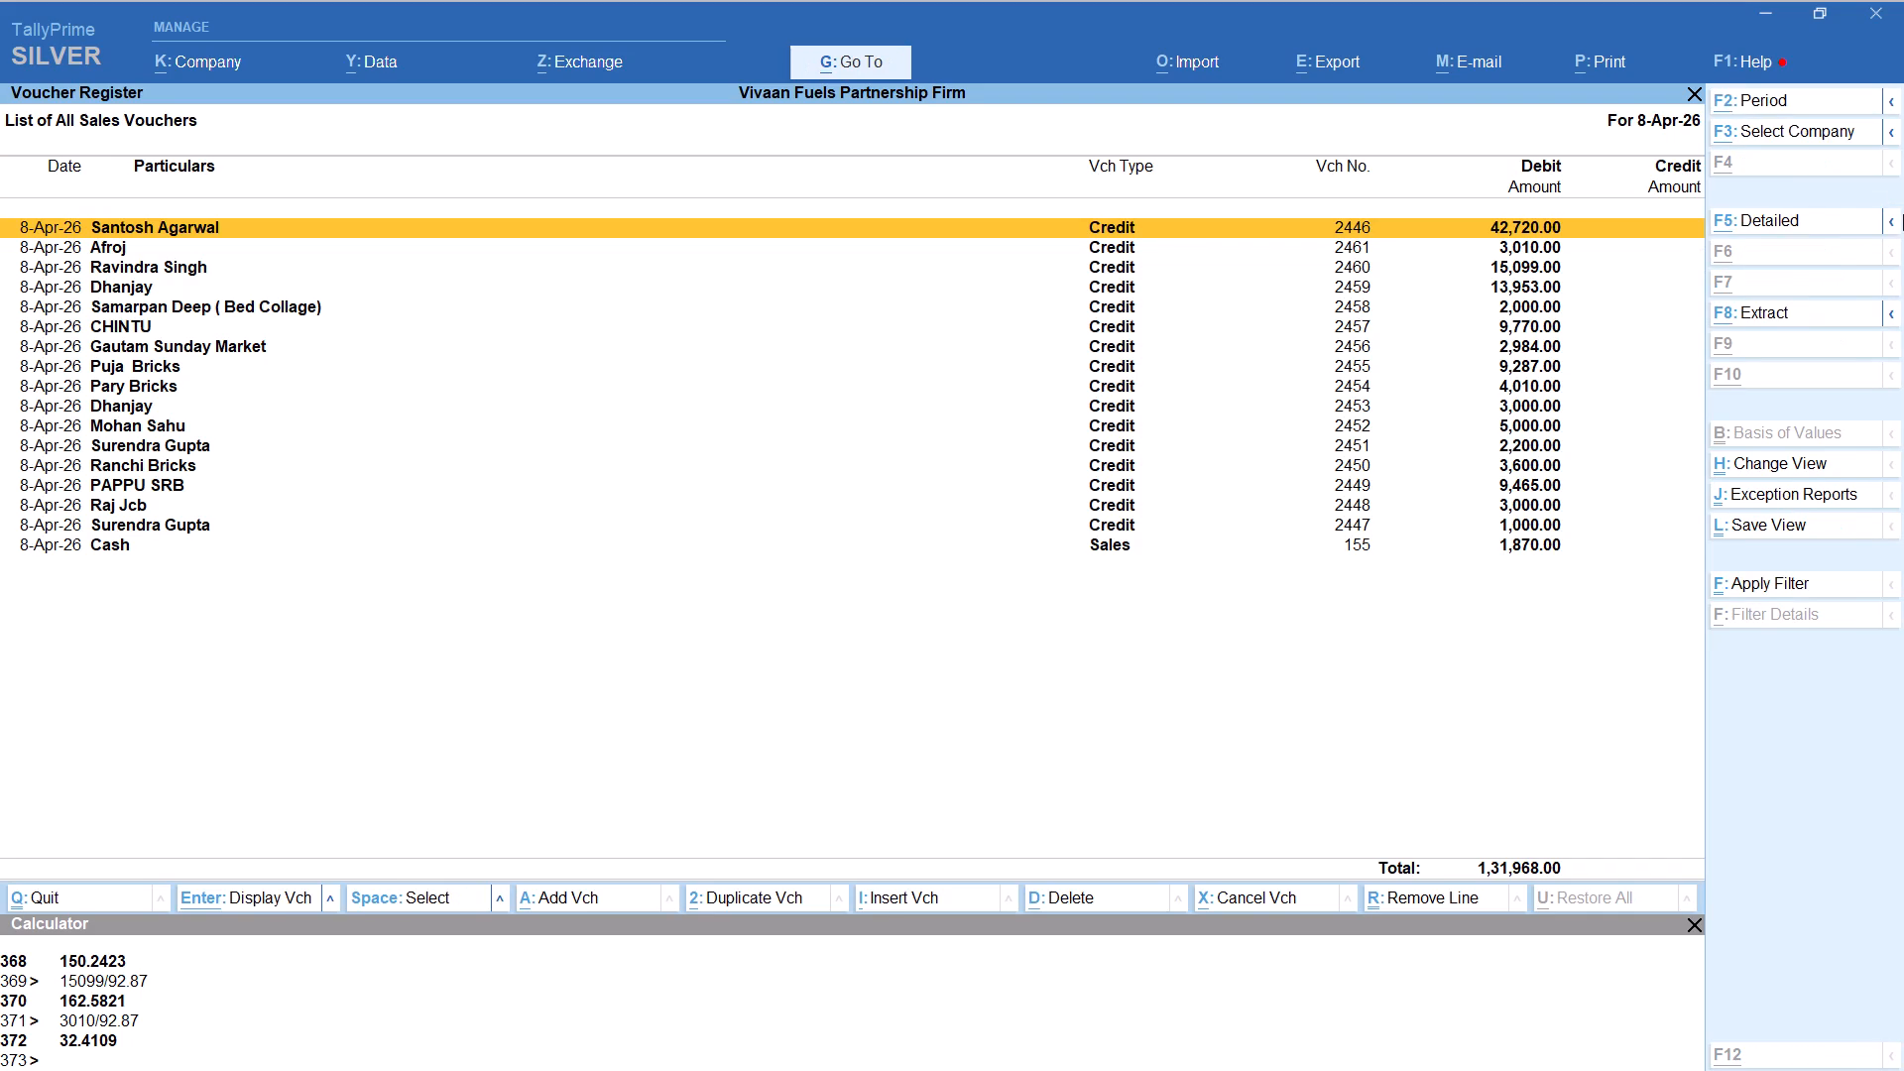
Start a new credit voucher for party Duja Bricks, keep the default party details and select the SALE ledger.
key(alt+Tab)
key(alt+Tab)
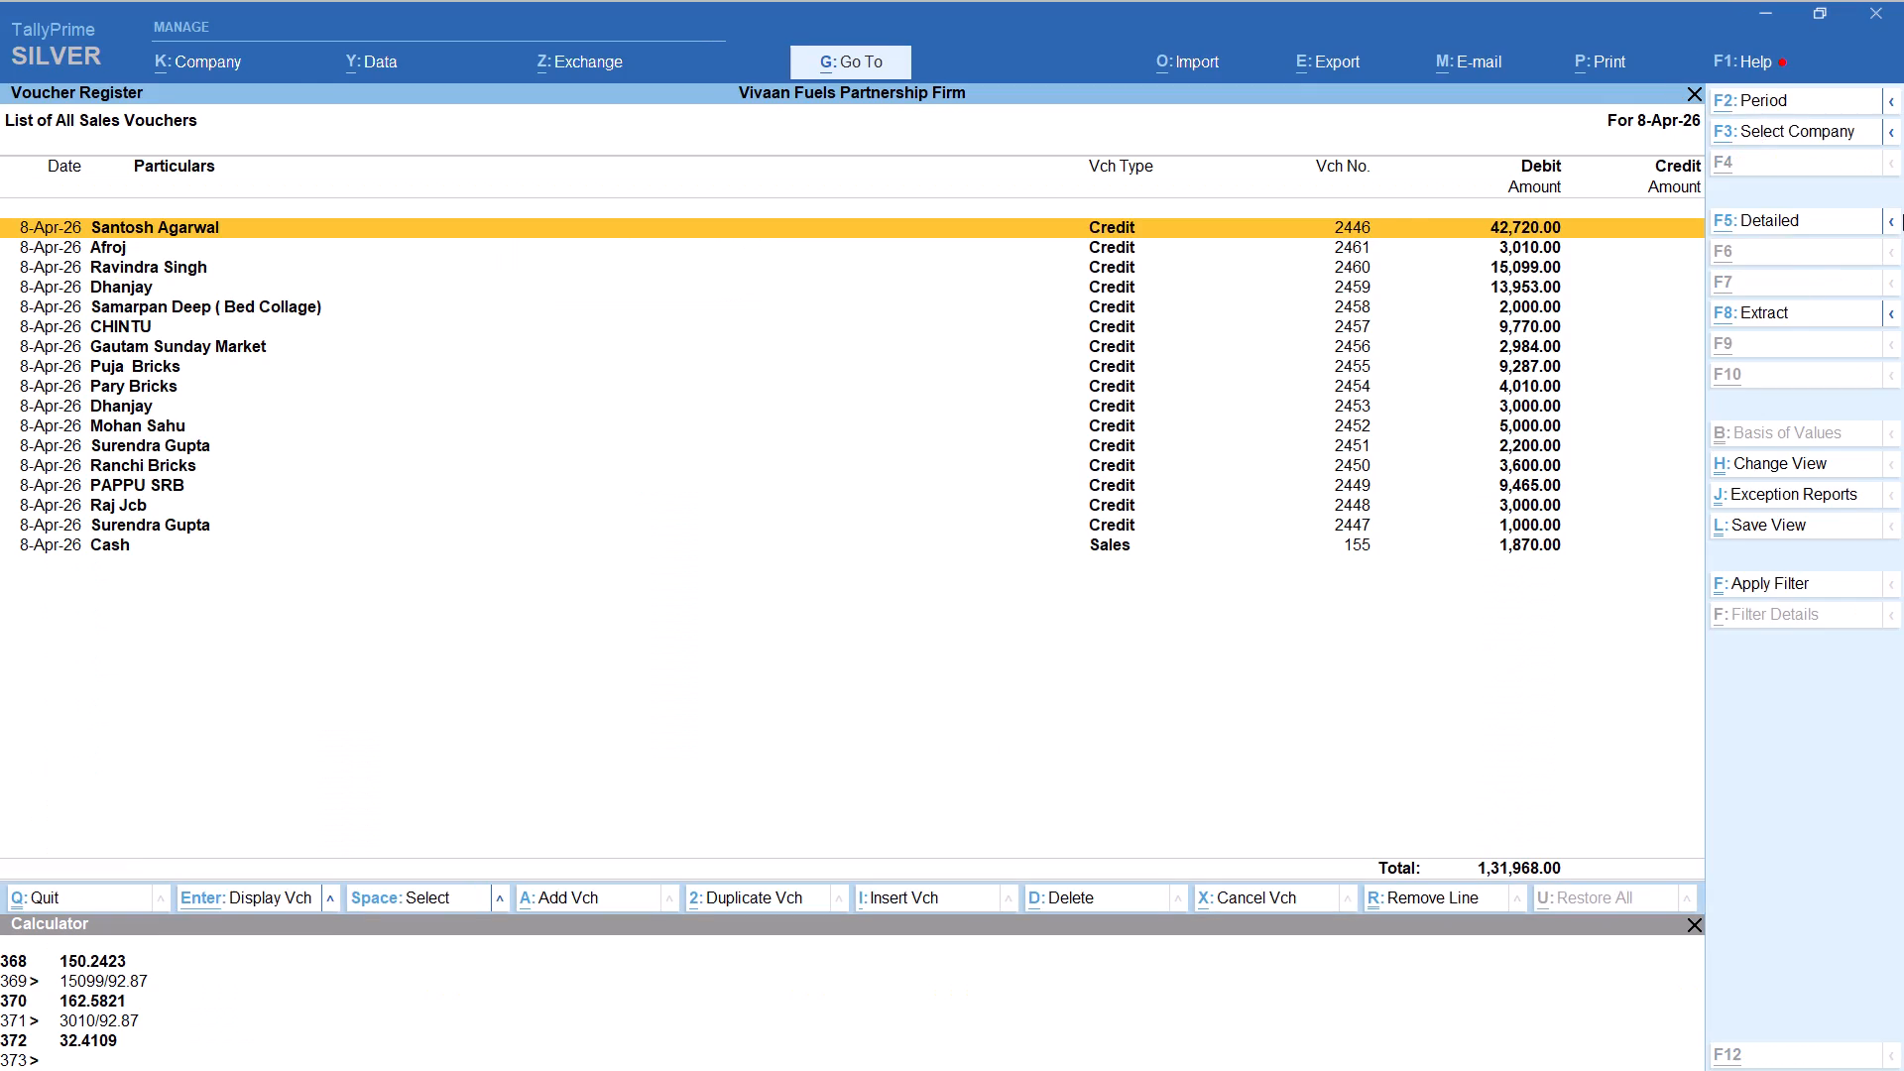
key(alt+a)
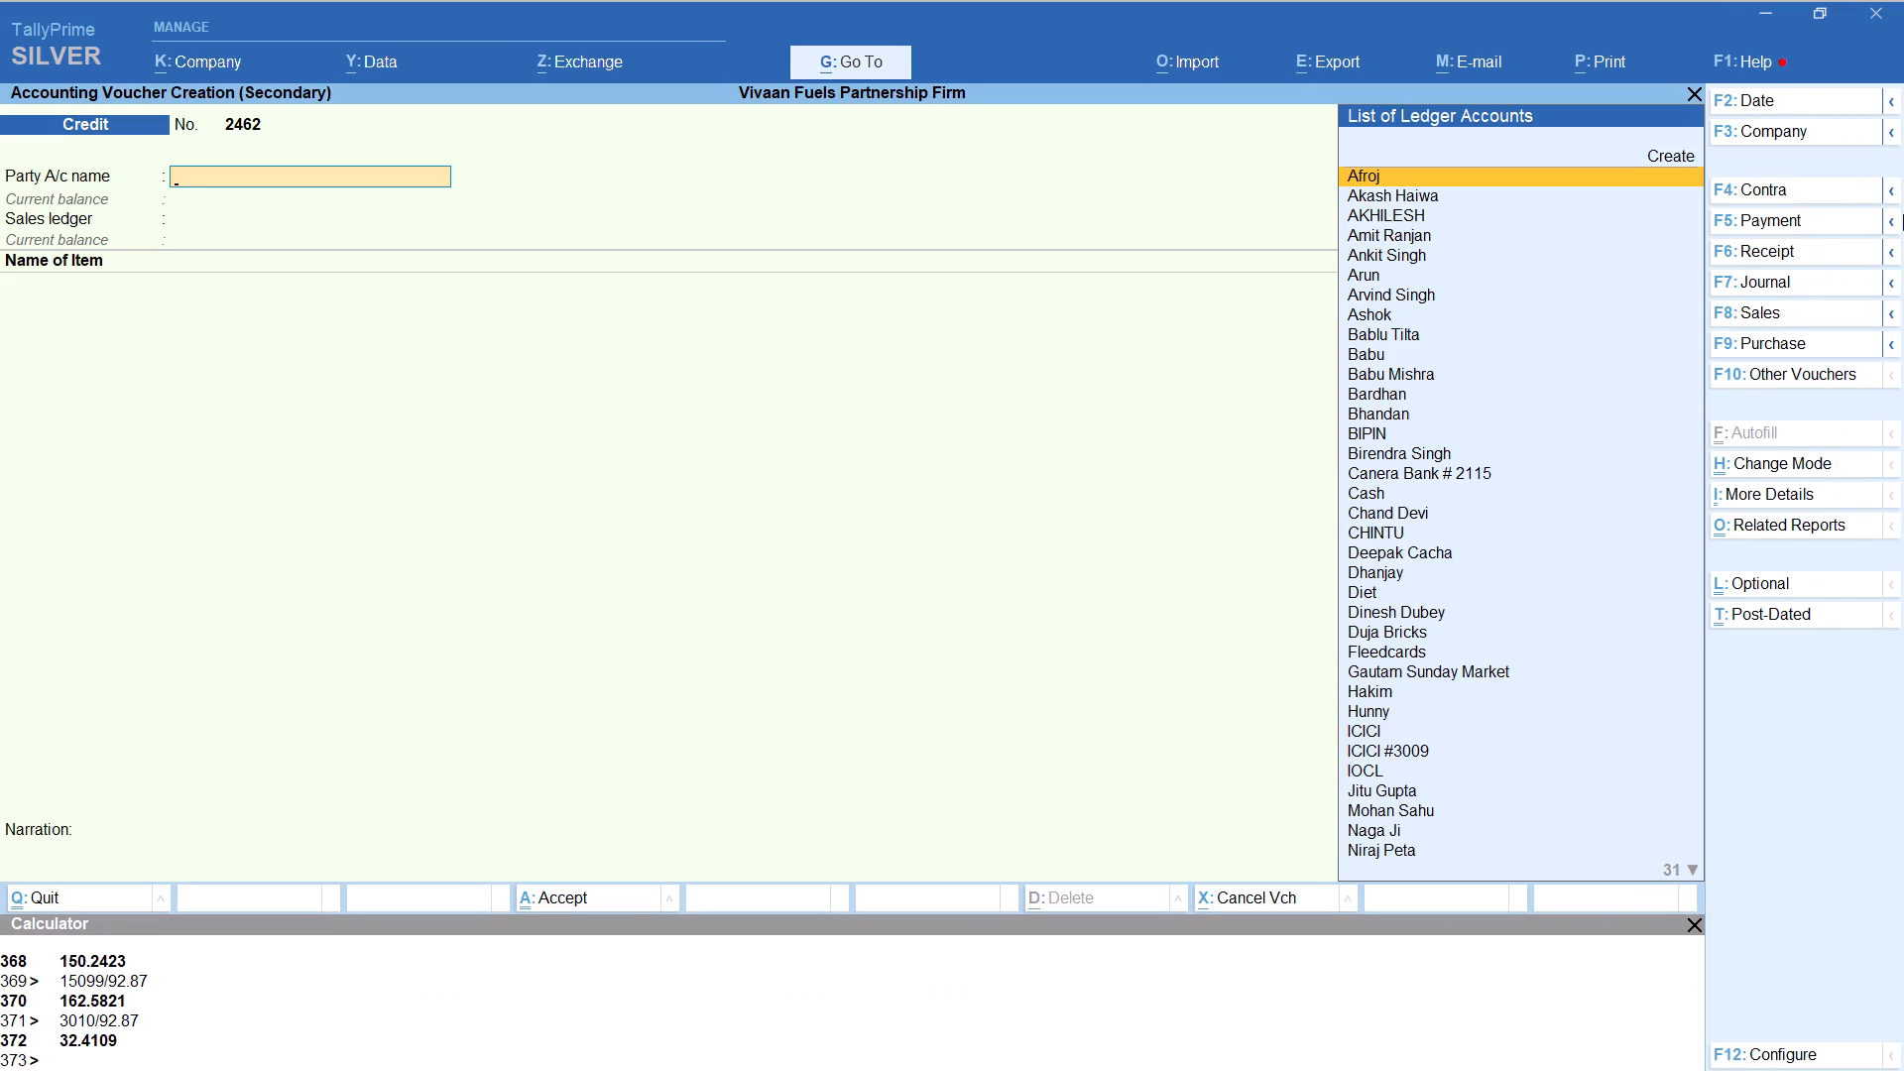
text(DUJA)
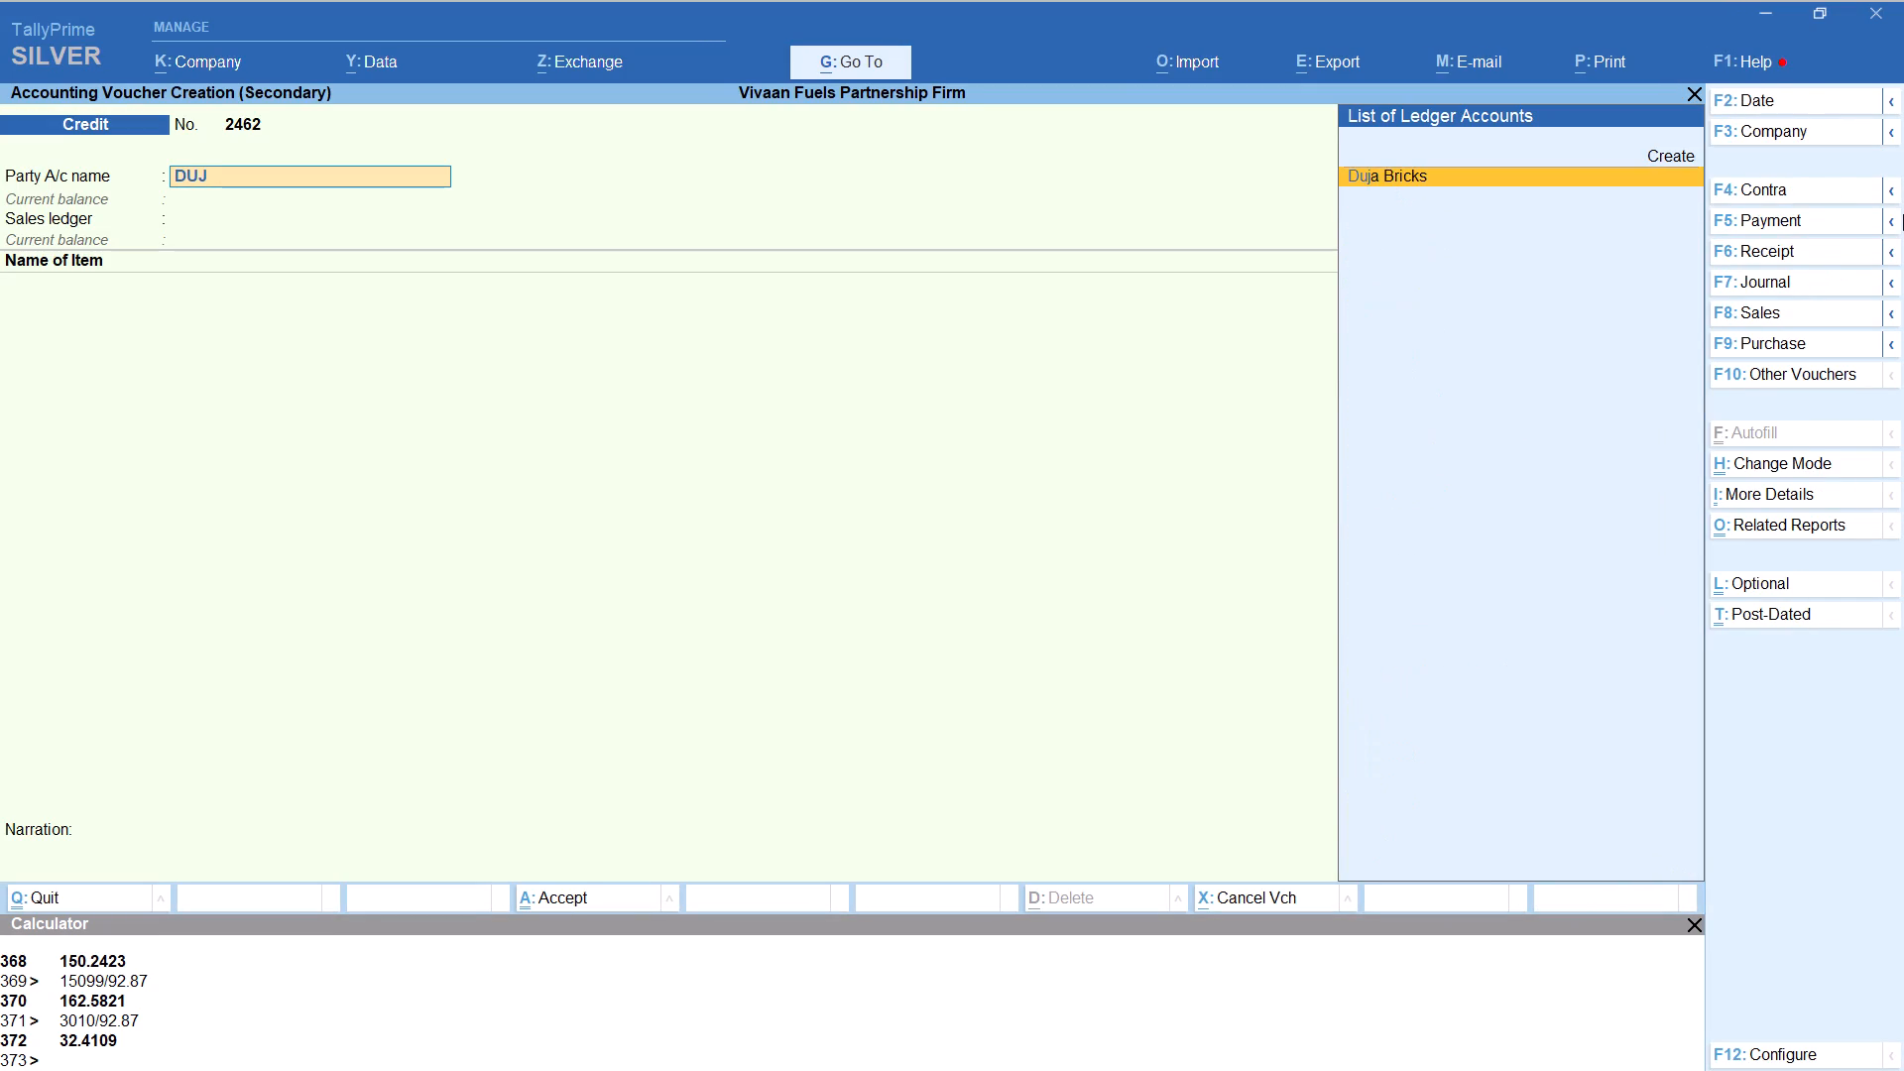
key(Return)
key(Return)
key(Return)
key(Return)
key(Return)
key(Return)
key(Return)
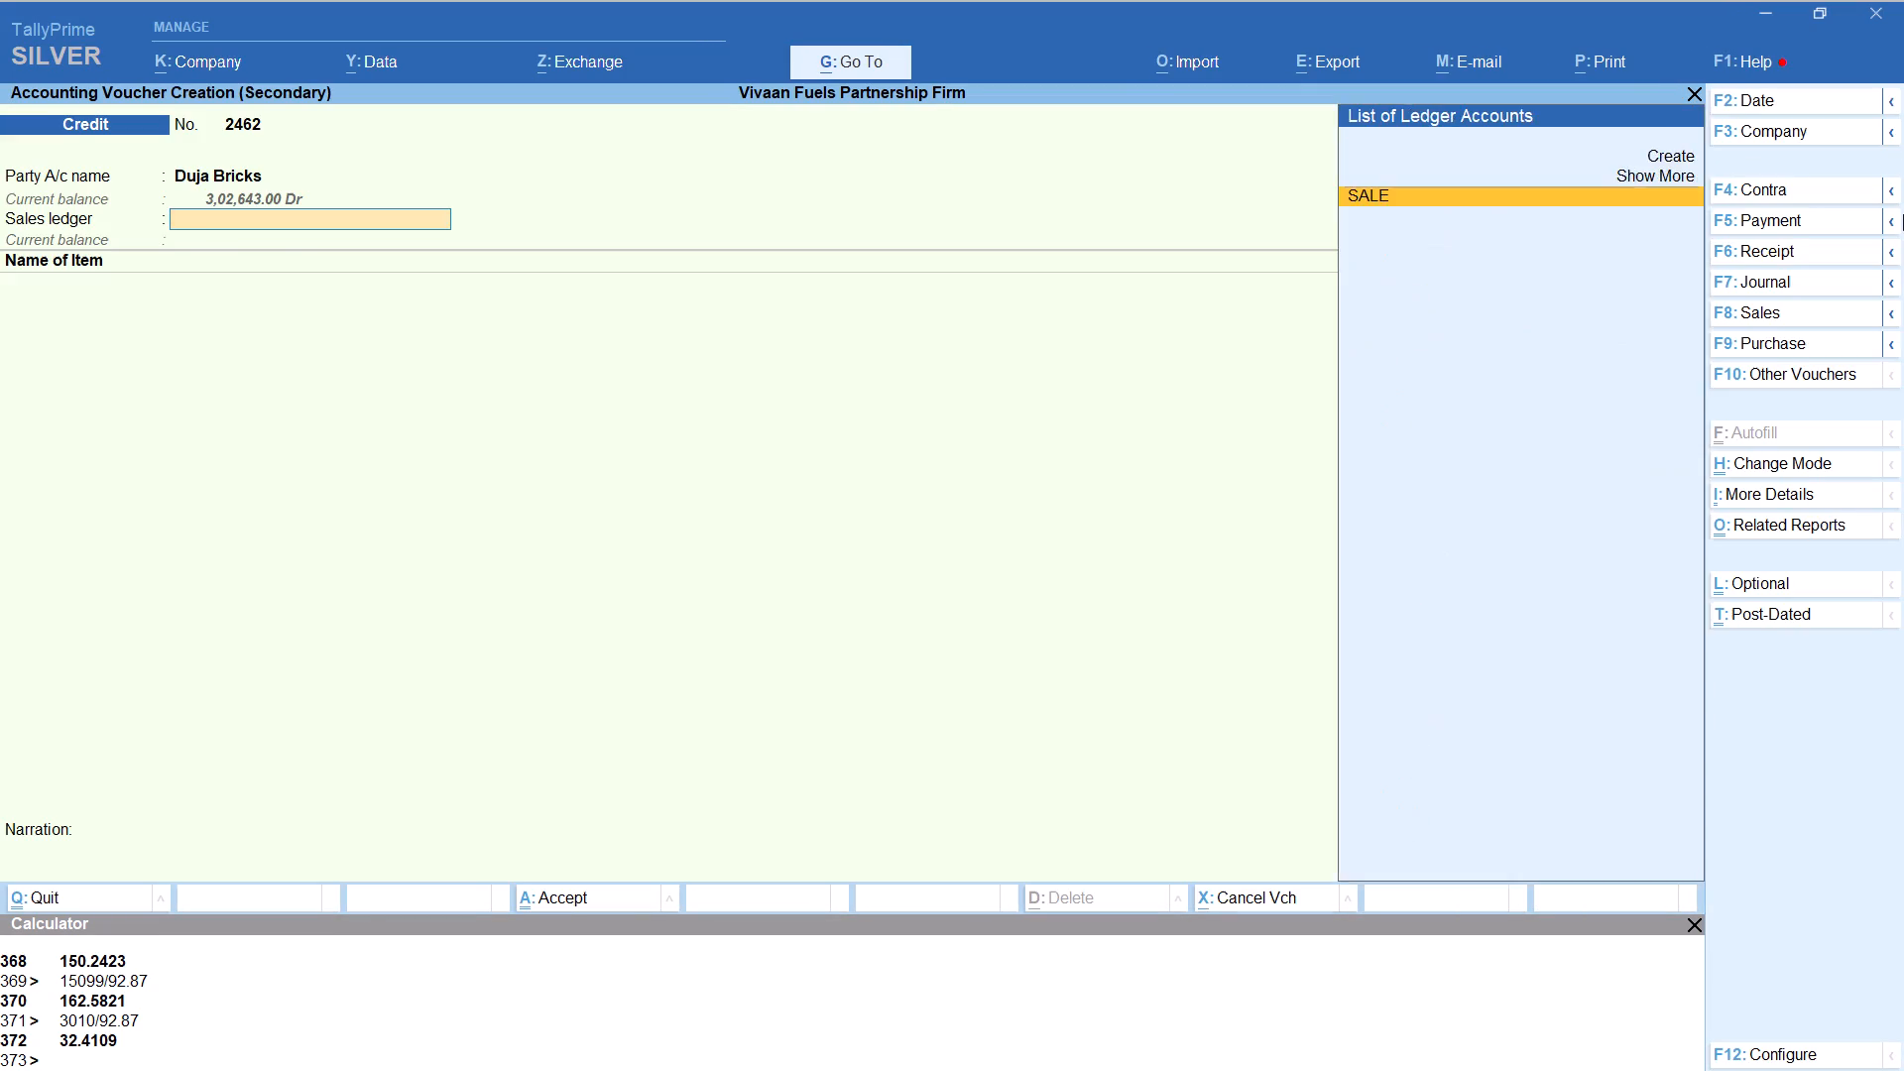
key(Return)
Add item HSD with tracking number Not Applicable and the quantity calculated as 3500/92.87, keeping the 92.87 per-litre rate.
text(HAS)
key(Return)
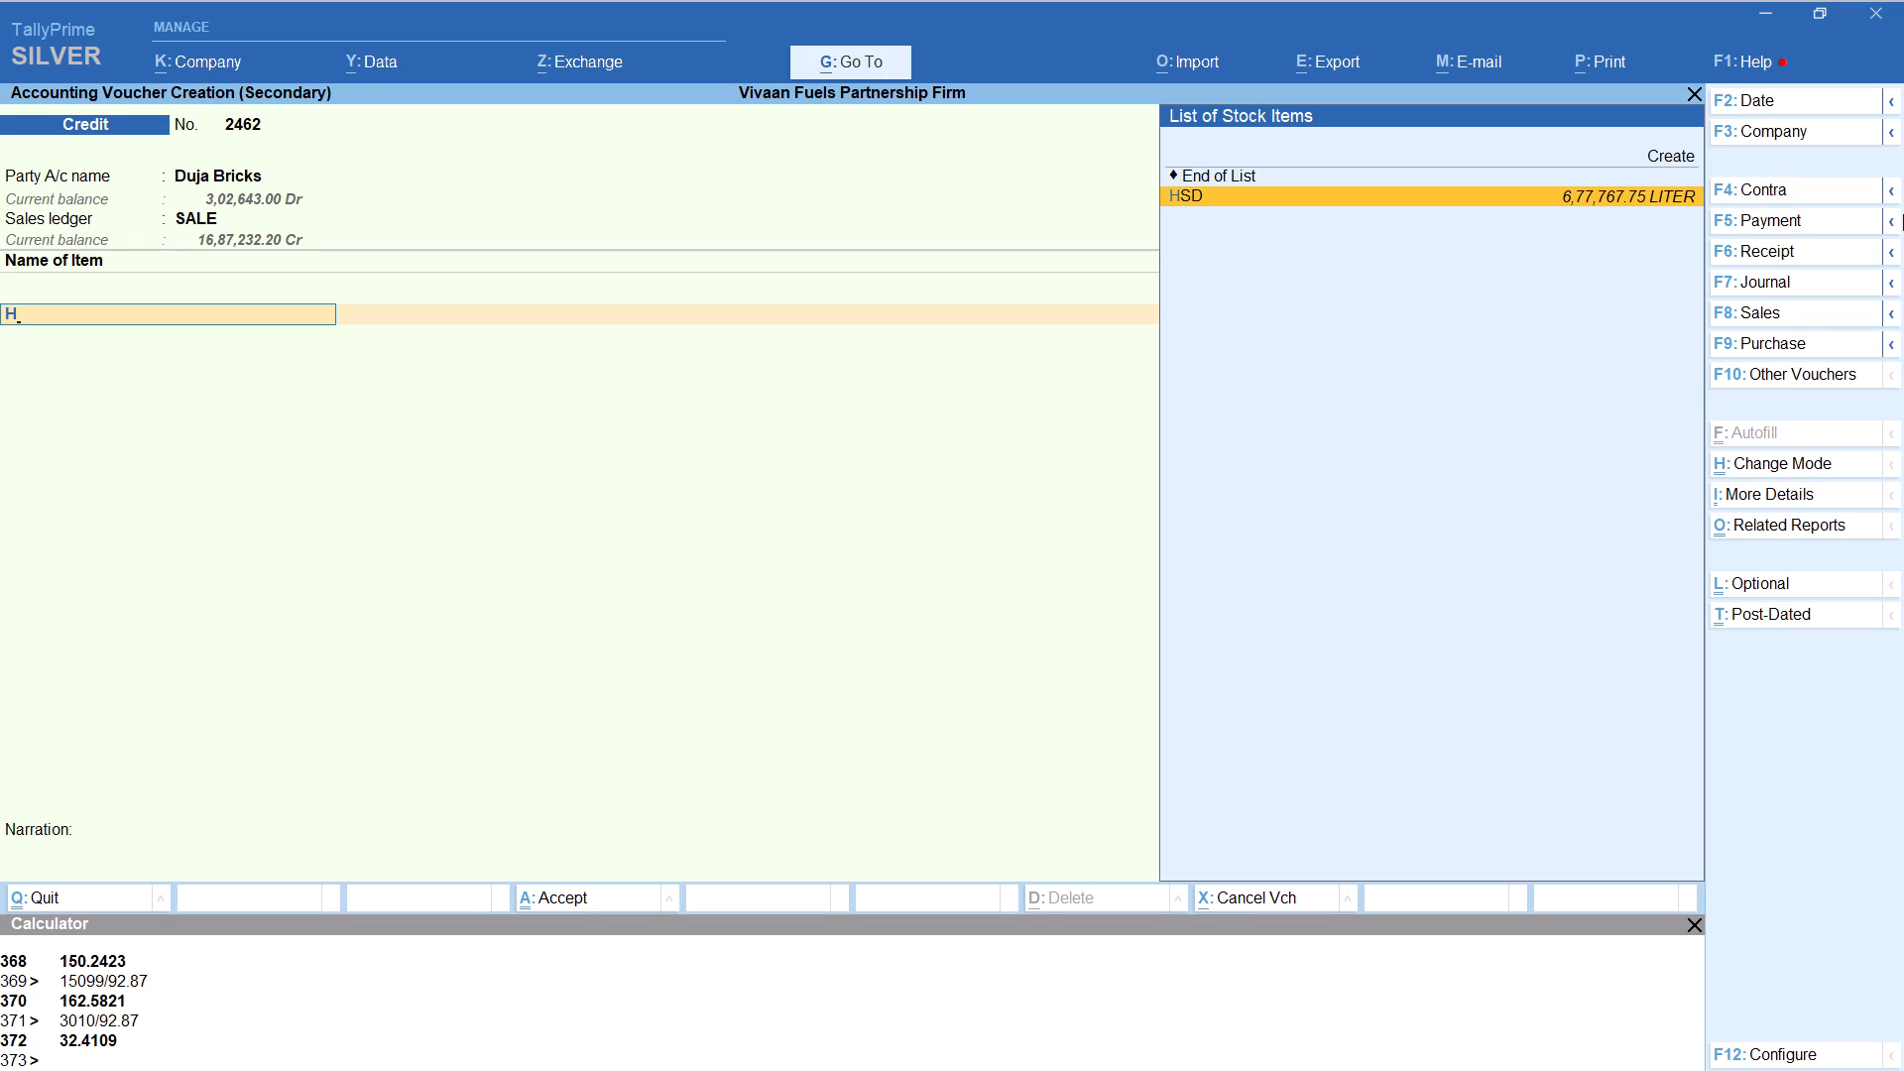
key(Up)
key(Down)
key(Return)
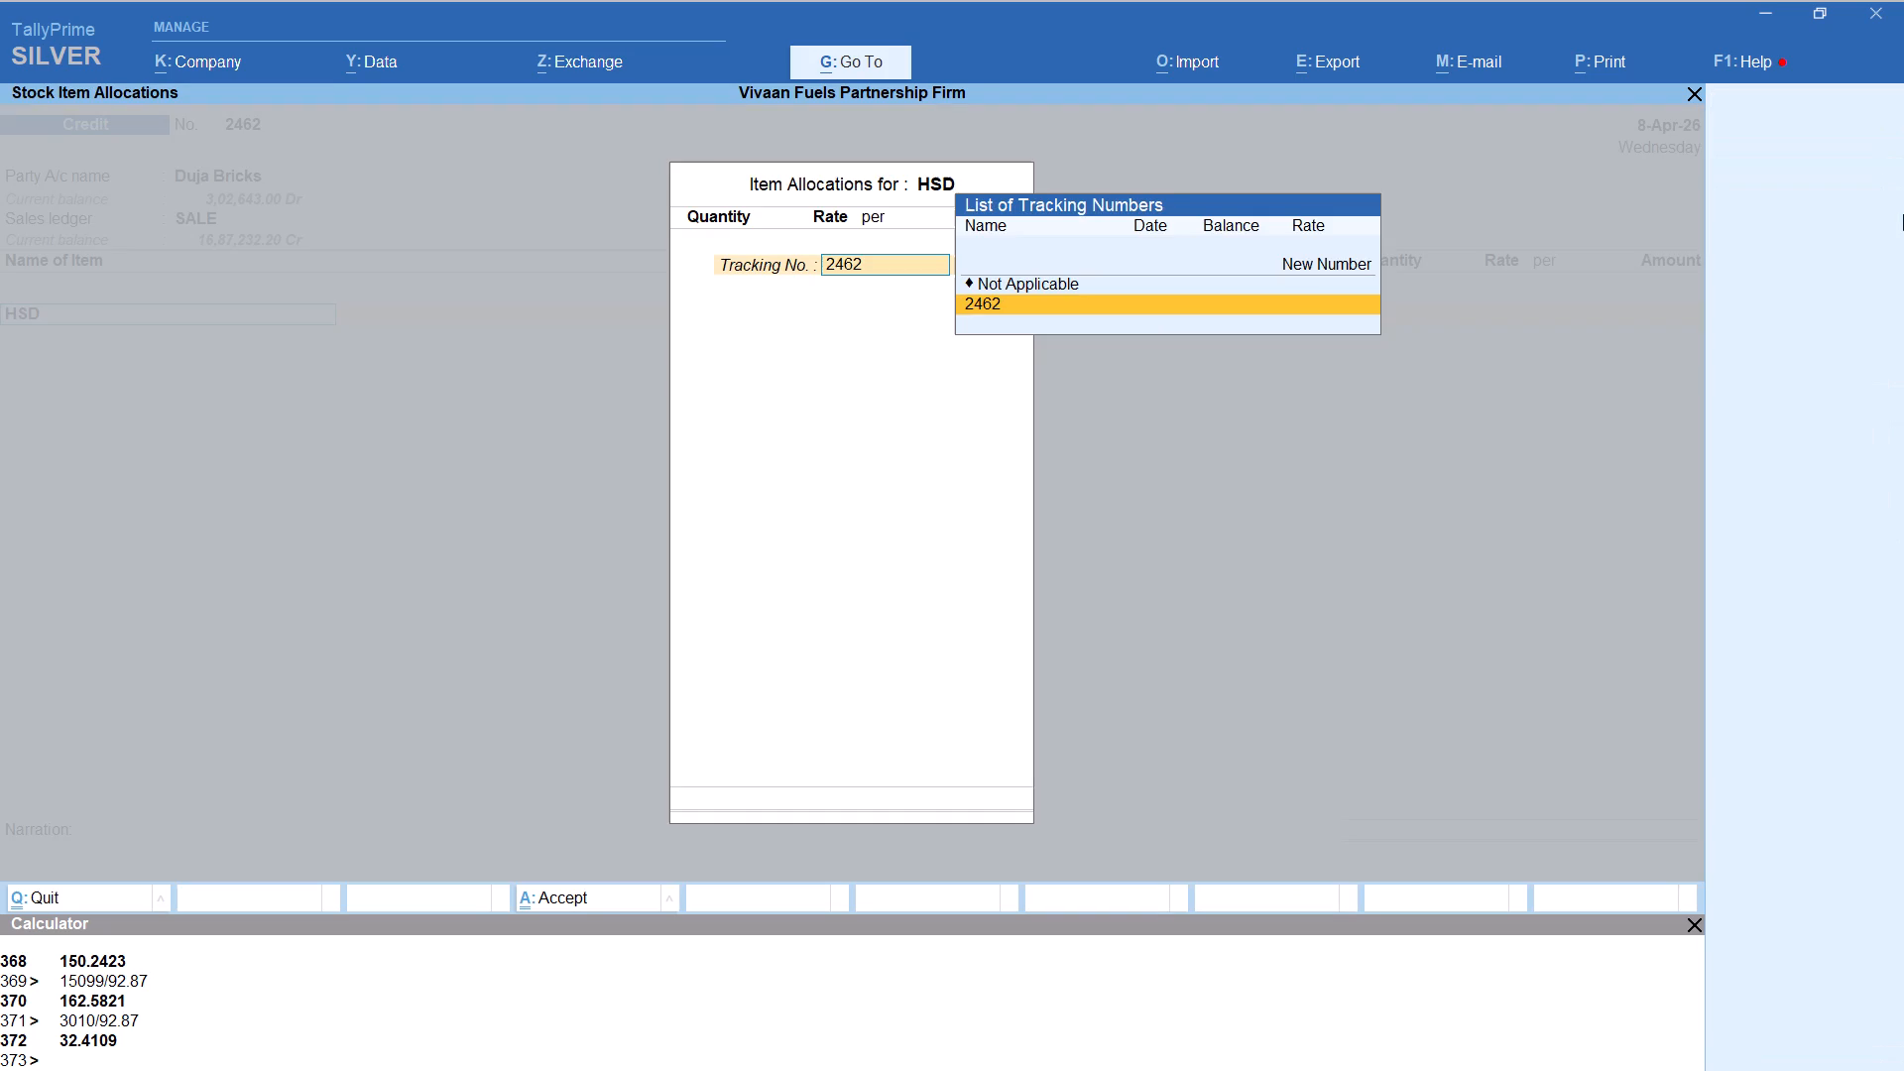
key(Up)
key(Return)
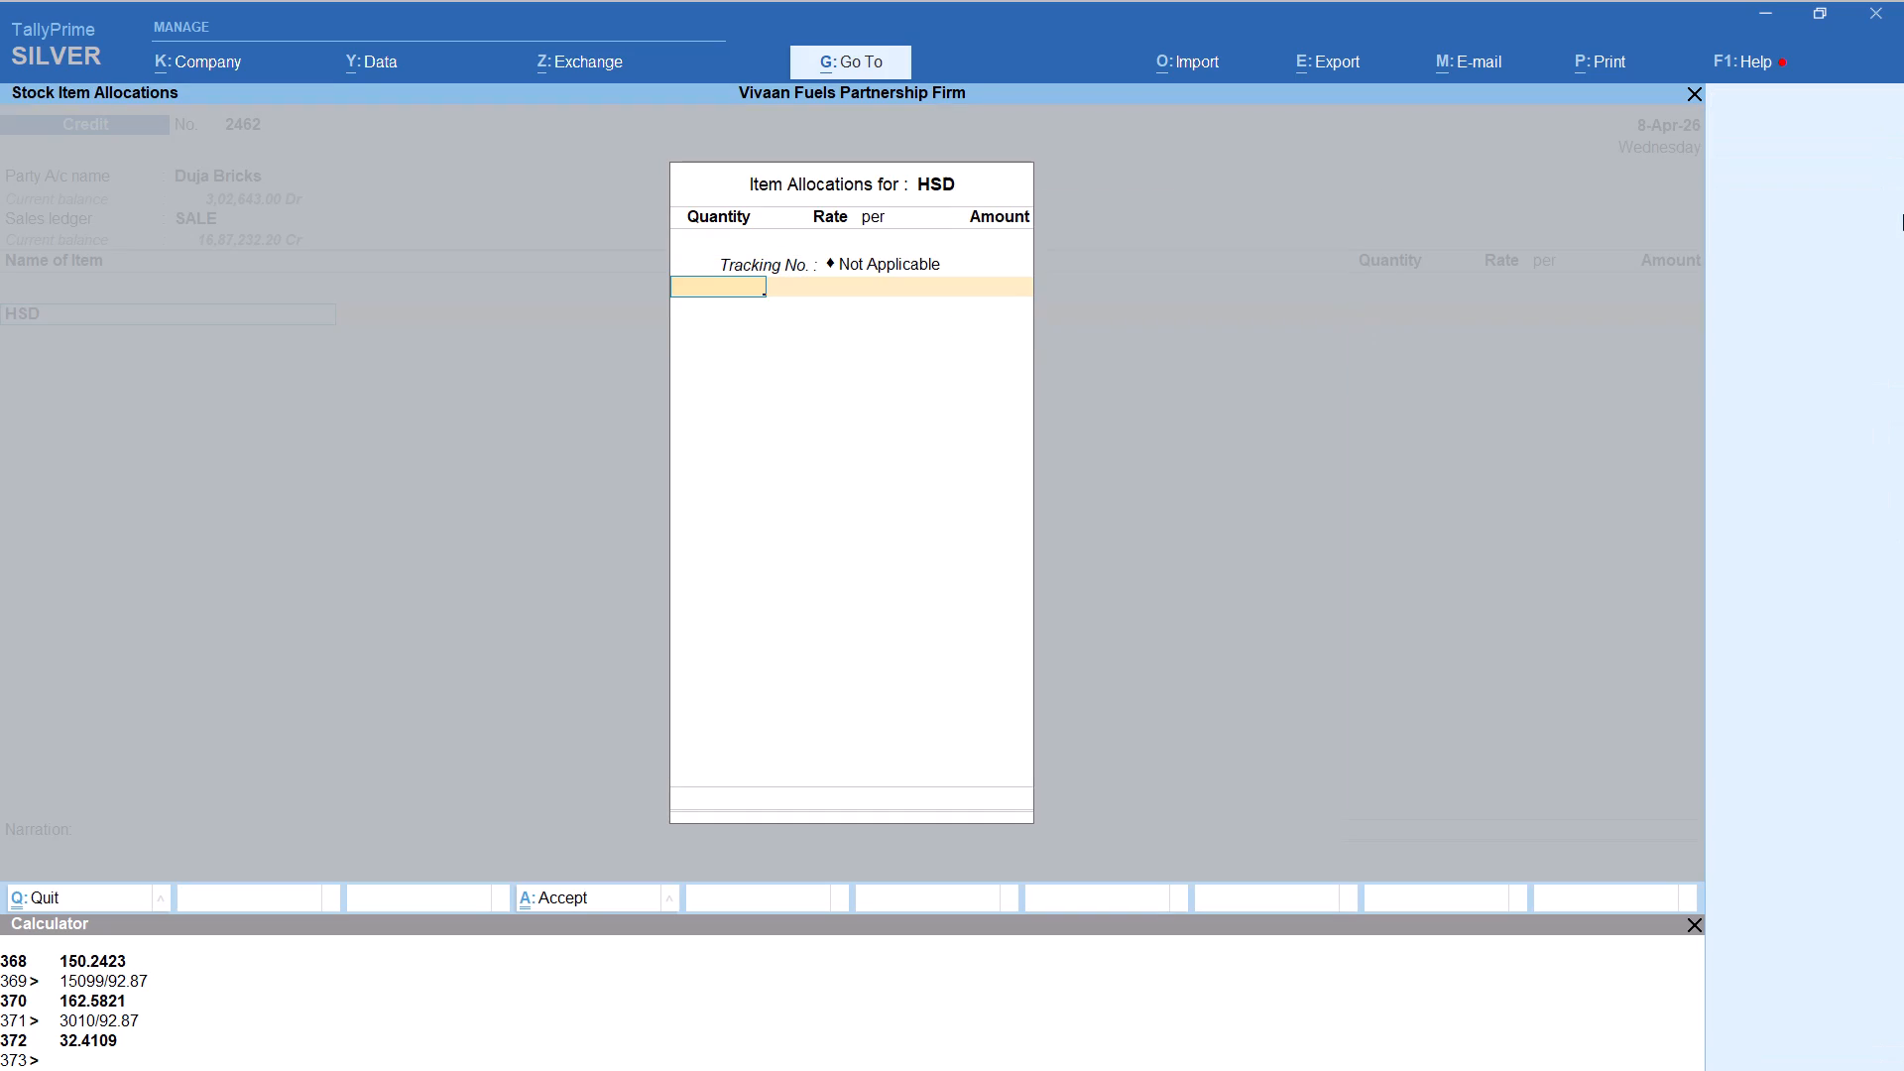
text(3500)
key(alt+c)
text(3500/92.87)
key(Return)
key(Return)
key(Return)
key(Return)
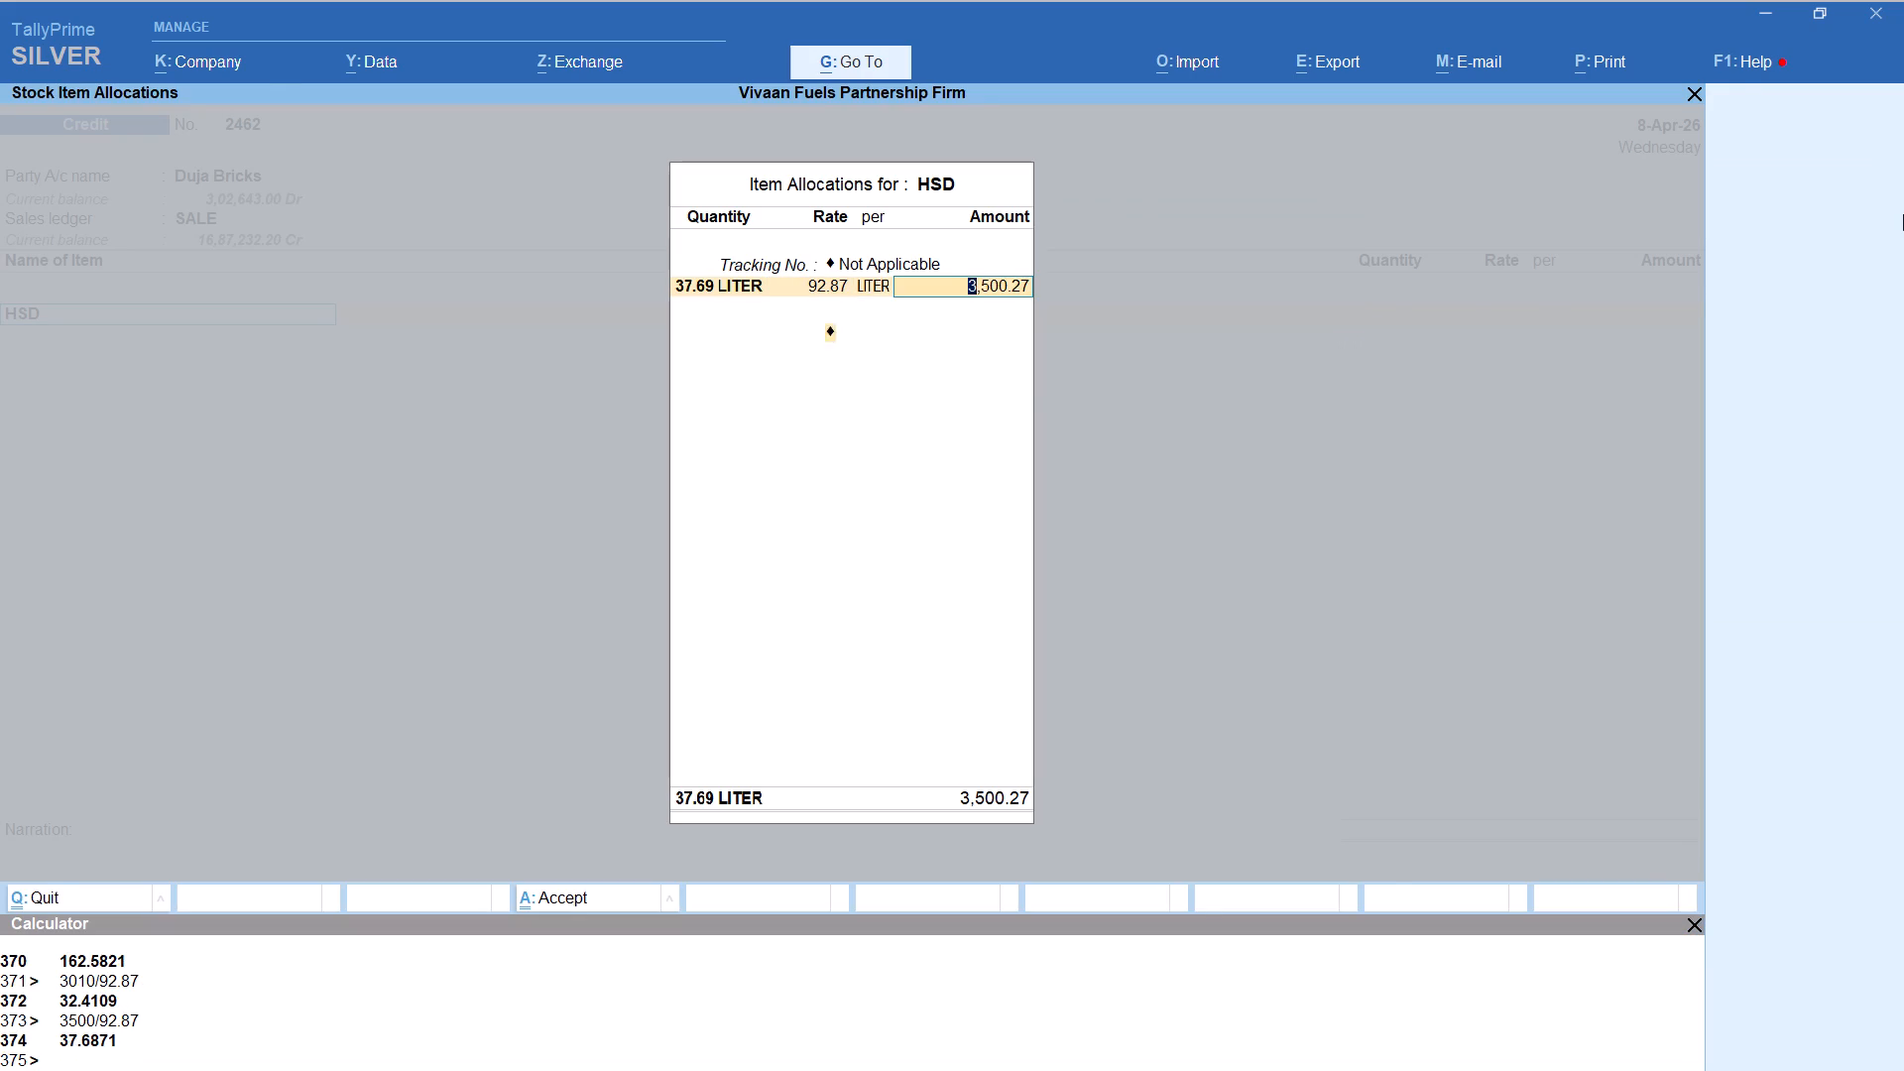
key(Return)
key(Return)
key(Return)
Add the Round Off ledger with its default amount to the 3,500 Duja Bricks voucher and save it.
text(ROU)
key(Return)
key(ctrl+a)
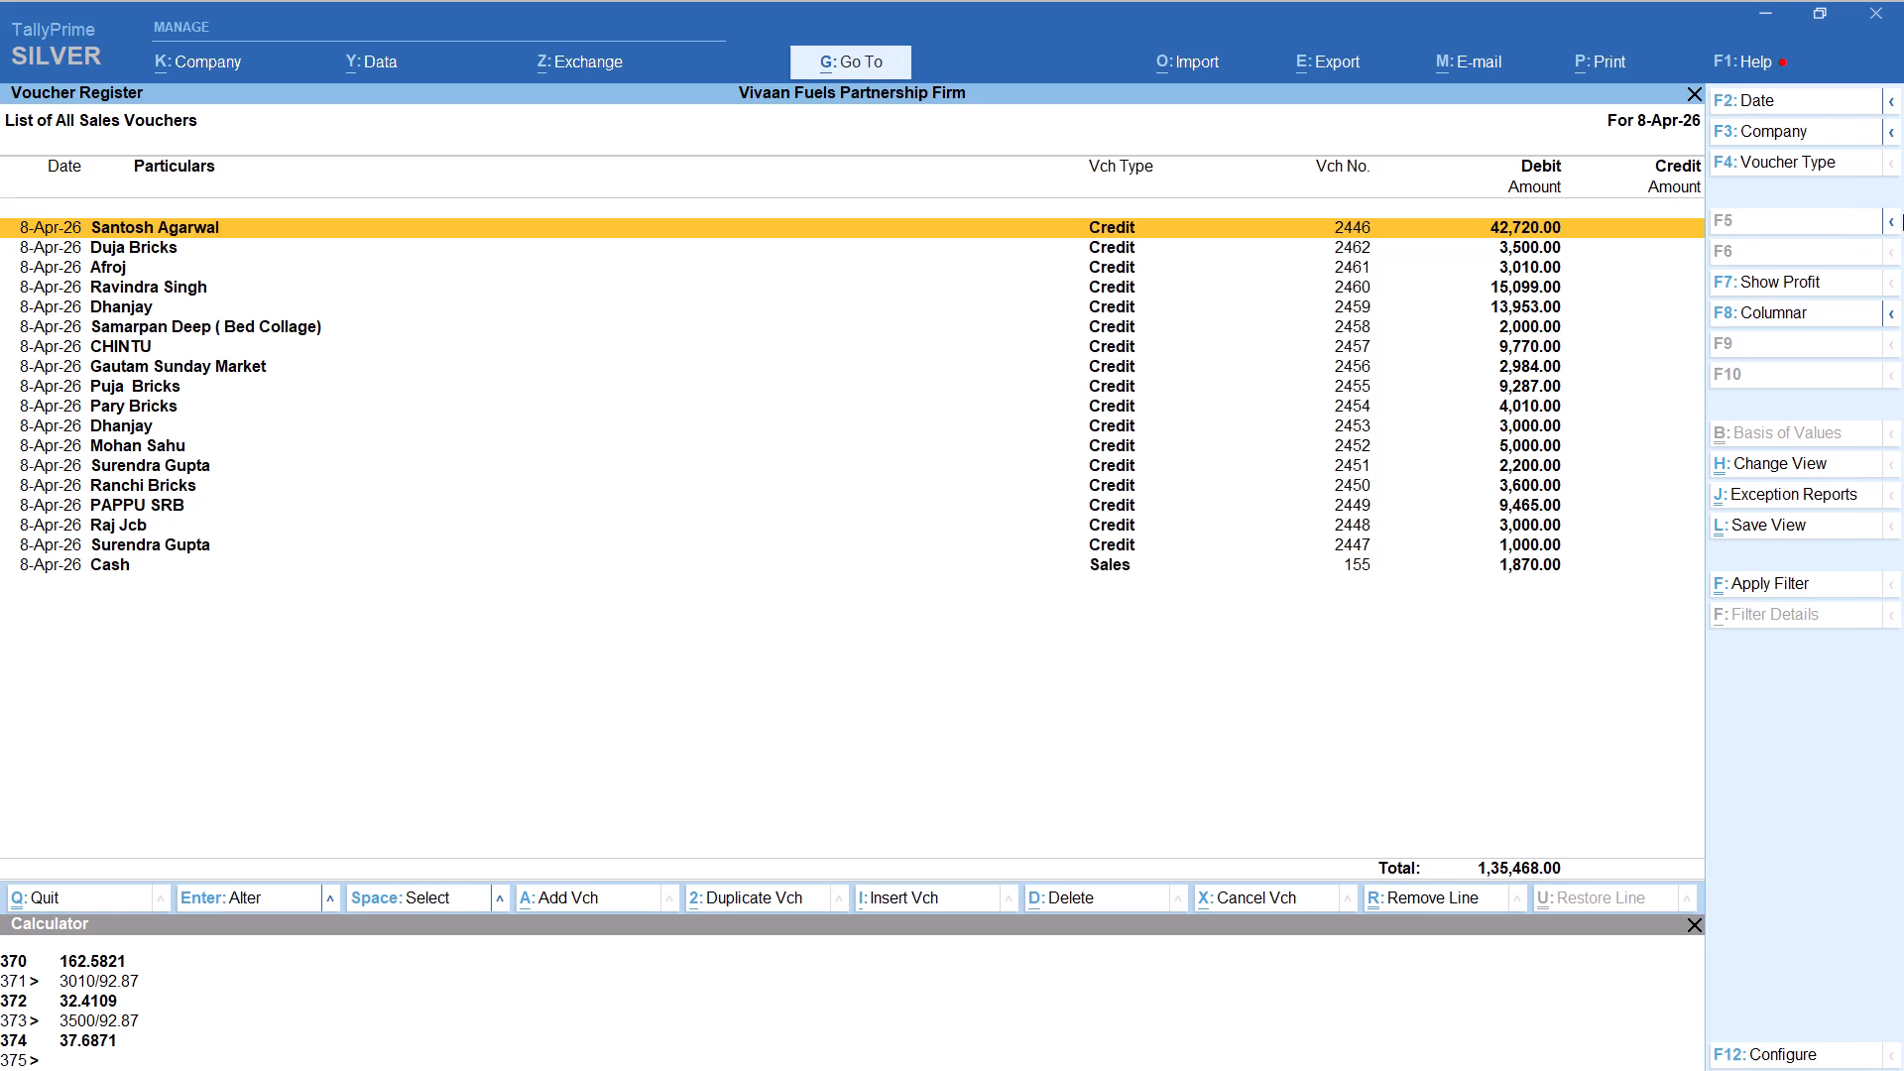
Check the 8-Apr credit entry in the Excel balance sheet against the TallyPrime register, and change the register date to 9-Apr-26.
key(alt+Tab)
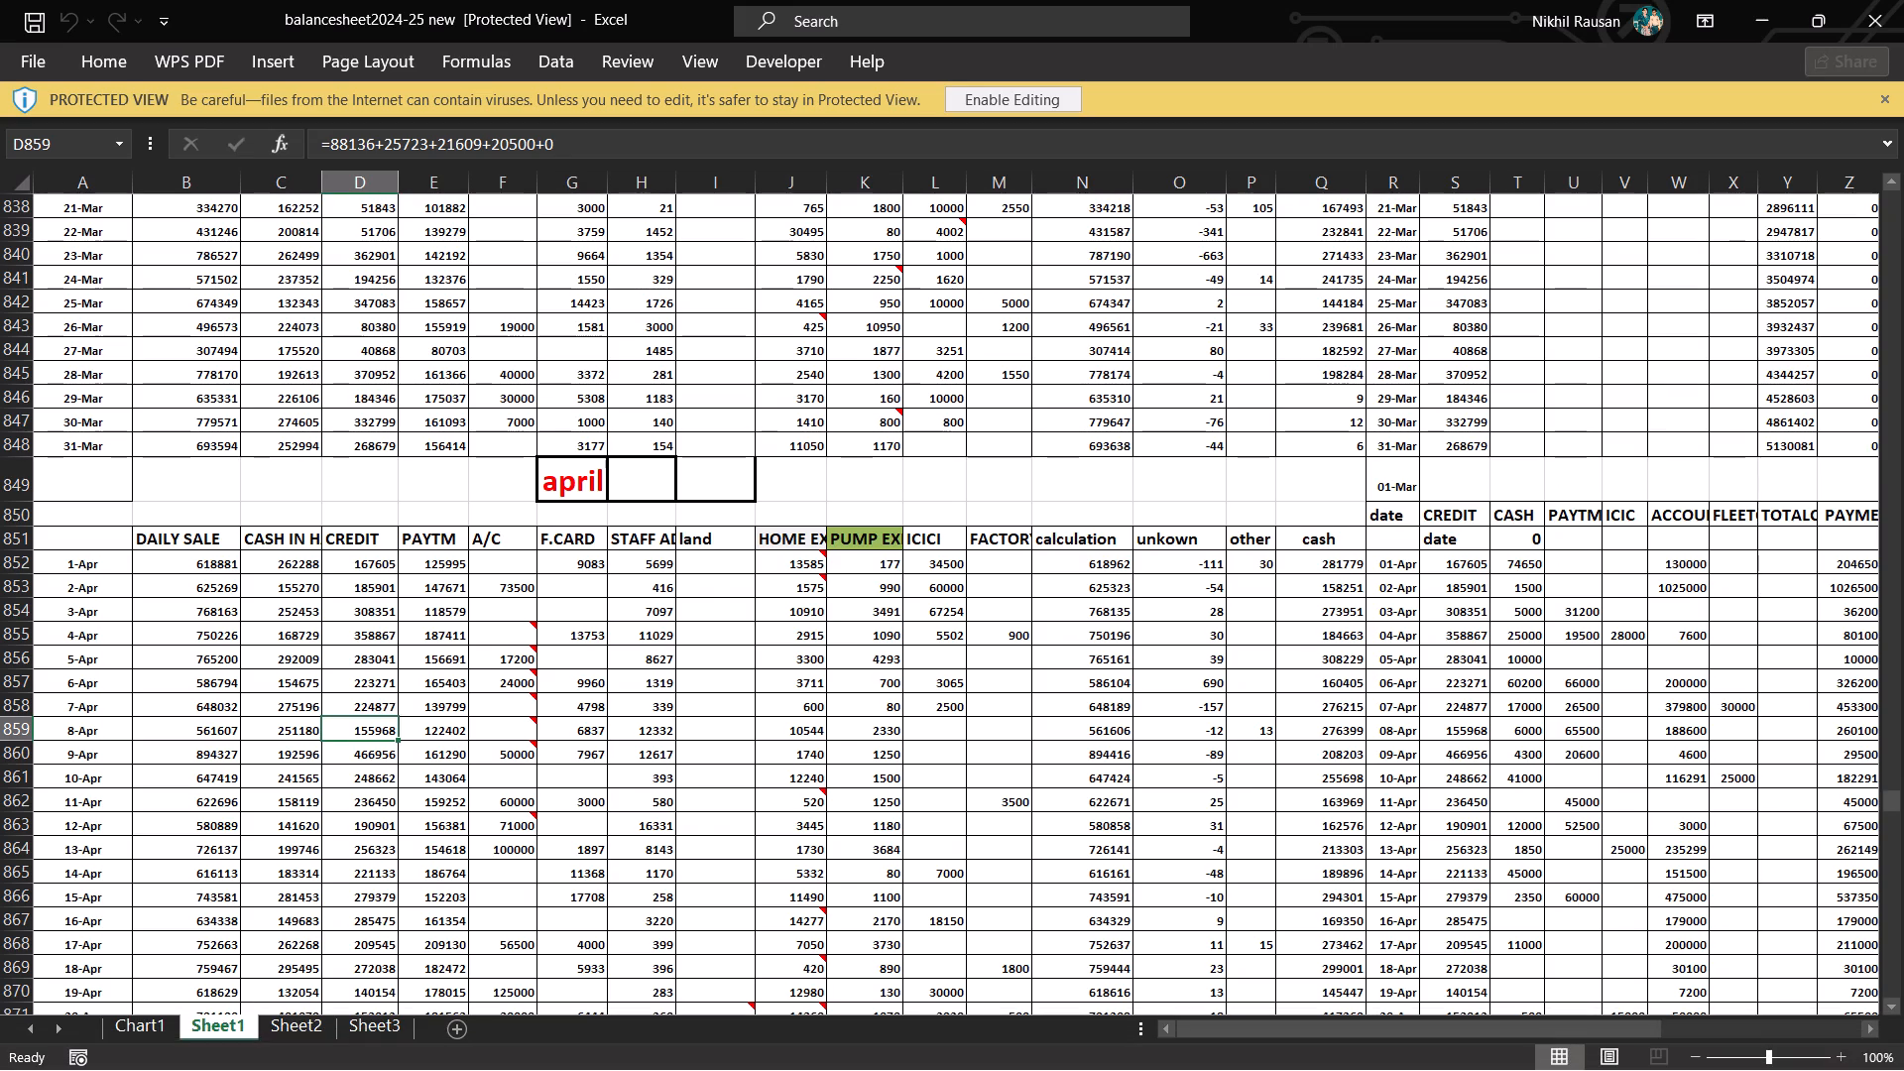
key(alt+Tab)
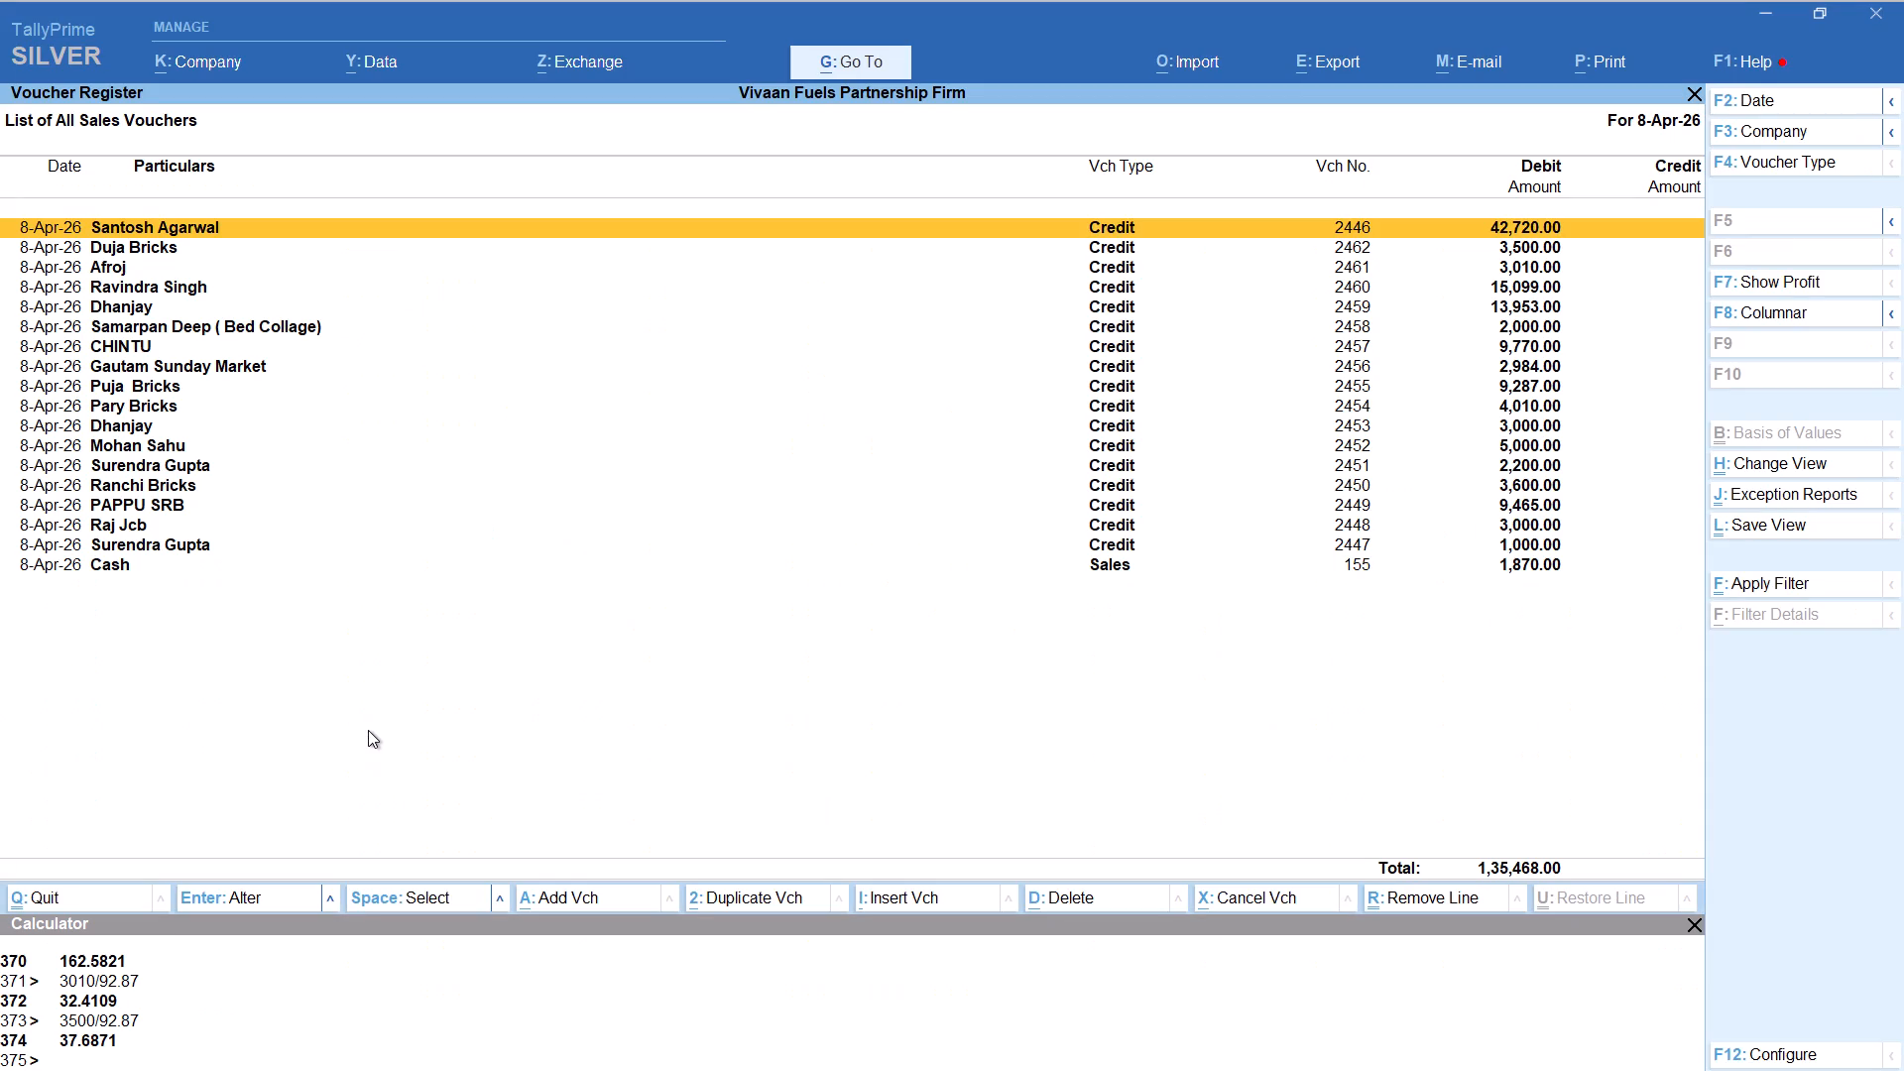
key(alt+Tab)
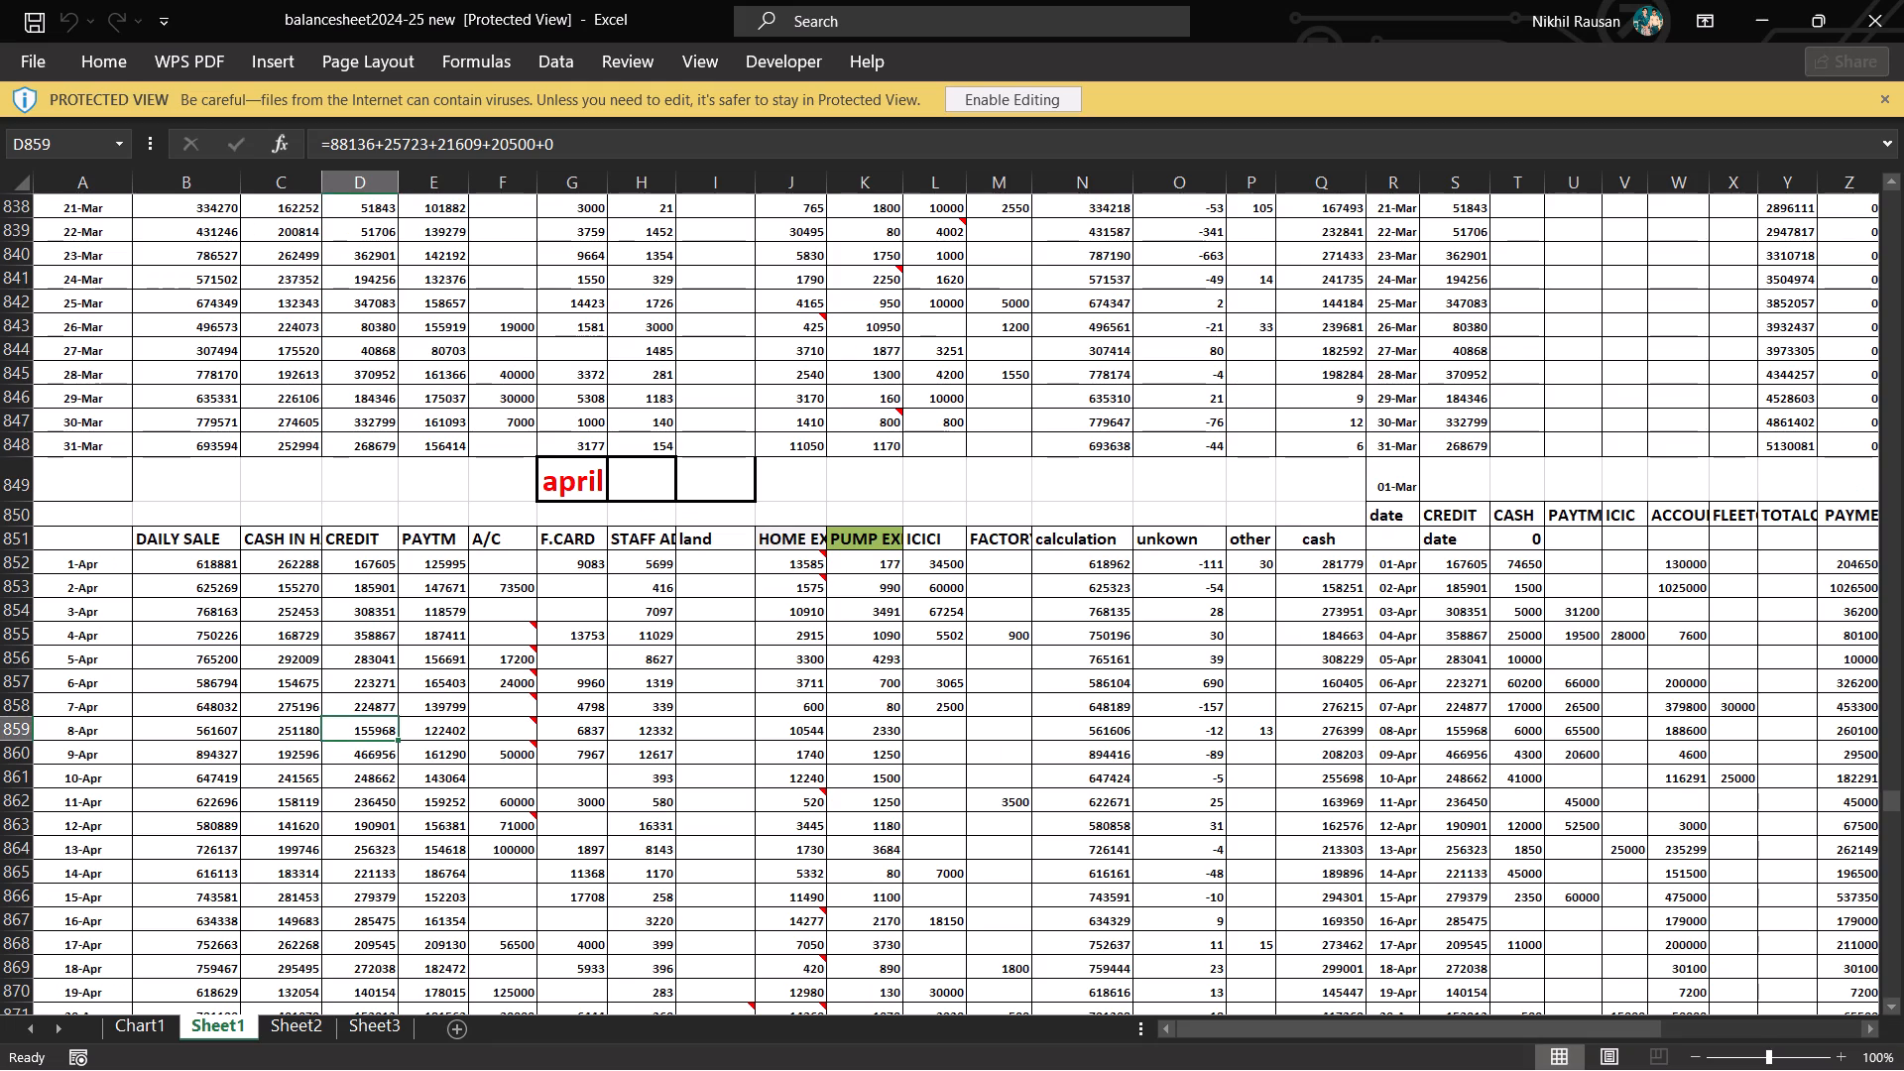
key(alt+Tab)
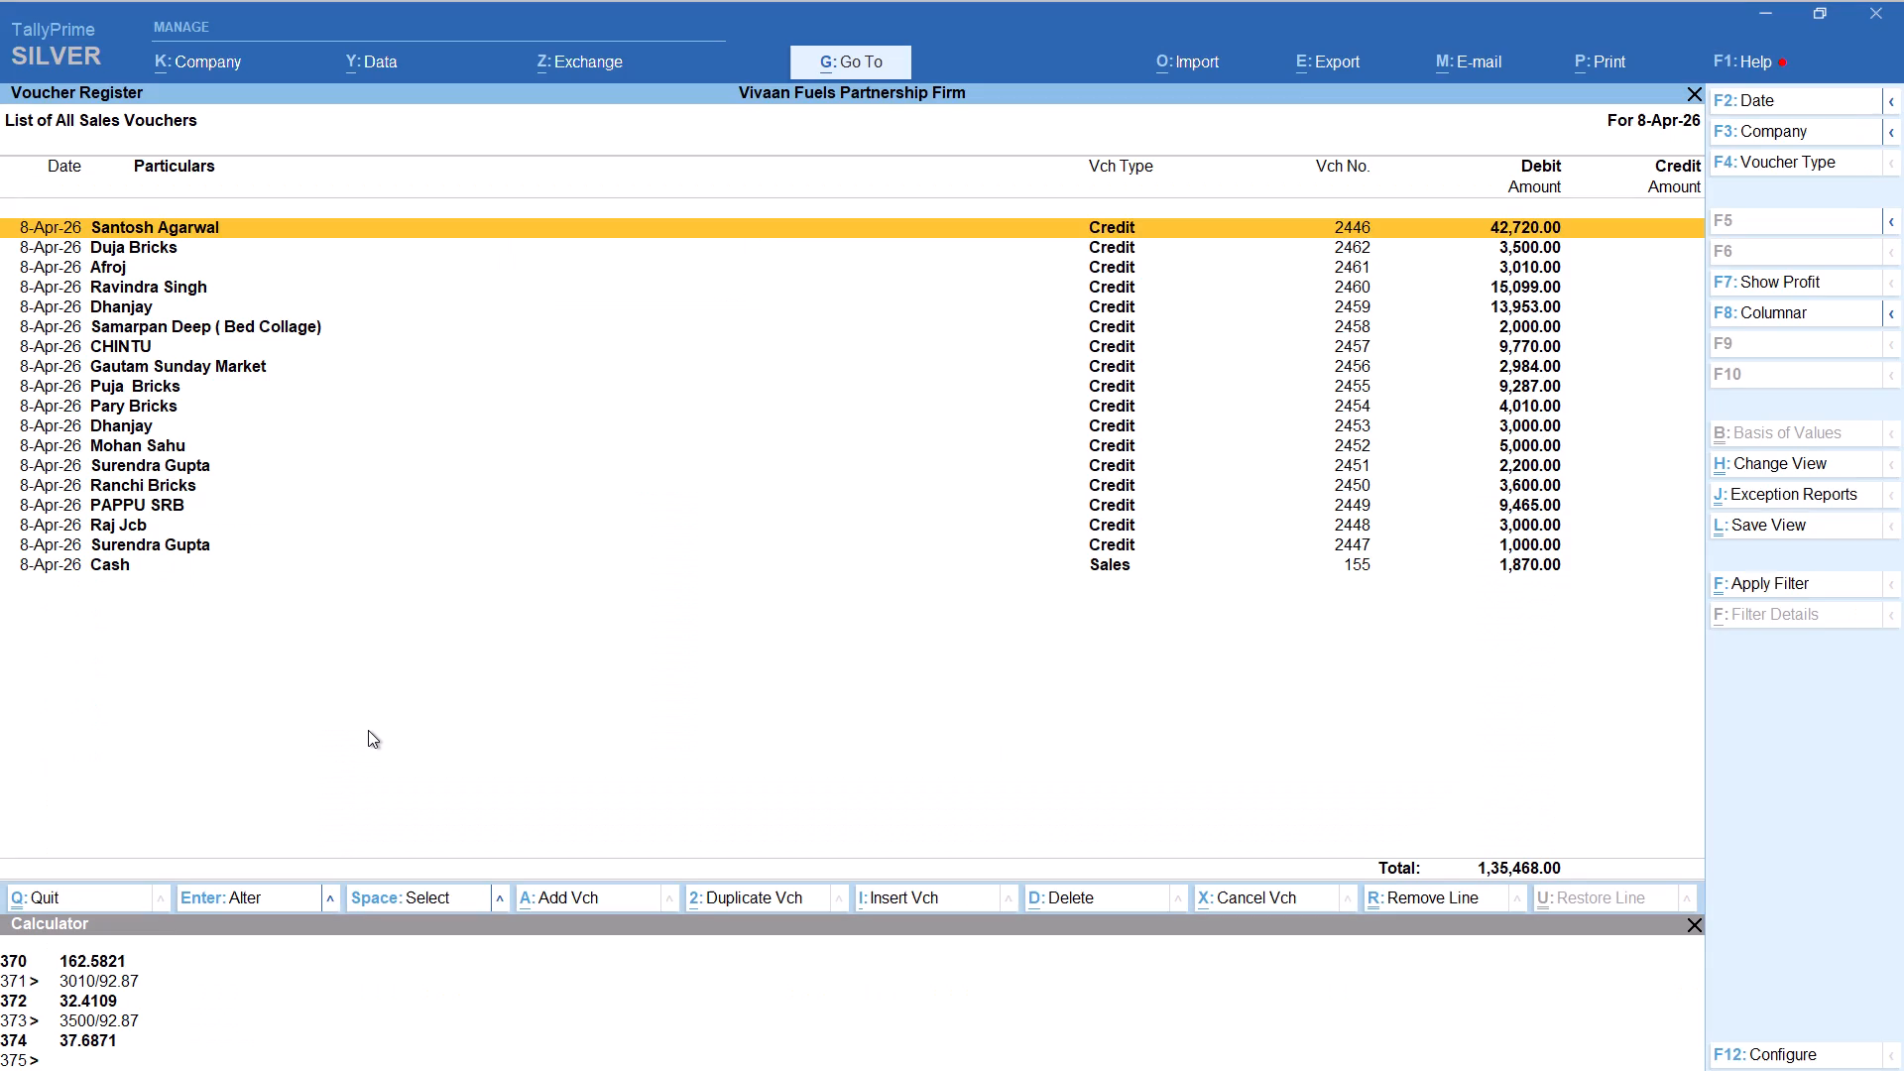
key(F2)
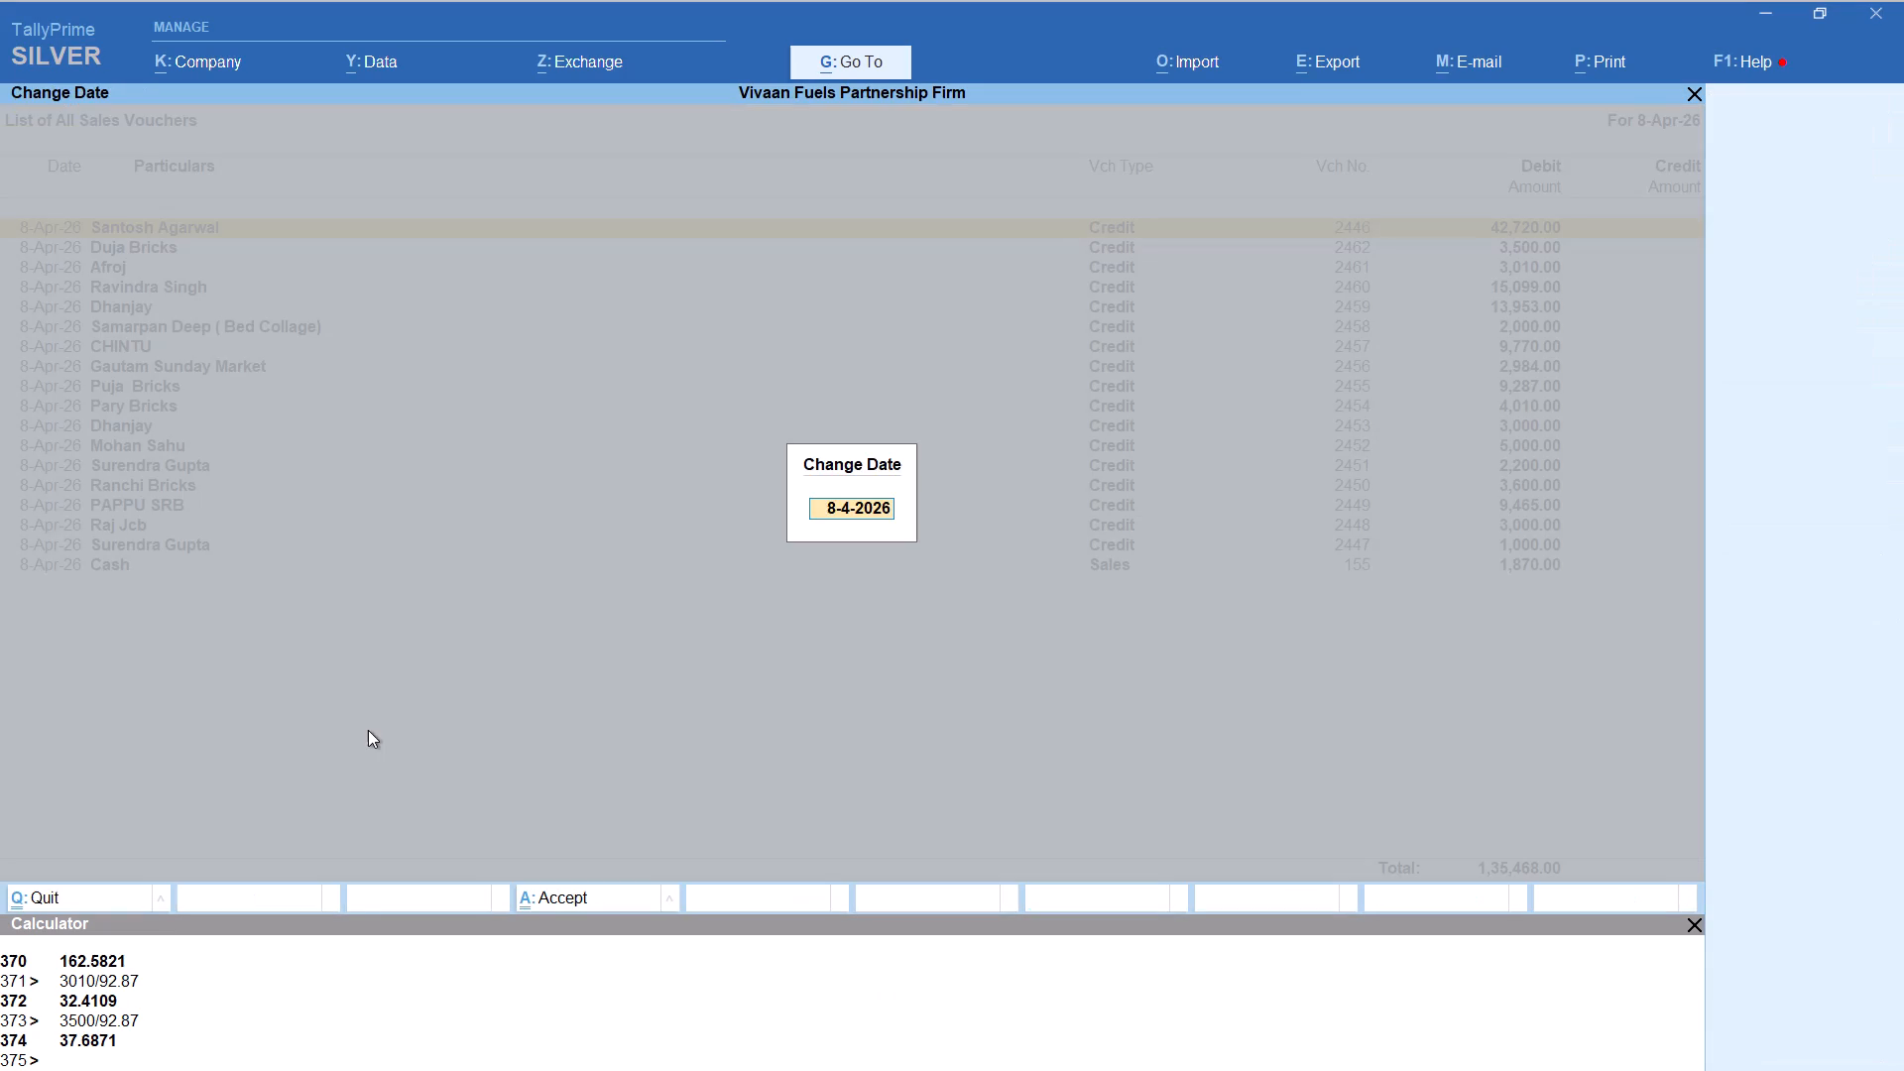
key(9)
key(Return)
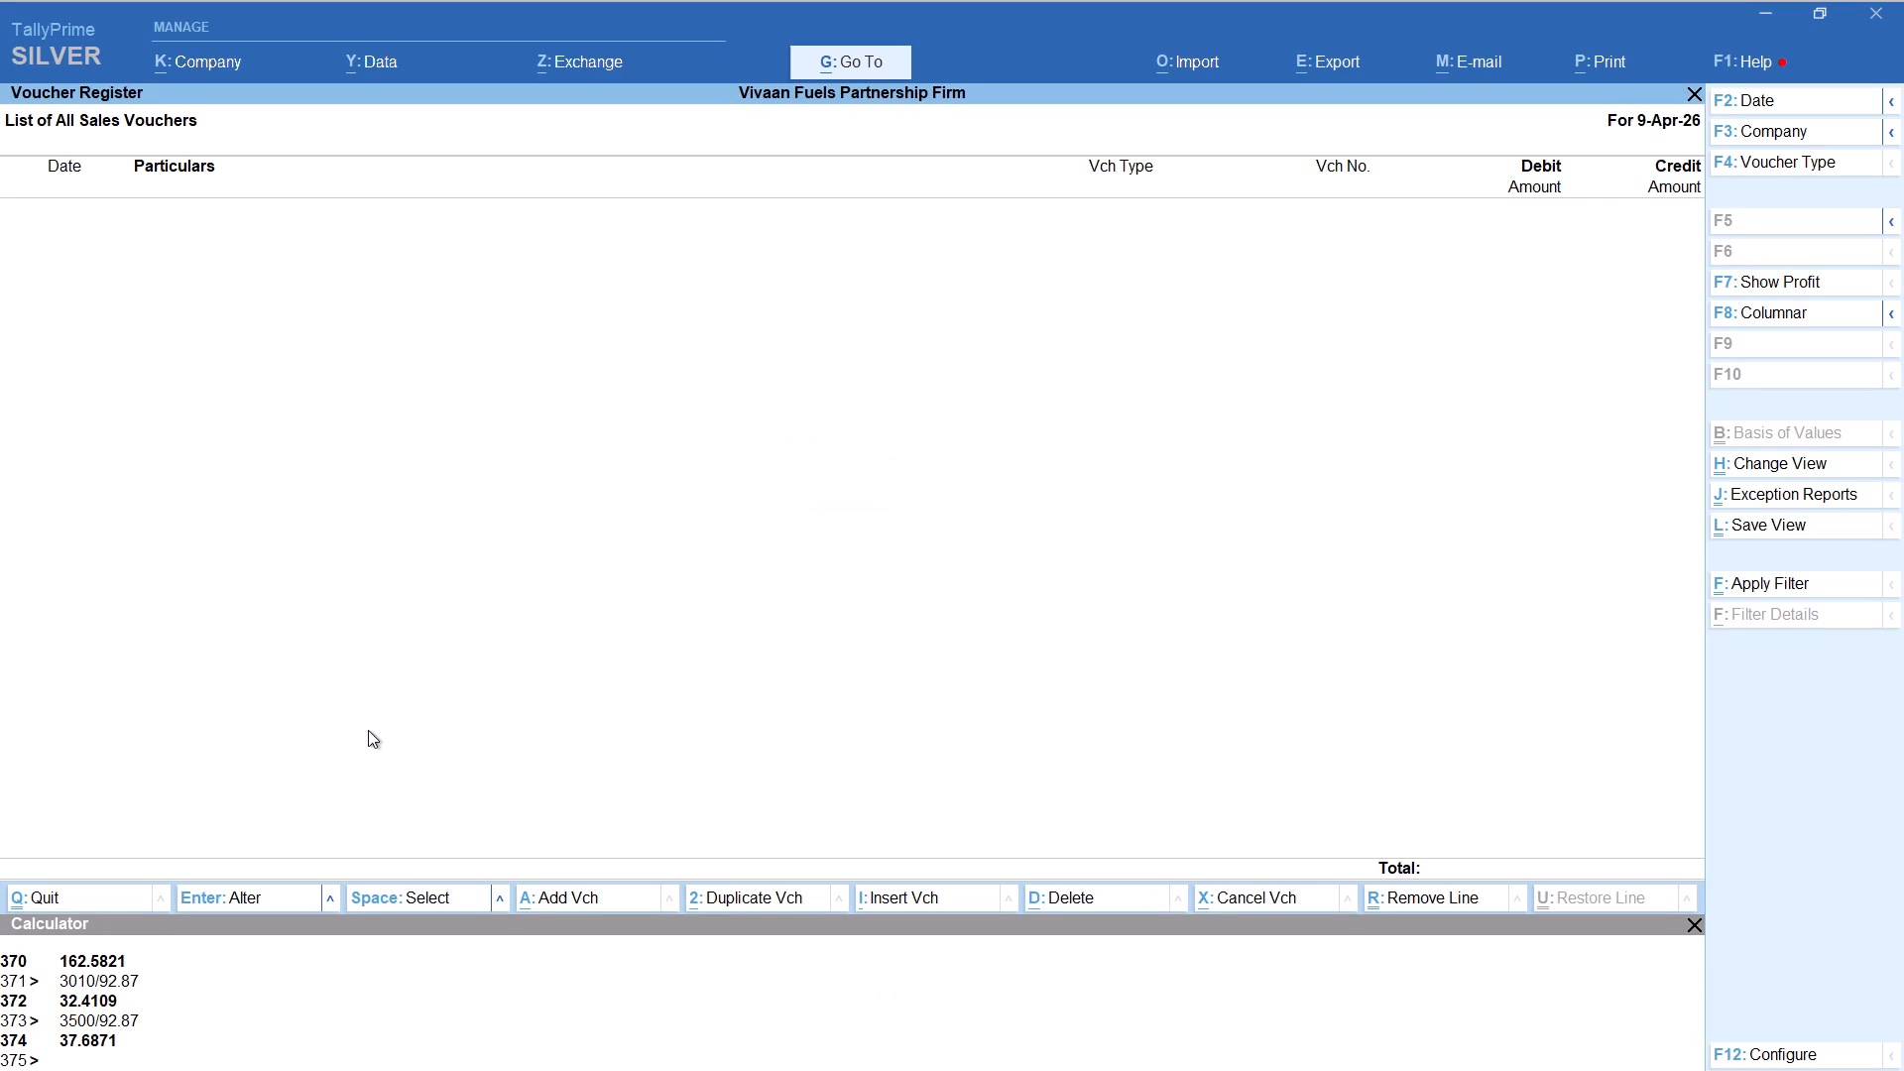
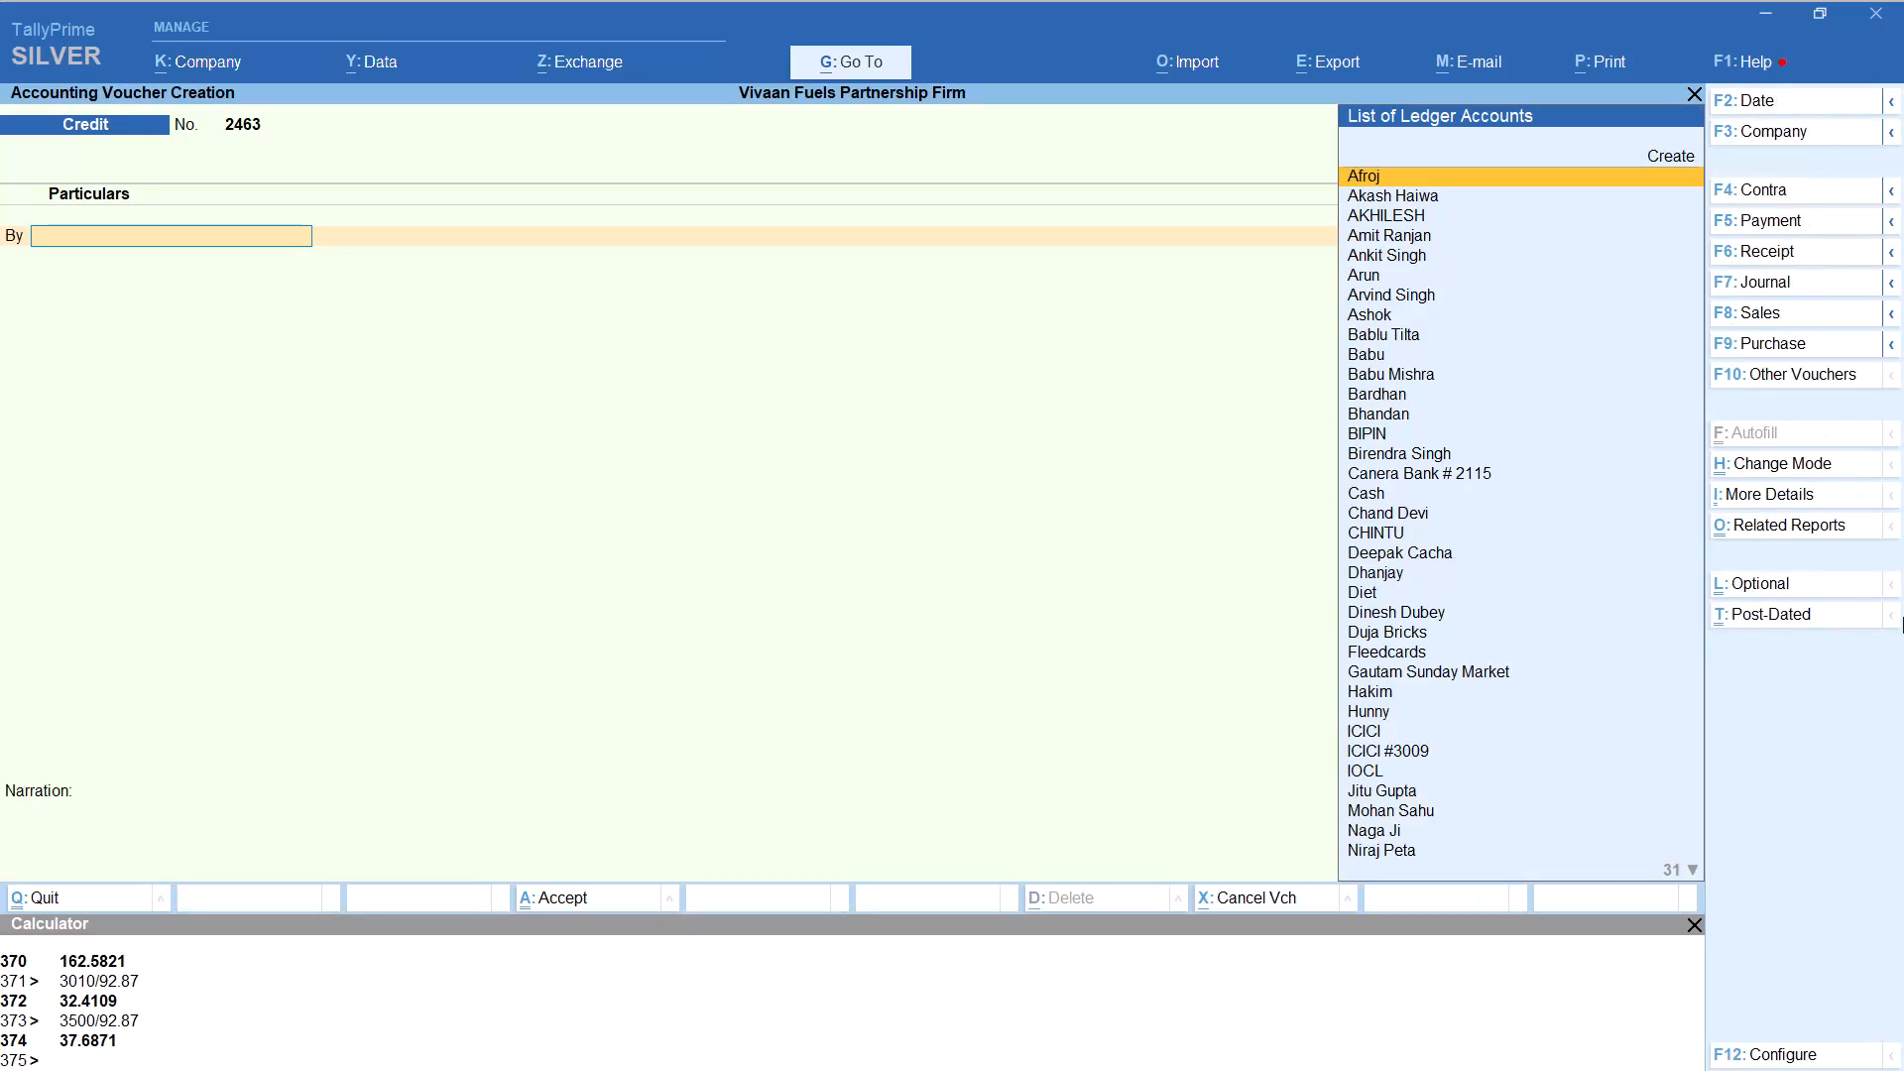
key(F8)
key(Return)
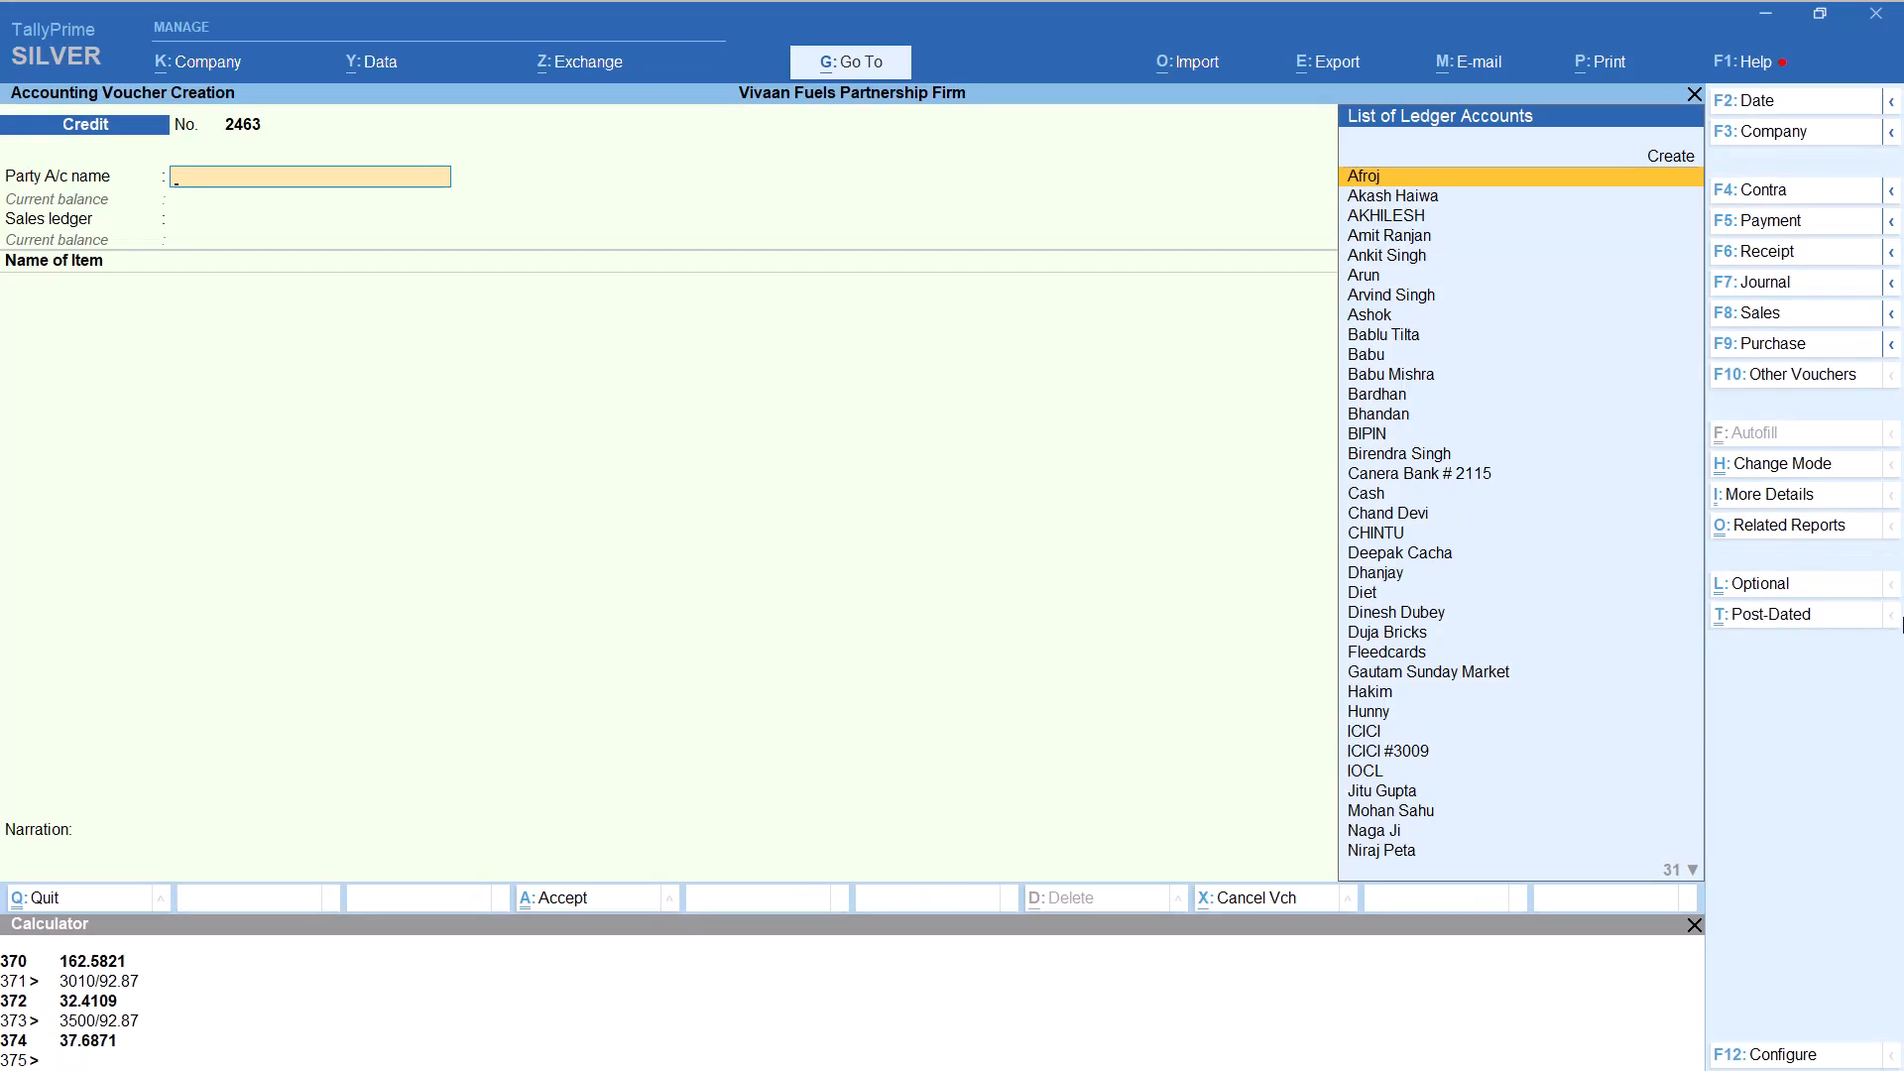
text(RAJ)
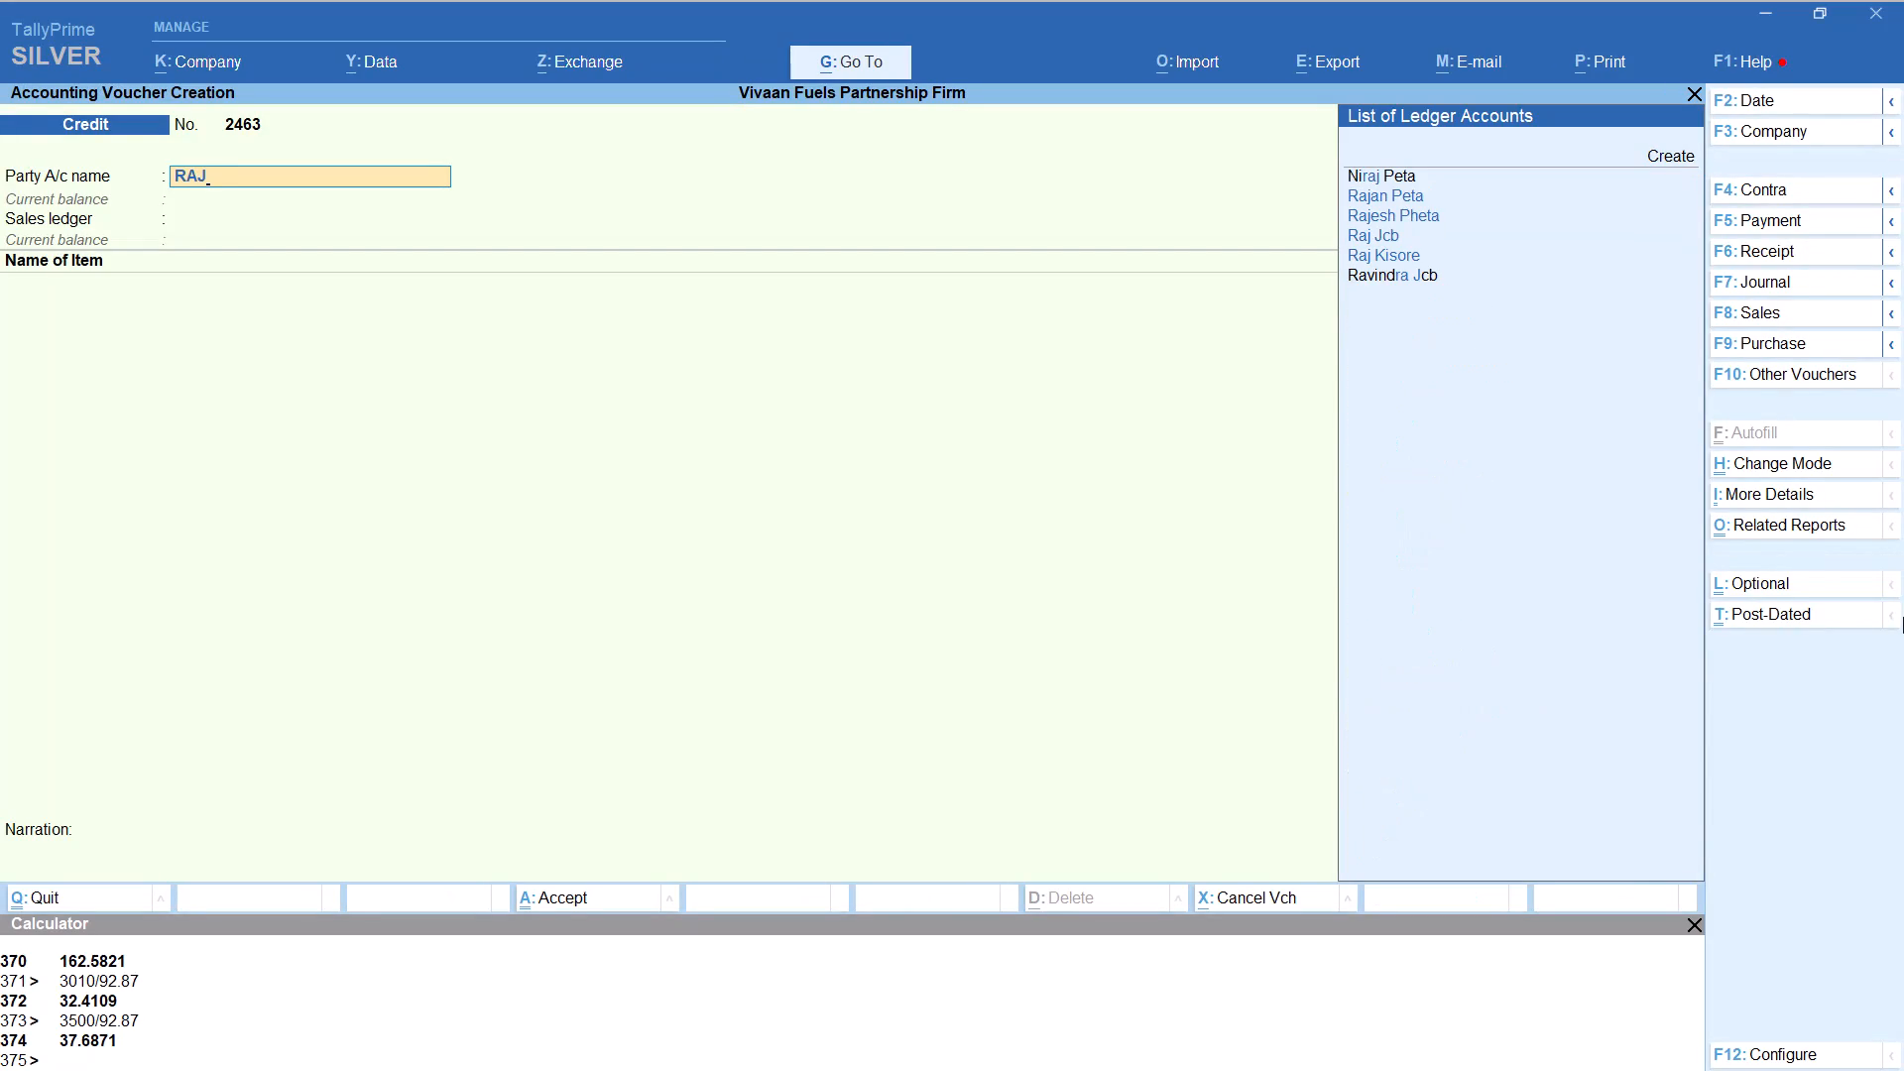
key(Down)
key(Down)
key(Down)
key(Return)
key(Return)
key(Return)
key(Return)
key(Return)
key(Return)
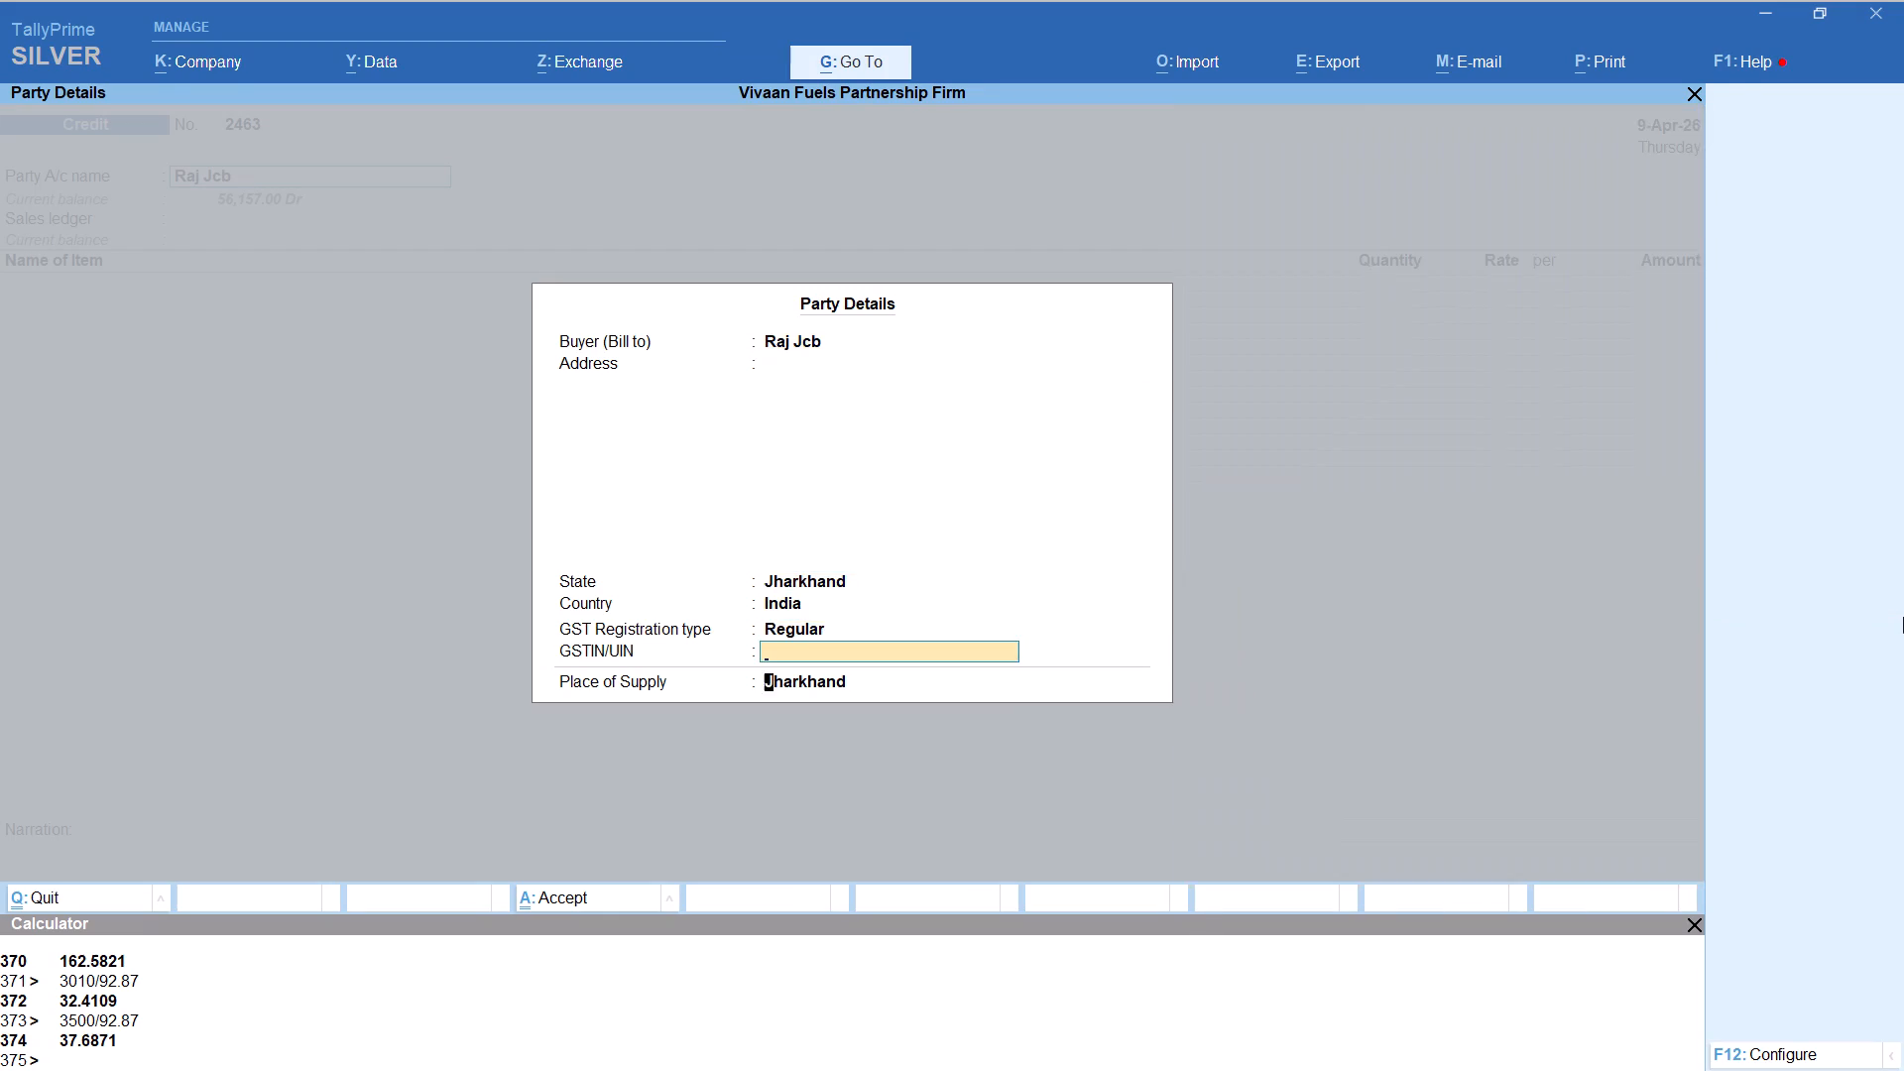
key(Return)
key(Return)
Add item HSD with tracking number Not Applicable and the quantity calculated as 3000/92.87, keeping the 92.87 per-litre rate.
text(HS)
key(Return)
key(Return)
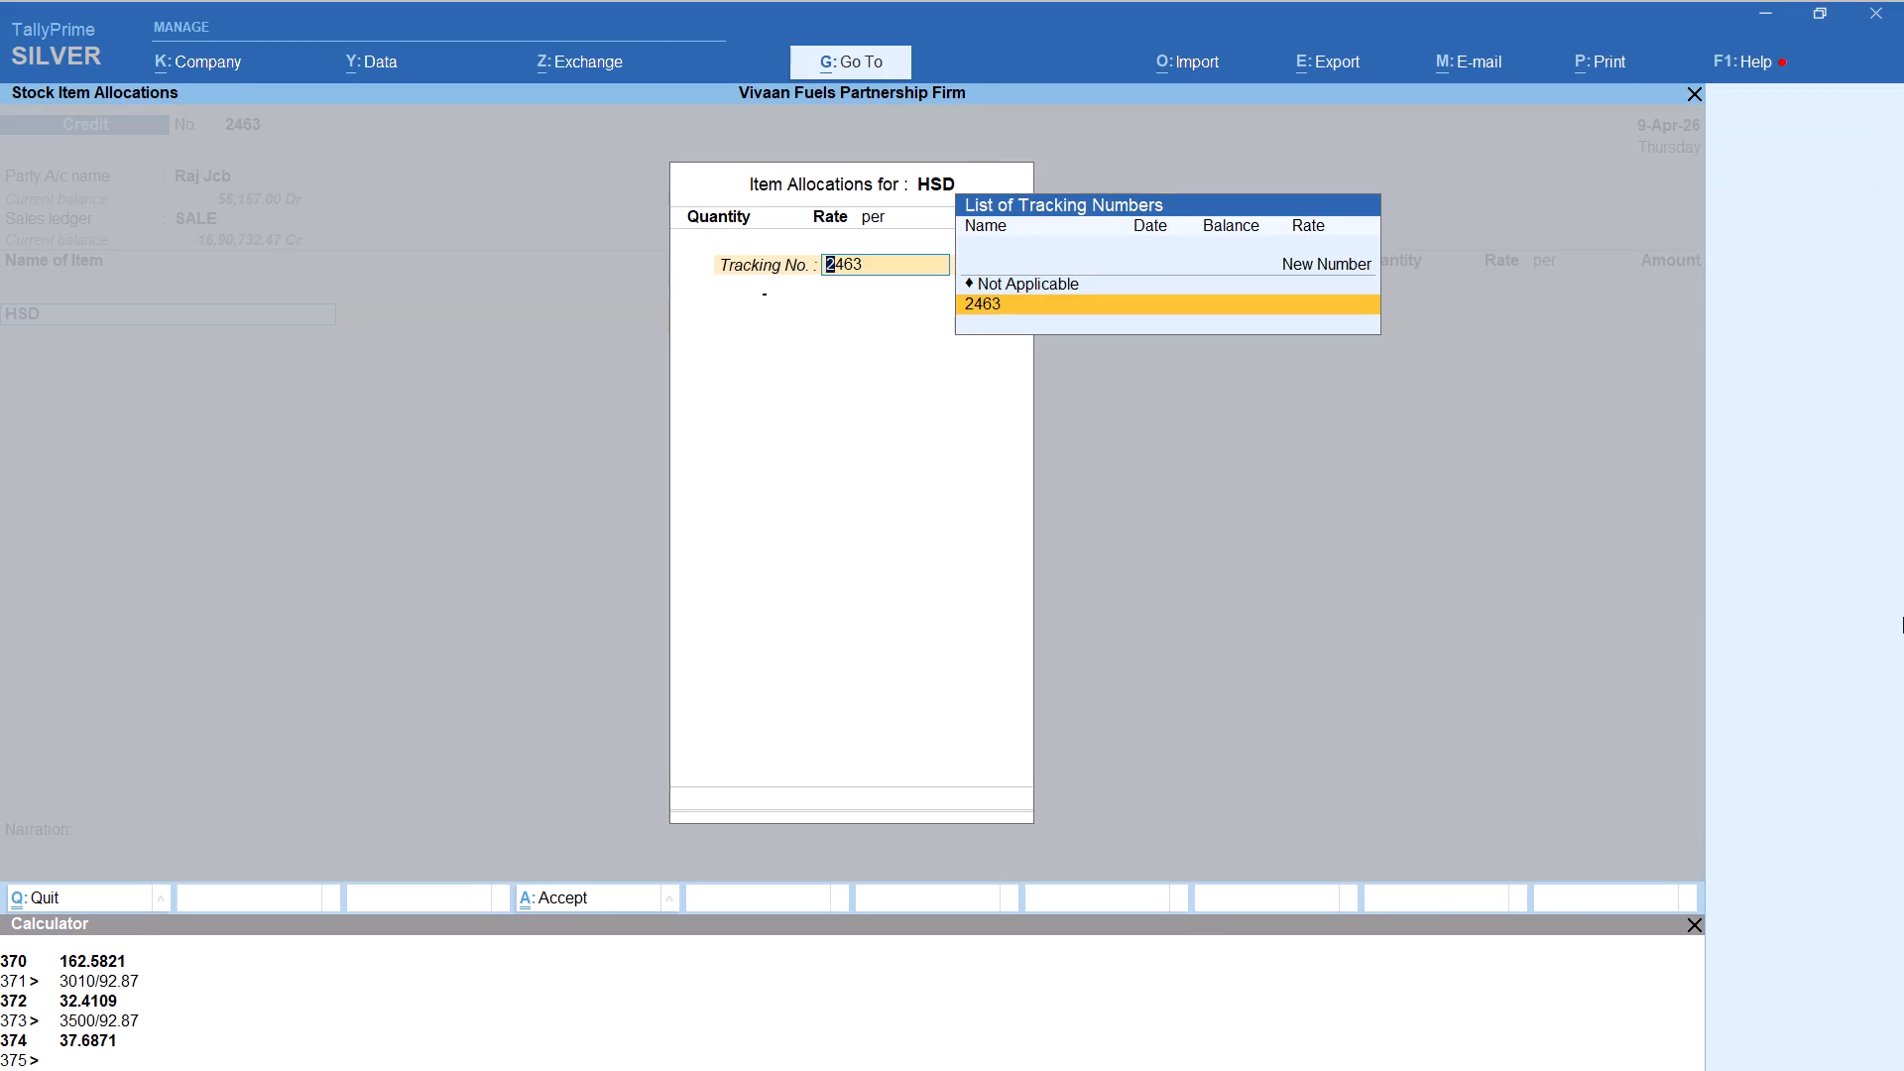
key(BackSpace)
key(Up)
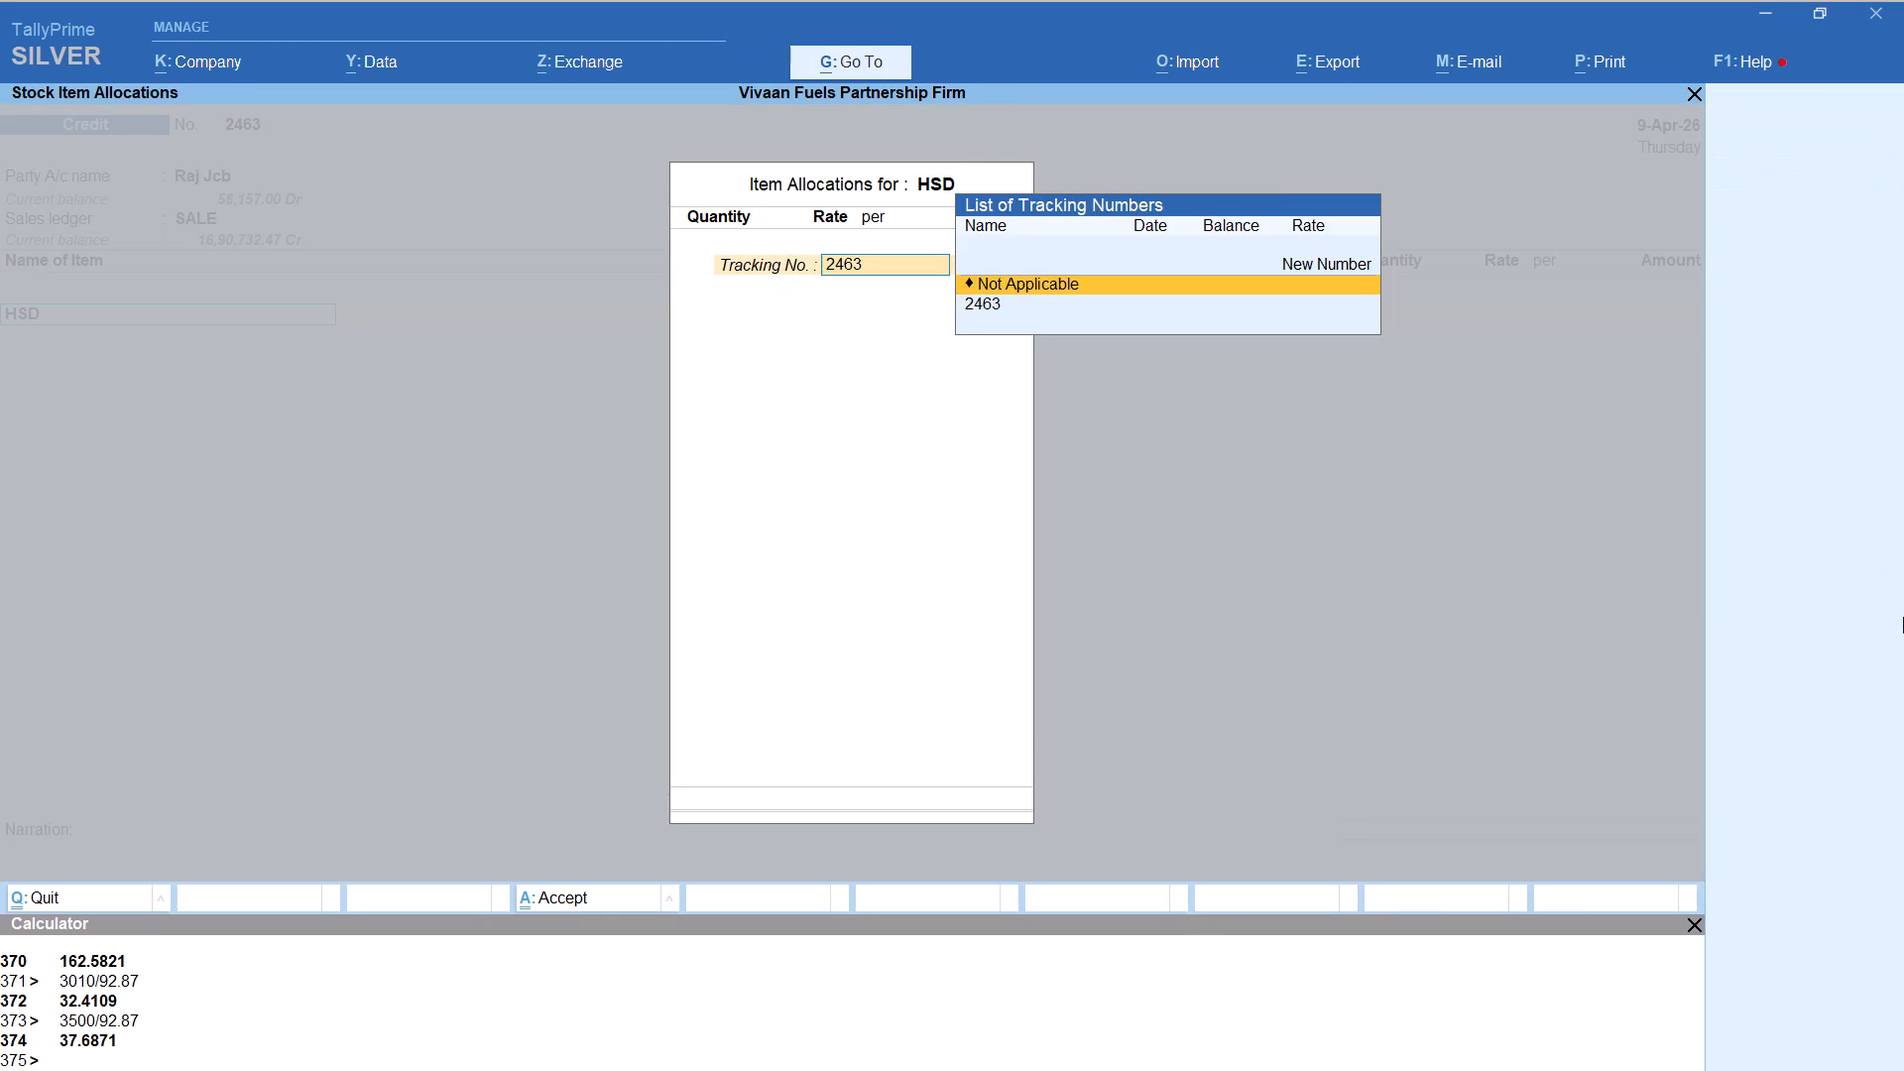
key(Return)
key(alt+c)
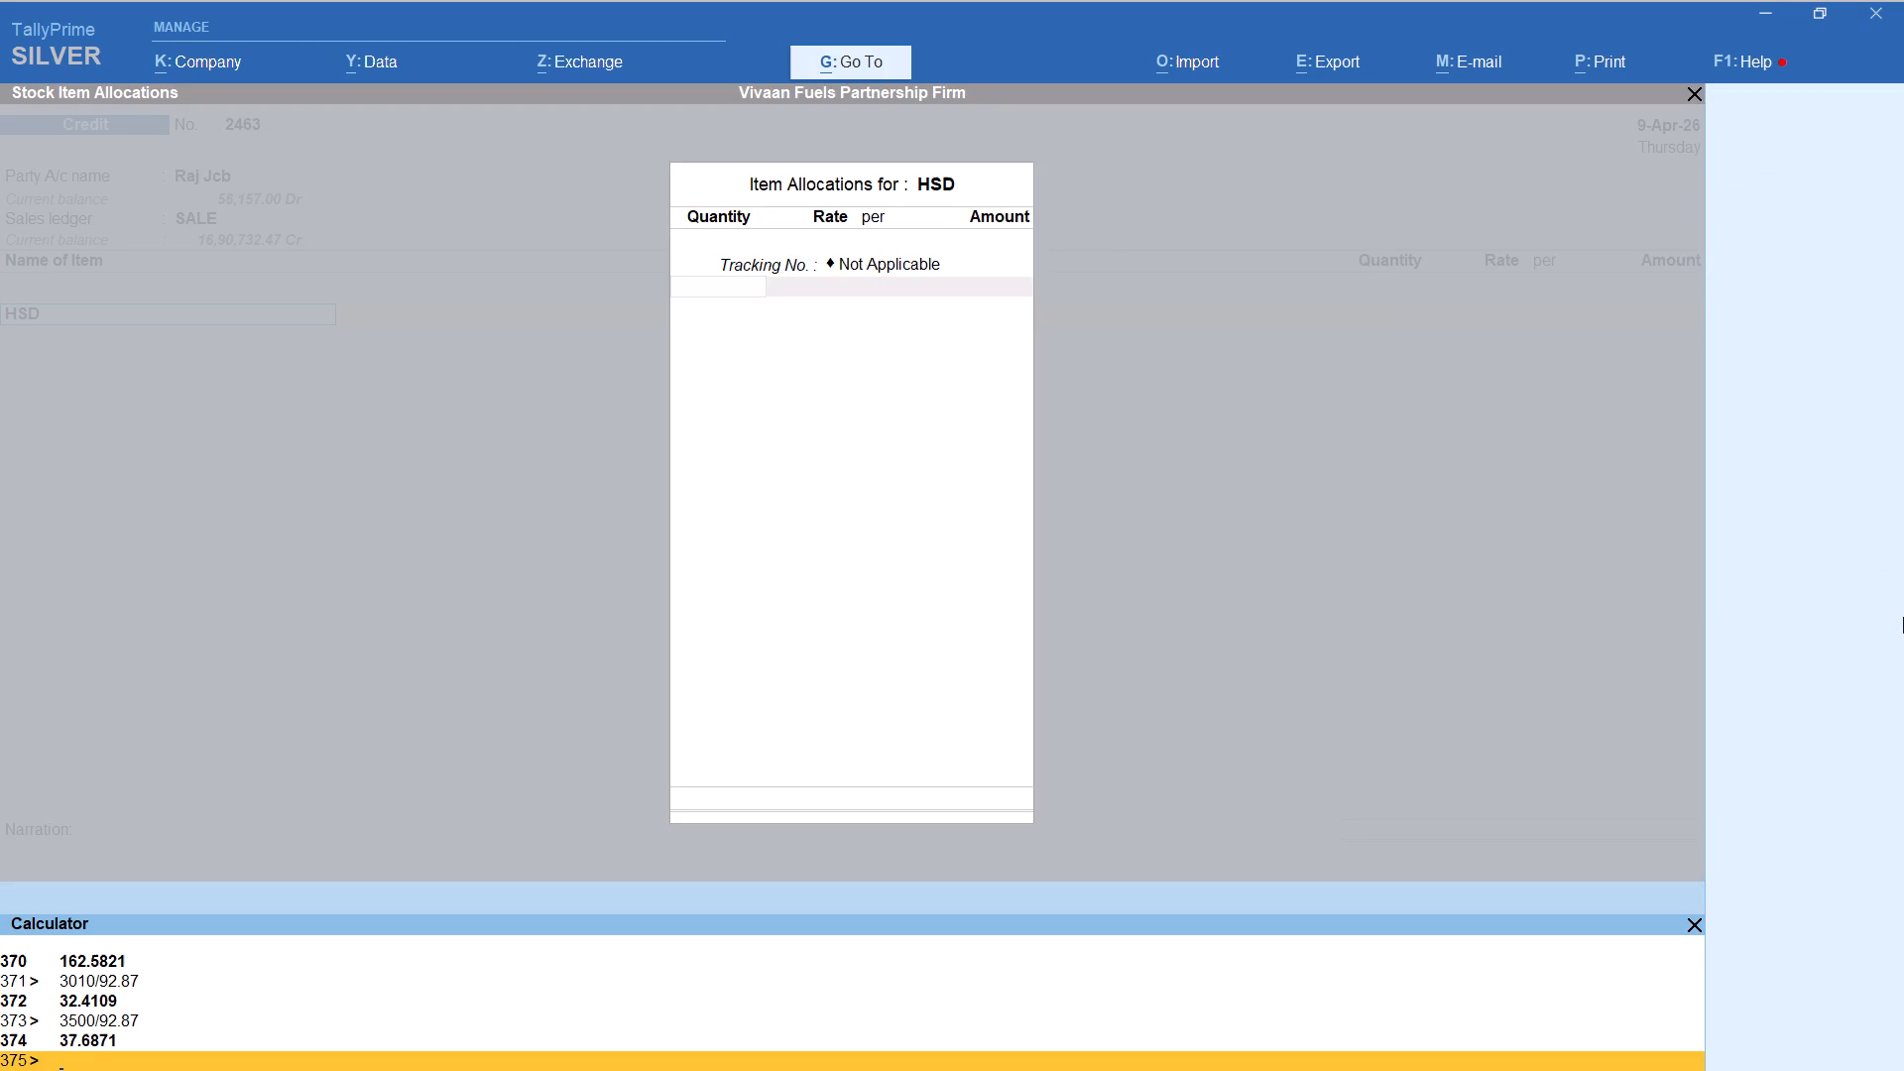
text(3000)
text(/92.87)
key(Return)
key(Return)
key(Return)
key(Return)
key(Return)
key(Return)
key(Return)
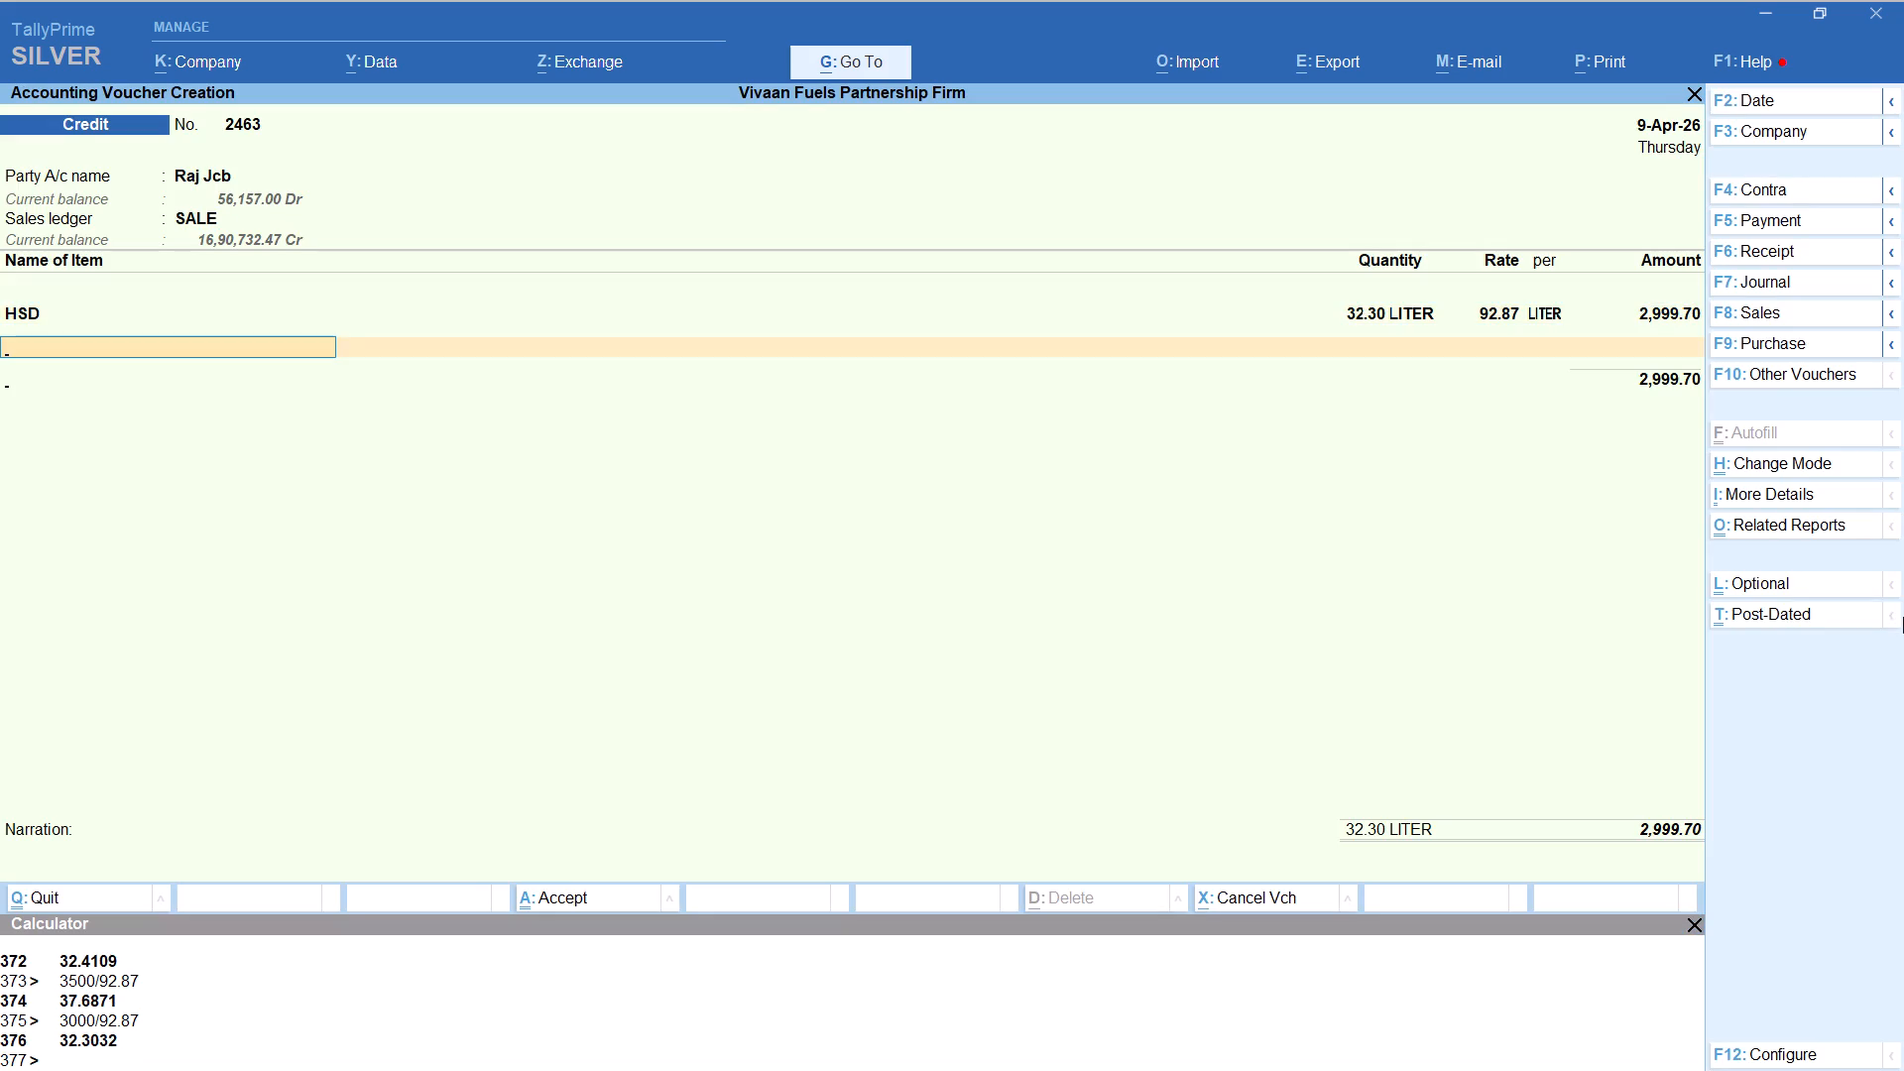
Add the Round Off ledger with its default amount to the Raj Jcb voucher and save it.
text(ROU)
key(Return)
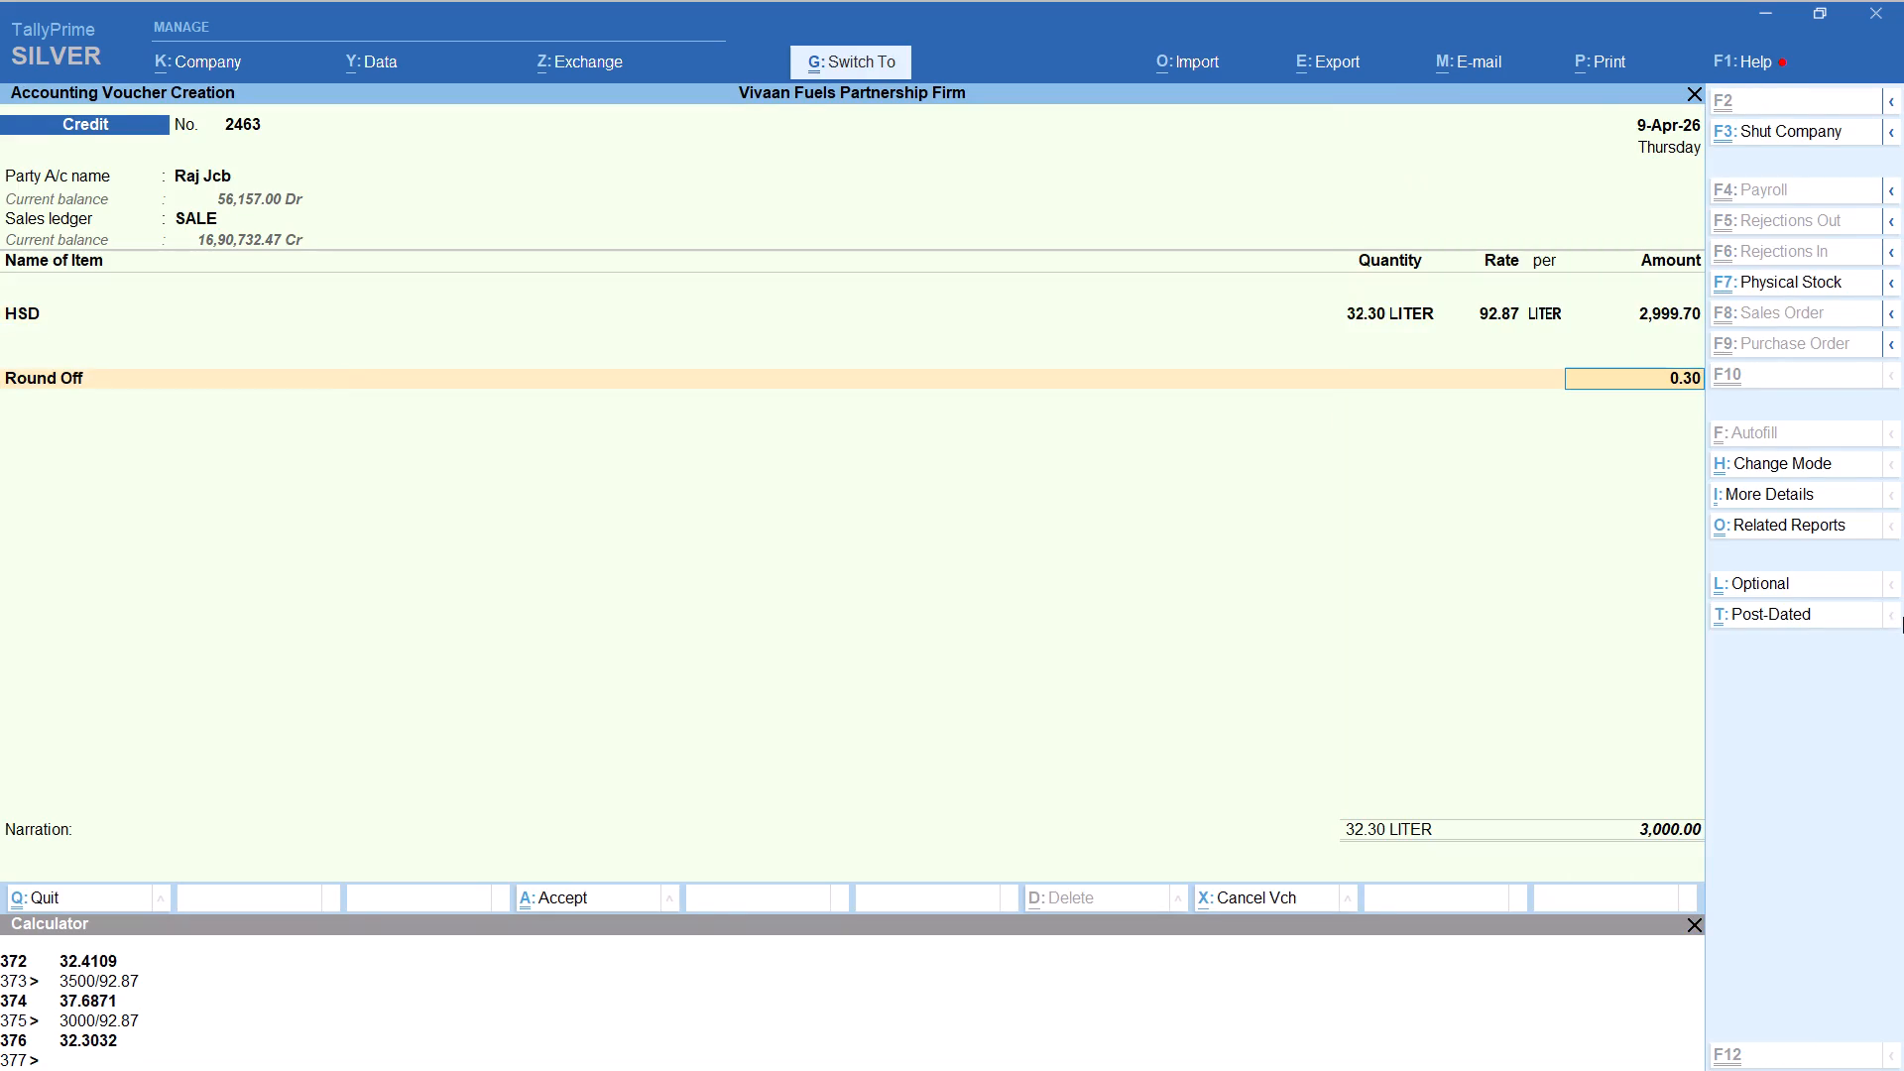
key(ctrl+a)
Start a new credit voucher for party Hakim, keep the default party details and select the SALE ledger.
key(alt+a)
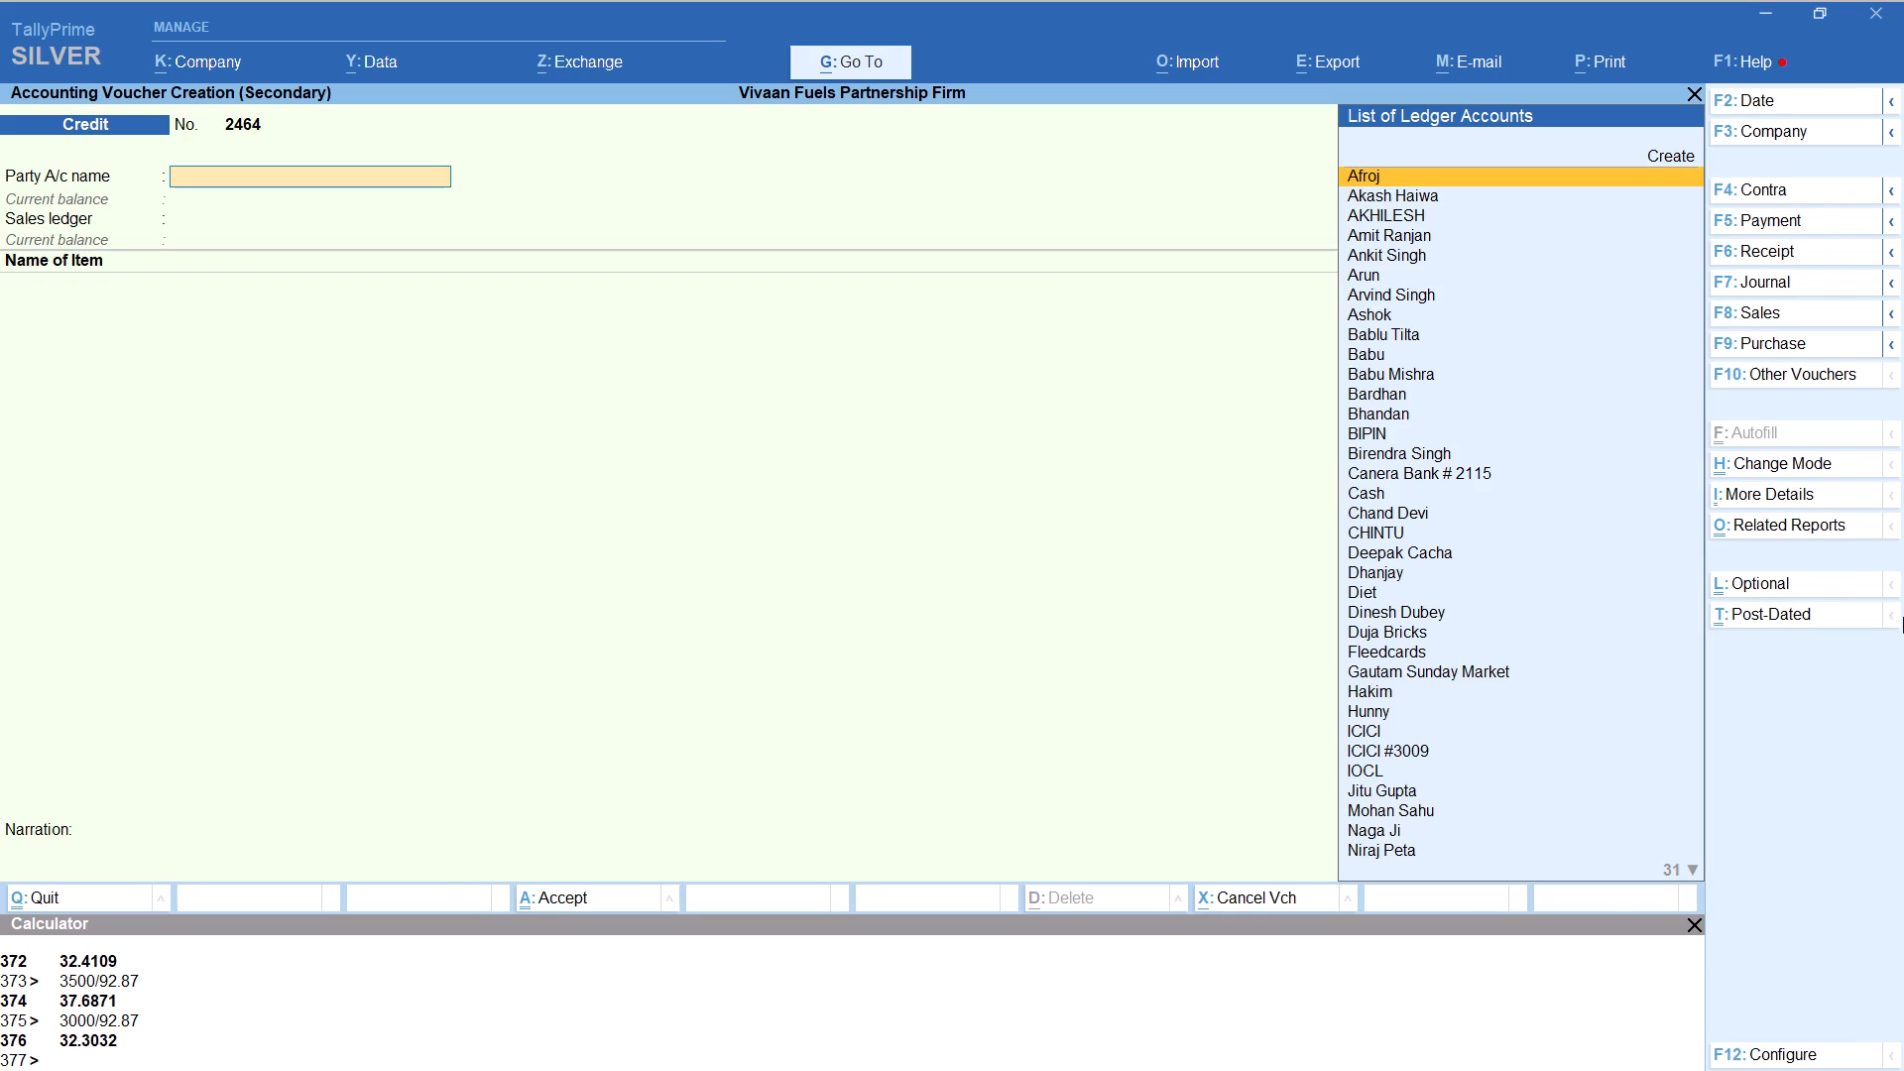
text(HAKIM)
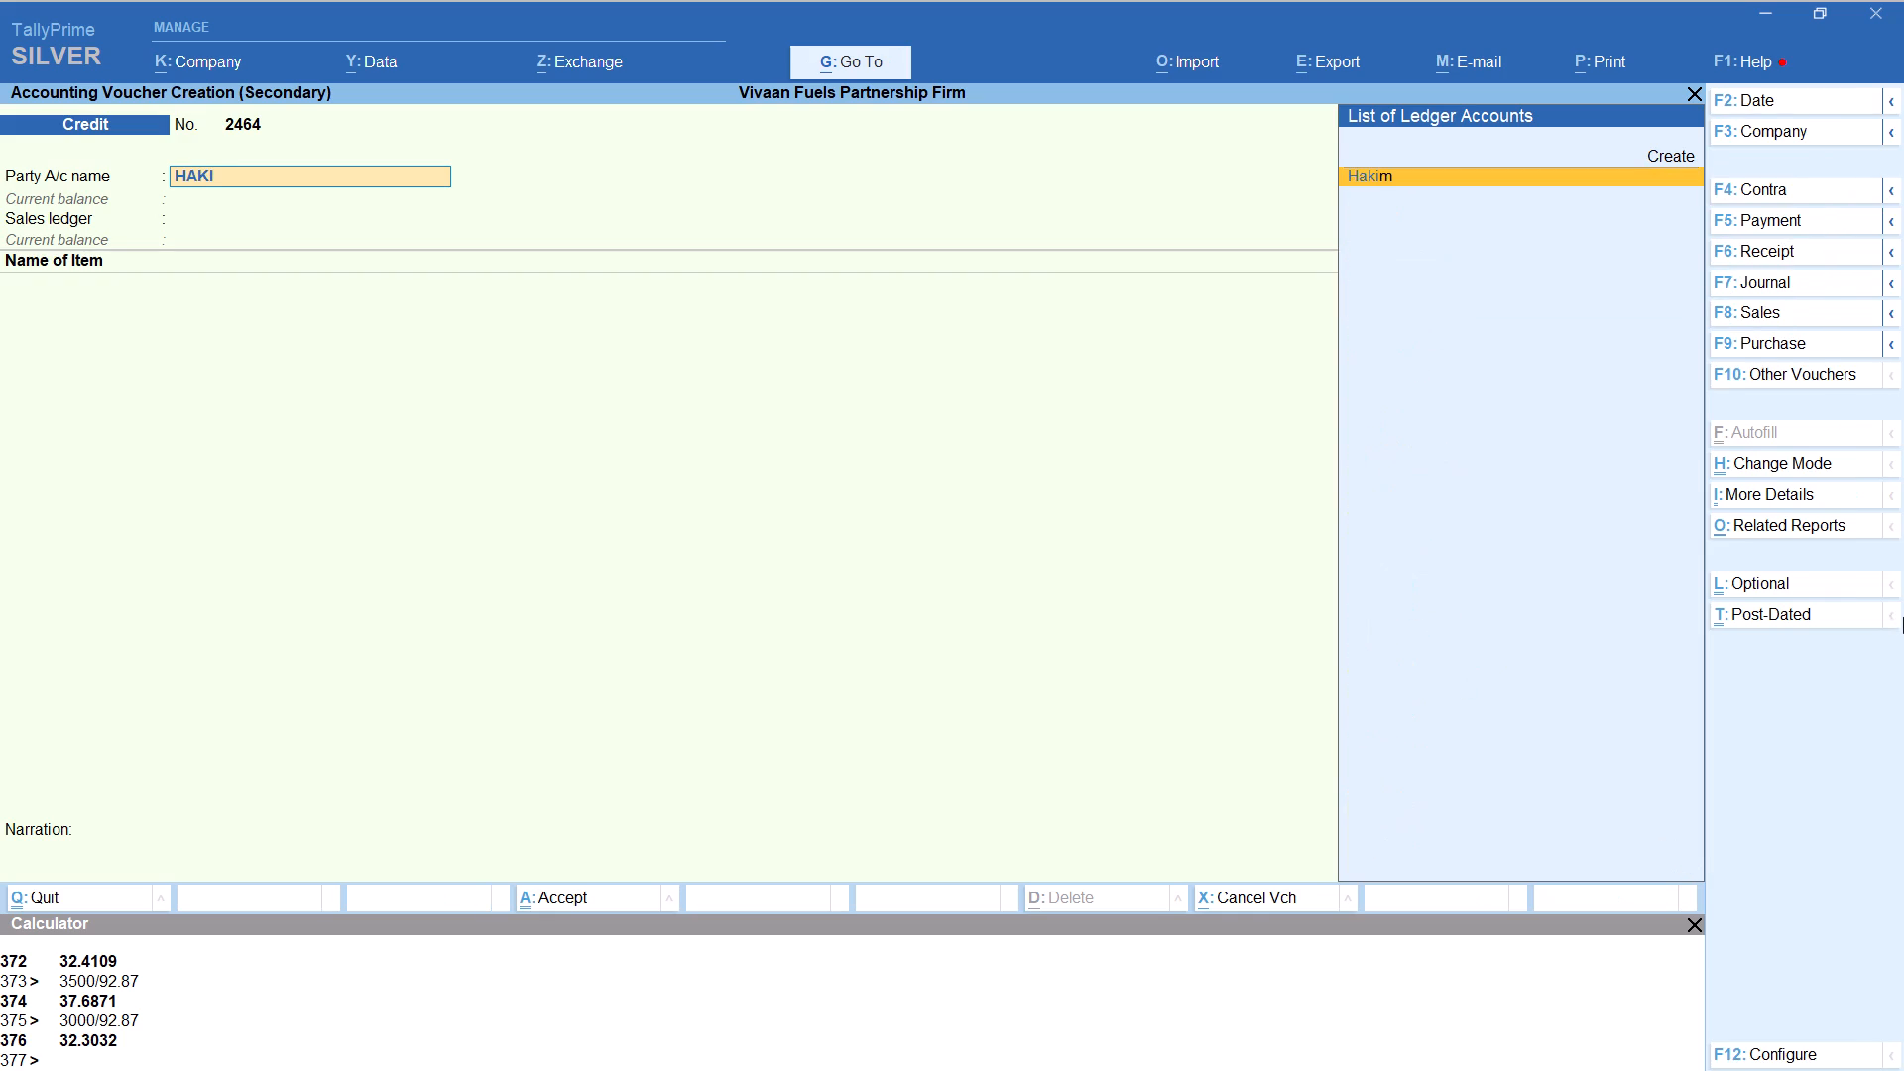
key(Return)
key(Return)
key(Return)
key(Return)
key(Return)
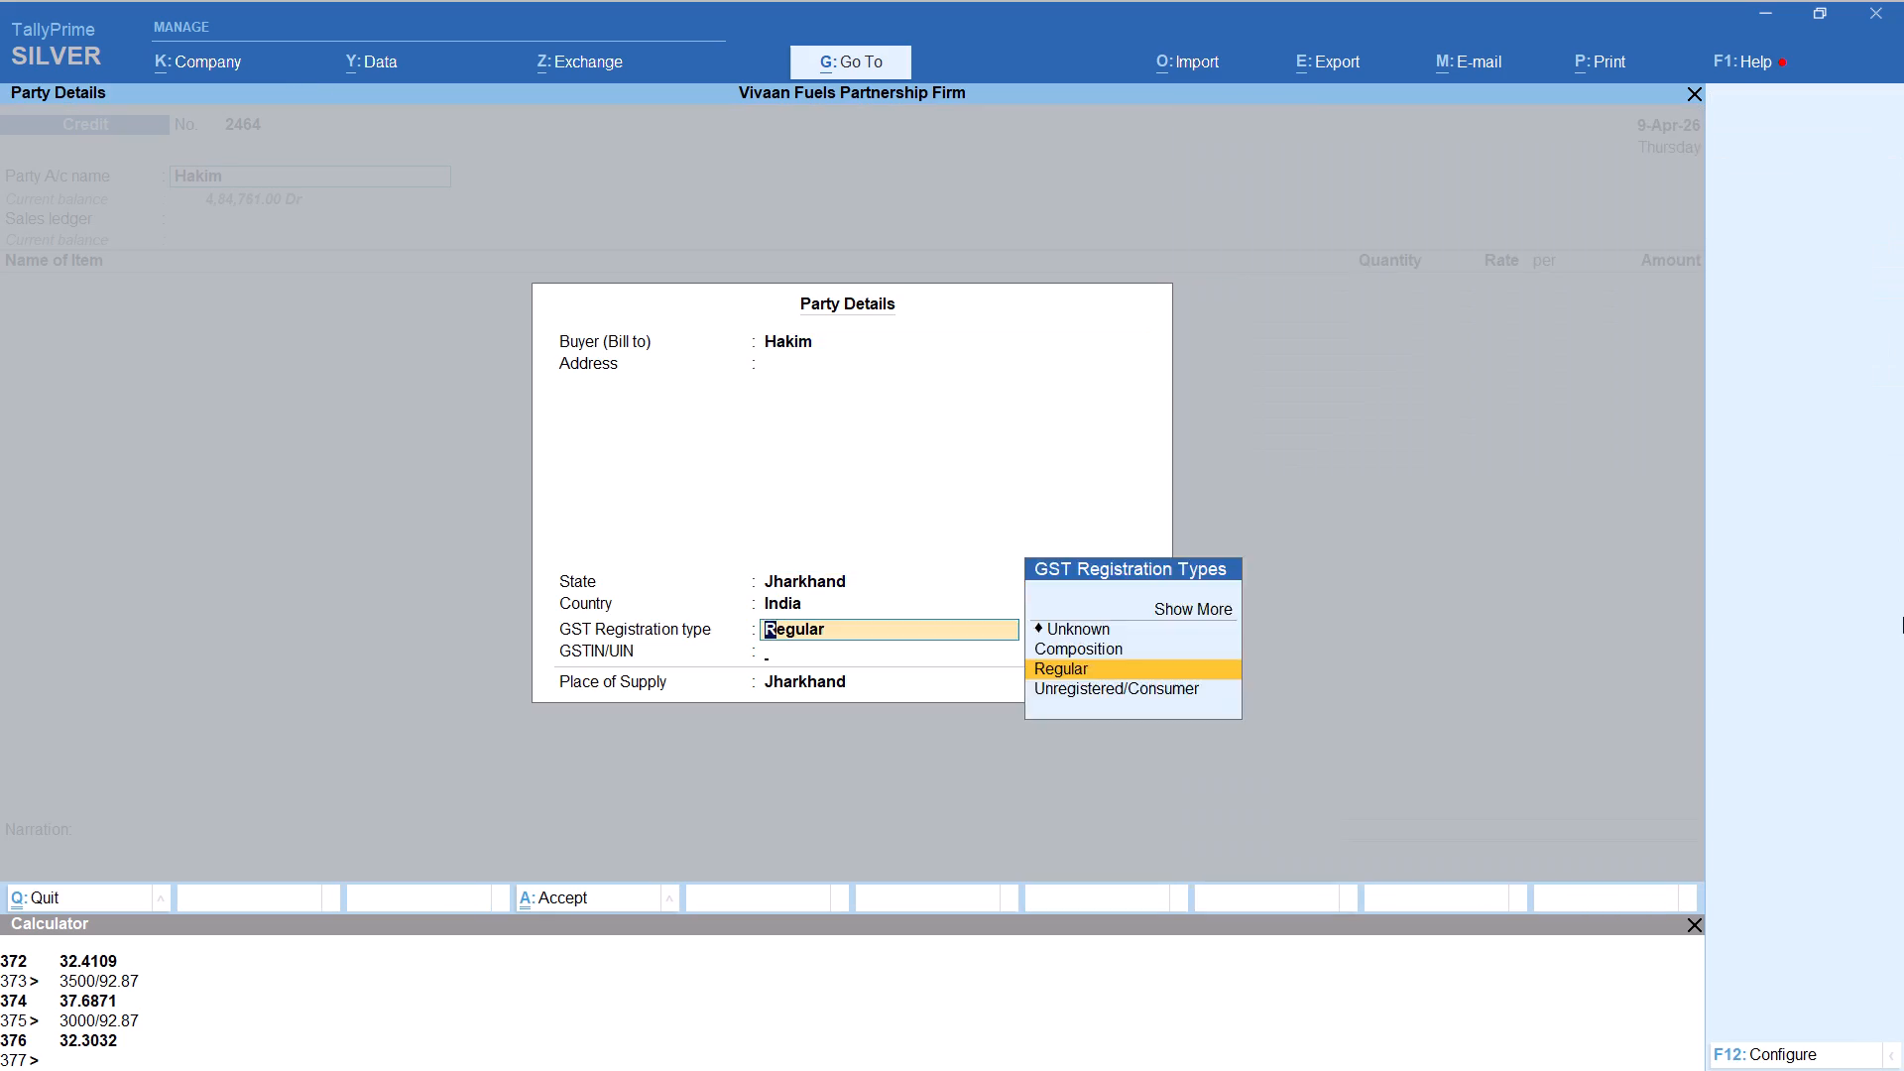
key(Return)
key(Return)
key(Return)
Add item HSD with tracking number Not Applicable and the quantity calculated as 185740/92.87, keeping the 92.87 per-litre rate.
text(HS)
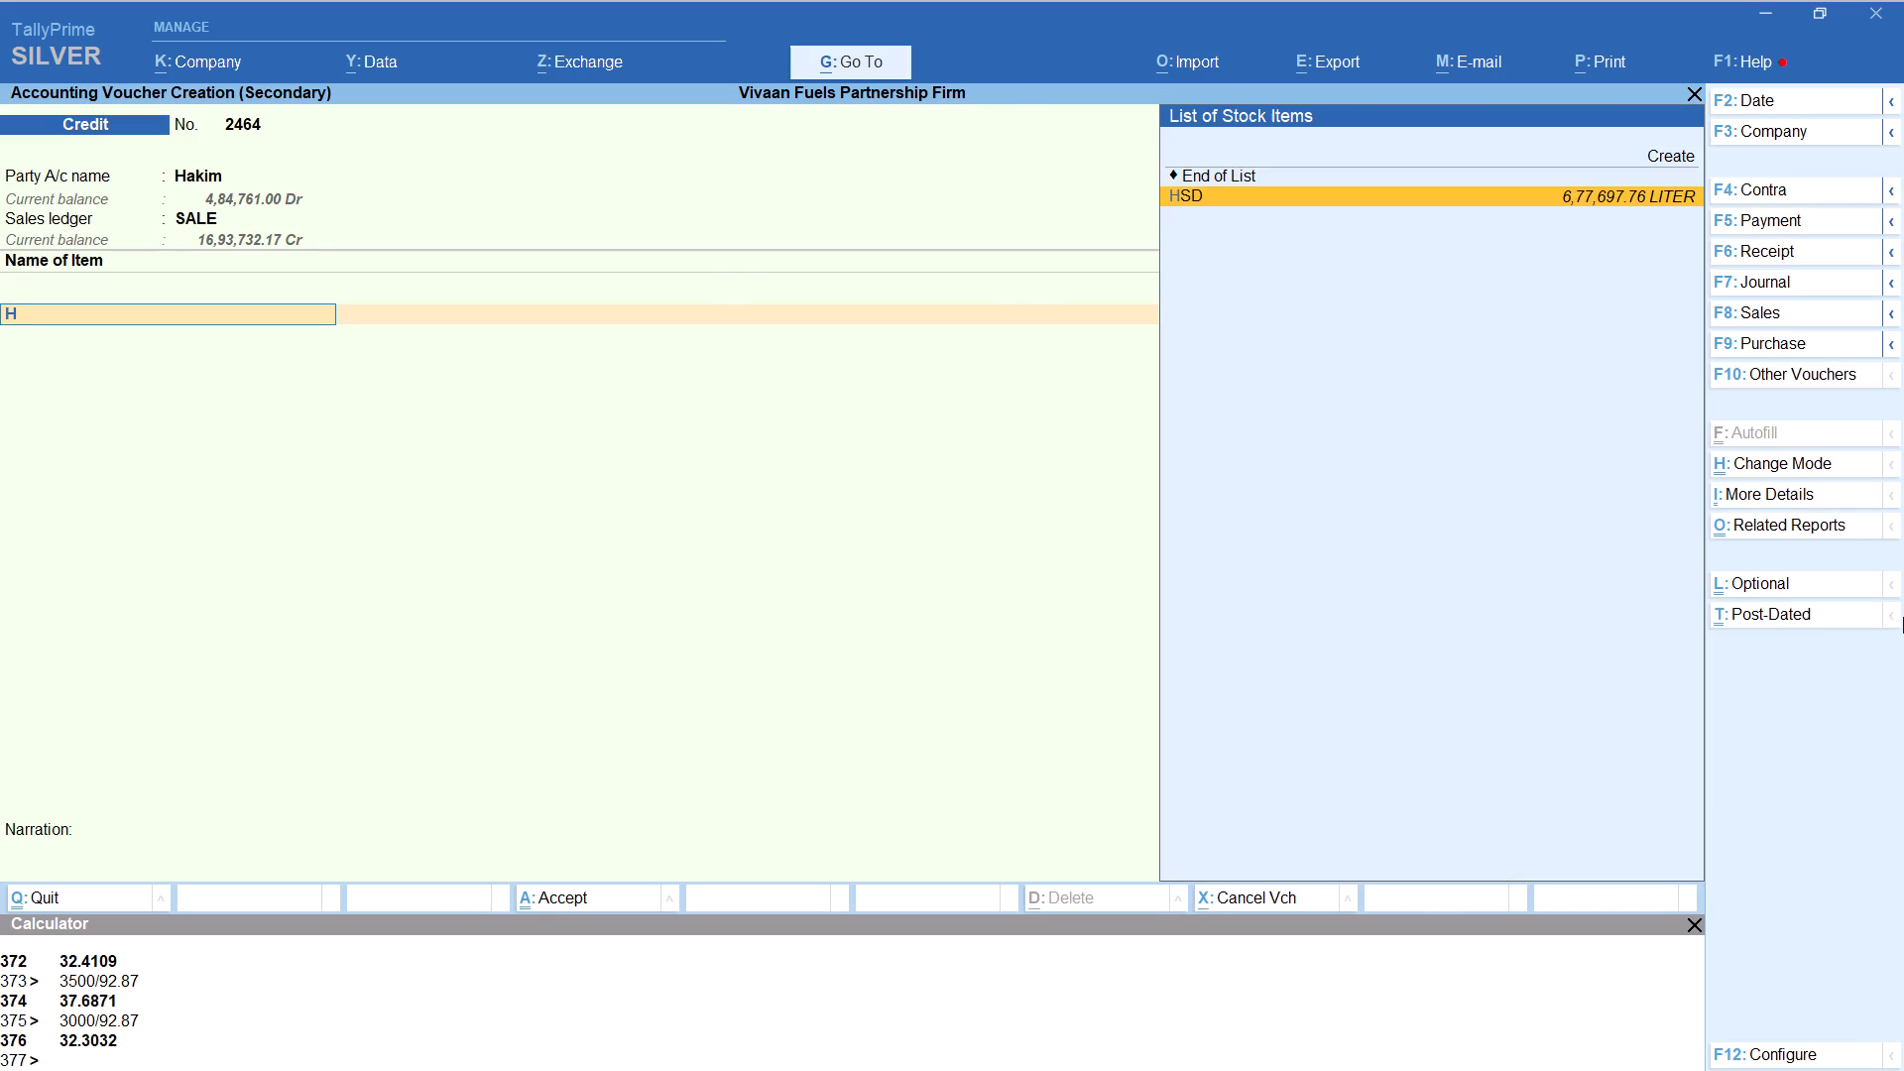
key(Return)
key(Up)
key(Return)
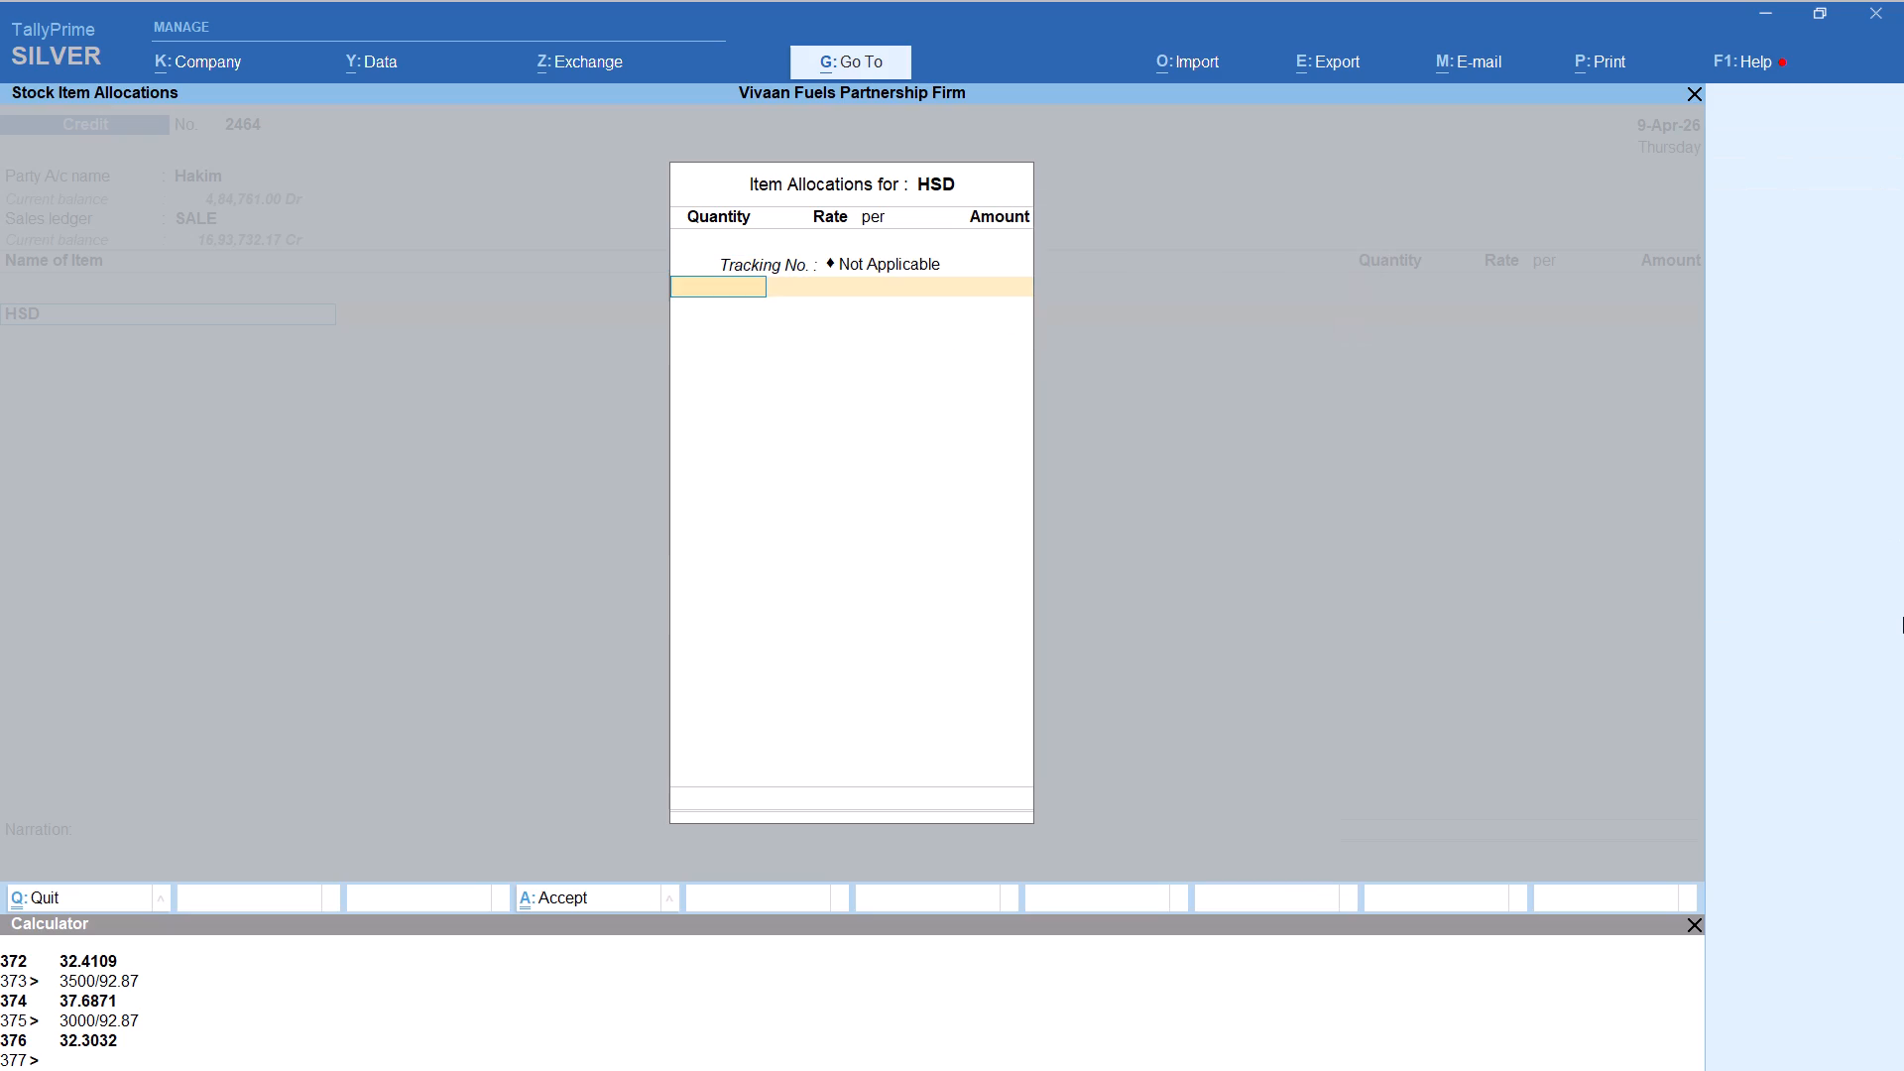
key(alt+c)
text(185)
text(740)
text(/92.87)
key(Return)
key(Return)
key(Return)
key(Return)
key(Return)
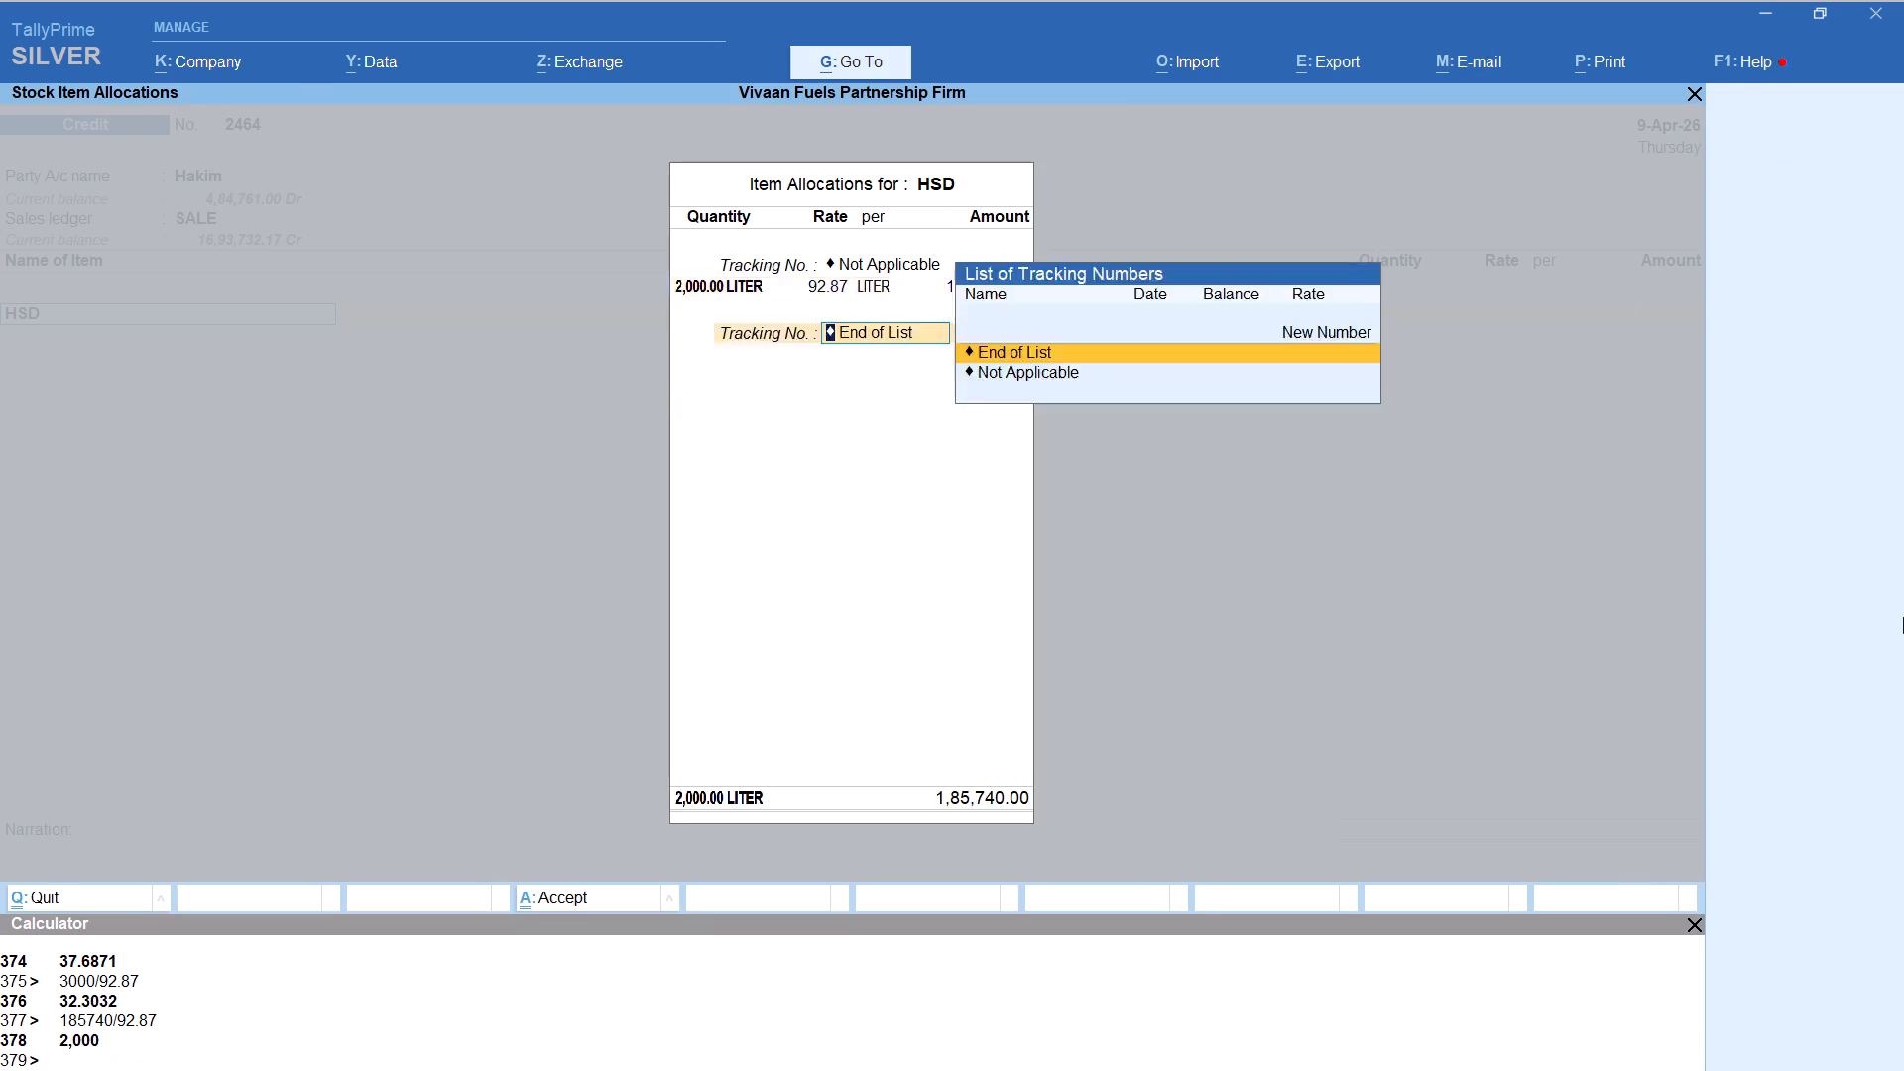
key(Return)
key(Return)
Add the Round Off ledger with its default amount to the Hakim voucher and save it.
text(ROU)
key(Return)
key(ctrl+a)
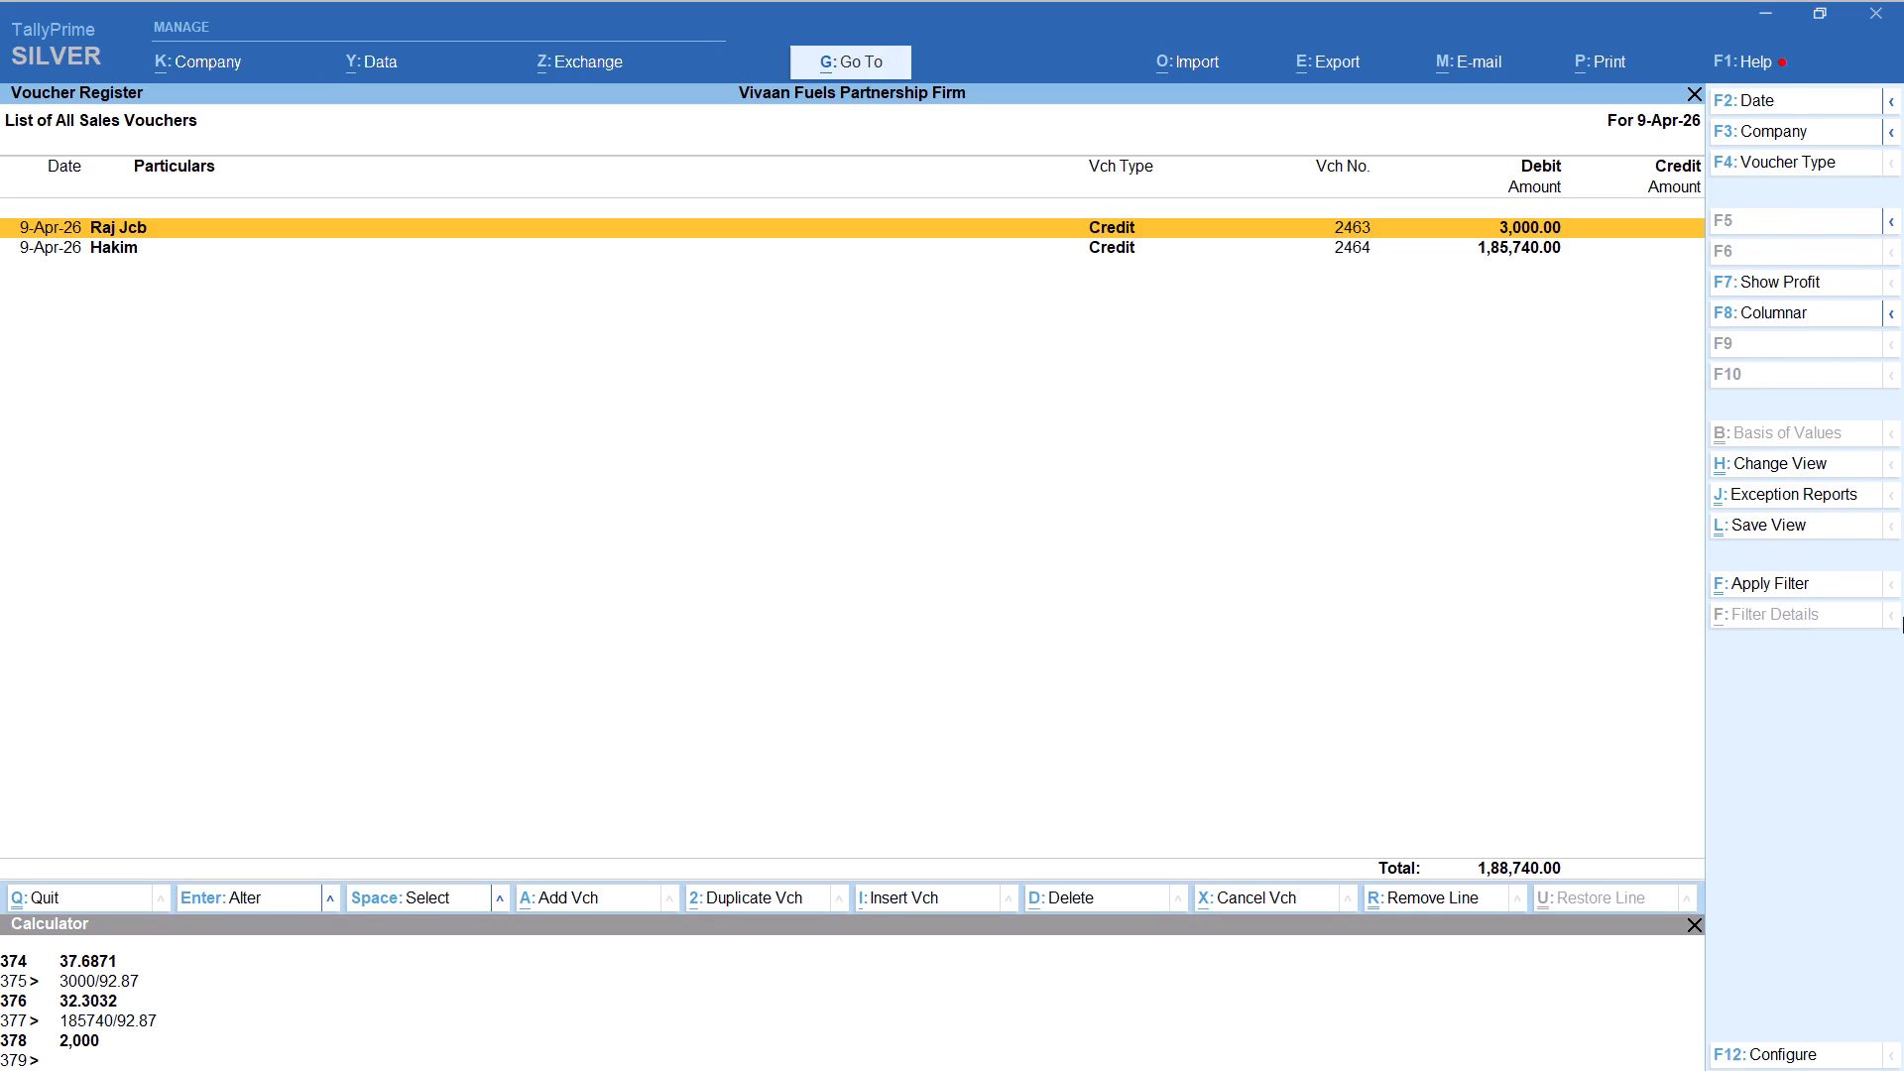
Start a new credit voucher for party Bardhan, keep the default party details and select the SALE ledger.
key(alt+a)
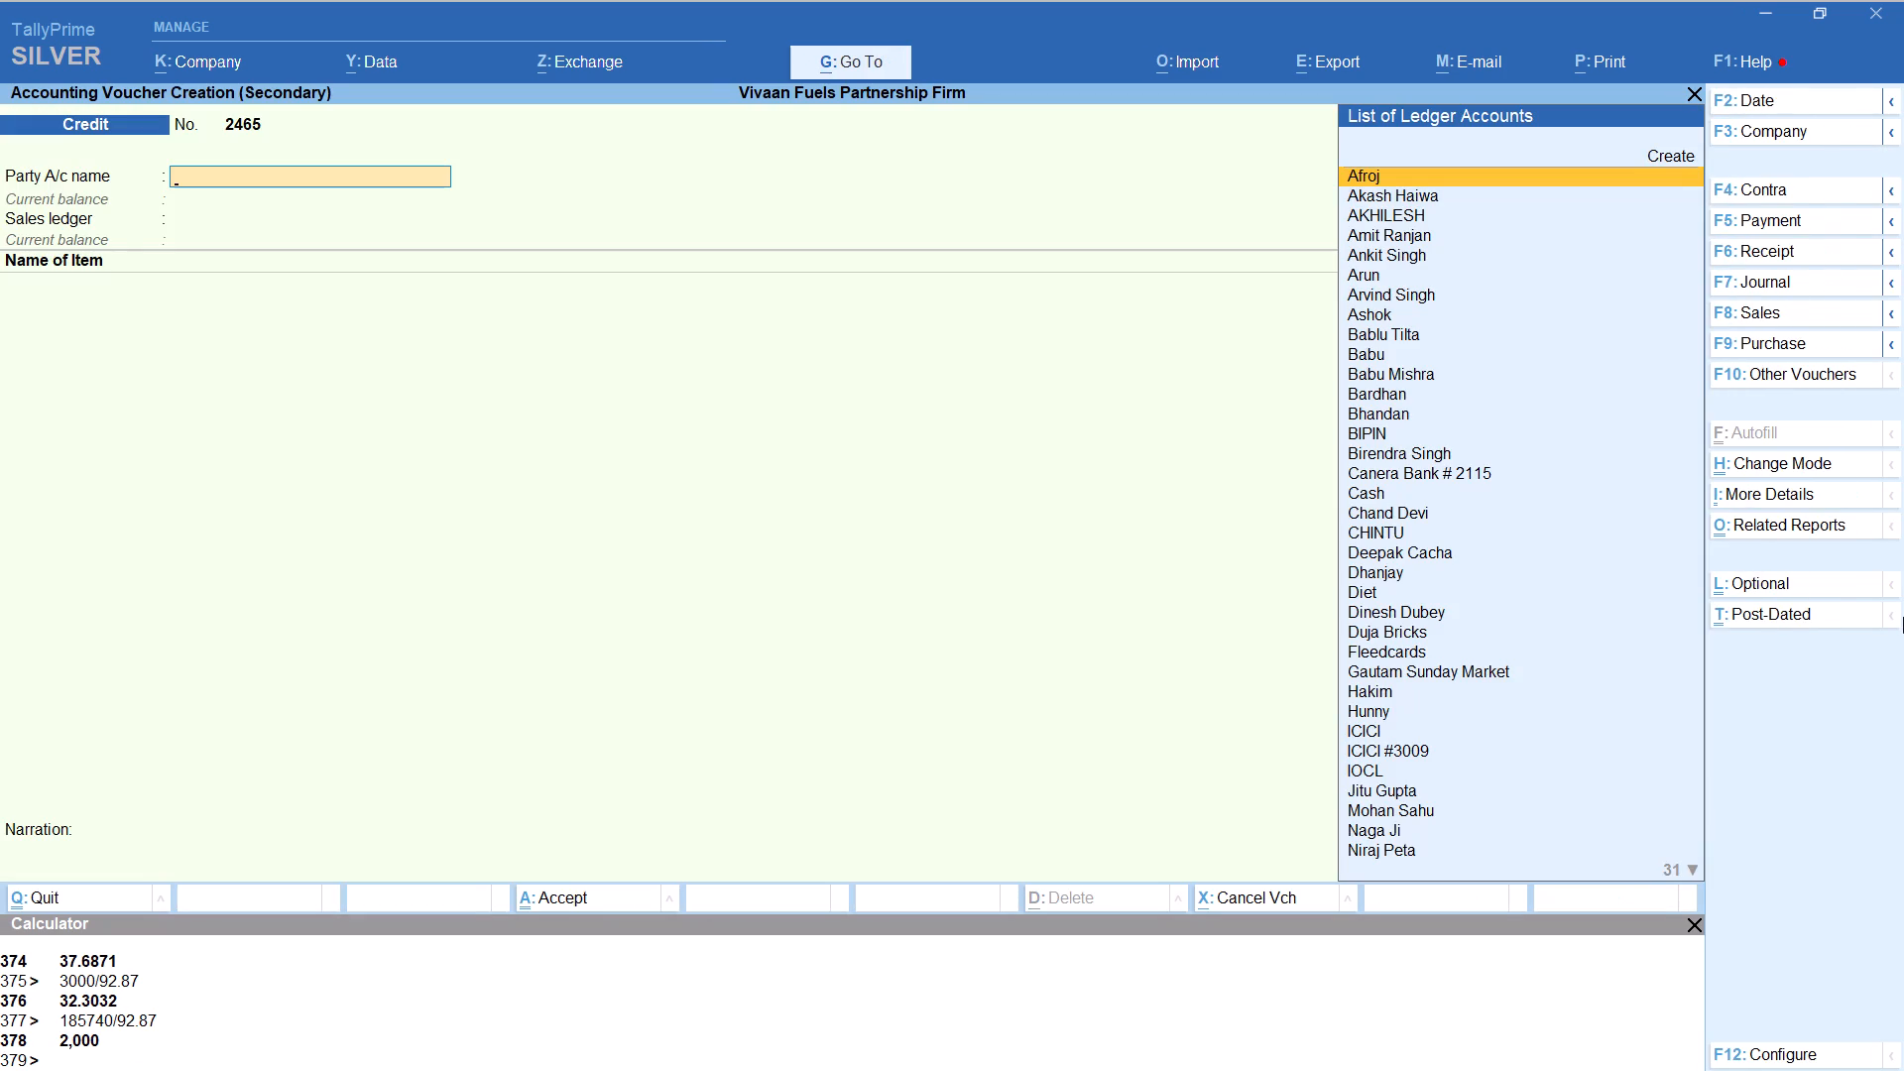
text(BARD)
key(Return)
key(Return)
key(Return)
key(Return)
key(Return)
key(Return)
key(Return)
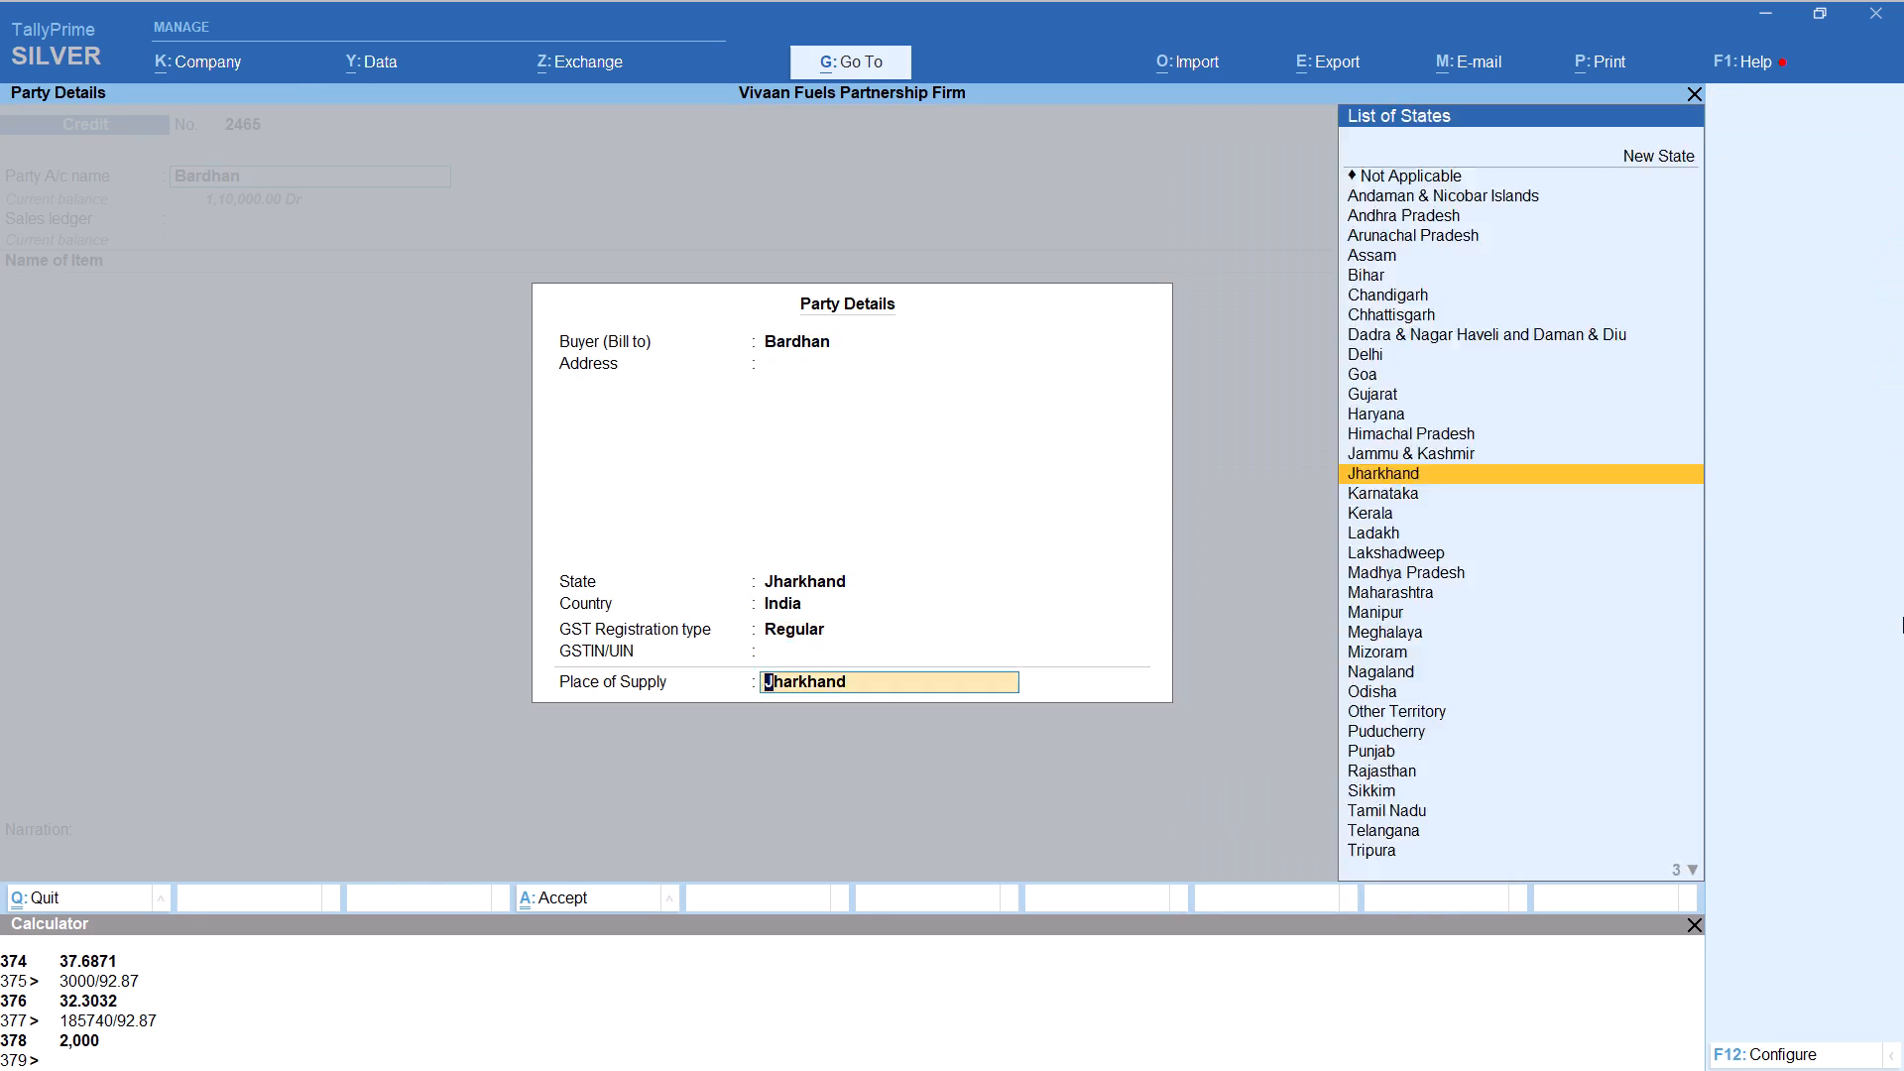
key(Return)
key(Return)
key(BackSpace)
Add item HSD with tracking number Not Applicable and the quantity calculated as 5000/92.87, keeping the 92.87 per-litre rate.
text(HS)
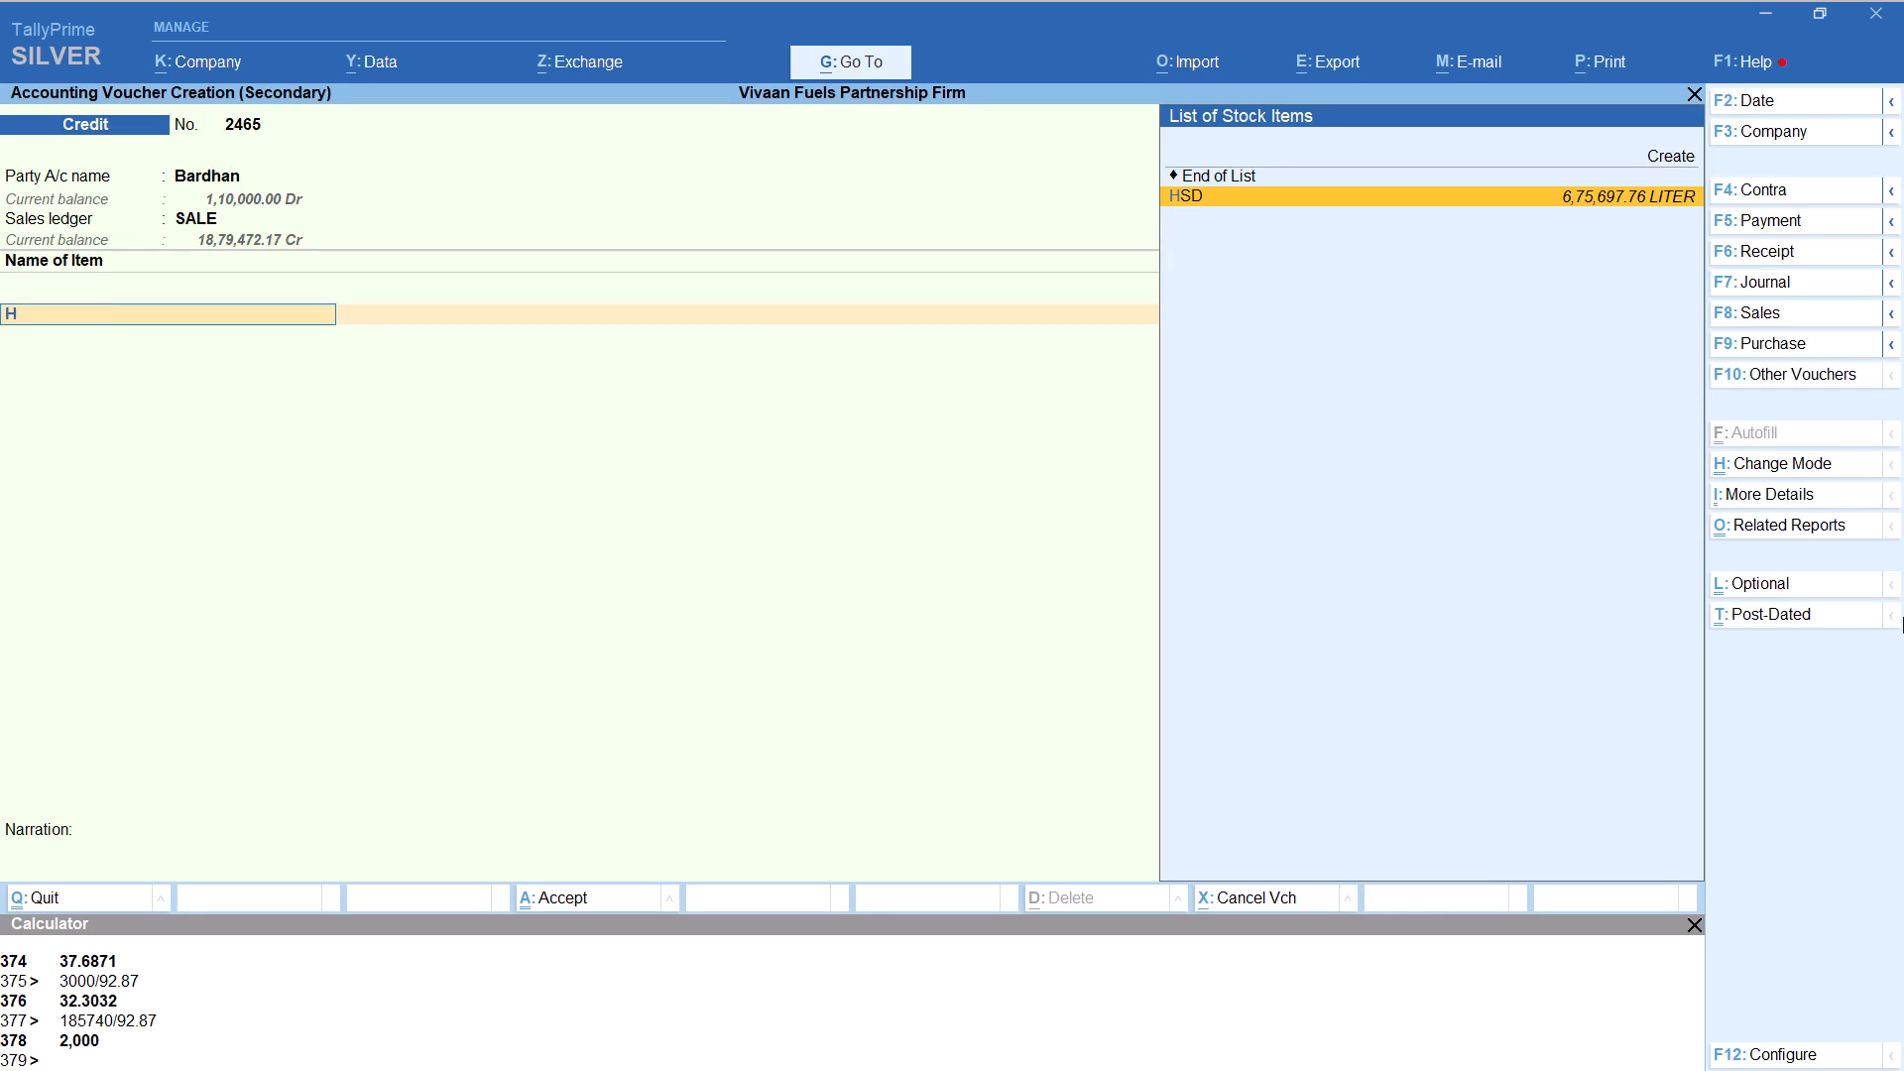
key(Return)
key(Up)
key(Return)
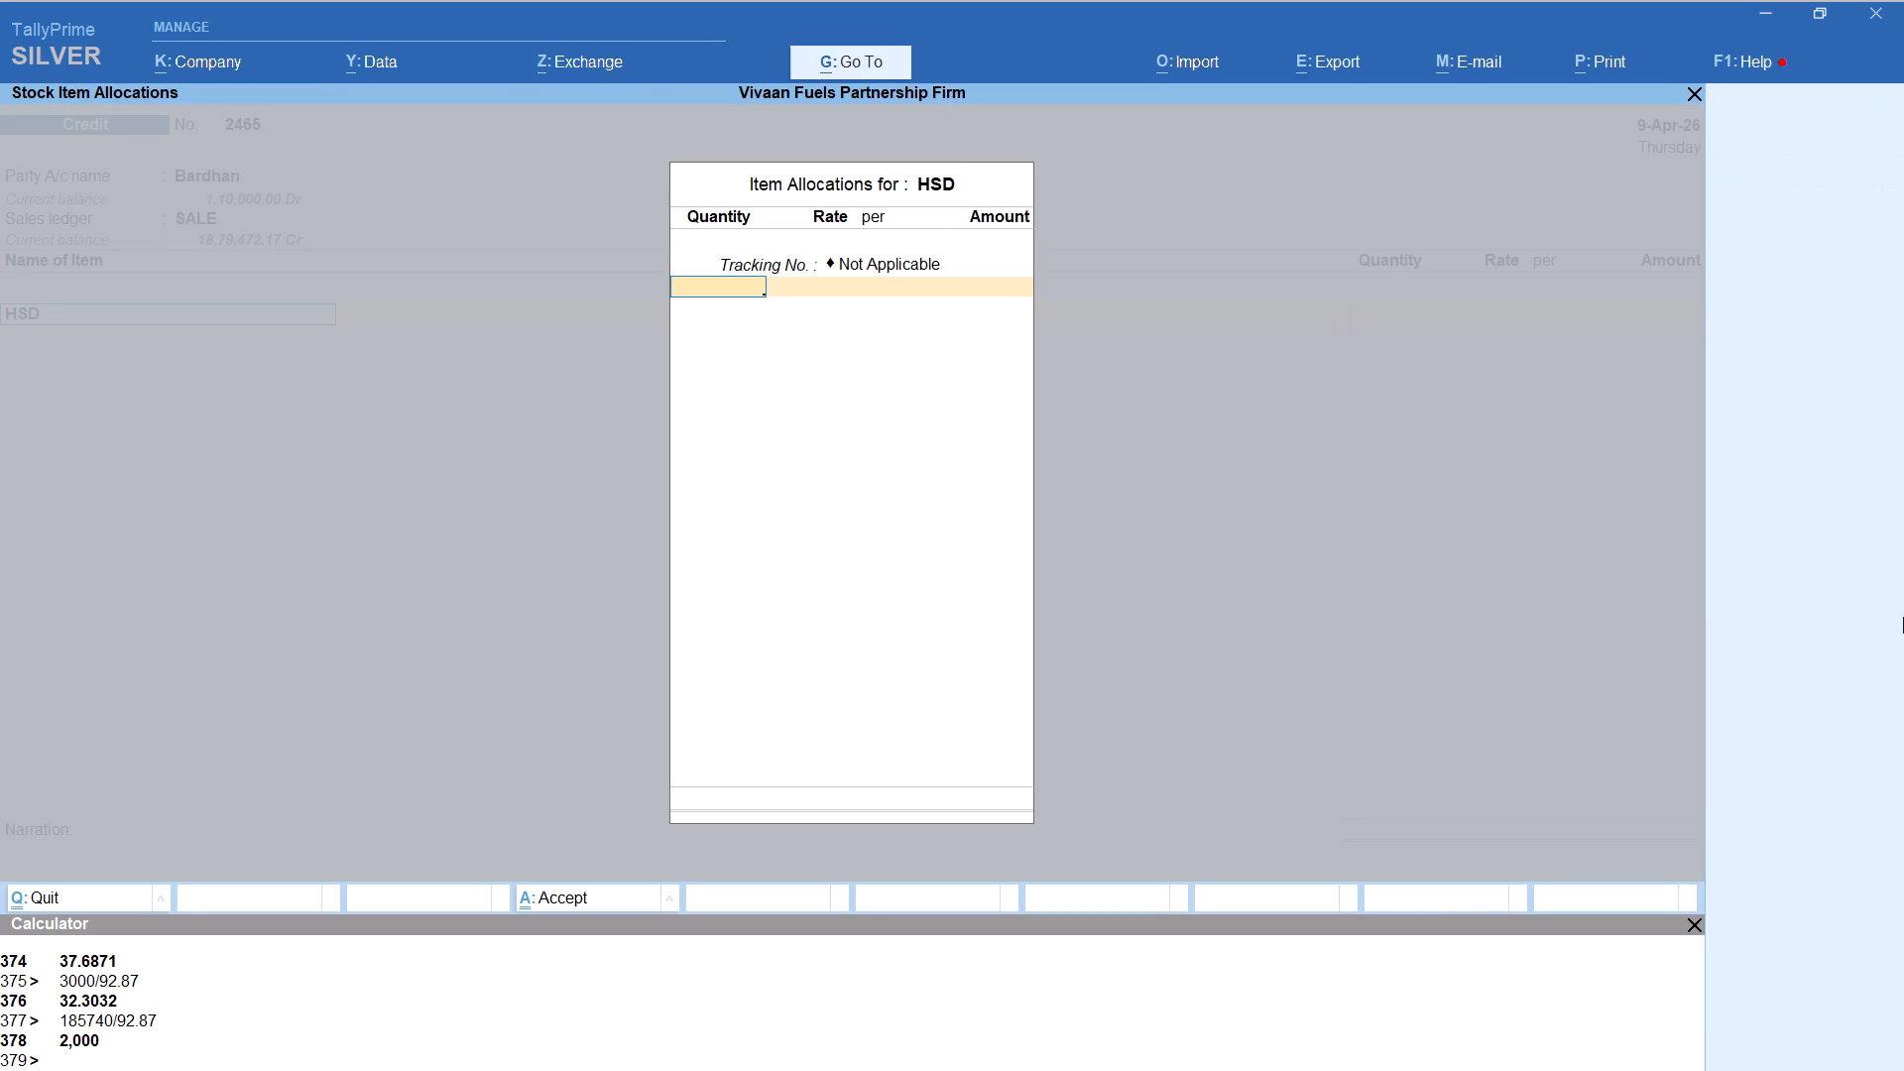
key(alt+c)
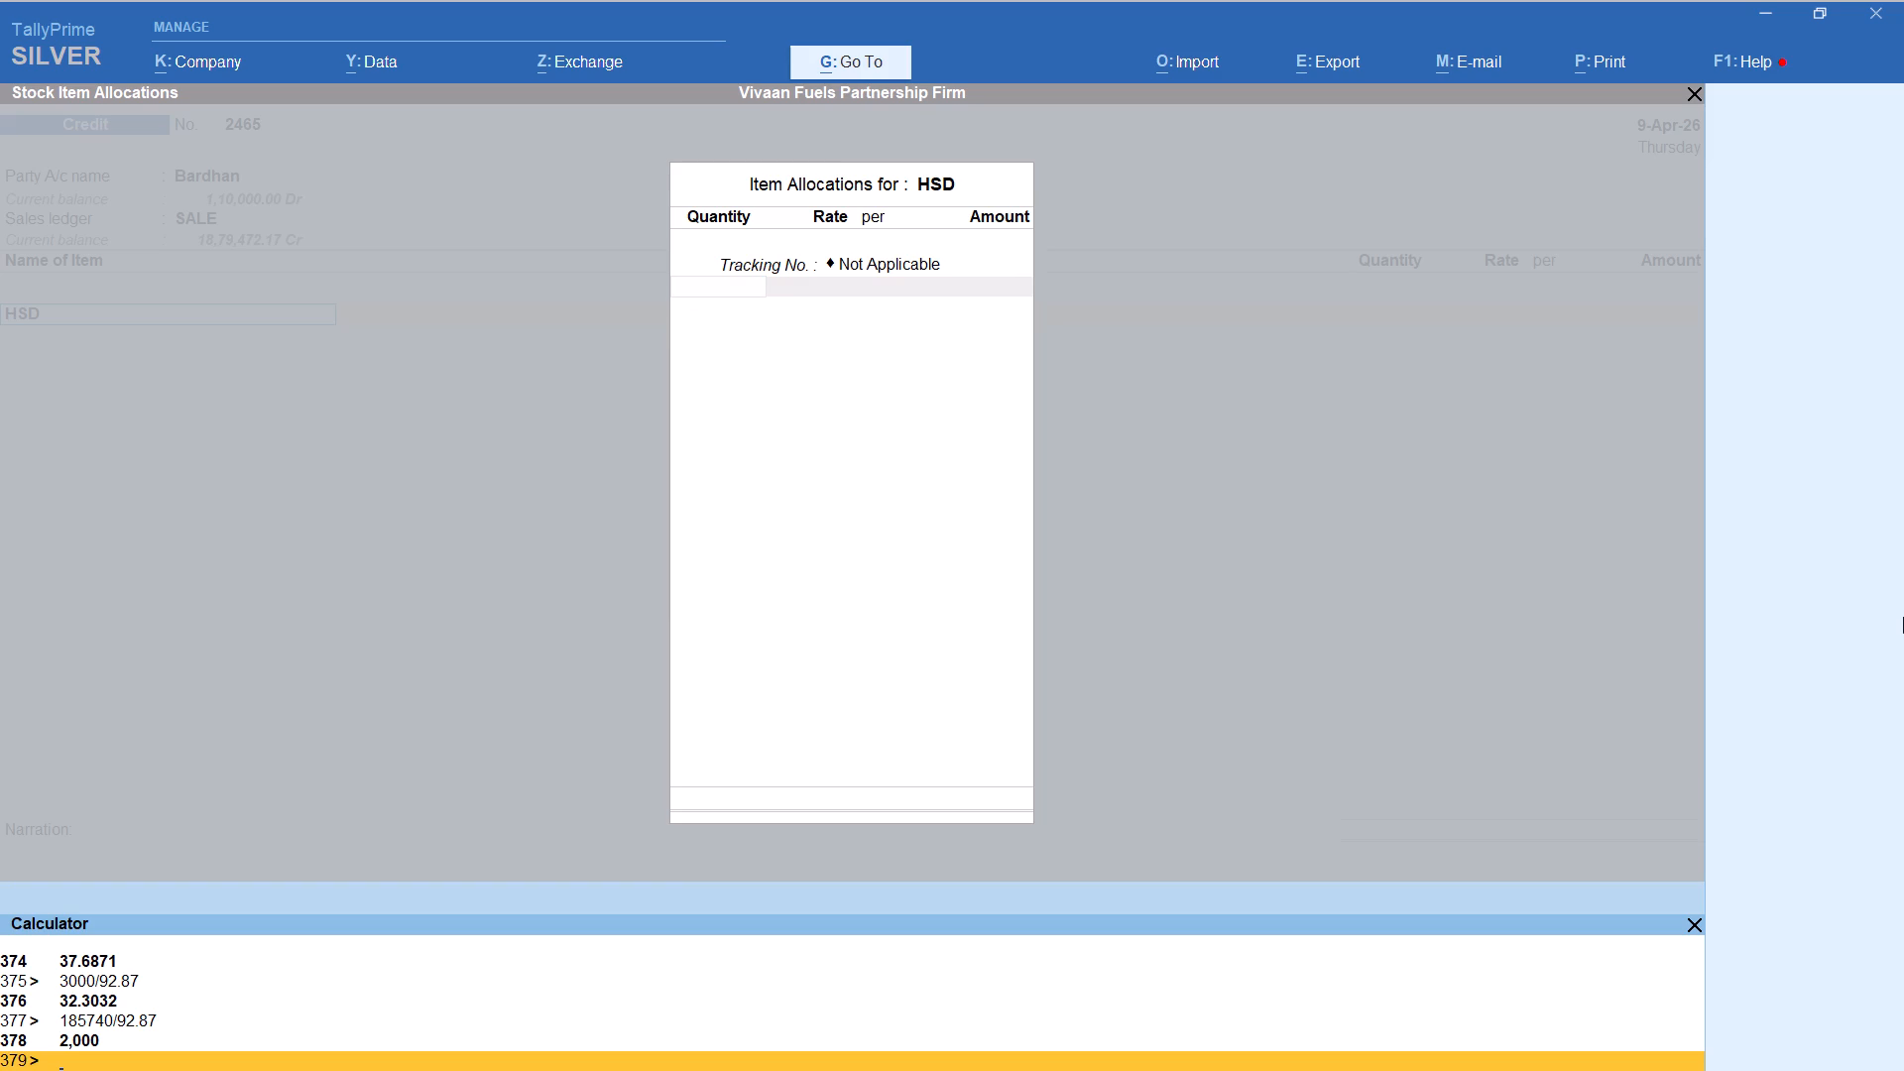
text(5000)
text(/92.87)
key(Return)
key(Return)
key(Return)
key(Return)
key(Return)
key(Return)
key(Return)
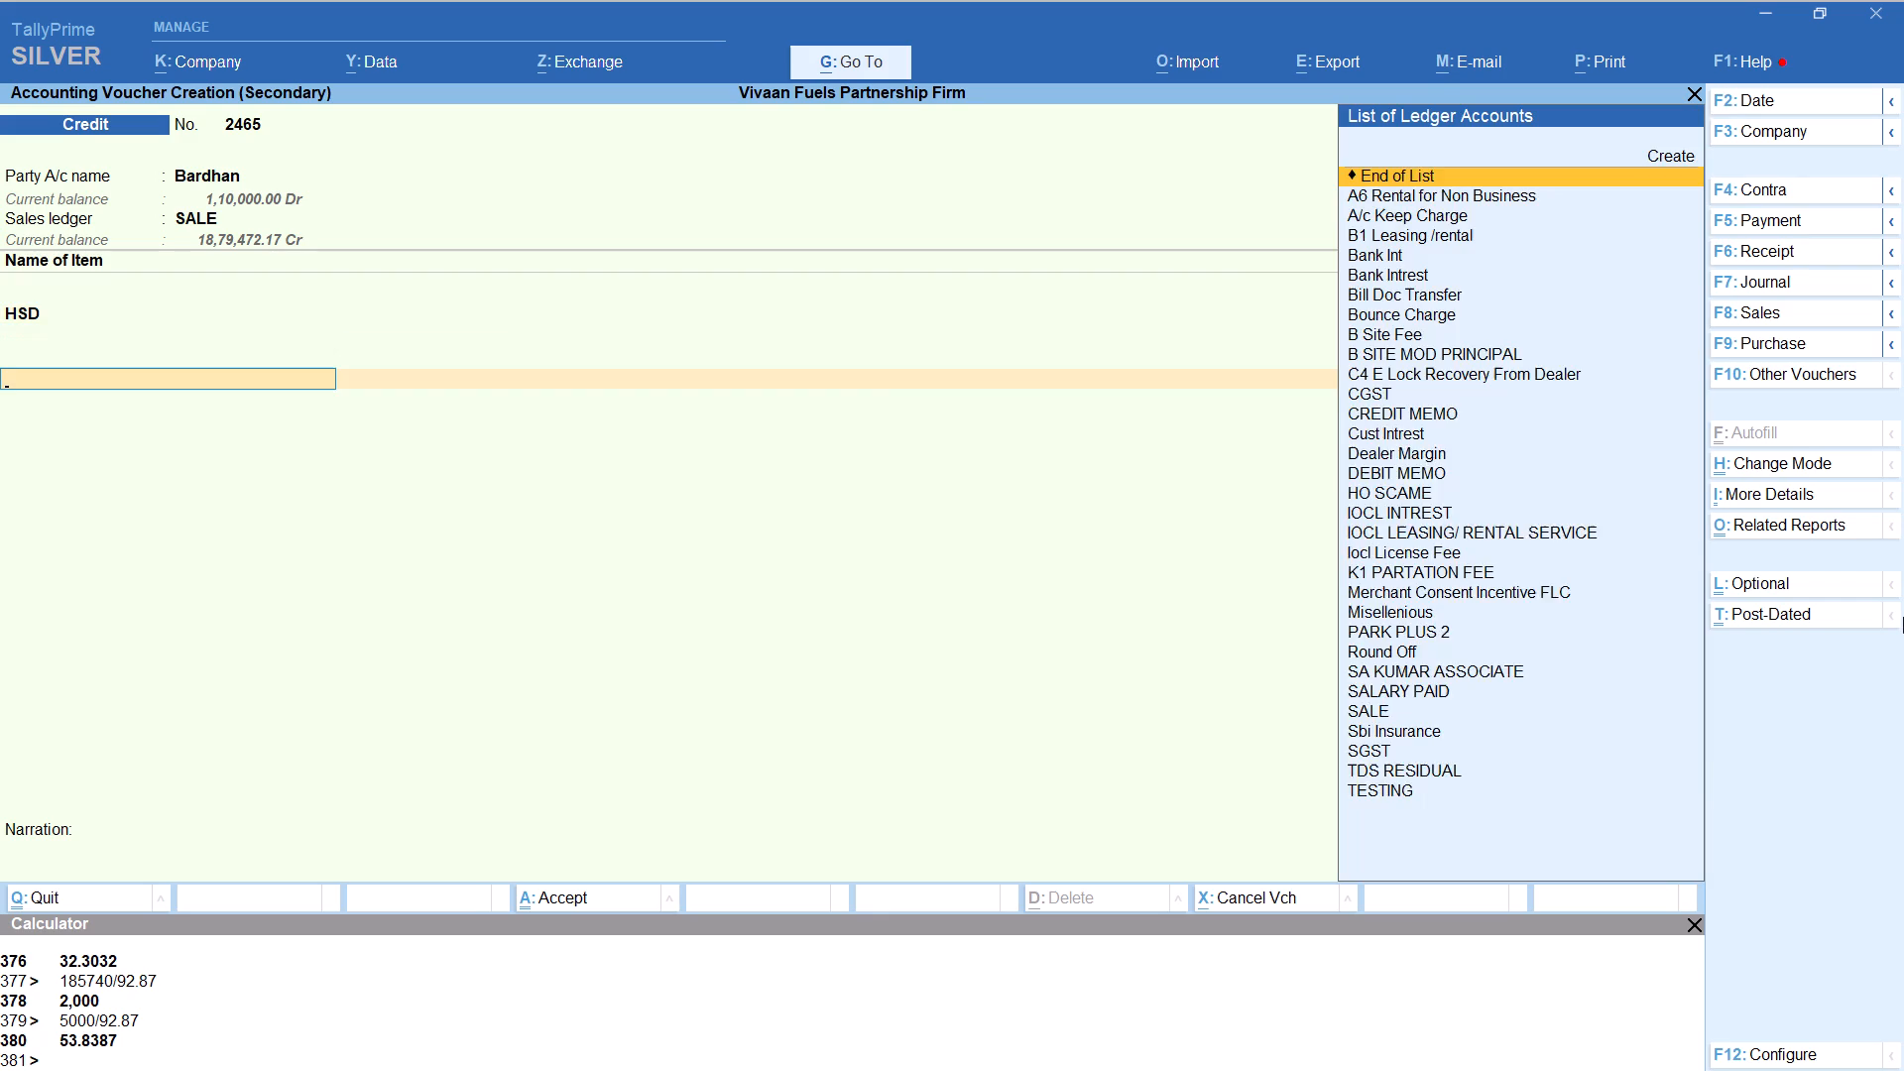
Add the Round Off ledger with its default amount to the Bardhan voucher and save it.
text(ROU)
key(Return)
key(ctrl+a)
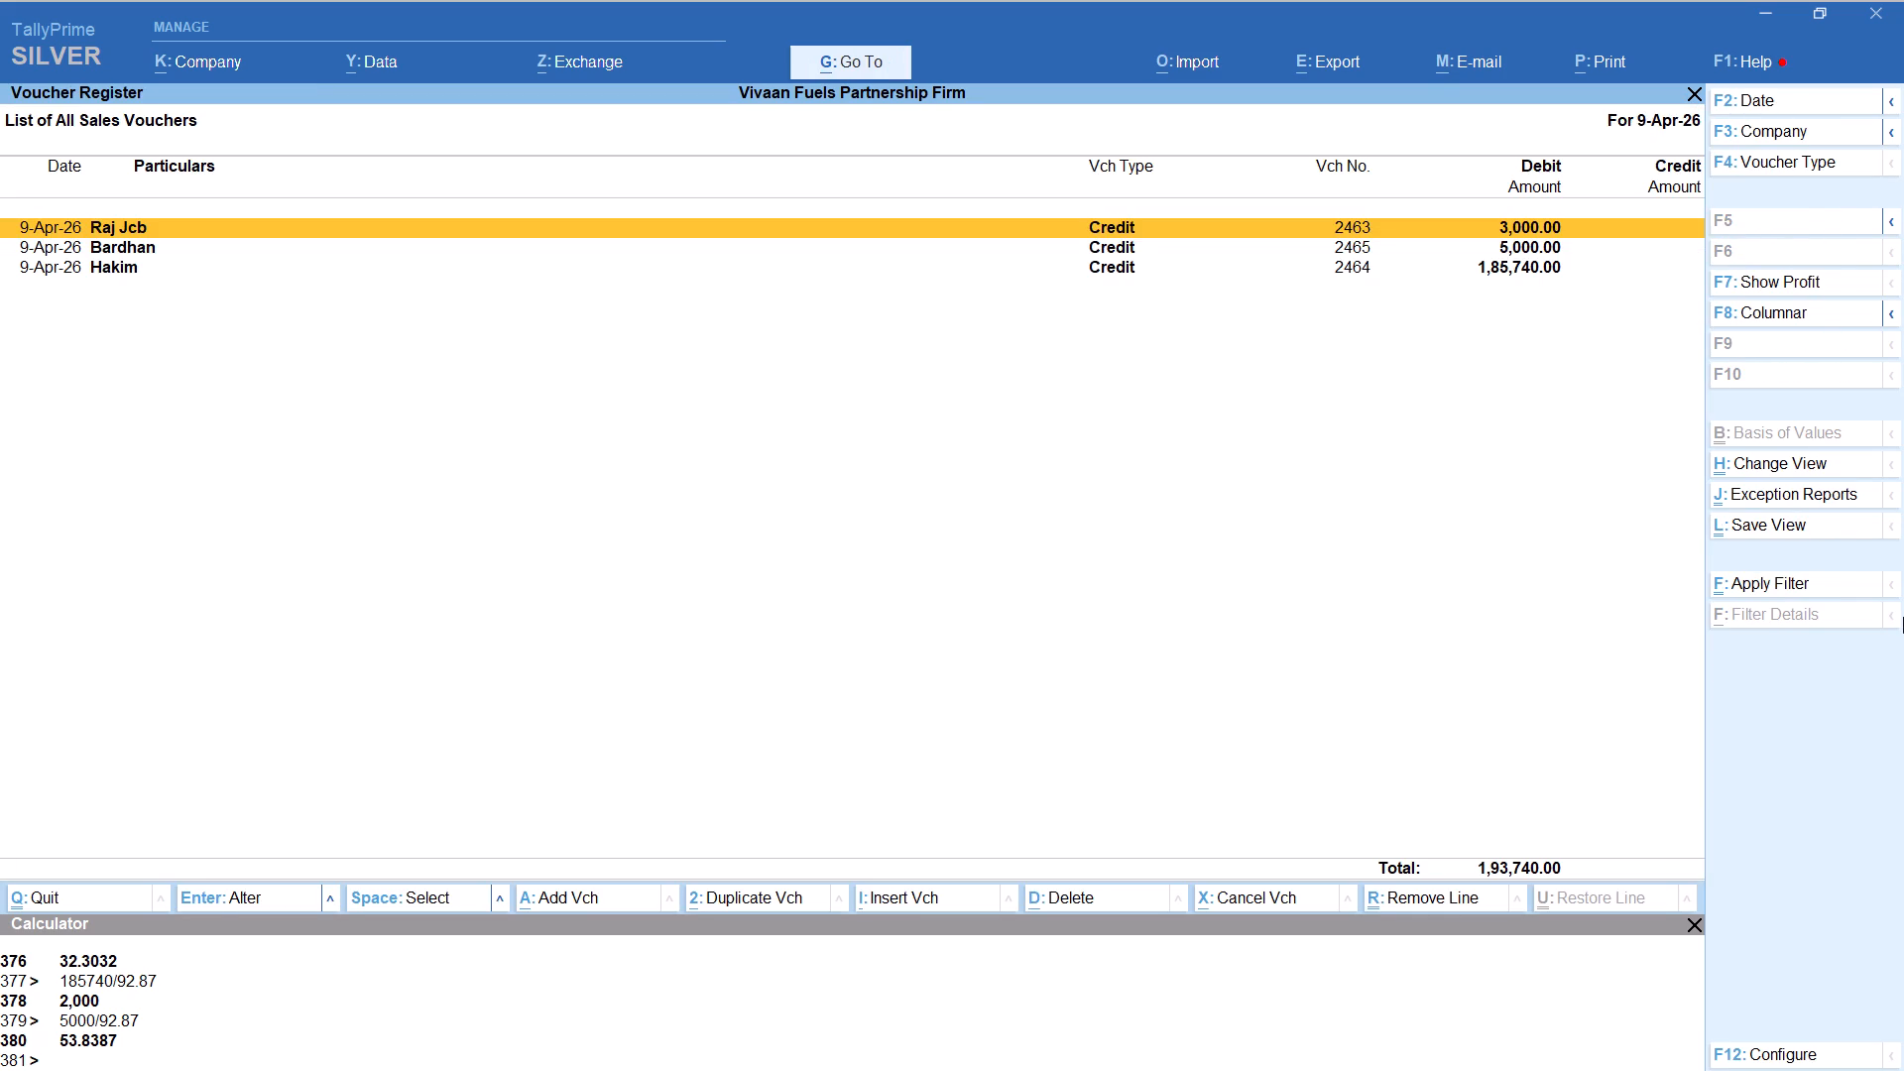
Start a new credit voucher for party Gautam Sunday Market, keep the default party details and select the SALE ledger.
key(alt+a)
text(GAUT)
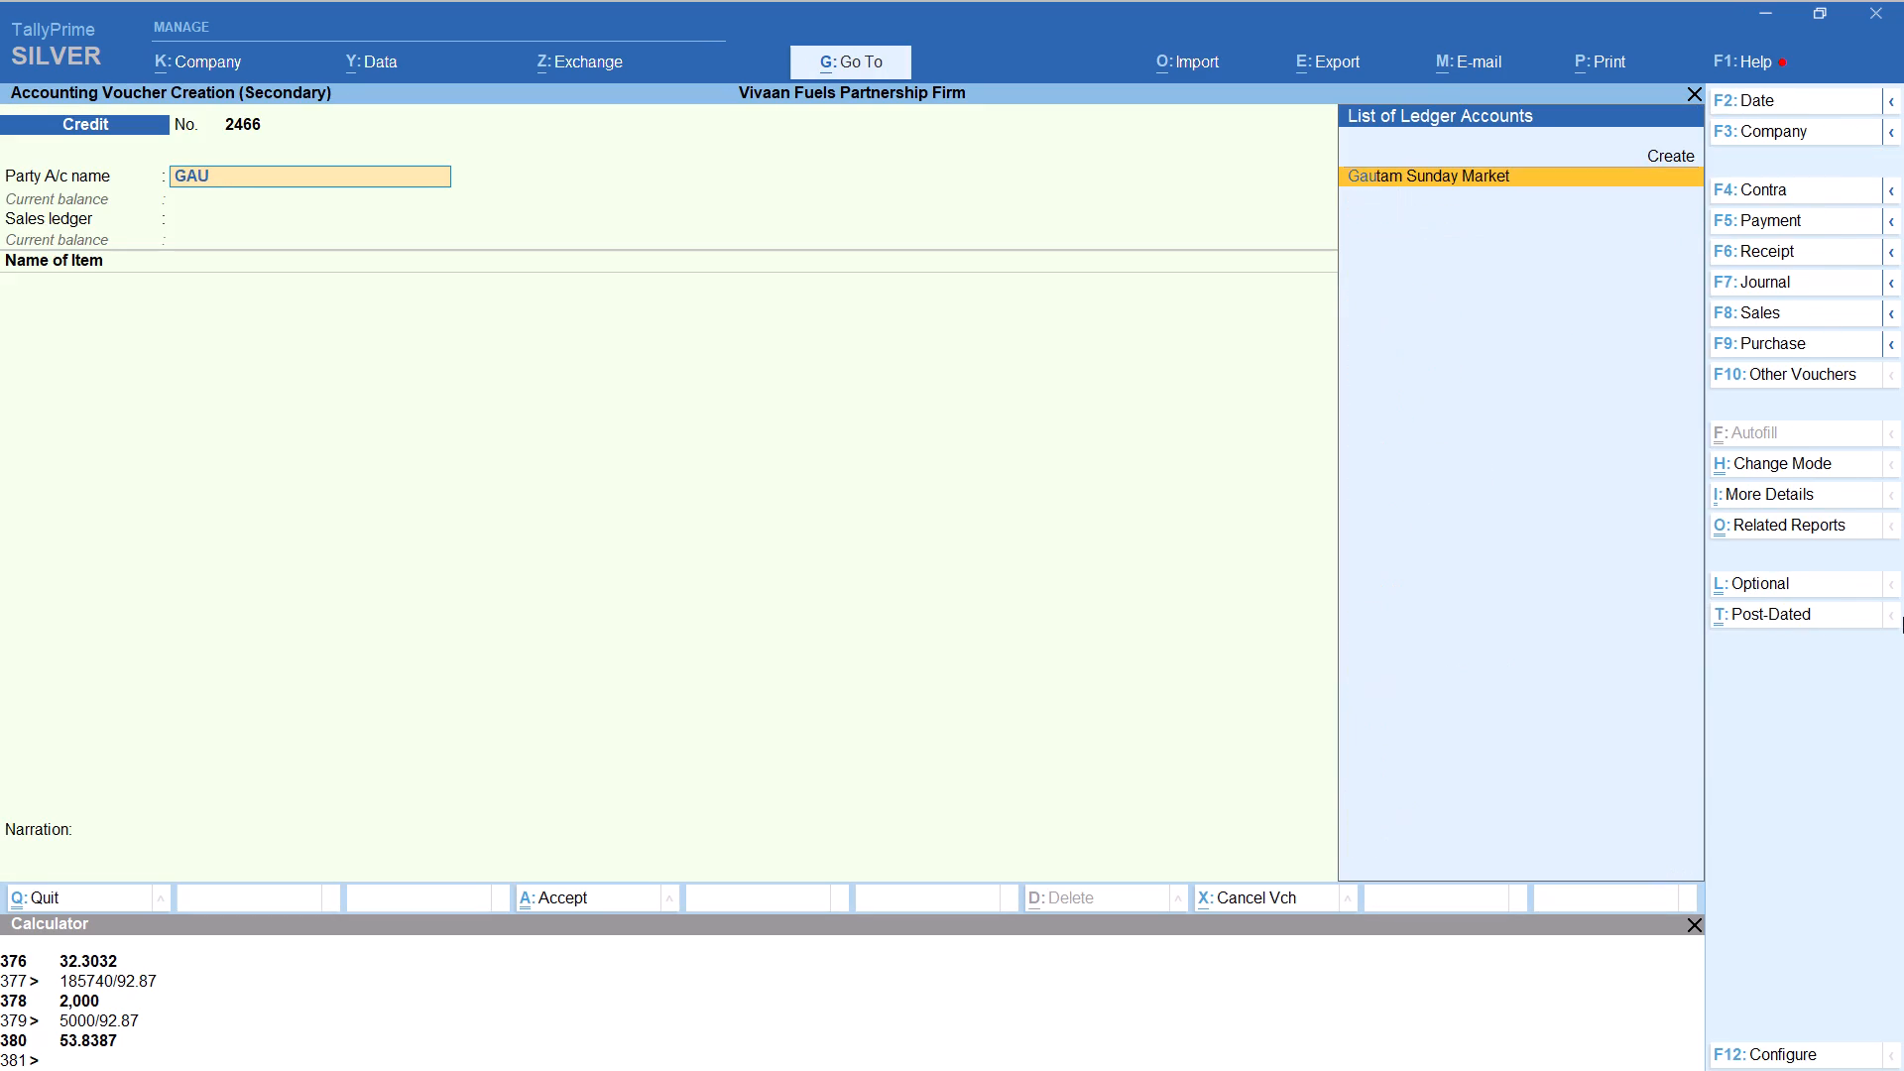
key(Return)
key(Return)
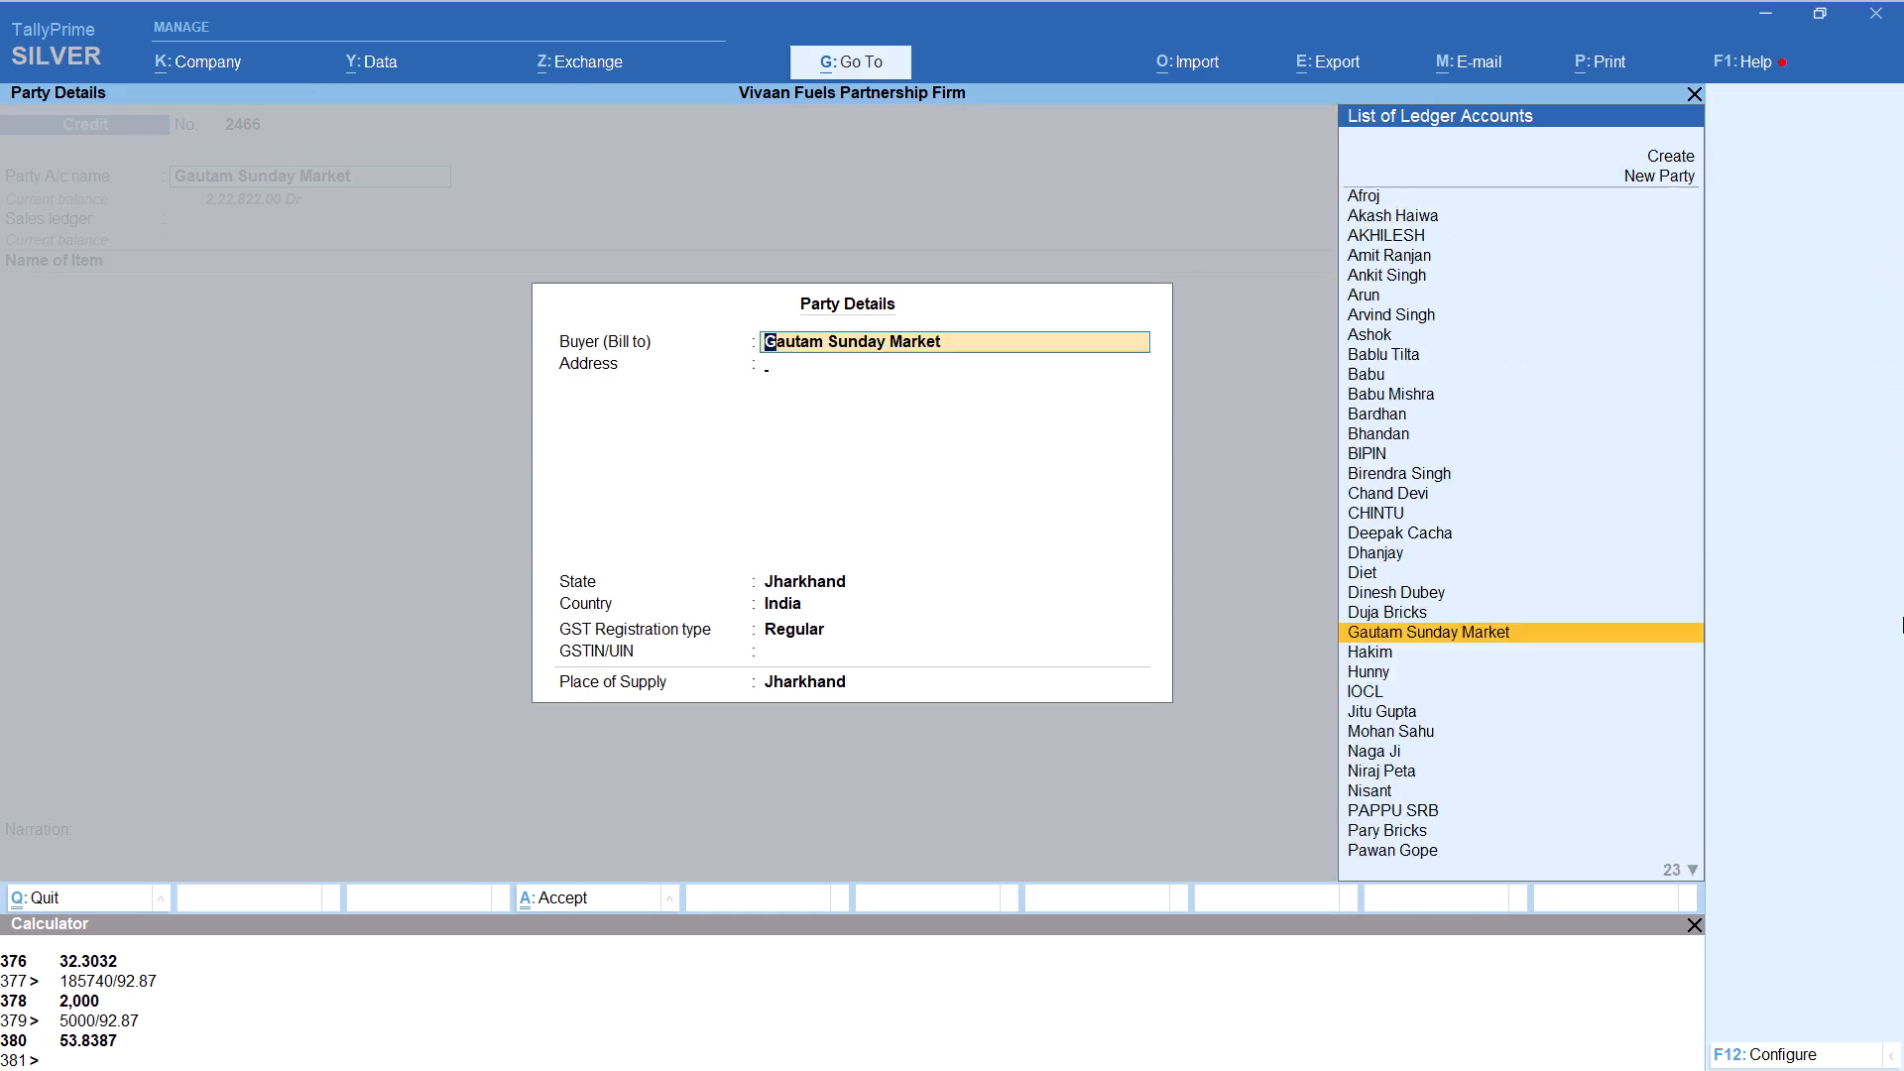
key(Return)
key(Return)
key(Return)
key(Return)
key(Return)
key(Return)
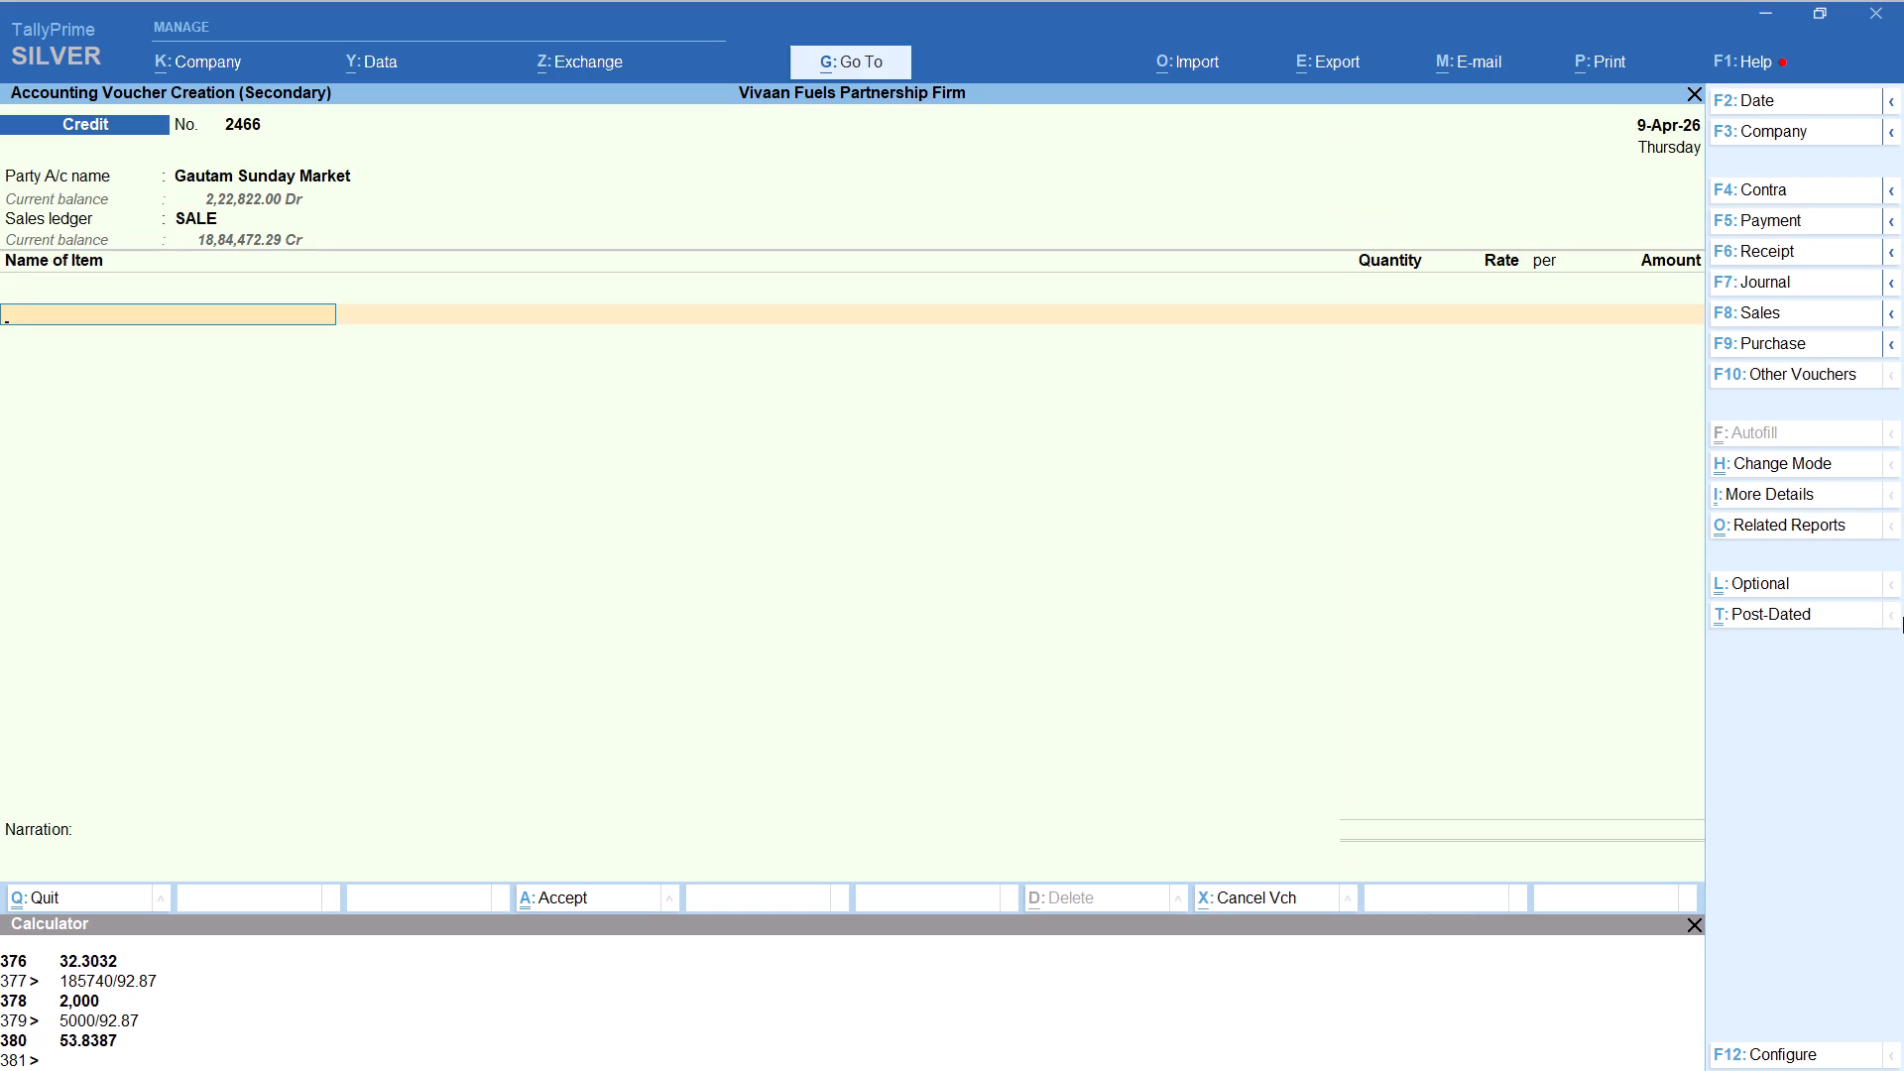
Add item HSD with tracking number Not Applicable and the quantity calculated as 4130/92.87, keeping the 92.87 per-litre rate.
text(HS)
key(Return)
key(Up)
key(Return)
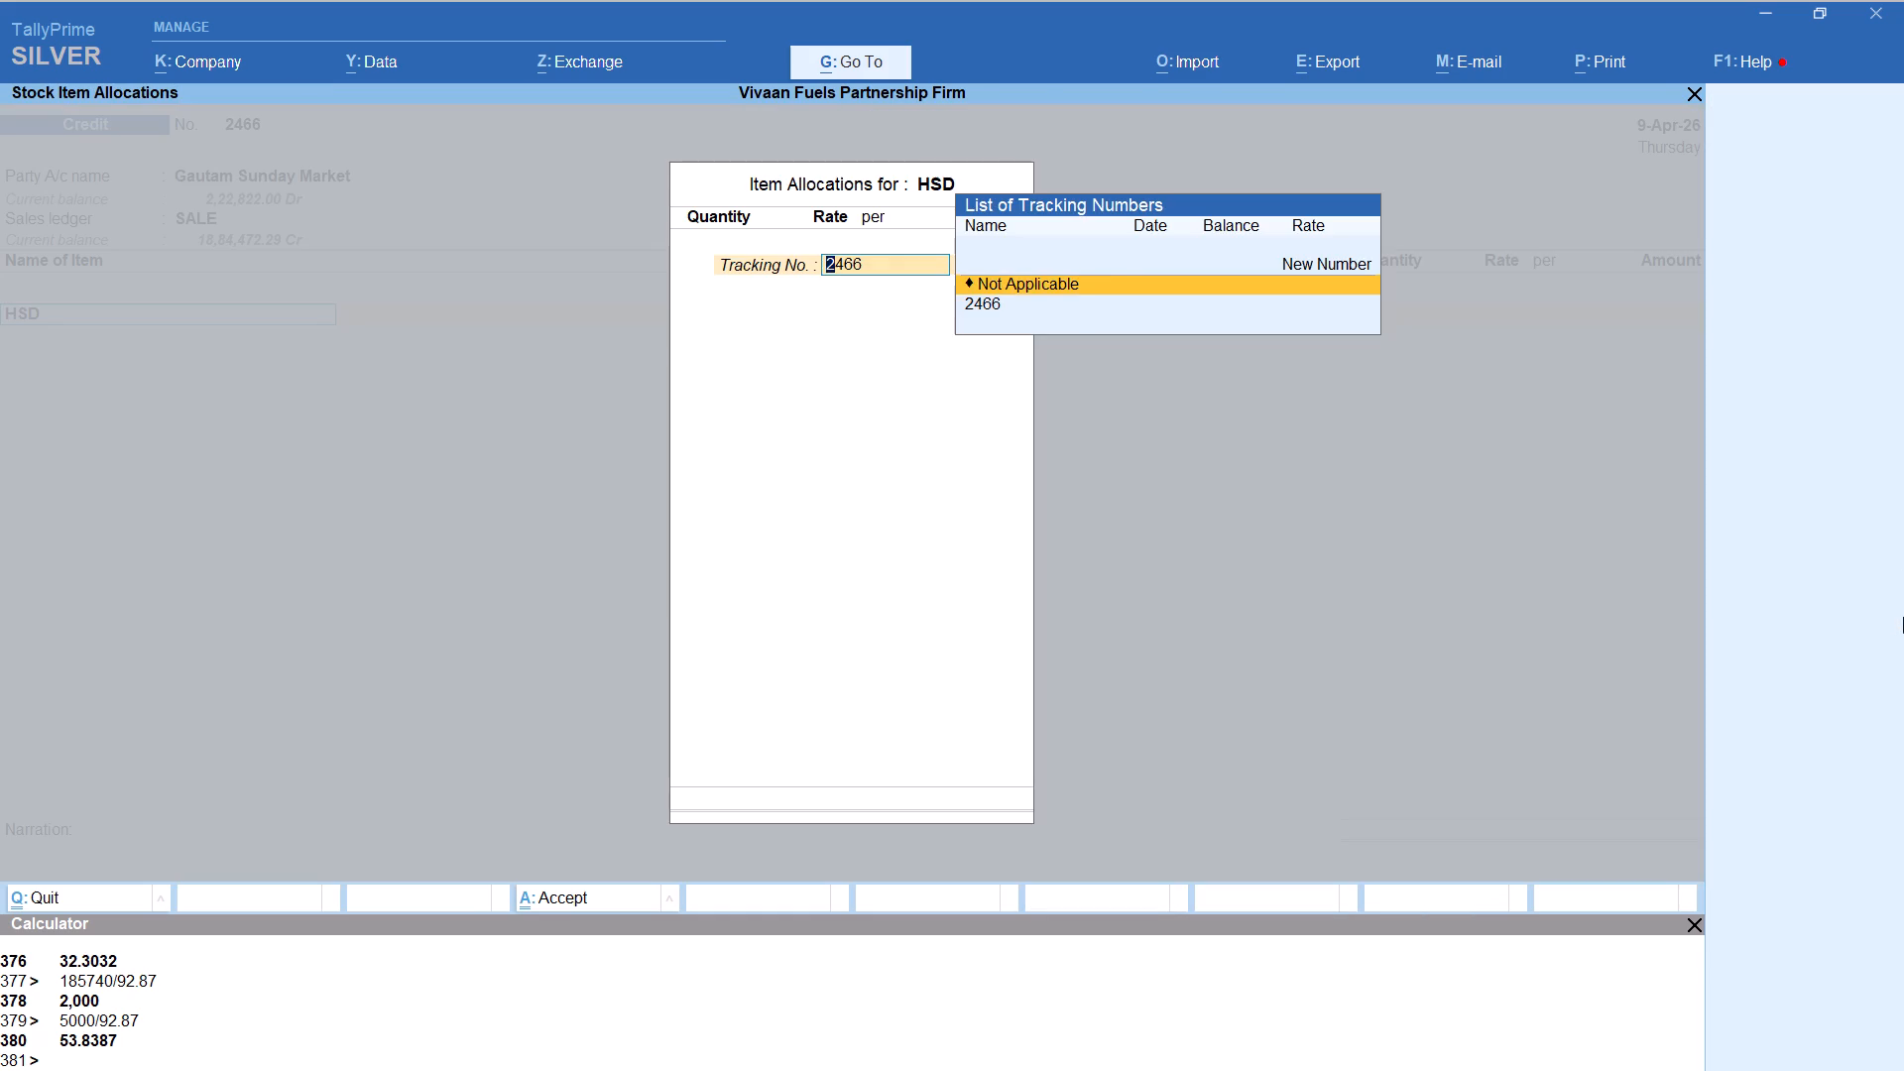
key(alt+c)
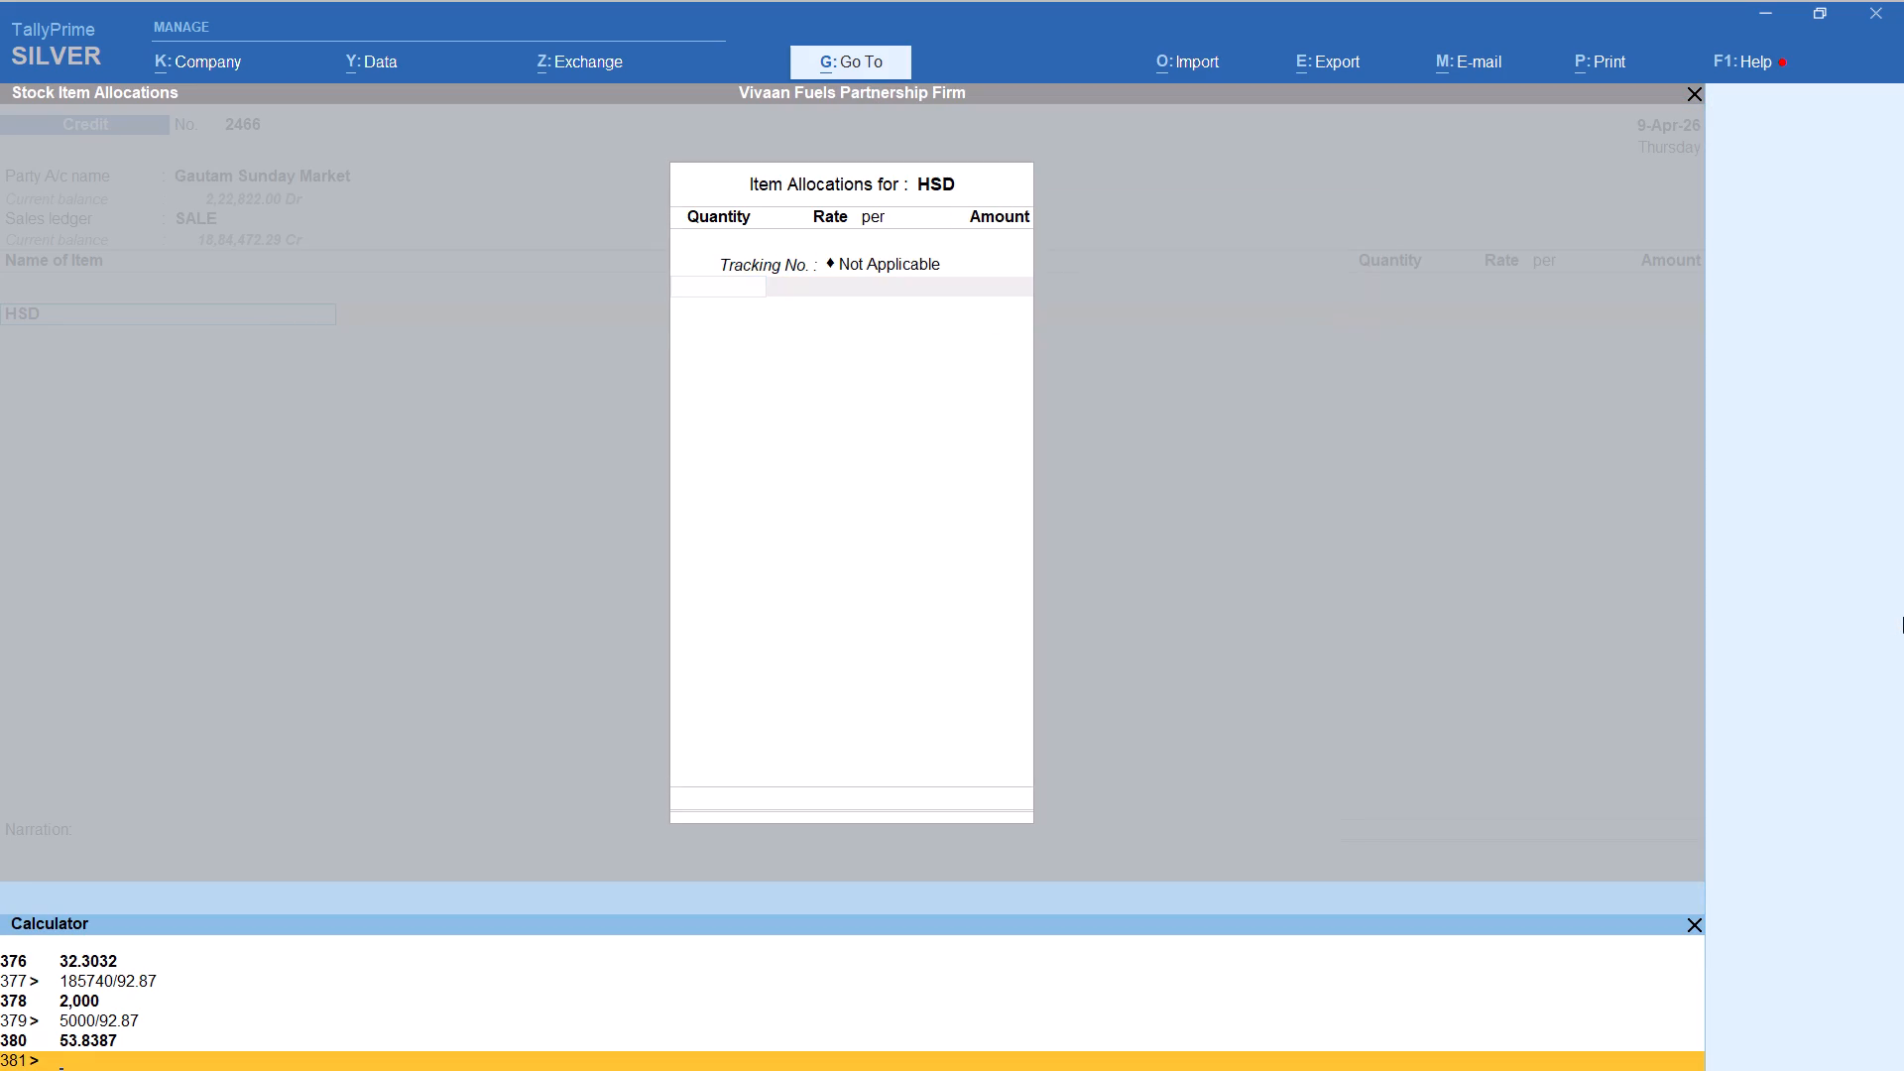
text(4130)
text(/92.87)
key(Return)
key(Return)
key(Return)
key(Return)
key(Return)
key(Return)
key(Return)
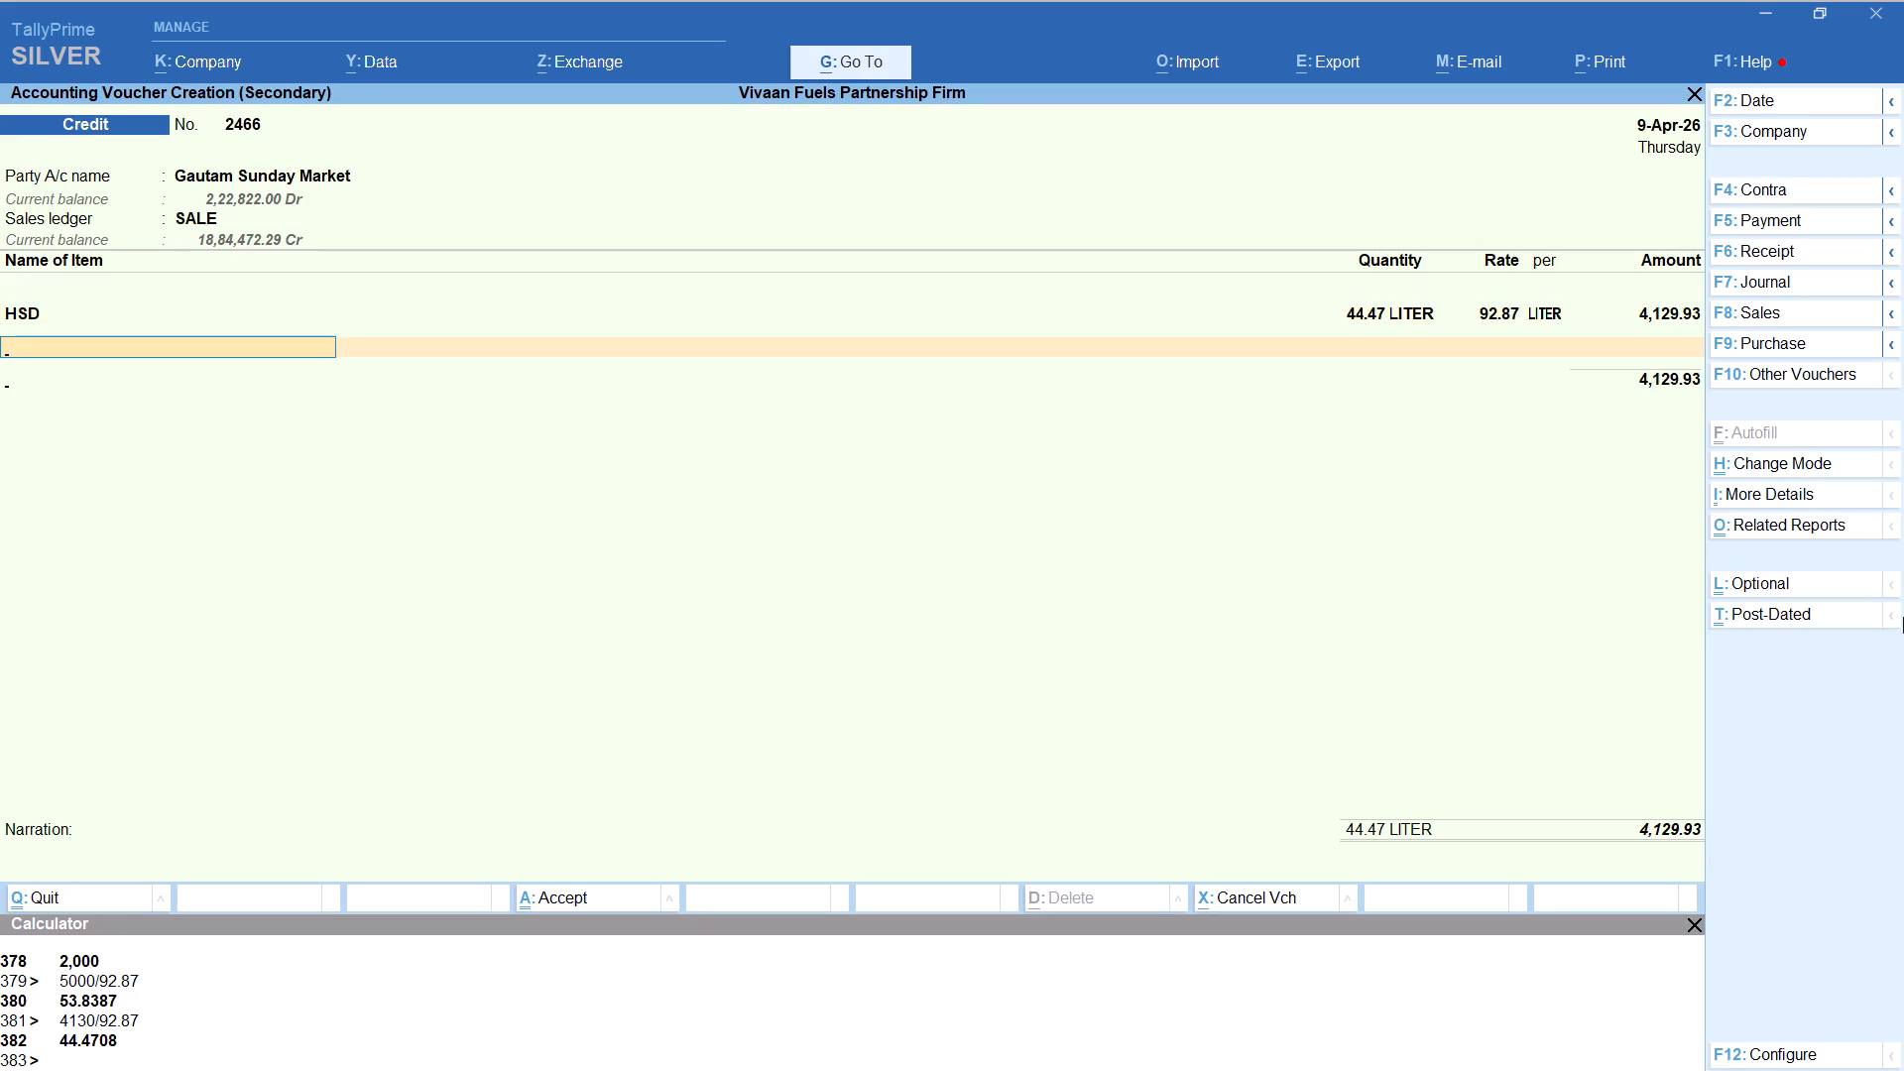
Add the Round Off ledger with its default amount to the Gautam Sunday Market voucher and save it.
text(ROU)
key(Return)
key(ctrl+a)
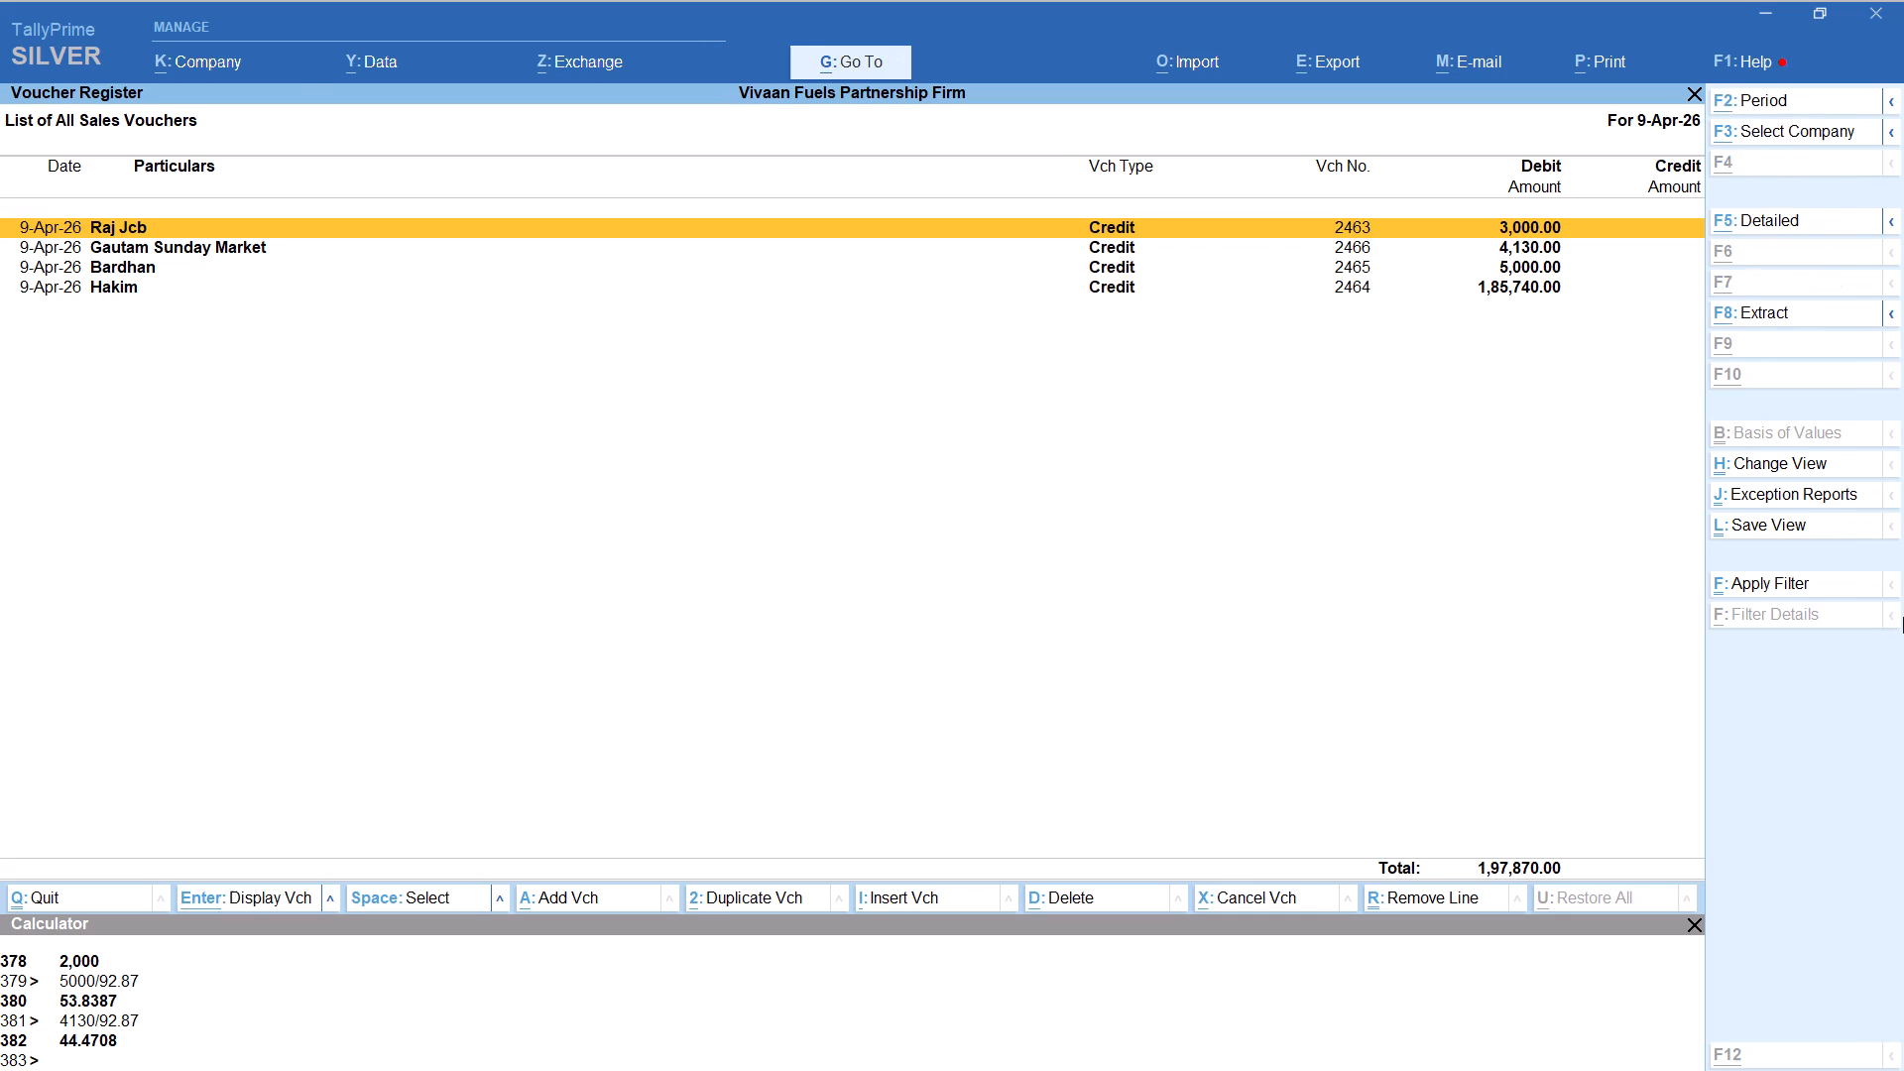
Start a new credit voucher for party Arun, keep the default party details and select the SALE ledger.
key(alt+a)
text(ARUN)
key(Return)
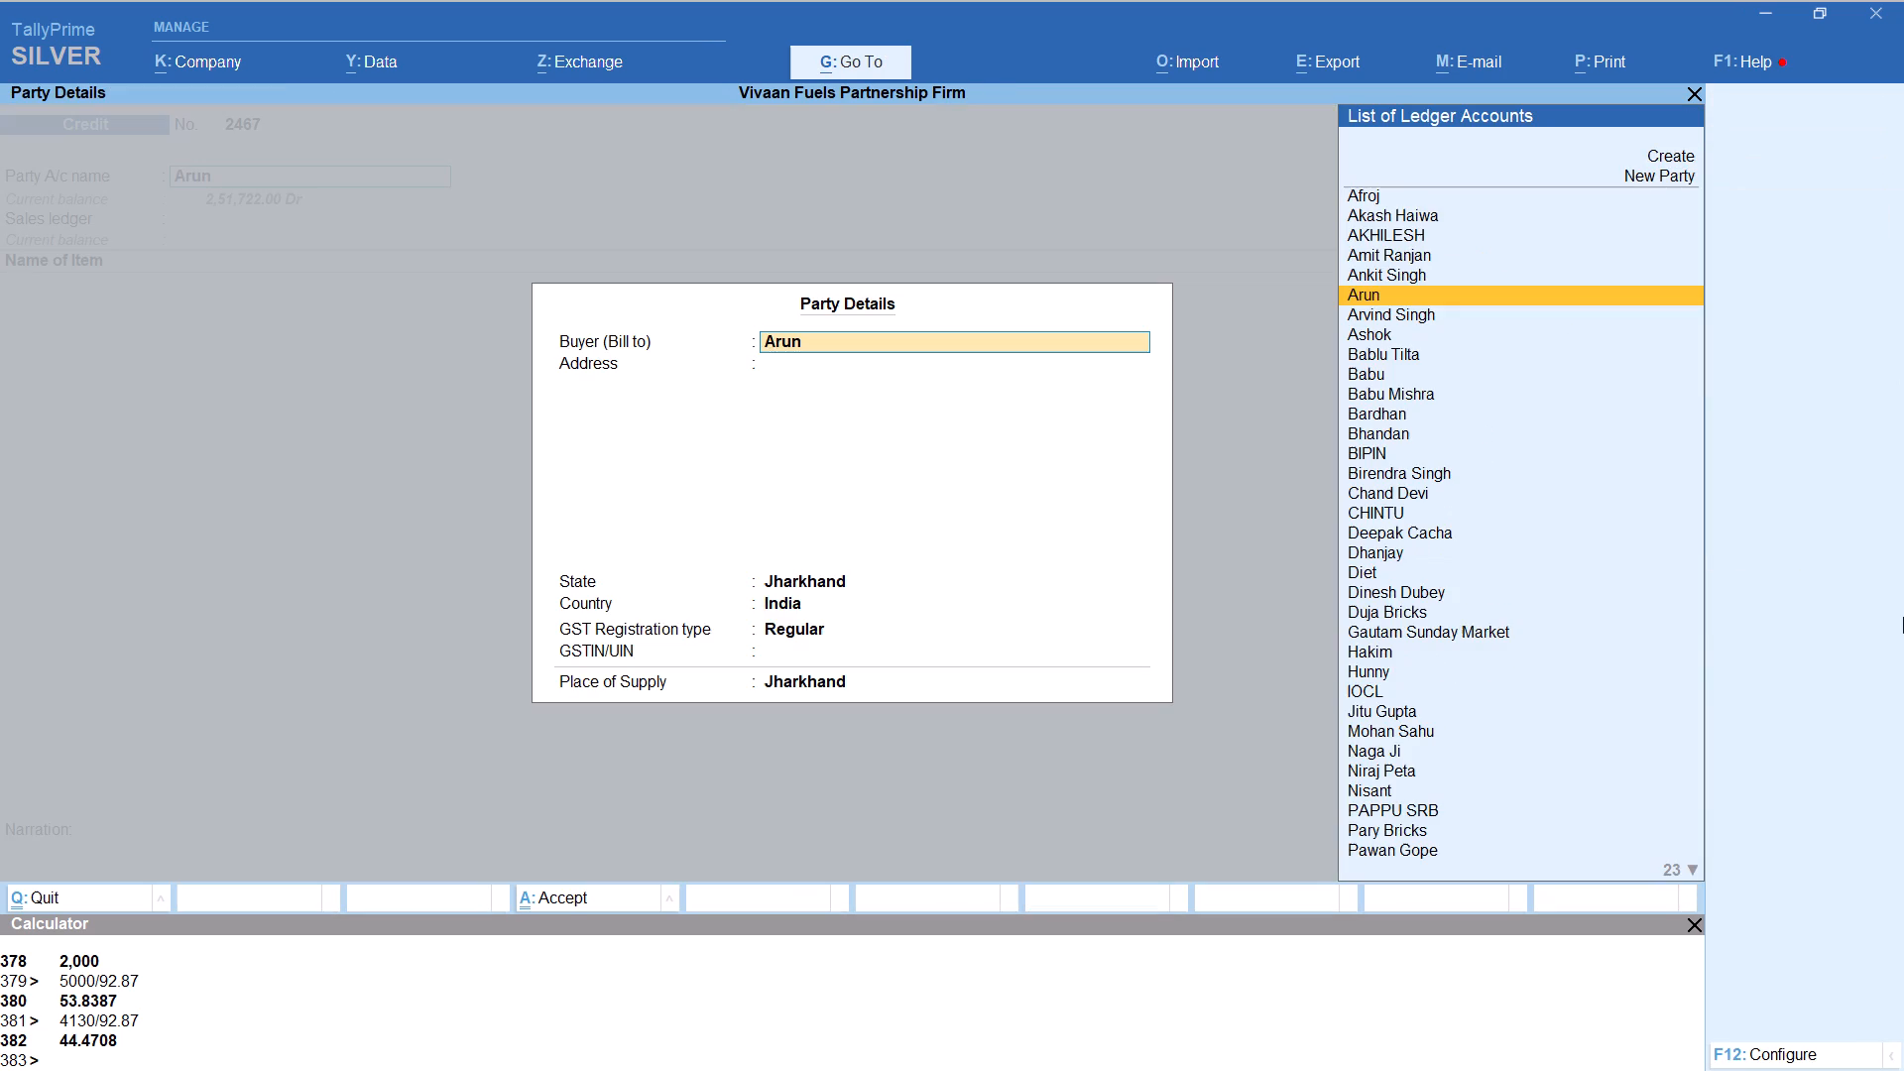
key(Return)
key(Return)
key(Return)
key(Return)
key(Return)
key(Return)
key(Return)
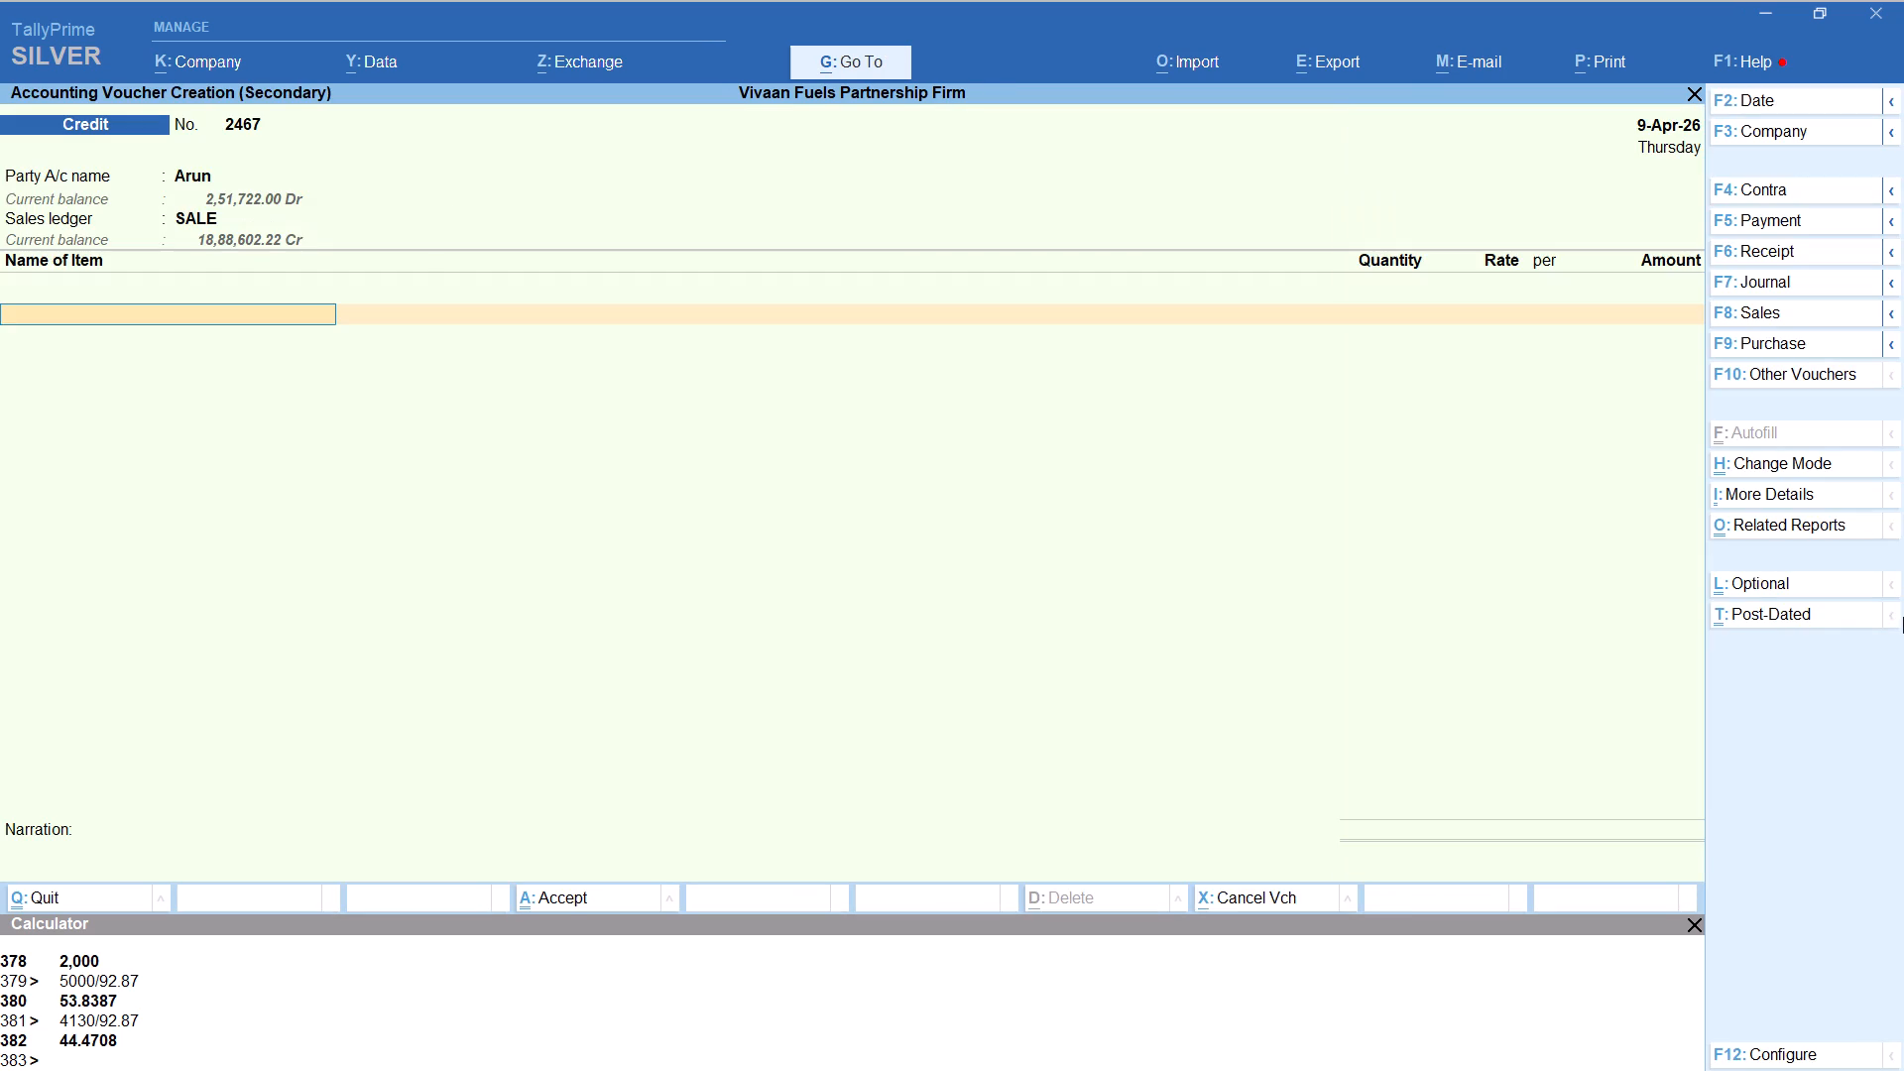
Add item HSD to the Arun voucher with tracking number Not Applicable and the quantity calculated as 2000/92.87, keeping the 92.87 per-litre rate.
text(HSD)
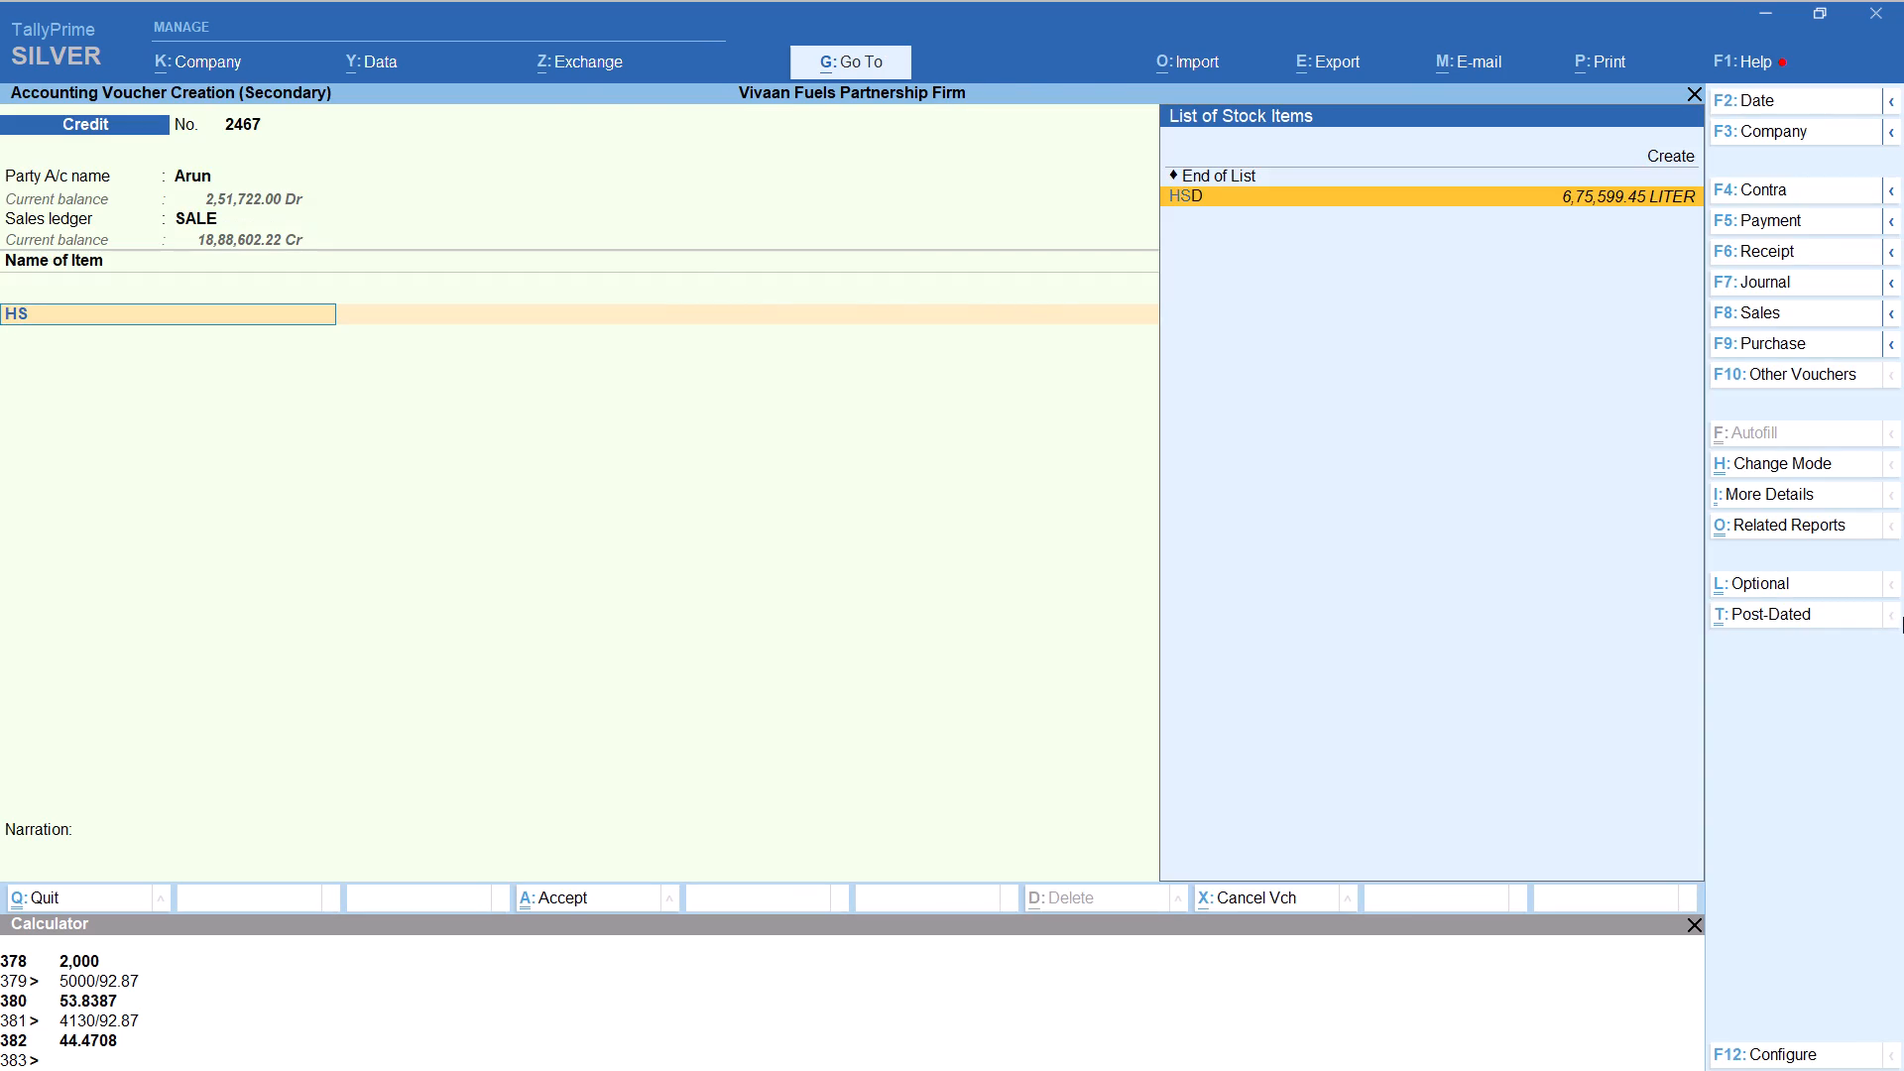
key(Return)
key(Up)
key(Return)
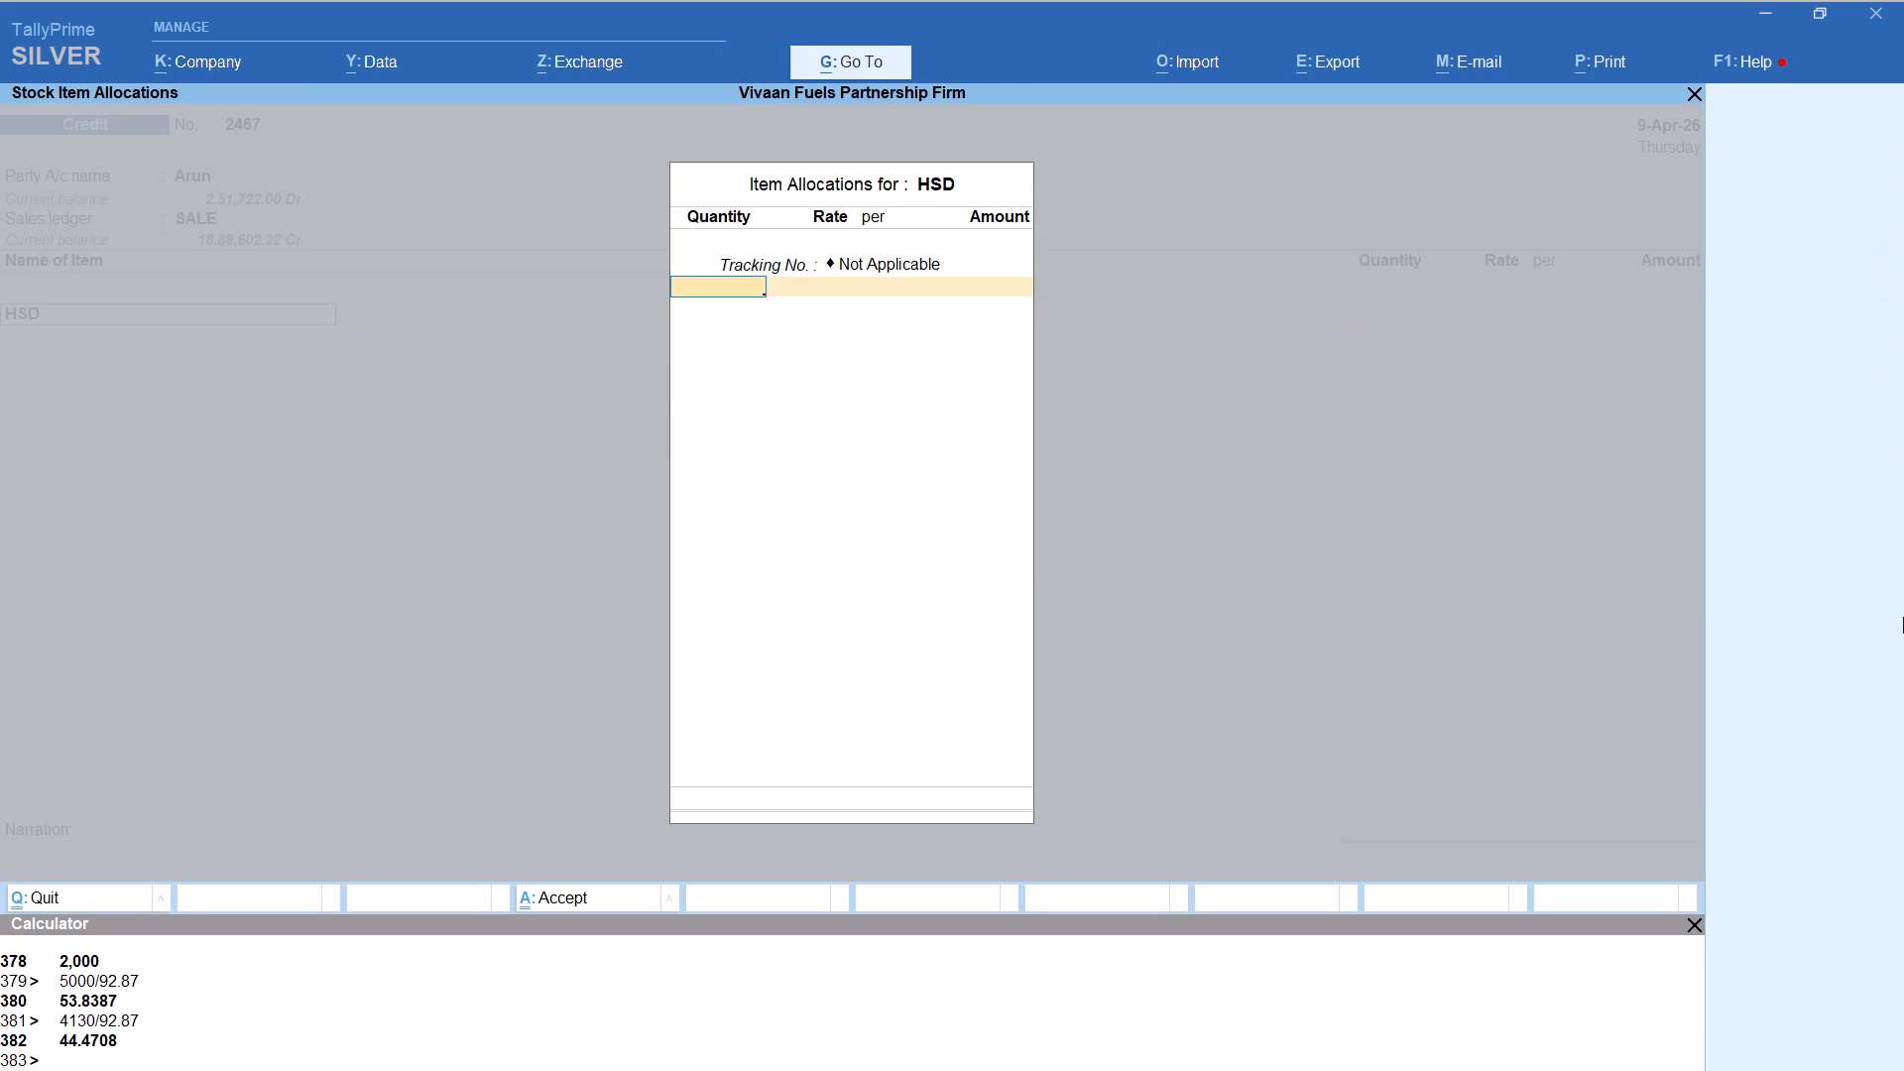
key(alt+c)
text(2000)
text(/92.87)
key(Return)
key(Return)
key(Return)
key(Return)
key(Return)
key(Return)
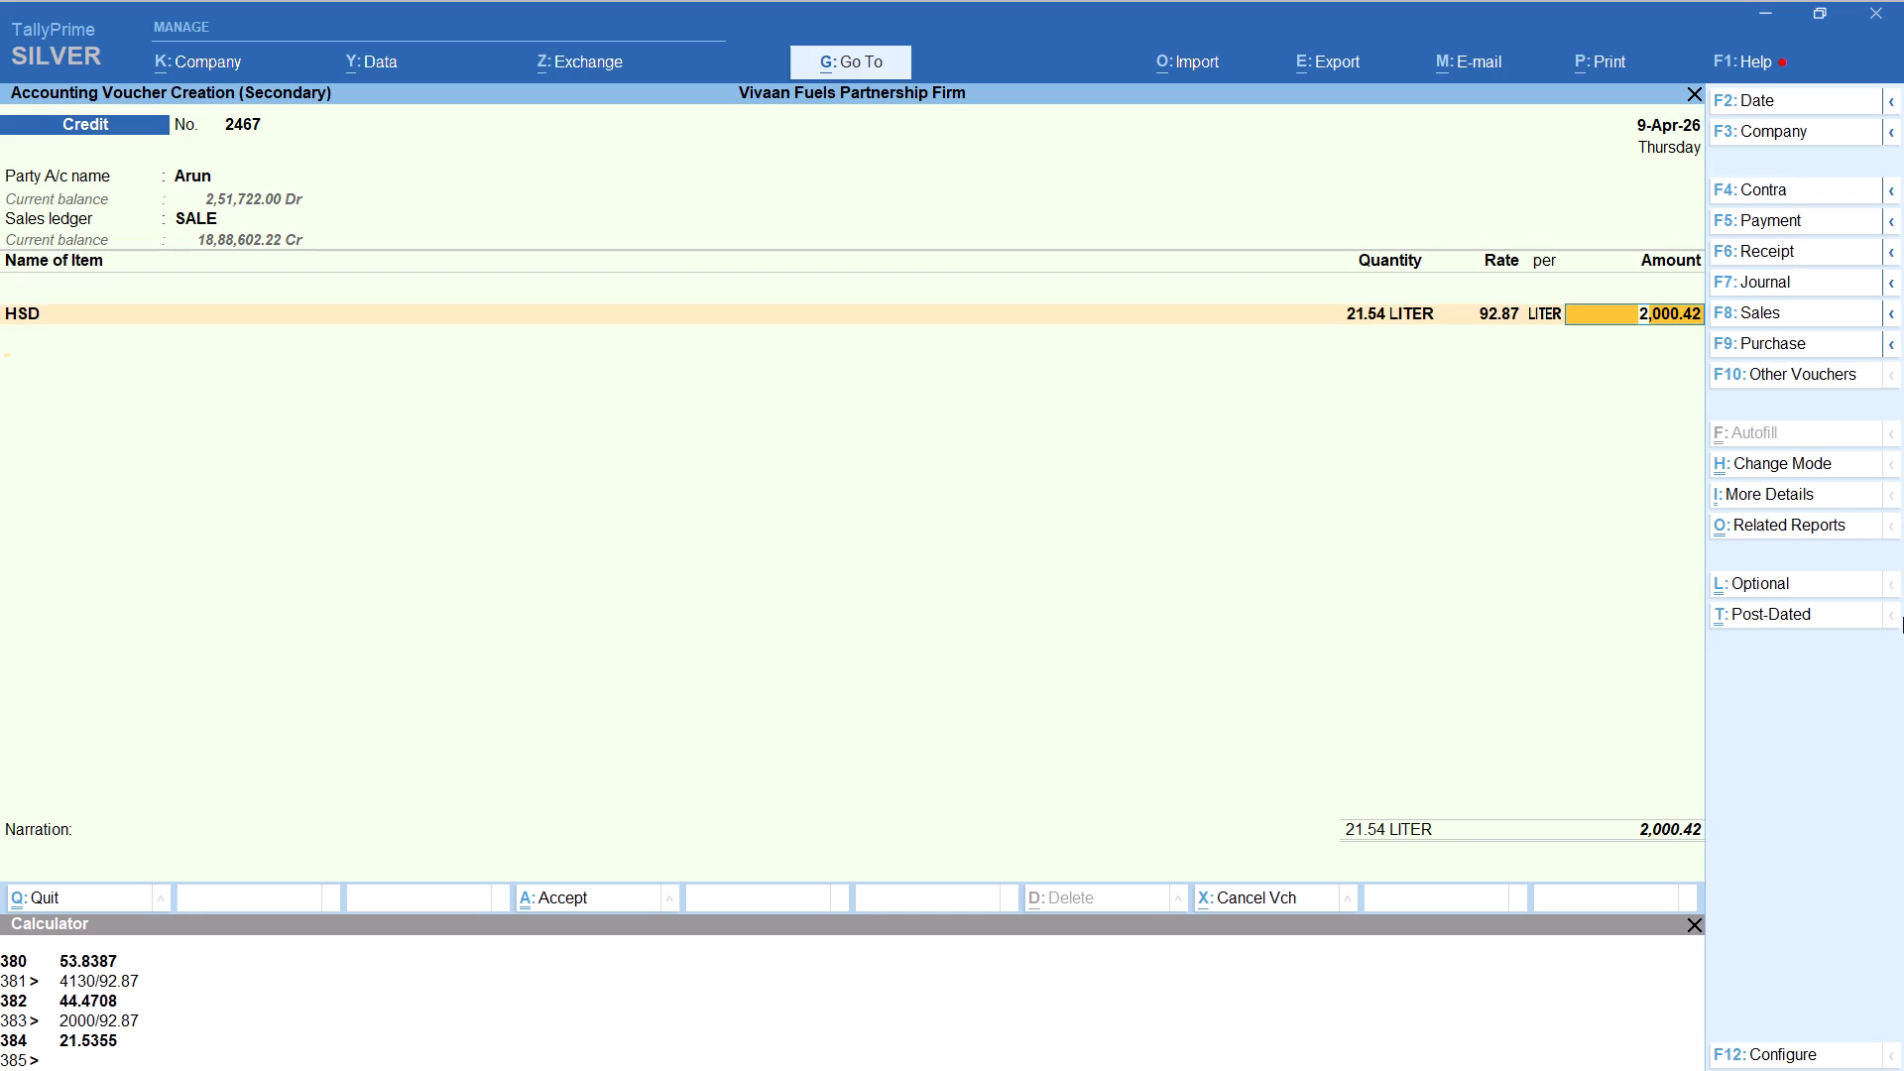
key(Return)
Add the Round Off ledger with its default amount to the Arun voucher and save it.
text(ROU)
key(Return)
key(ctrl+a)
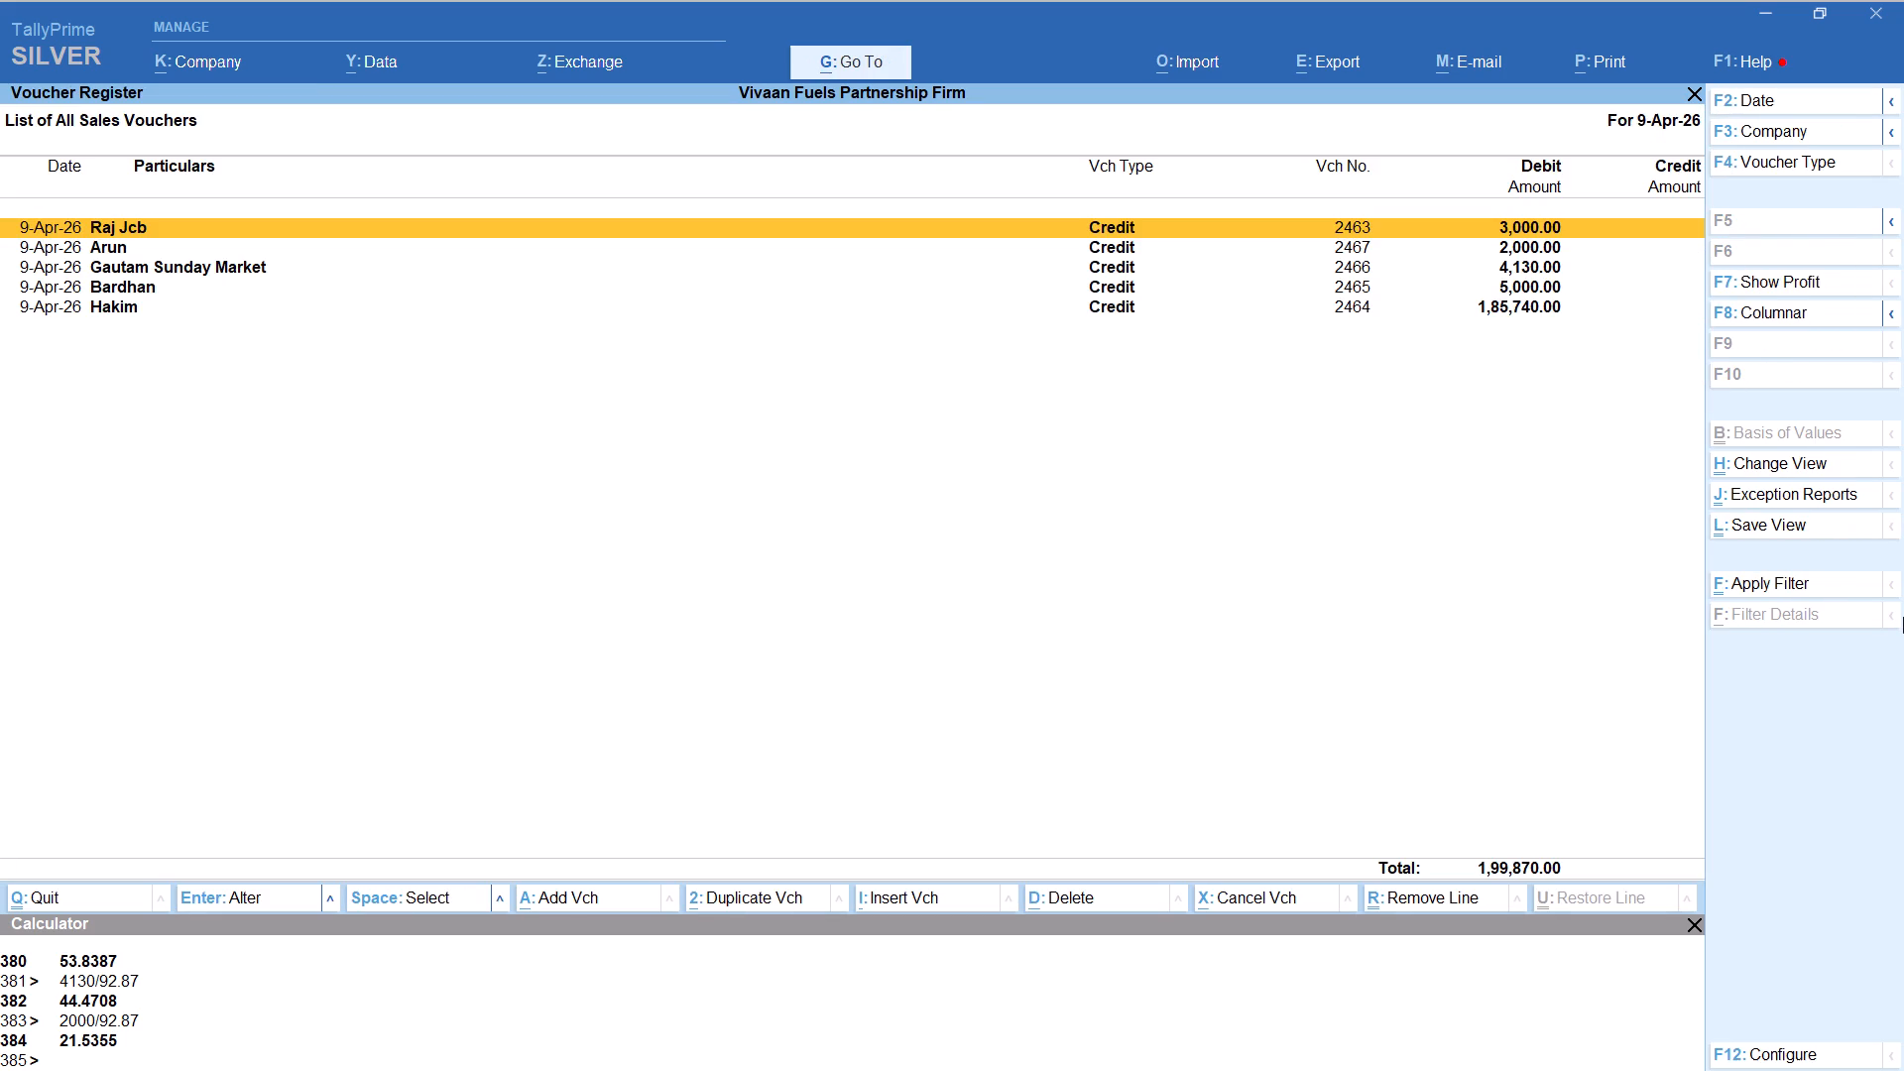
Start a new credit voucher for party Santosh, keep the default party details and select the SALE ledger.
key(alt+a)
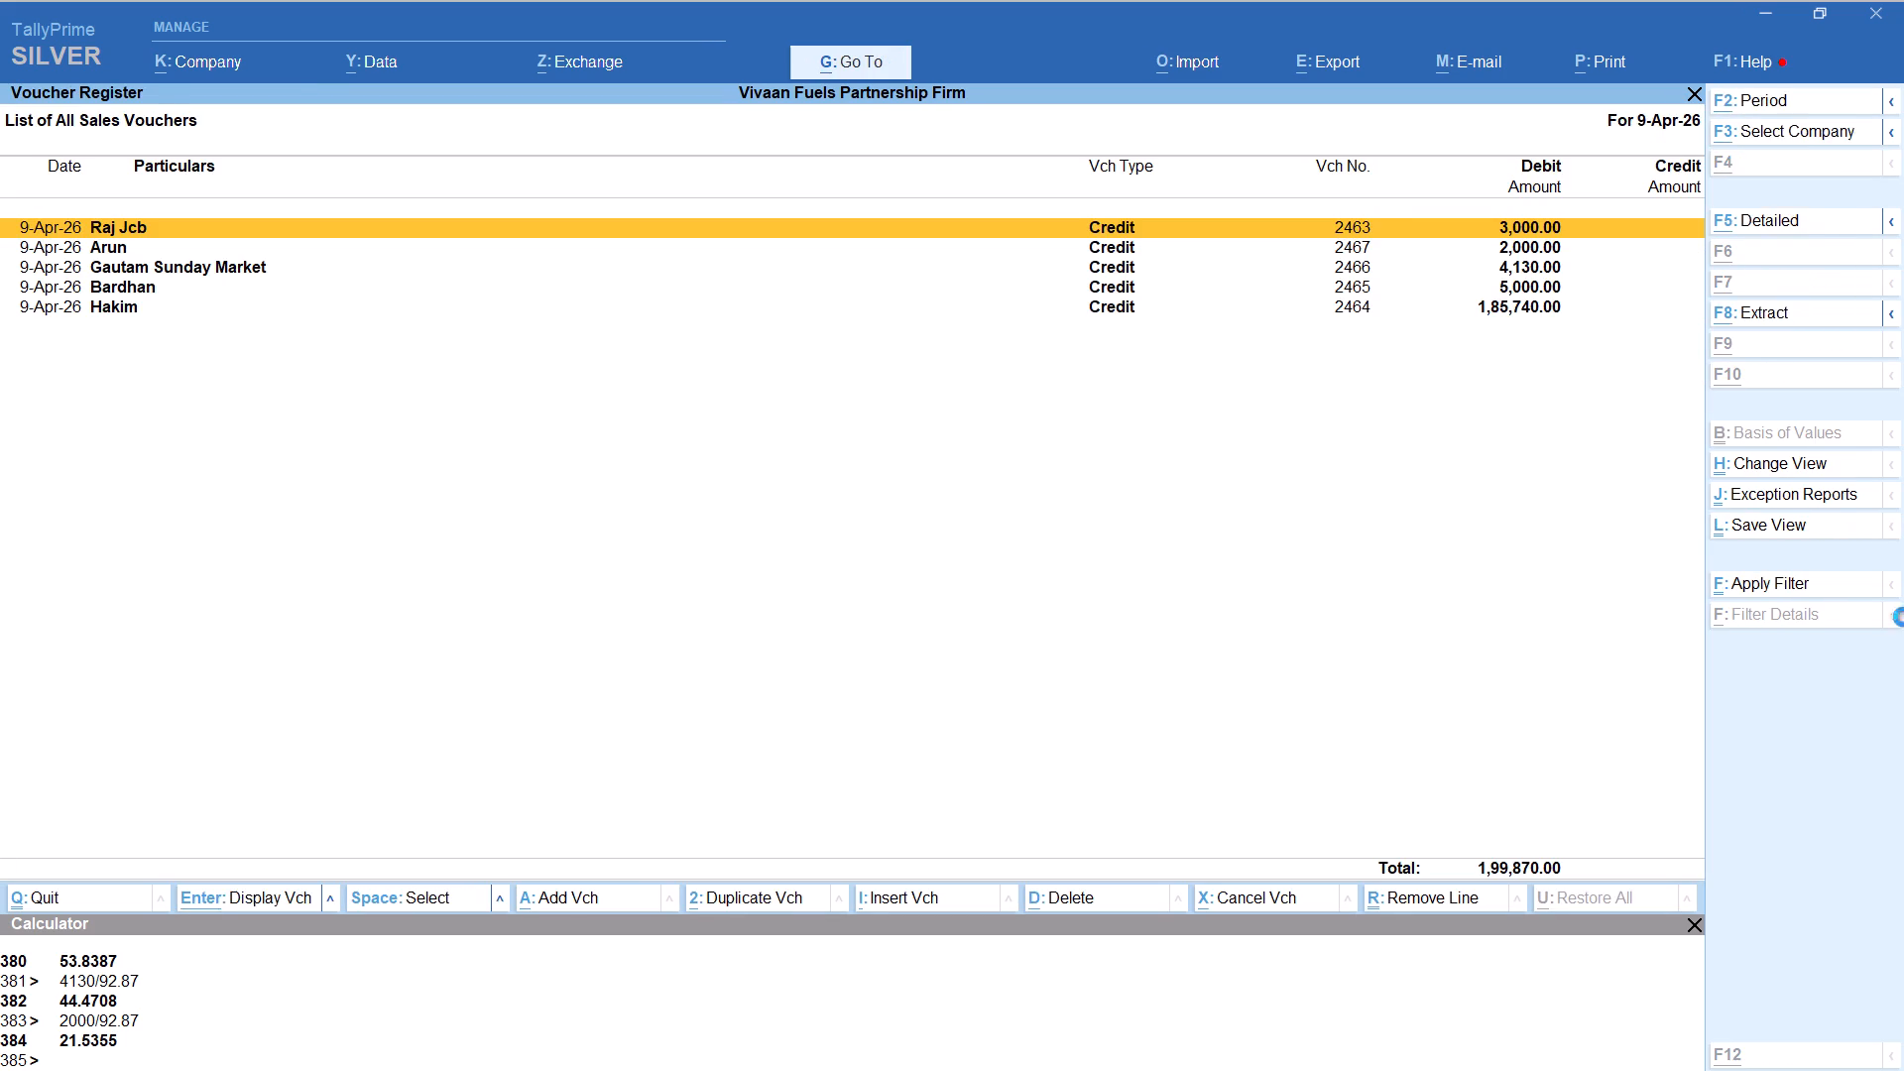
text(SANTO)
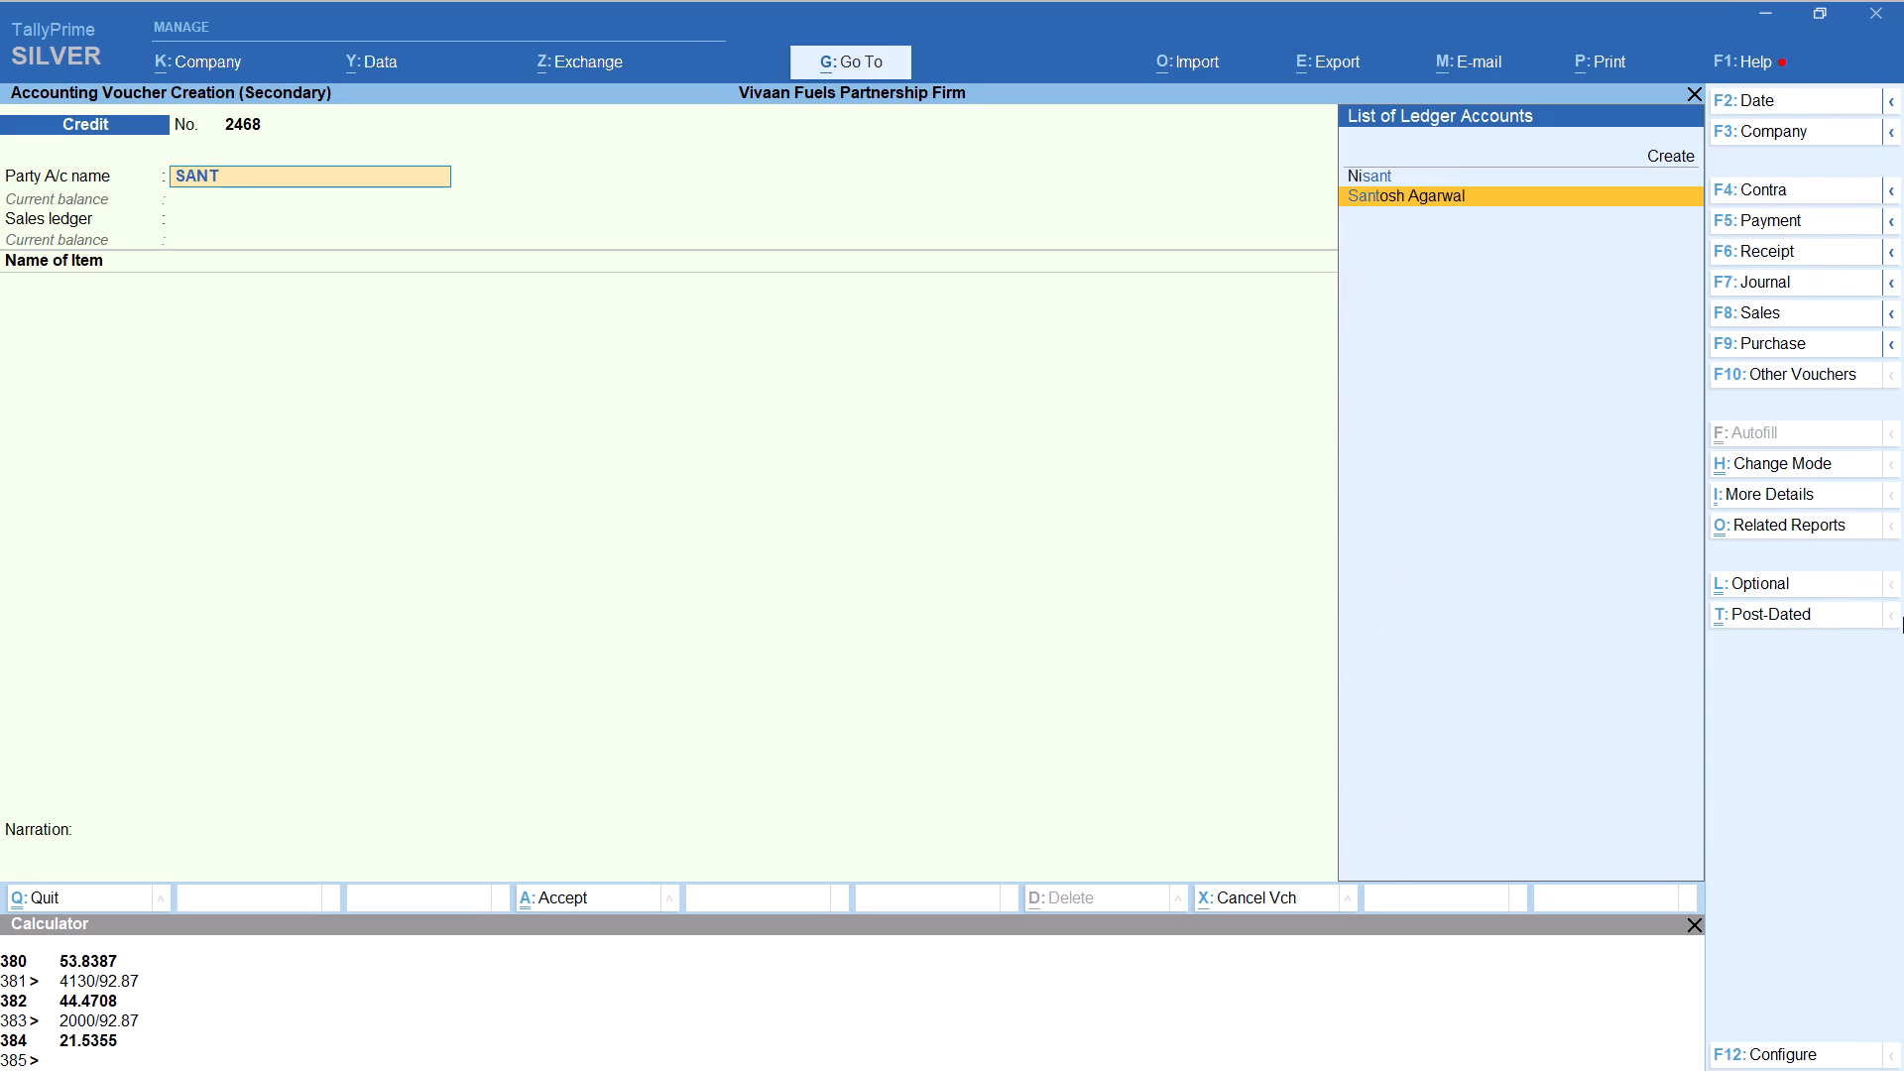
key(Return)
key(Return)
key(Return)
key(Return)
key(Return)
key(Return)
key(Return)
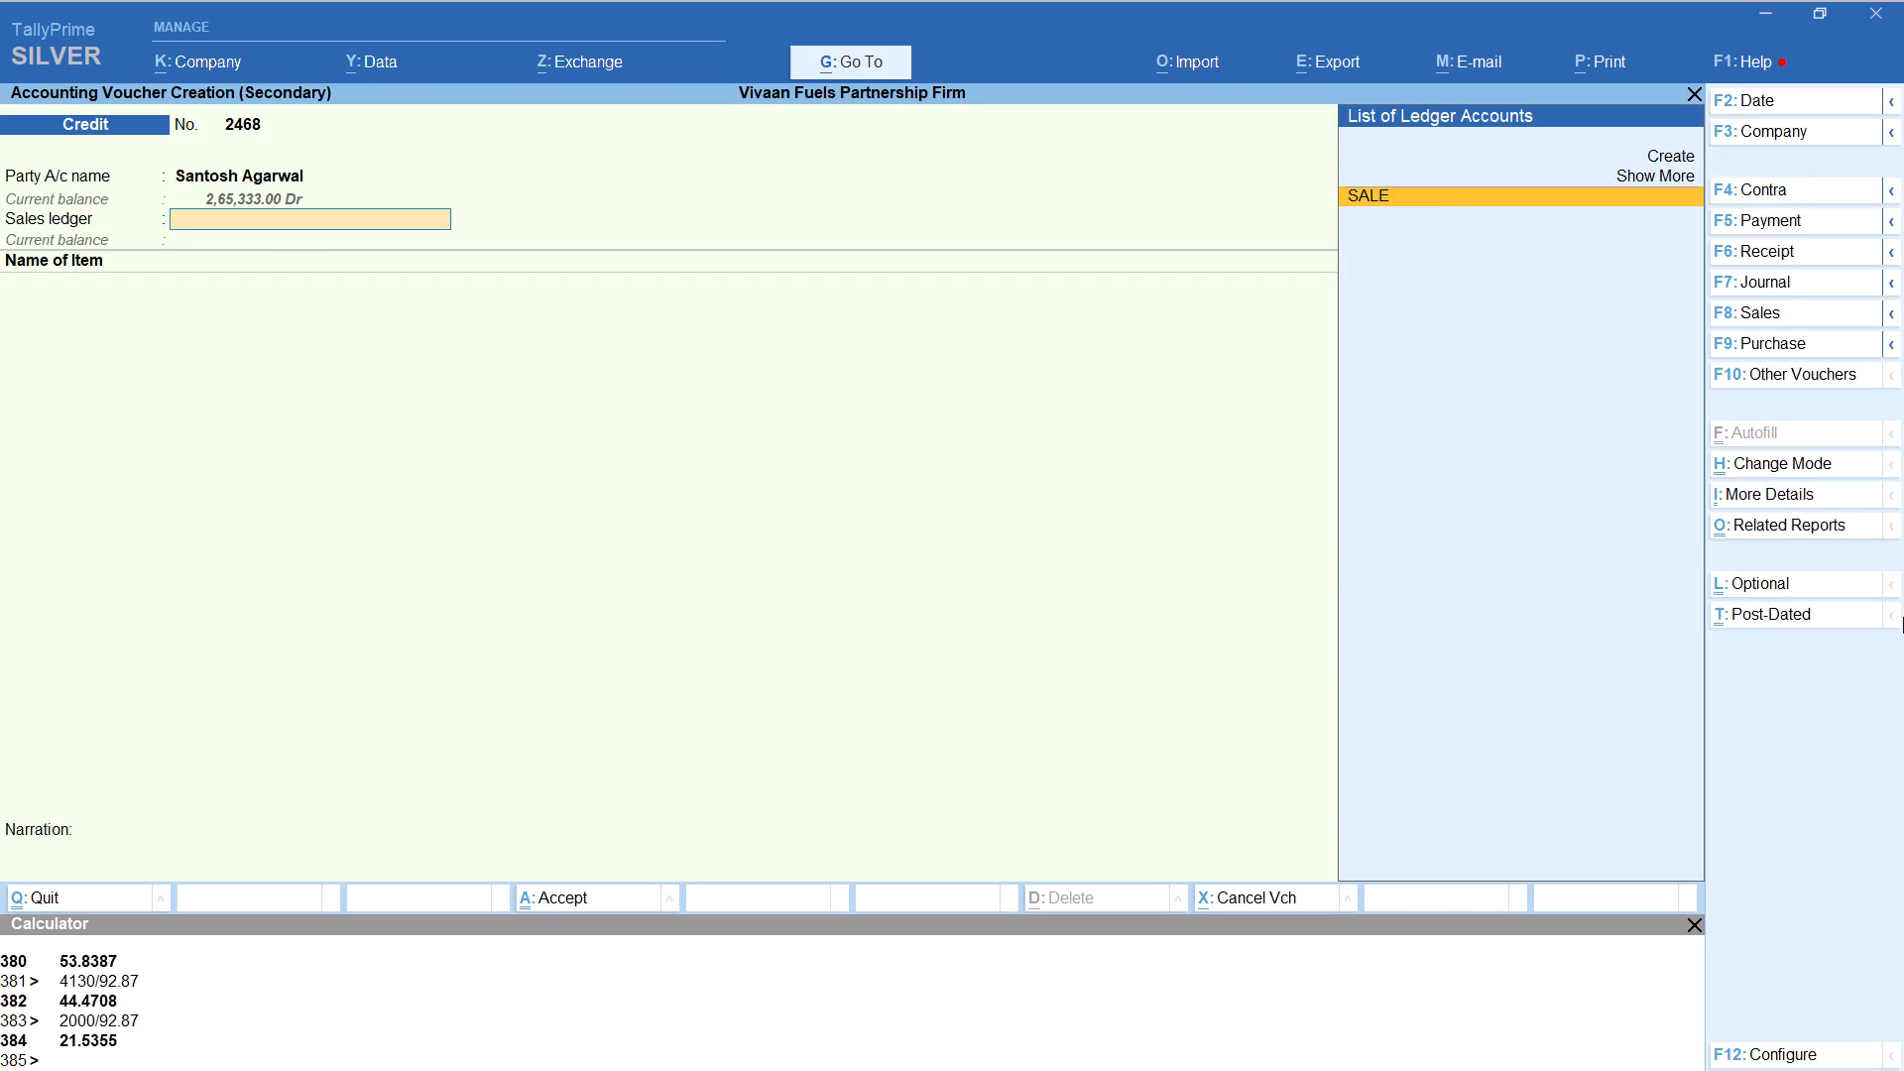
key(Return)
Add item HSD with tracking number Not Applicable and the quantity calculated as 55722/92.87, keeping the 92.87 per-litre rate.
text(HSD)
key(Return)
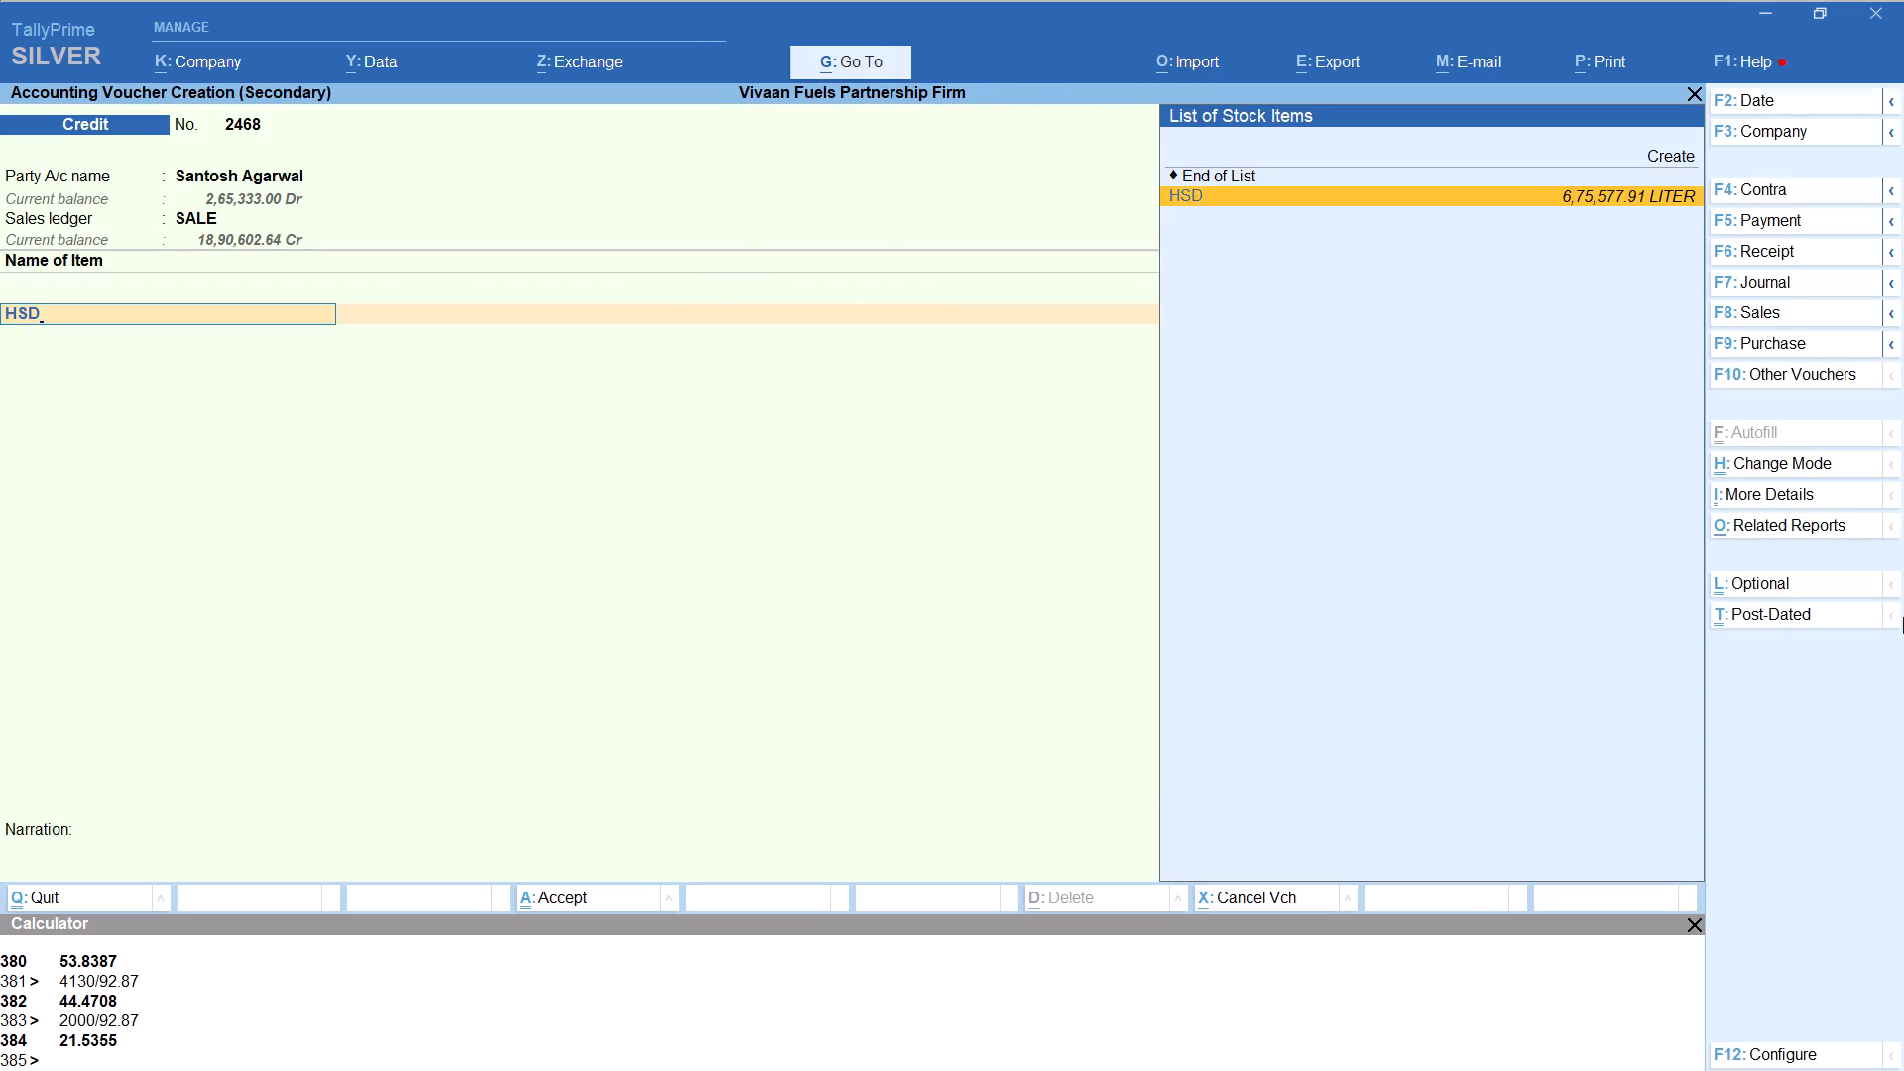
key(Up)
key(Return)
key(alt+c)
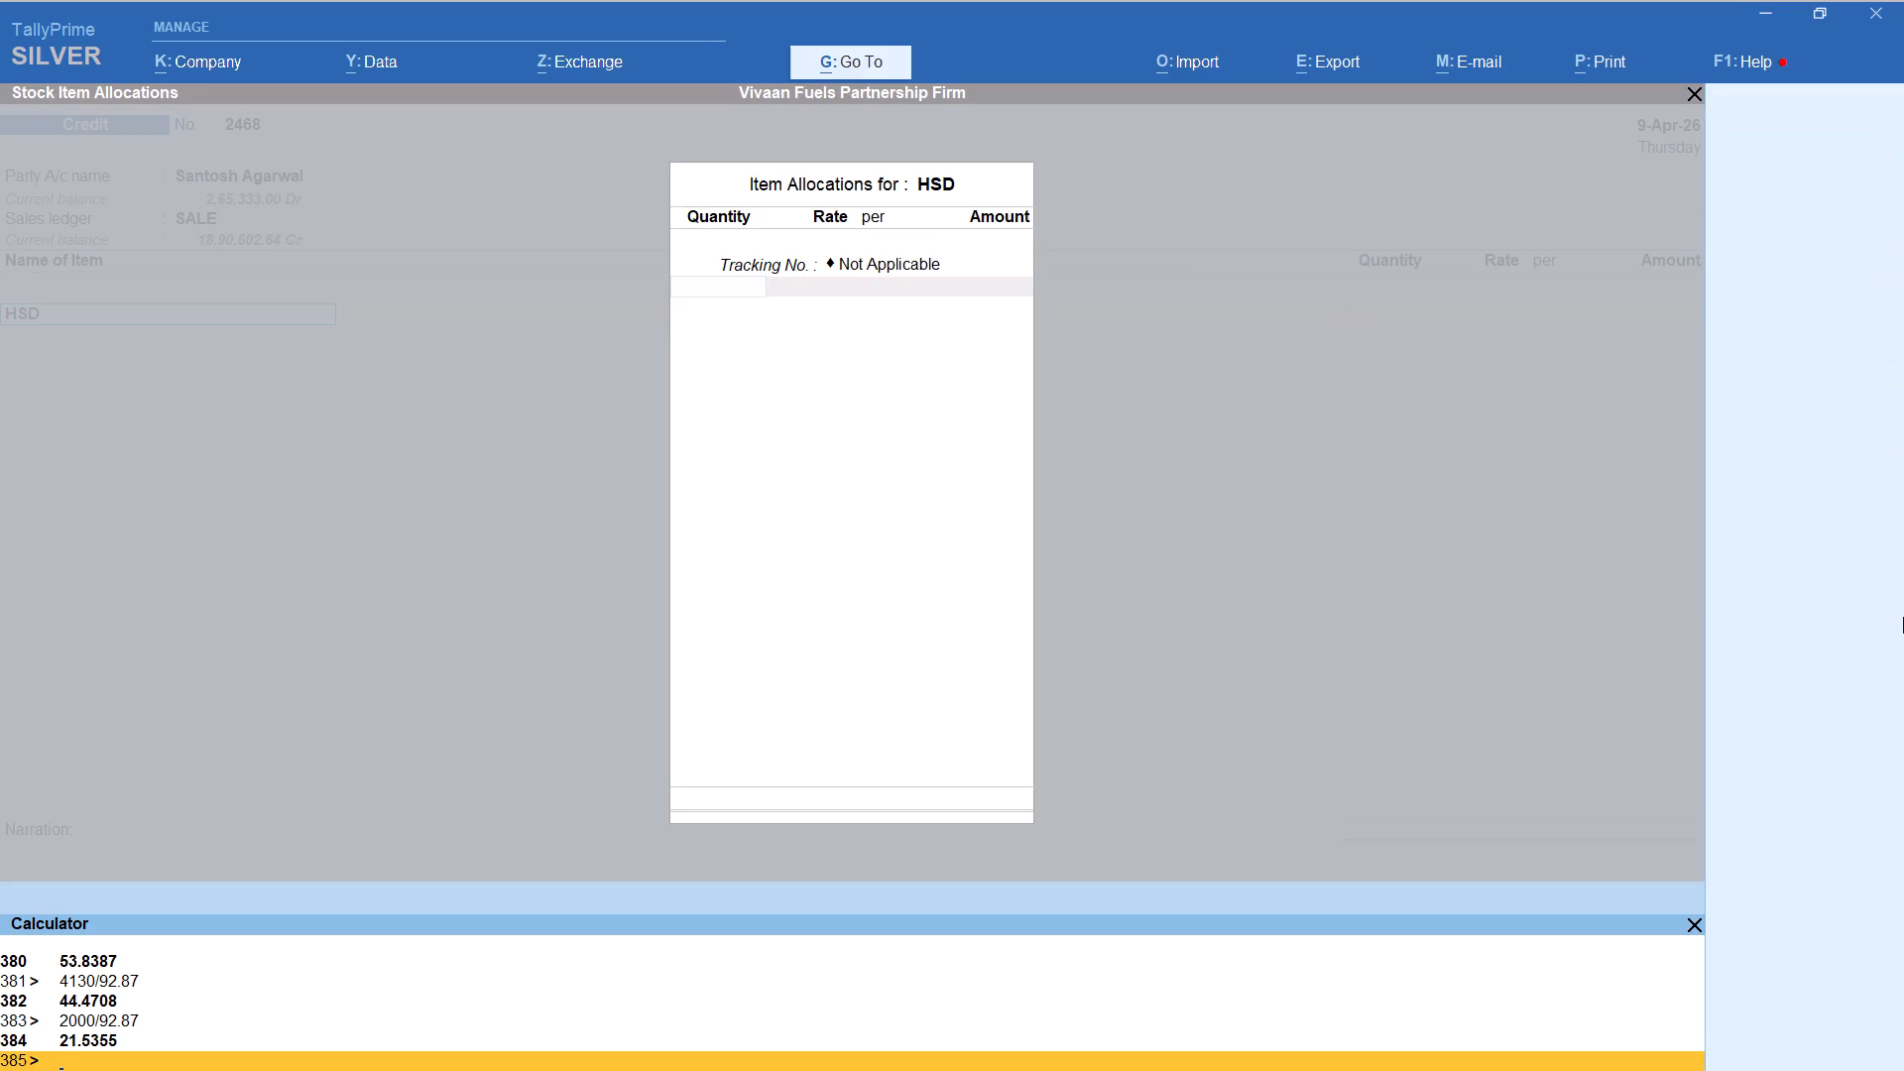
text(55722)
text(/92.87)
key(Return)
key(Return)
key(Return)
key(Return)
key(Return)
key(Return)
key(Return)
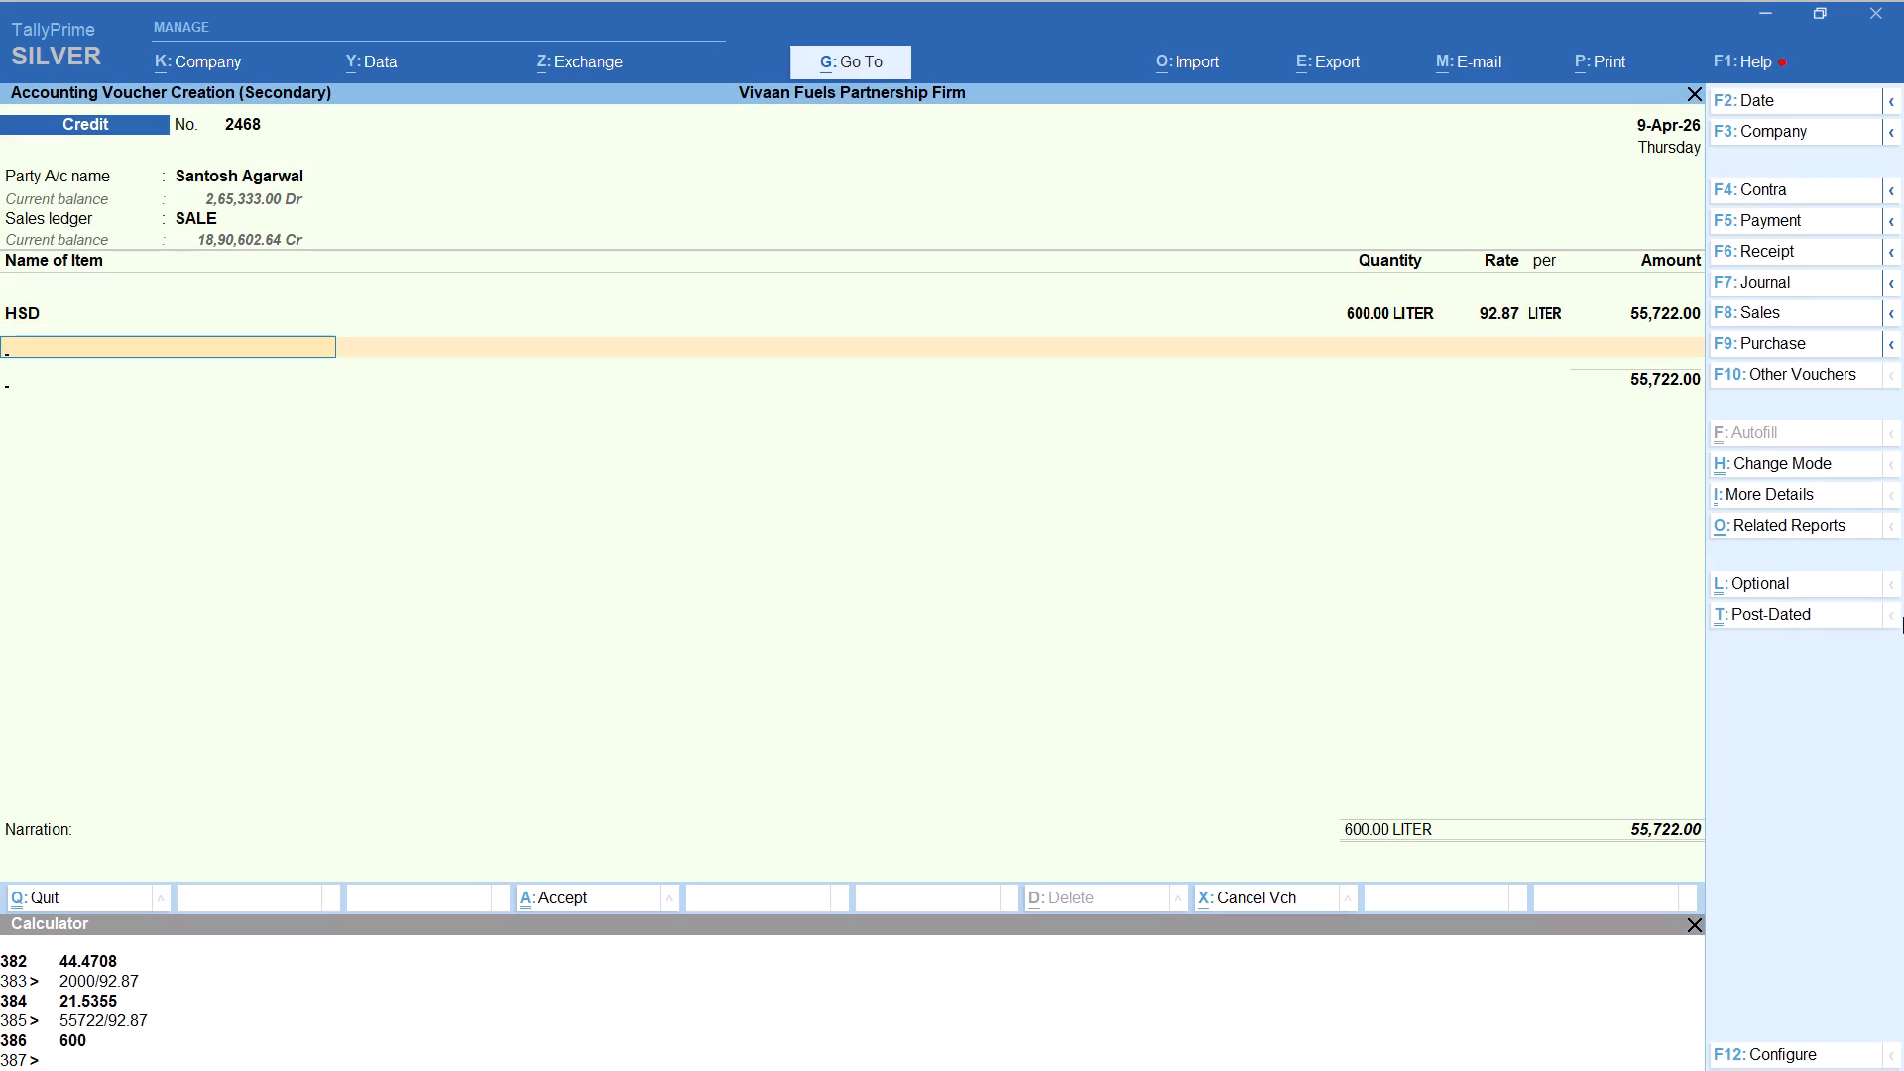
Add the Round Off ledger to the Santosh voucher and save it.
text(ROU)
key(Return)
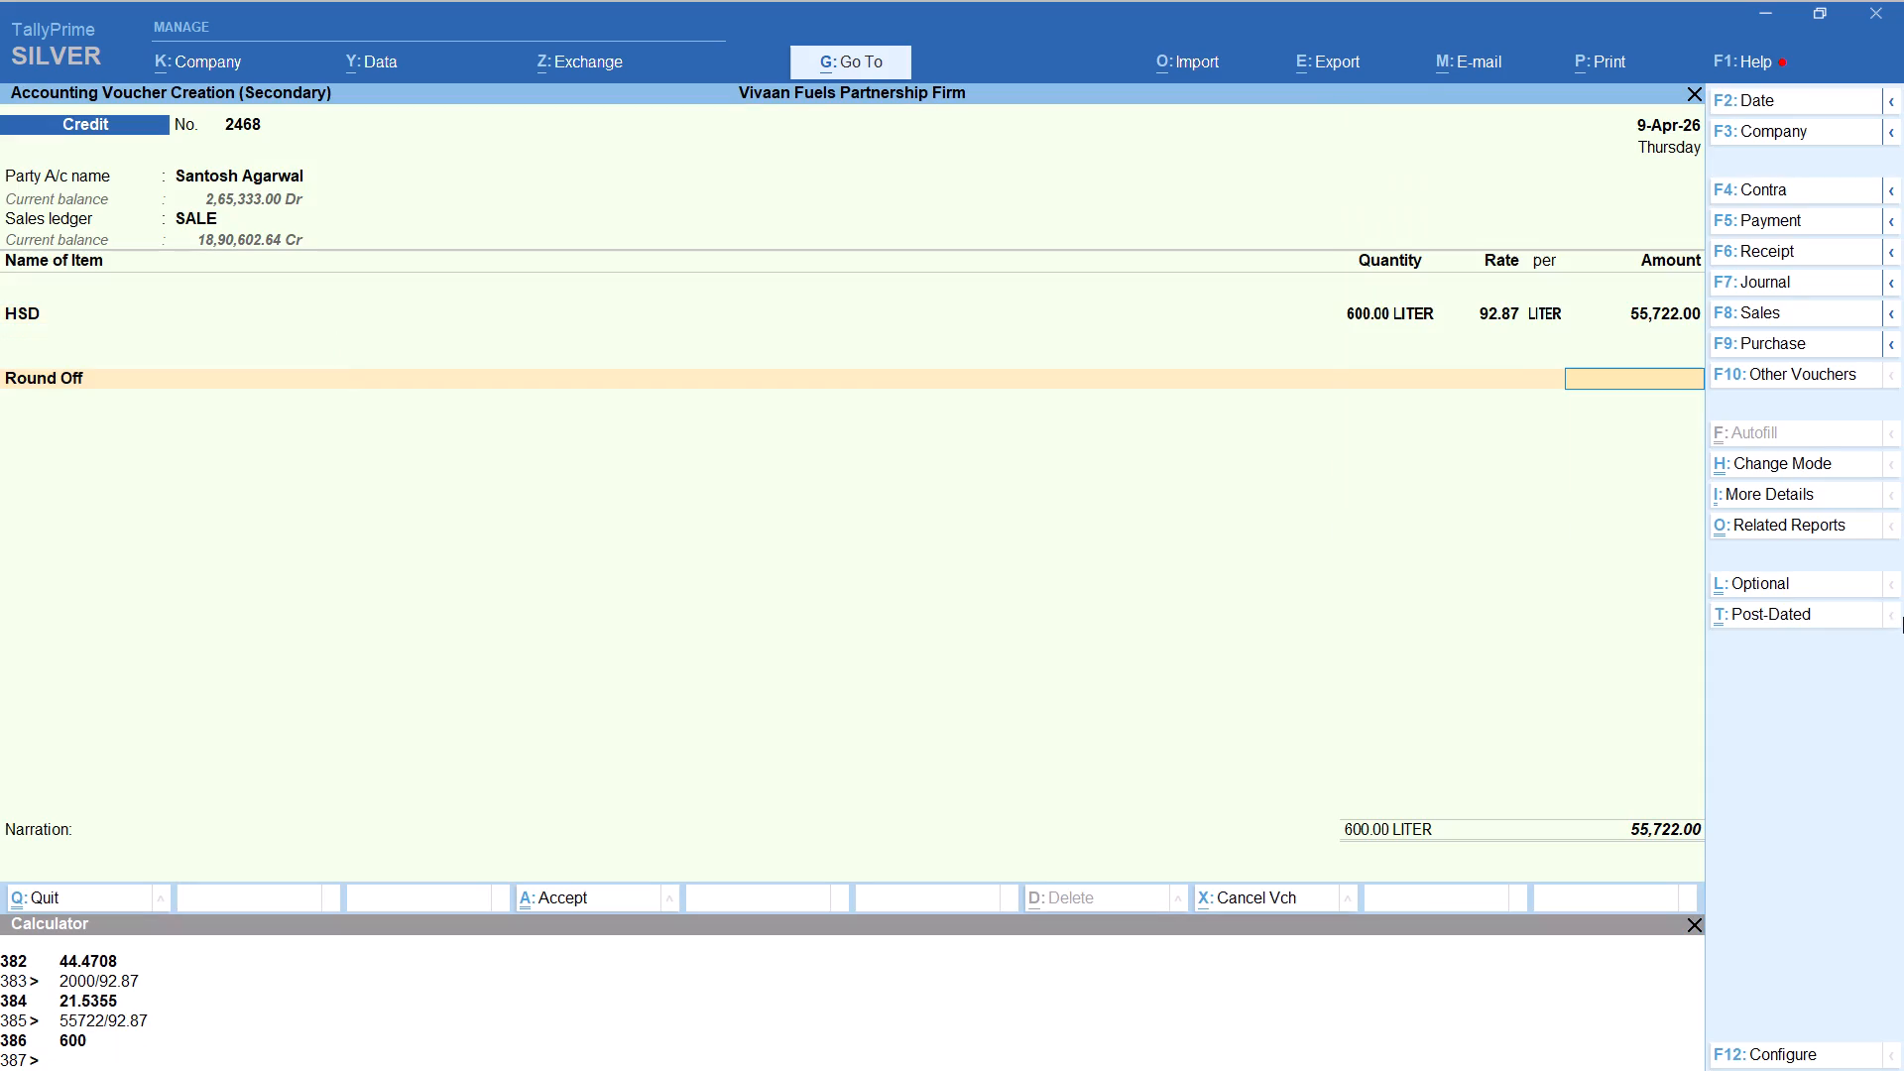
key(ctrl+a)
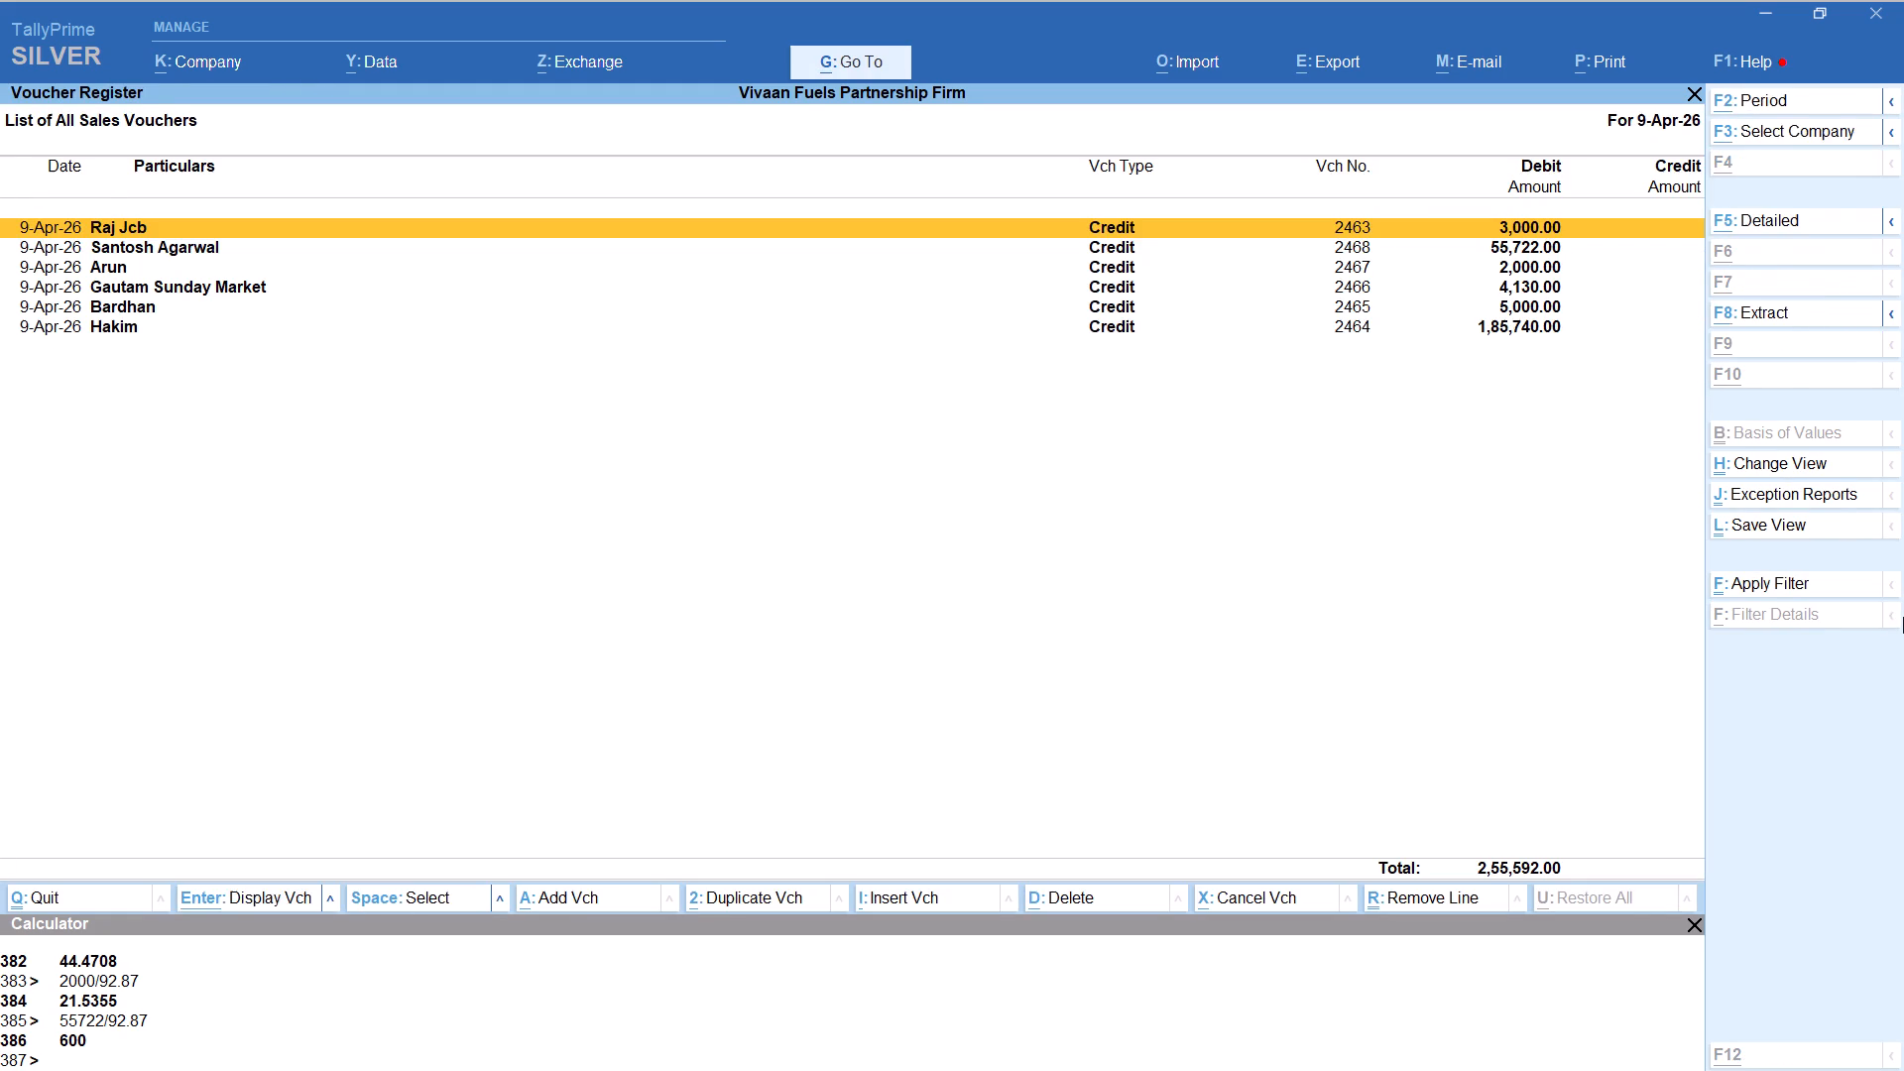
Start a new credit voucher for party Surendra, keep the default party details and select the SALE ledger.
key(alt+a)
text(SA)
text(UR)
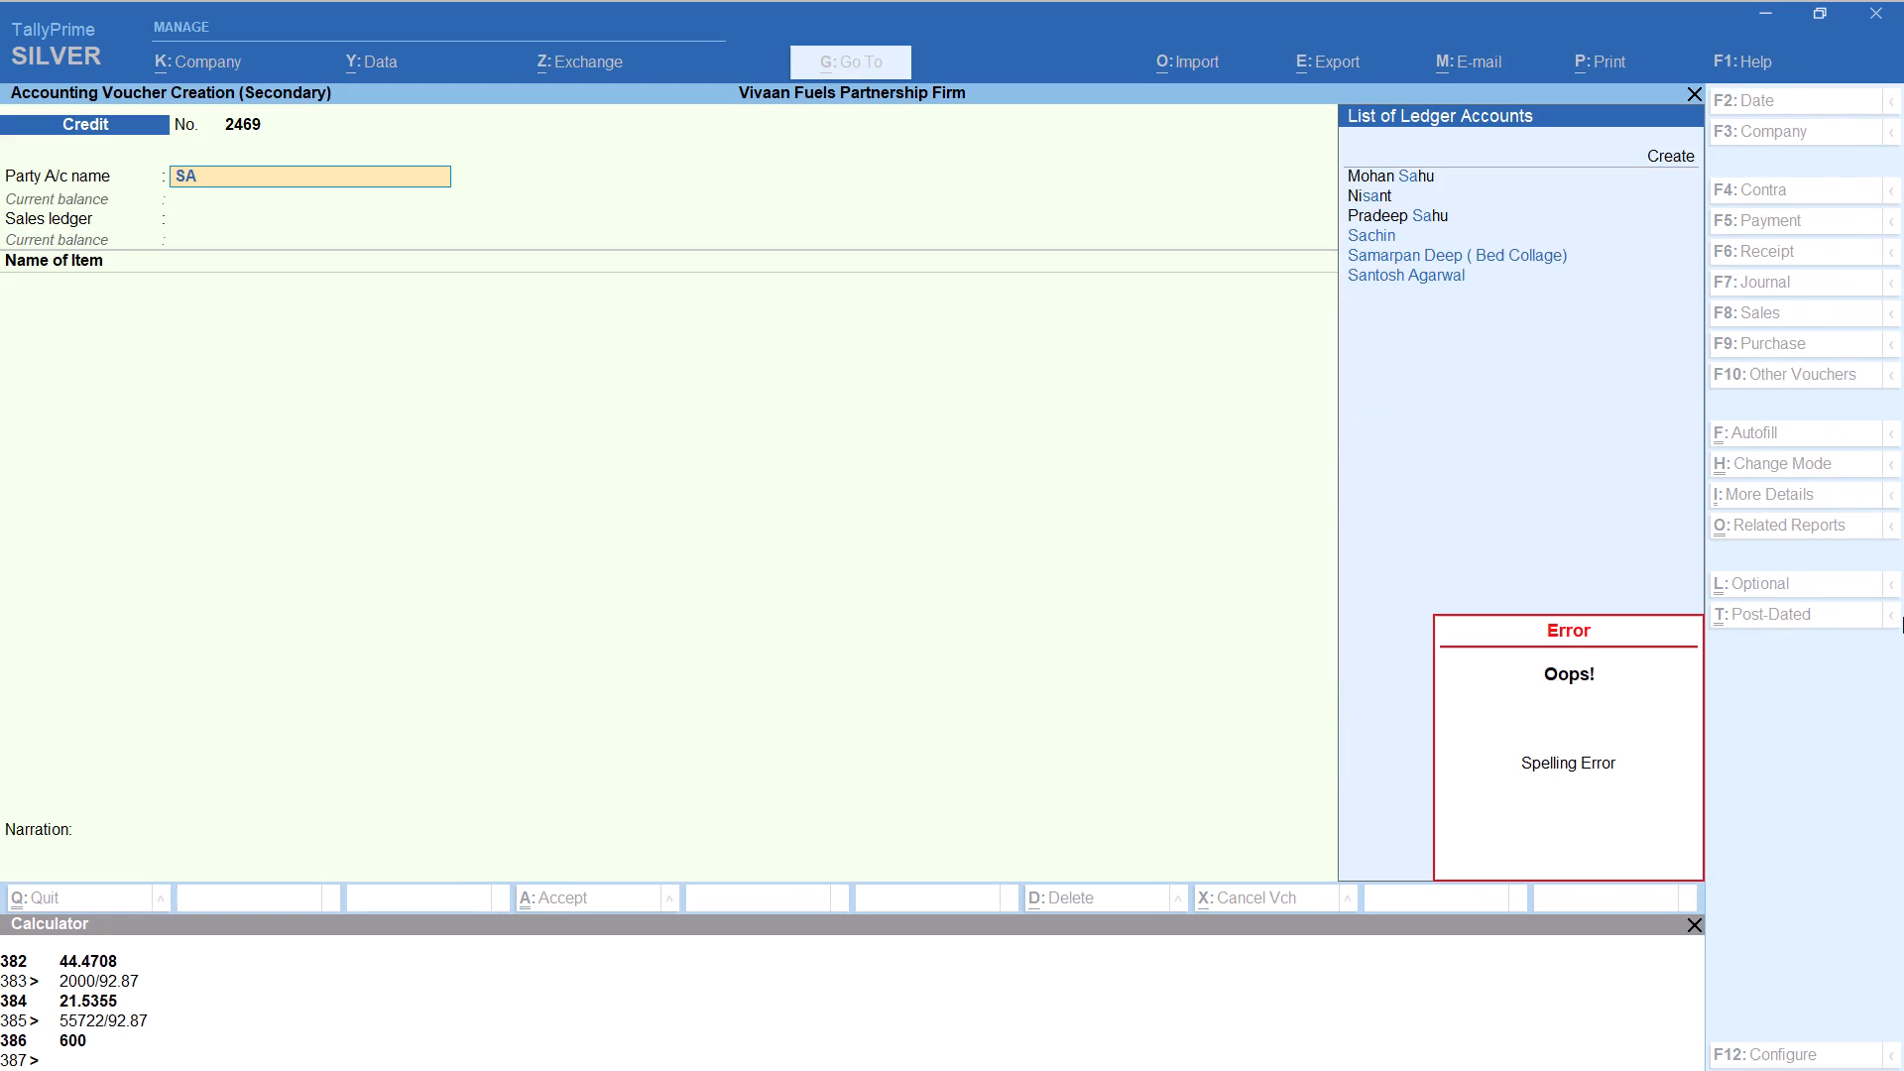
key(Down)
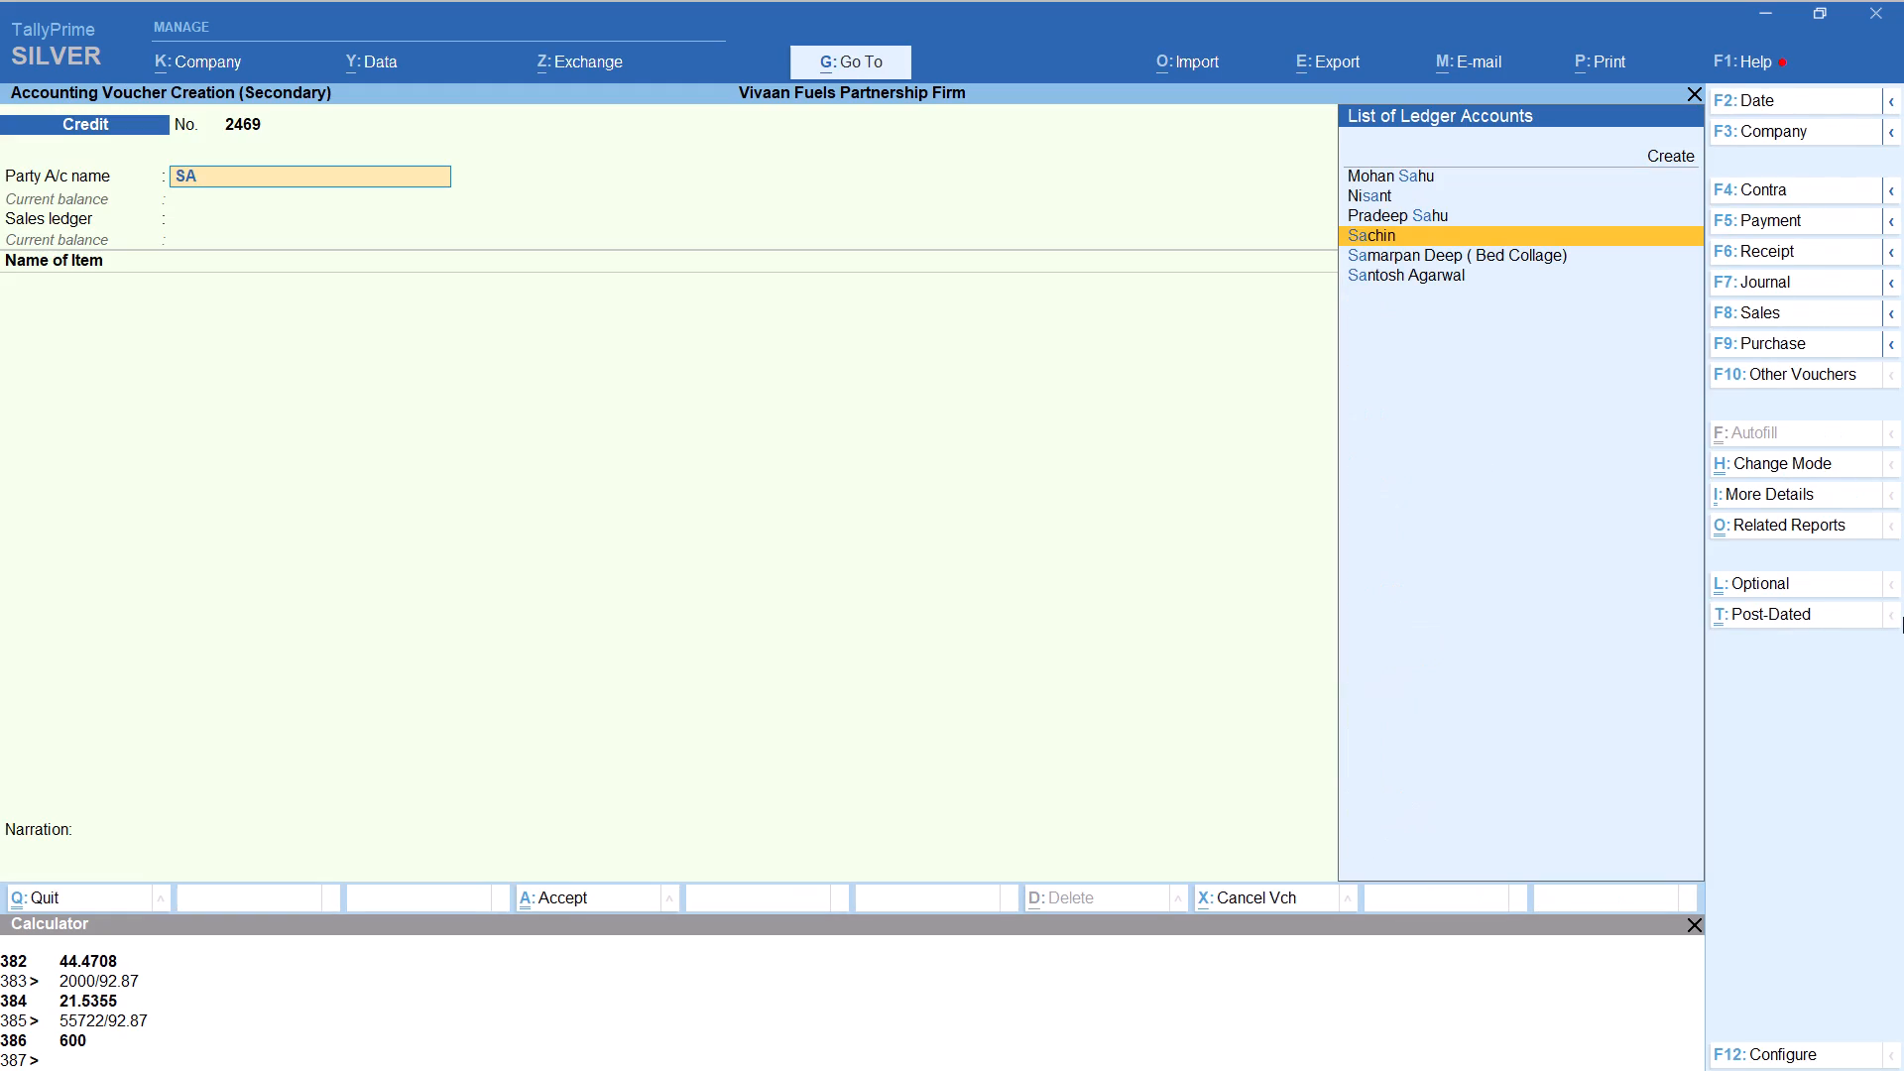
key(BackSpace)
text(UR)
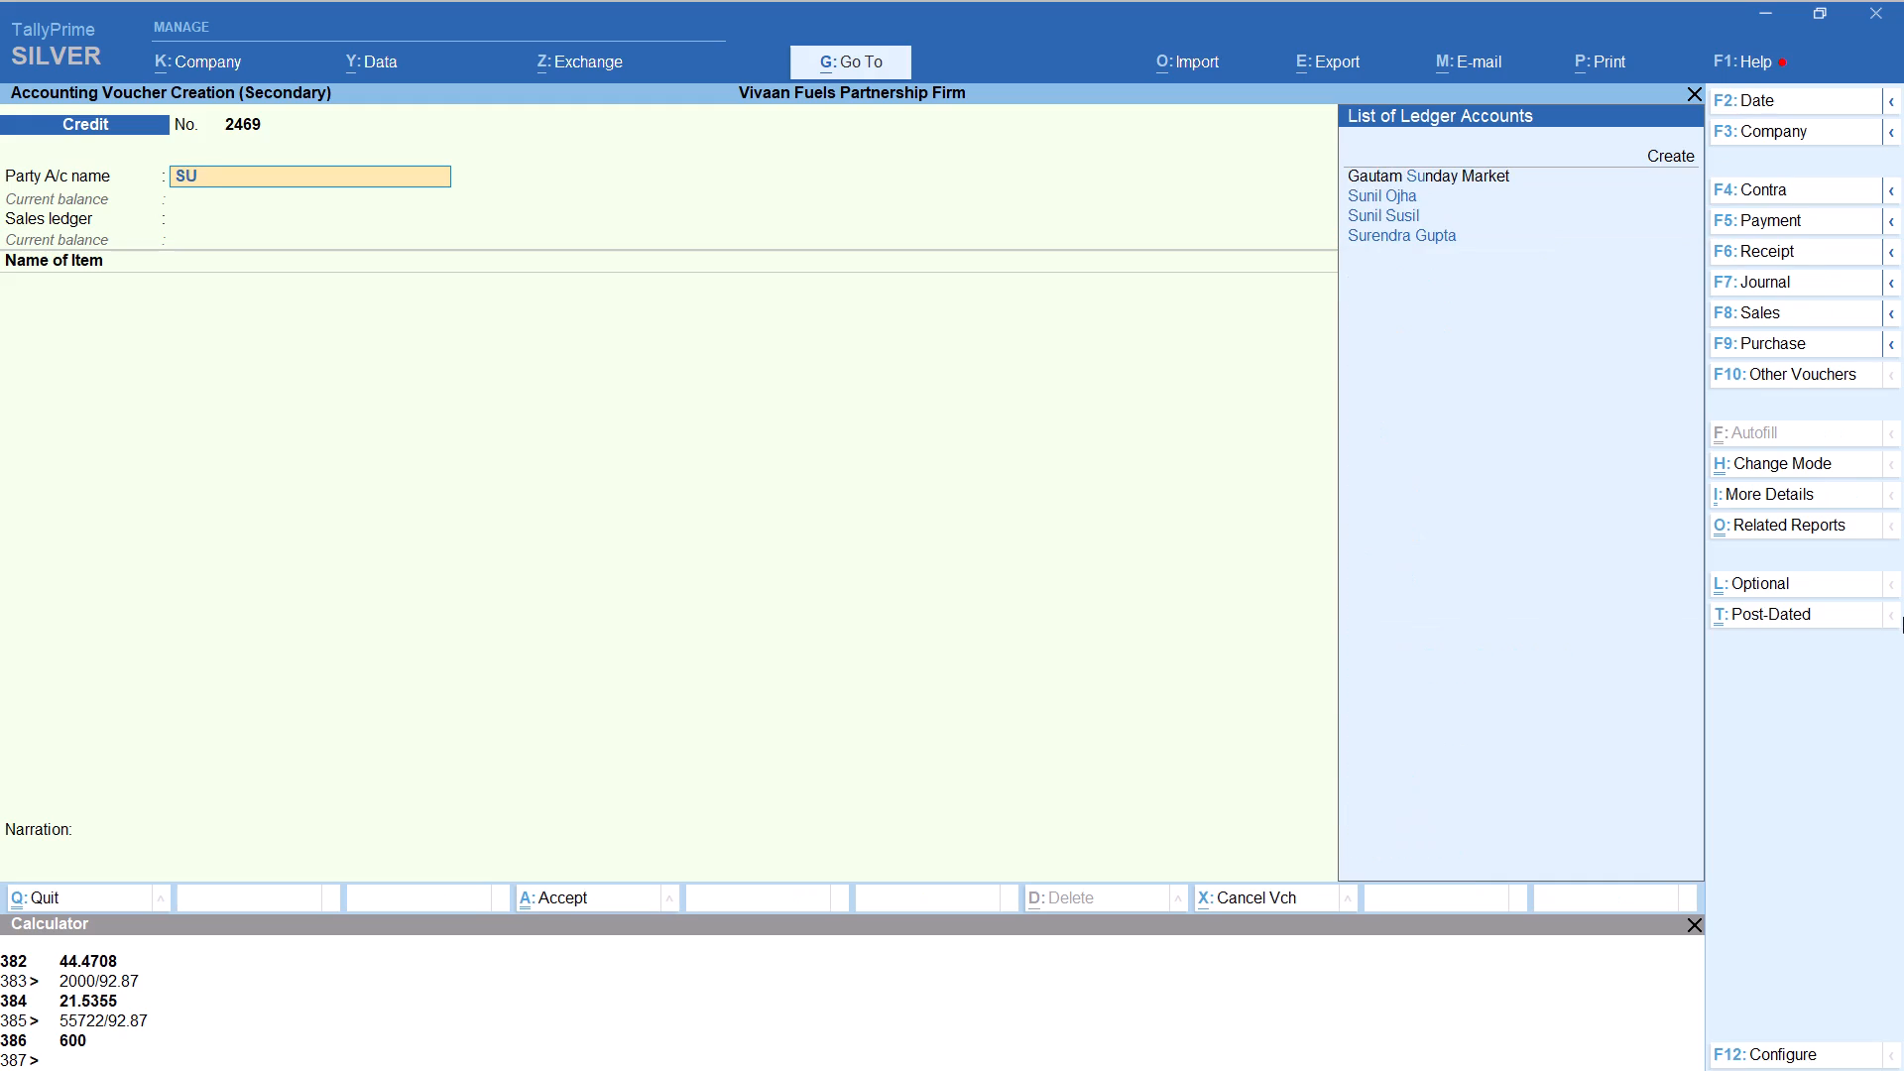
key(Return)
key(Return)
key(Return)
key(Return)
key(Return)
key(Return)
key(Return)
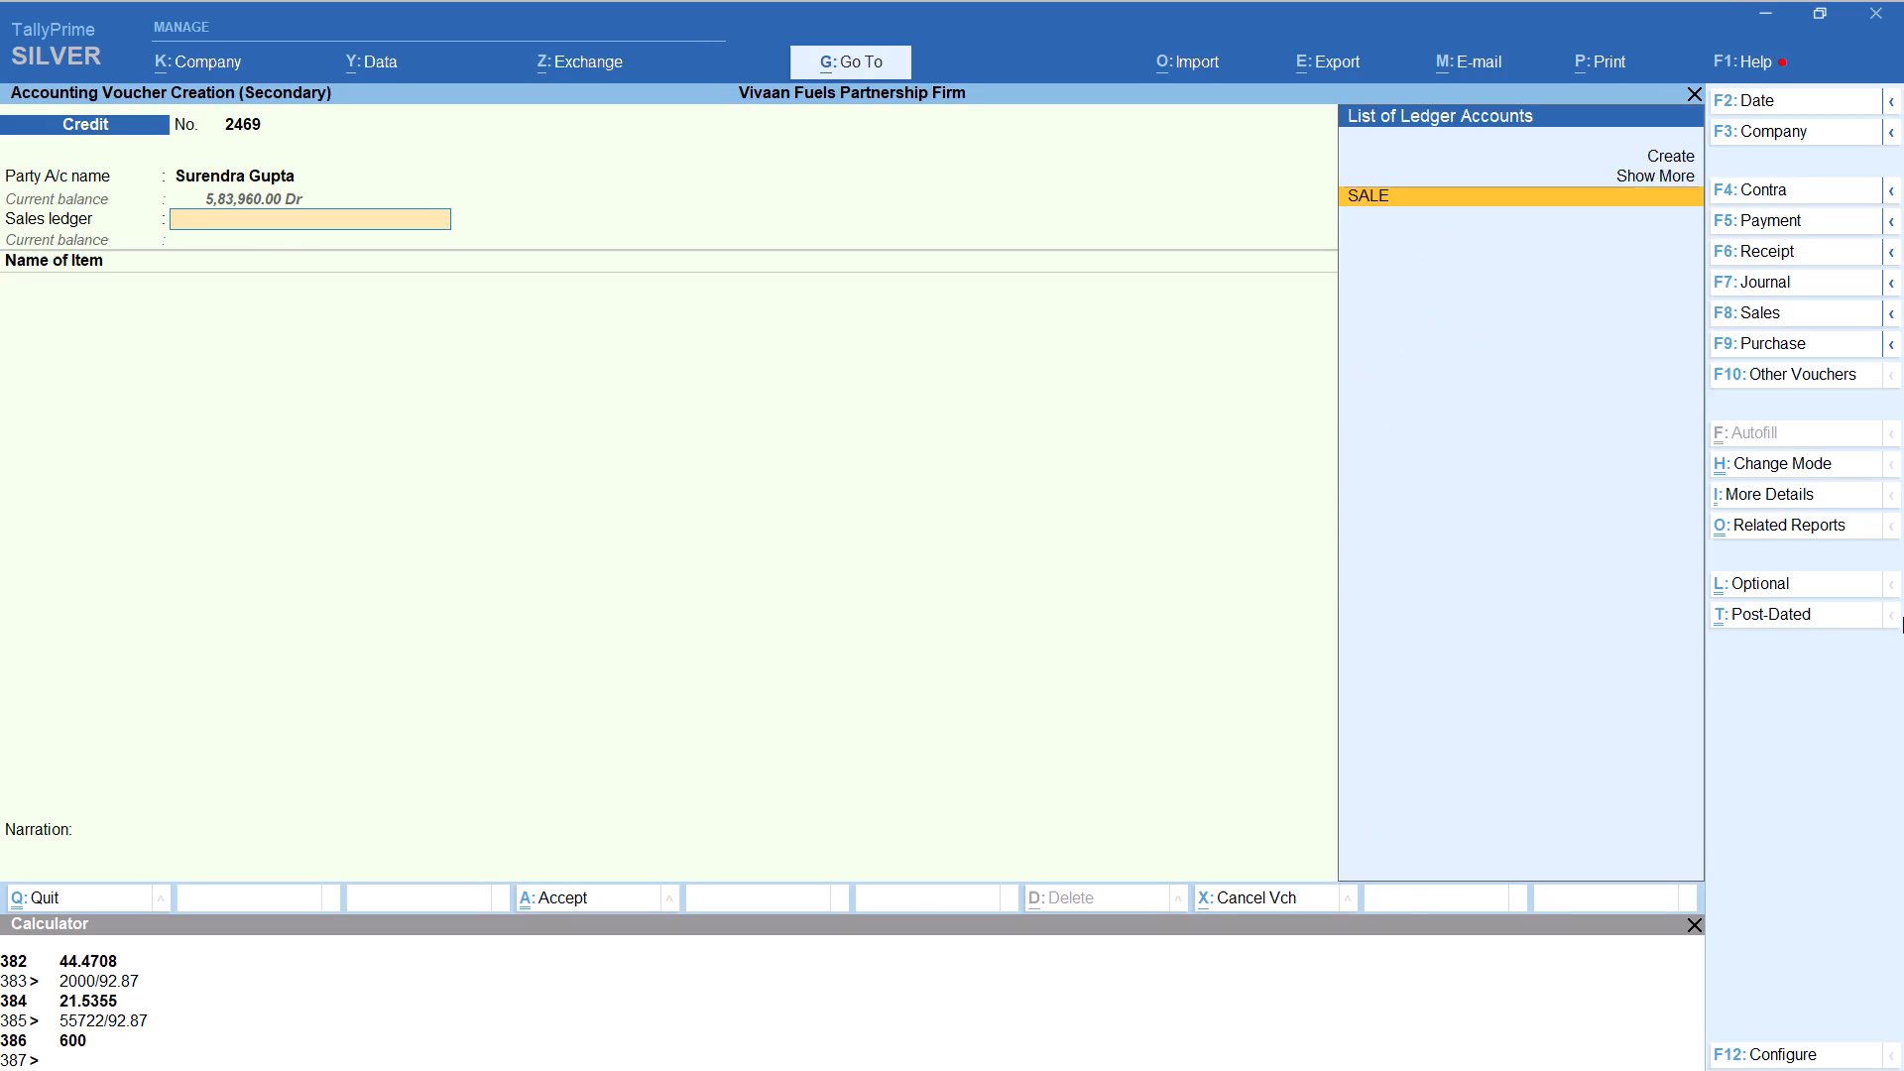
key(Return)
Add item HSD with tracking number Not Applicable and the quantity calculated as 200/92.87, keeping the 92.87 per-litre rate.
text(HSD)
key(Return)
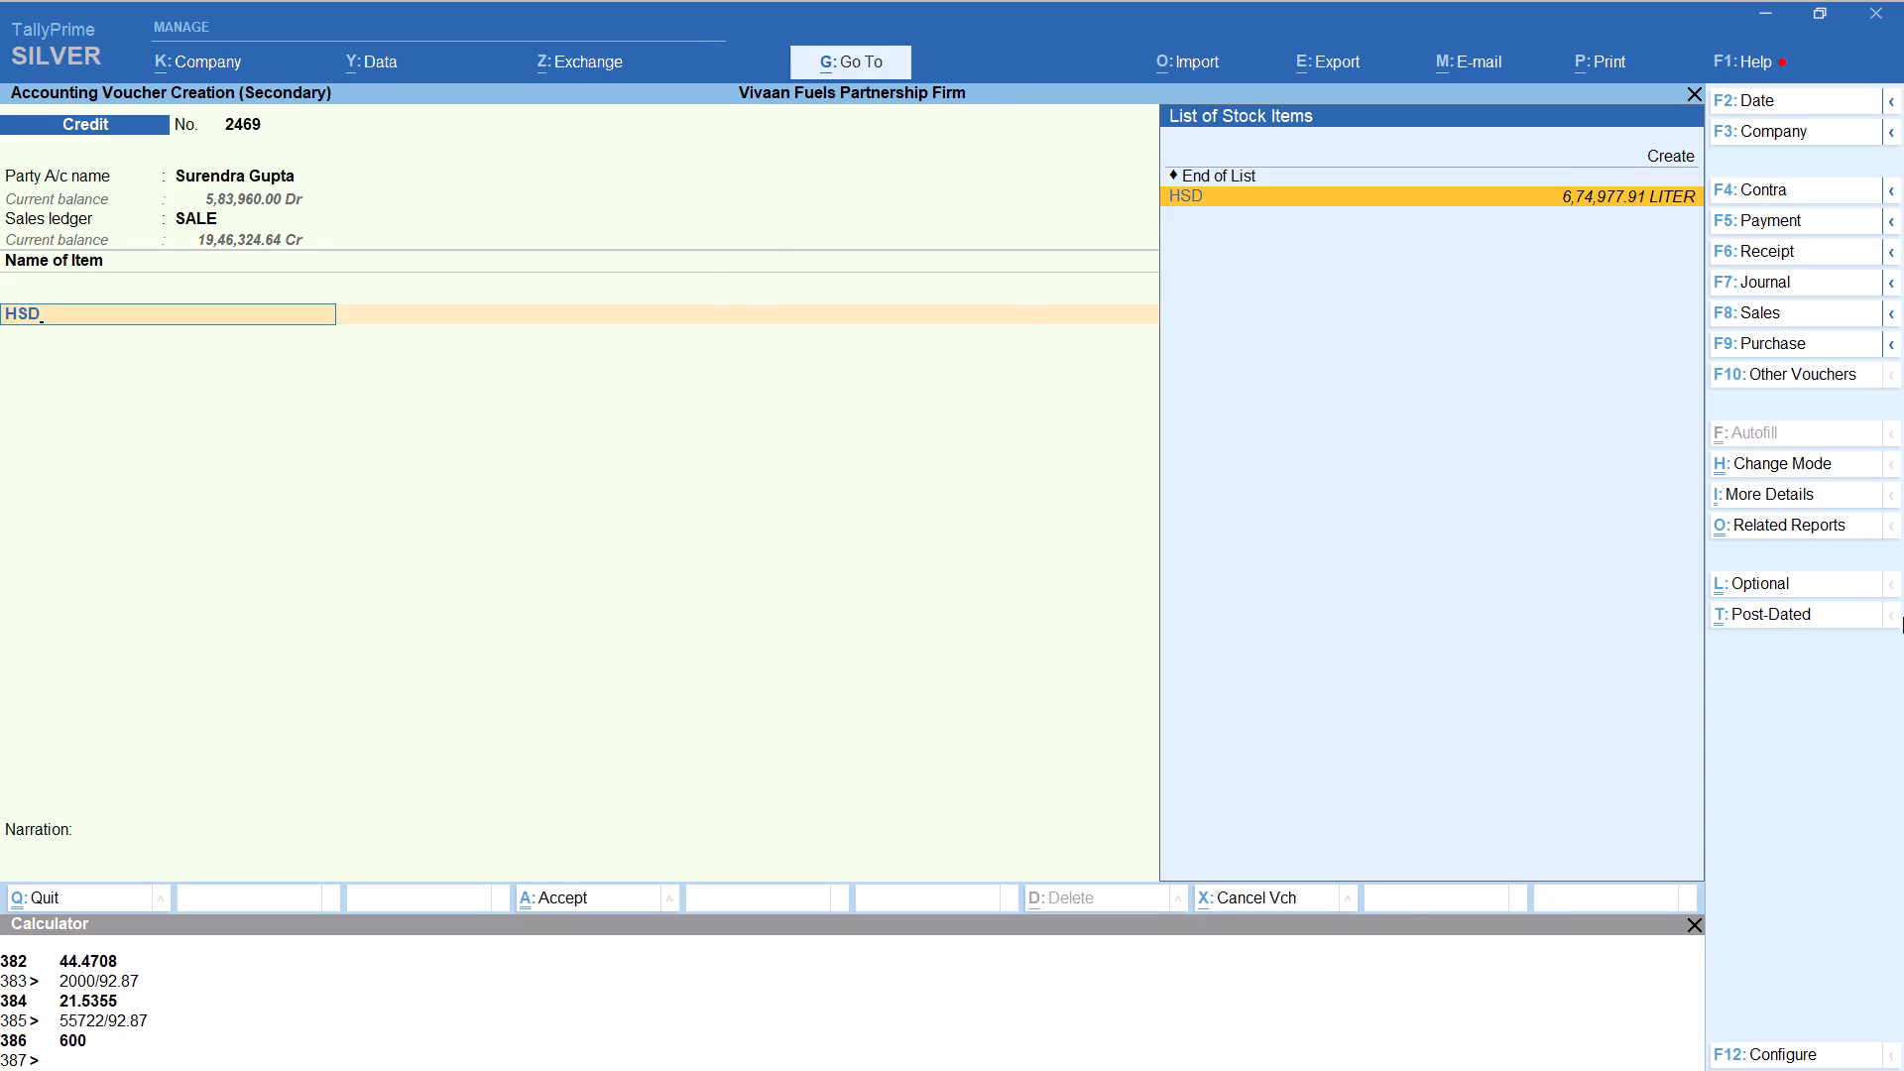
key(Up)
key(Return)
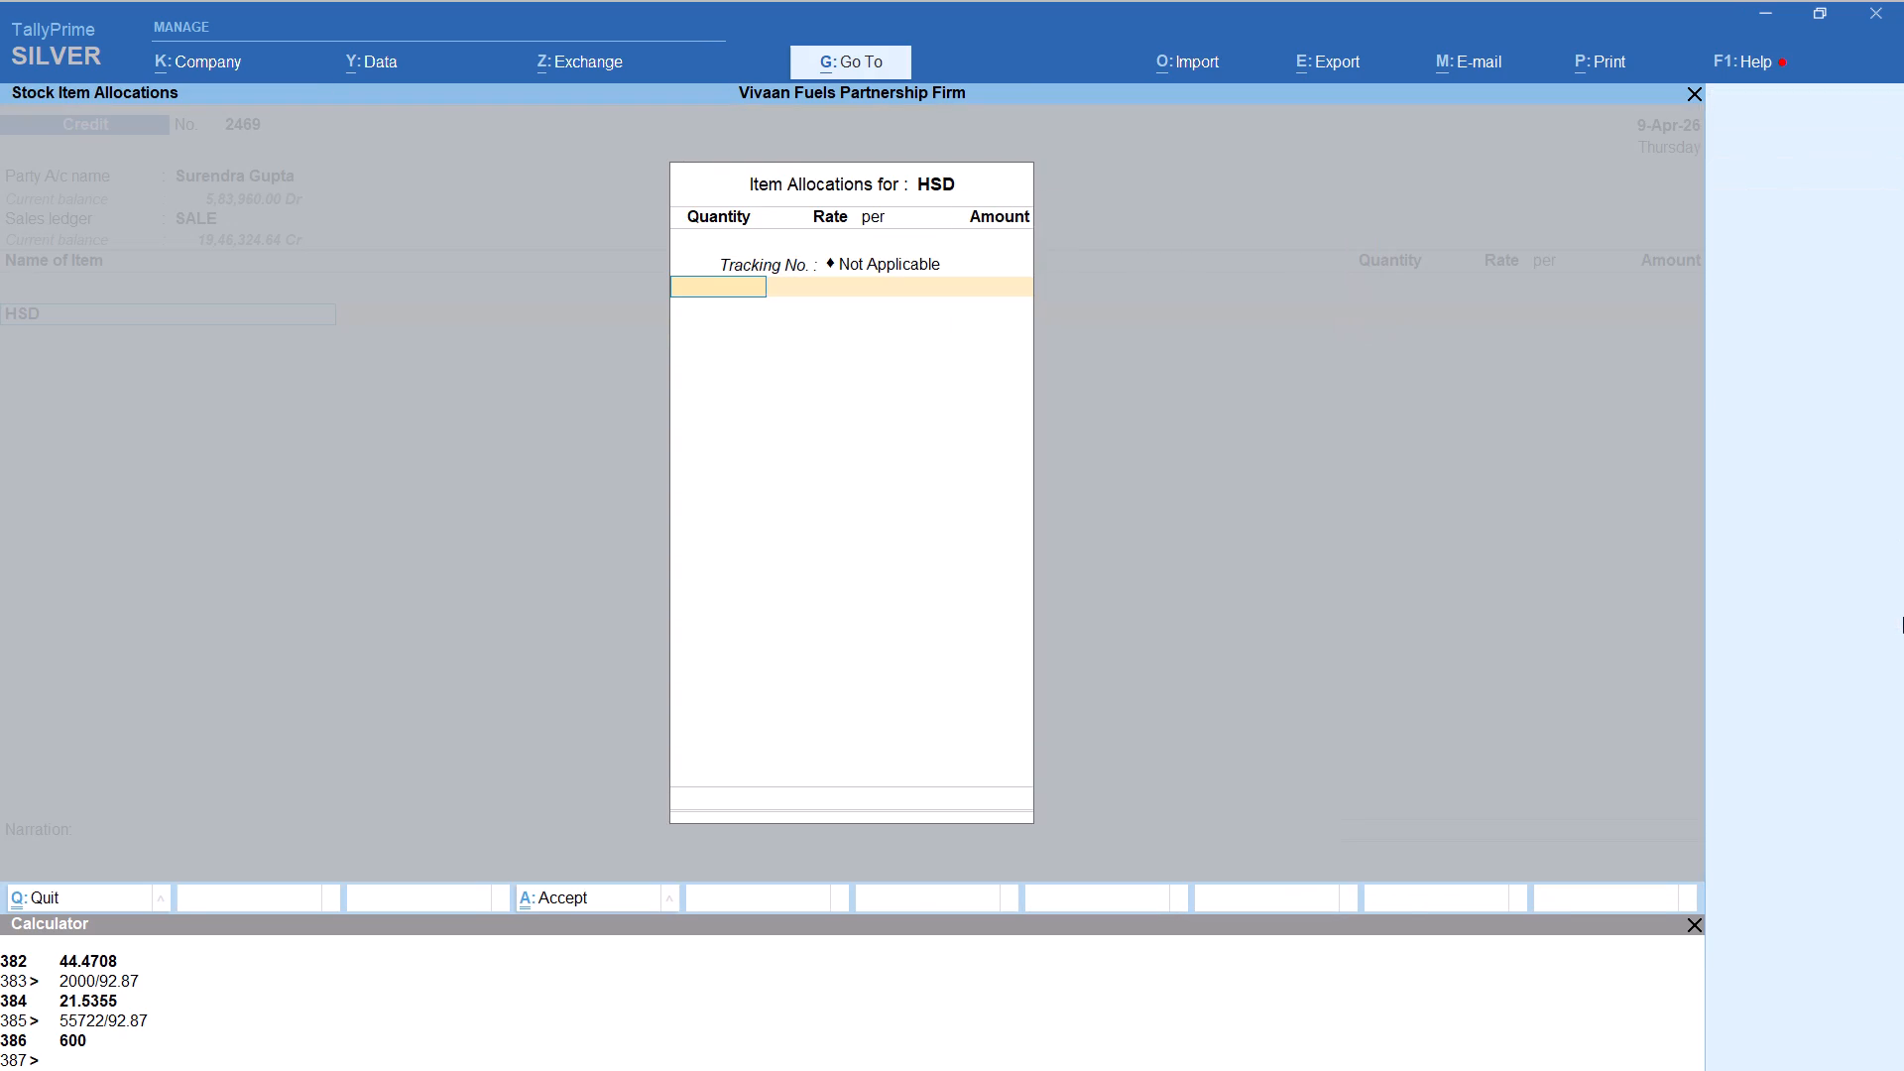
key(alt+c)
text(200/92.87)
key(Return)
key(Return)
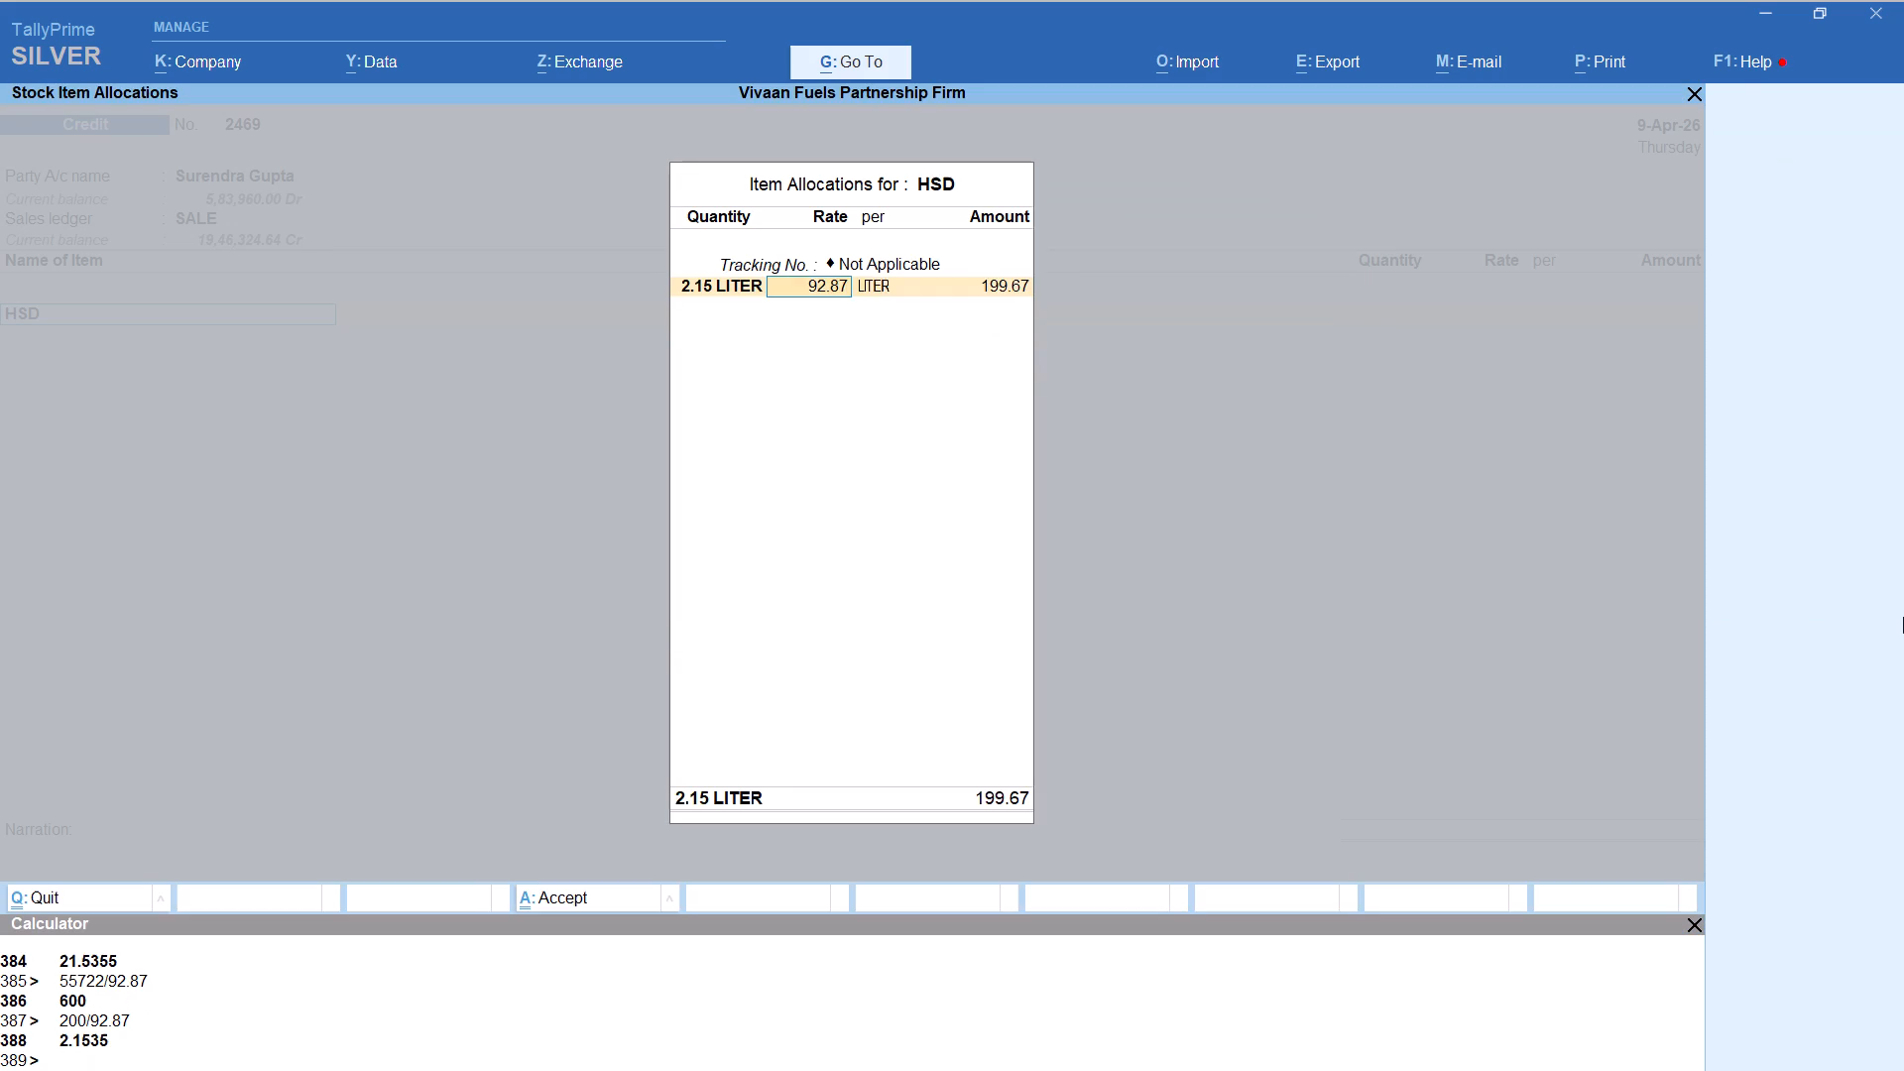
key(Return)
key(Return)
key(Return)
key(Return)
key(Return)
Add the Round Off ledger with its default amount to the Surendra voucher and save it.
text(ROU)
key(Return)
key(ctrl+a)
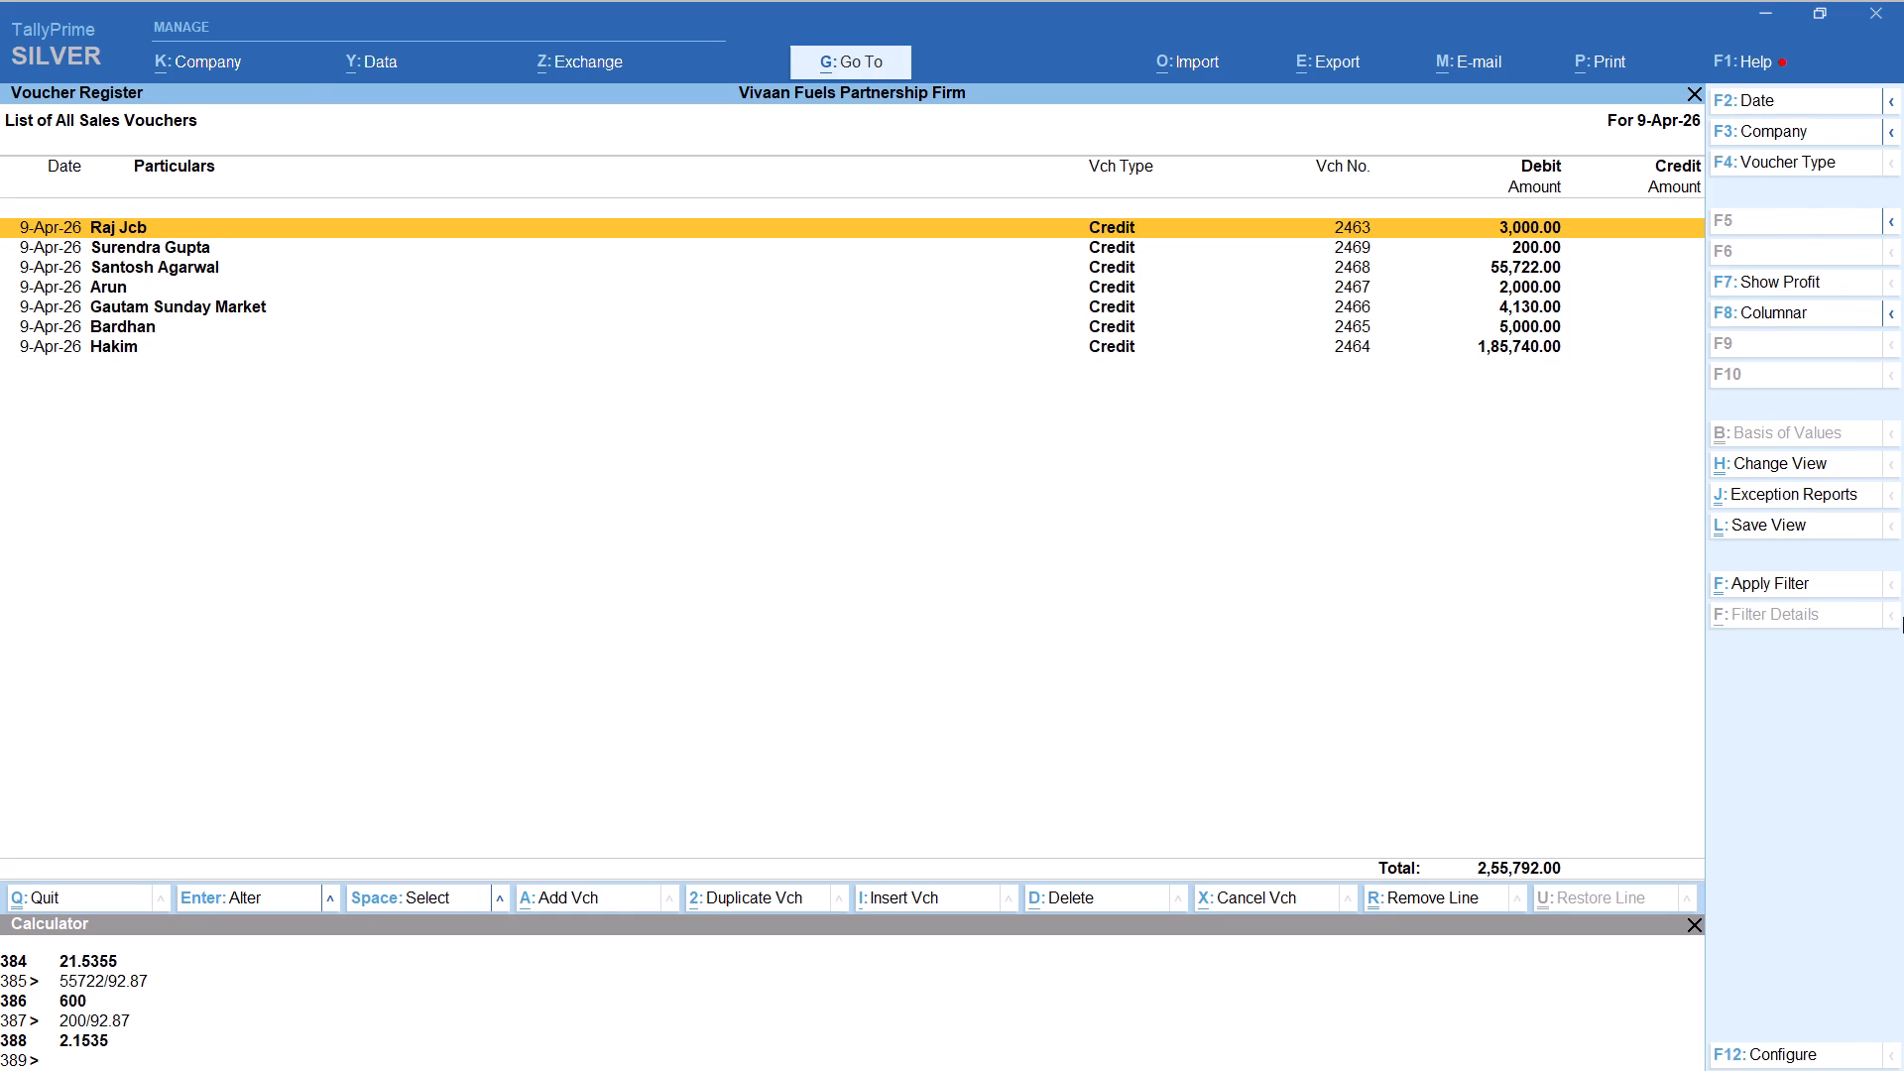
Start another credit voucher for party Bardhan, keep the default party details and select the SALE ledger.
key(alt+a)
text(BARDH)
key(Return)
key(Return)
key(Return)
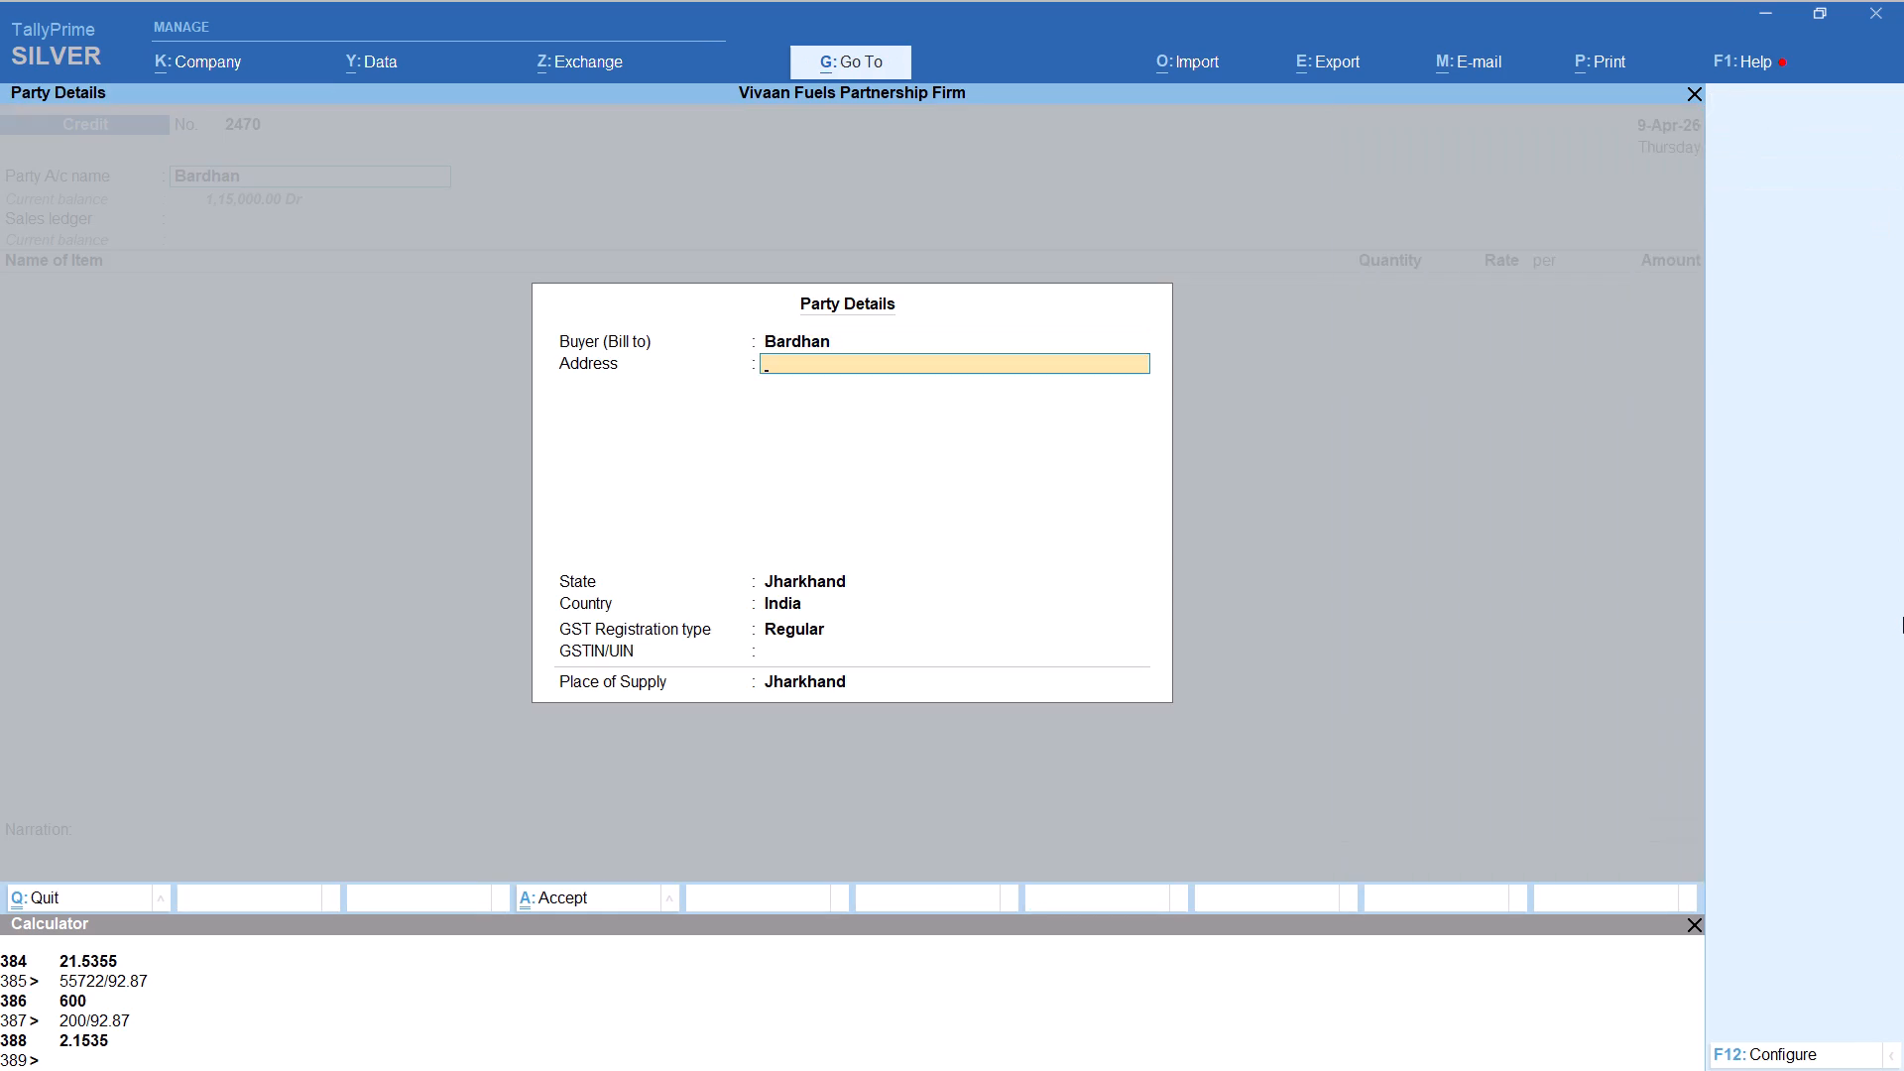
key(Return)
key(Return)
key(Return)
key(Return)
key(Return)
Add item HSD with tracking number Not Applicable and the quantity calculated as 9000/92.87, keeping the 92.87 per-litre rate.
text(HSD)
key(Return)
key(Up)
key(Return)
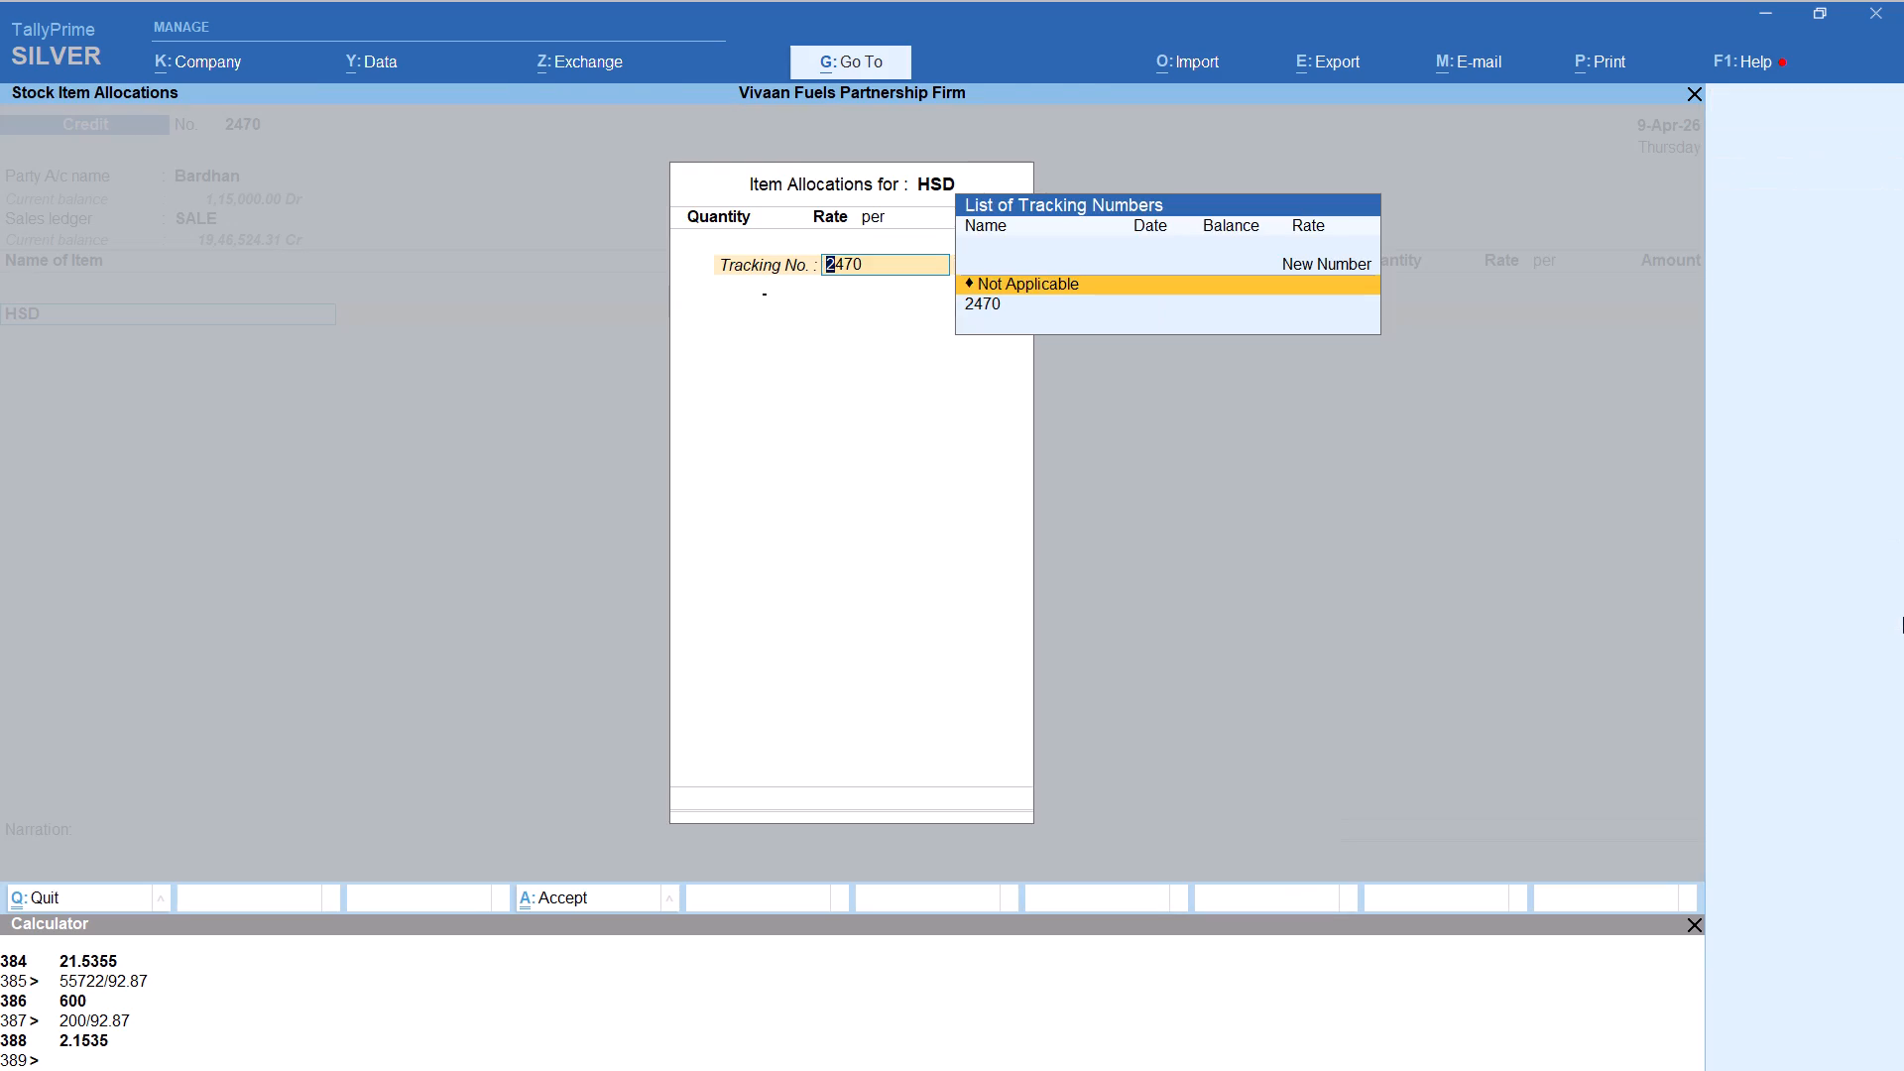
key(alt+c)
text(9000)
text(/92.87)
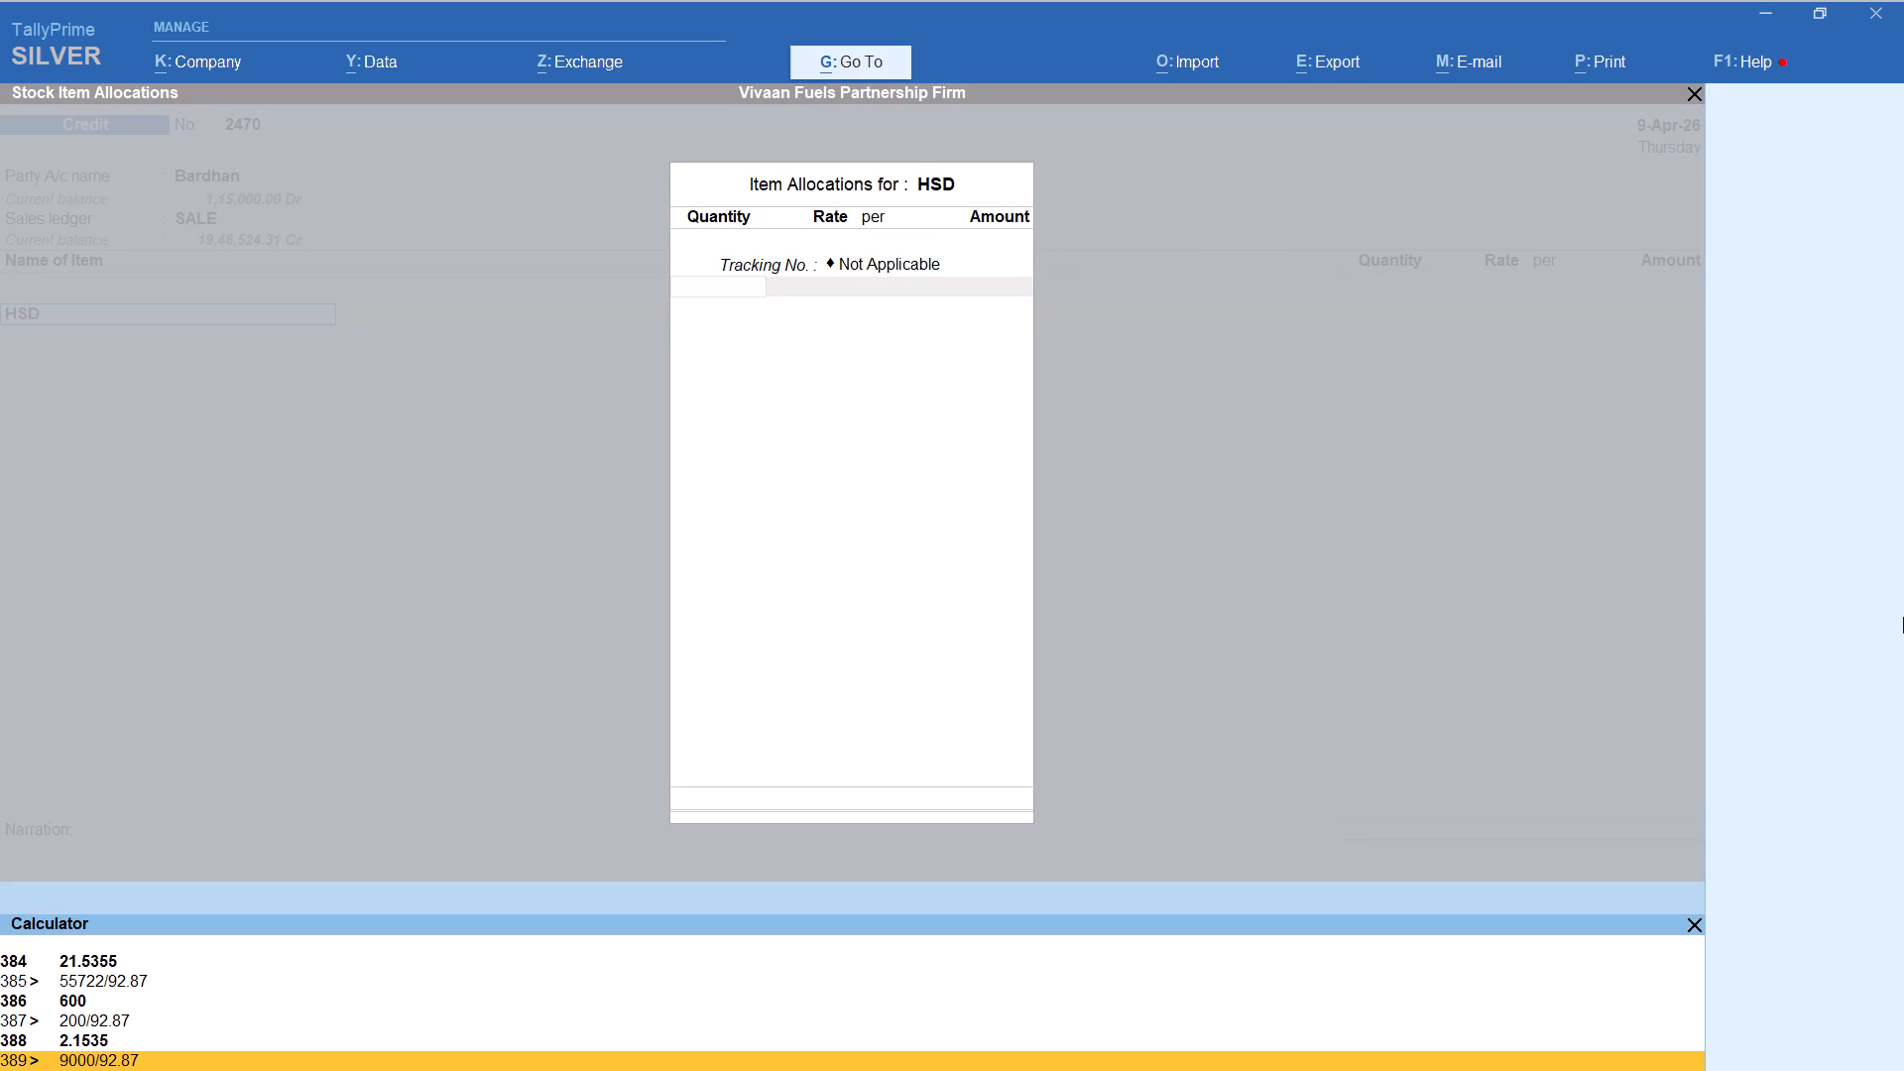
key(Return)
key(Return)
key(Return)
key(Return)
key(Return)
key(Return)
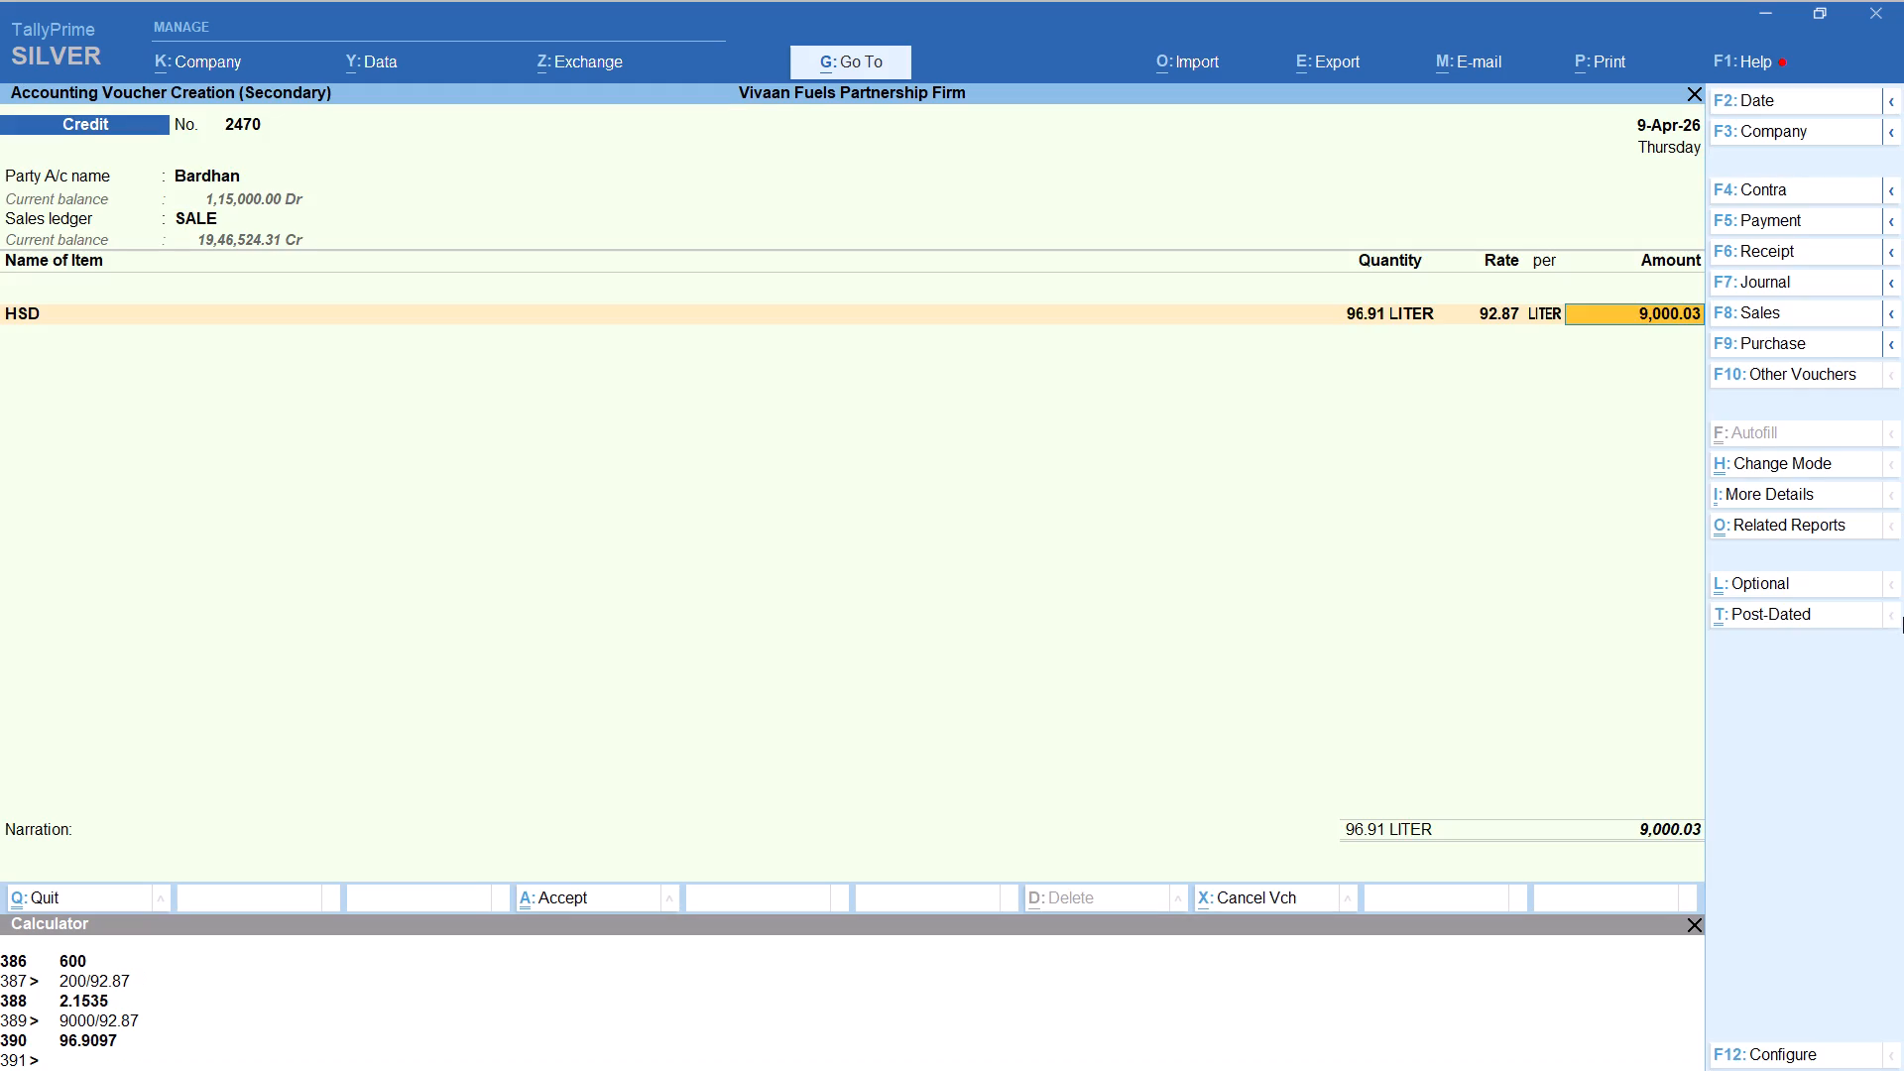
key(Return)
Add the Round Off ledger with its default amount to the Bardhan voucher and save it.
text(ROU)
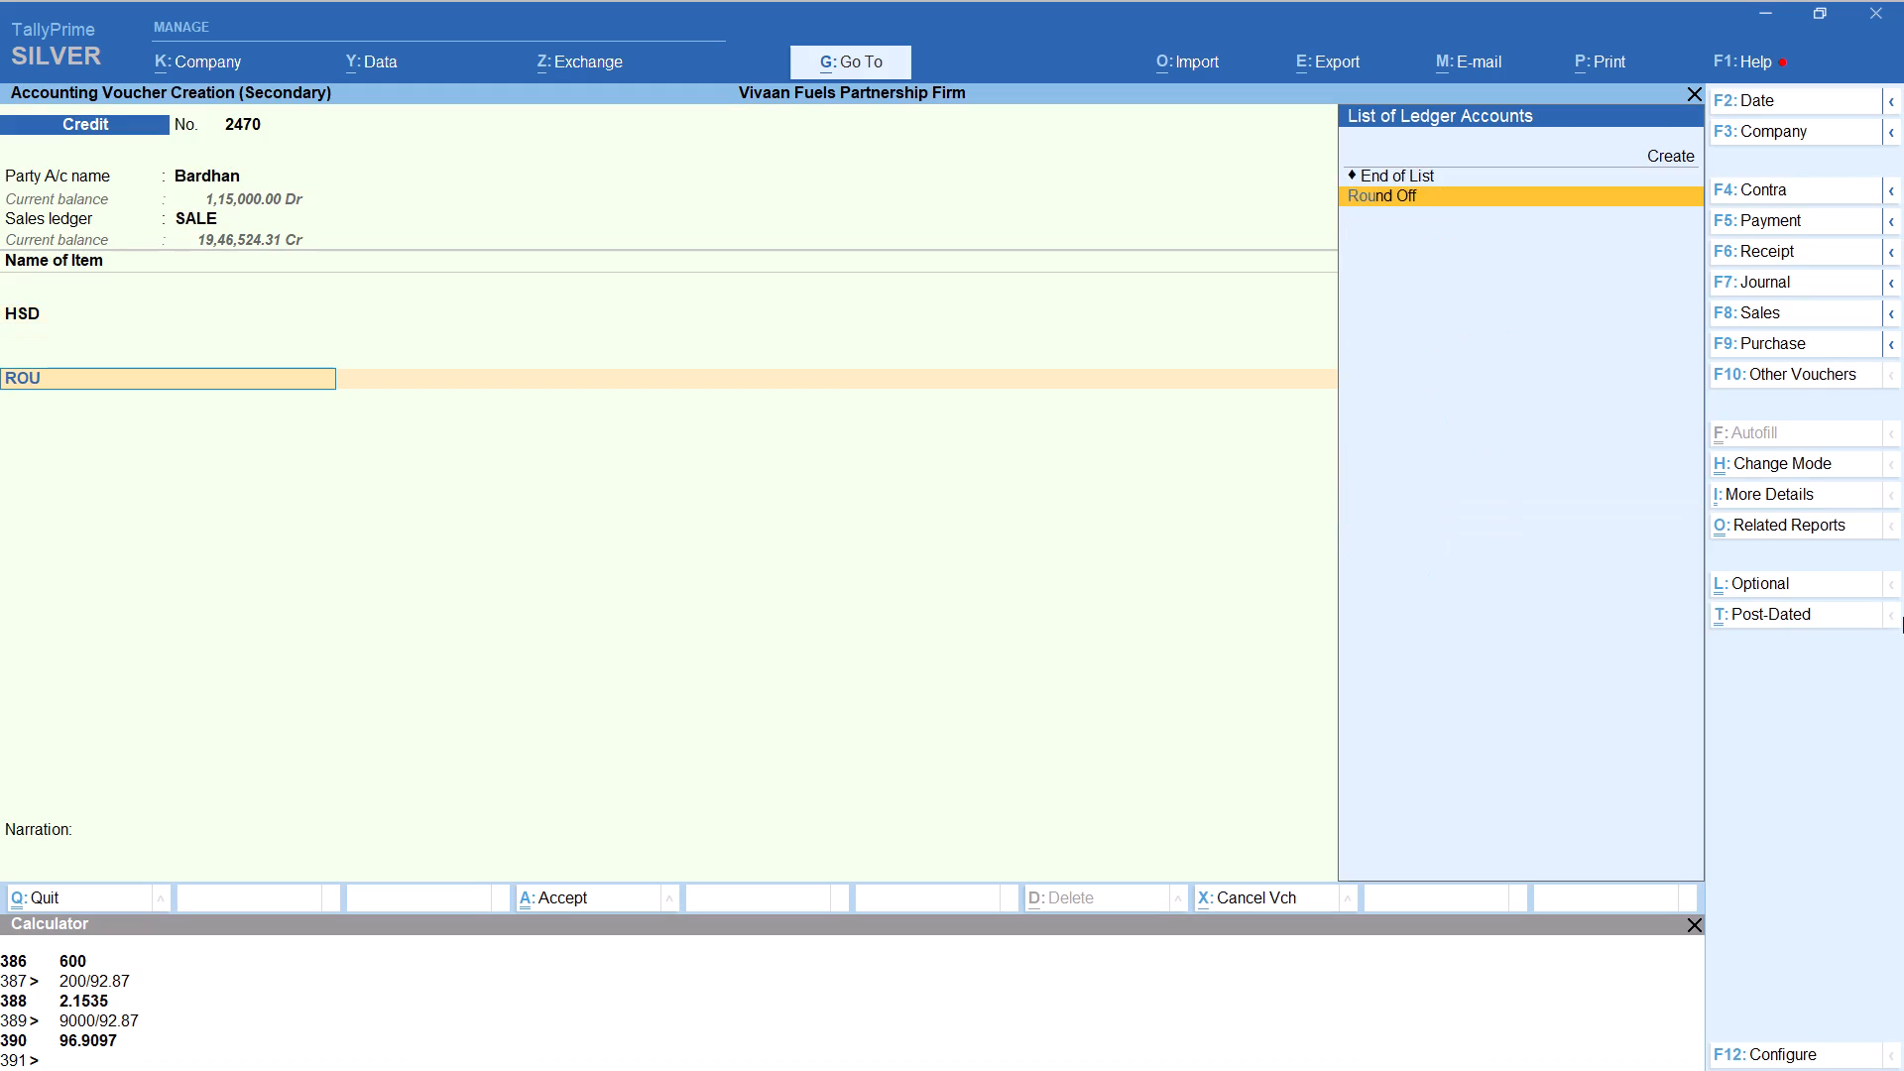
key(Return)
key(ctrl+a)
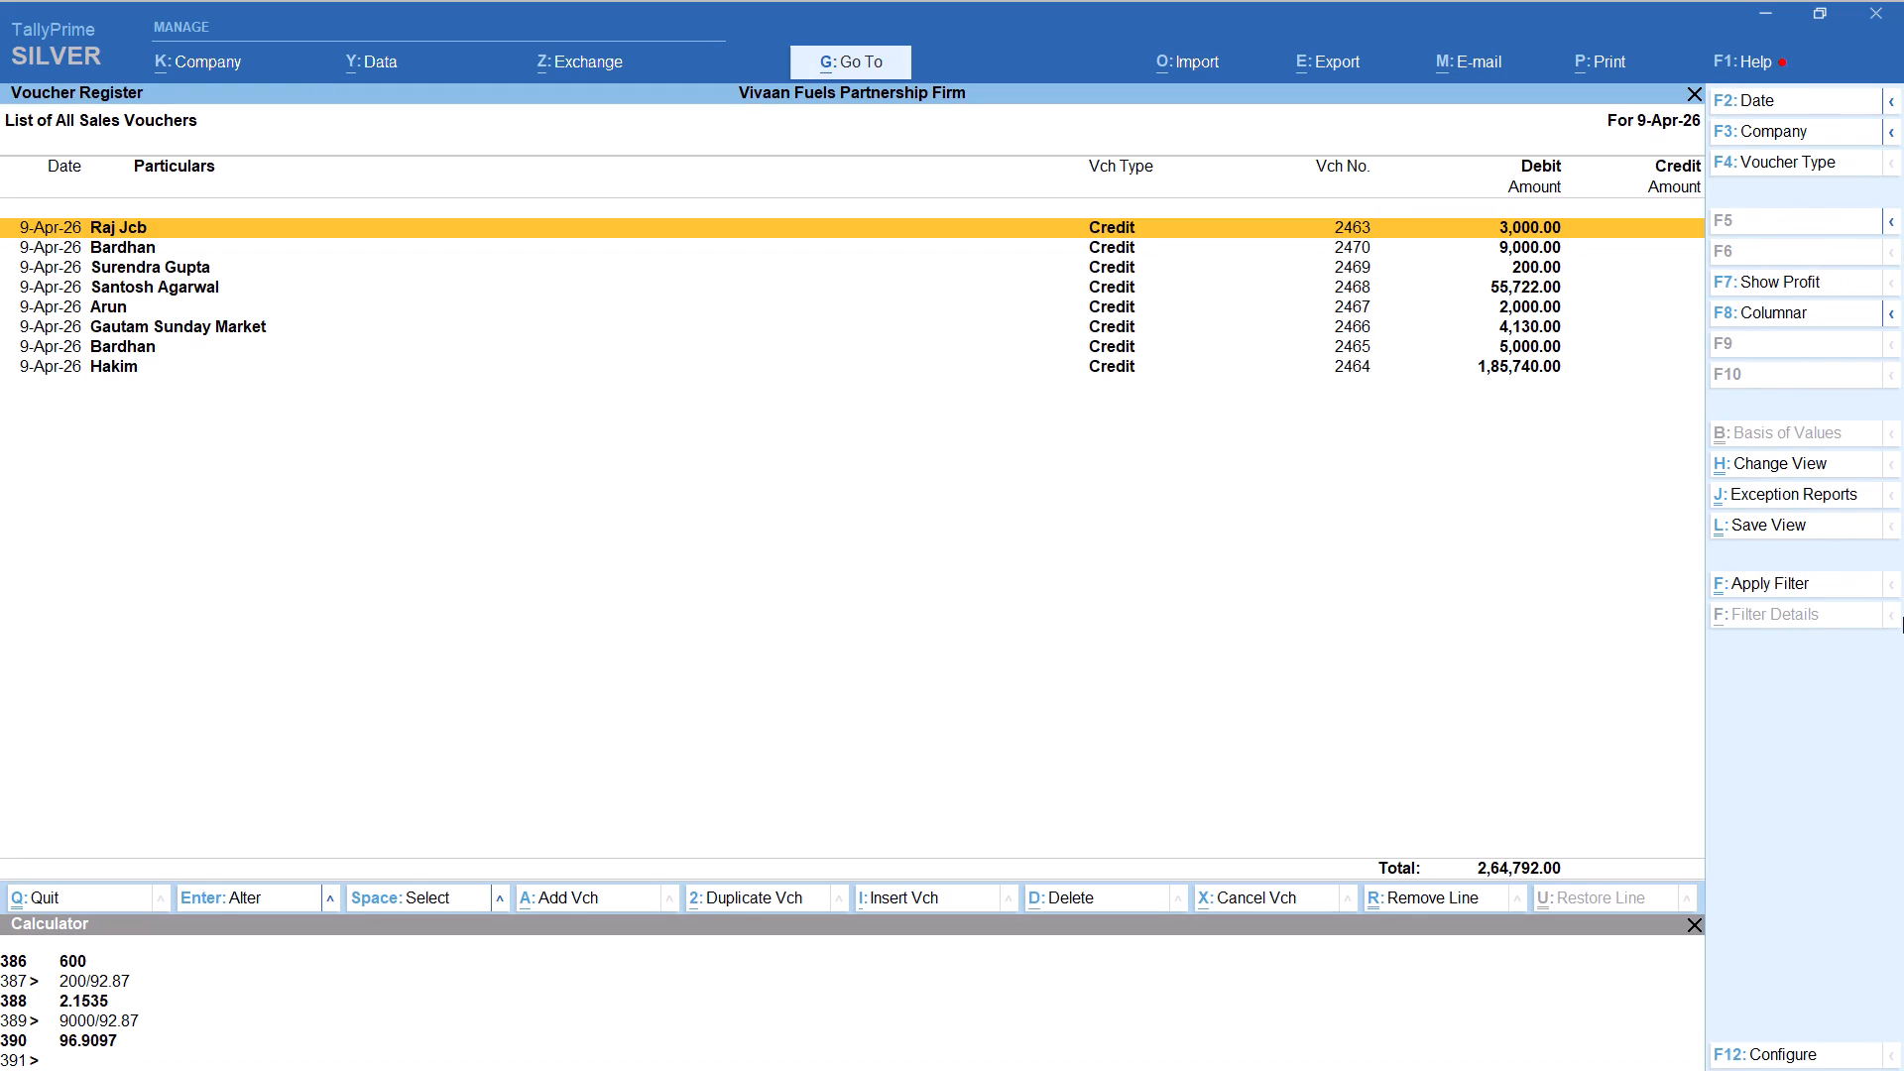
Start one more credit voucher for party Bardhan, keep the default party details and select the SALE ledger.
key(alt+a)
text(BARD)
key(Return)
key(Return)
key(Return)
key(Return)
key(Return)
key(Return)
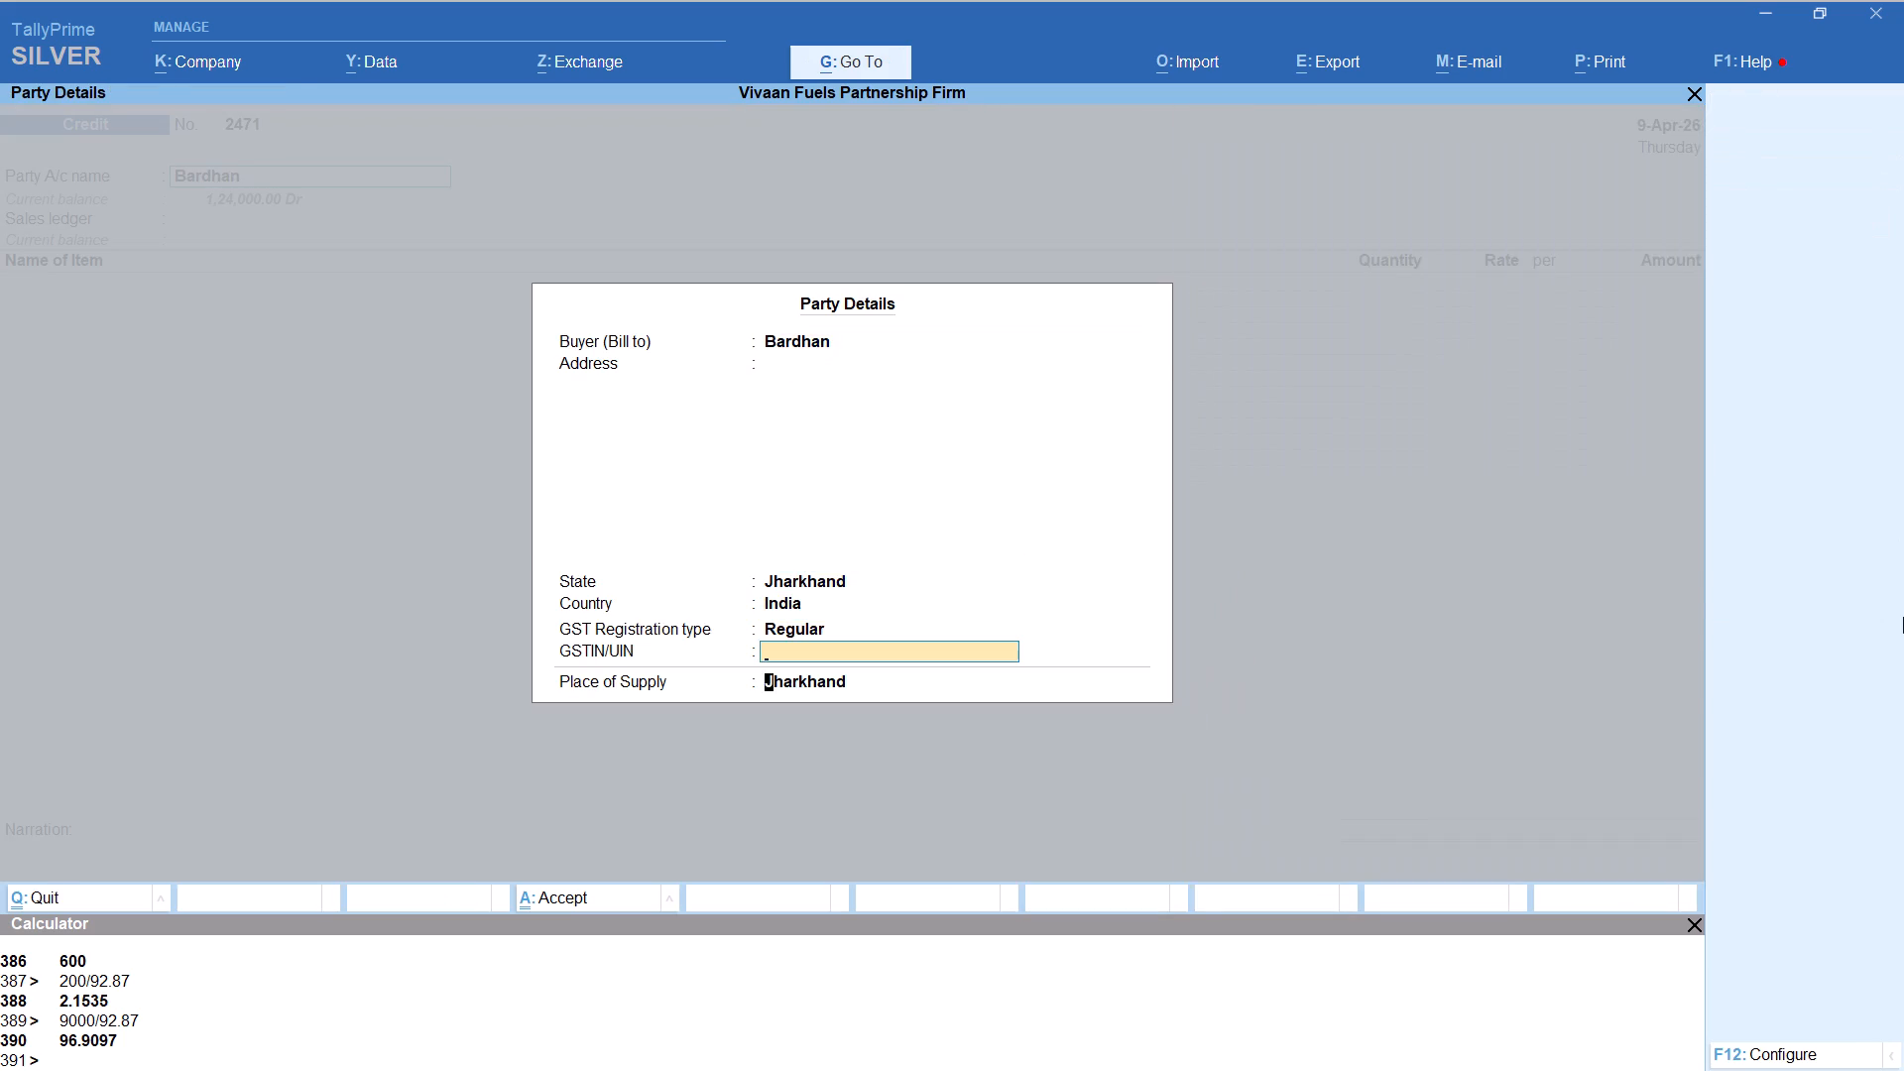
key(Return)
key(Return)
Add item HSD with tracking number Not Applicable and the quantity calculated as 1000/92.87, keeping the 92.87 per-litre rate.
text(HSD)
key(Return)
key(Up)
key(Return)
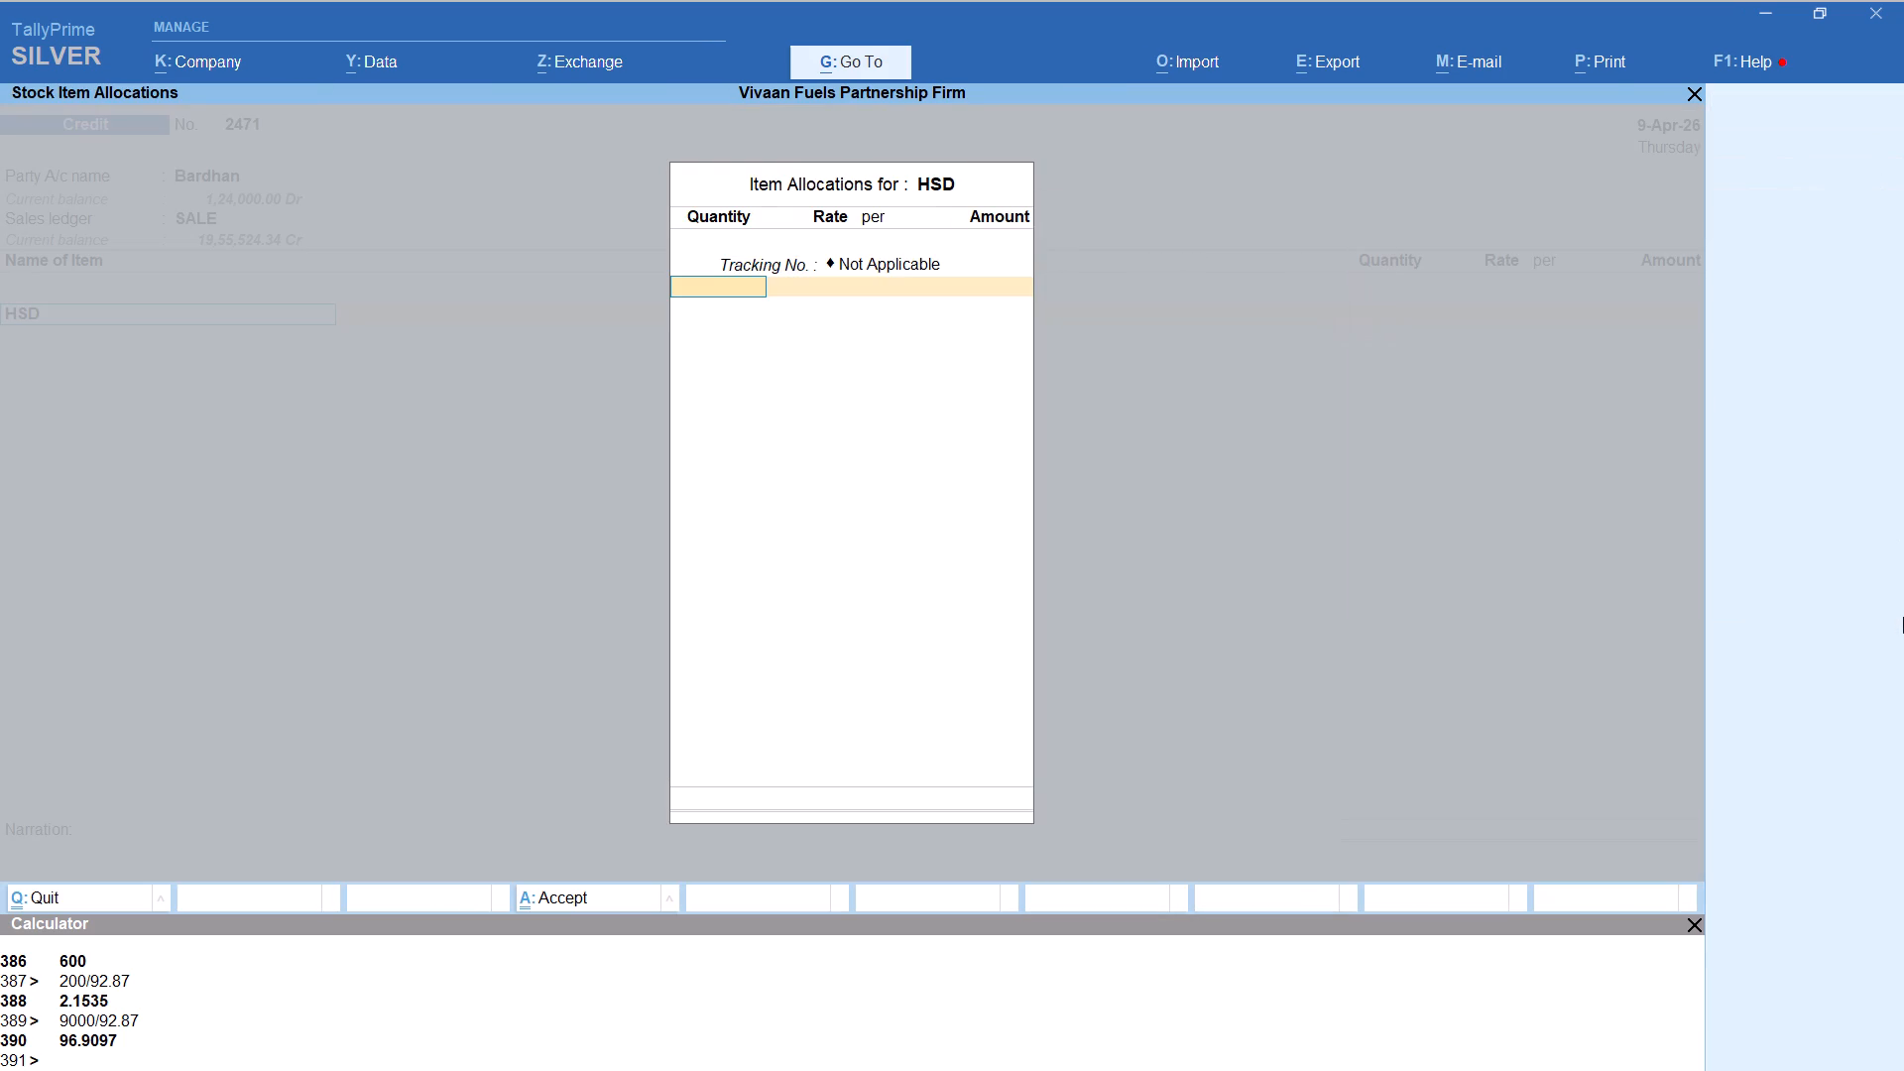
key(alt+c)
text(1000)
text(/92.87)
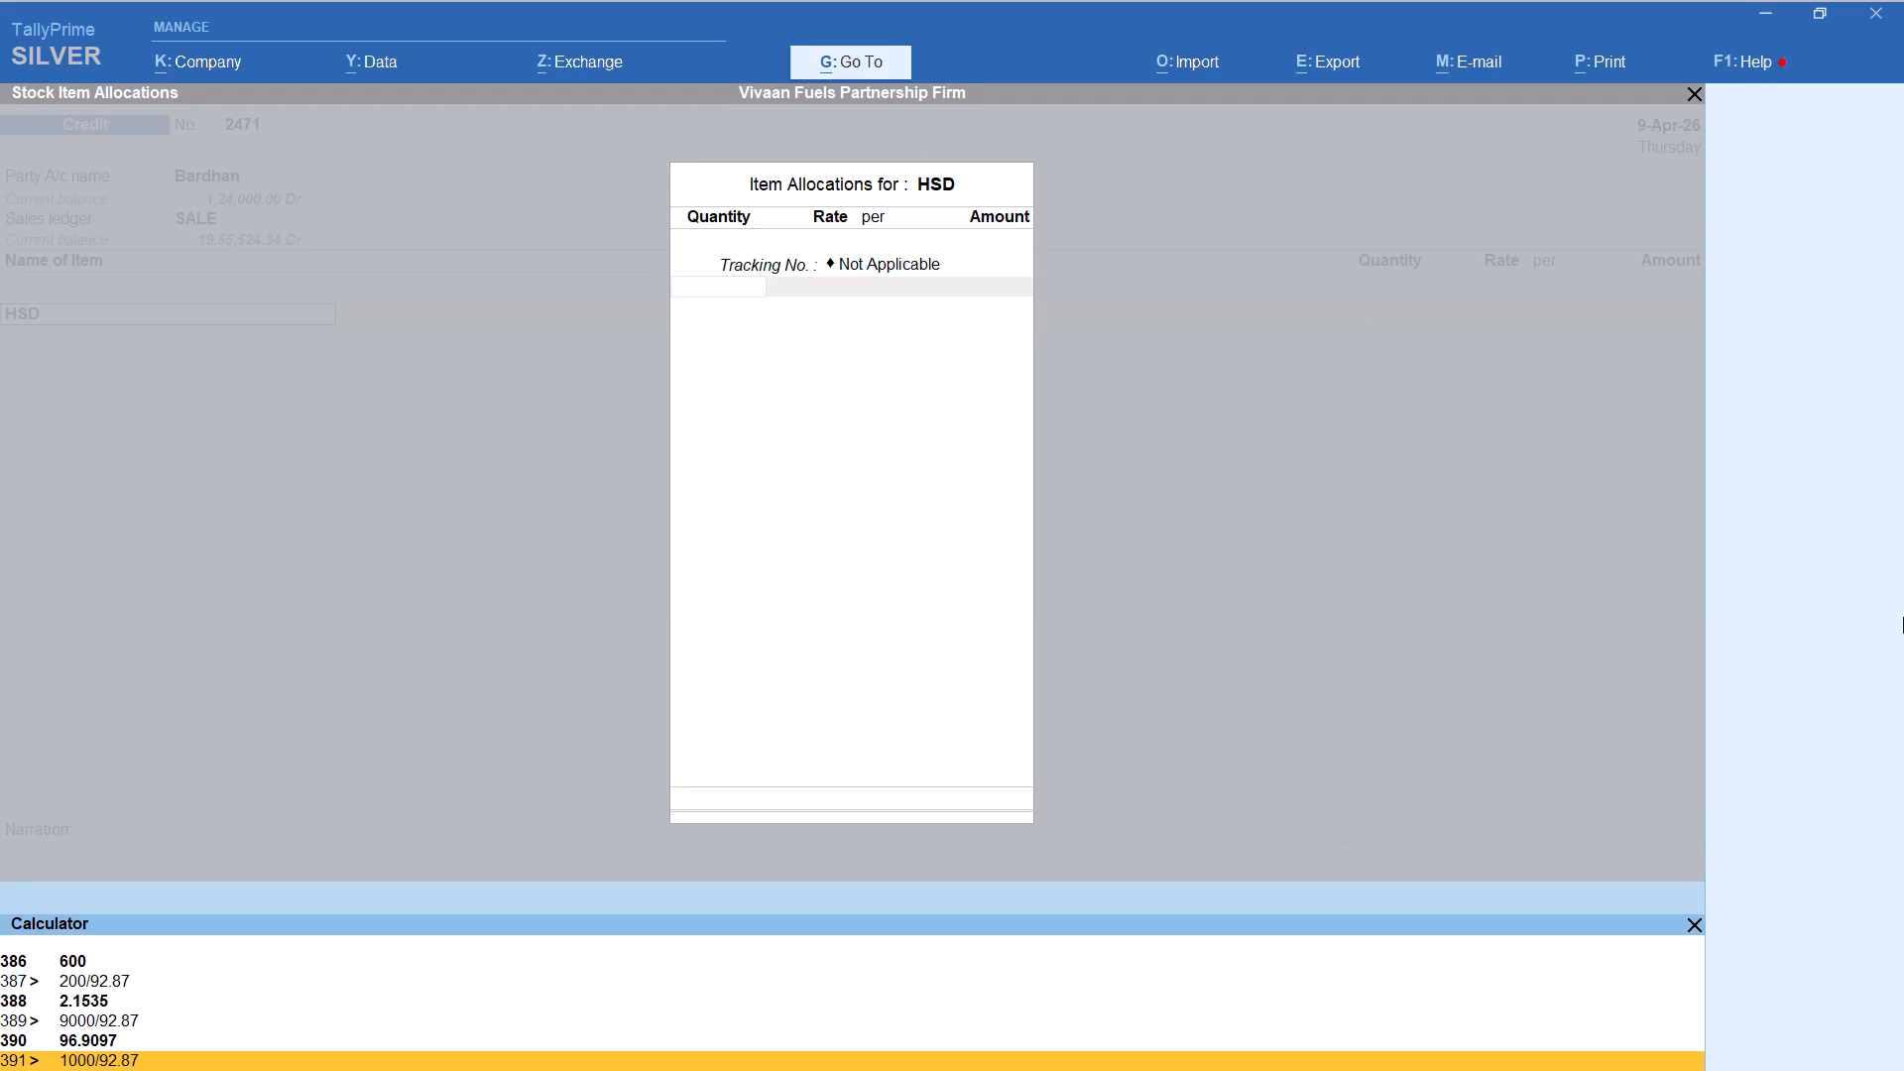
key(Return)
key(Return)
key(Return)
key(Return)
key(Return)
key(Return)
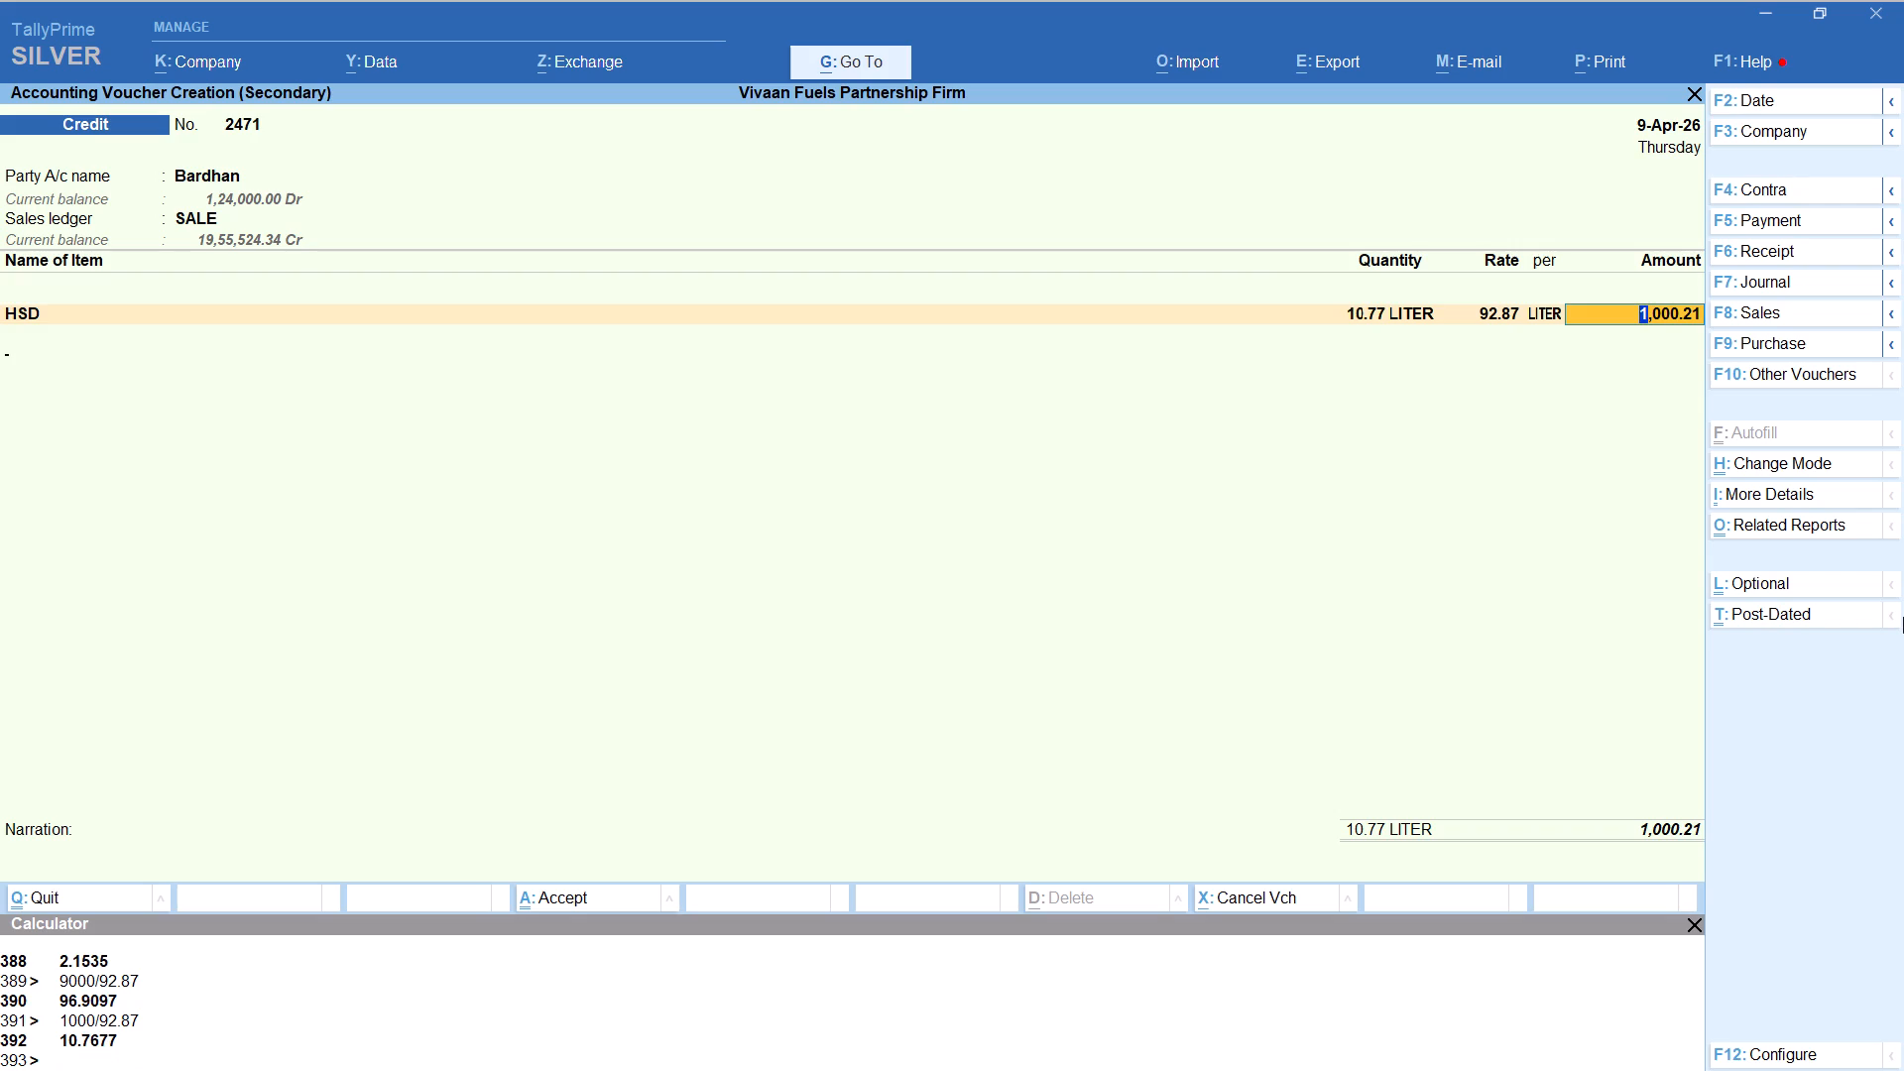
key(Return)
Add the Round Off ledger with its default amount to this Bardhan voucher and save it.
text(ROU)
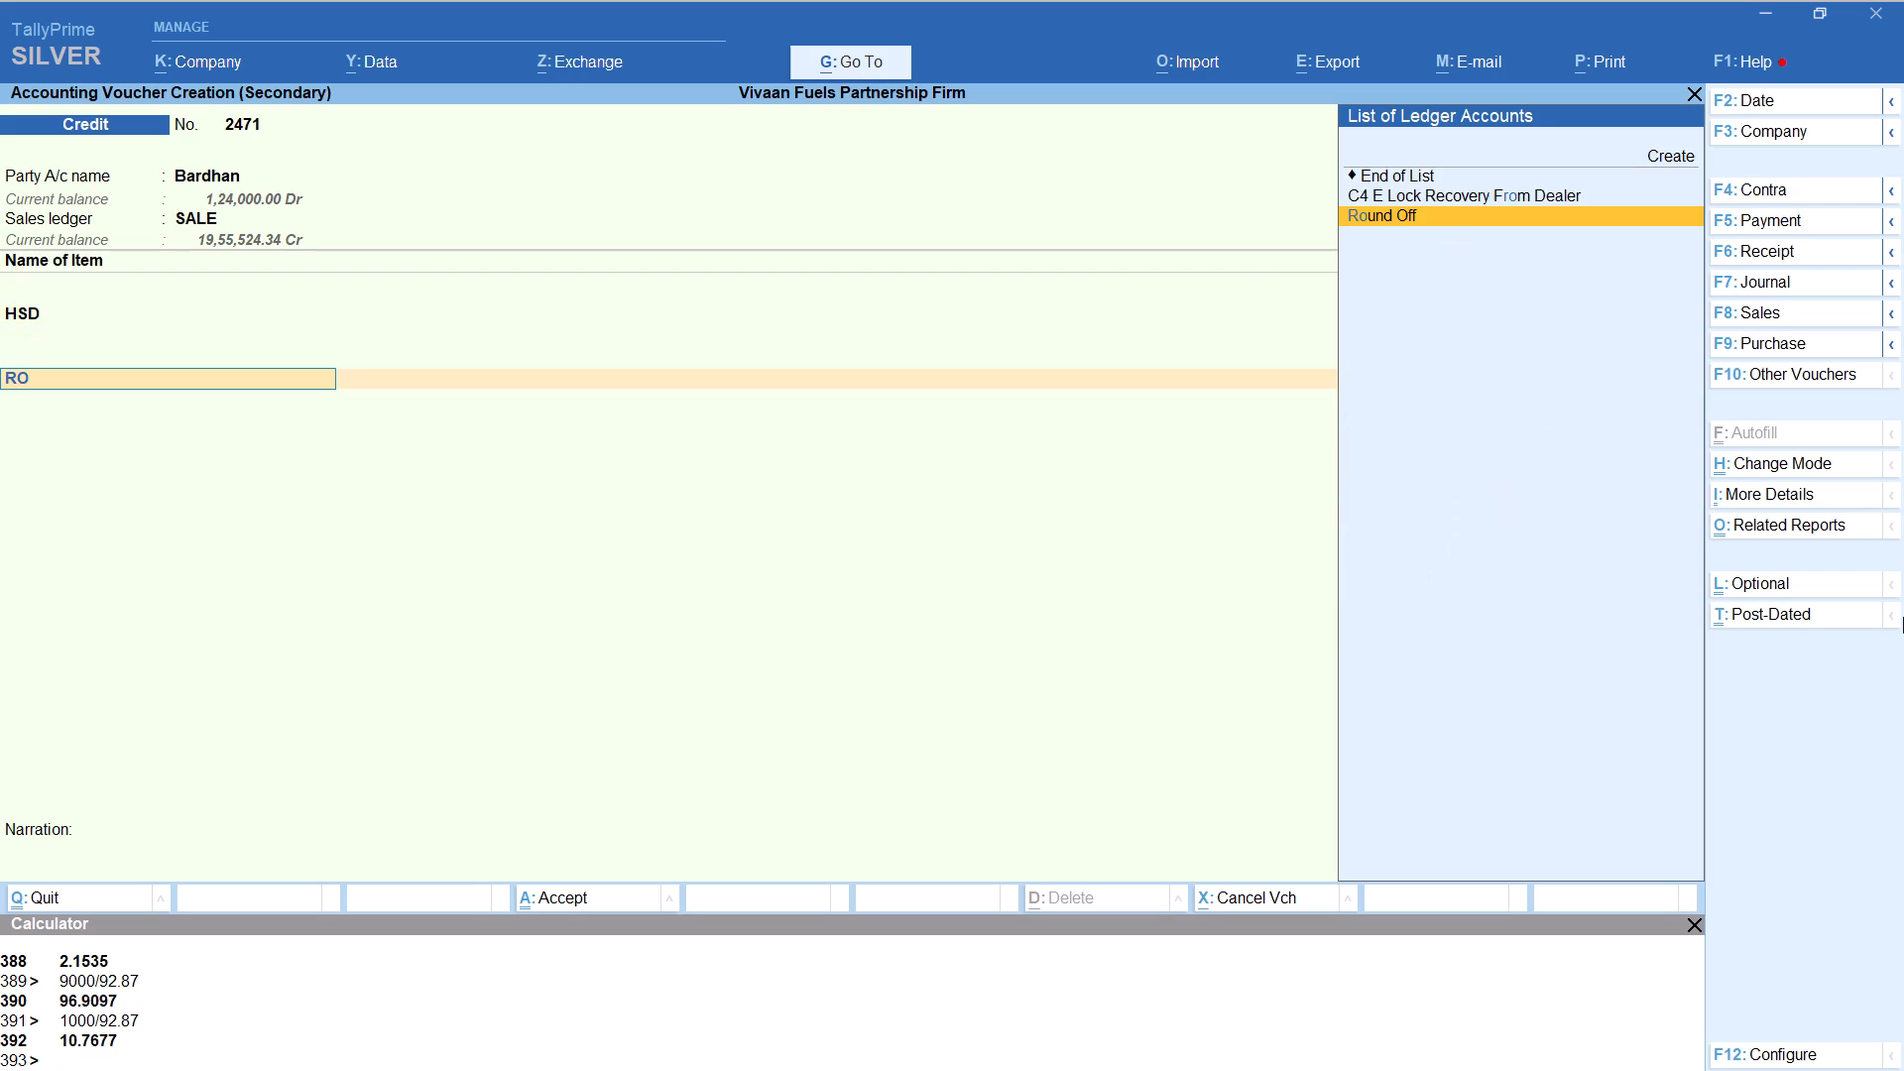
key(Return)
key(ctrl+a)
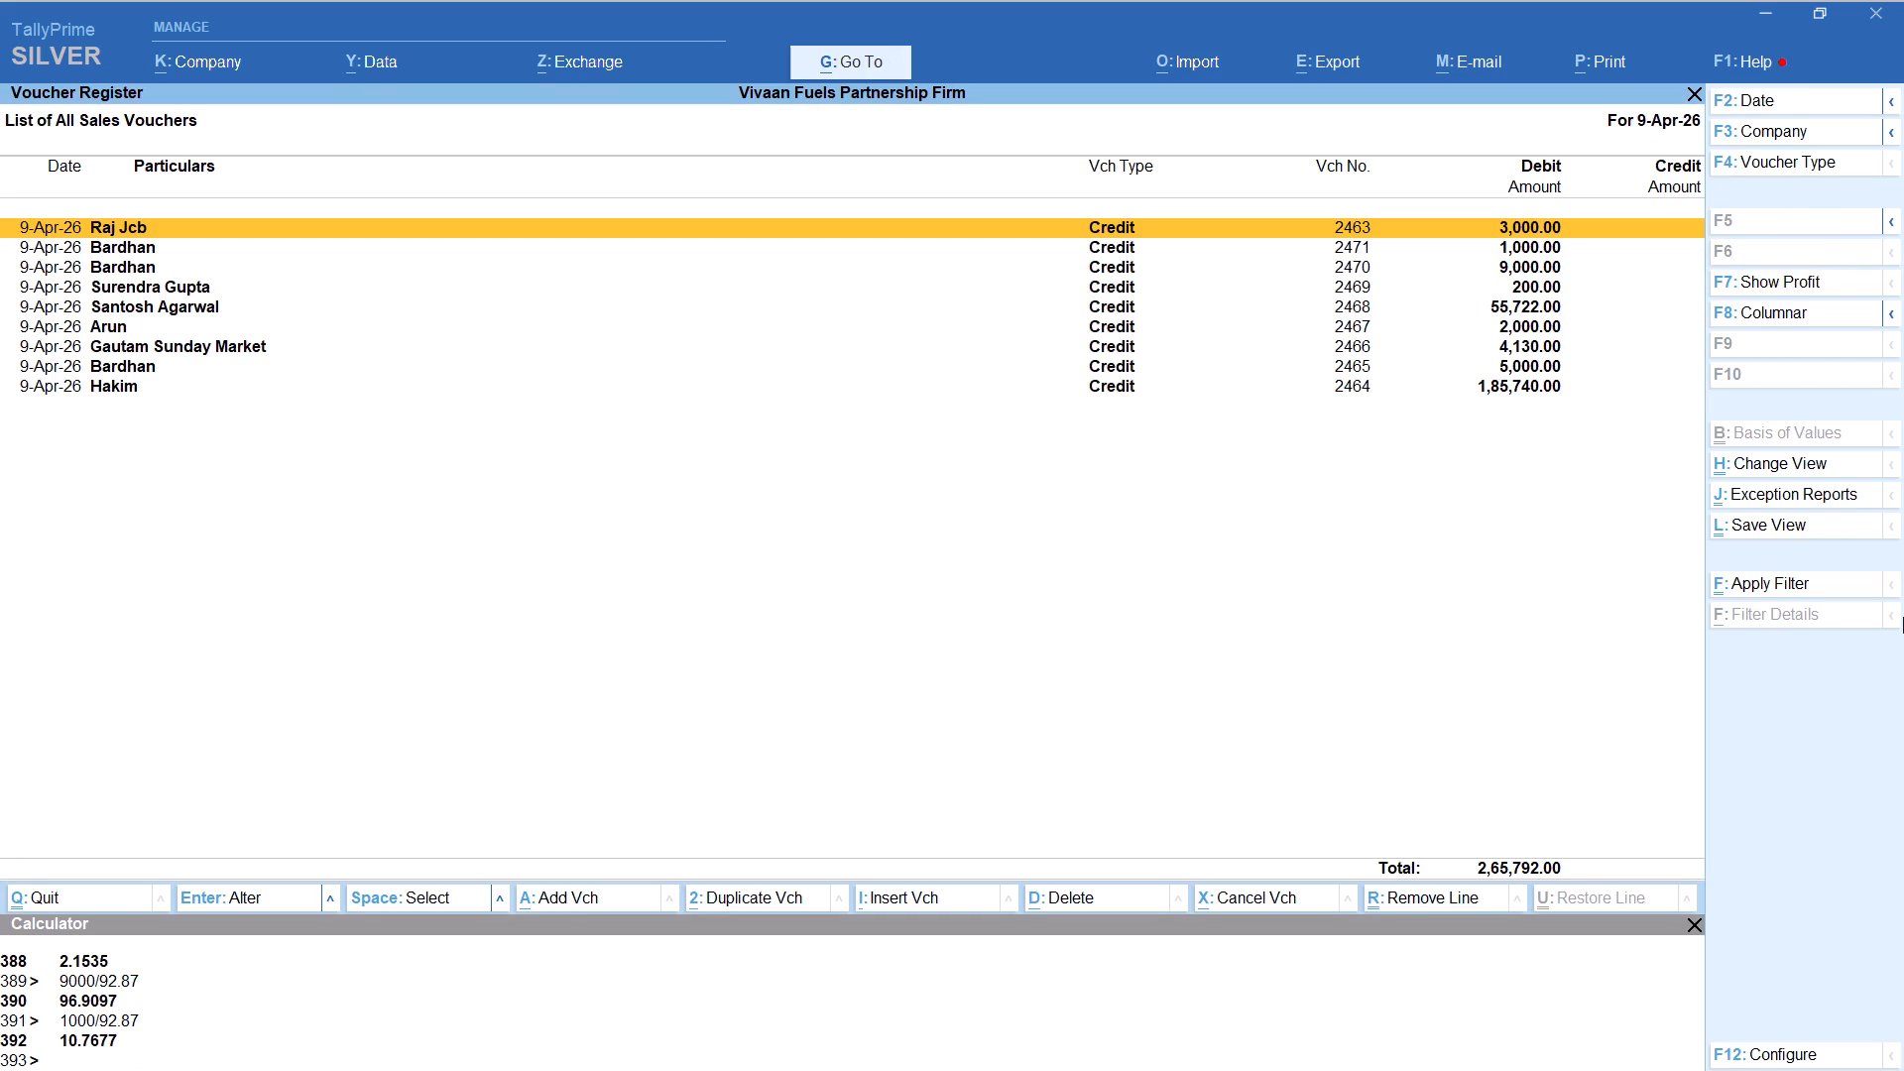
Start another credit voucher for party Surendra, keep the default party details and select the SALE ledger.
key(alt+a)
text(SURE)
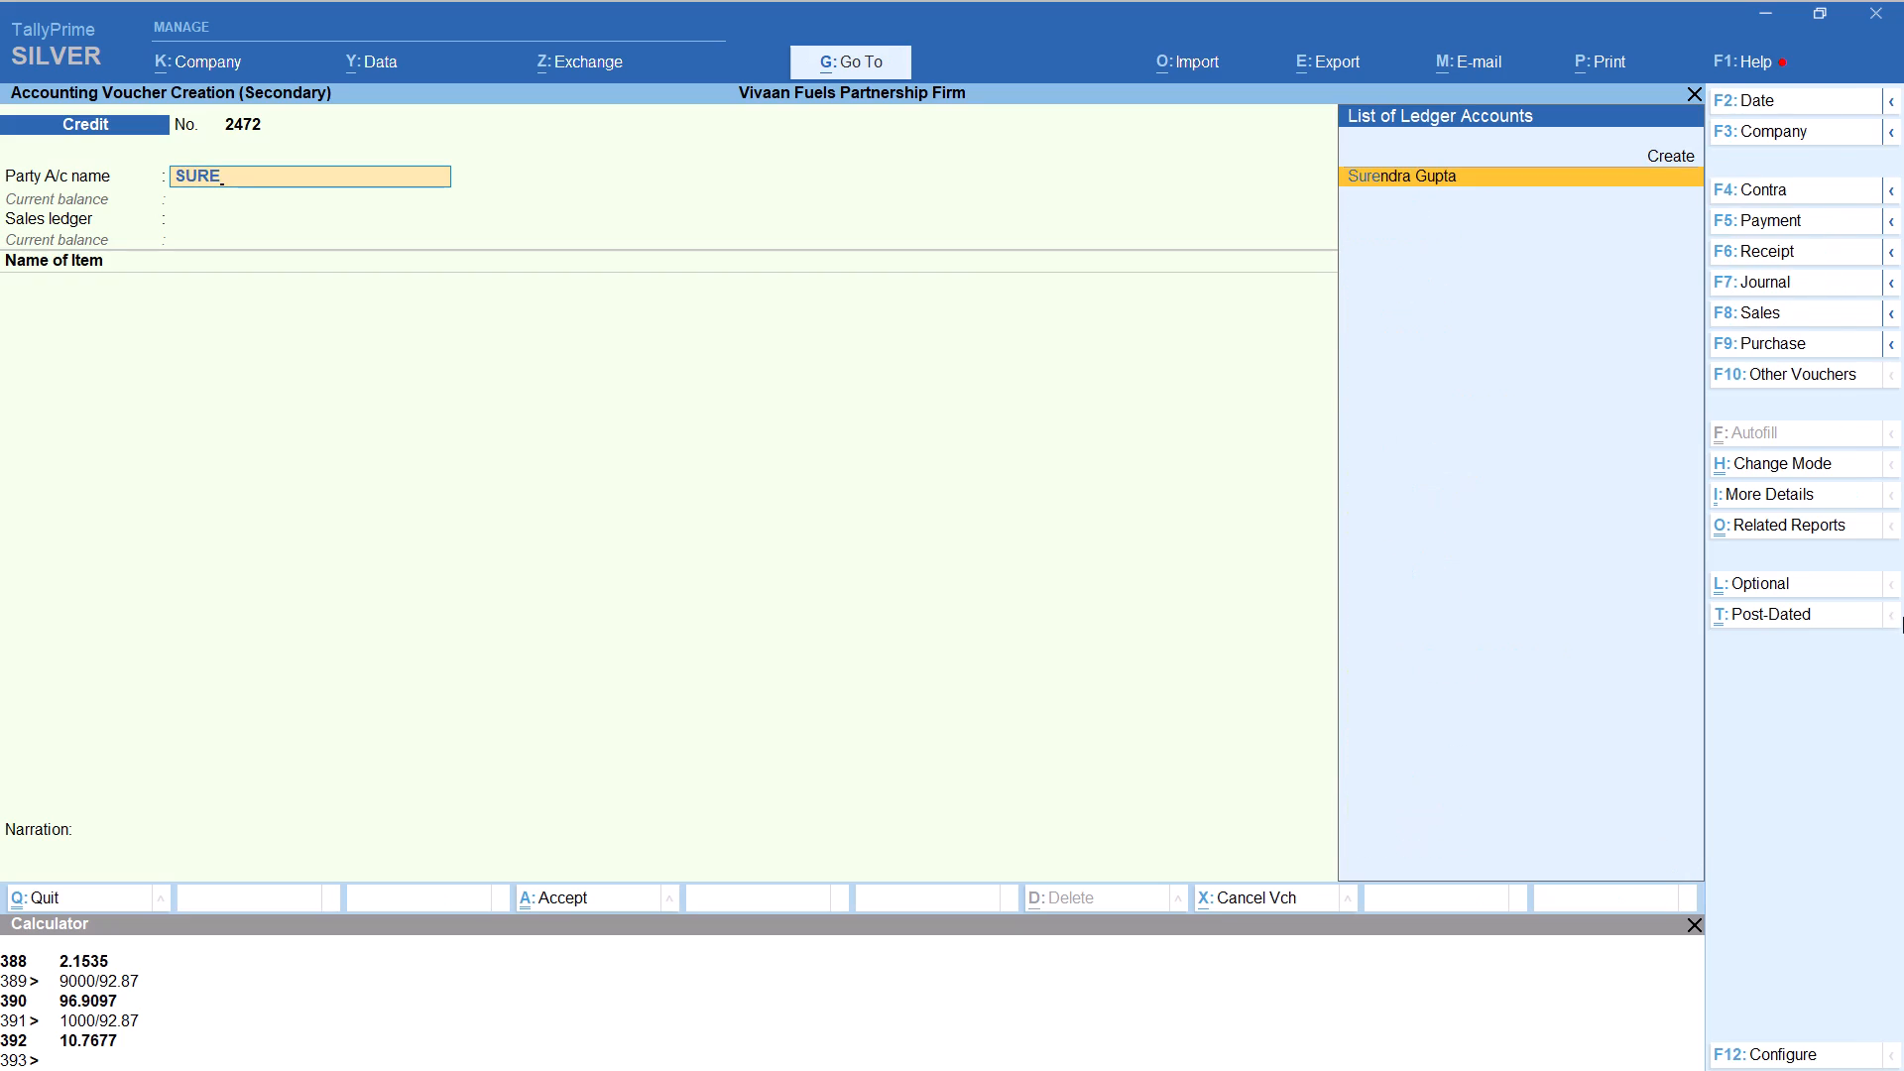
key(Return)
key(Return)
key(Return)
key(Return)
key(Return)
key(Return)
key(Return)
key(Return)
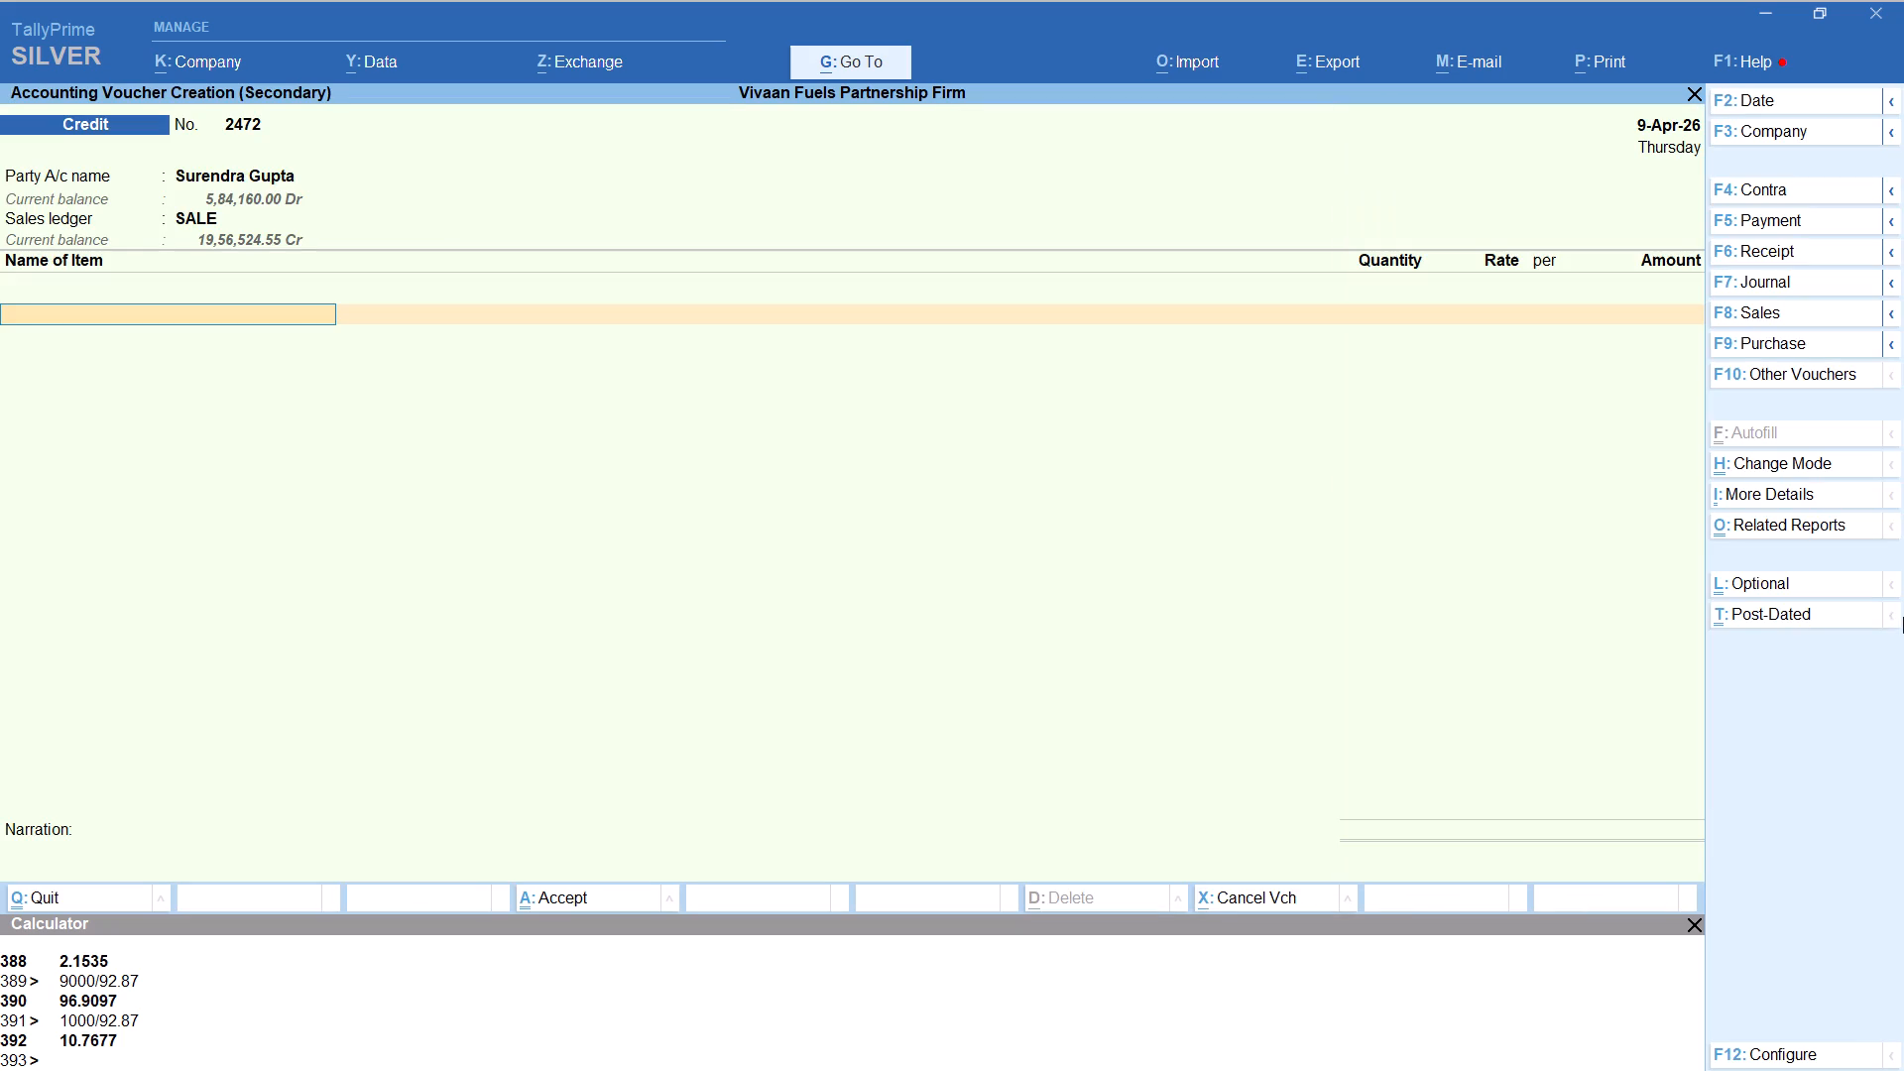
Add item HSD with tracking number Not Applicable and the quantity calculated as 20602/92.87, keeping the 92.87 per-litre rate.
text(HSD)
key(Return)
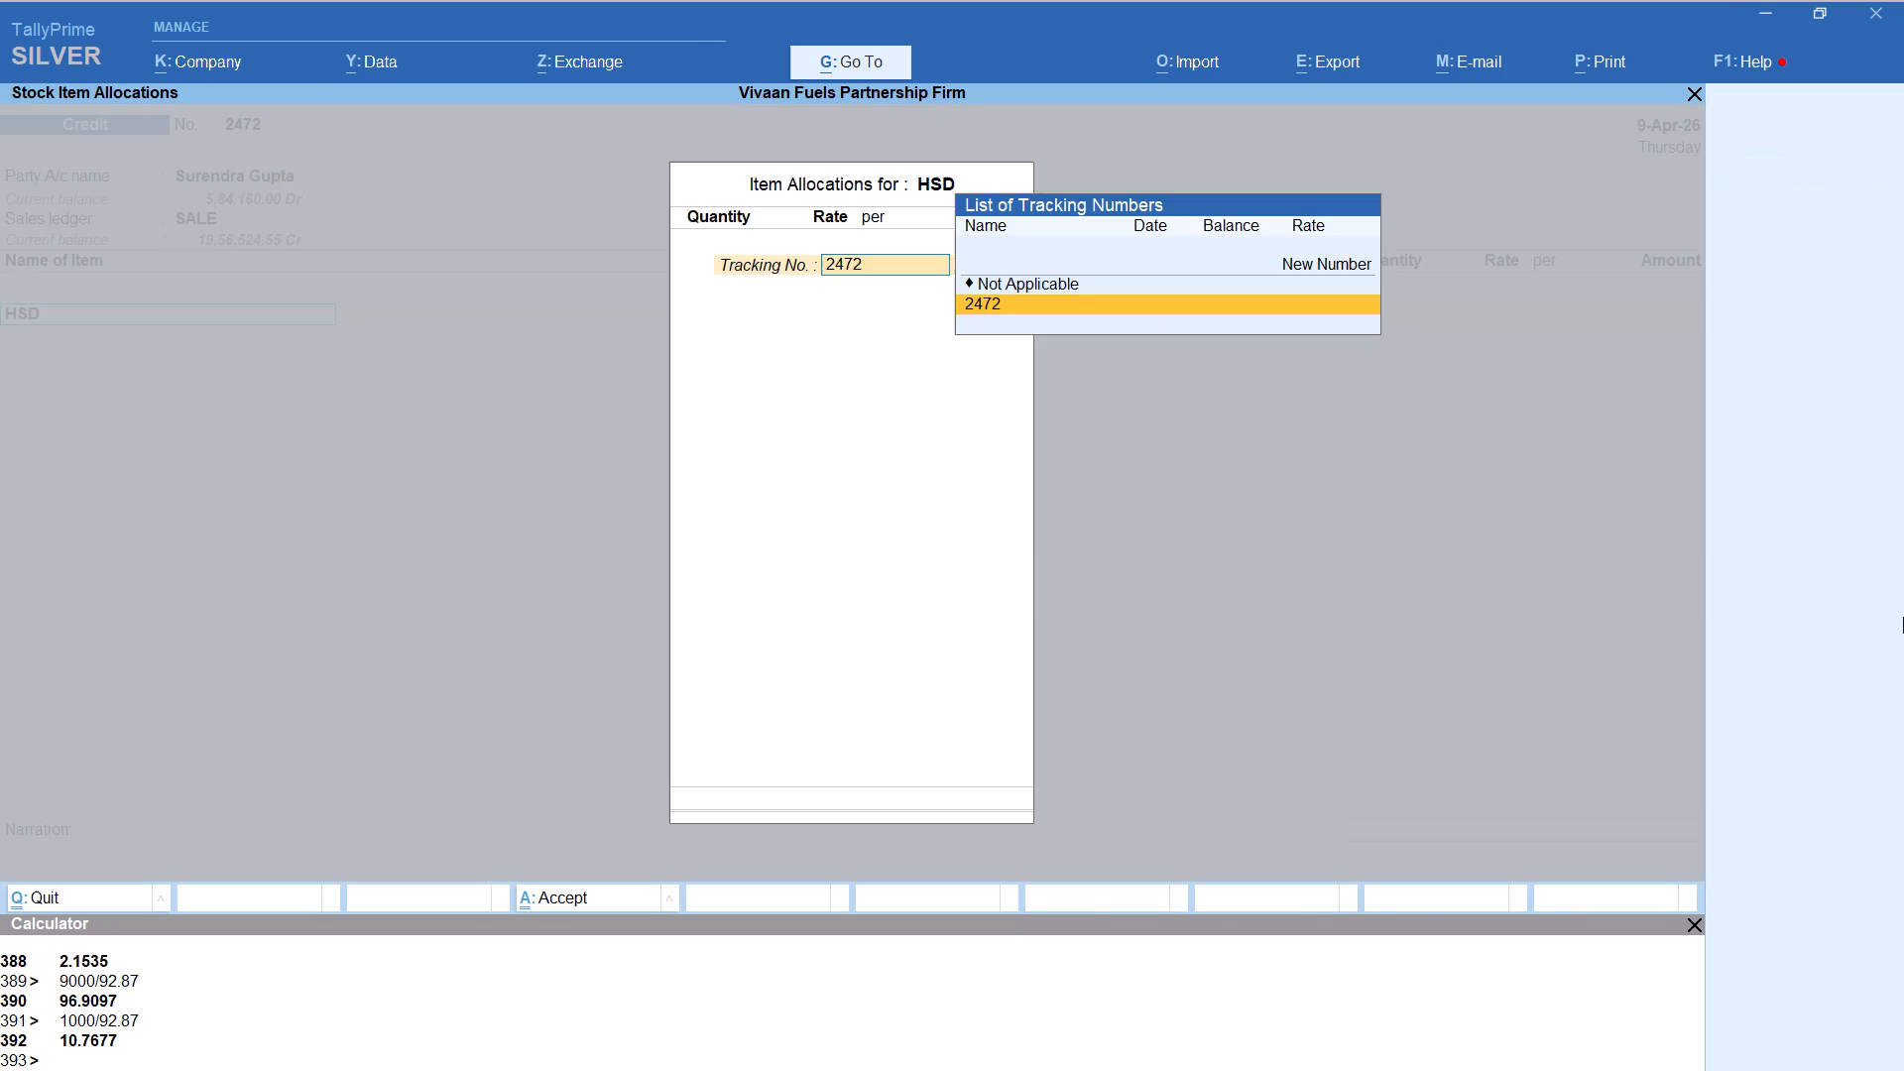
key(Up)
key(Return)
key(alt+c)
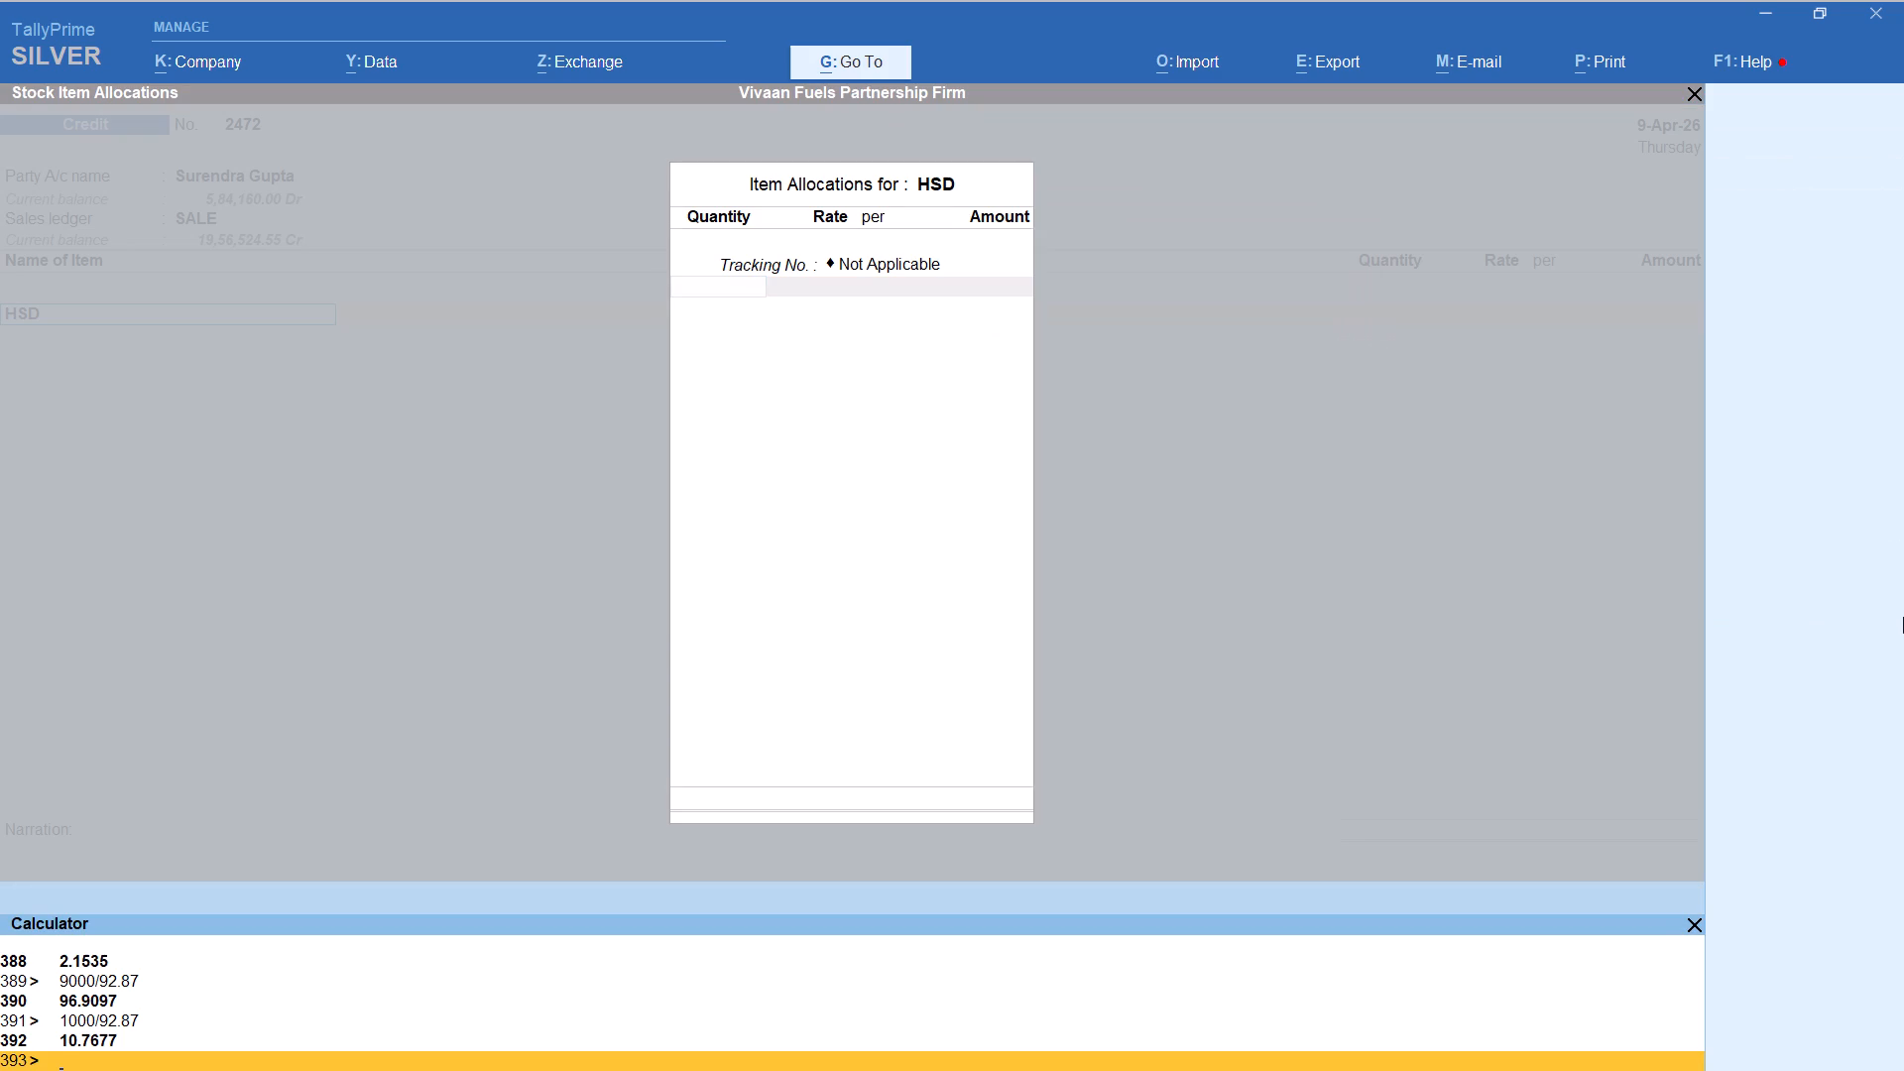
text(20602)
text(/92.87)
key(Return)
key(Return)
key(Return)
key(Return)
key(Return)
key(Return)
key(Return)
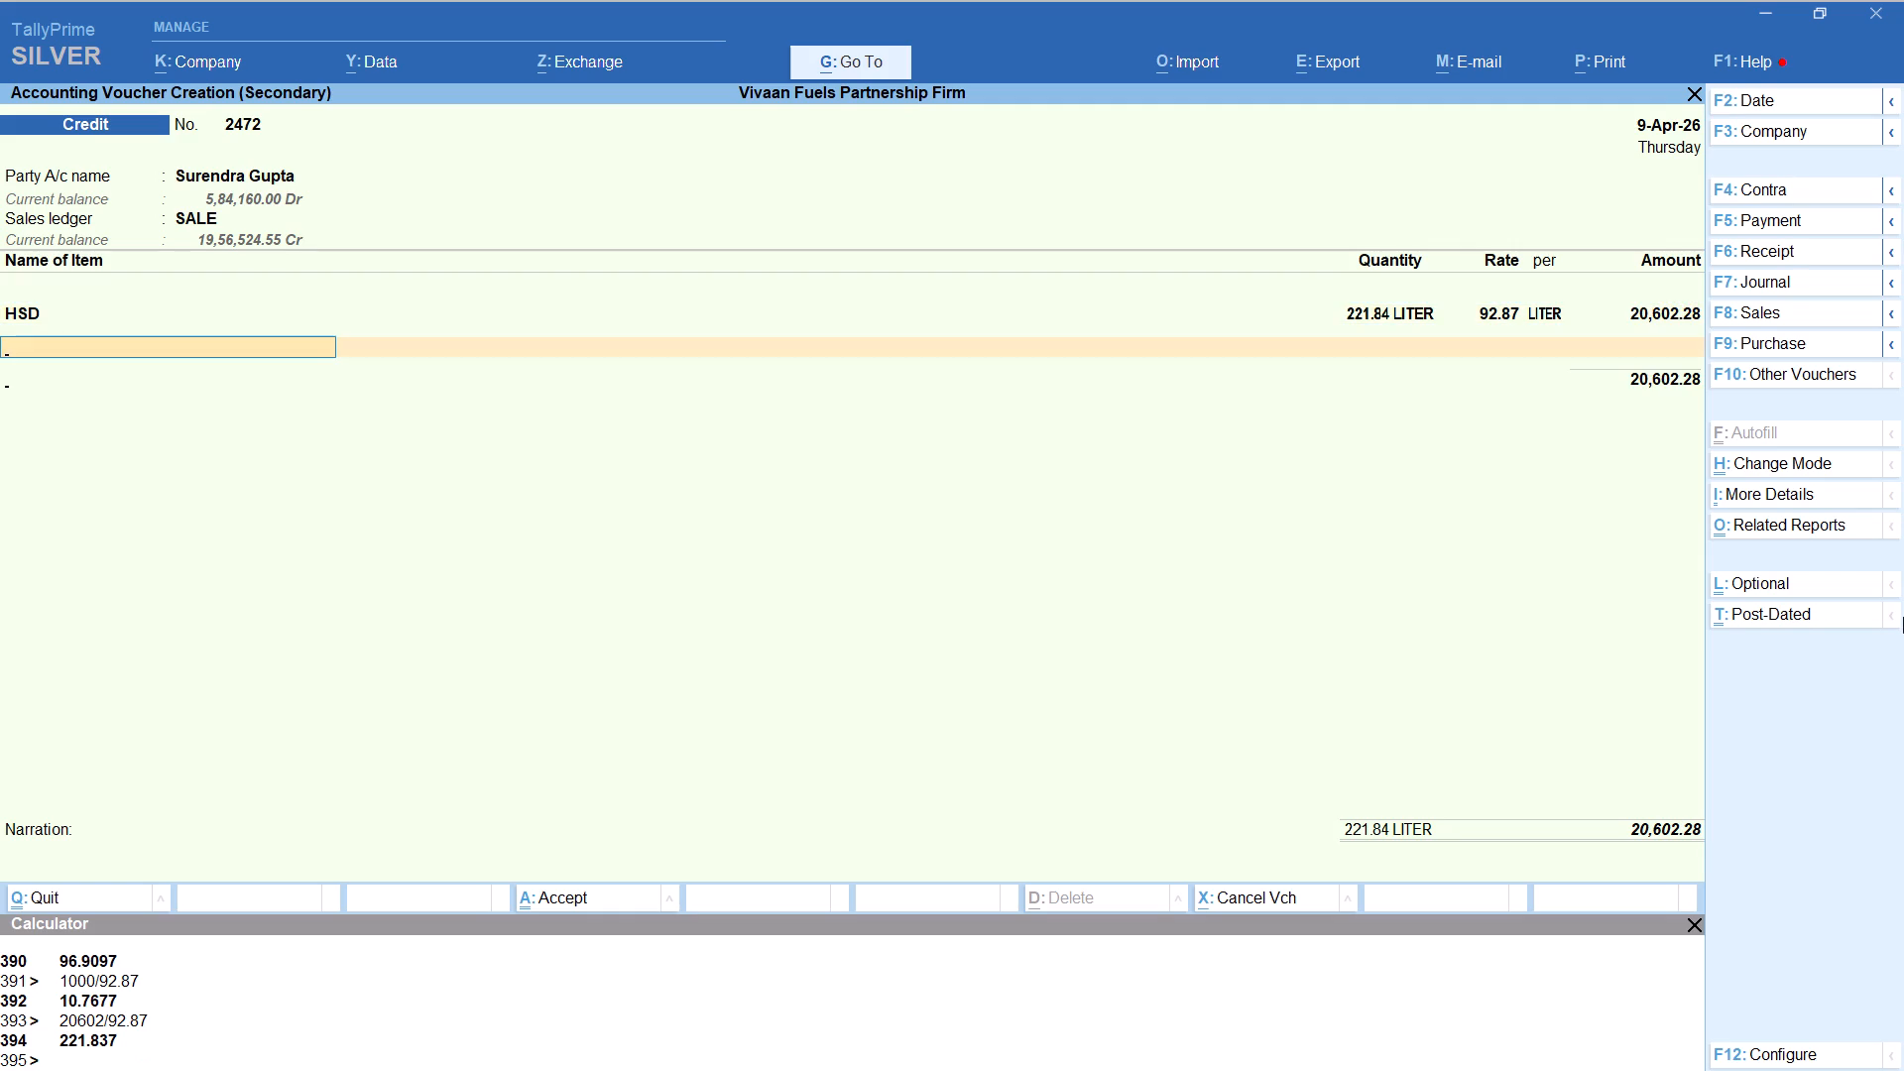
Add the Round Off ledger with its default amount to this Surendra voucher and save it.
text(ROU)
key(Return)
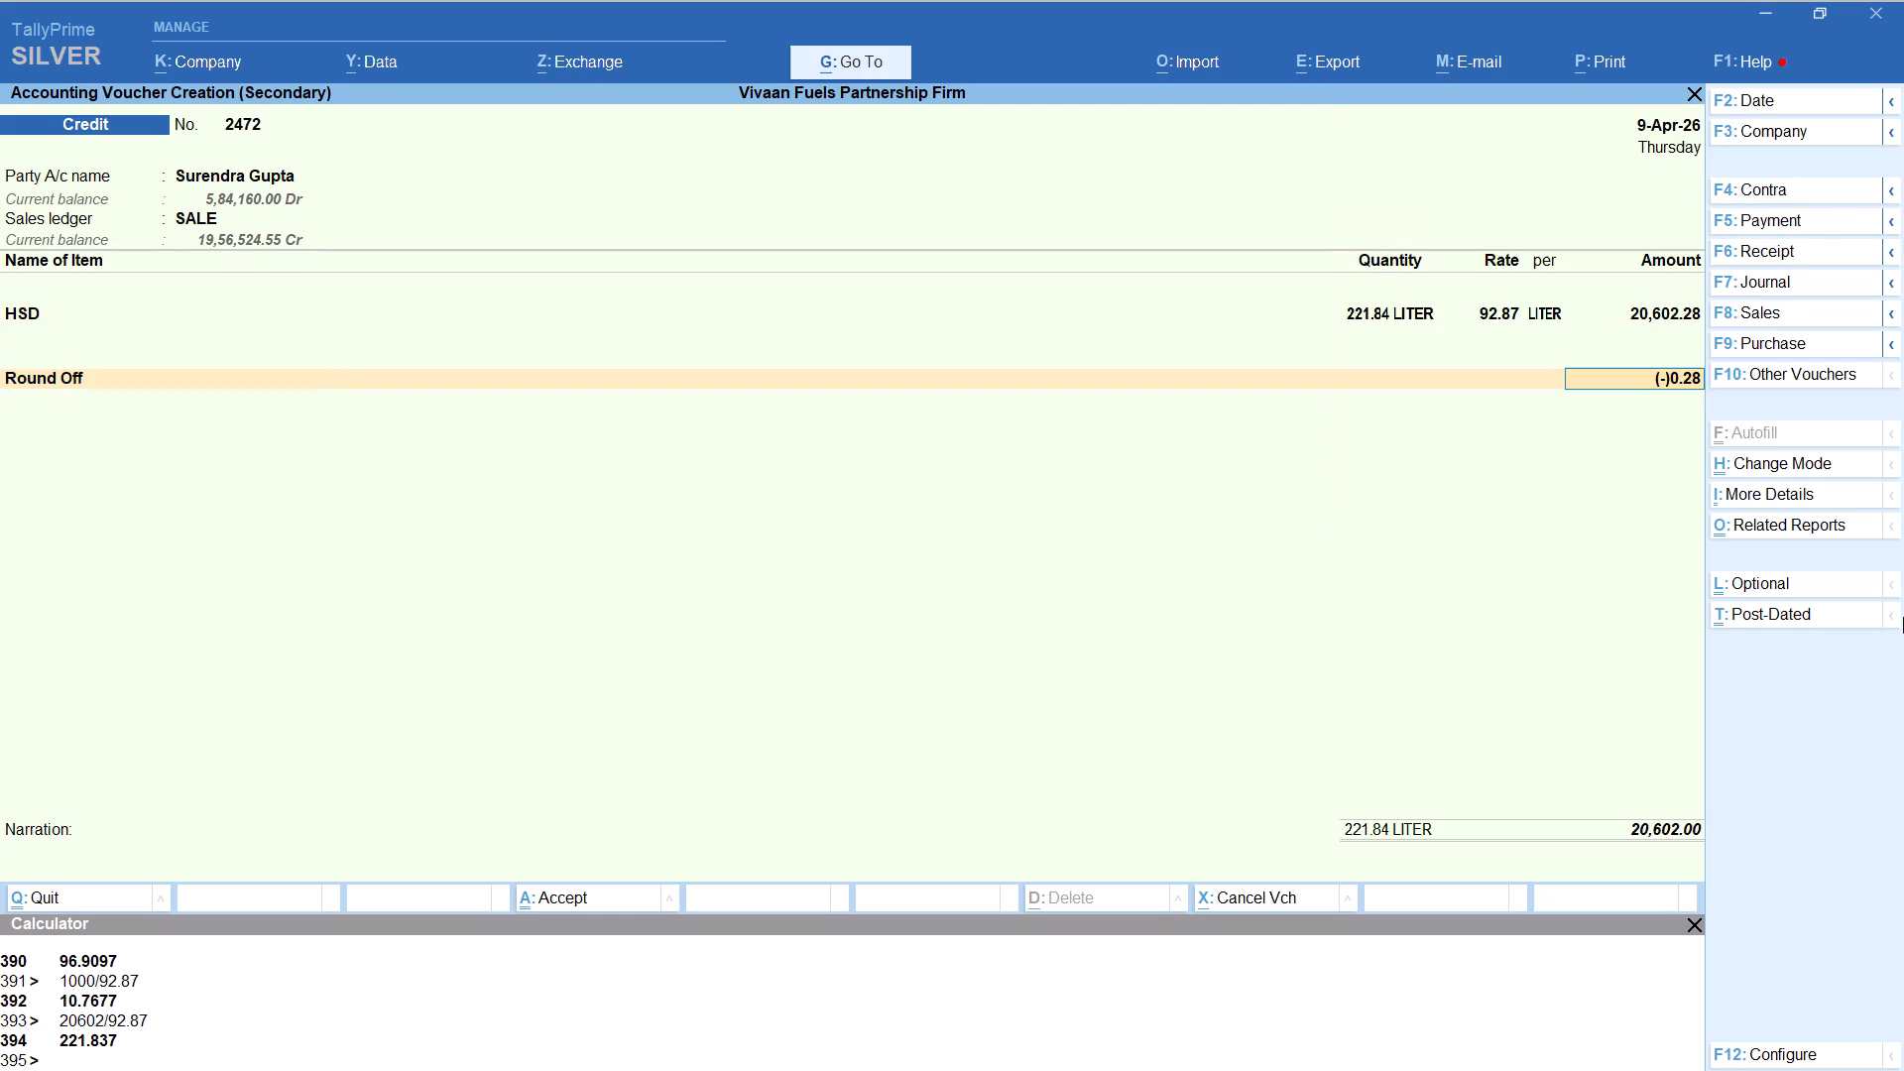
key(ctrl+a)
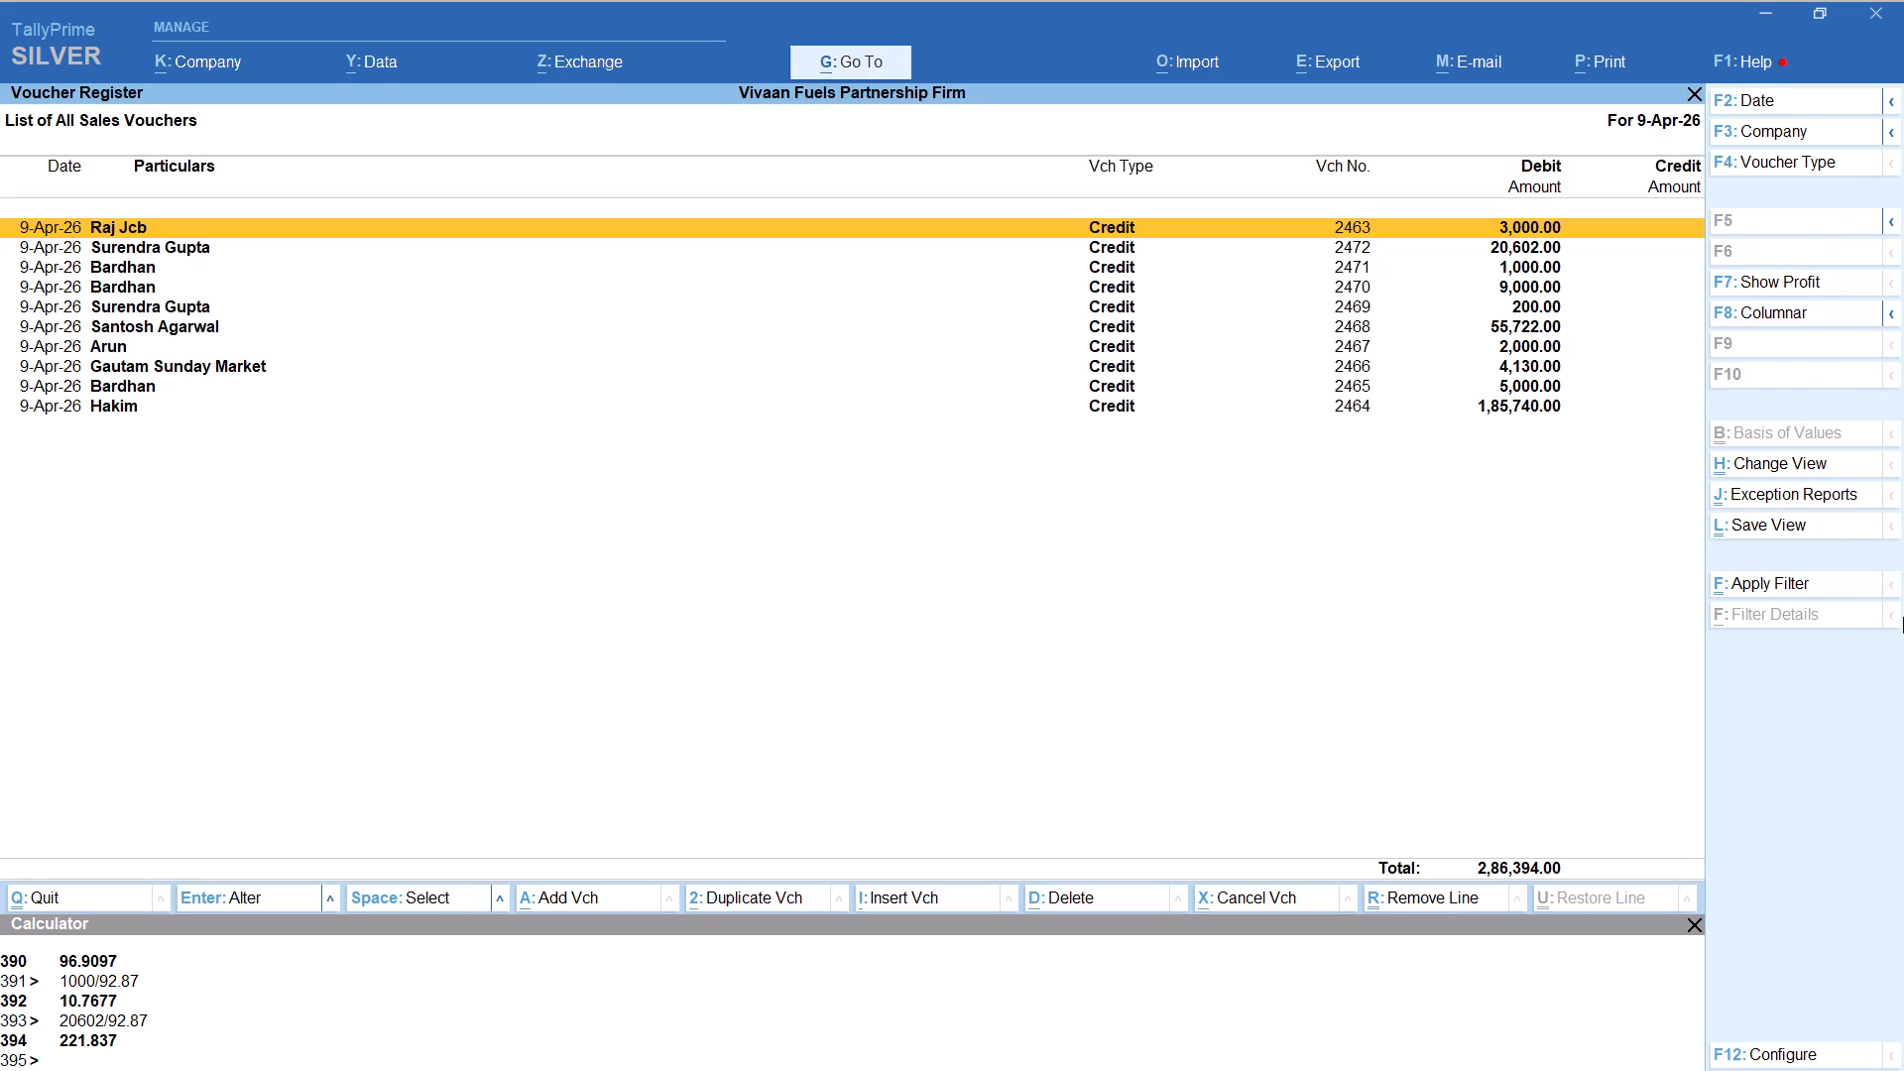
Start another credit voucher for party Santosh, keep the default party details and select the SALE ledger.
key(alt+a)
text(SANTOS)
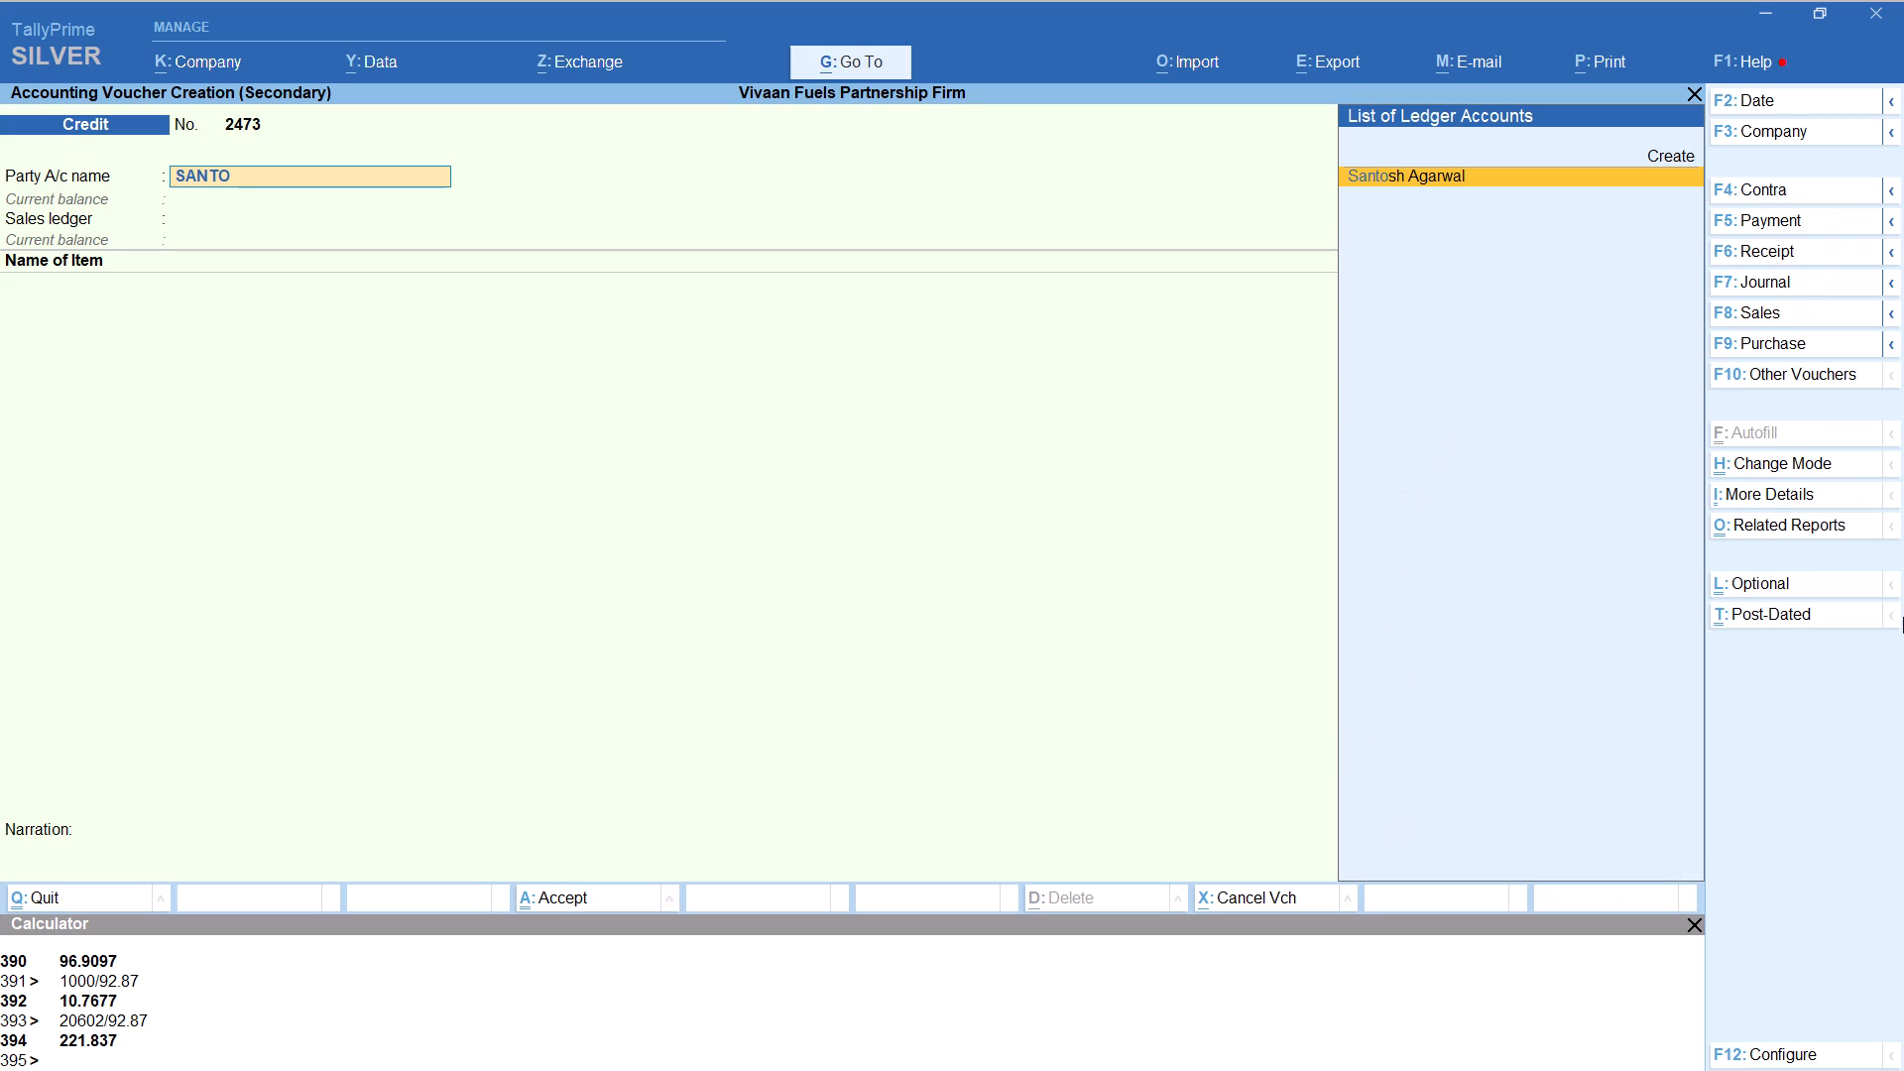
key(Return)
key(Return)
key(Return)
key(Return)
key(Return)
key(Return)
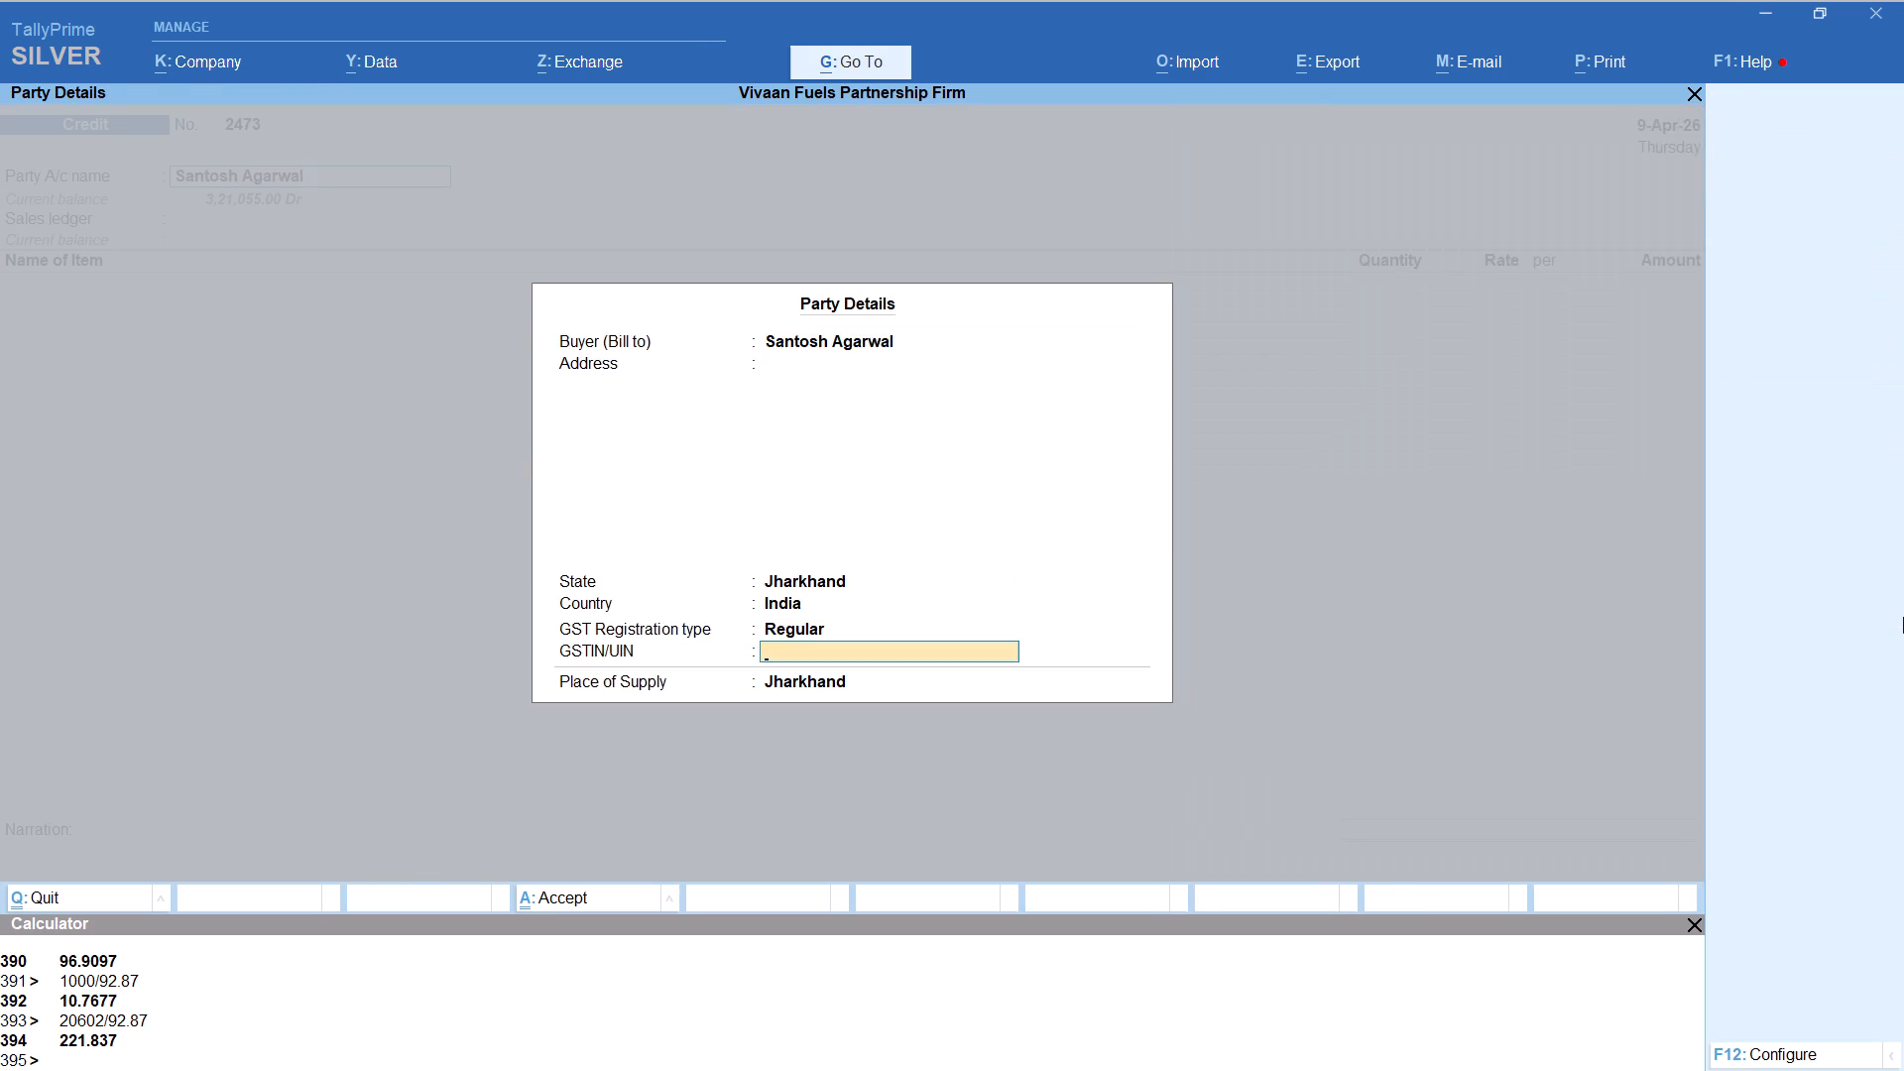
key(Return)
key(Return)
Add item HSD with tracking number Not Applicable and the quantity calculated as 27138/92.87, keeping the 92.87 per-litre rate.
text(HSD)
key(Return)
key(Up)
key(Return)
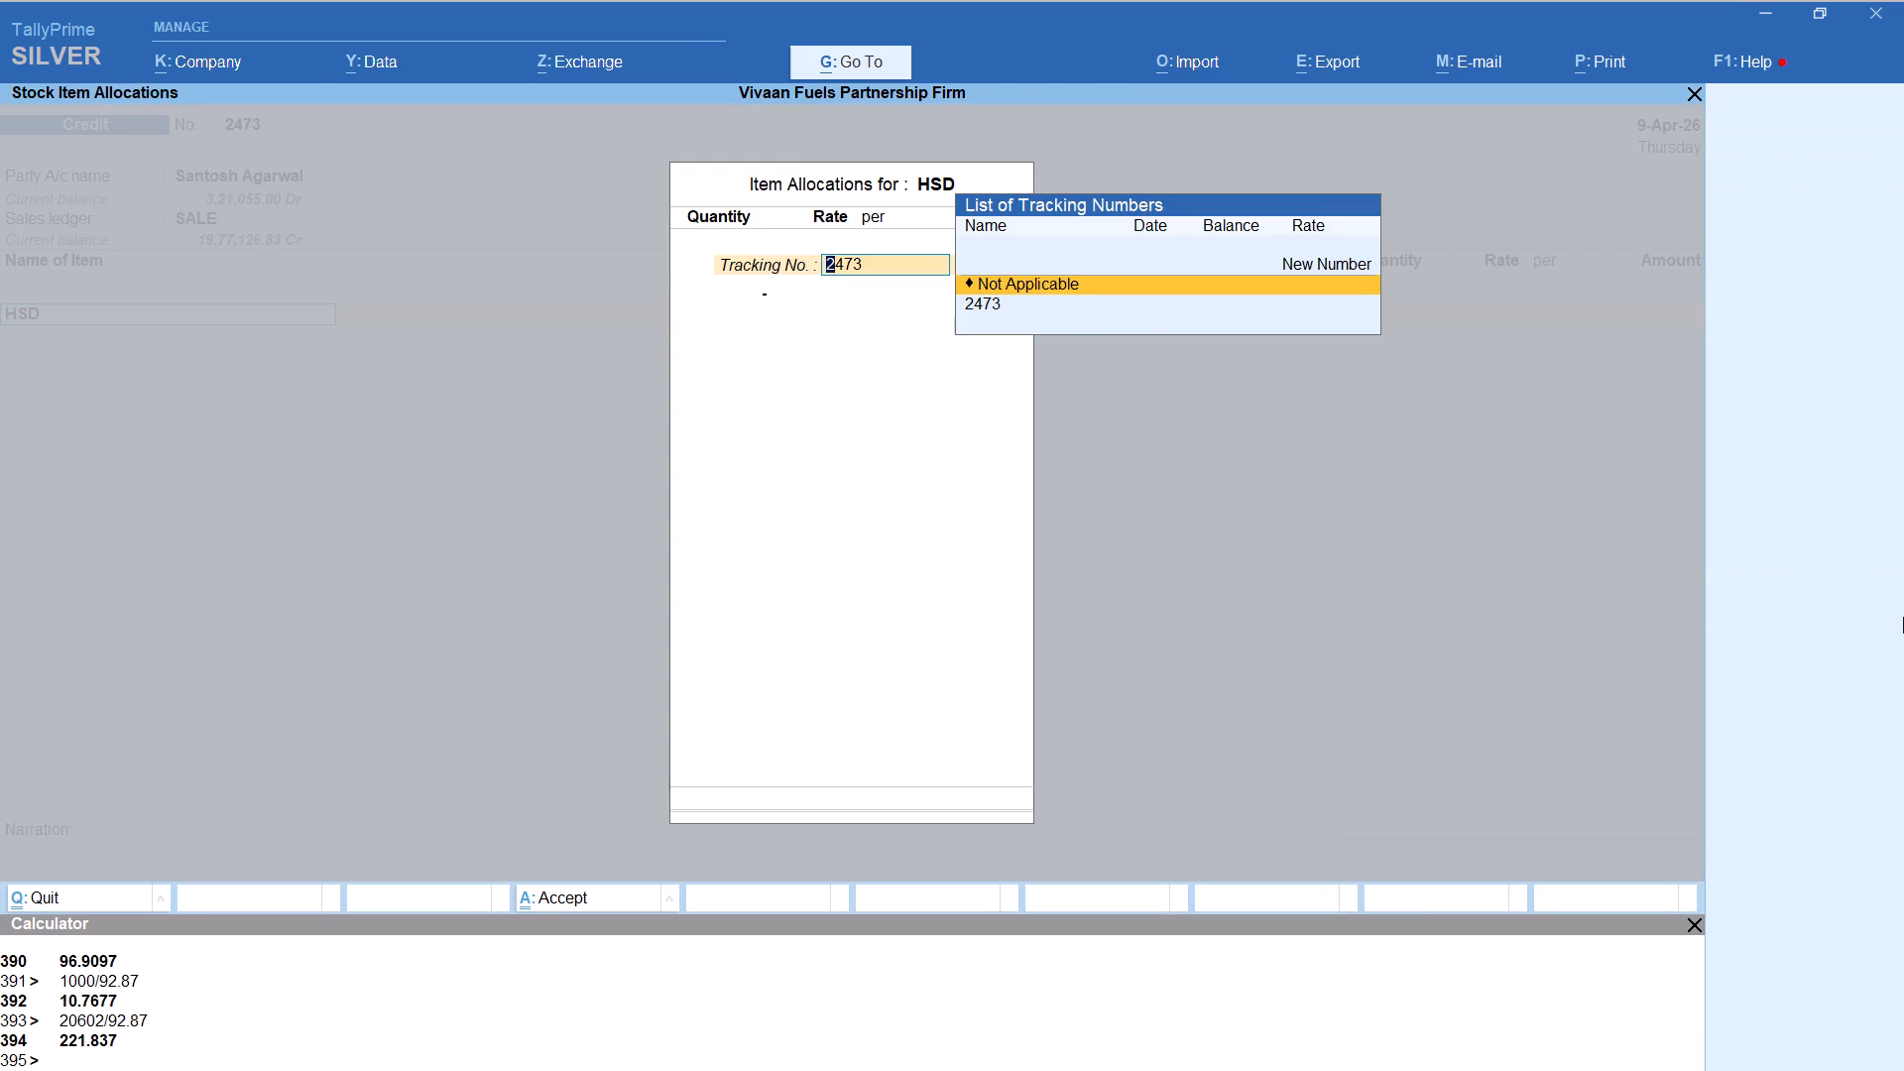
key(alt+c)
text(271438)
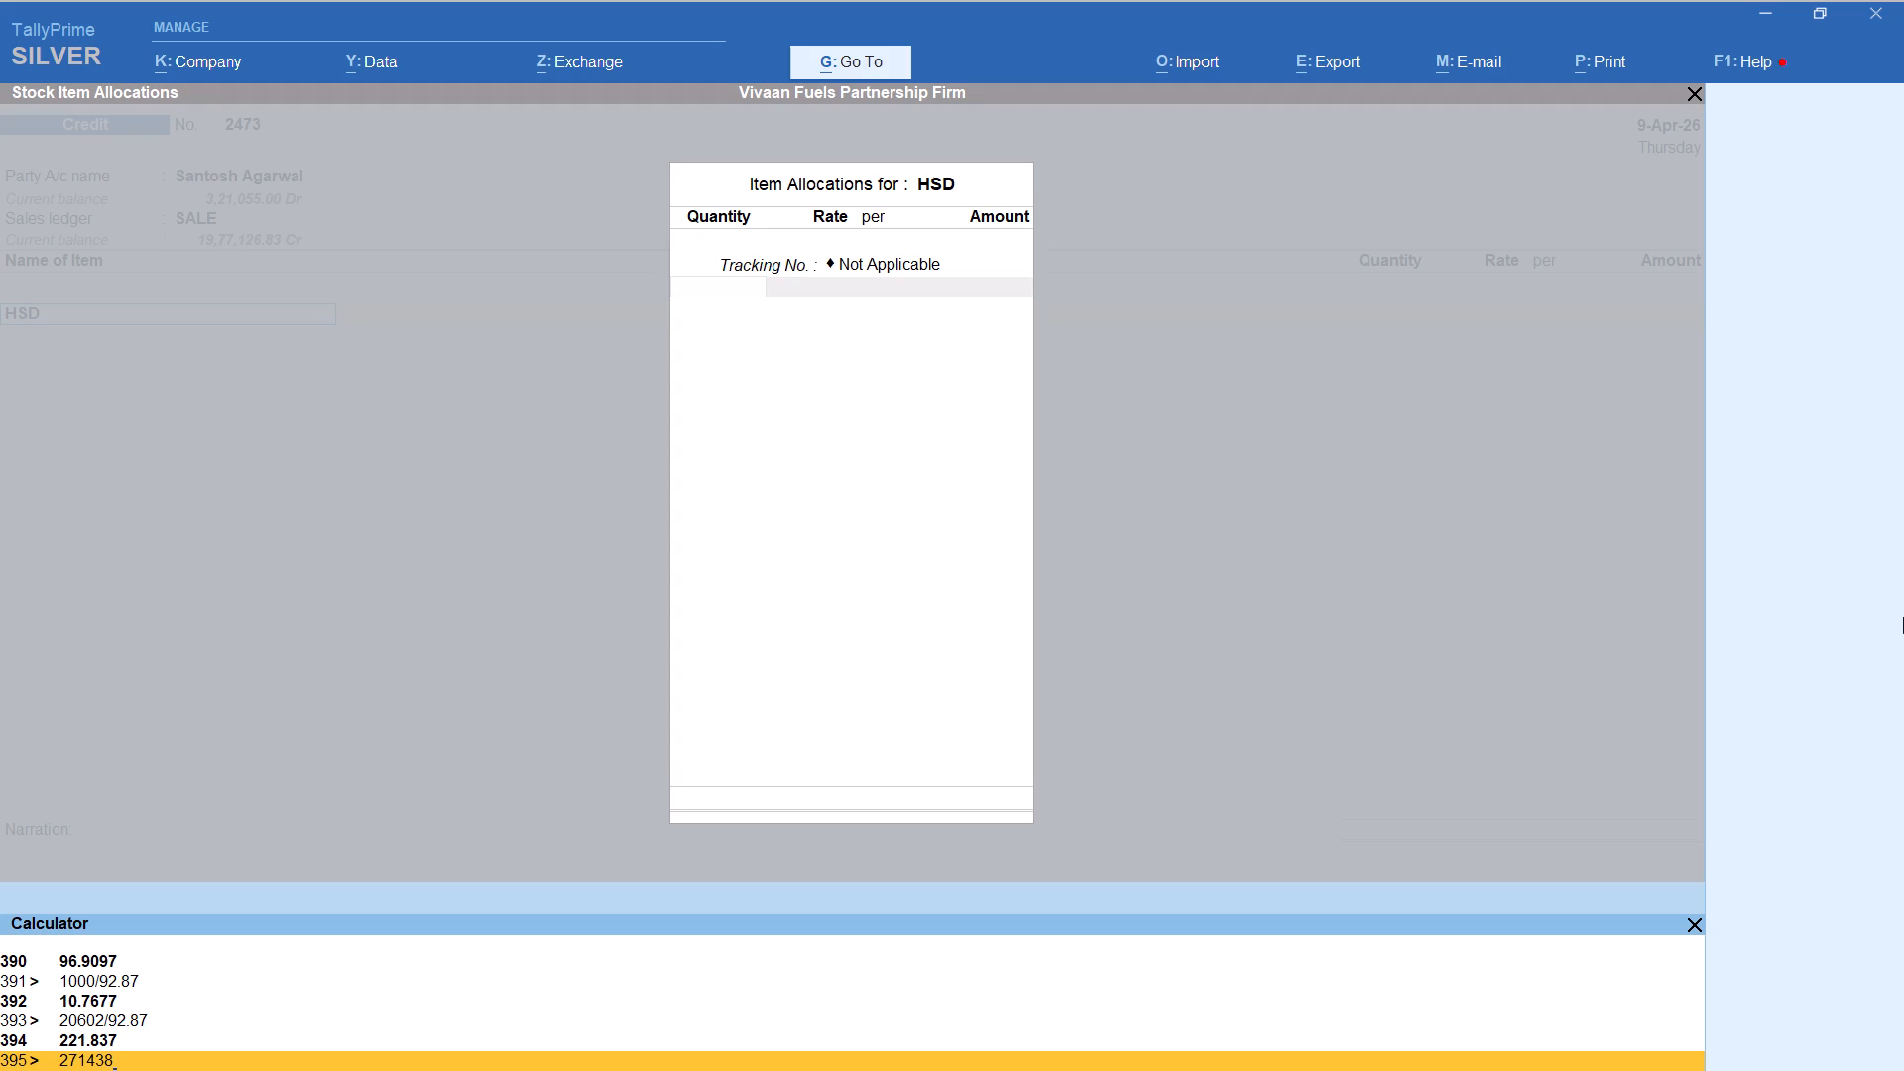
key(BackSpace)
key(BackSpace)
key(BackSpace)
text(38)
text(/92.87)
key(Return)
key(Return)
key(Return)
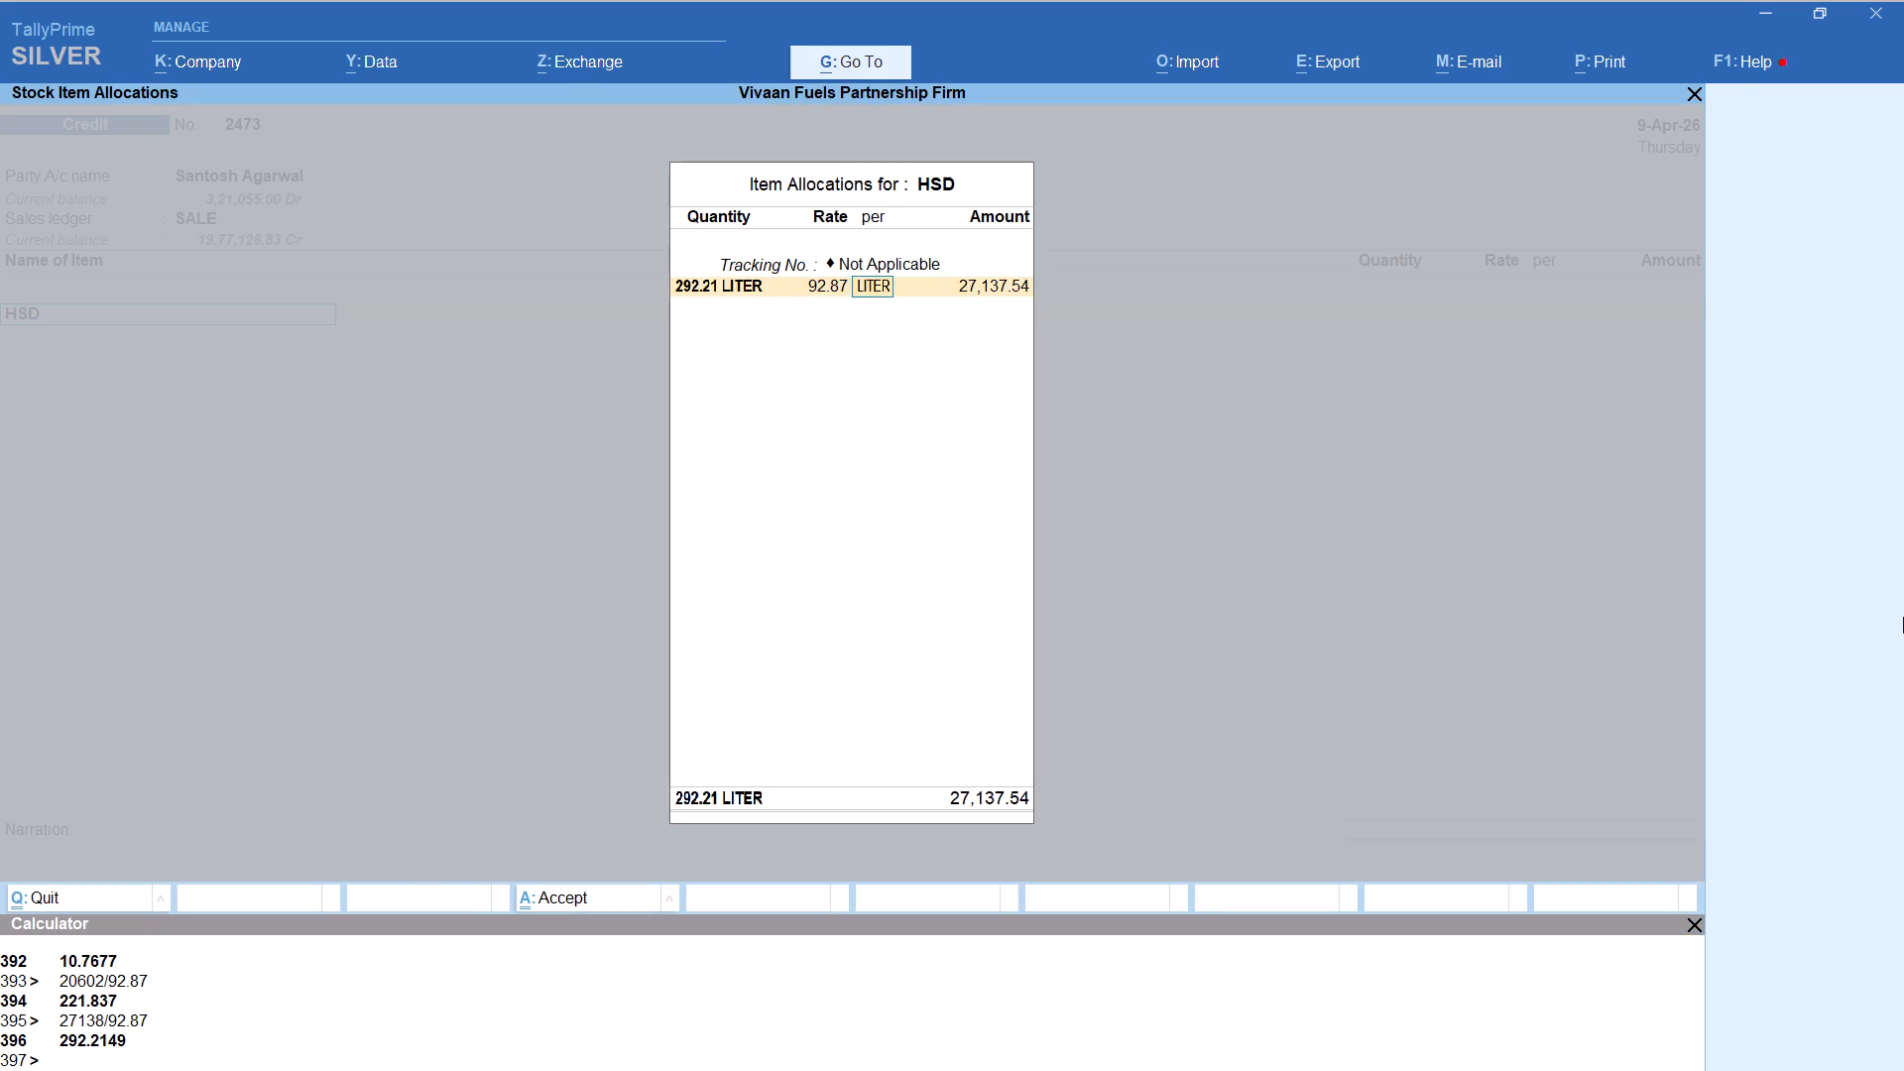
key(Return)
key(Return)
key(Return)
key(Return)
Add the Round Off ledger with its default amount to this Santosh voucher and save it.
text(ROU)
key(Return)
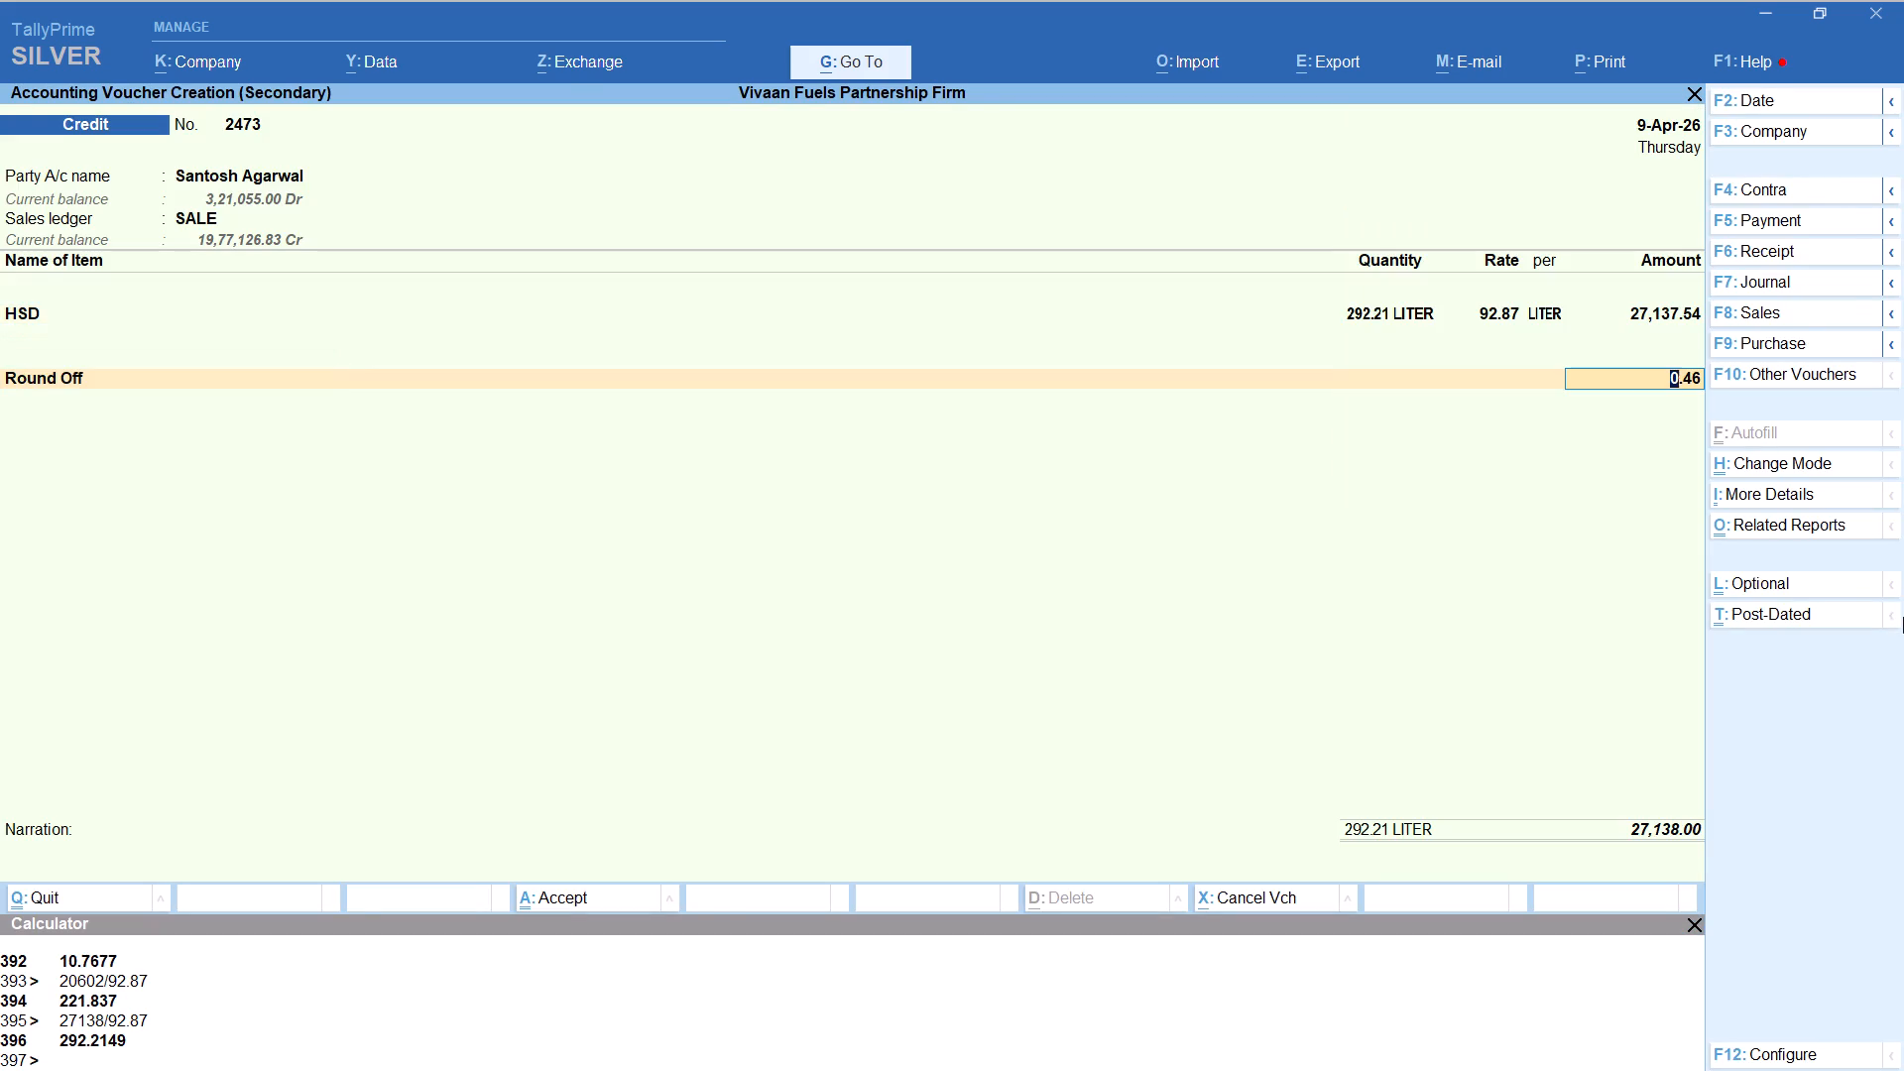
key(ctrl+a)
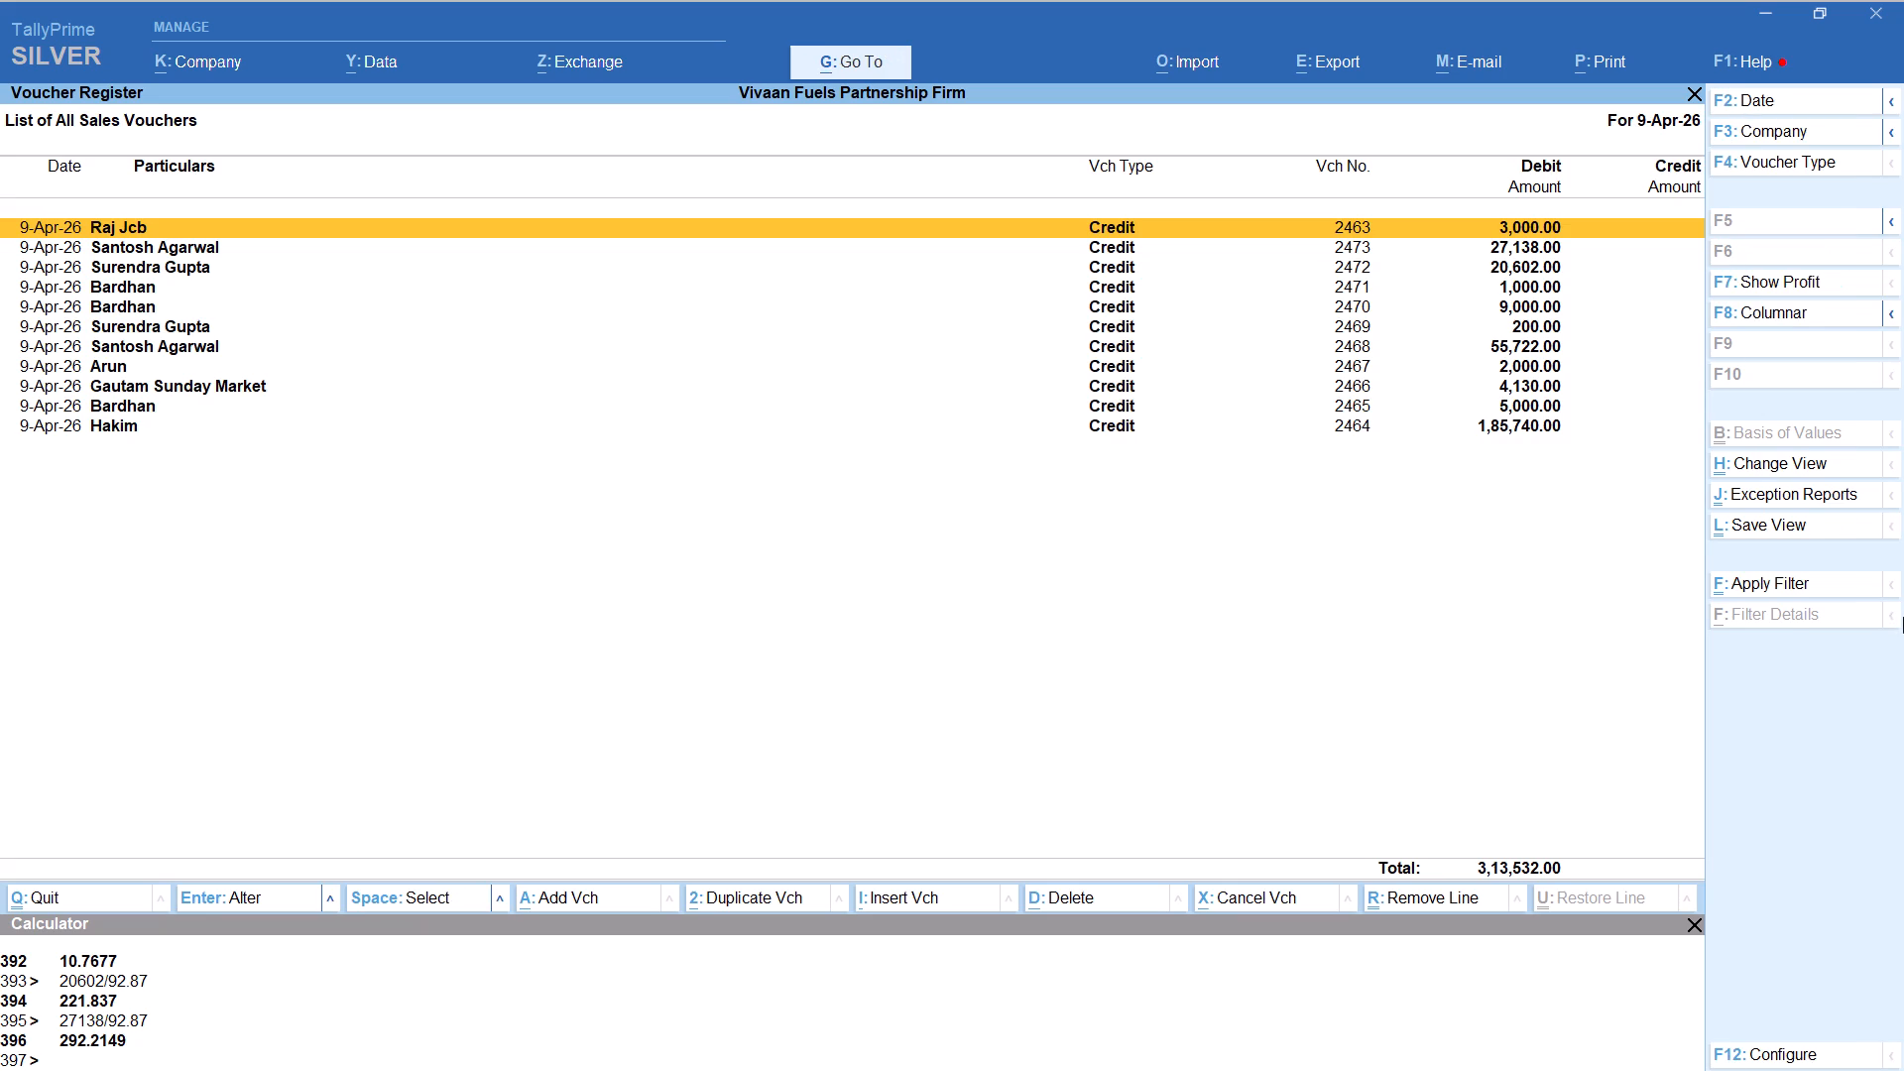
Start a credit voucher for party Dhanjay, keep the default party details and select the SALE ledger.
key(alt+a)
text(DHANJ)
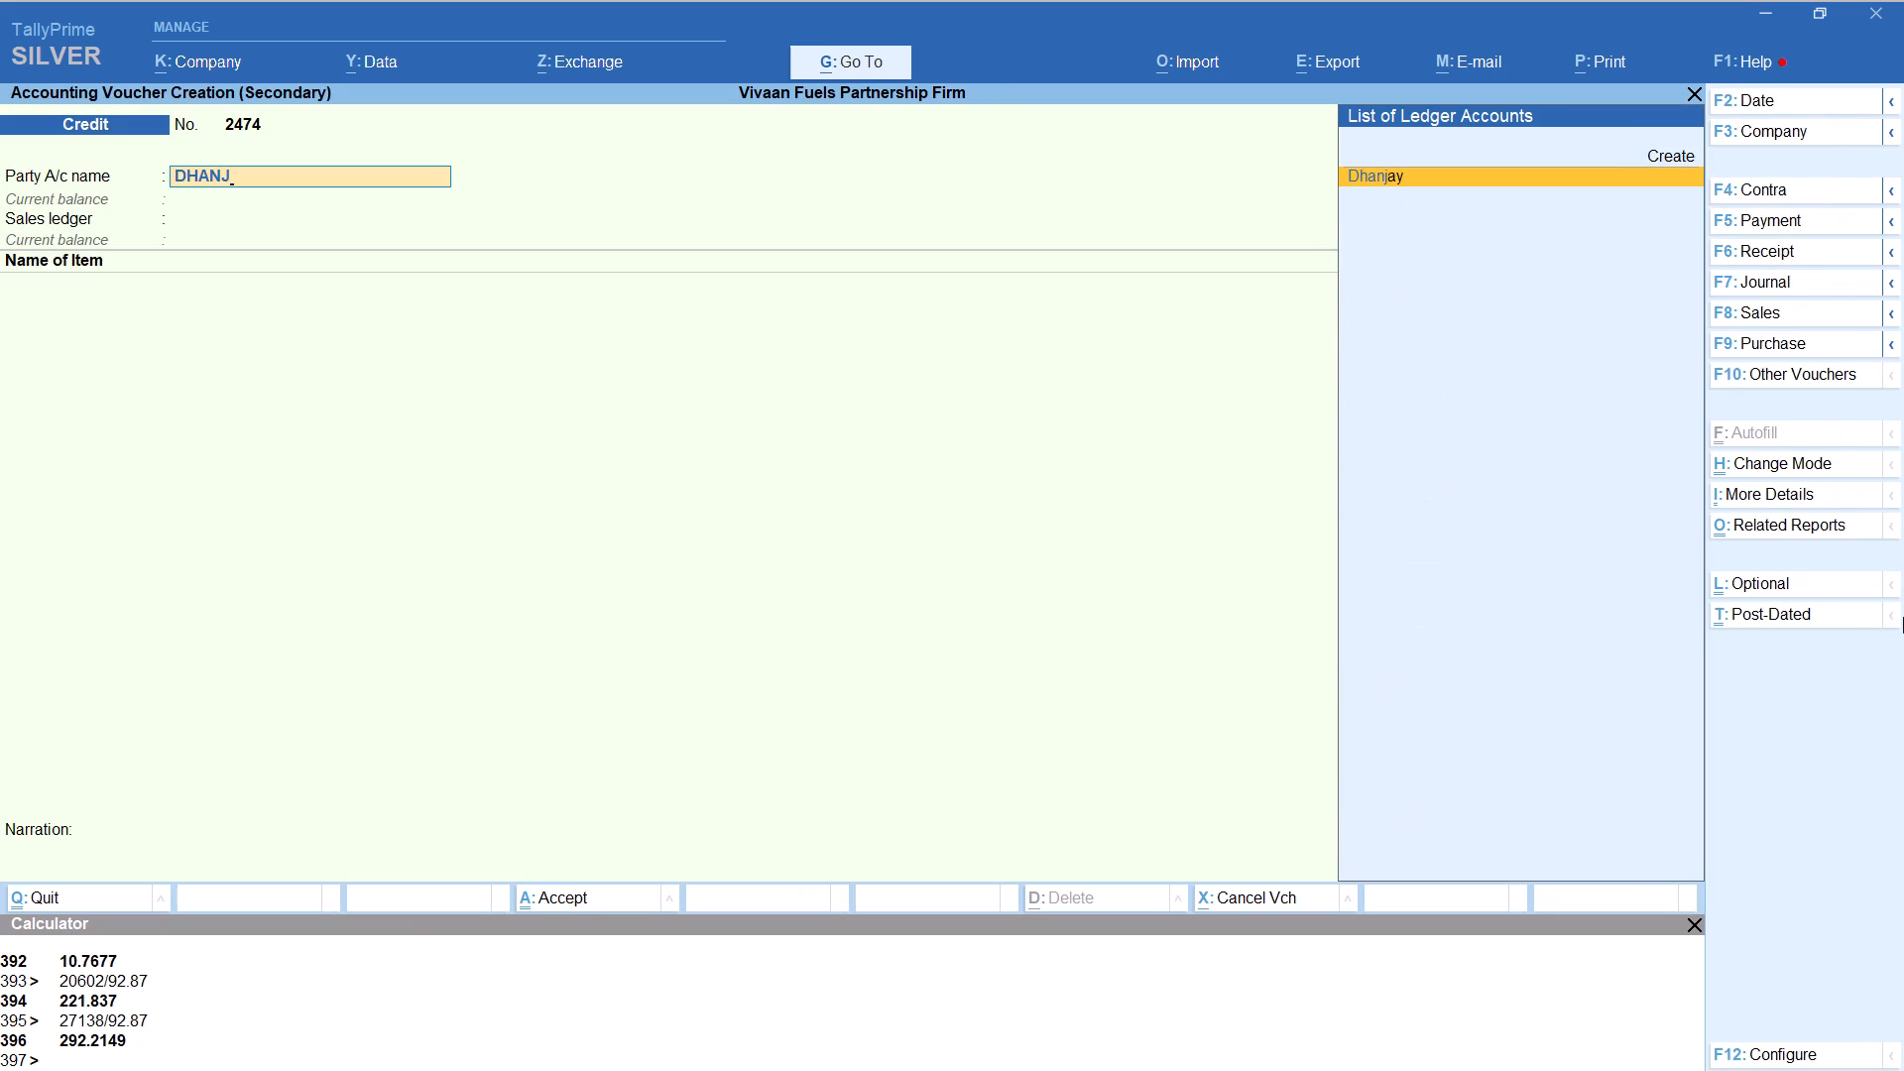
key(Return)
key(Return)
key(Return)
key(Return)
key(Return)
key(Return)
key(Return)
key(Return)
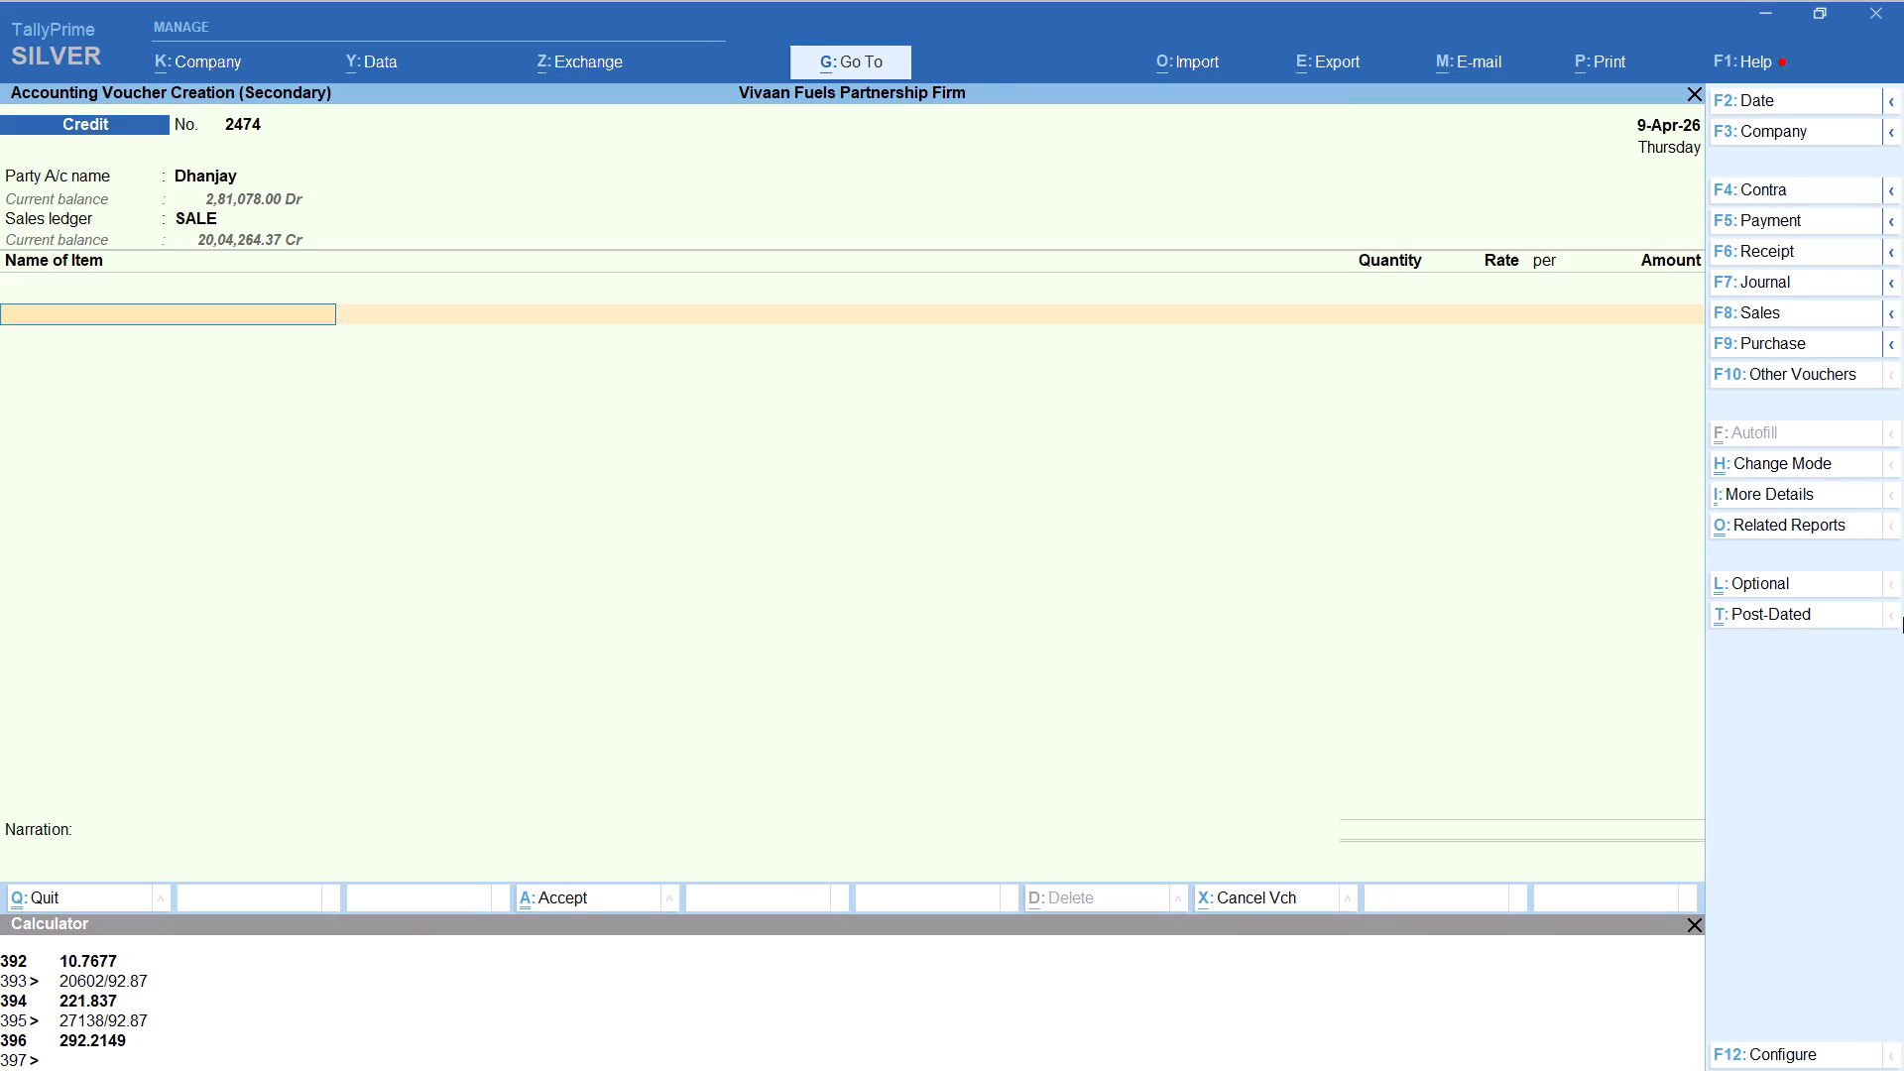
Add item HSD with tracking number Not Applicable and the quantity calculated as 8325/92.87, keeping the 92.87 per-litre rate.
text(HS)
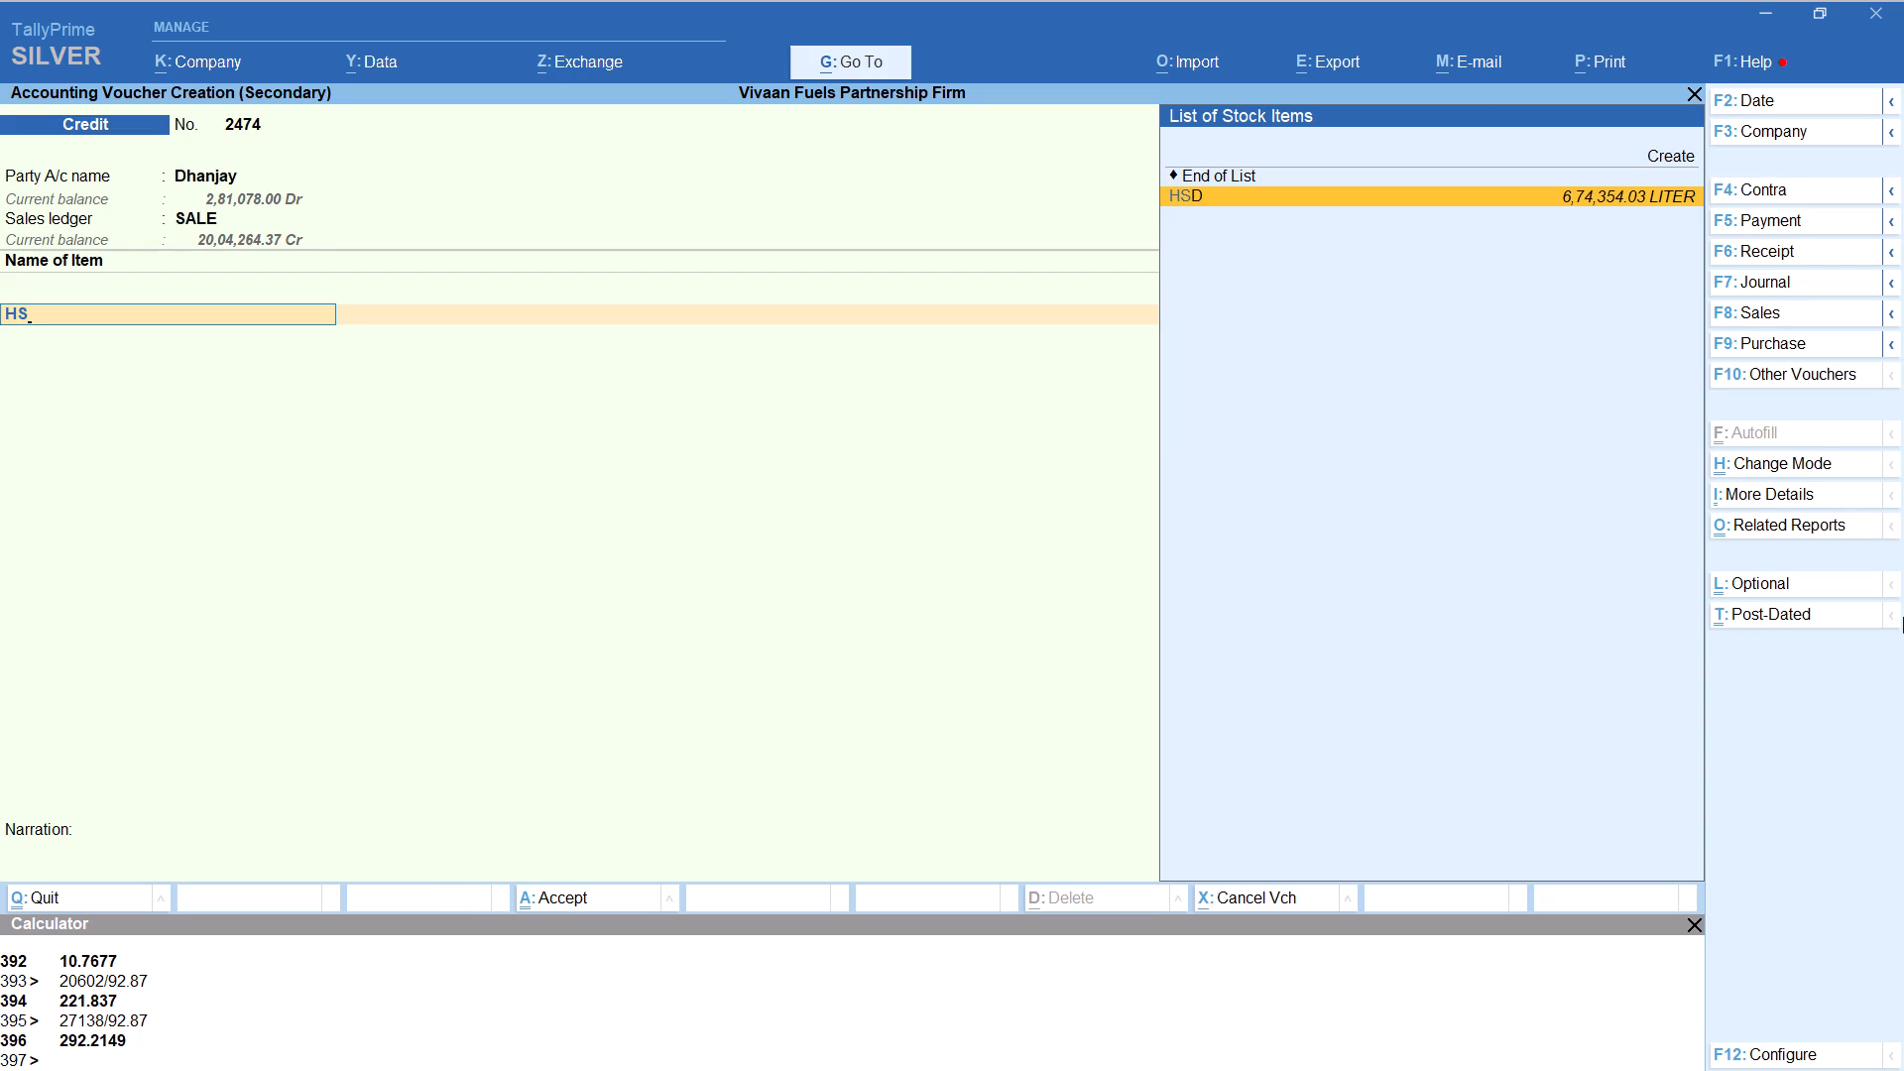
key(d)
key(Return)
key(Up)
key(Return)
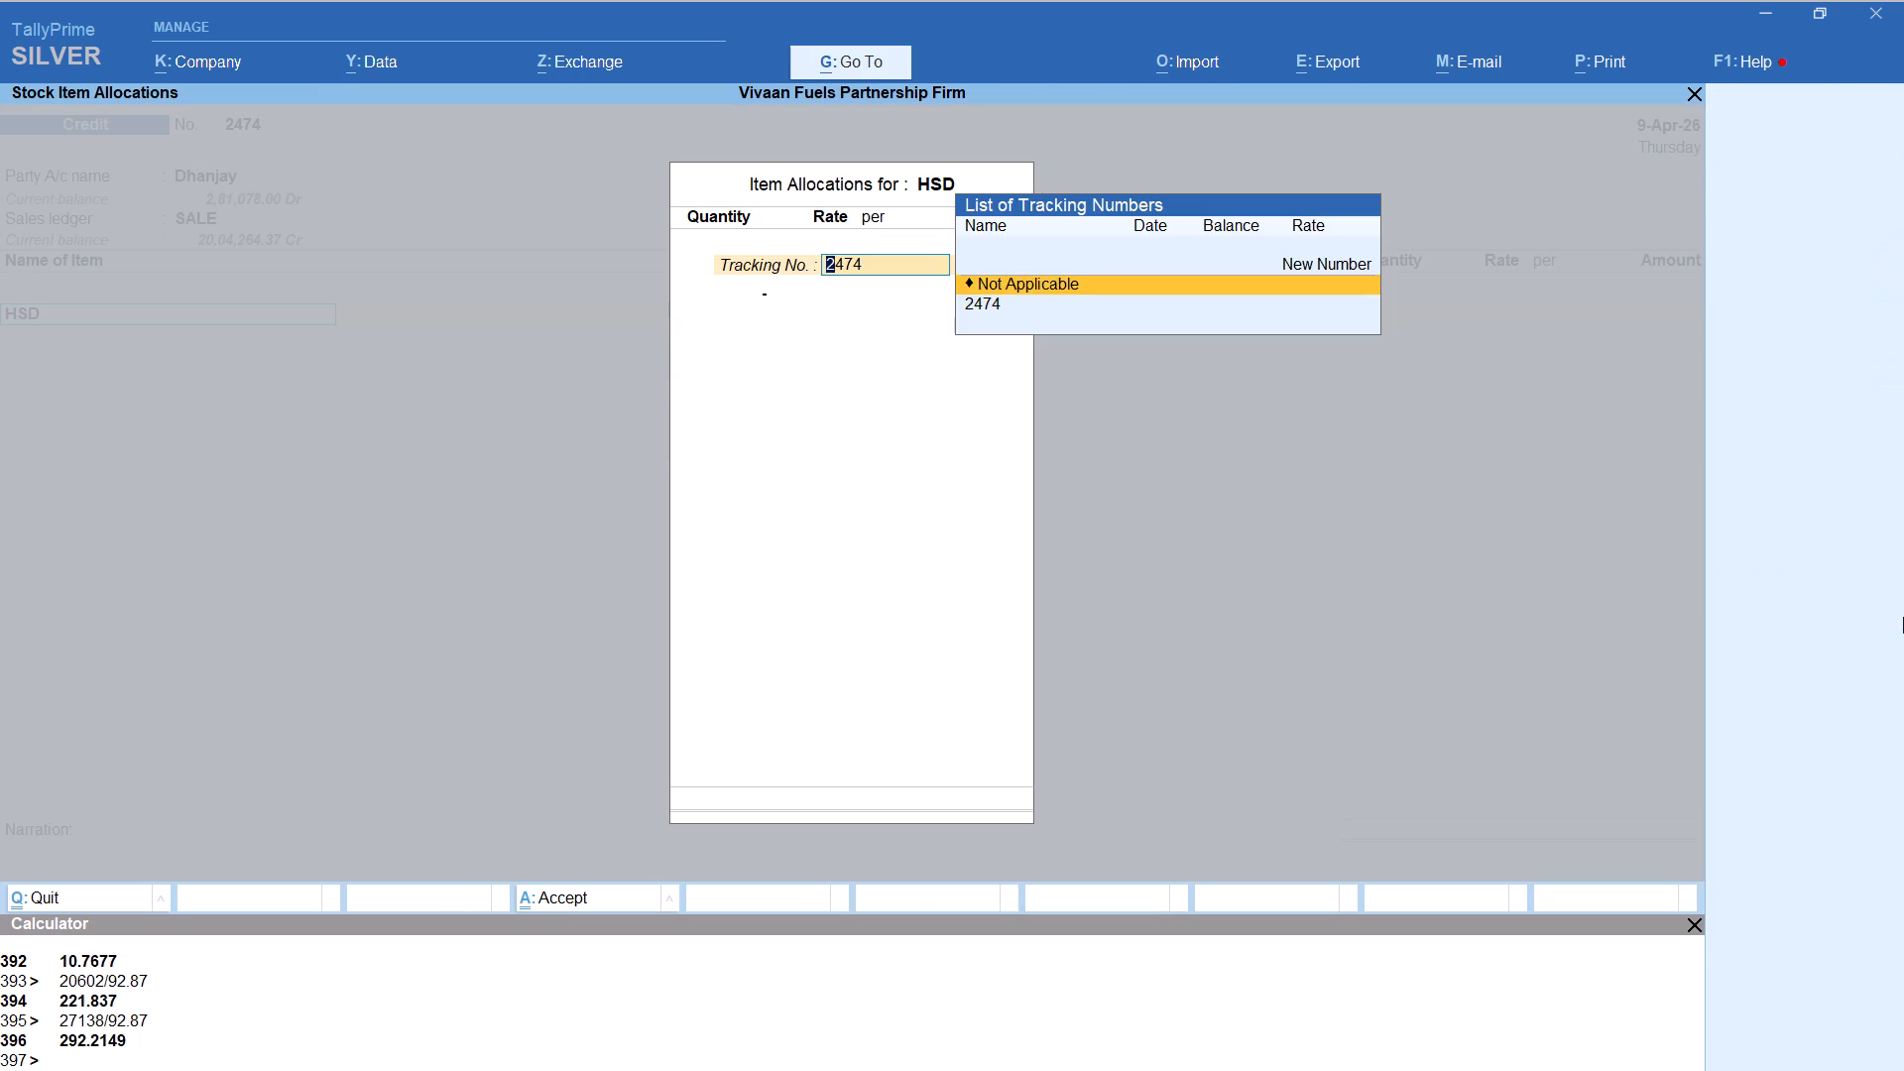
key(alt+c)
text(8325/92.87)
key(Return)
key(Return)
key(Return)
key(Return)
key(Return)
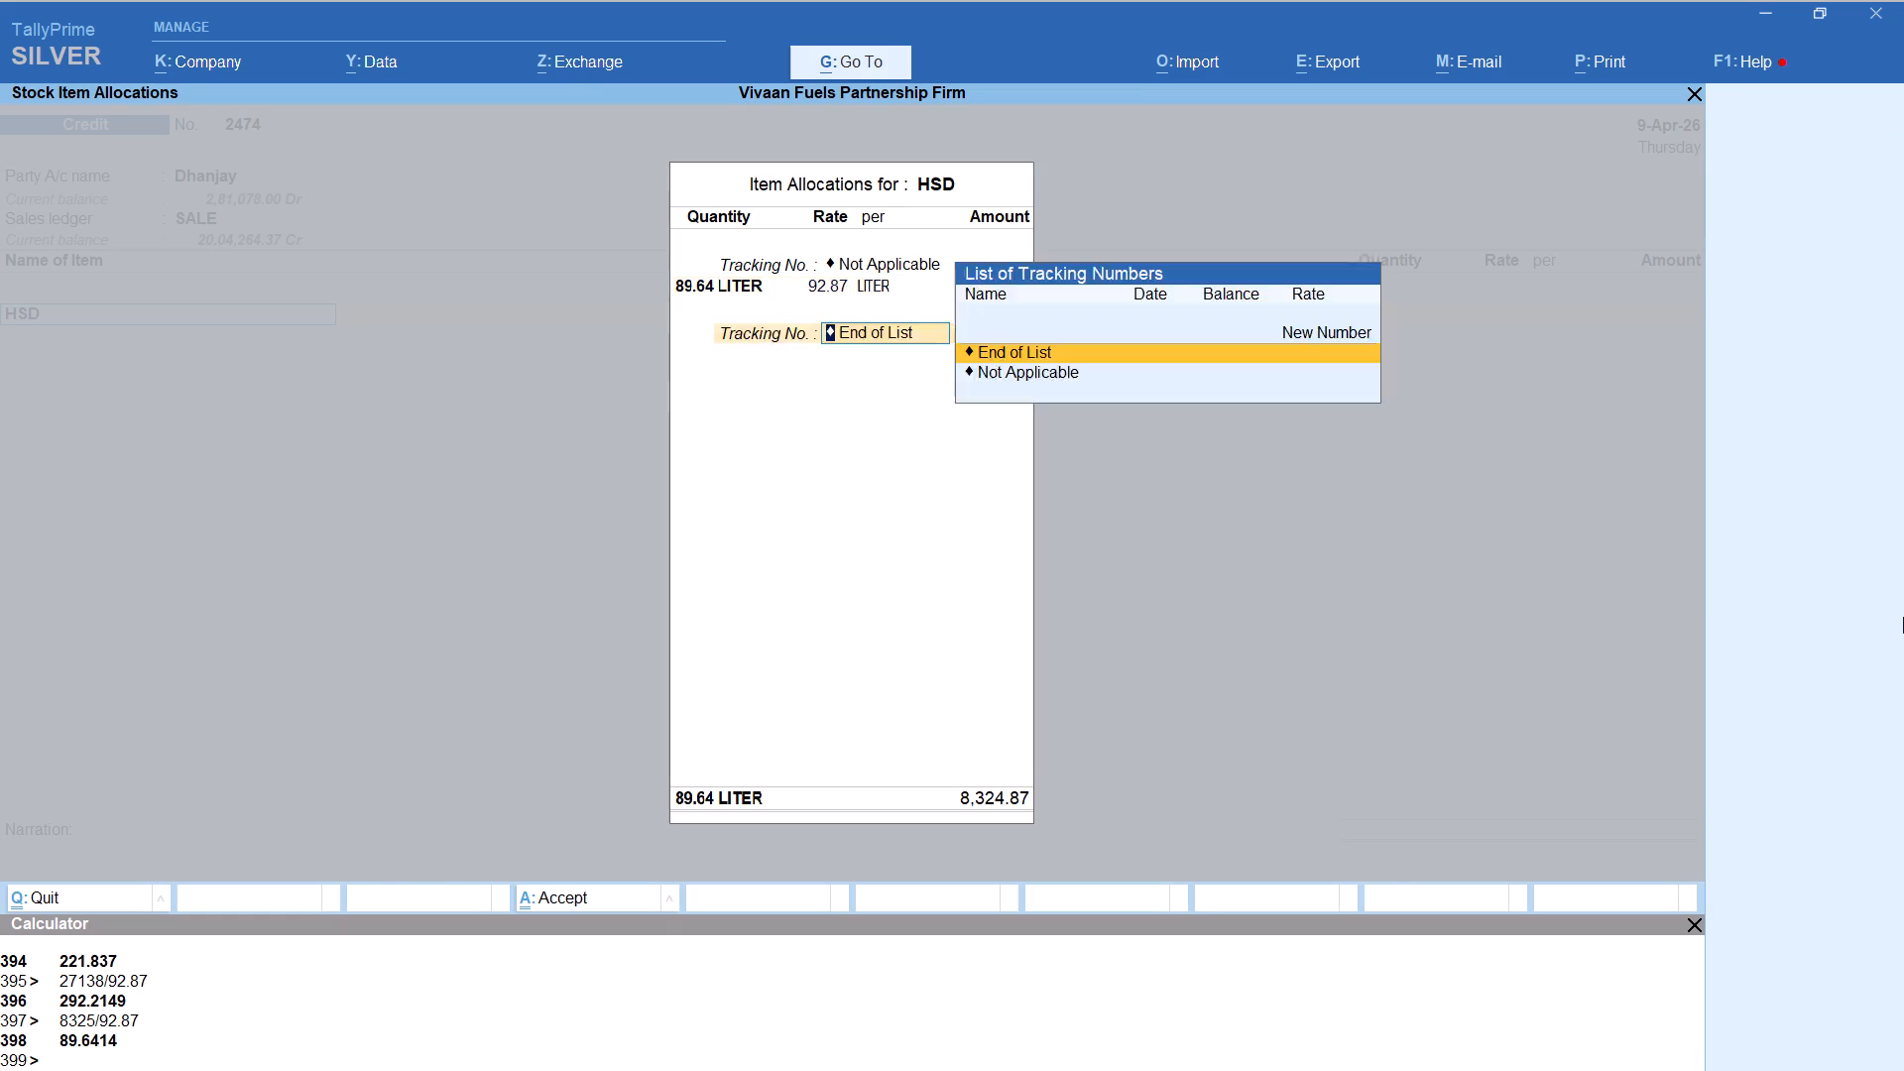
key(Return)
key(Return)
Add the Round Off ledger with its default amount to the Dhanjay voucher and save it.
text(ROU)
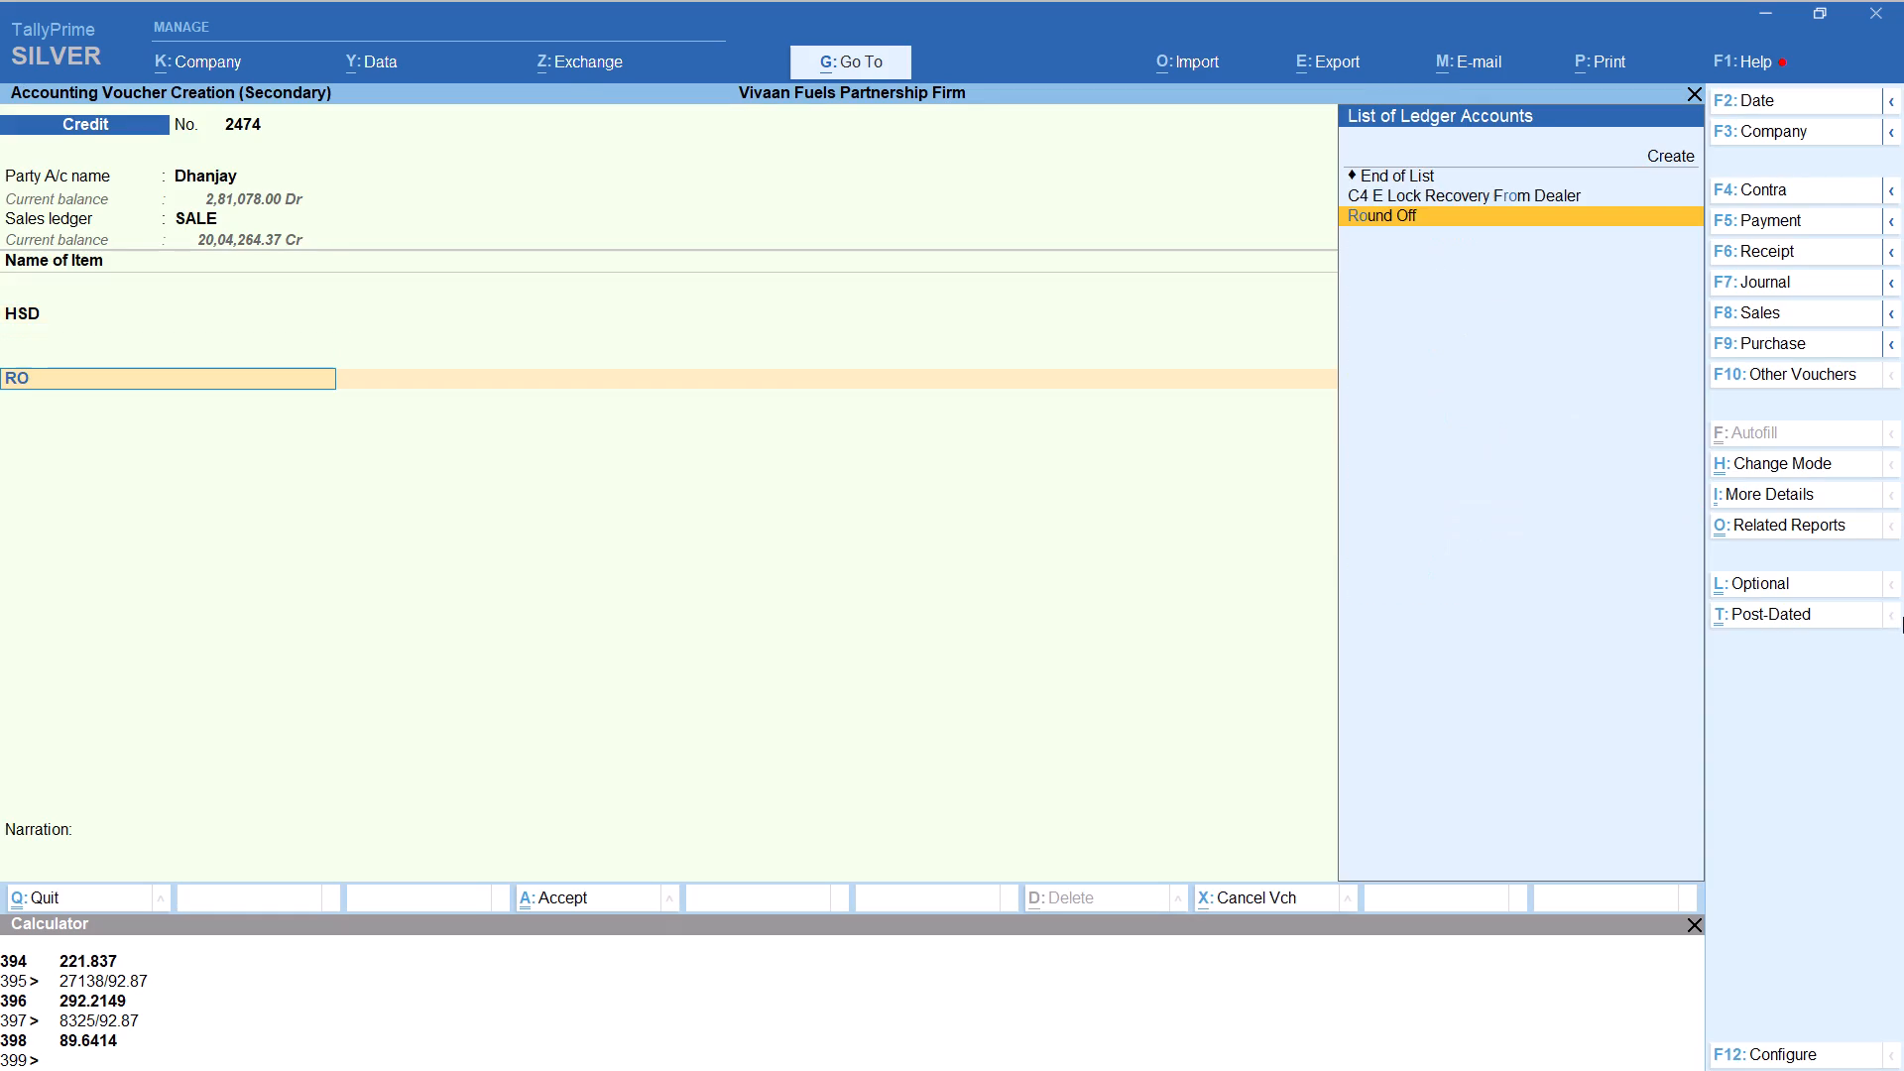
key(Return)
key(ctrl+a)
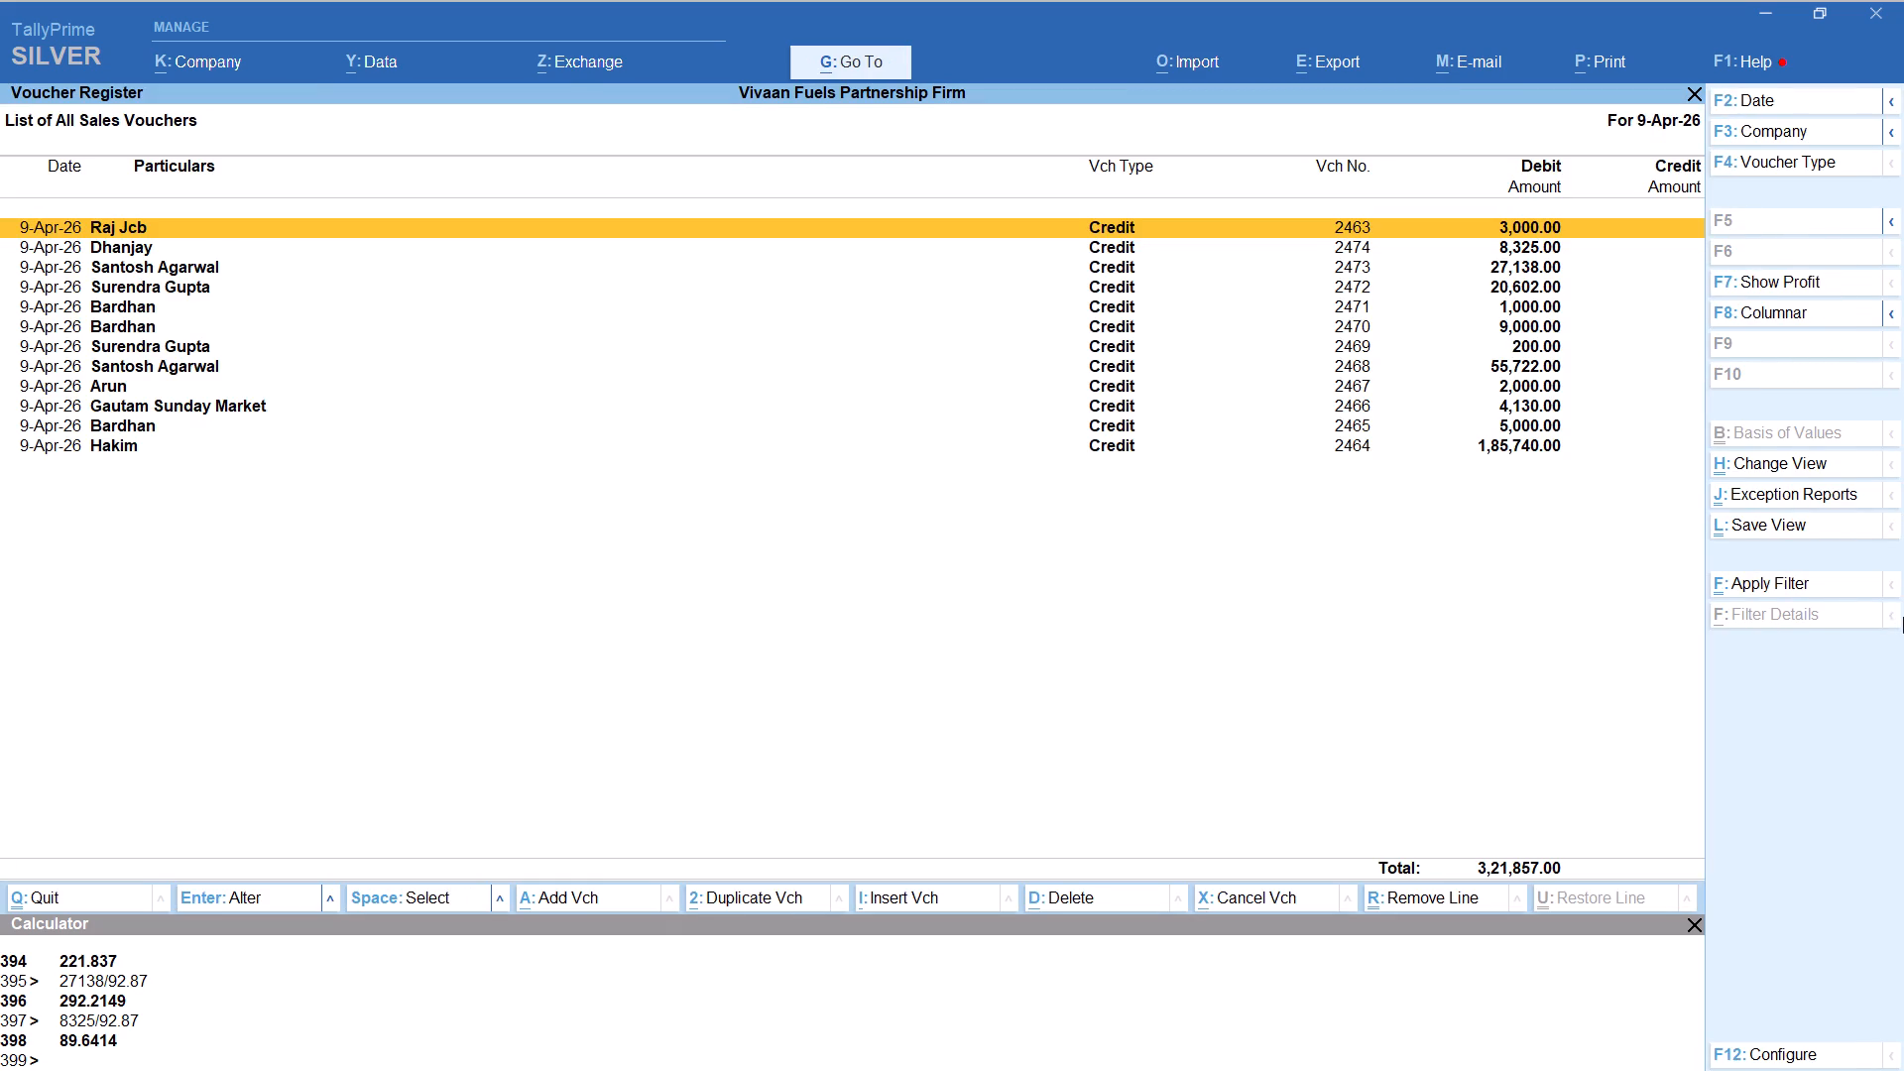
Start one more credit voucher for party Santosh, keep the default party details and select the SALE ledger.
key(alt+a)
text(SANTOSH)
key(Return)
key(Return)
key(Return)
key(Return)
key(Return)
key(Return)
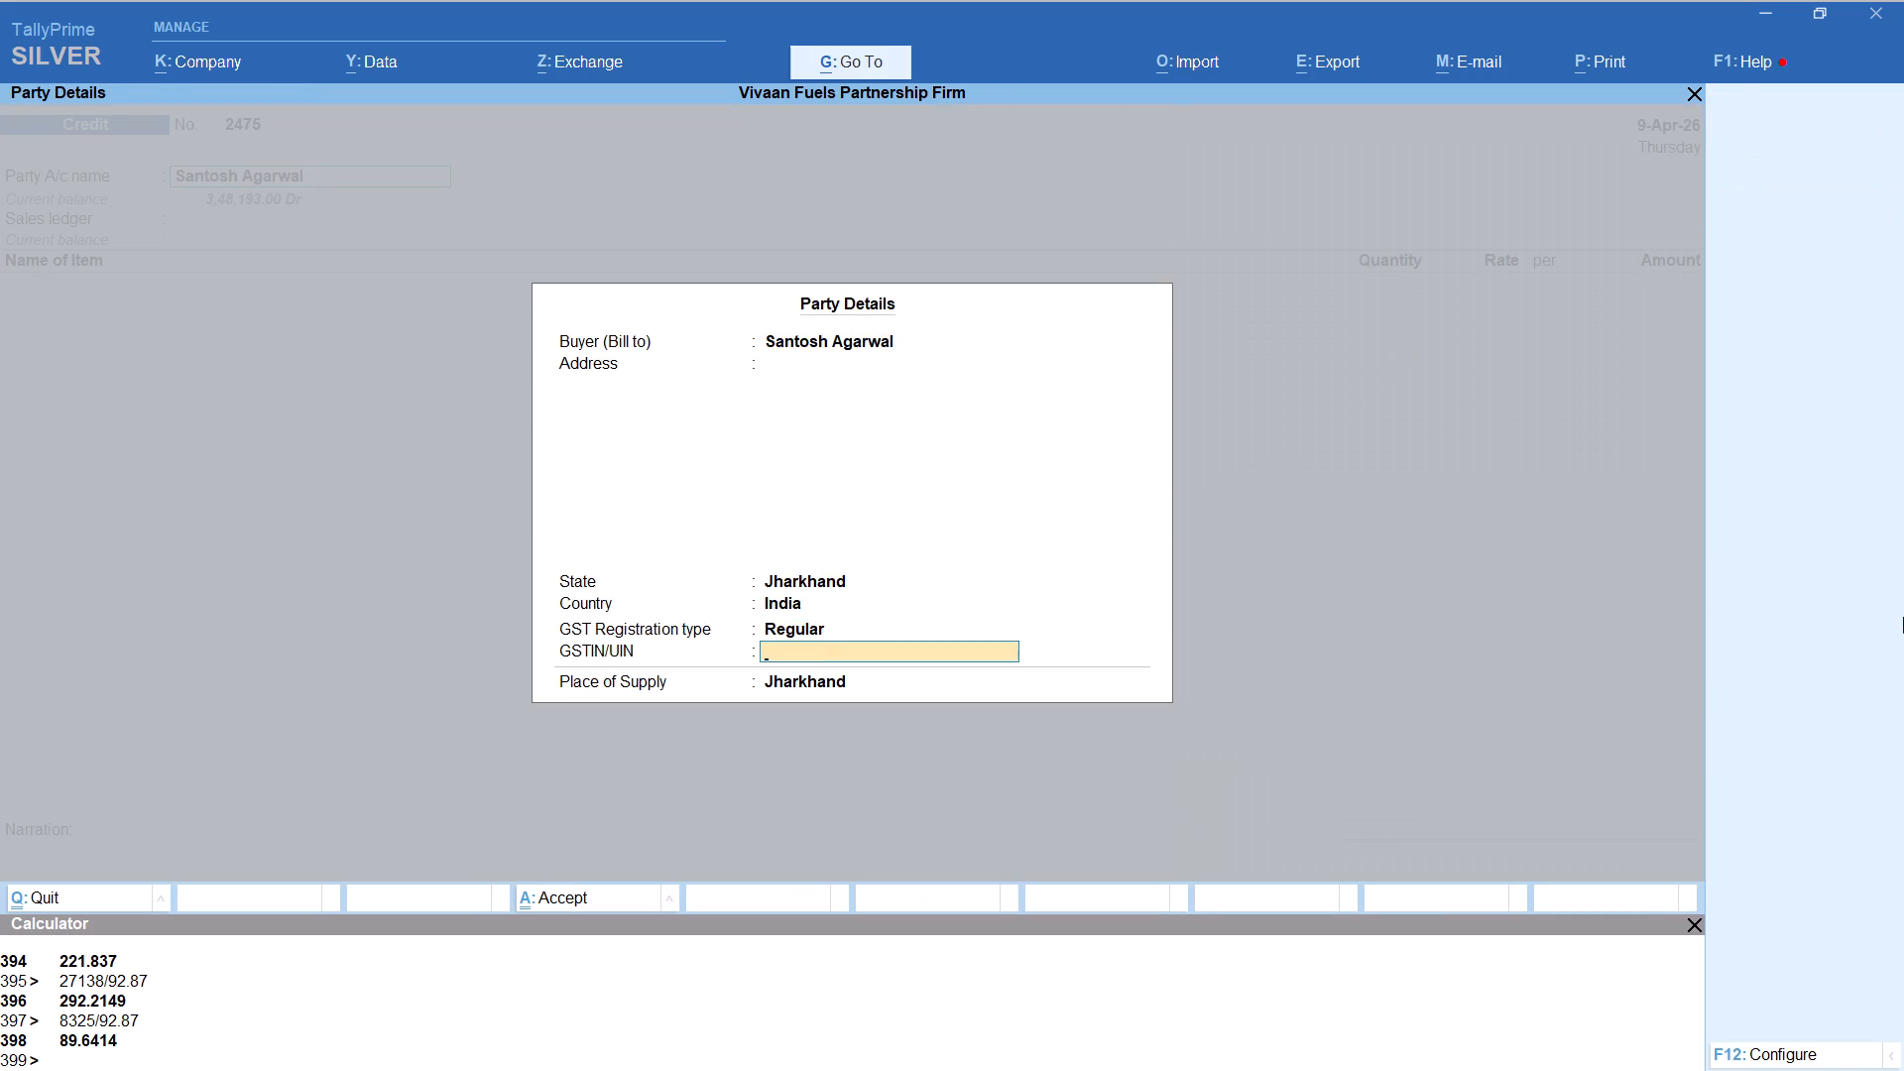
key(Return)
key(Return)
Add item HSD with tracking number Not Applicable and the quantity calculated as 28028/92.87, keeping the 92.87 per-litre rate.
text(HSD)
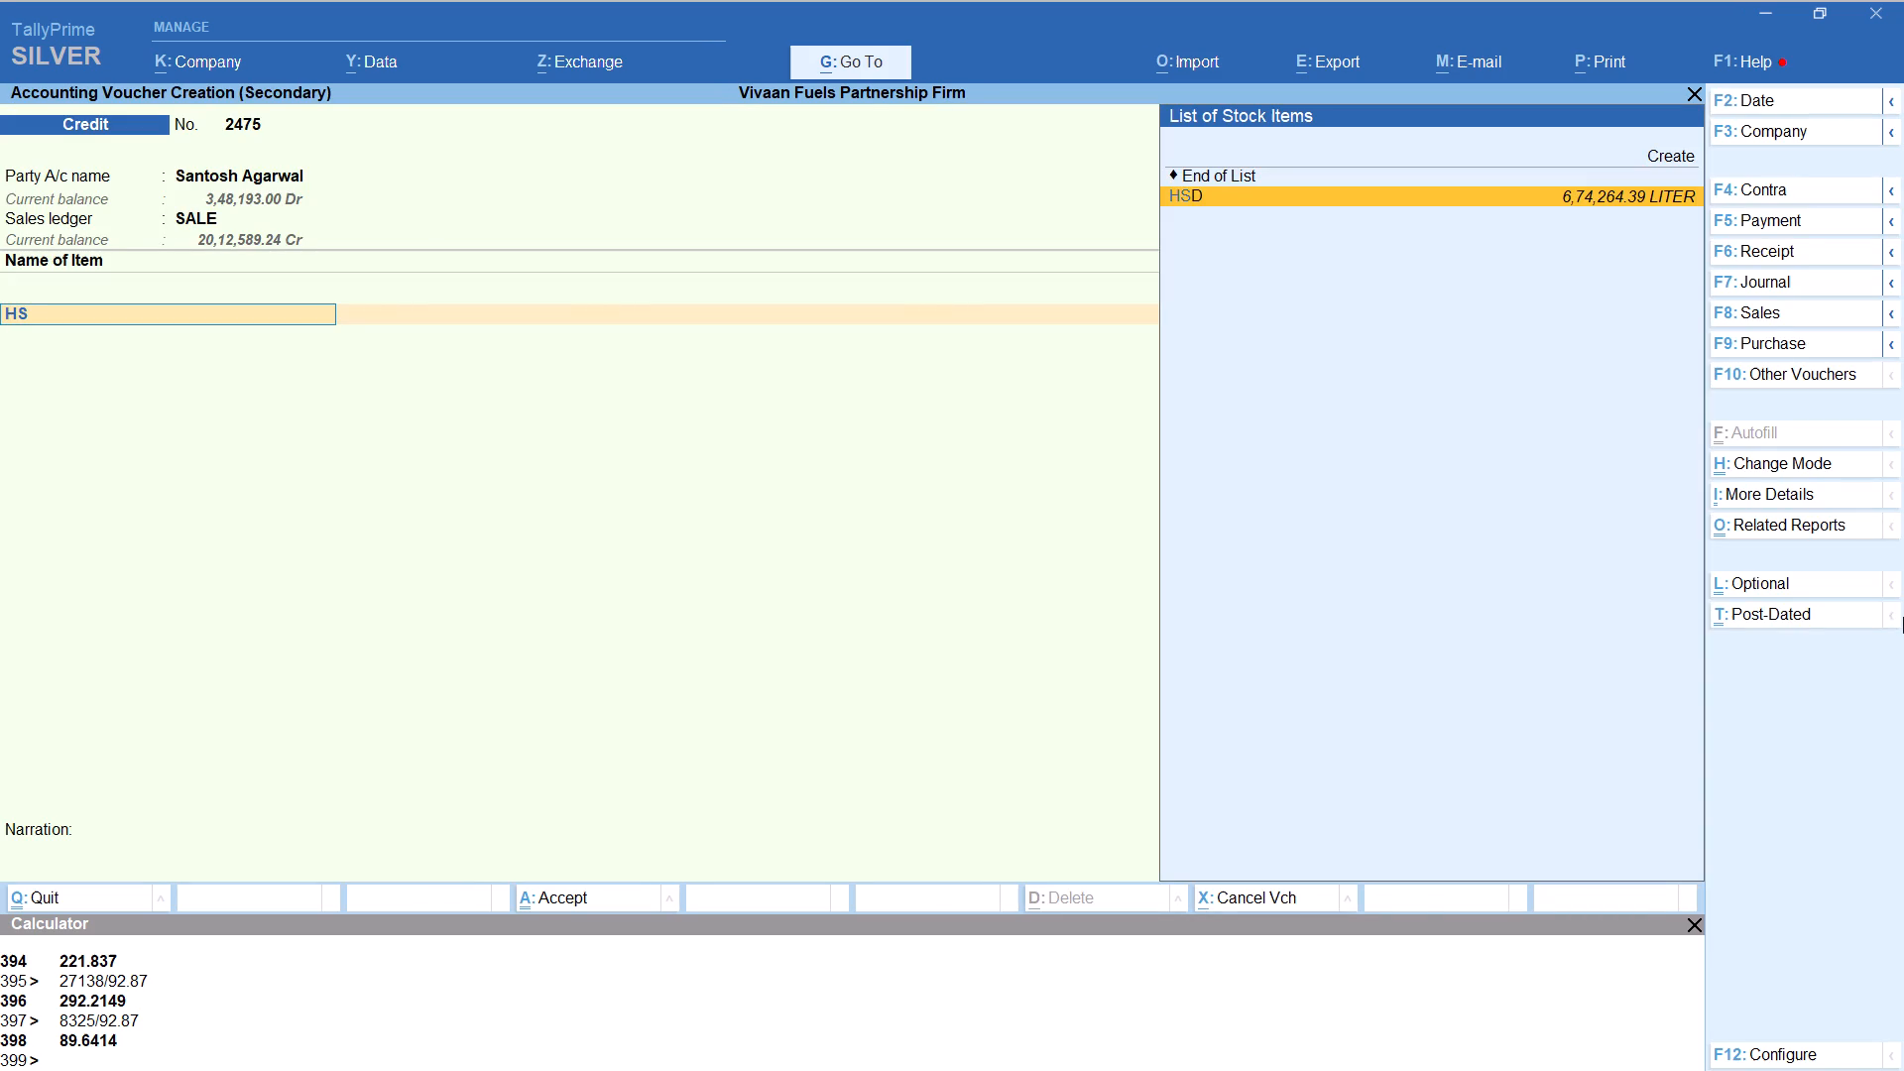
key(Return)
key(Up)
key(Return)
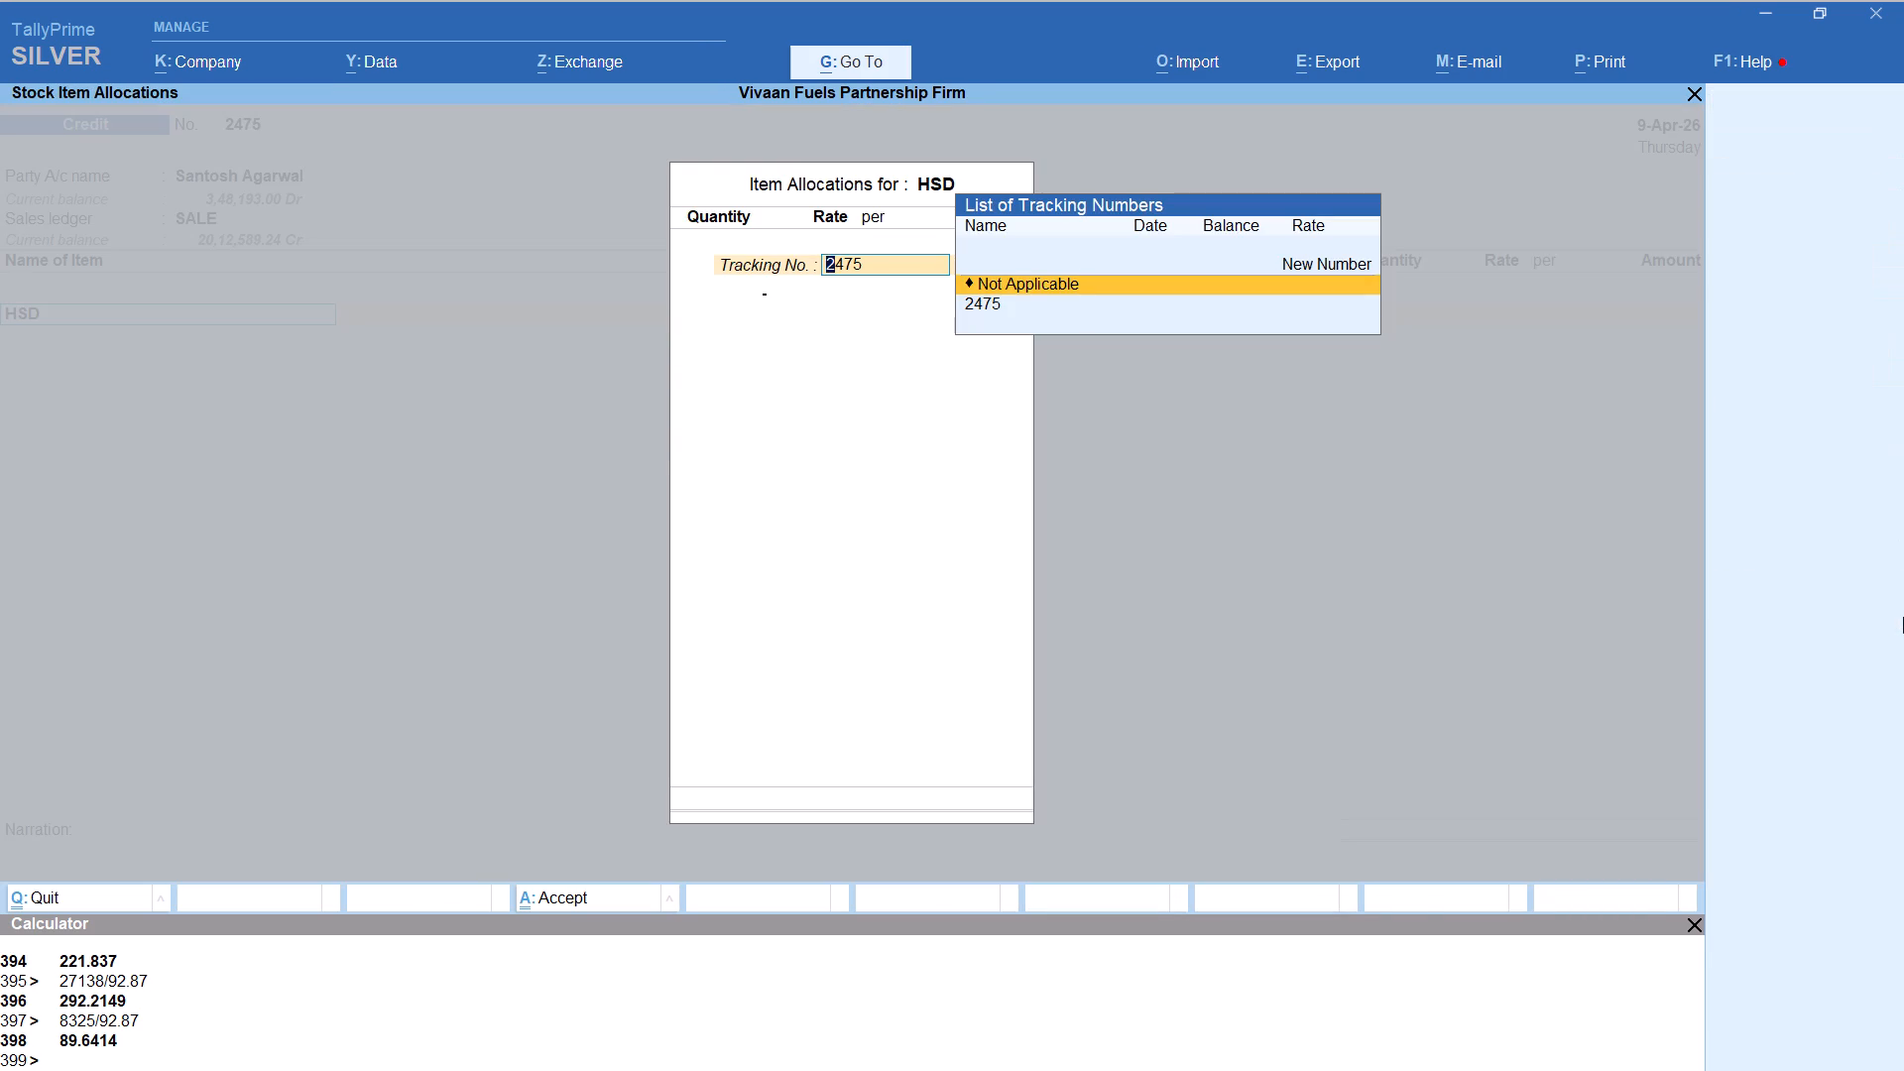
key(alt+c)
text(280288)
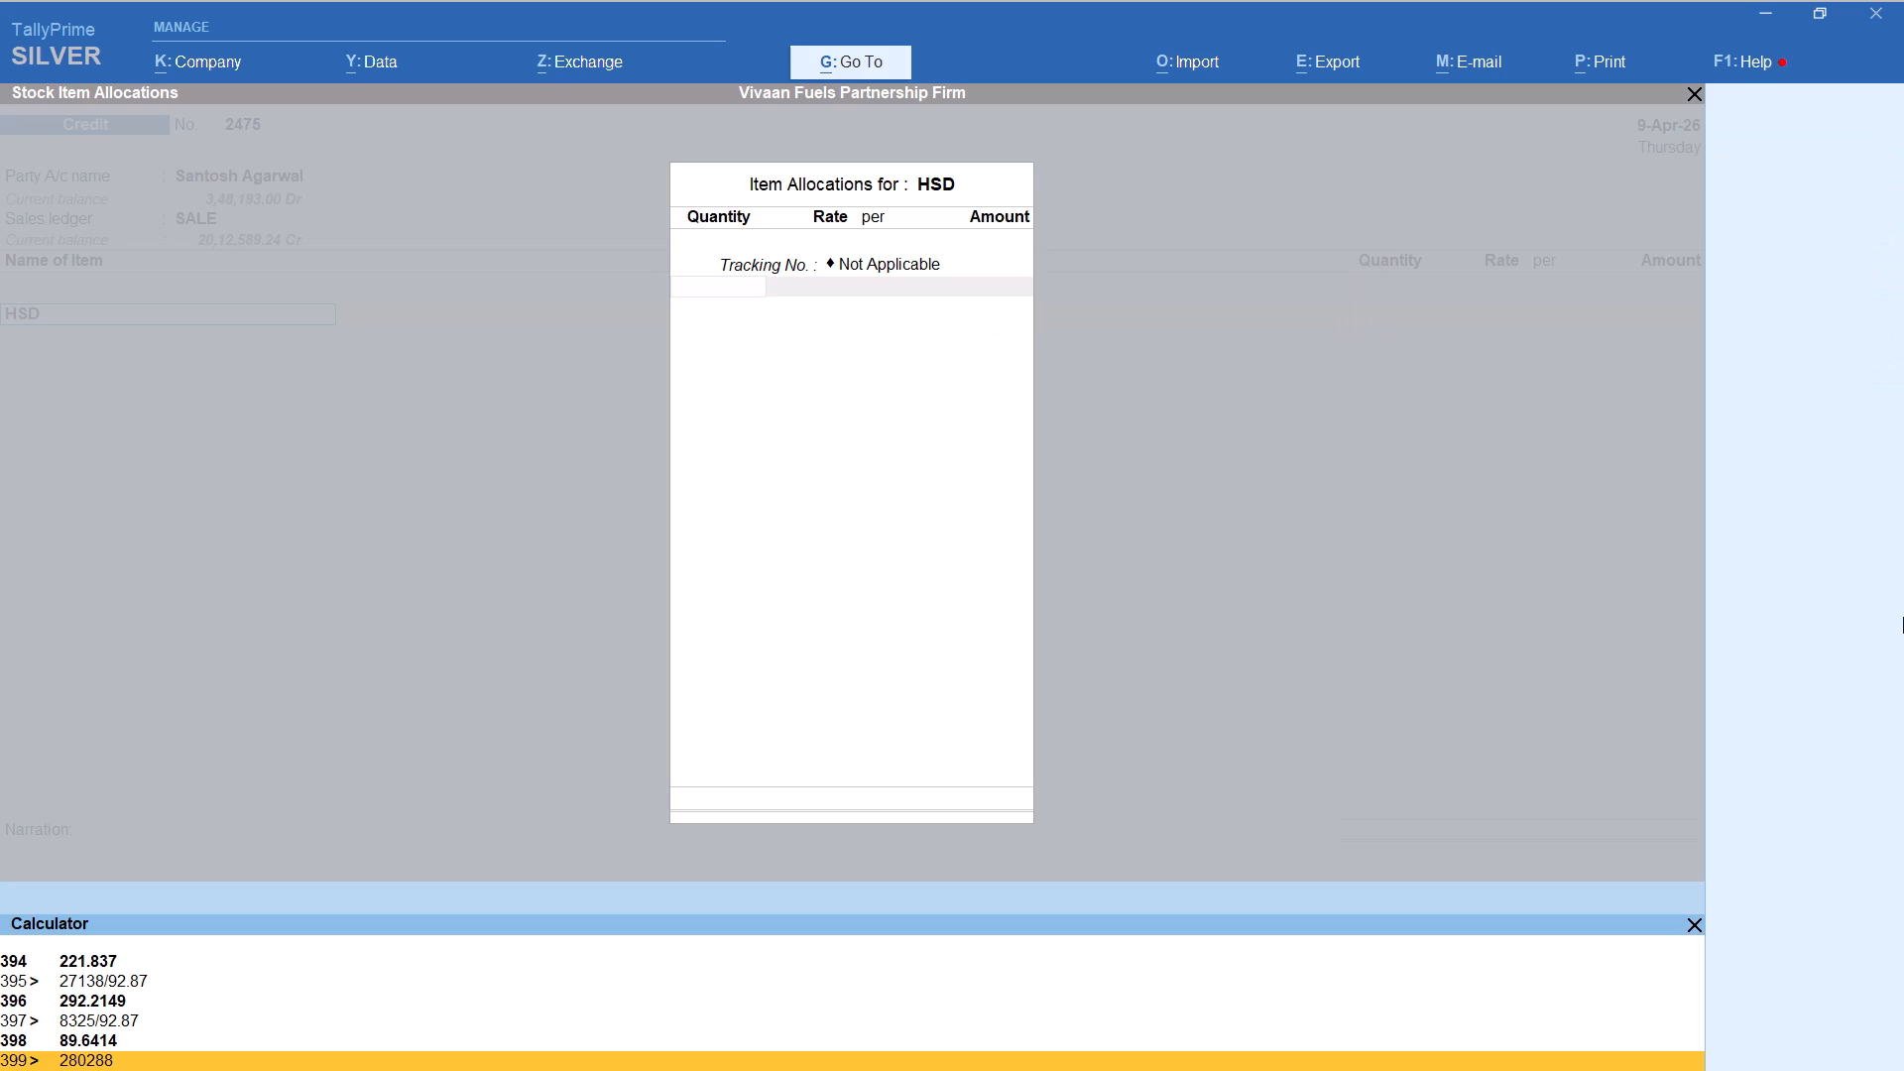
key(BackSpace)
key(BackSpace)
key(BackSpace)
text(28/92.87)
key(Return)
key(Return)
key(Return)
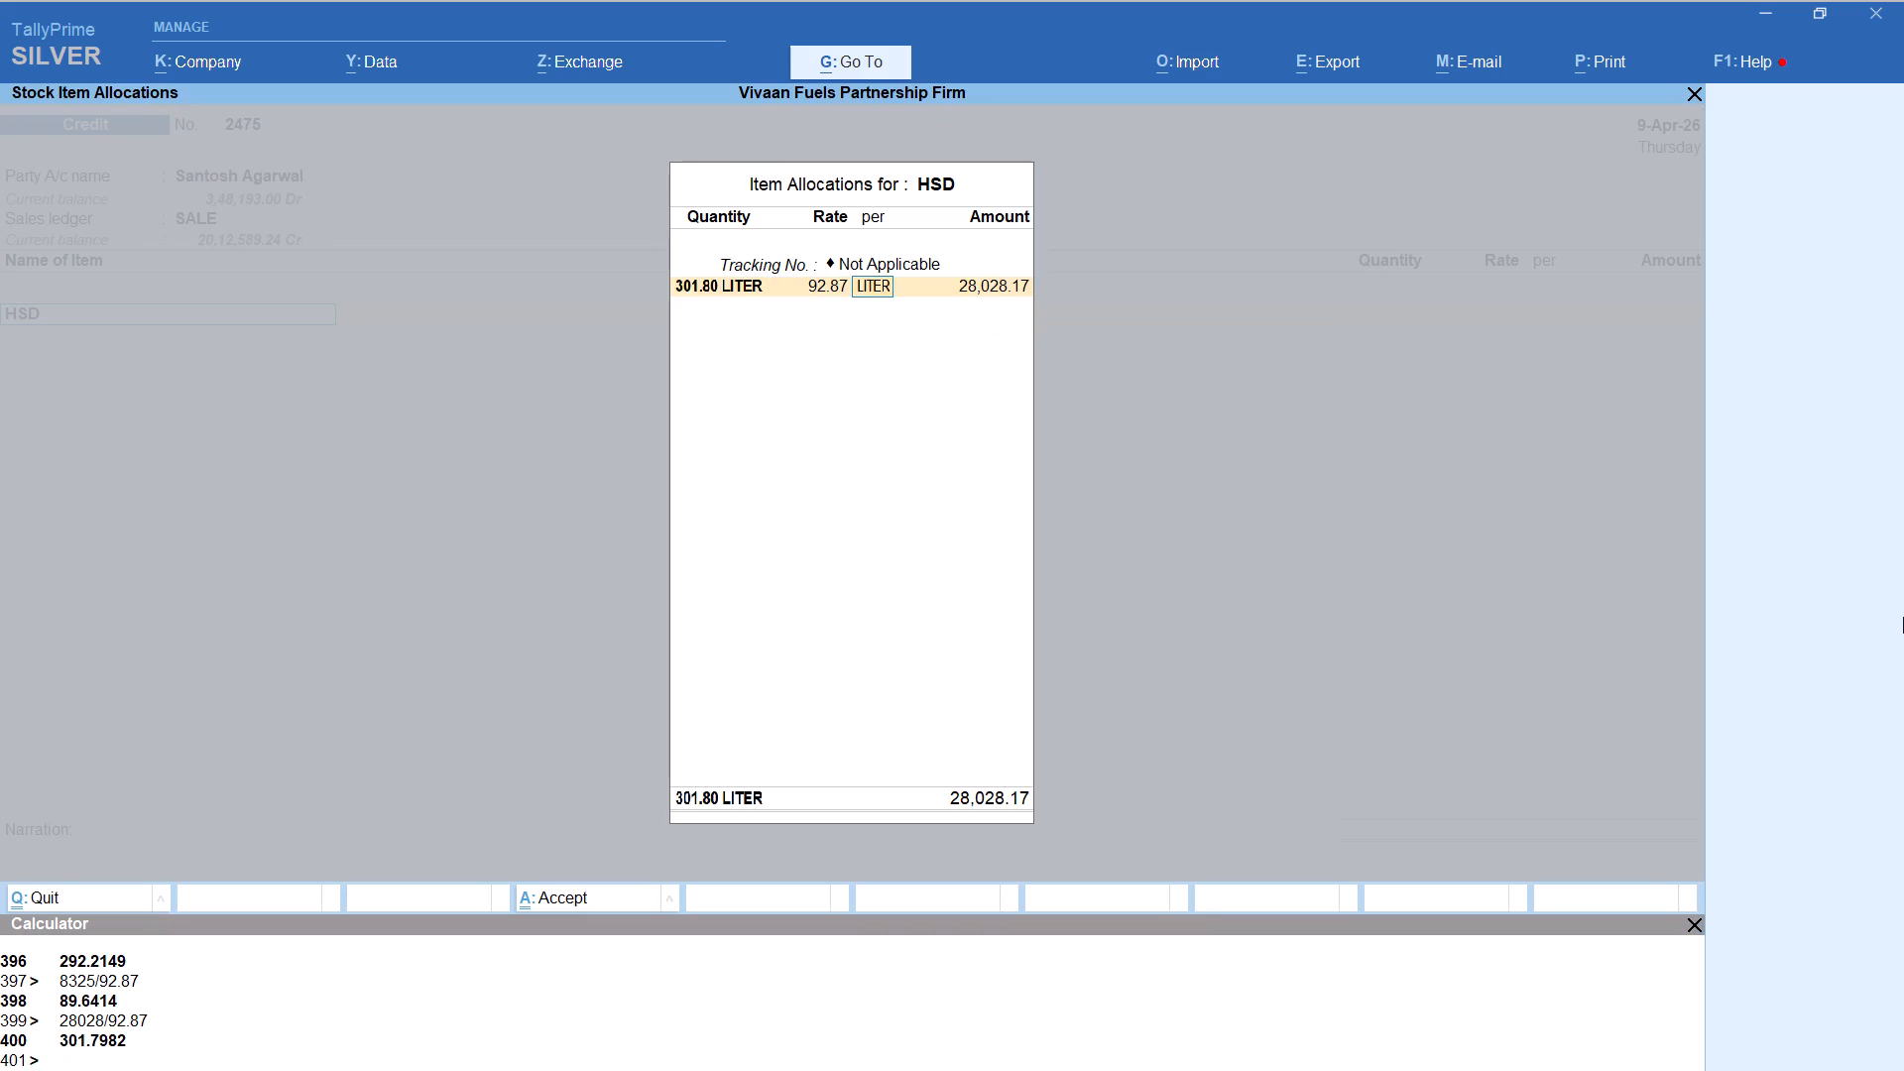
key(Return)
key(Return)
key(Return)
key(Return)
Add the Round Off ledger with its default amount to this Santosh voucher and save it.
text(ROU)
key(Return)
key(ctrl+a)
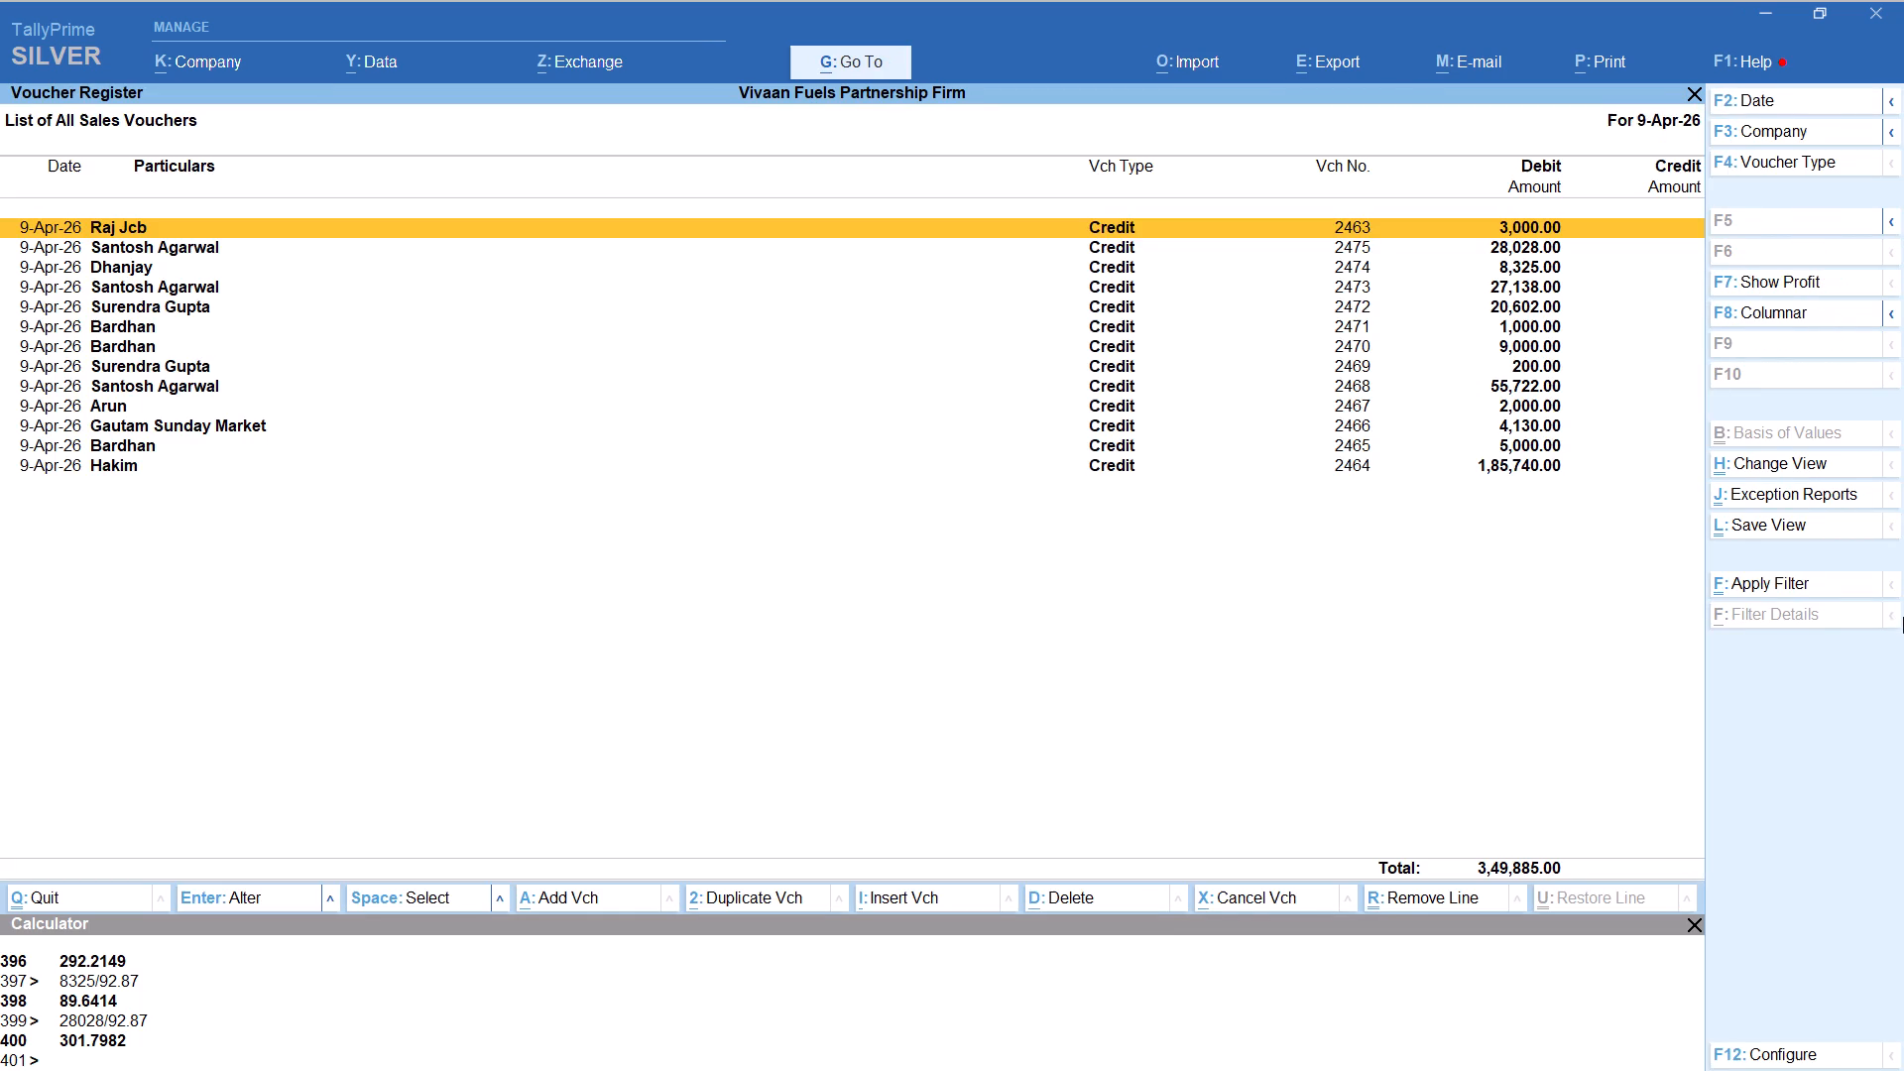
Start another credit voucher for party Bardhan, keep the default party details and select the SALE ledger.
key(alt+a)
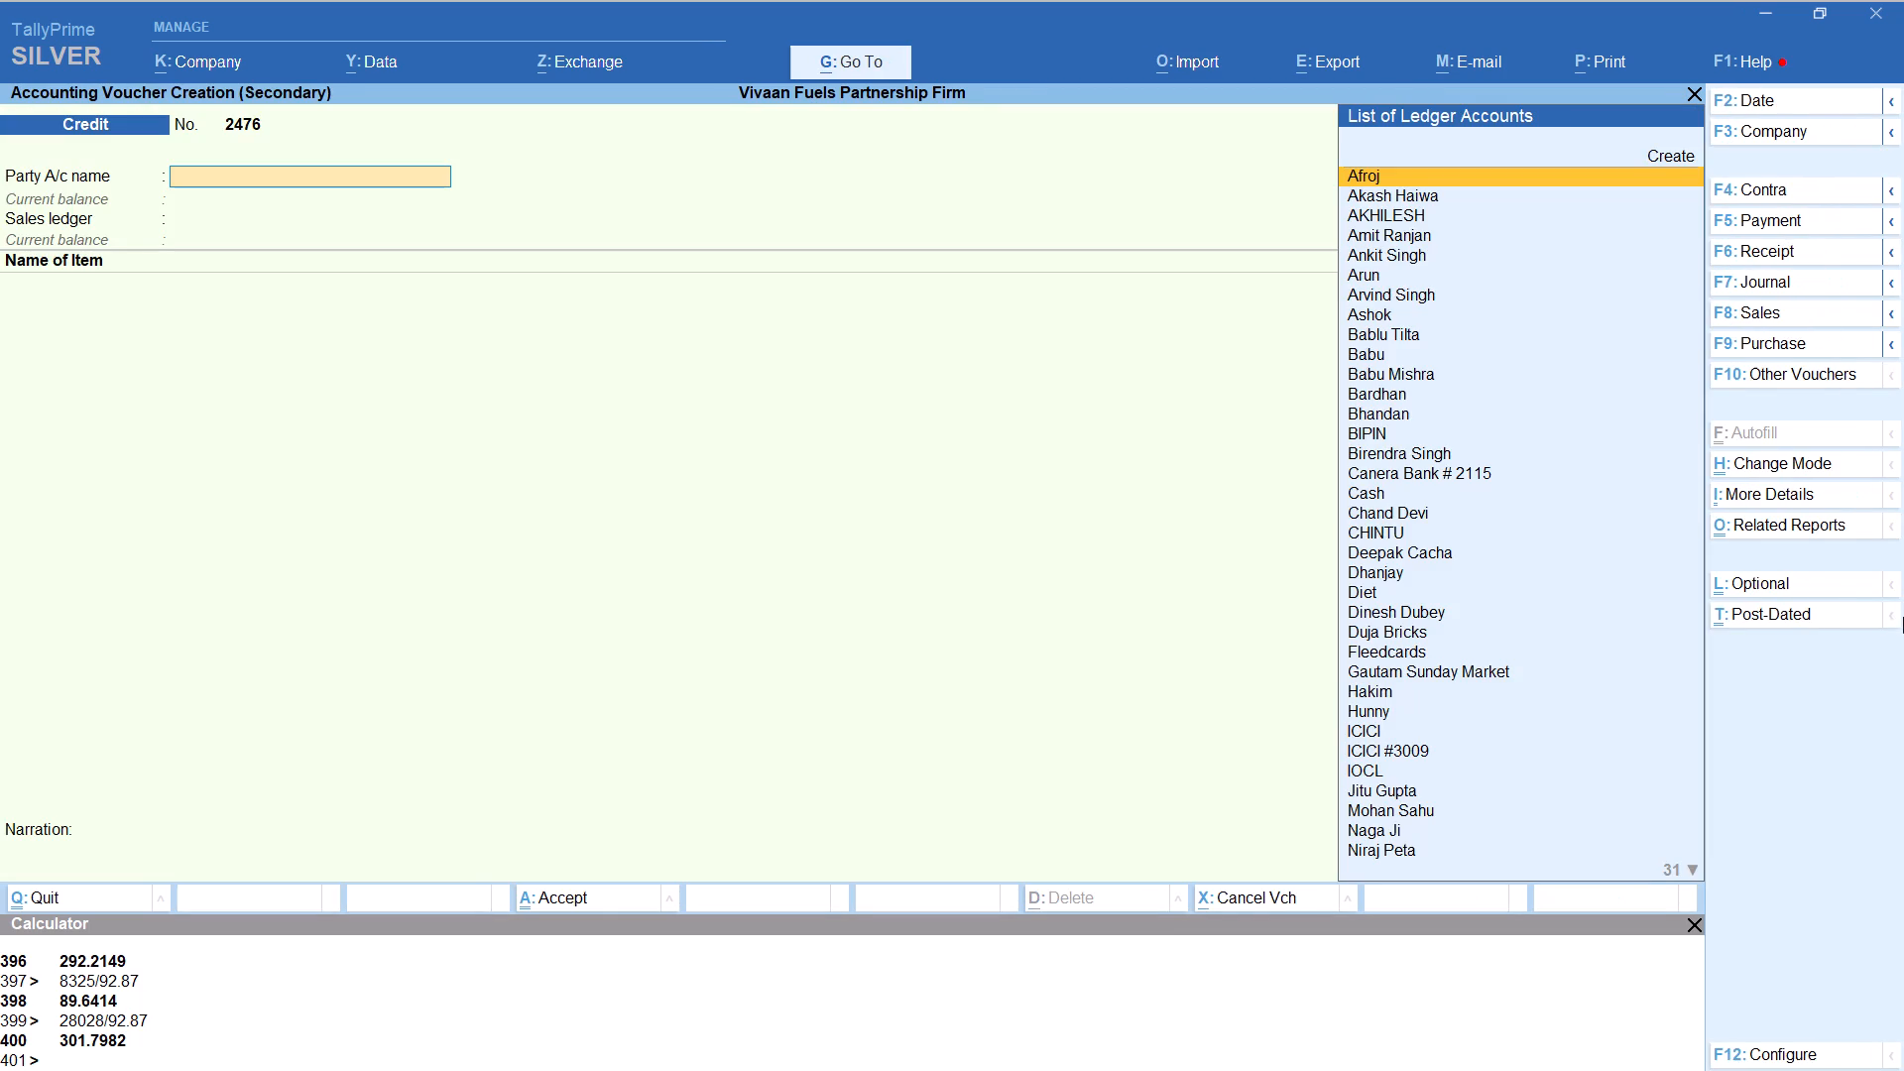
text(BARDH)
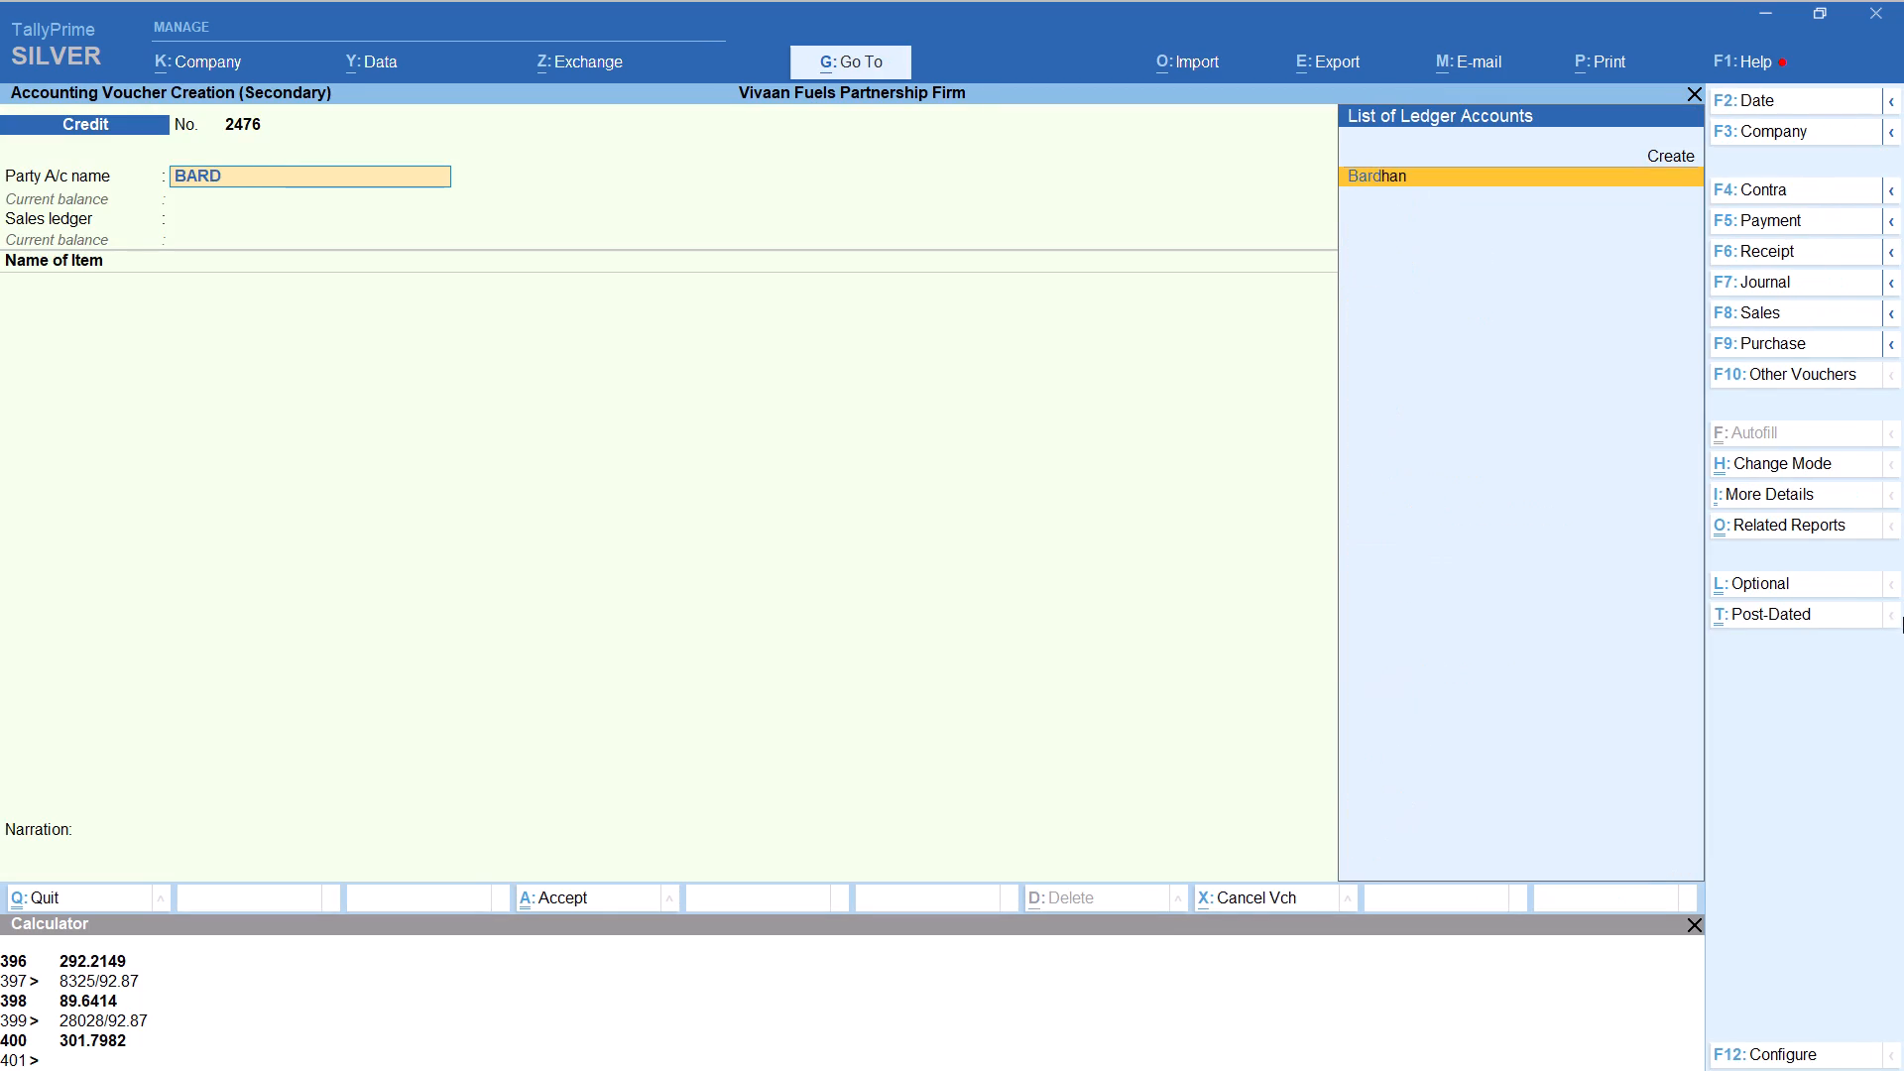
key(Return)
key(Return)
key(Return)
key(Return)
key(Return)
key(Return)
key(Return)
key(Return)
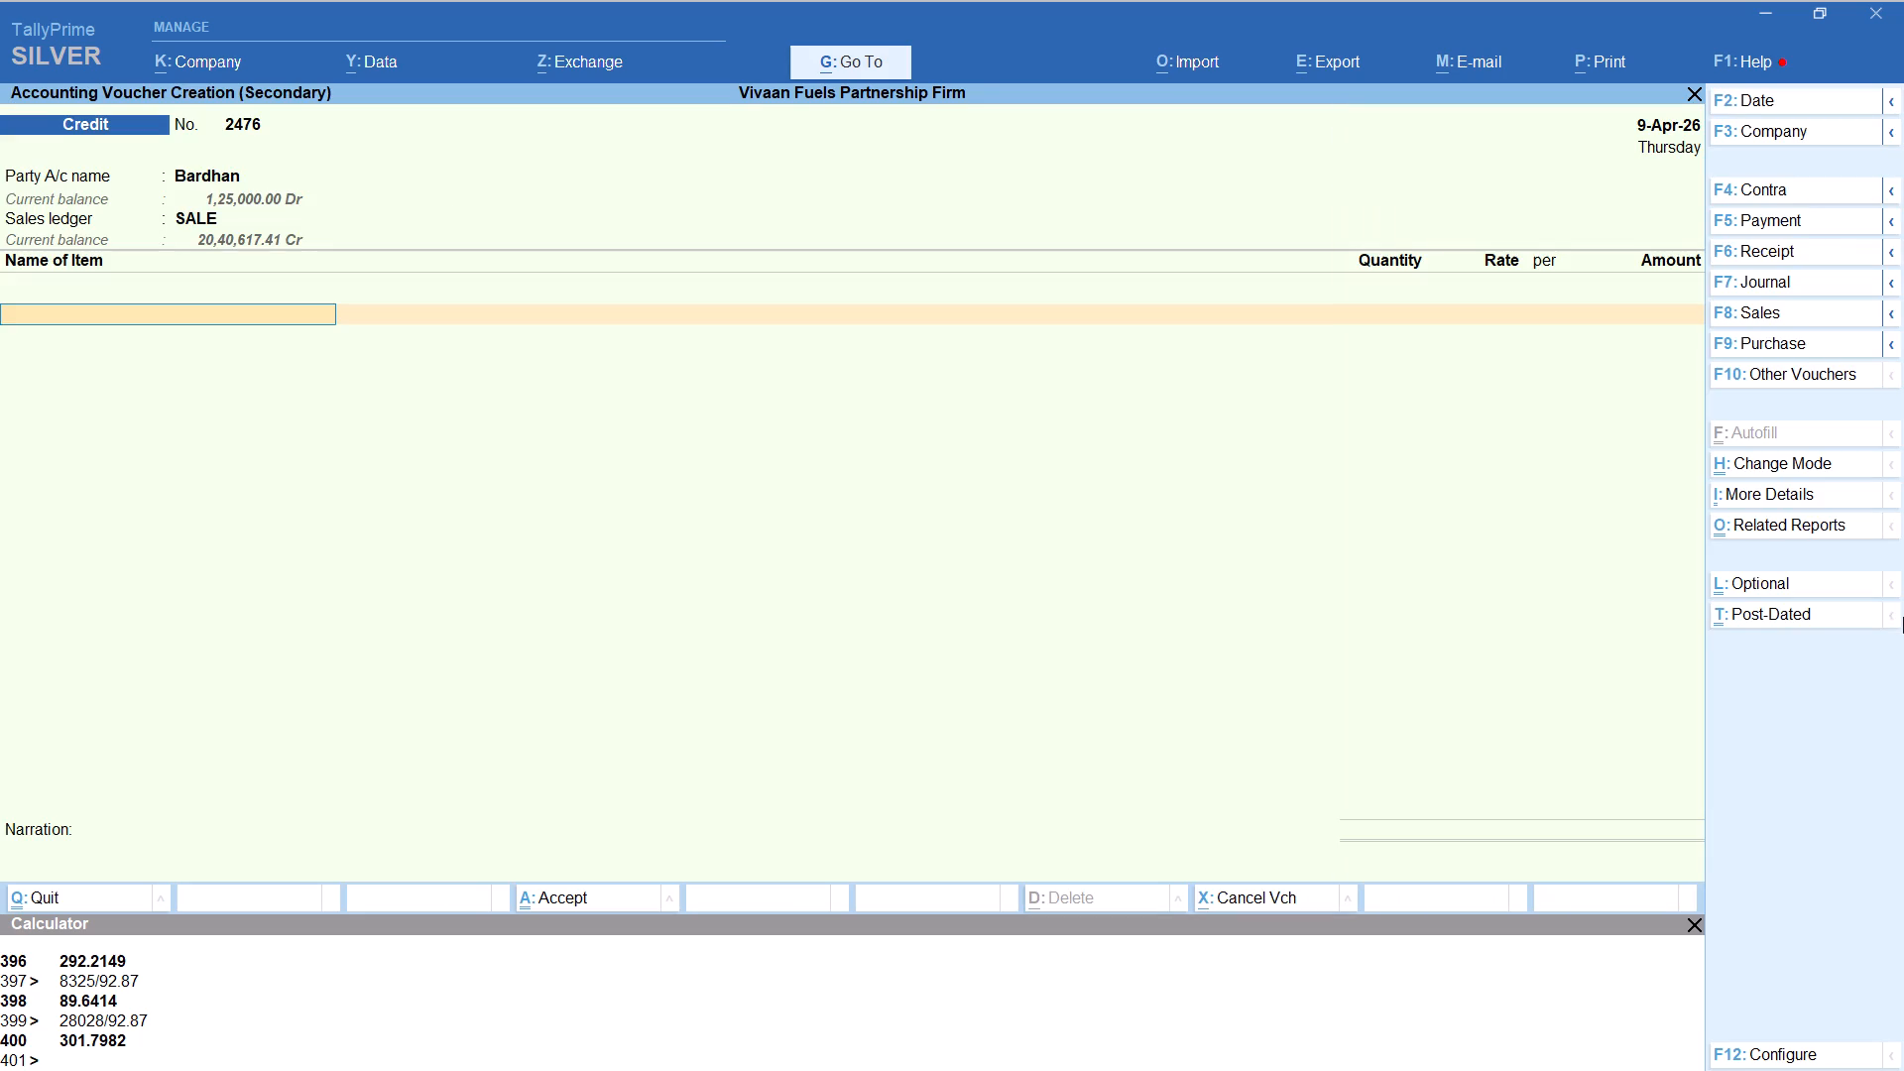
Add item HSD with tracking number Not Applicable and the quantity calculated as 3000/92.87, keeping the 92.87 per-litre rate.
text(HS)
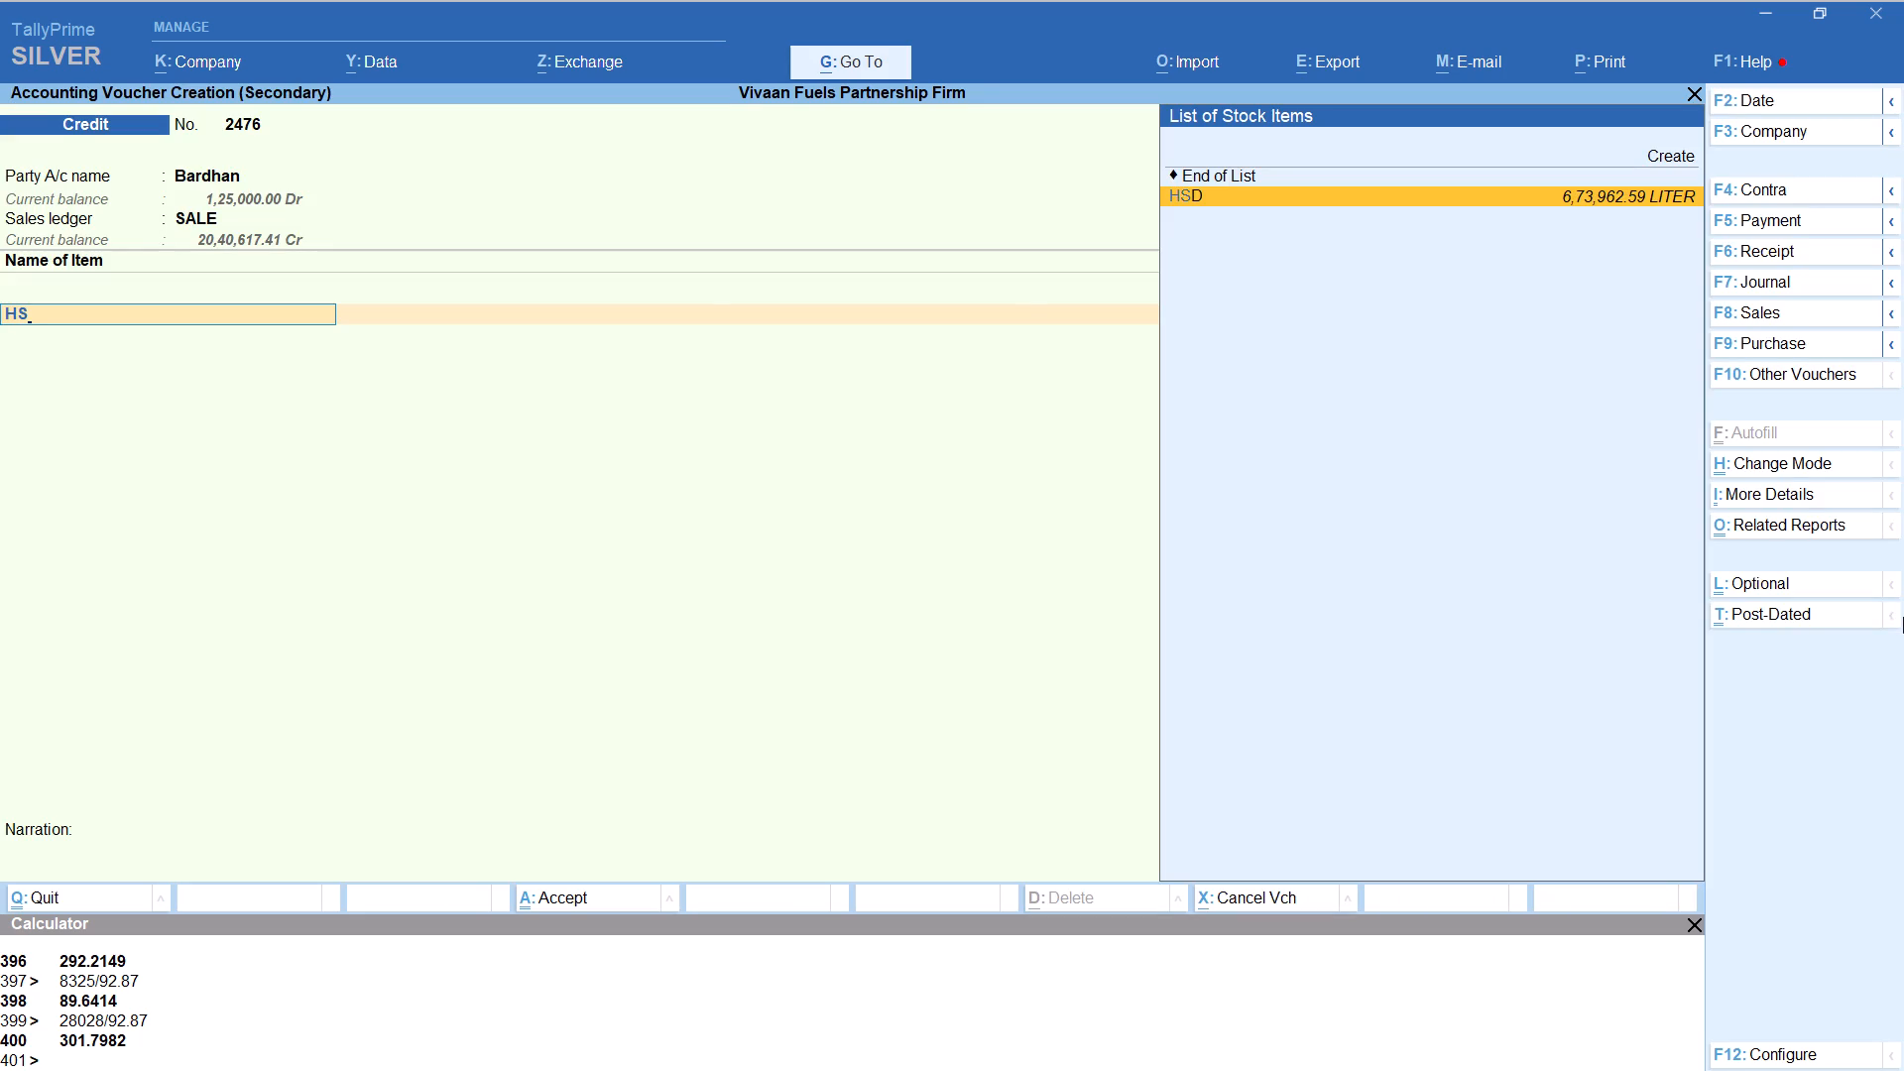
key(Return)
key(Up)
key(Return)
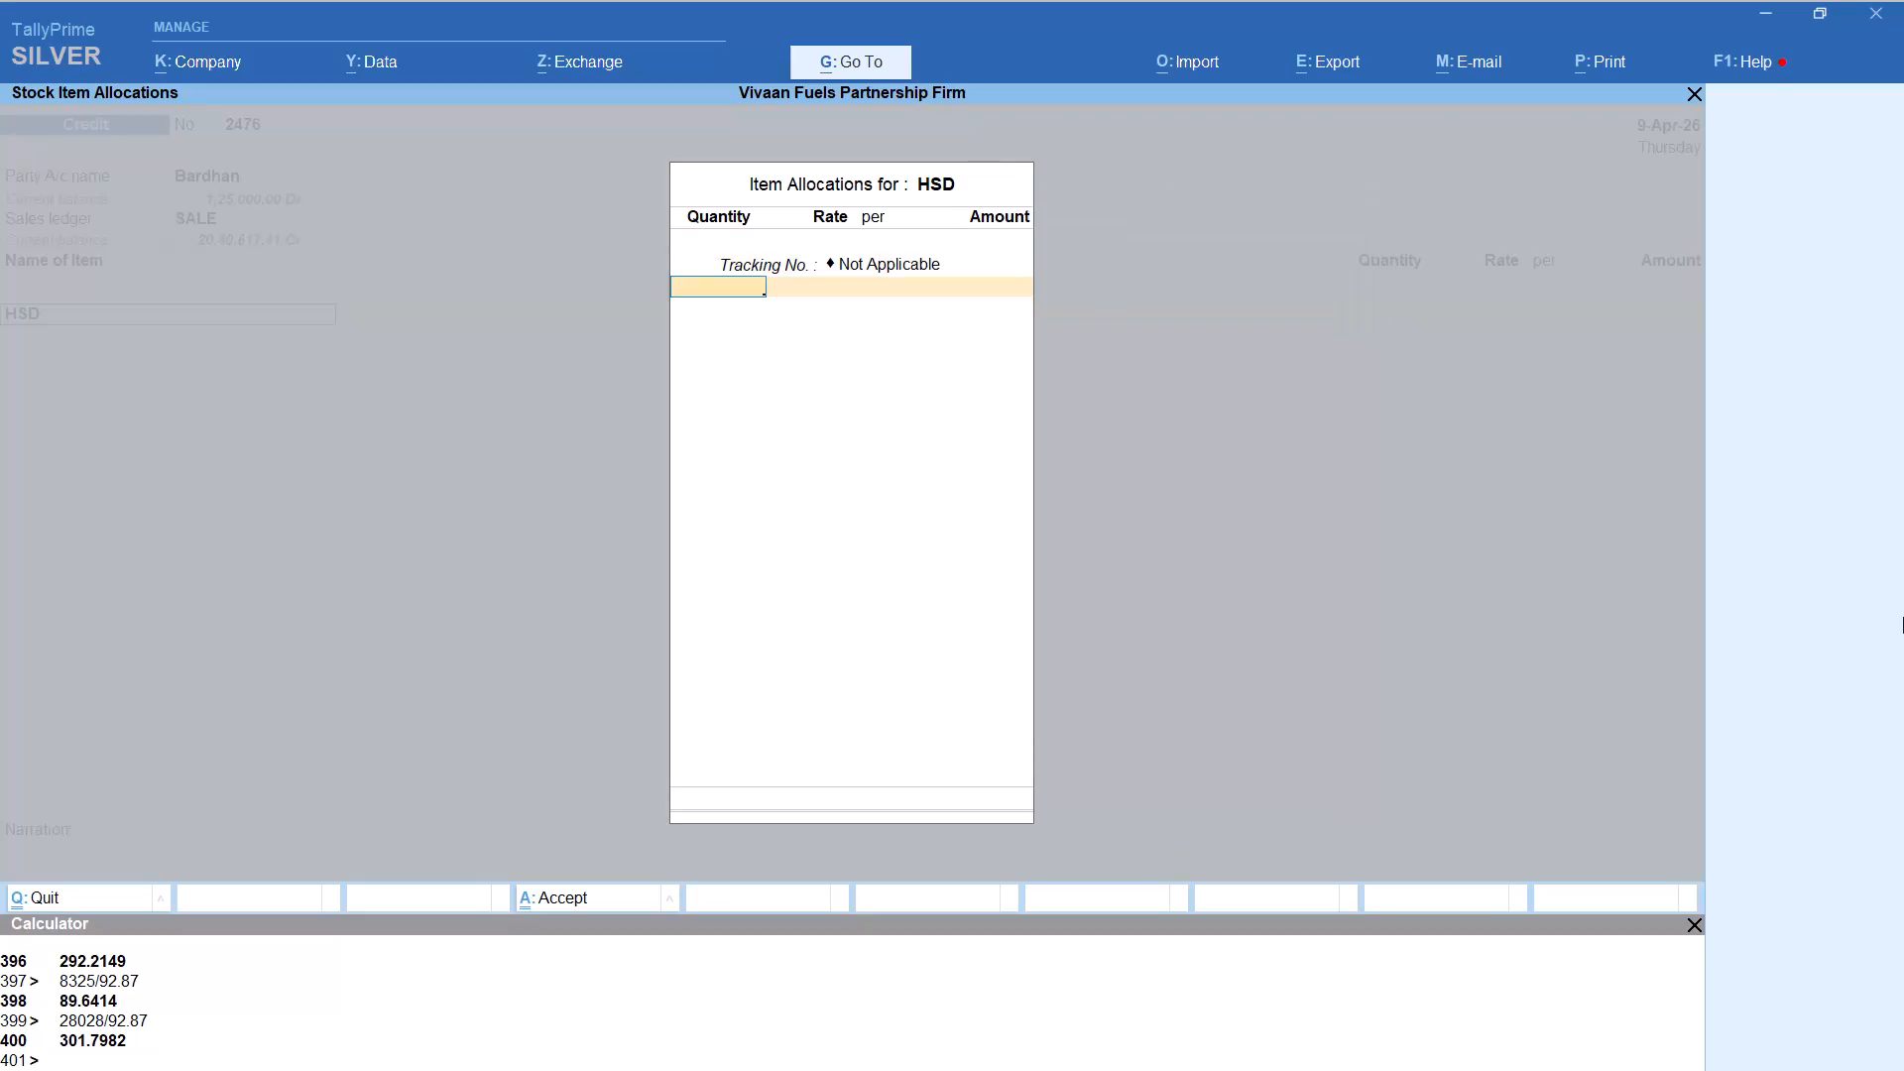
key(alt+c)
text(3000/92.87)
key(Return)
key(Return)
key(Return)
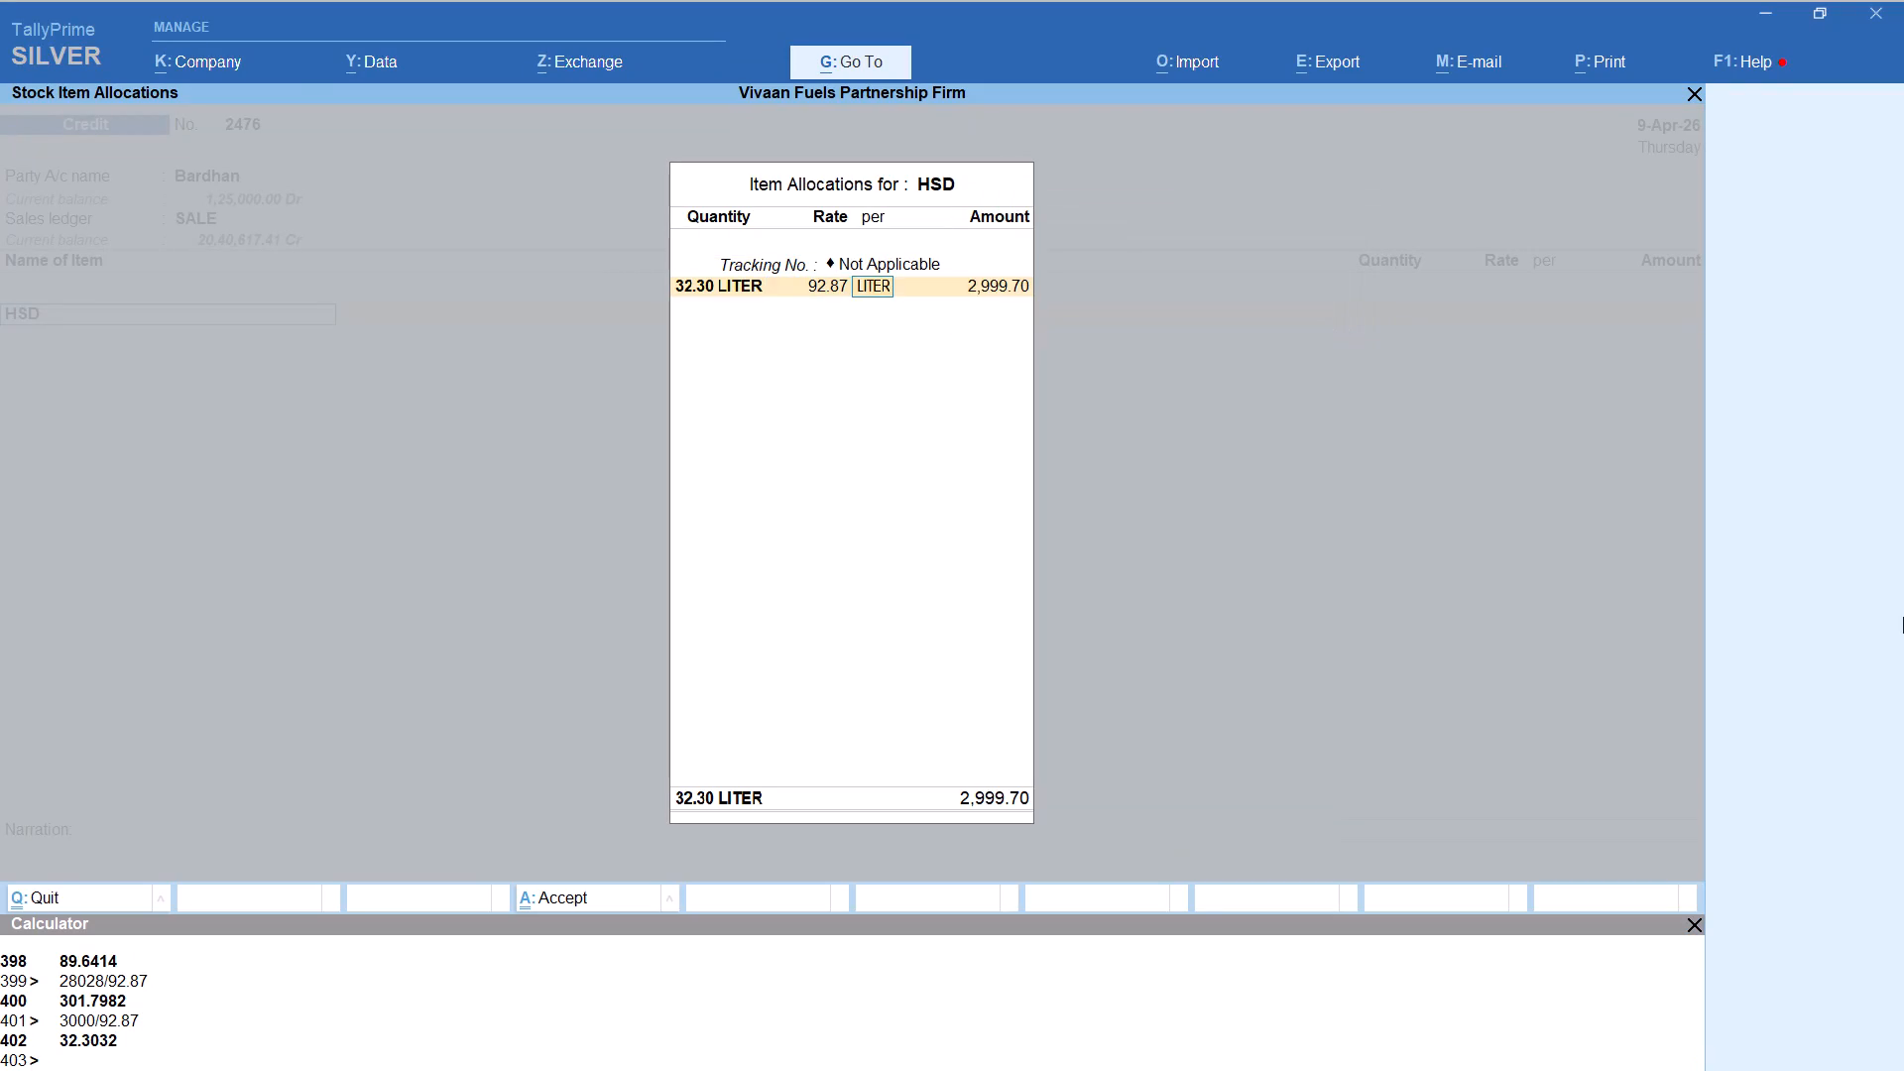
key(Return)
key(Return)
key(Return)
key(Return)
Add the Round Off ledger with its default amount to this Bardhan voucher and save it.
text(ROU)
key(Return)
key(ctrl+a)
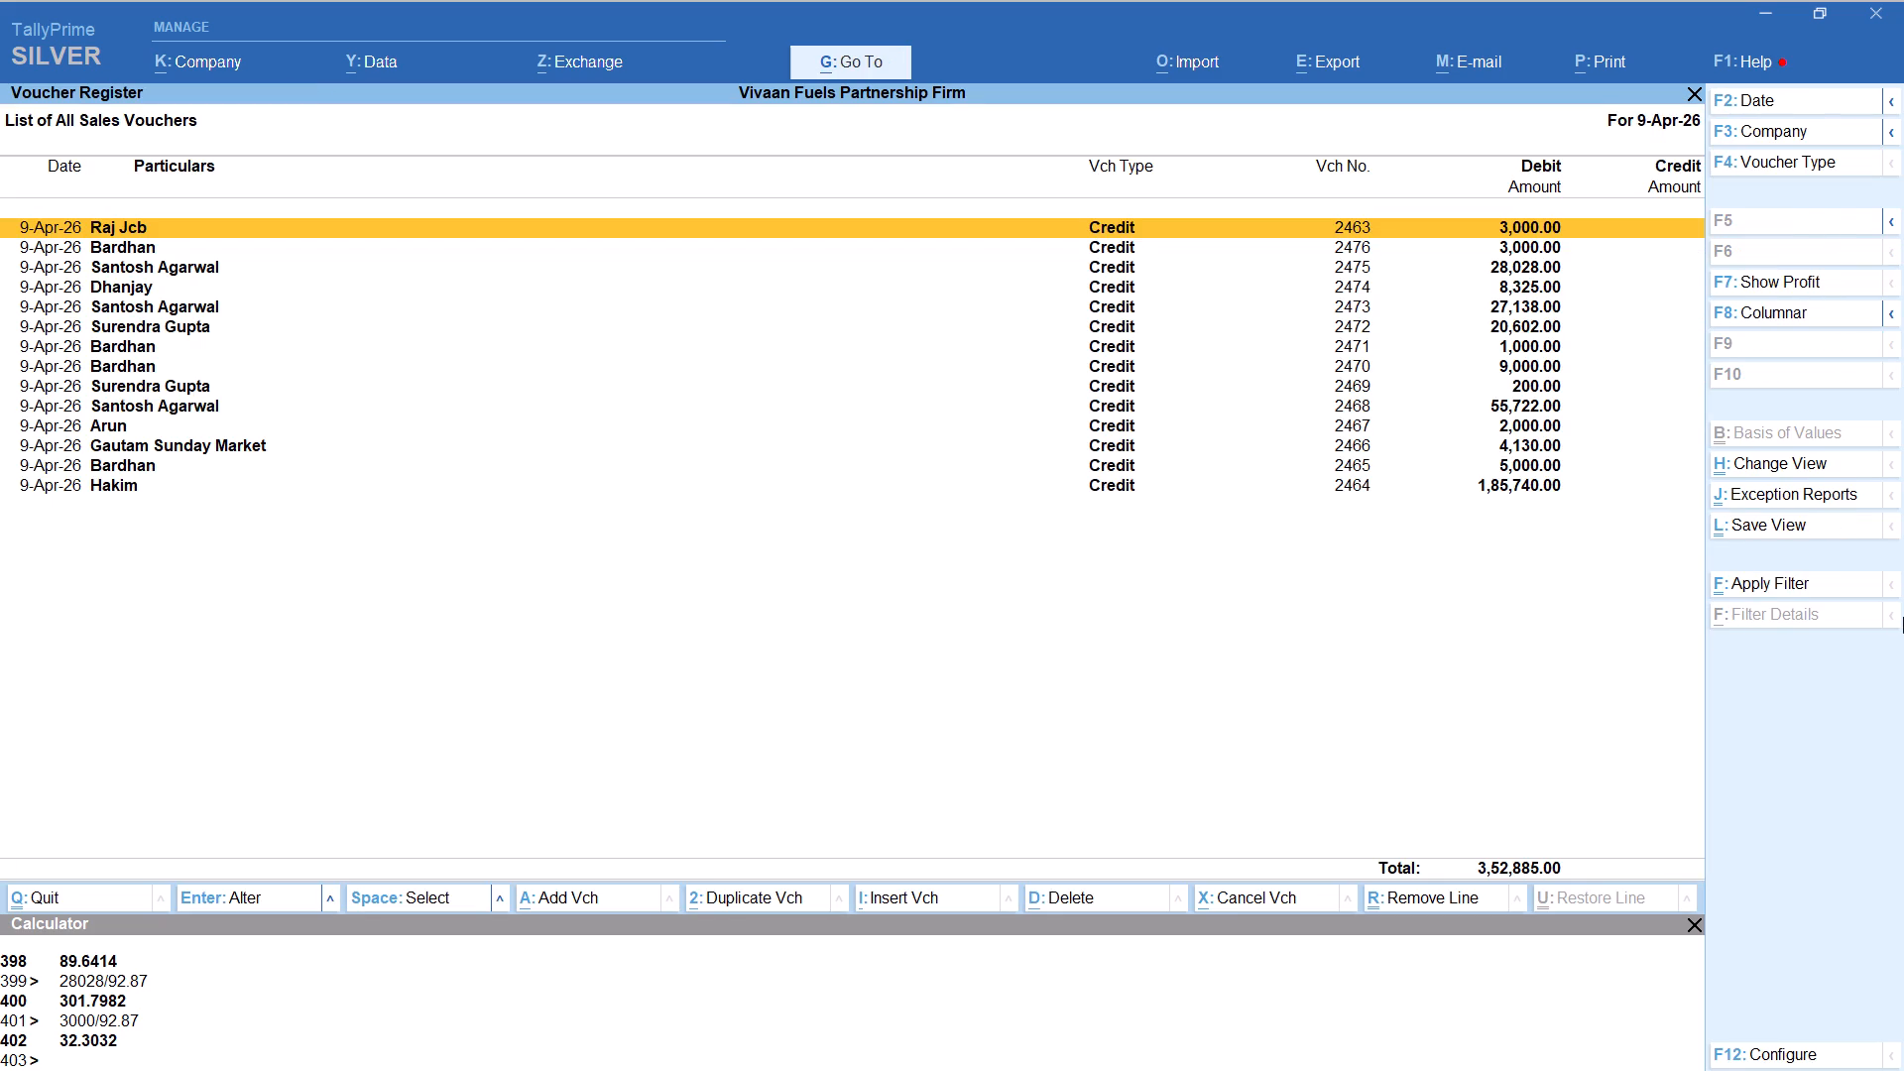
Start another credit voucher for party Santosh, keep the default party details and select the SALE ledger.
key(alt+a)
text(SANT)
key(Return)
key(Return)
key(Return)
key(Return)
key(Return)
key(Return)
key(Return)
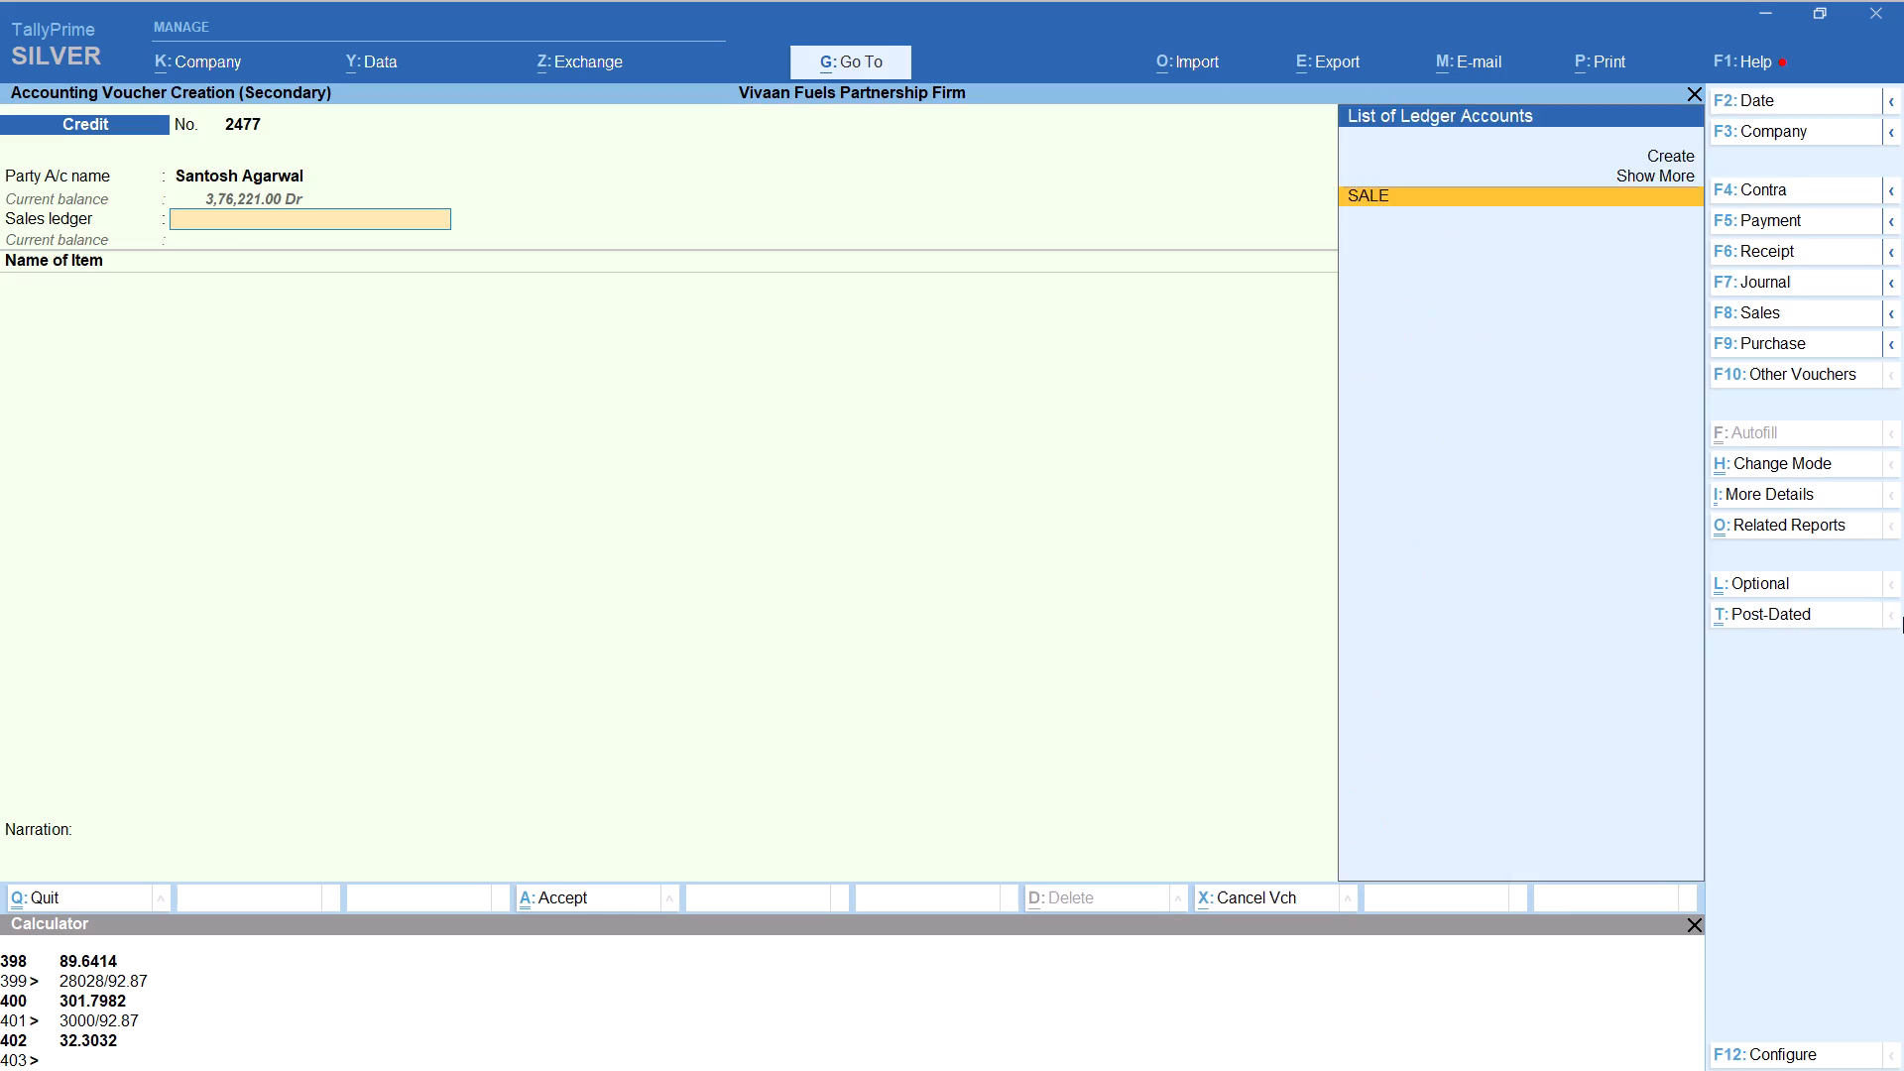
key(Return)
Add item HSD with tracking number Not Applicable and the quantity calculated as 24982/92.87, keeping the 92.87 per-litre rate.
text(HSD)
key(Return)
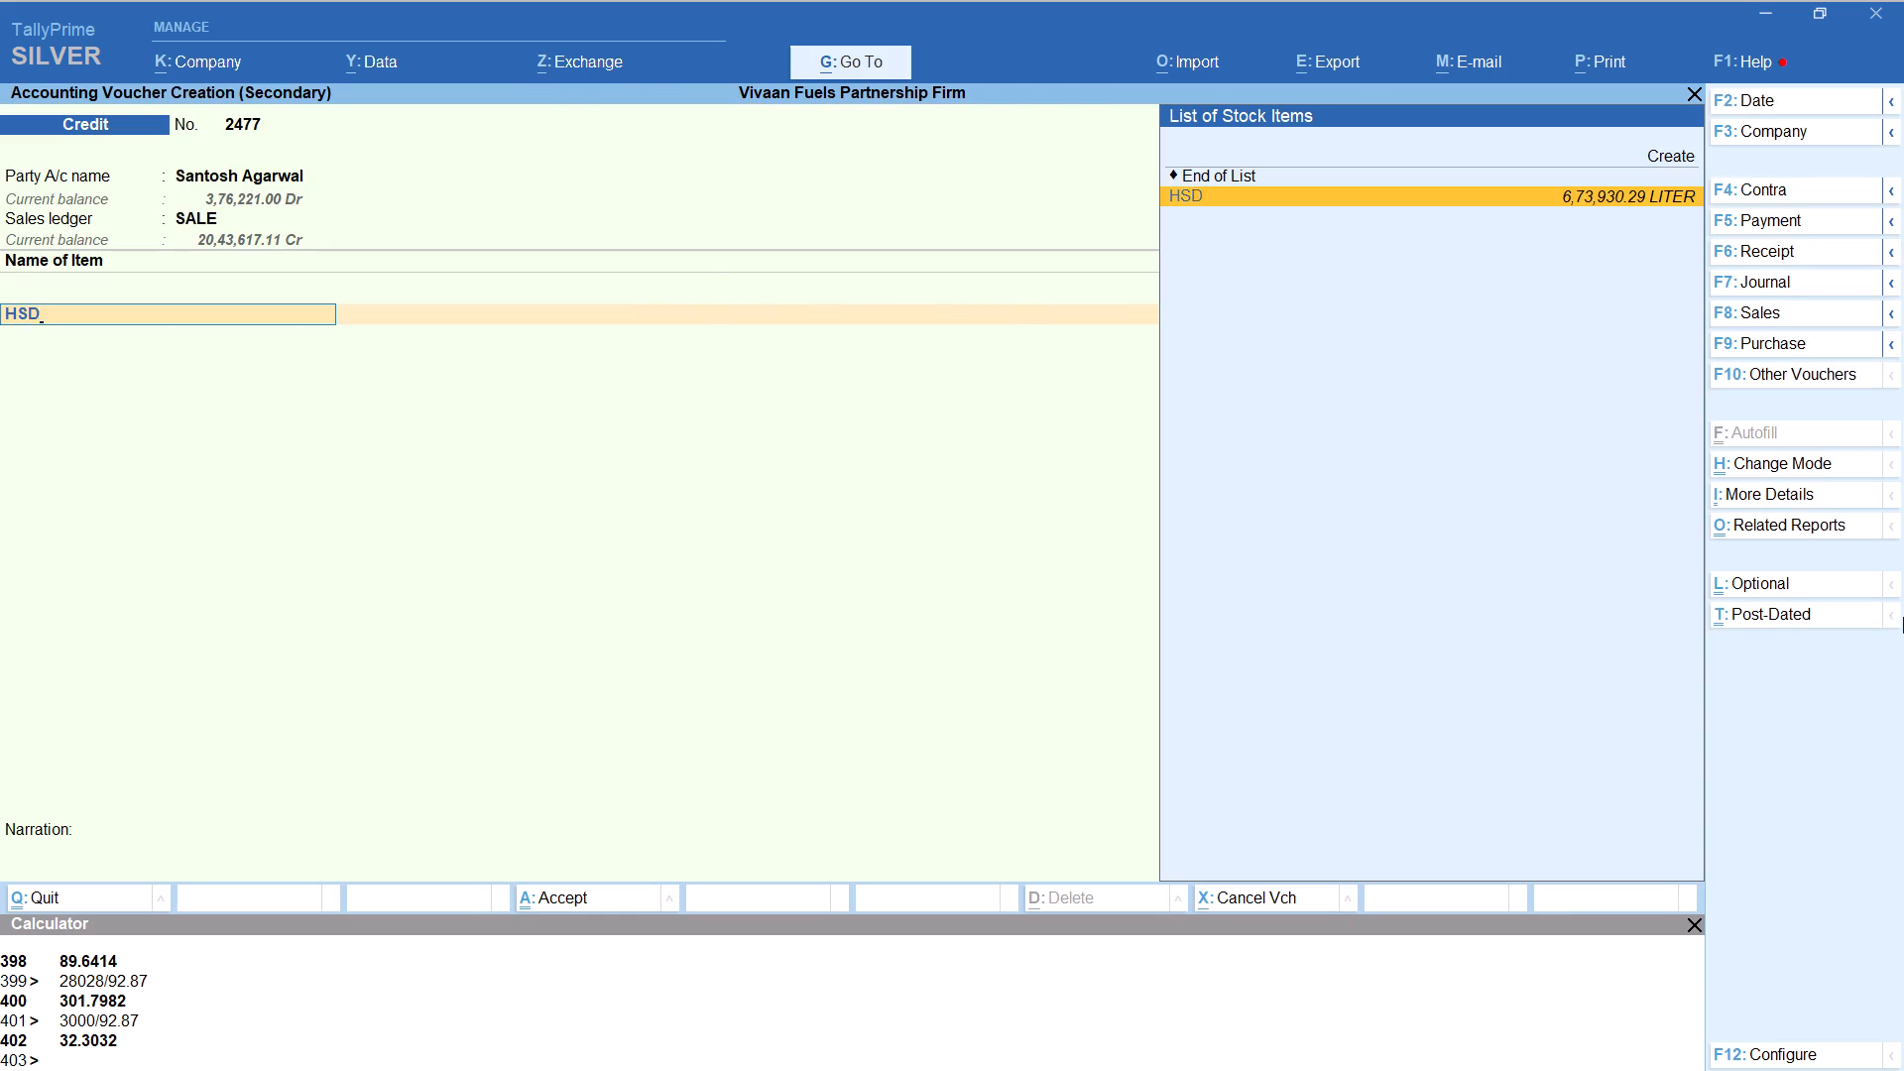
key(Up)
key(Return)
key(alt+c)
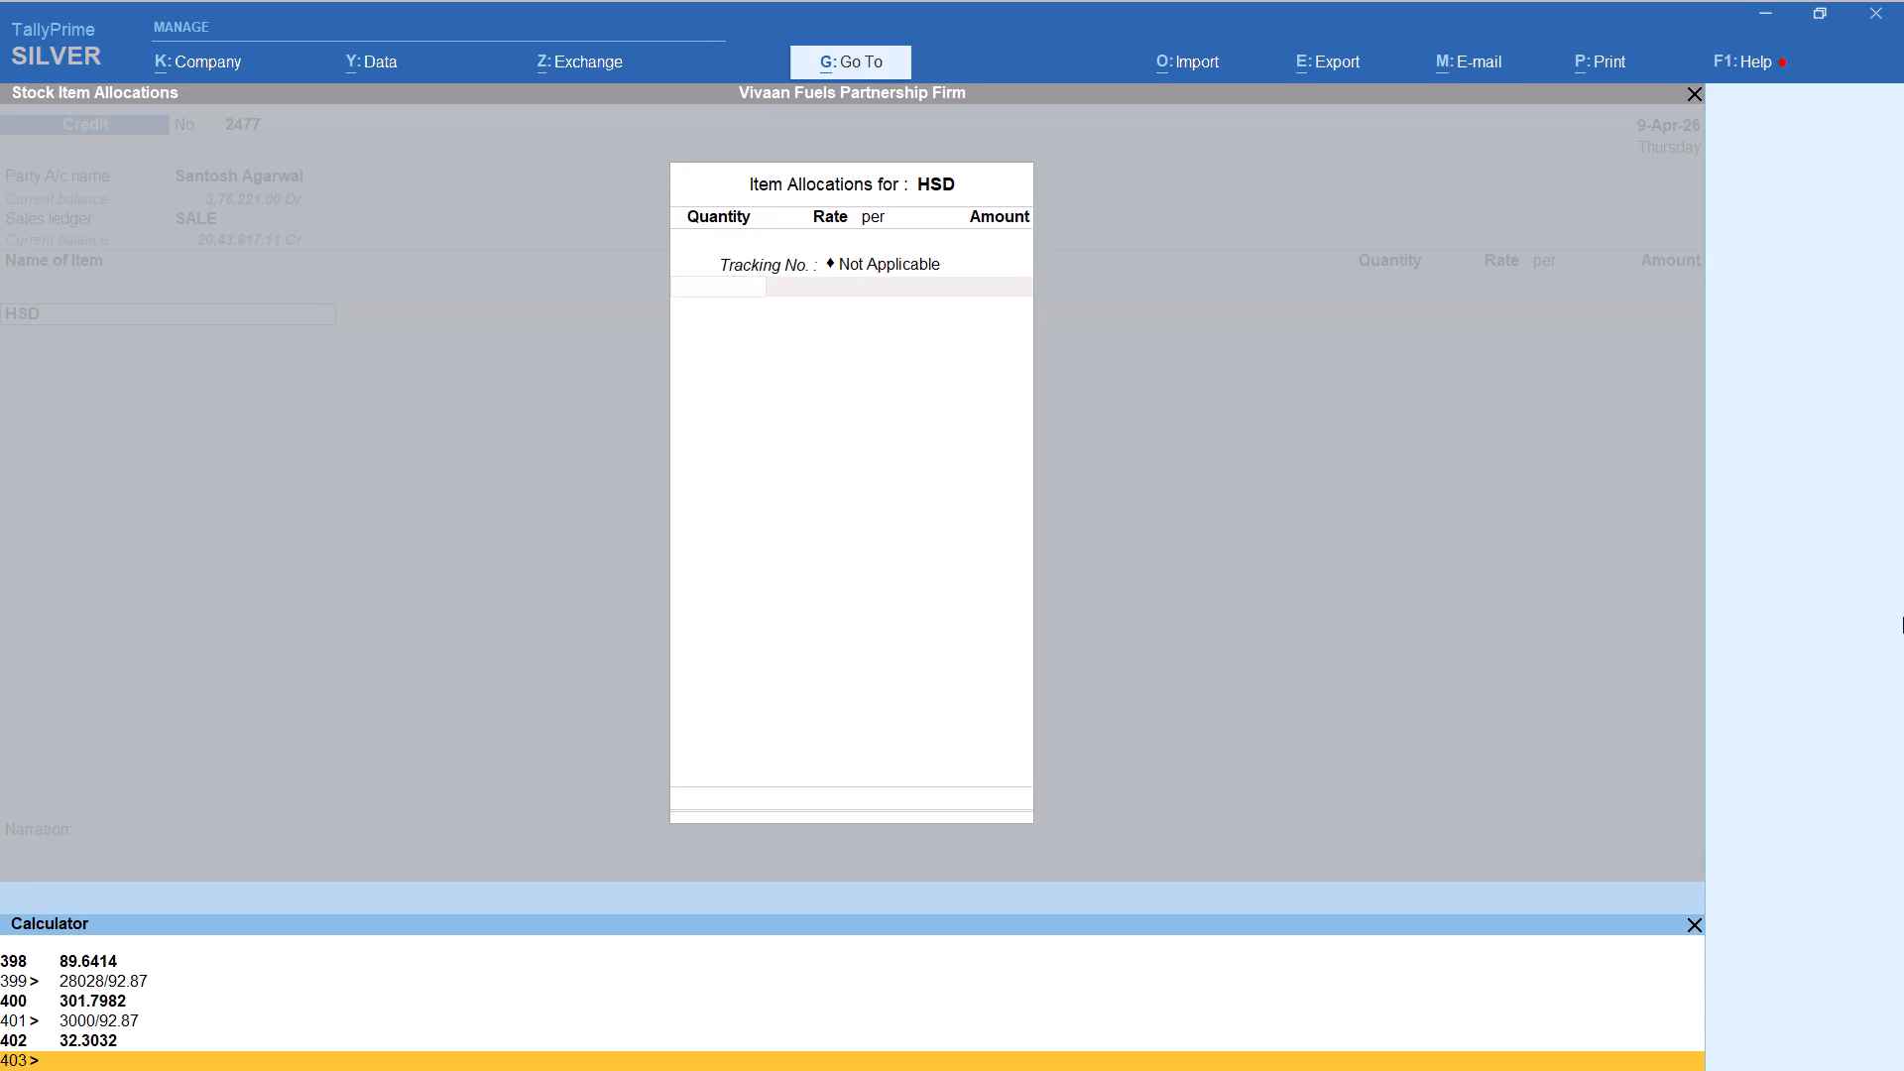
text(24982)
text(/92.87)
key(Return)
key(Return)
key(Return)
key(Return)
key(Return)
key(Return)
key(Return)
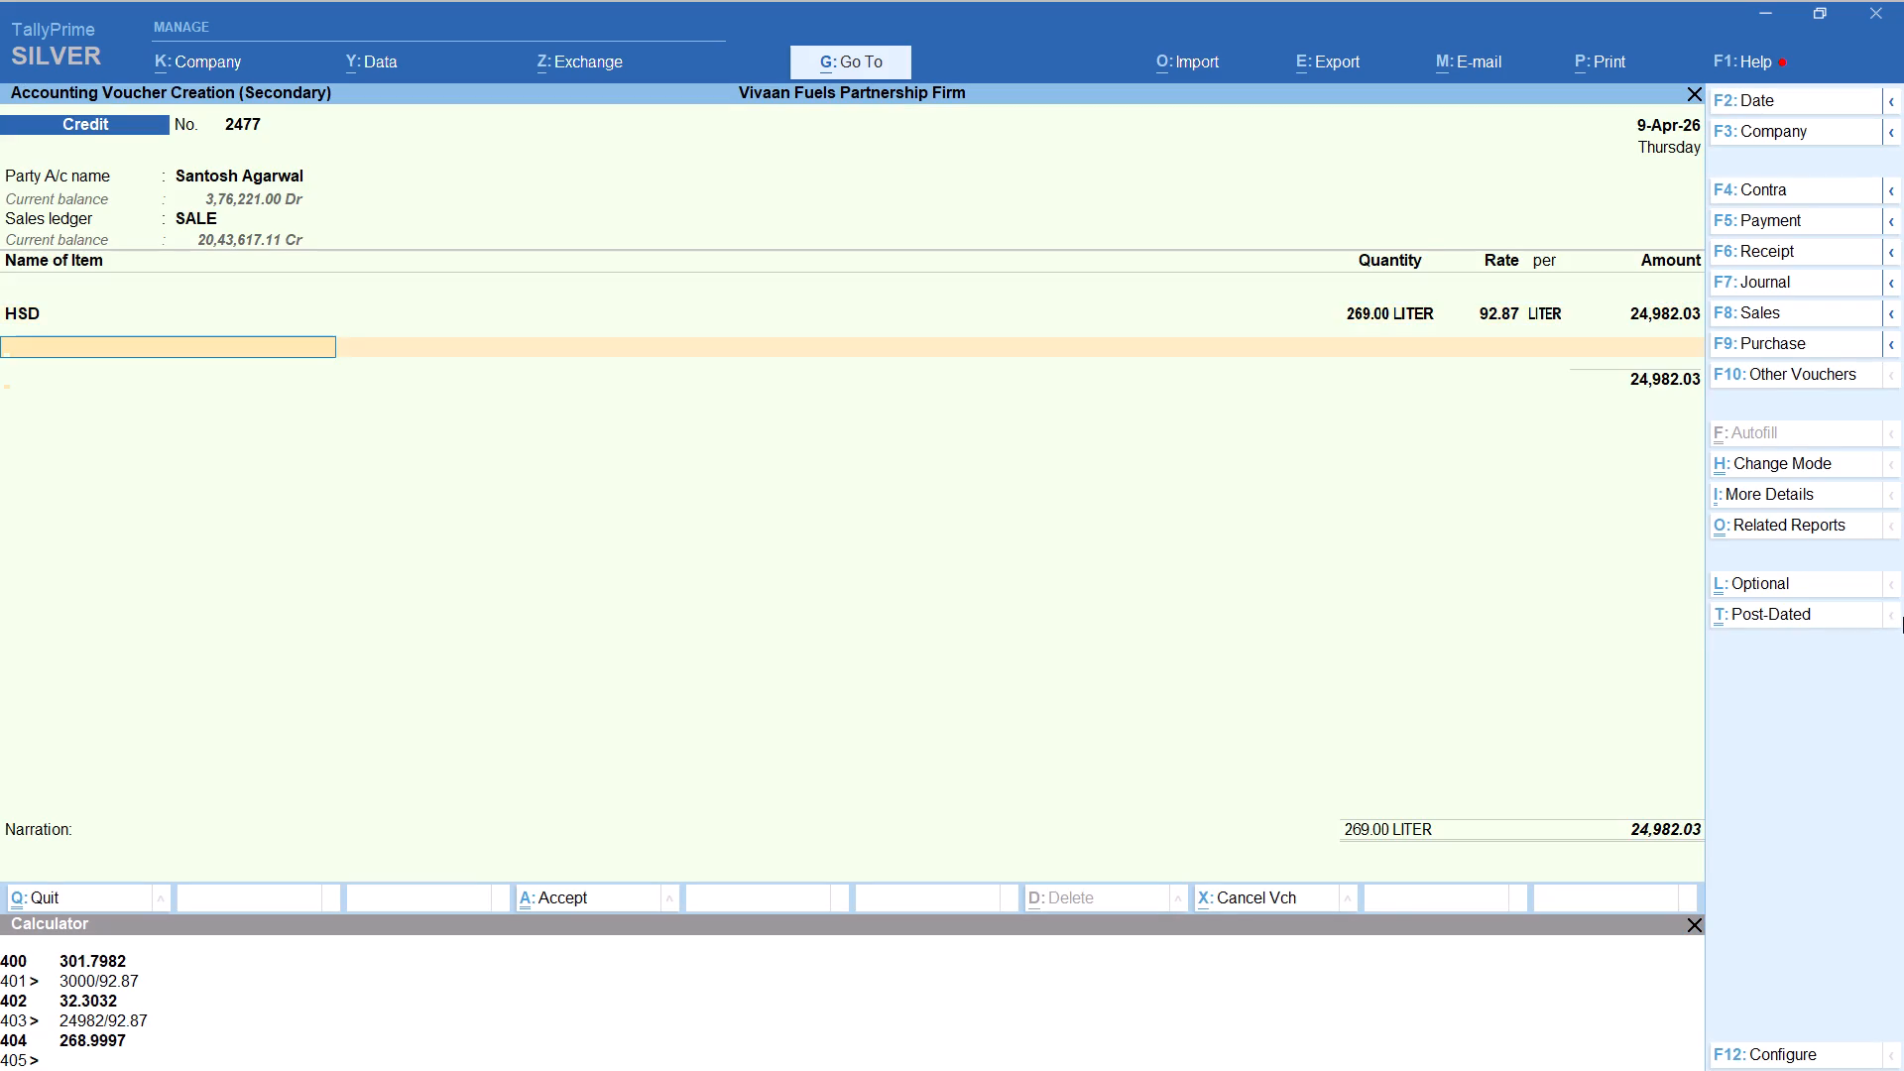
Add the Round Off ledger with its default amount to this Santosh voucher and save it.
text(ROU)
key(Return)
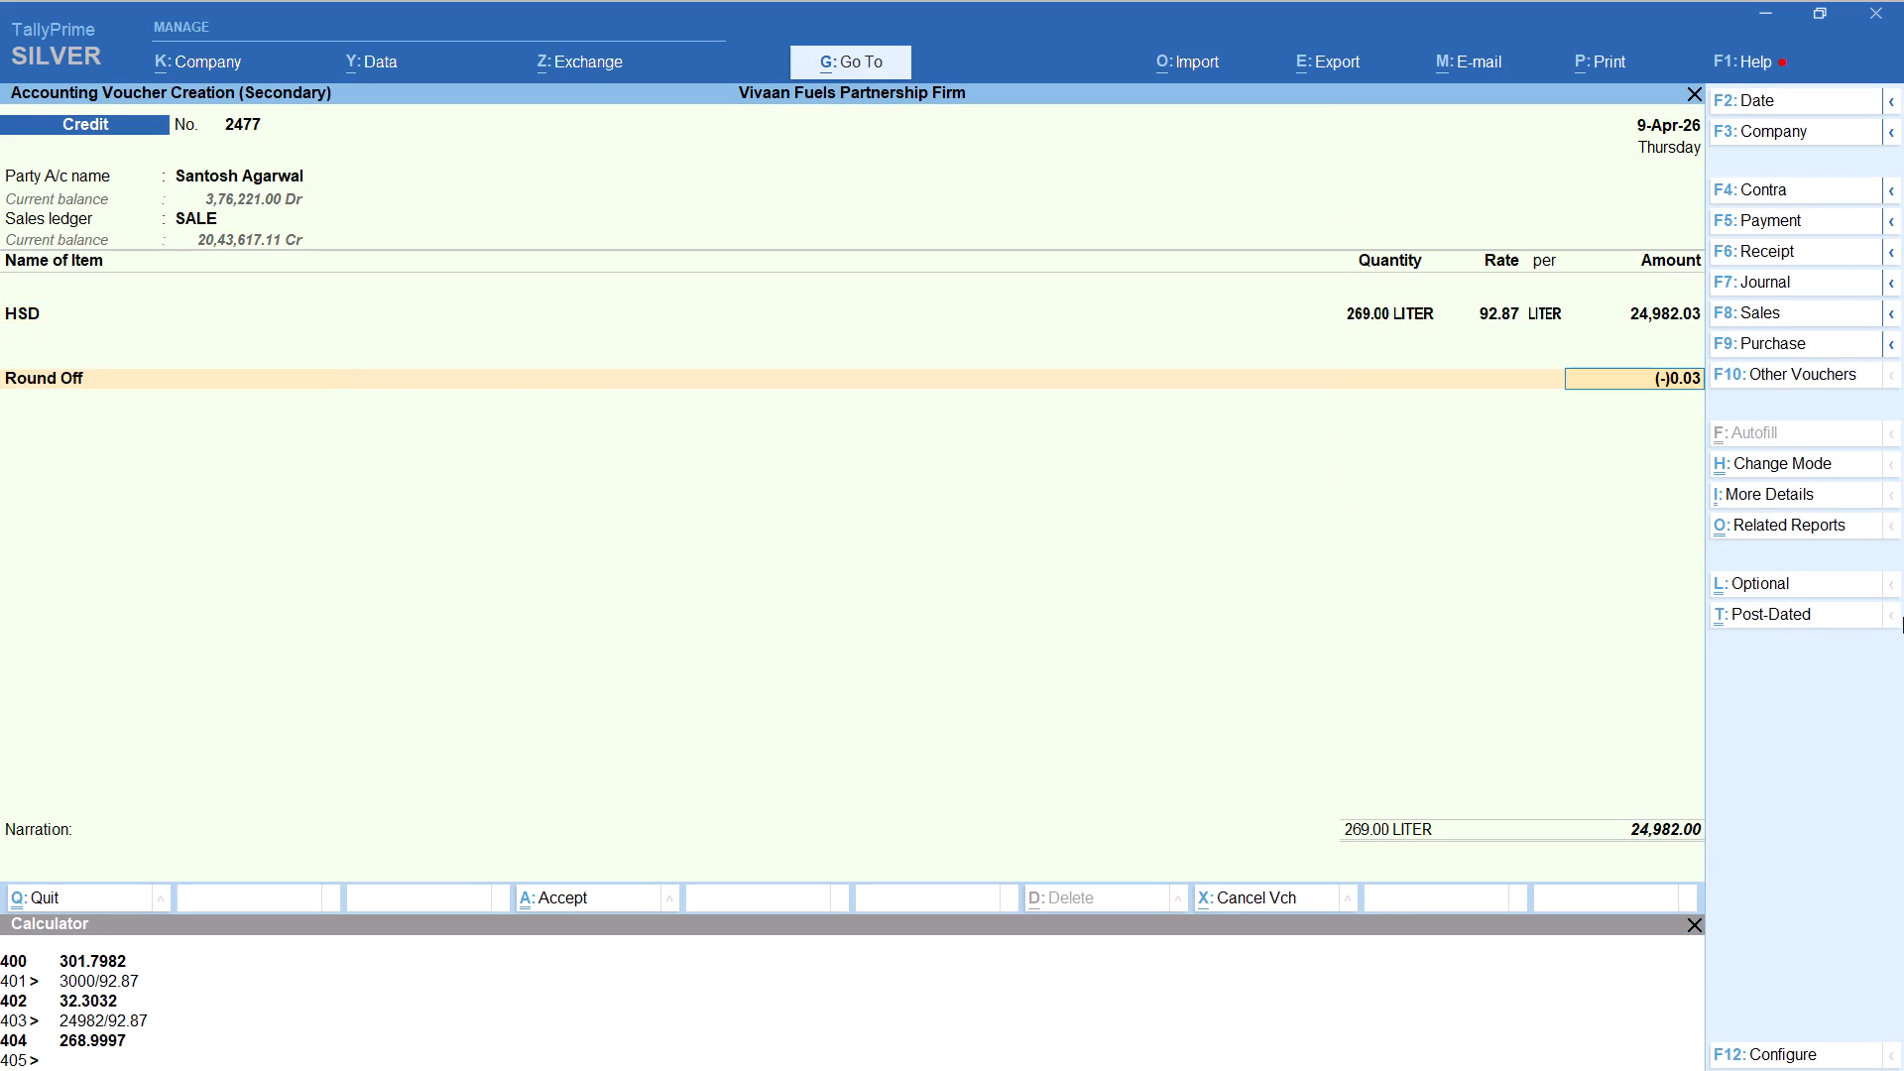
key(ctrl+a)
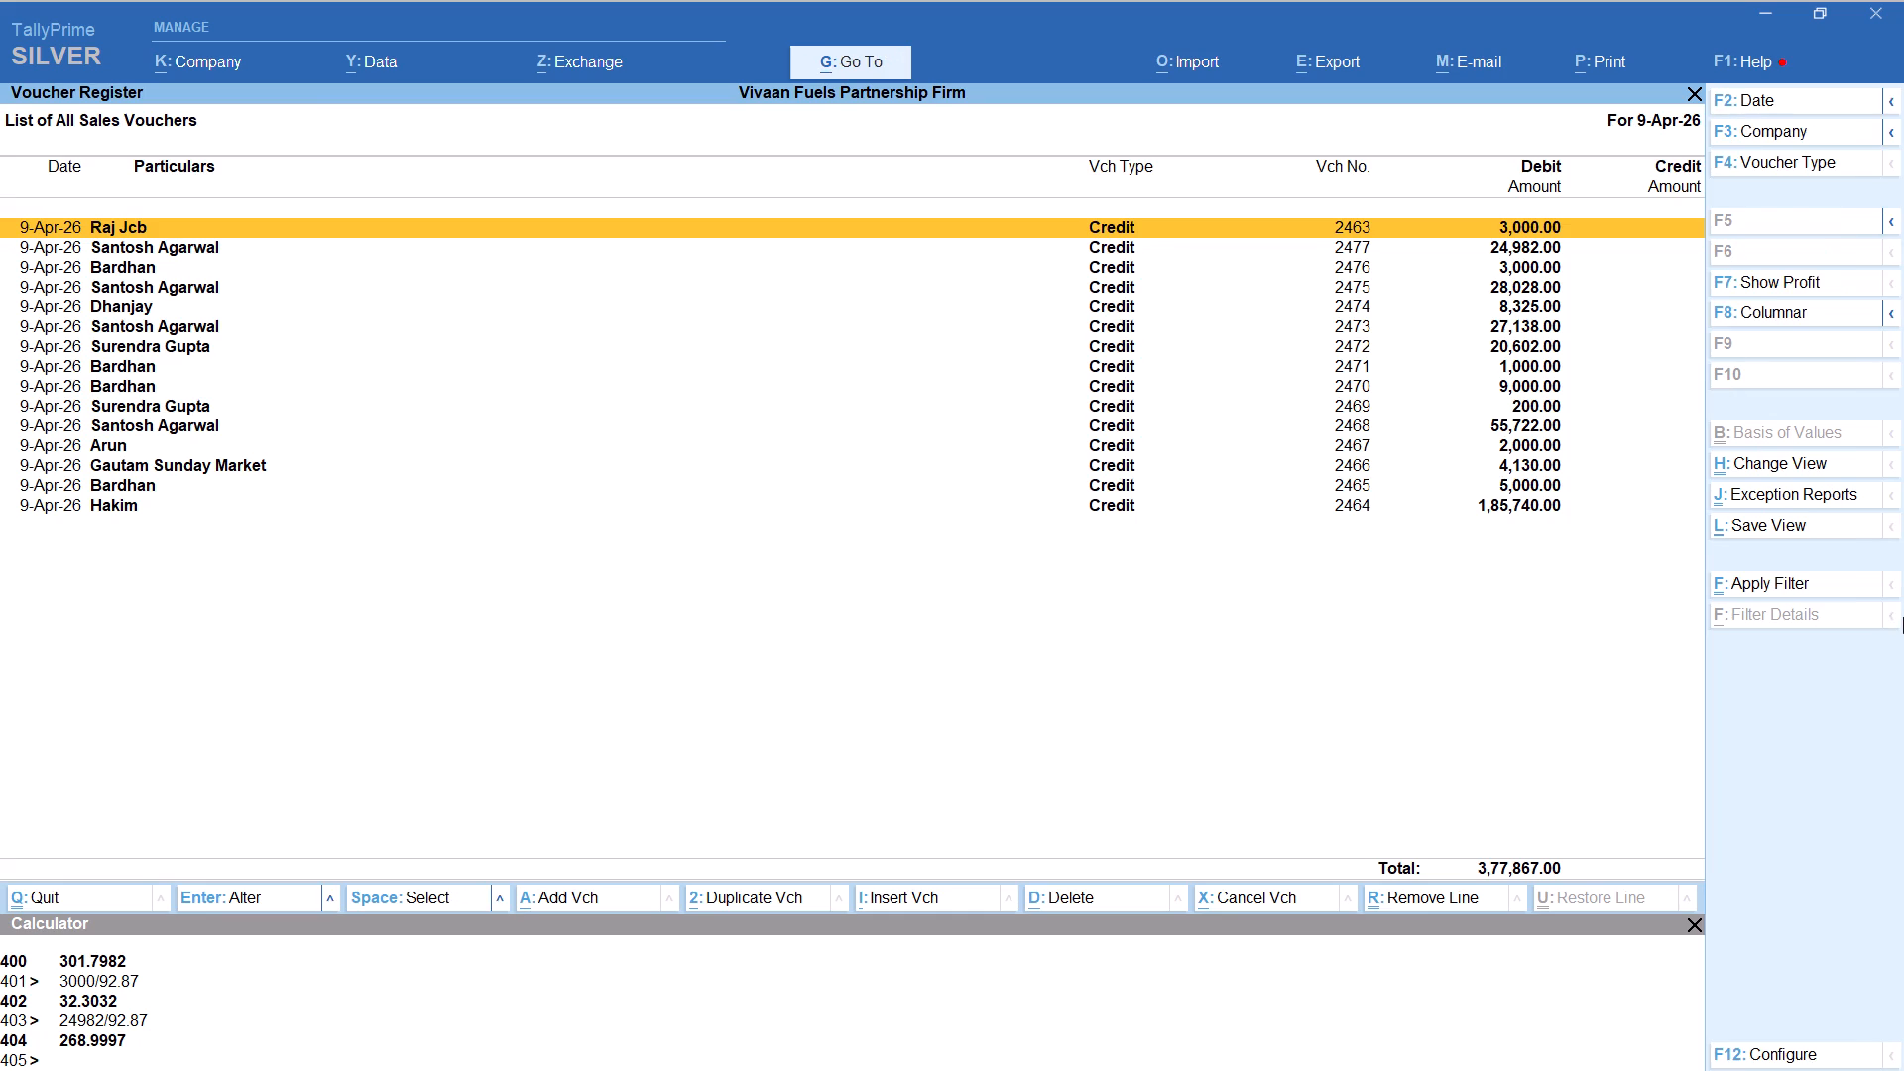
Start another credit voucher for party Surendra, keep the default party details and select the SALE ledger.
key(alt+a)
text(SA)
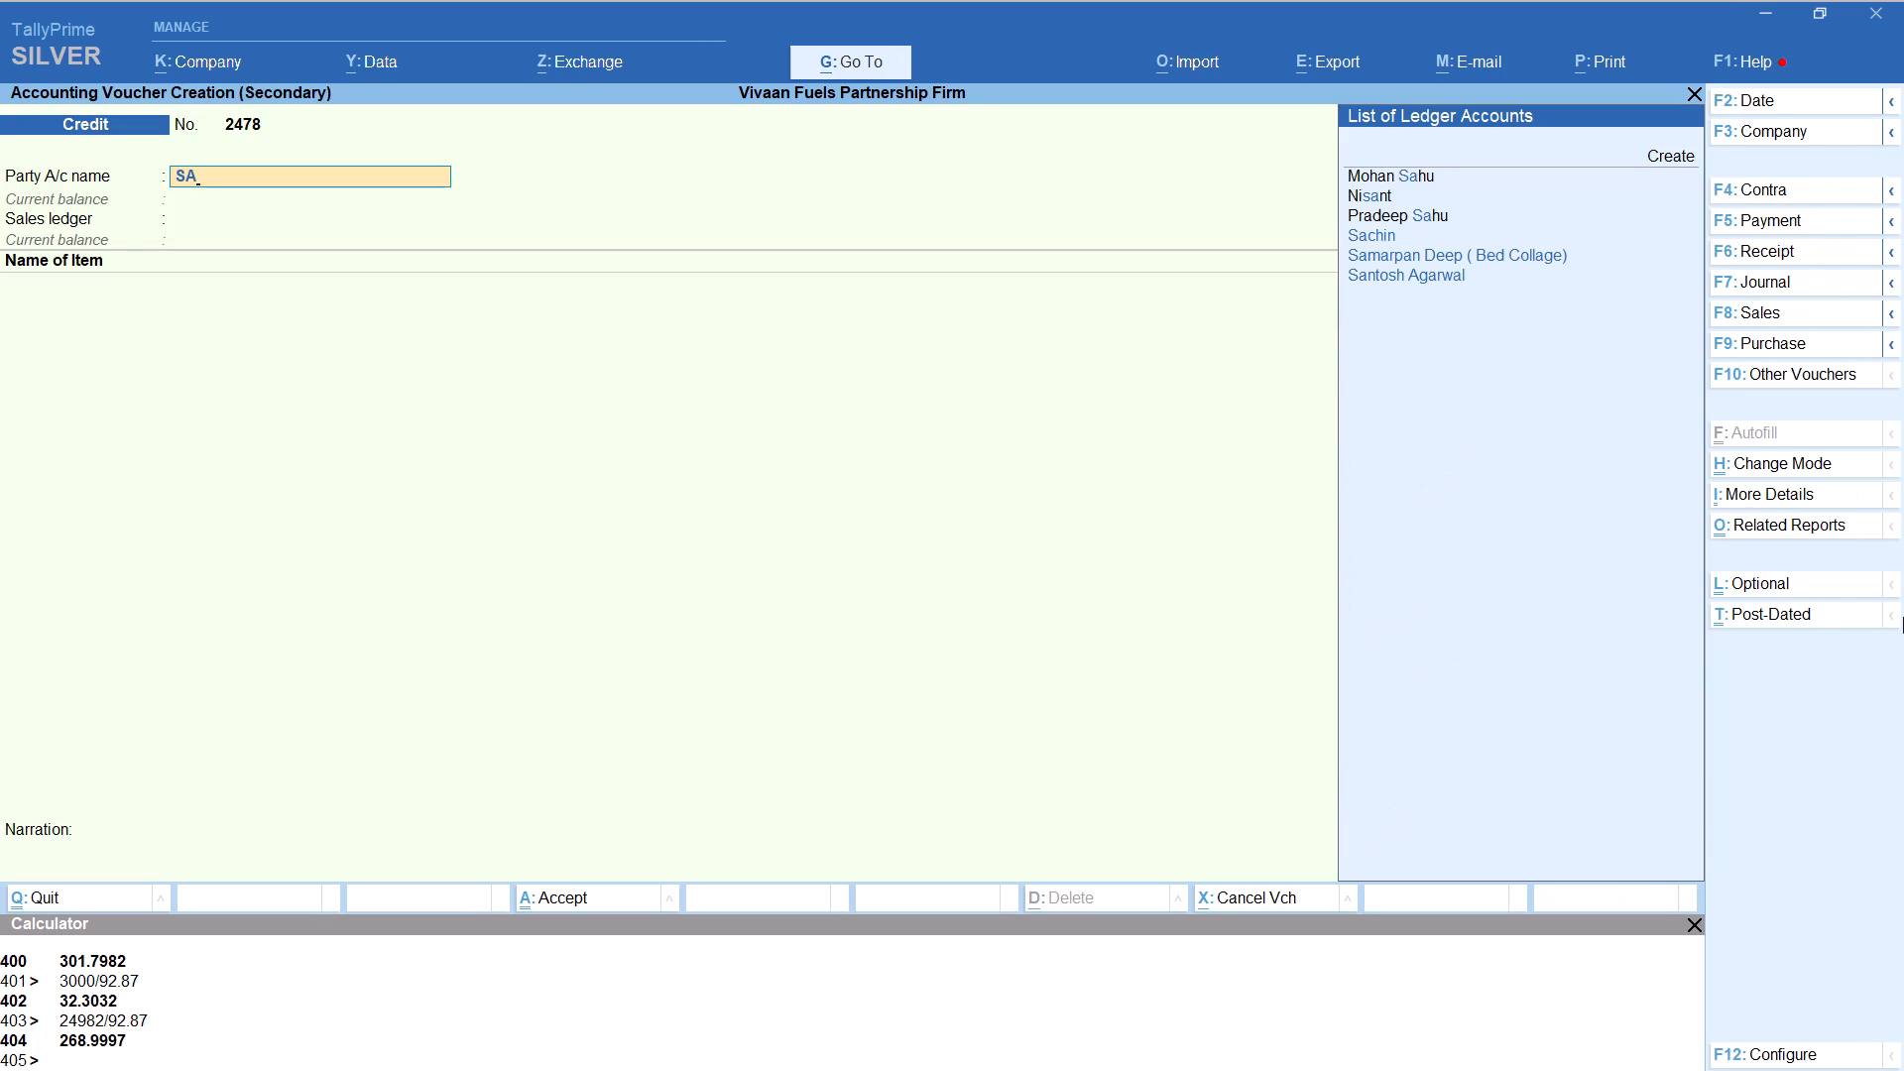
key(BackSpace)
text(UR)
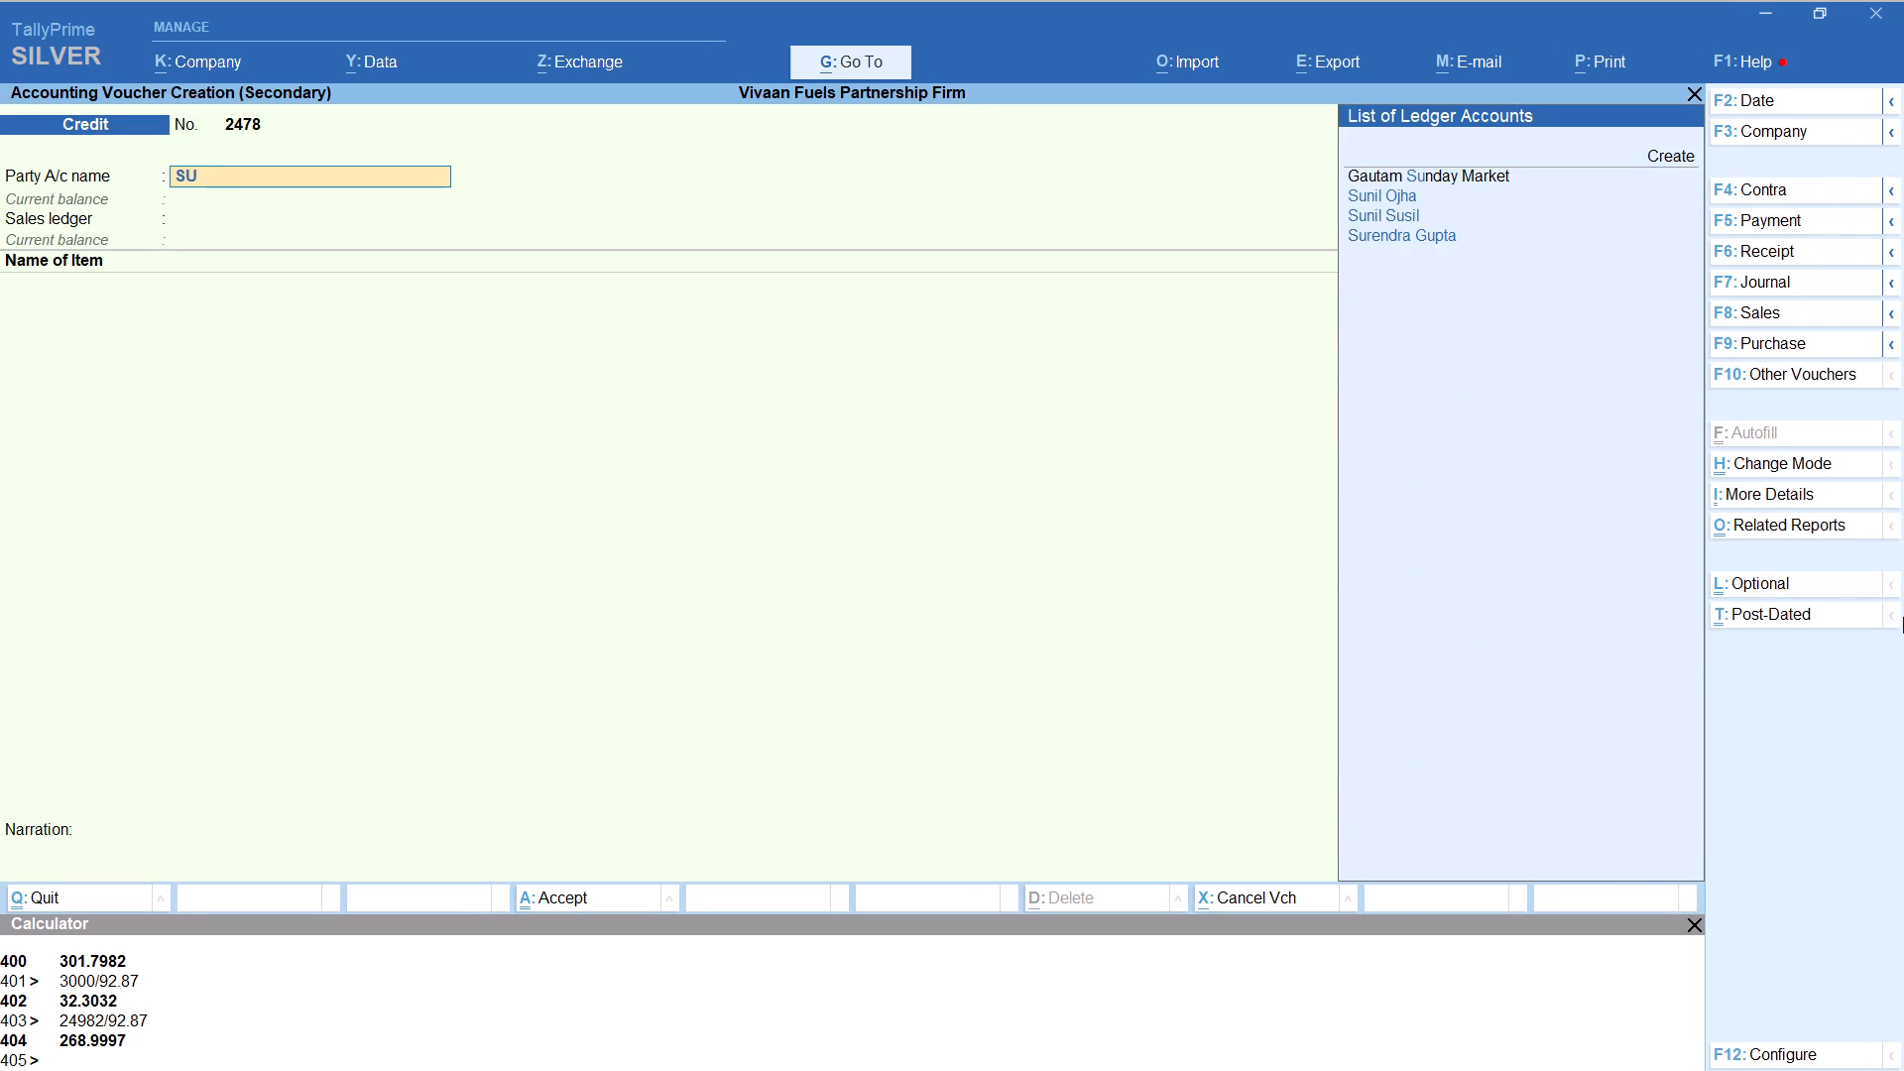
key(Return)
key(Return)
key(Return)
key(Return)
key(Return)
key(Return)
key(Return)
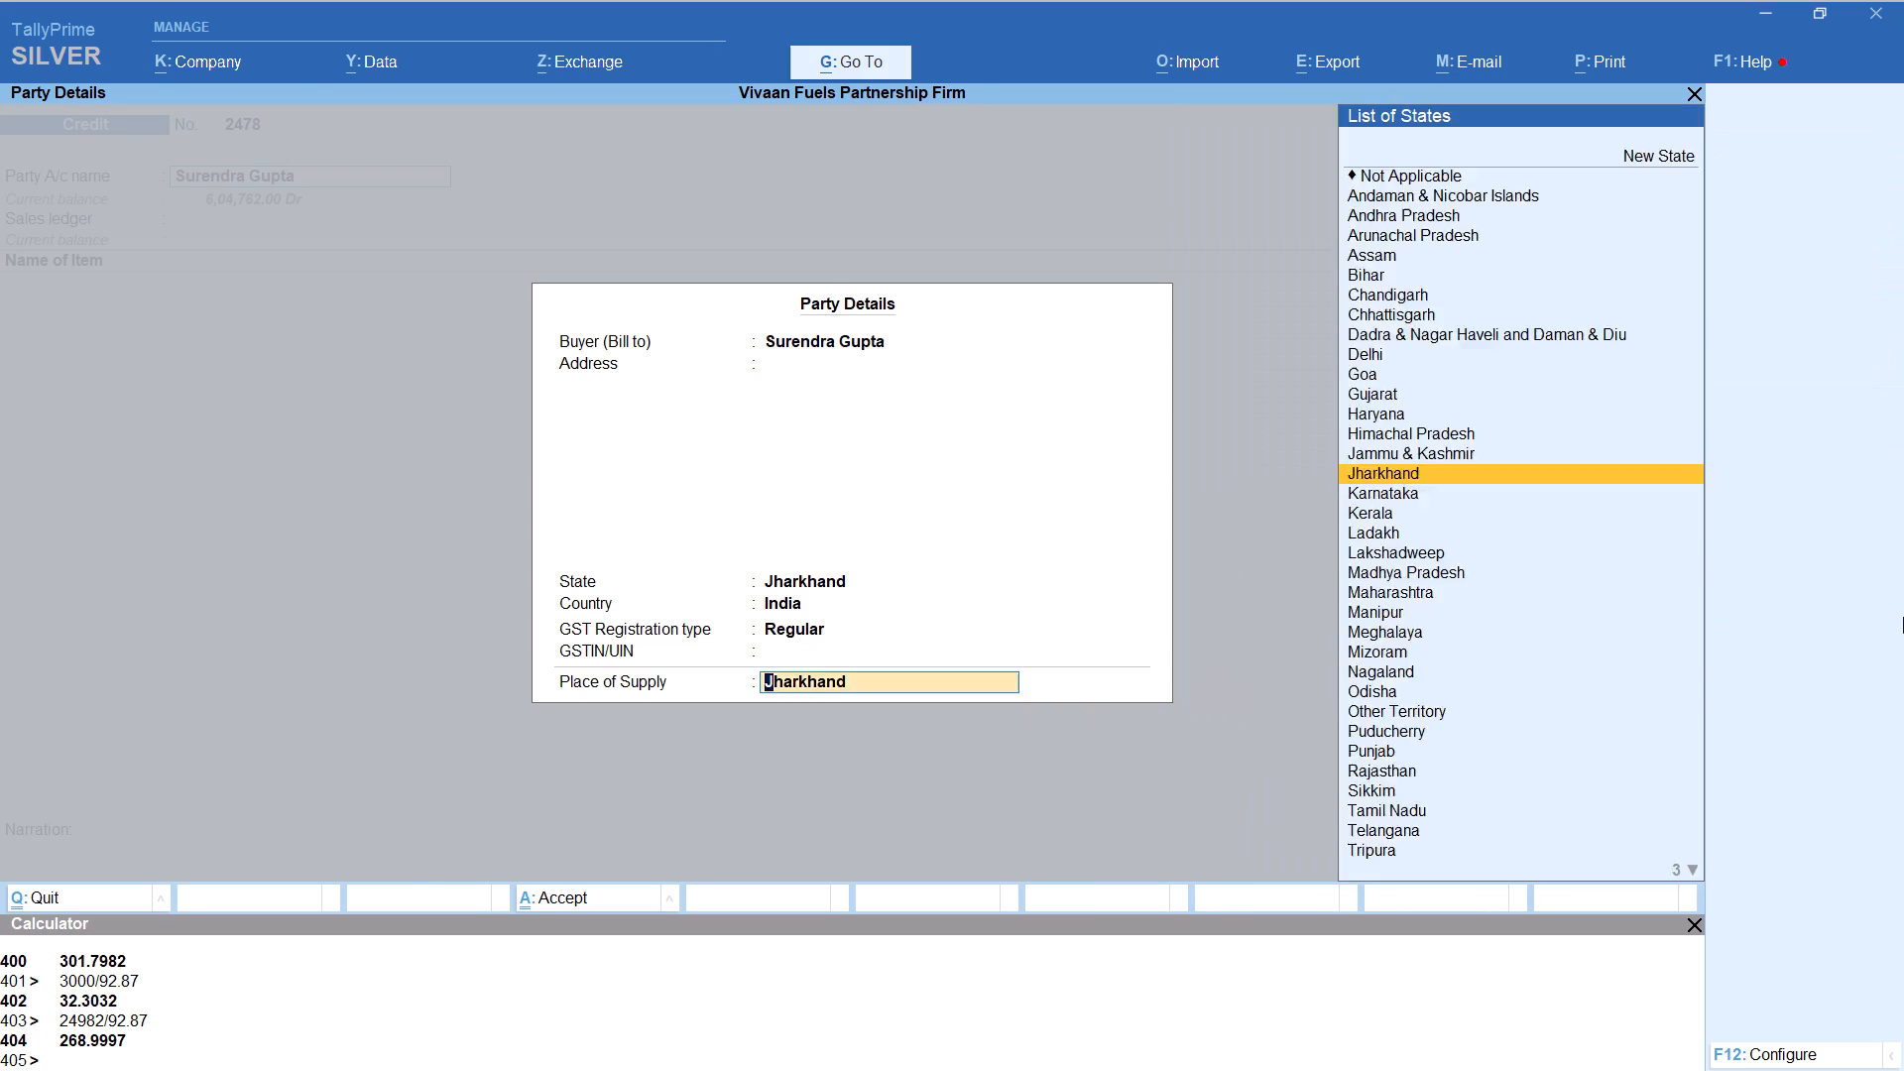
key(Return)
Add item HSD with tracking number Not Applicable and the quantity calculated as 23000/92.87, keeping the 92.87 per-litre rate.
text(HSD)
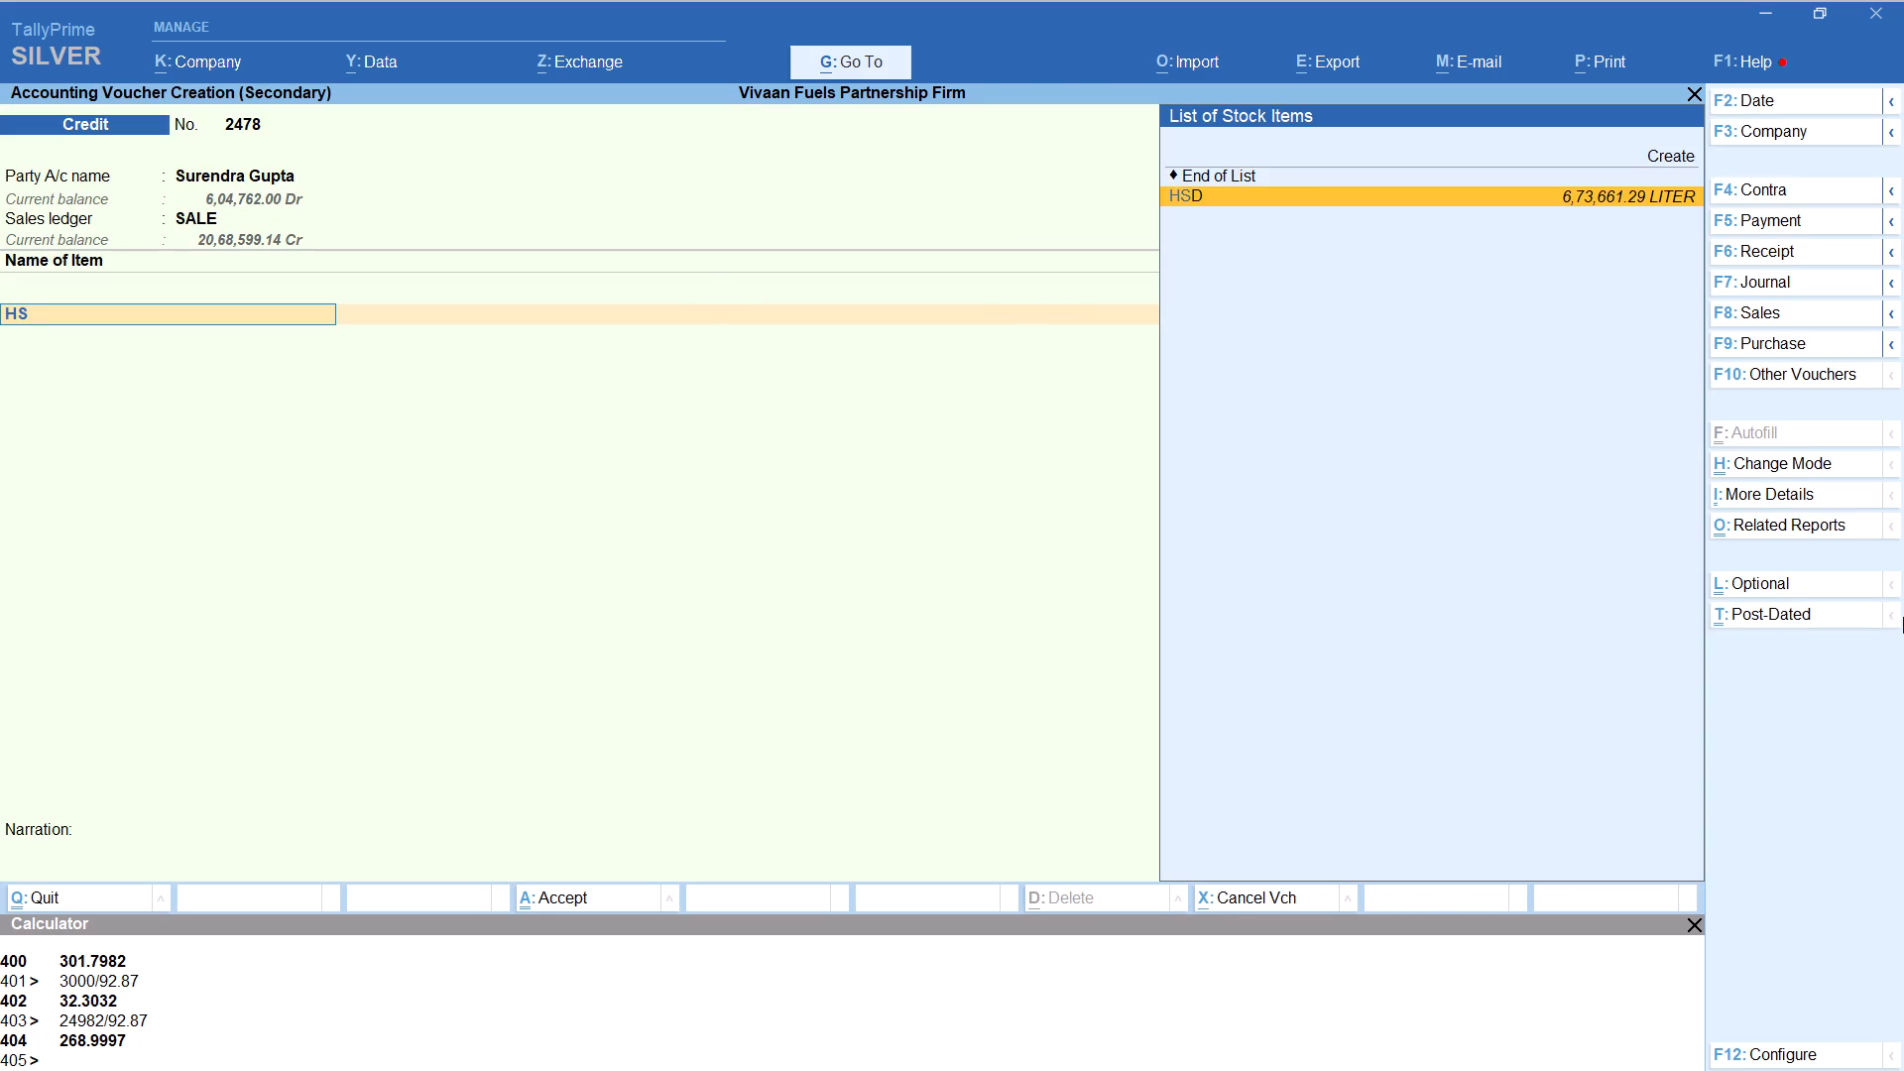
key(Return)
key(Up)
key(Return)
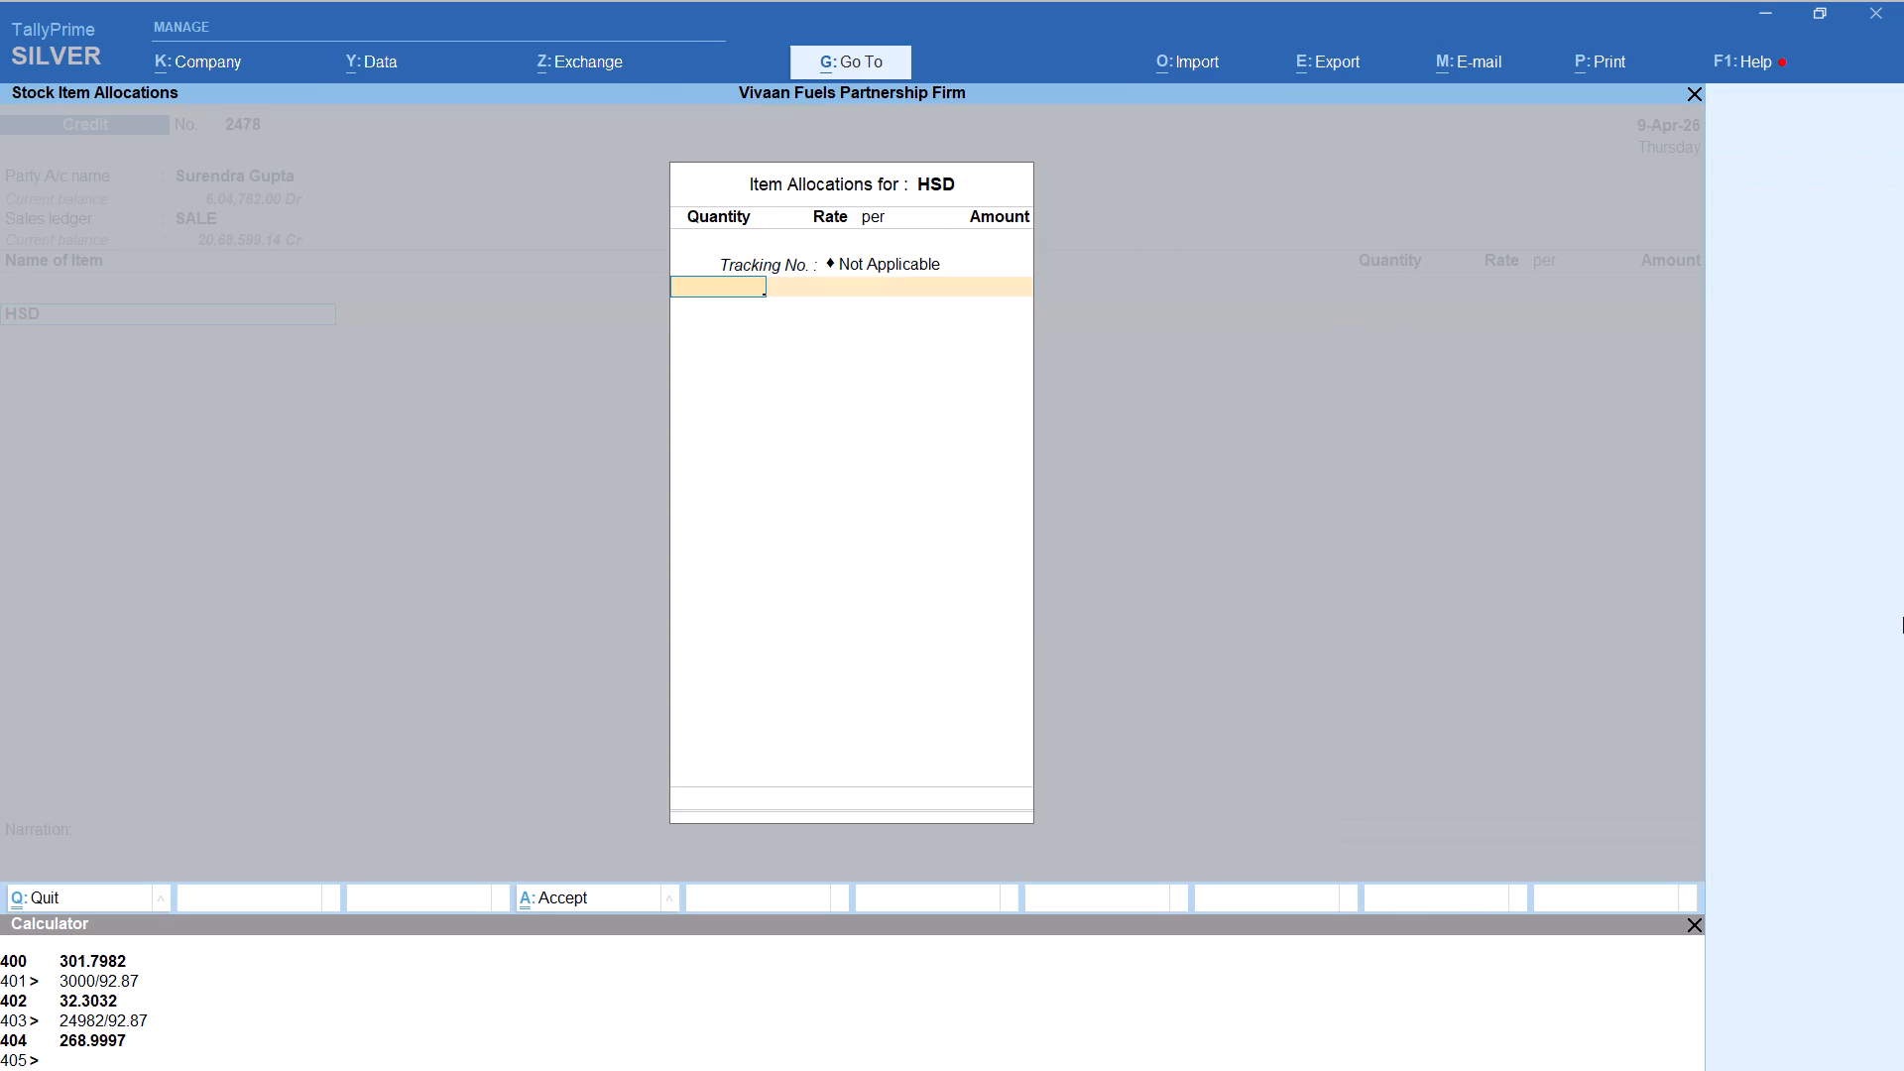
key(alt+c)
text(23000)
text(/952.87)
key(BackSpace)
key(BackSpace)
key(BackSpace)
key(BackSpace)
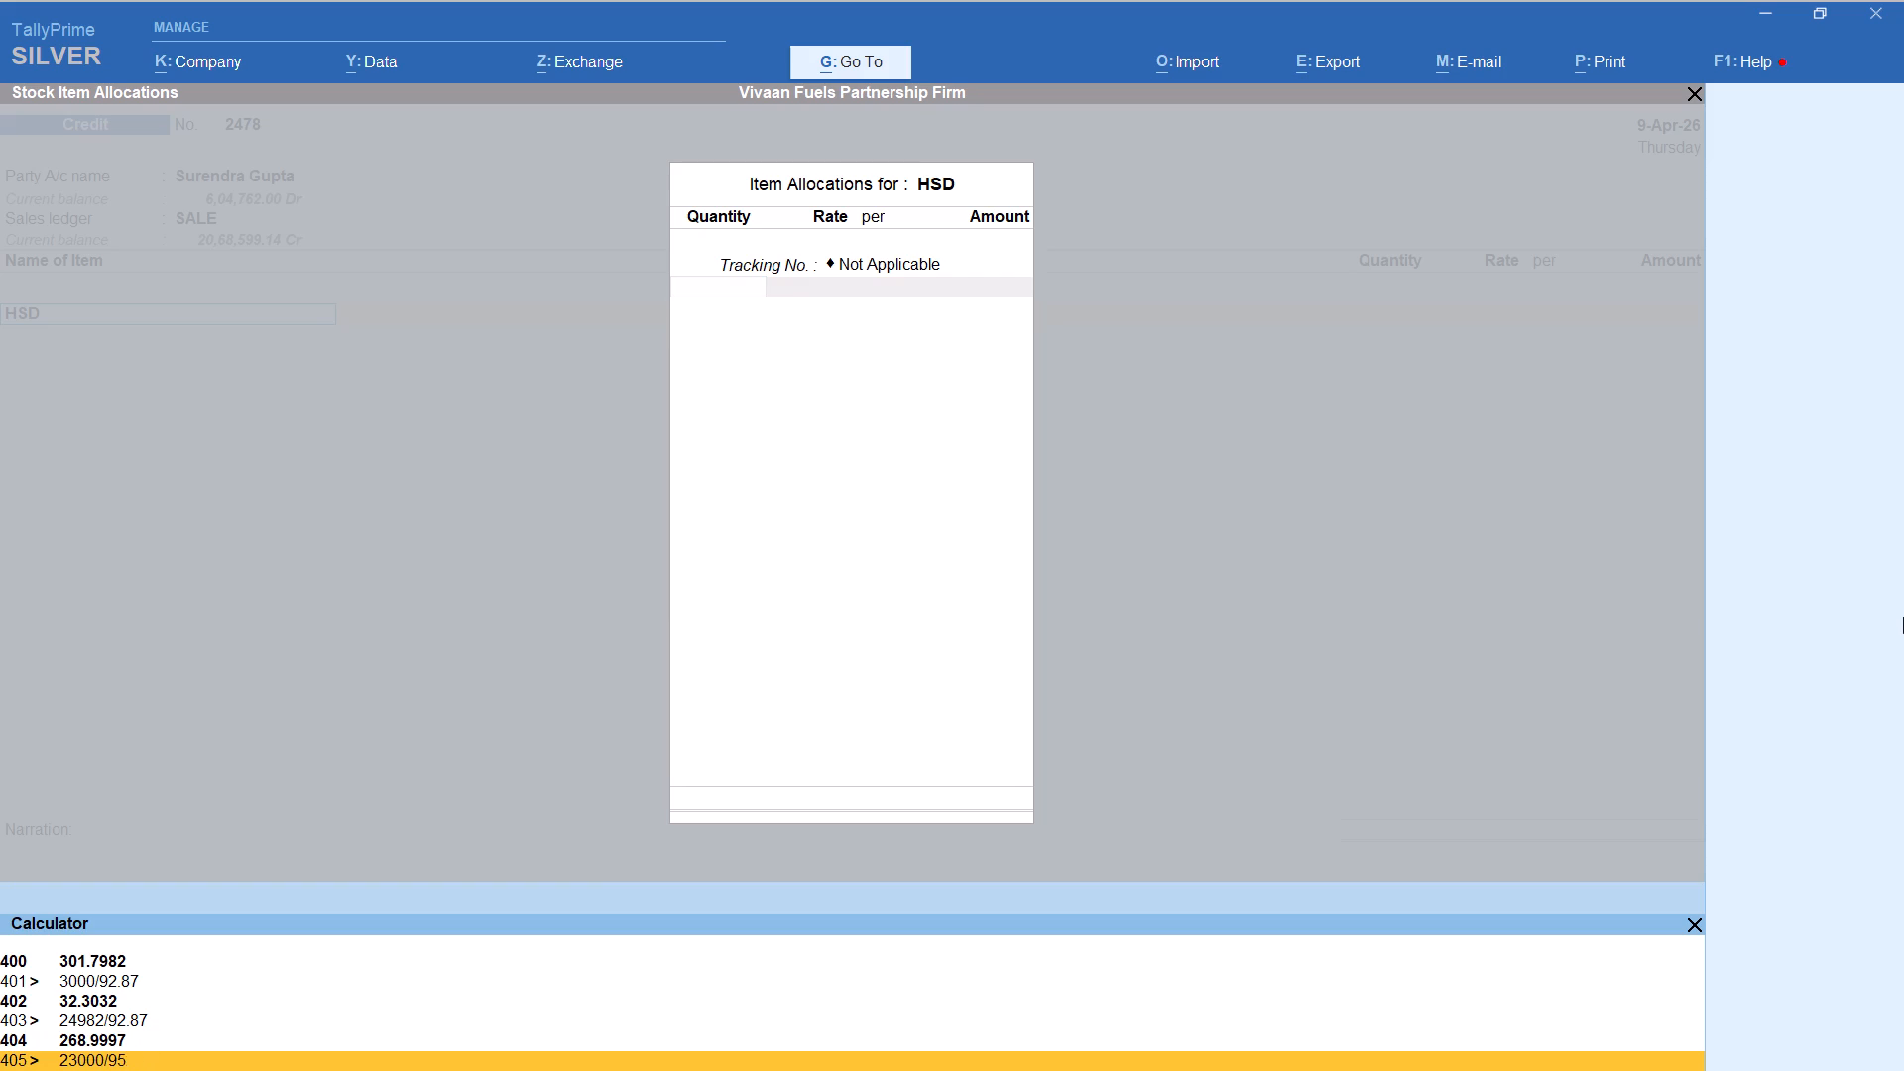
key(BackSpace)
text(2.87)
key(Return)
key(Return)
key(Return)
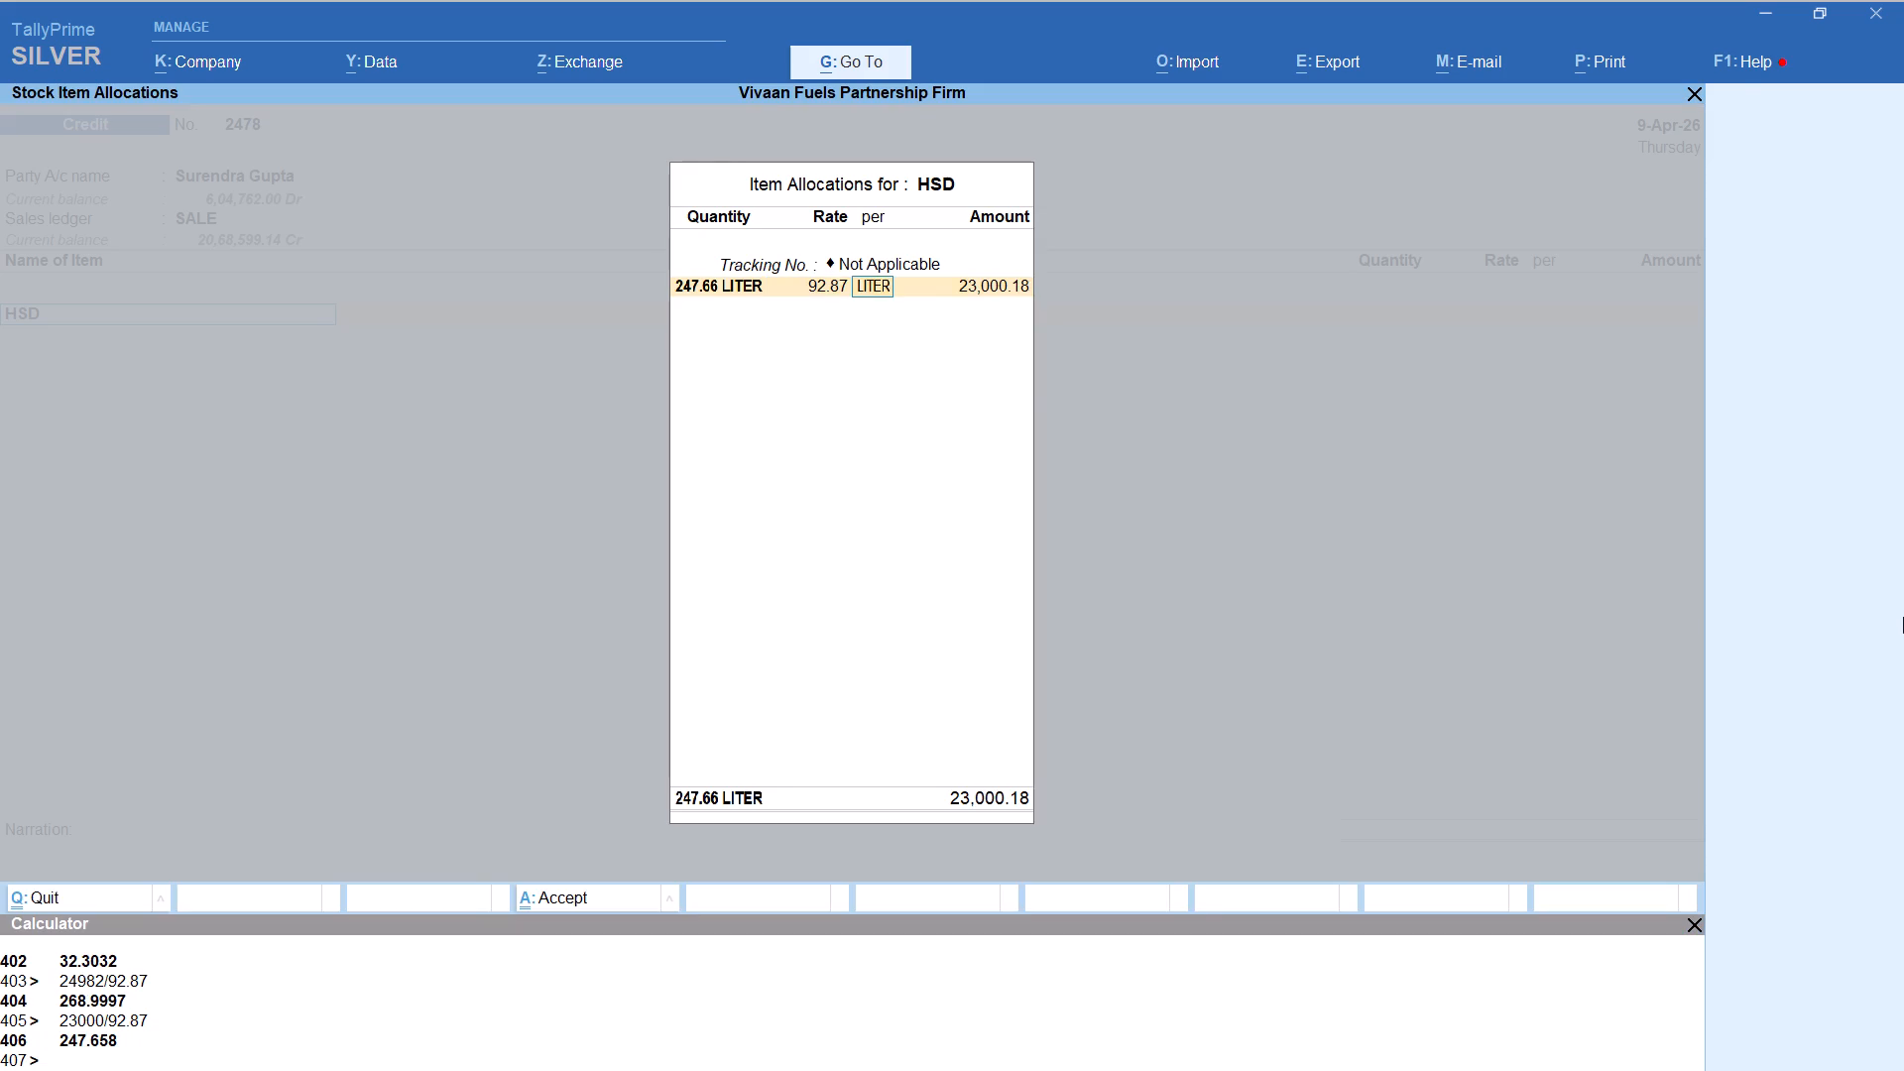
key(Return)
key(Return)
key(Return)
key(Return)
Add the Round Off ledger with its default amount to this Surendra voucher and save it.
text(ROU)
key(Return)
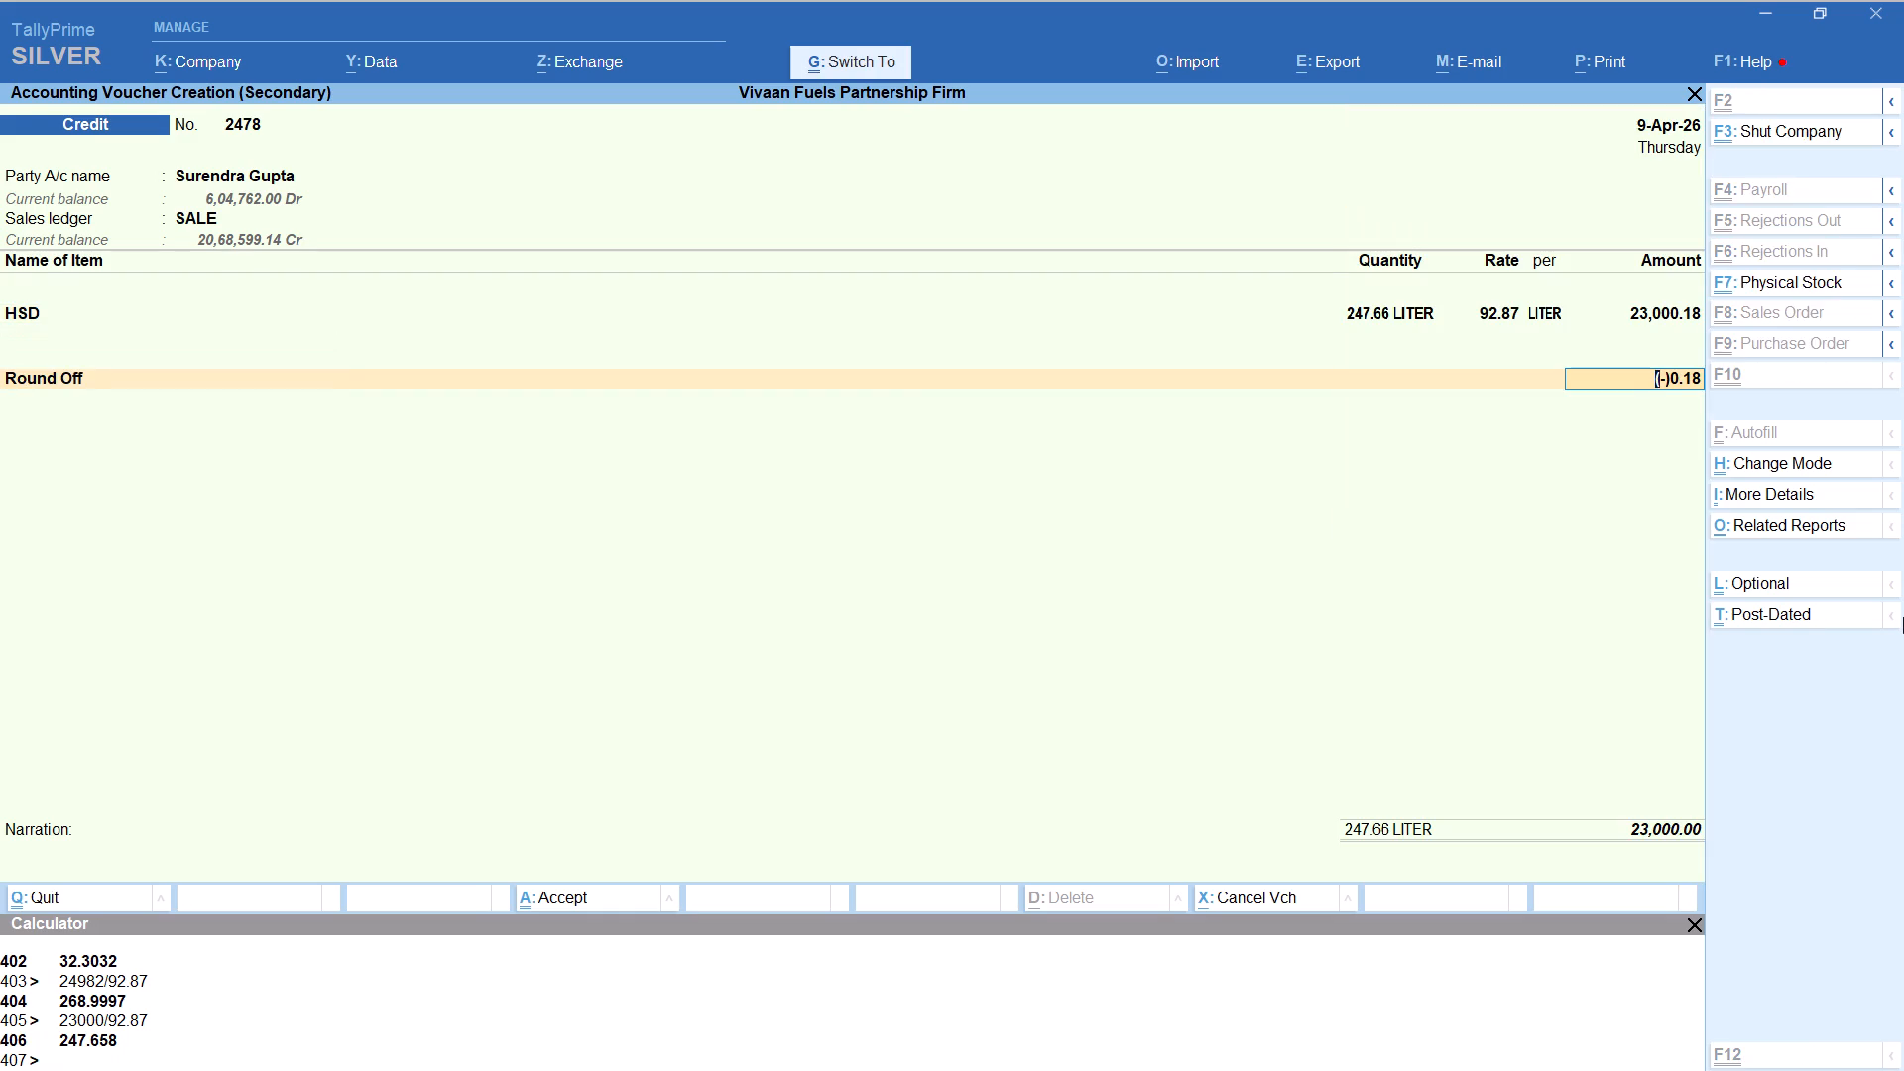
key(ctrl+a)
Start a new credit voucher for party Jitu, keep the default party details and select the SALE ledger.
key(alt+a)
text(JITYU)
key(Return)
key(Return)
key(Return)
key(Return)
key(Return)
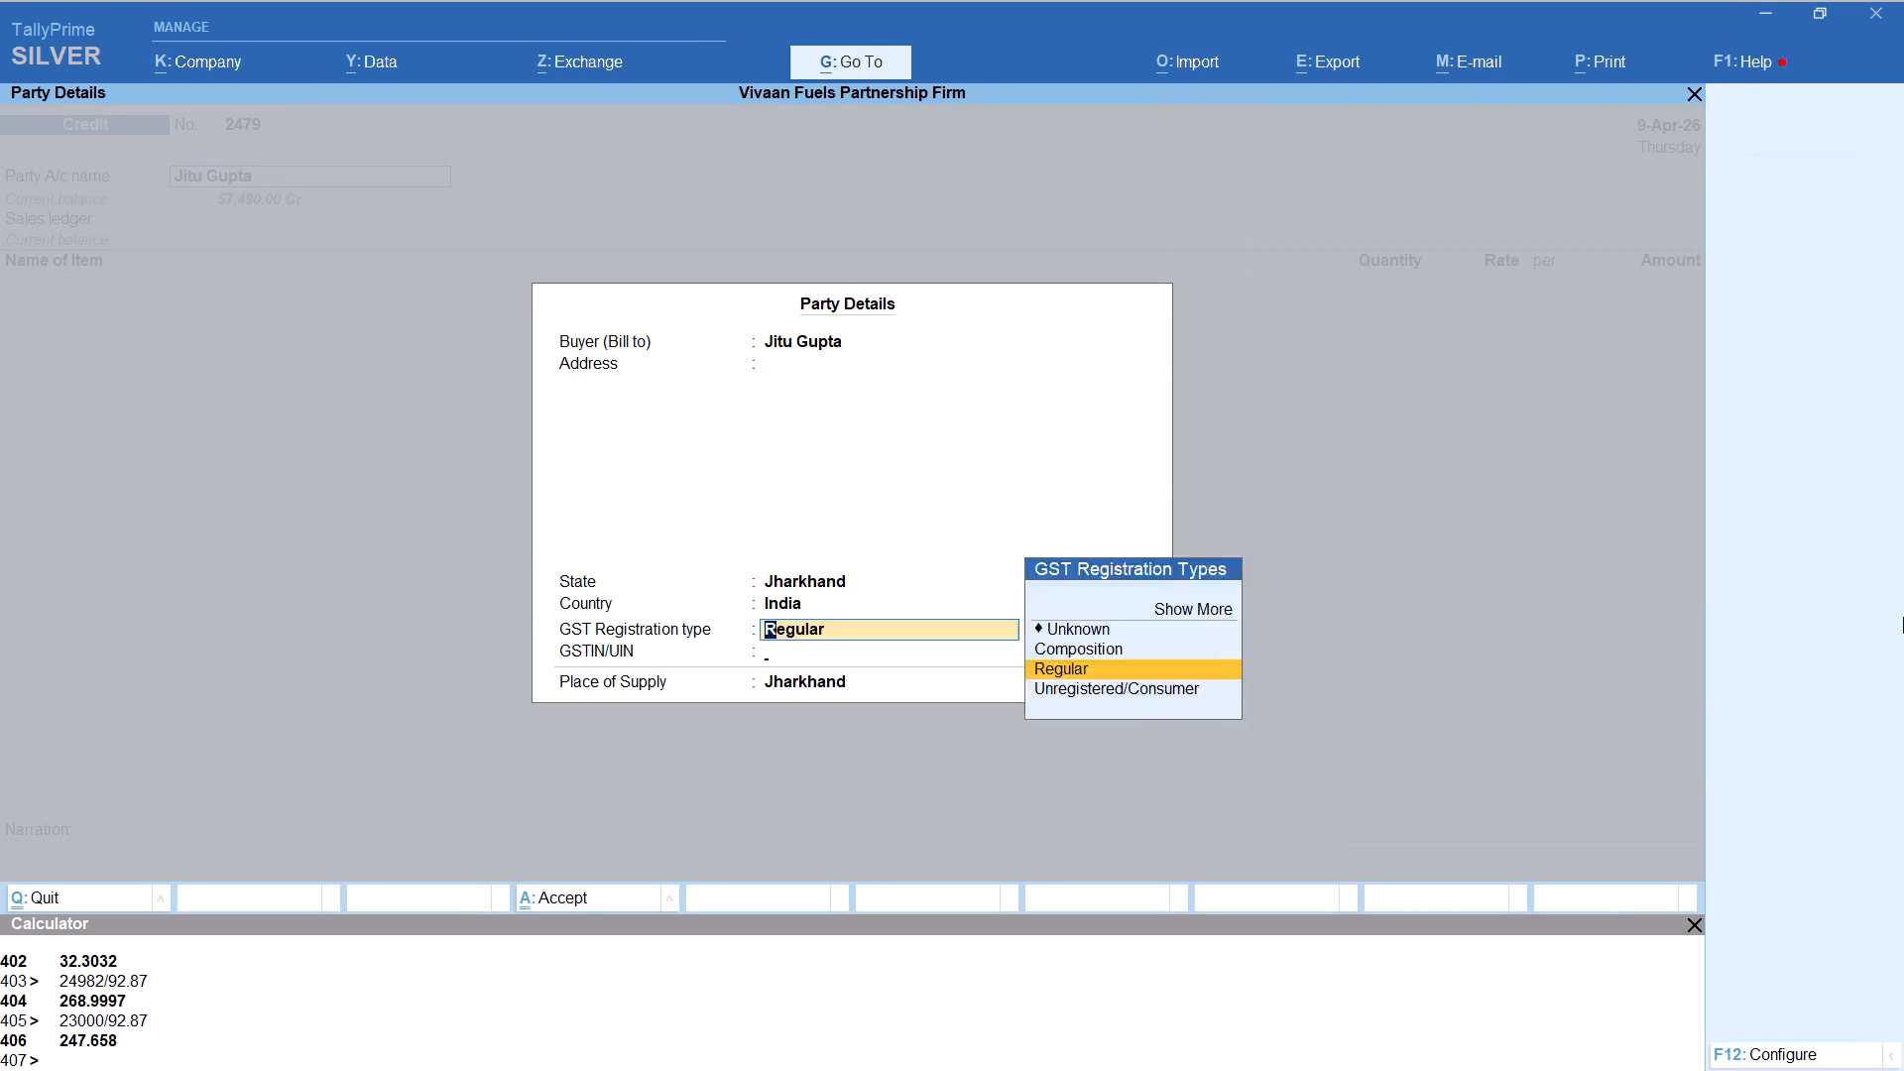
key(Return)
key(Return)
key(Return)
Add item HSD with tracking number Not Applicable and the quantity calculated as 6000/92.87, keeping the 92.87 per-litre rate.
text(HSD)
key(Return)
key(Up)
key(Return)
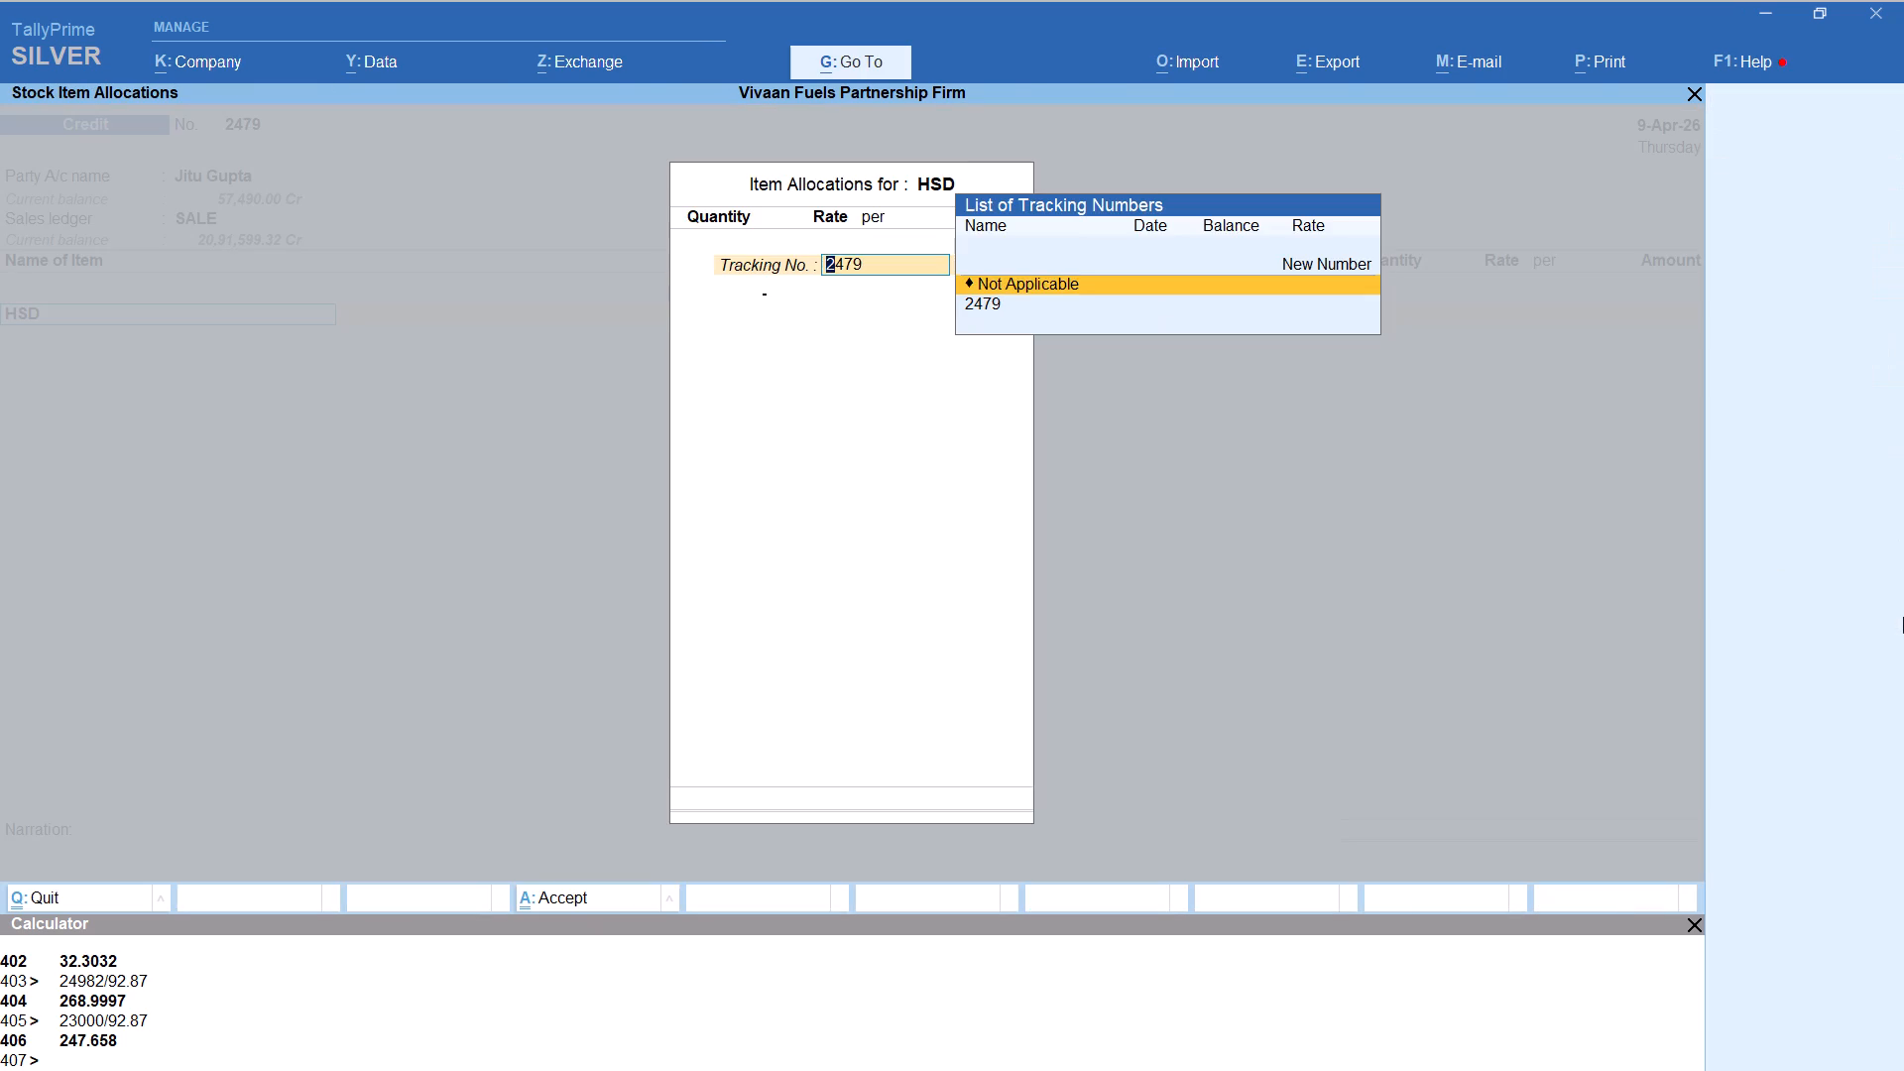
key(alt+c)
text(6000/92.87)
key(Return)
key(Return)
key(Return)
key(Return)
key(Return)
key(Return)
key(Return)
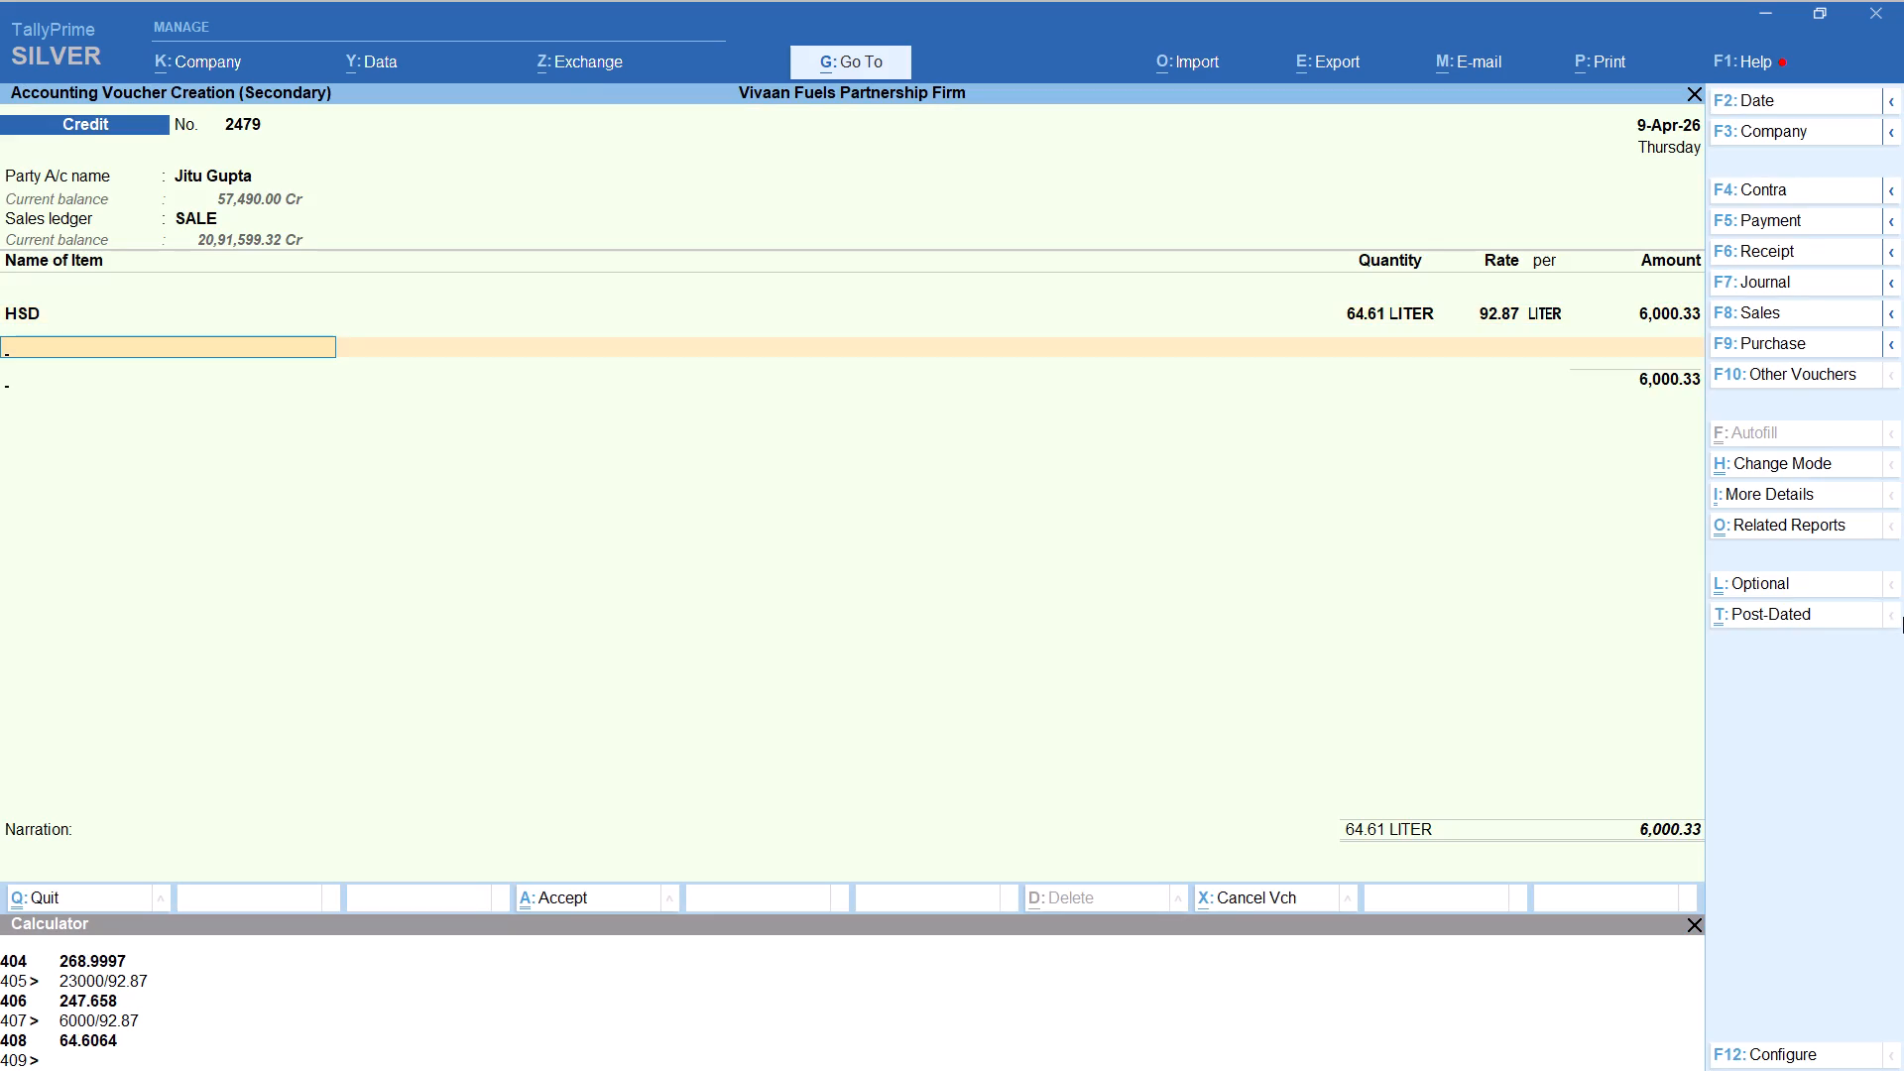
Add the Round Off ledger with its default amount to this Jitu voucher and save it.
text(ROU)
key(Return)
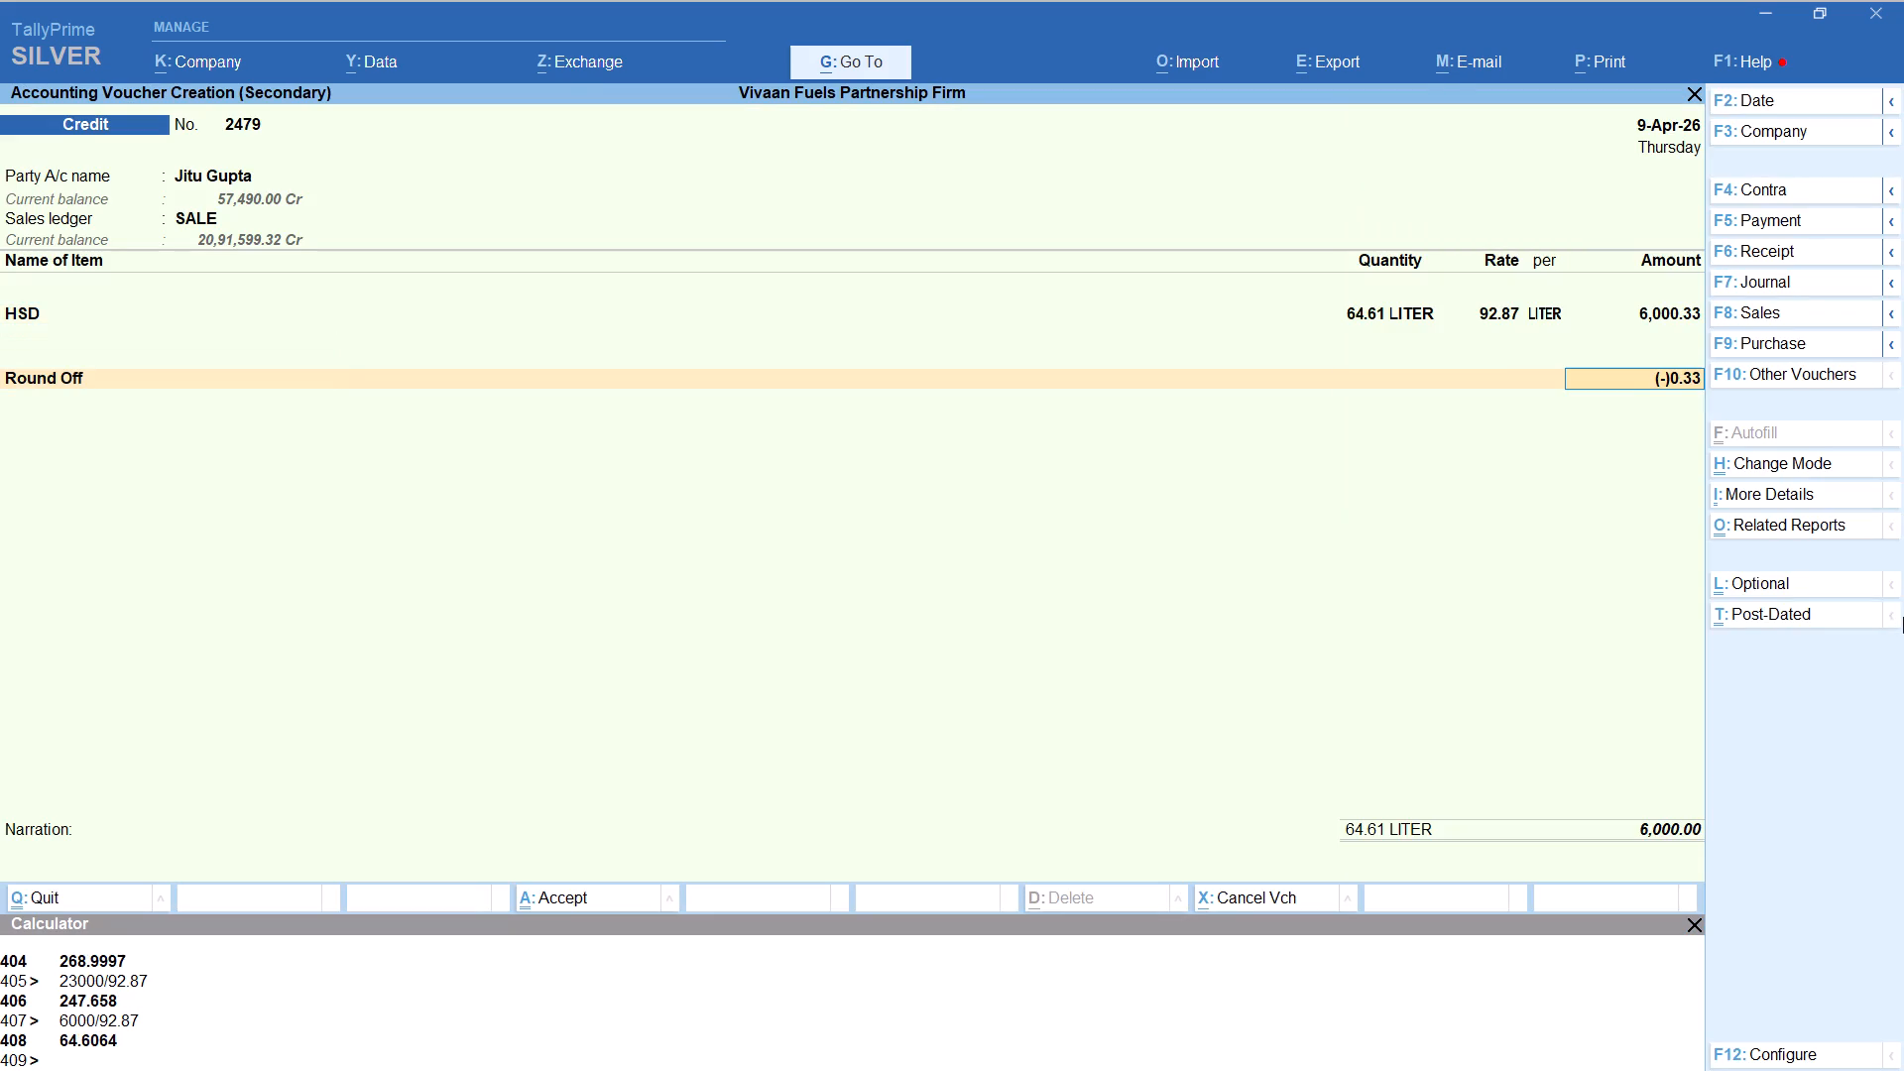
key(ctrl+a)
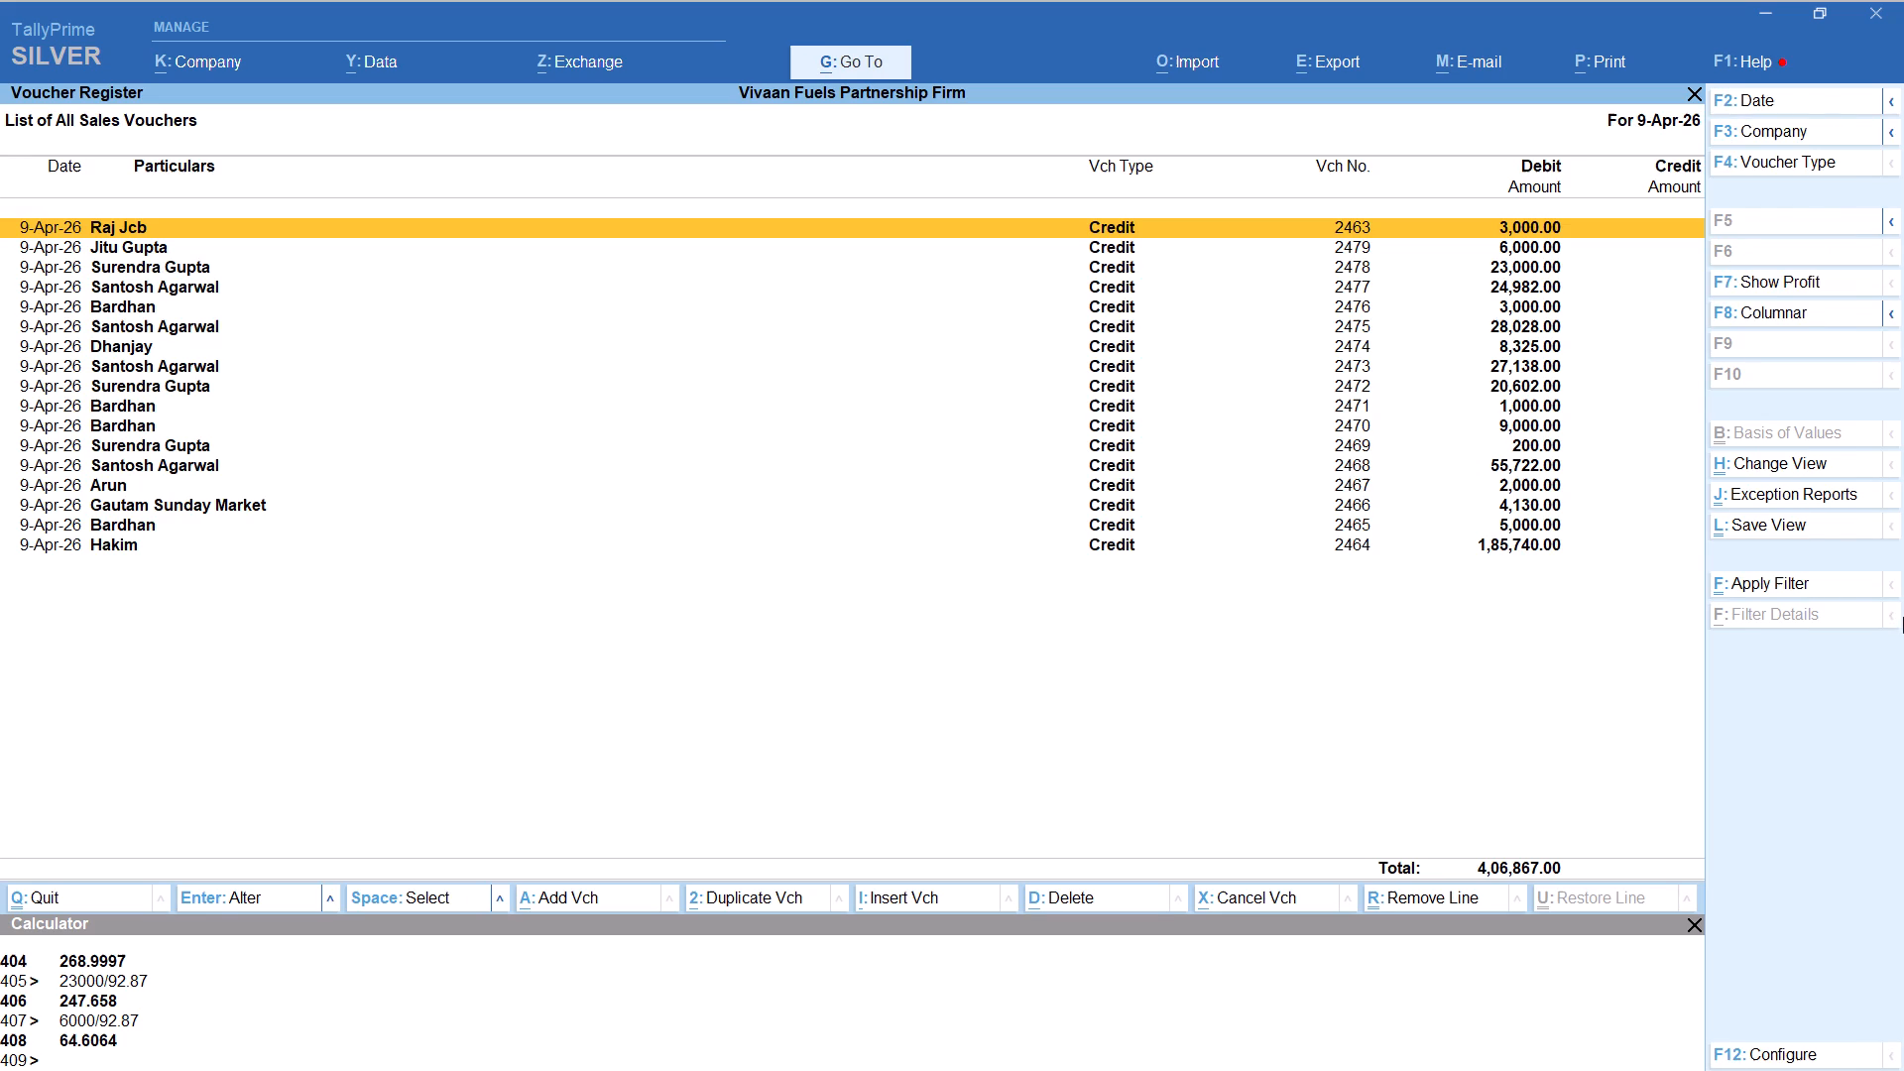
Start a new credit voucher for party Afroj, keep the default party details and select the SALE ledger.
key(alt+a)
text(AFROJH)
key(Return)
key(Return)
key(Return)
key(Return)
key(Return)
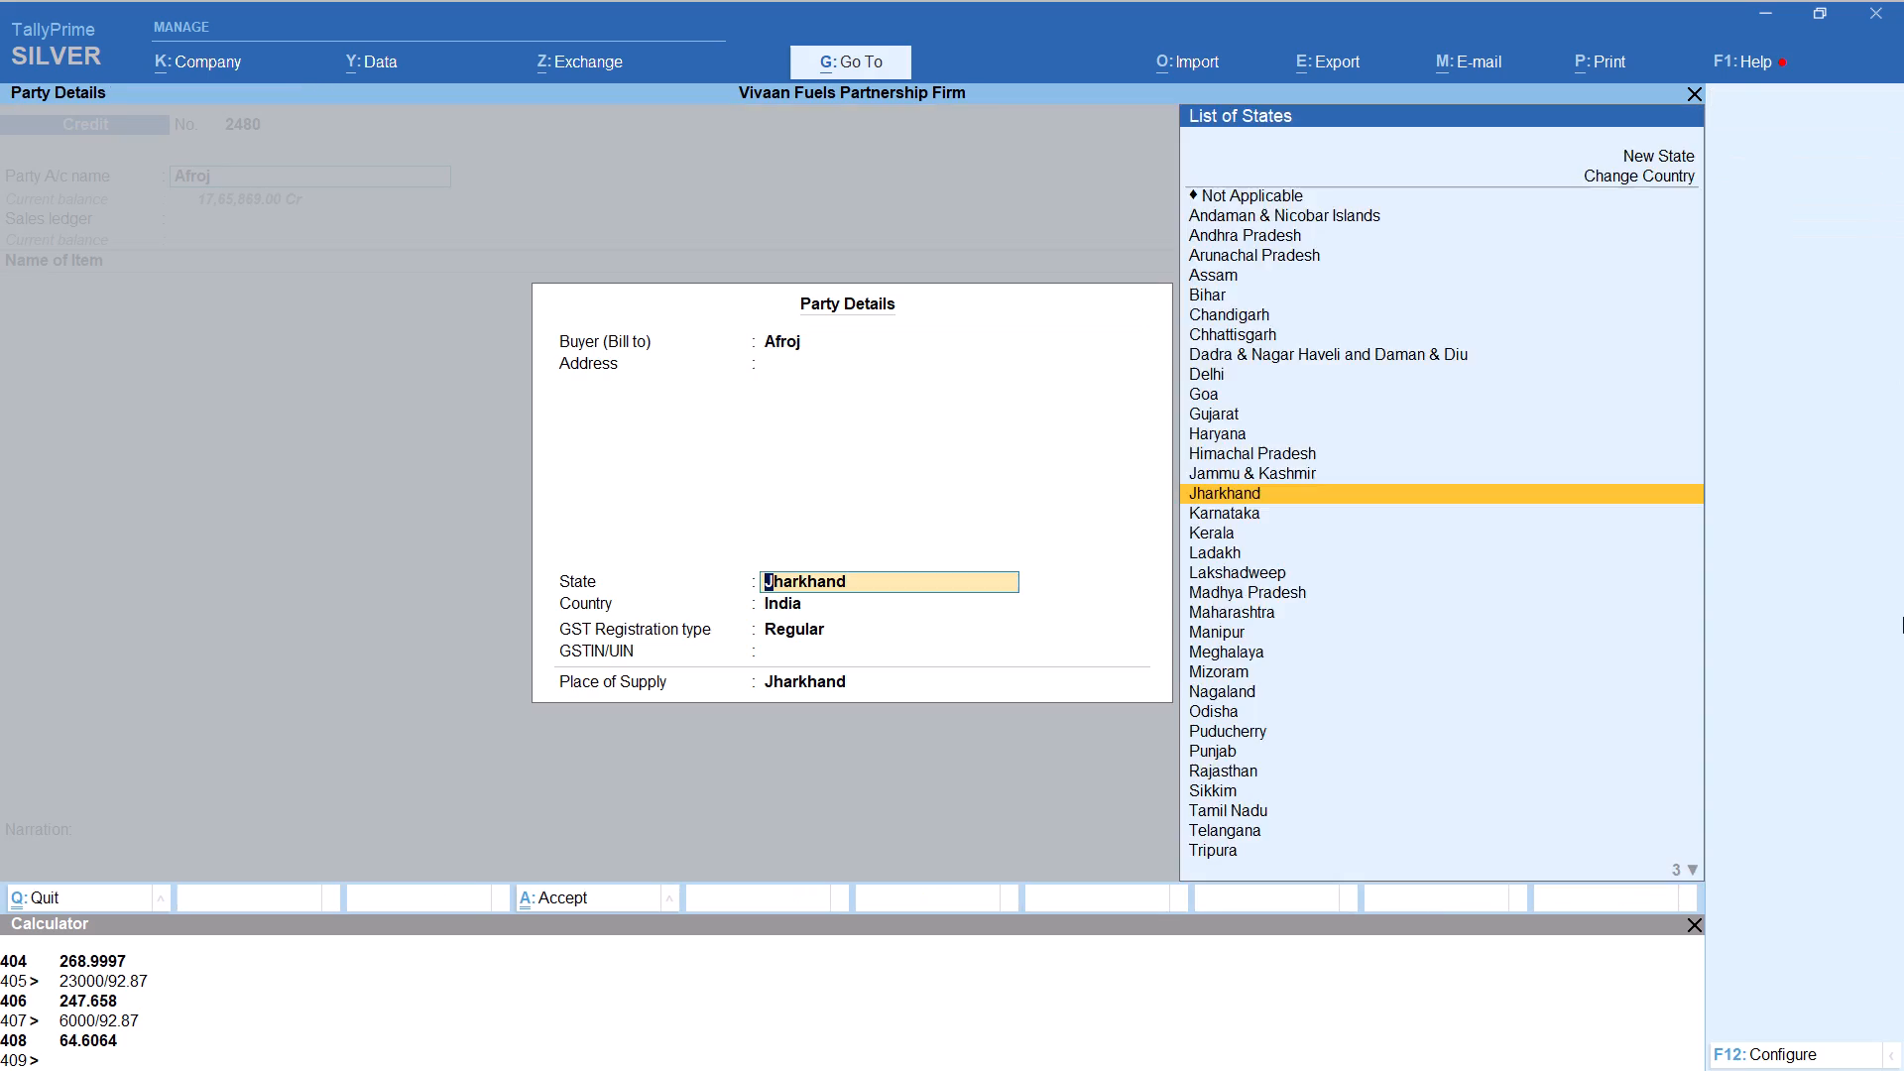
key(Return)
key(Return)
key(Return)
key(Return)
Add item HSD with tracking number Not Applicable and the quantity calculated as 3010/92.87, keeping the 92.87 per-litre rate.
text(HSD)
key(Return)
key(Up)
key(Return)
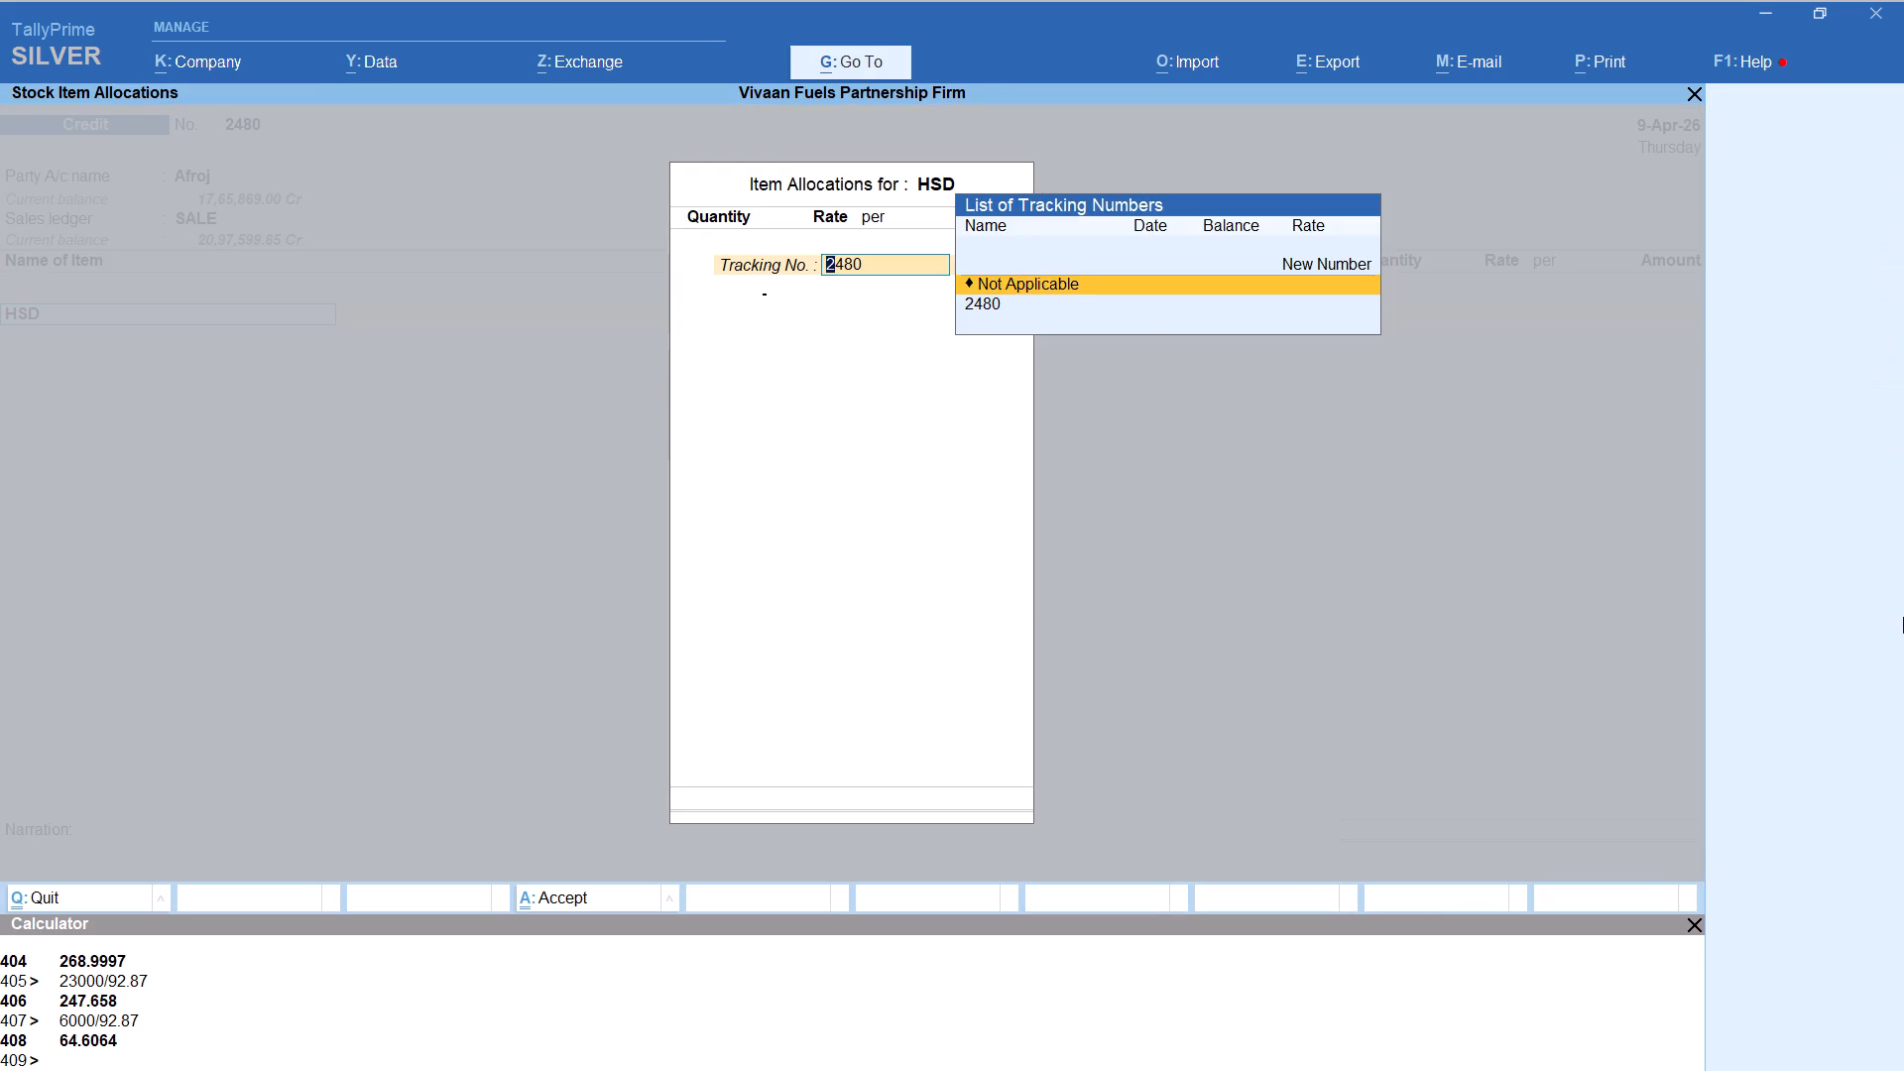
key(alt+c)
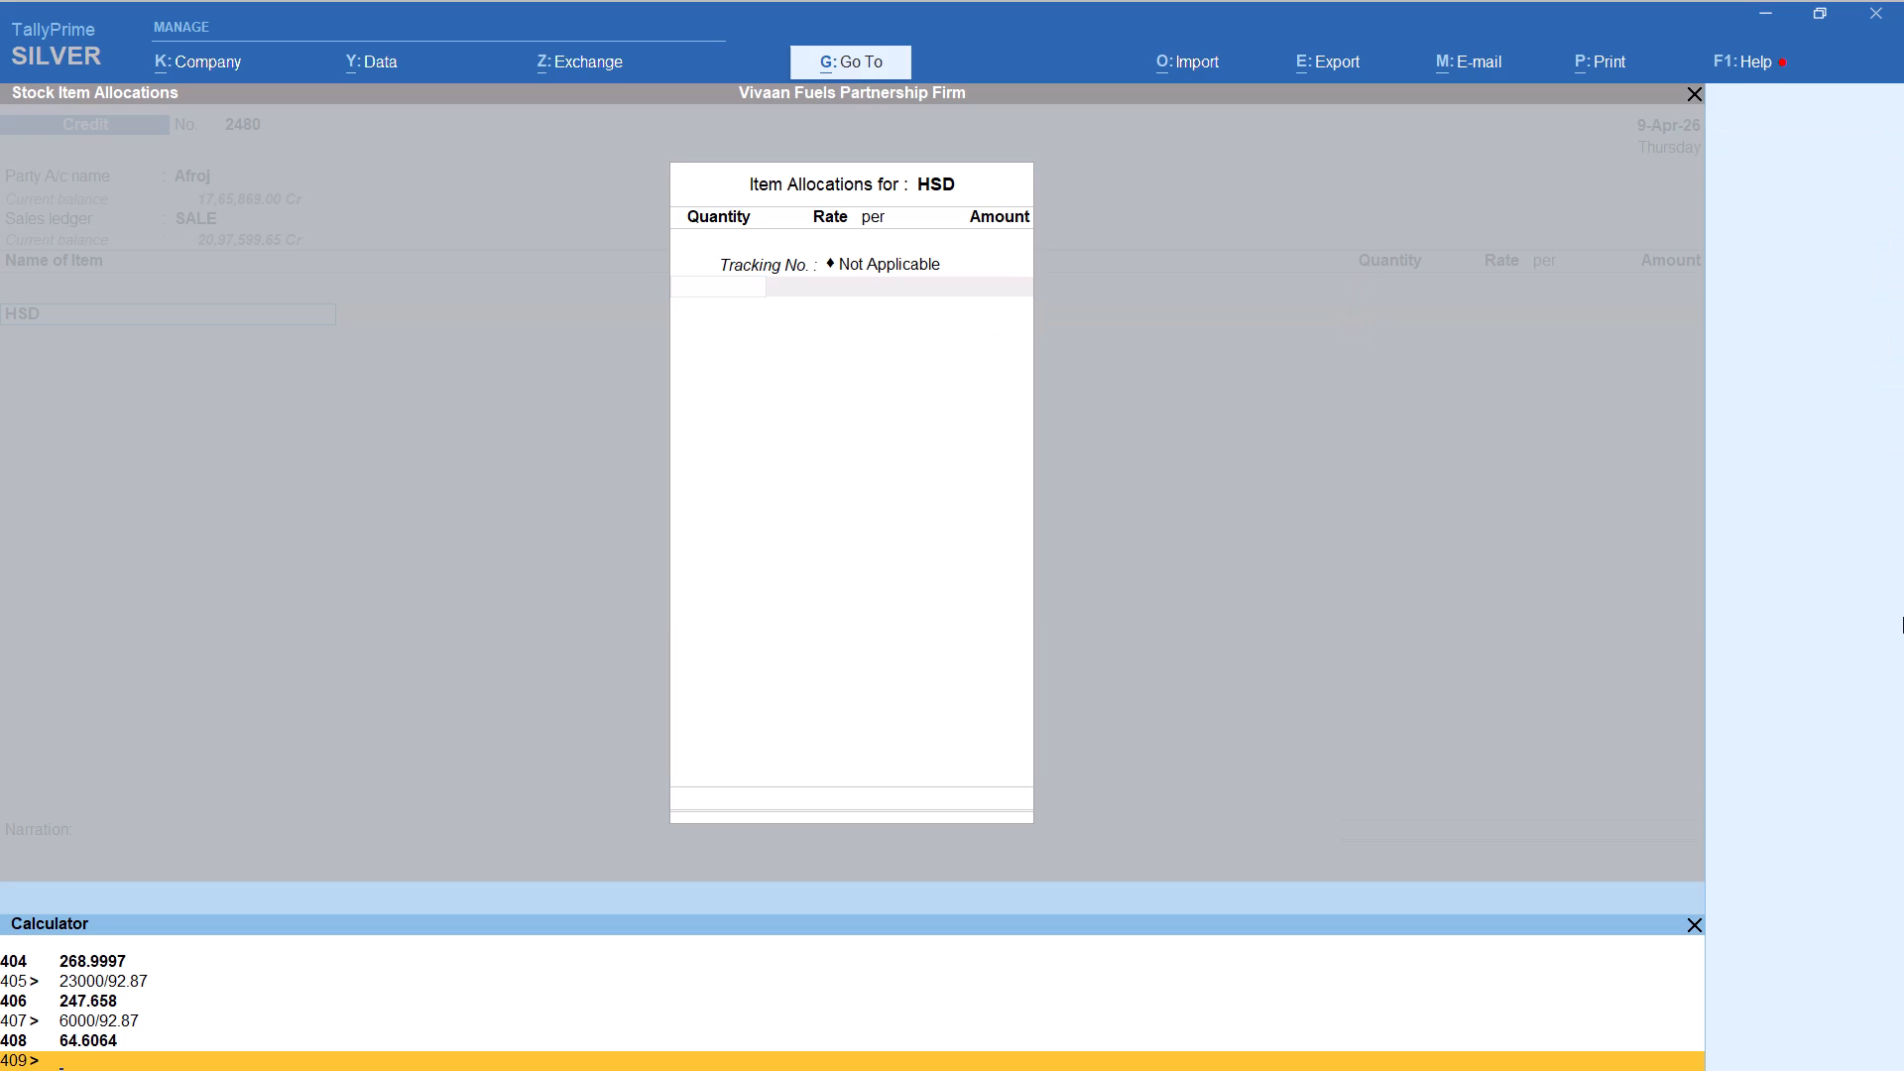
text(3010)
text(/92.87)
key(Return)
key(Return)
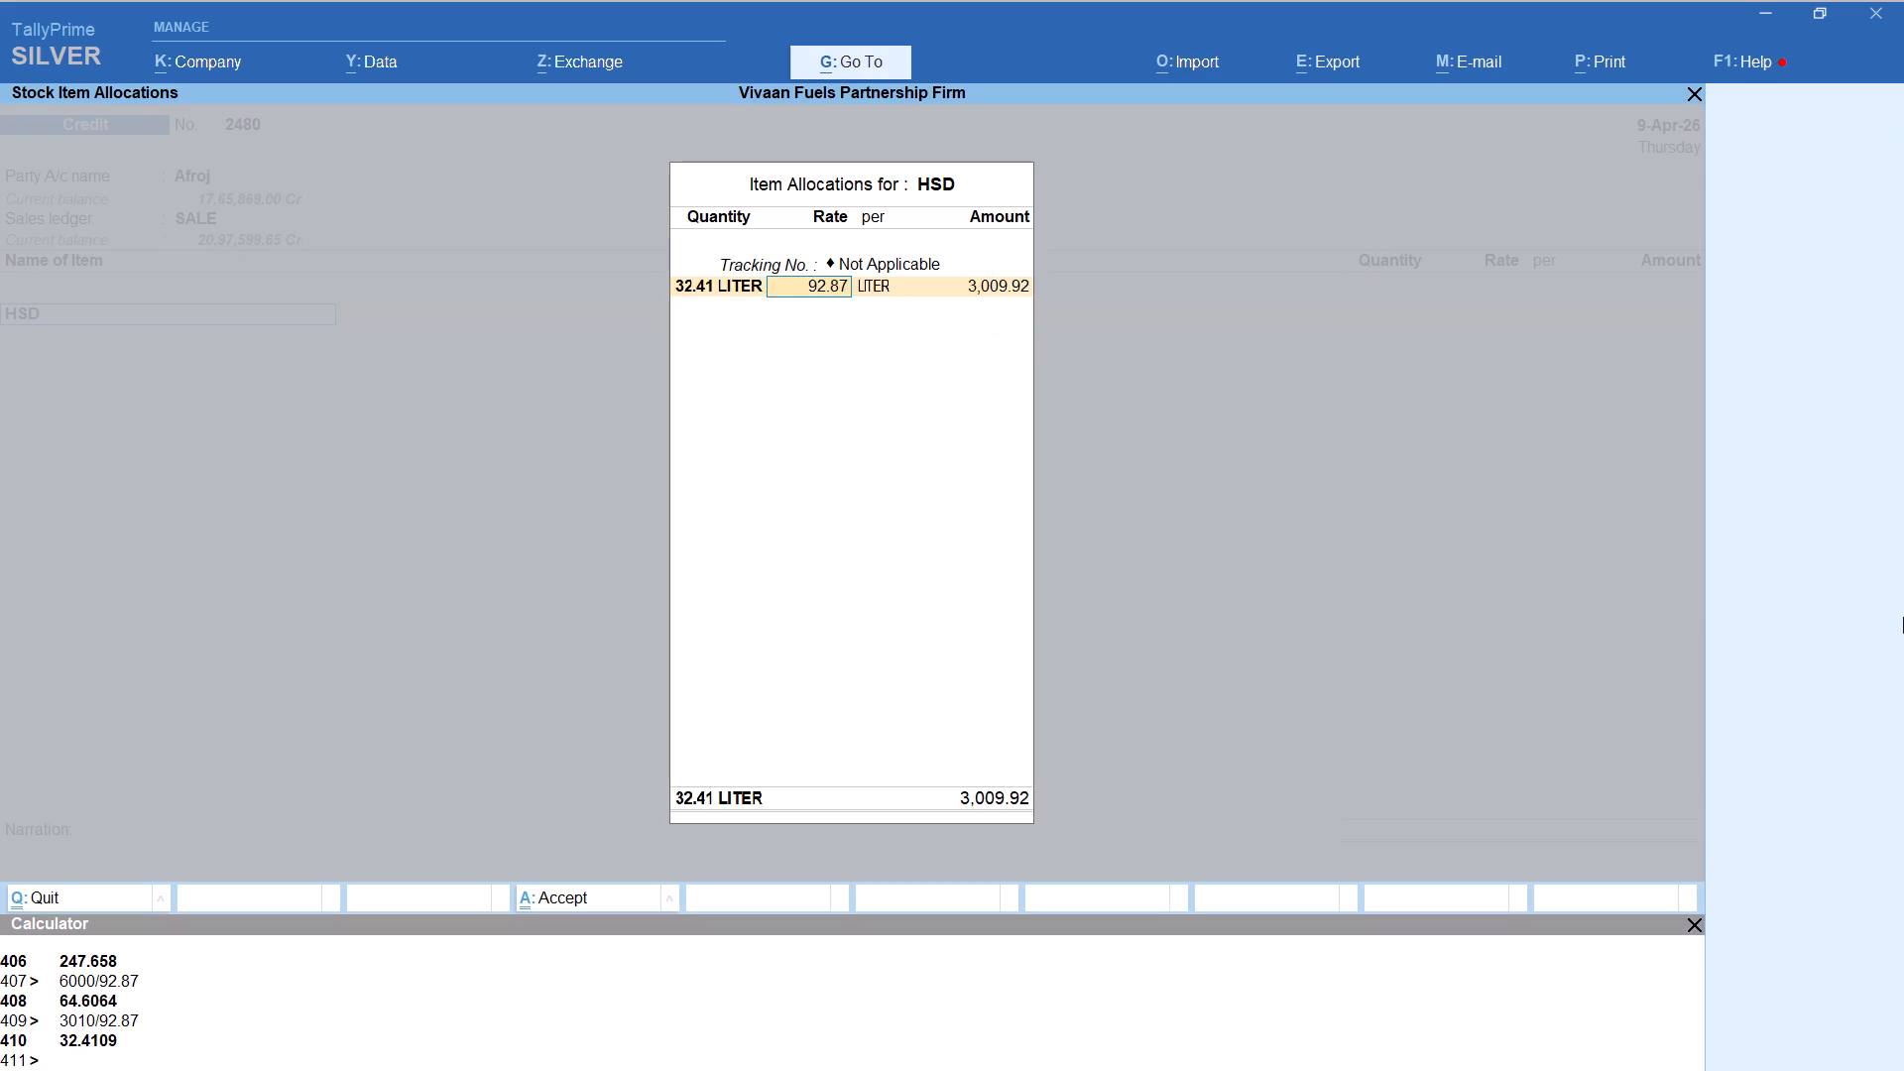
key(Return)
key(Return)
key(Return)
key(Return)
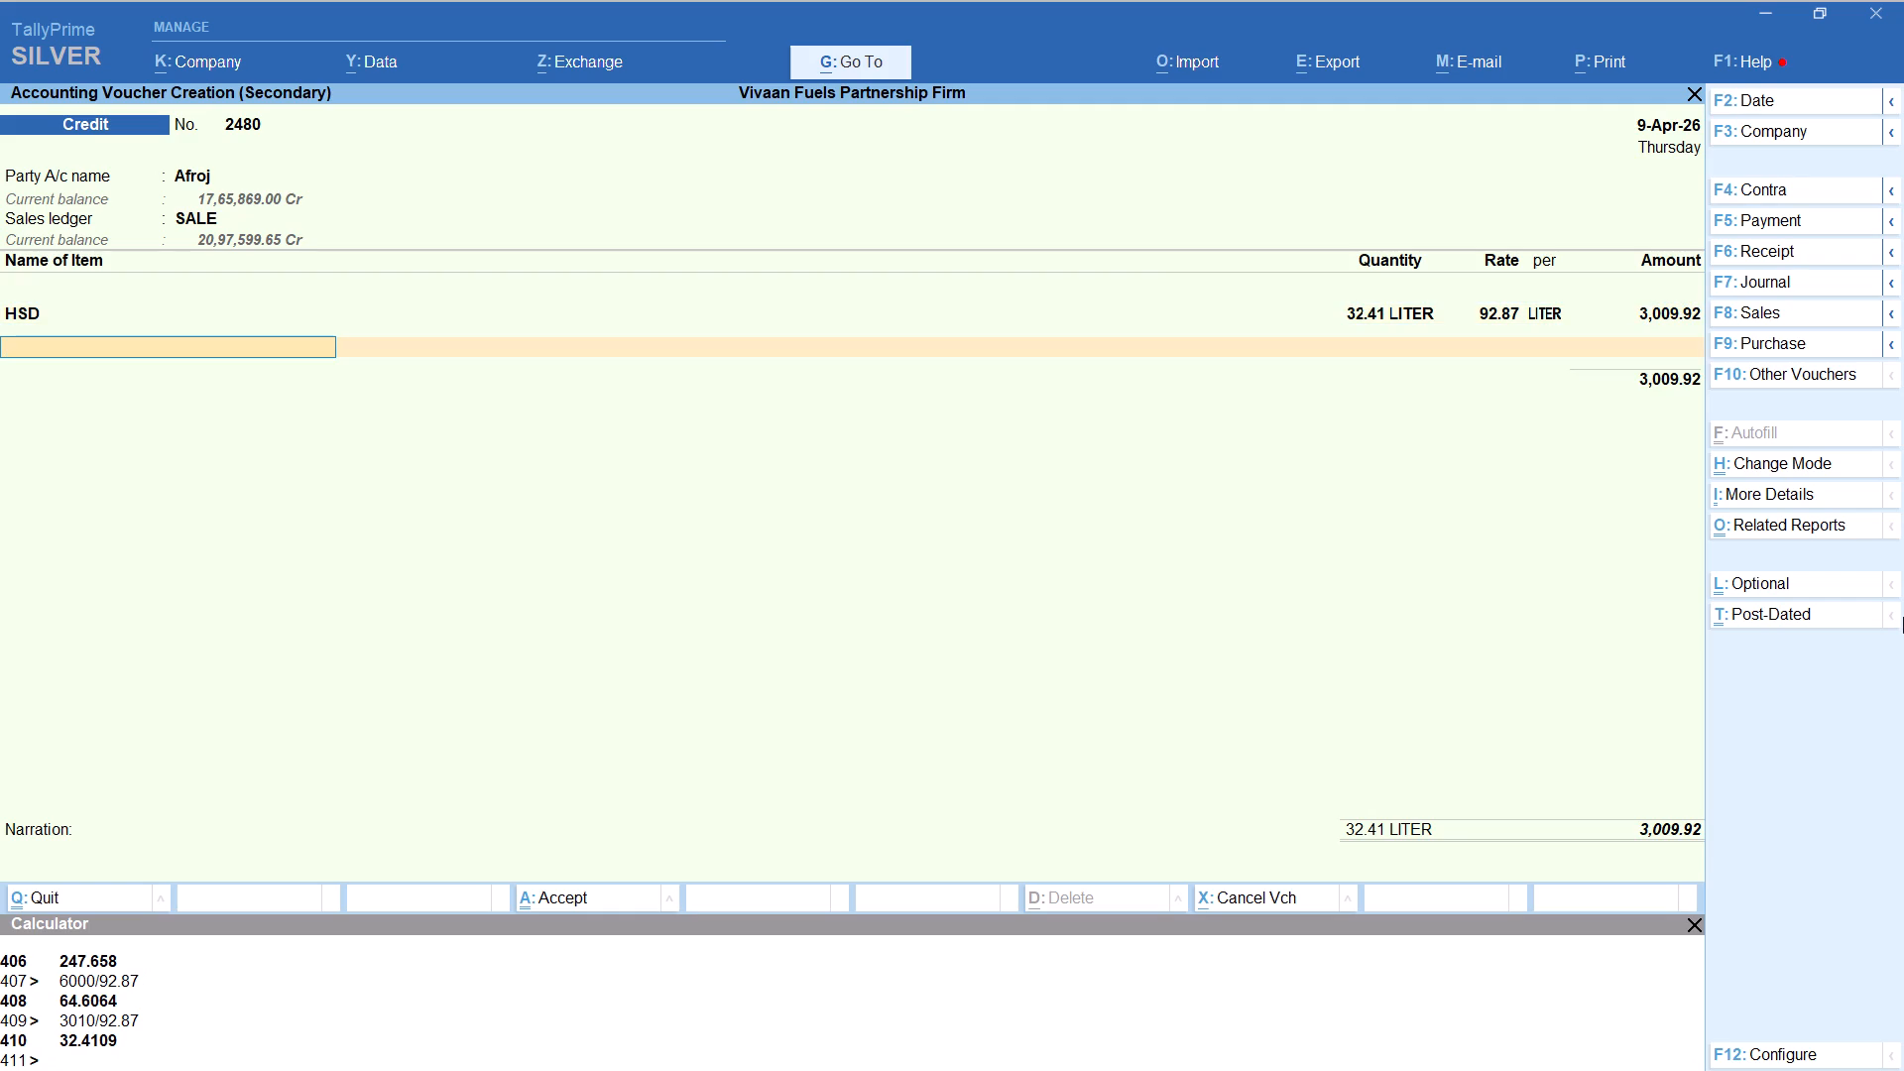
key(Return)
Add the Round Off ledger with its default amount to this Afroj voucher and save it.
text(ROU)
key(Return)
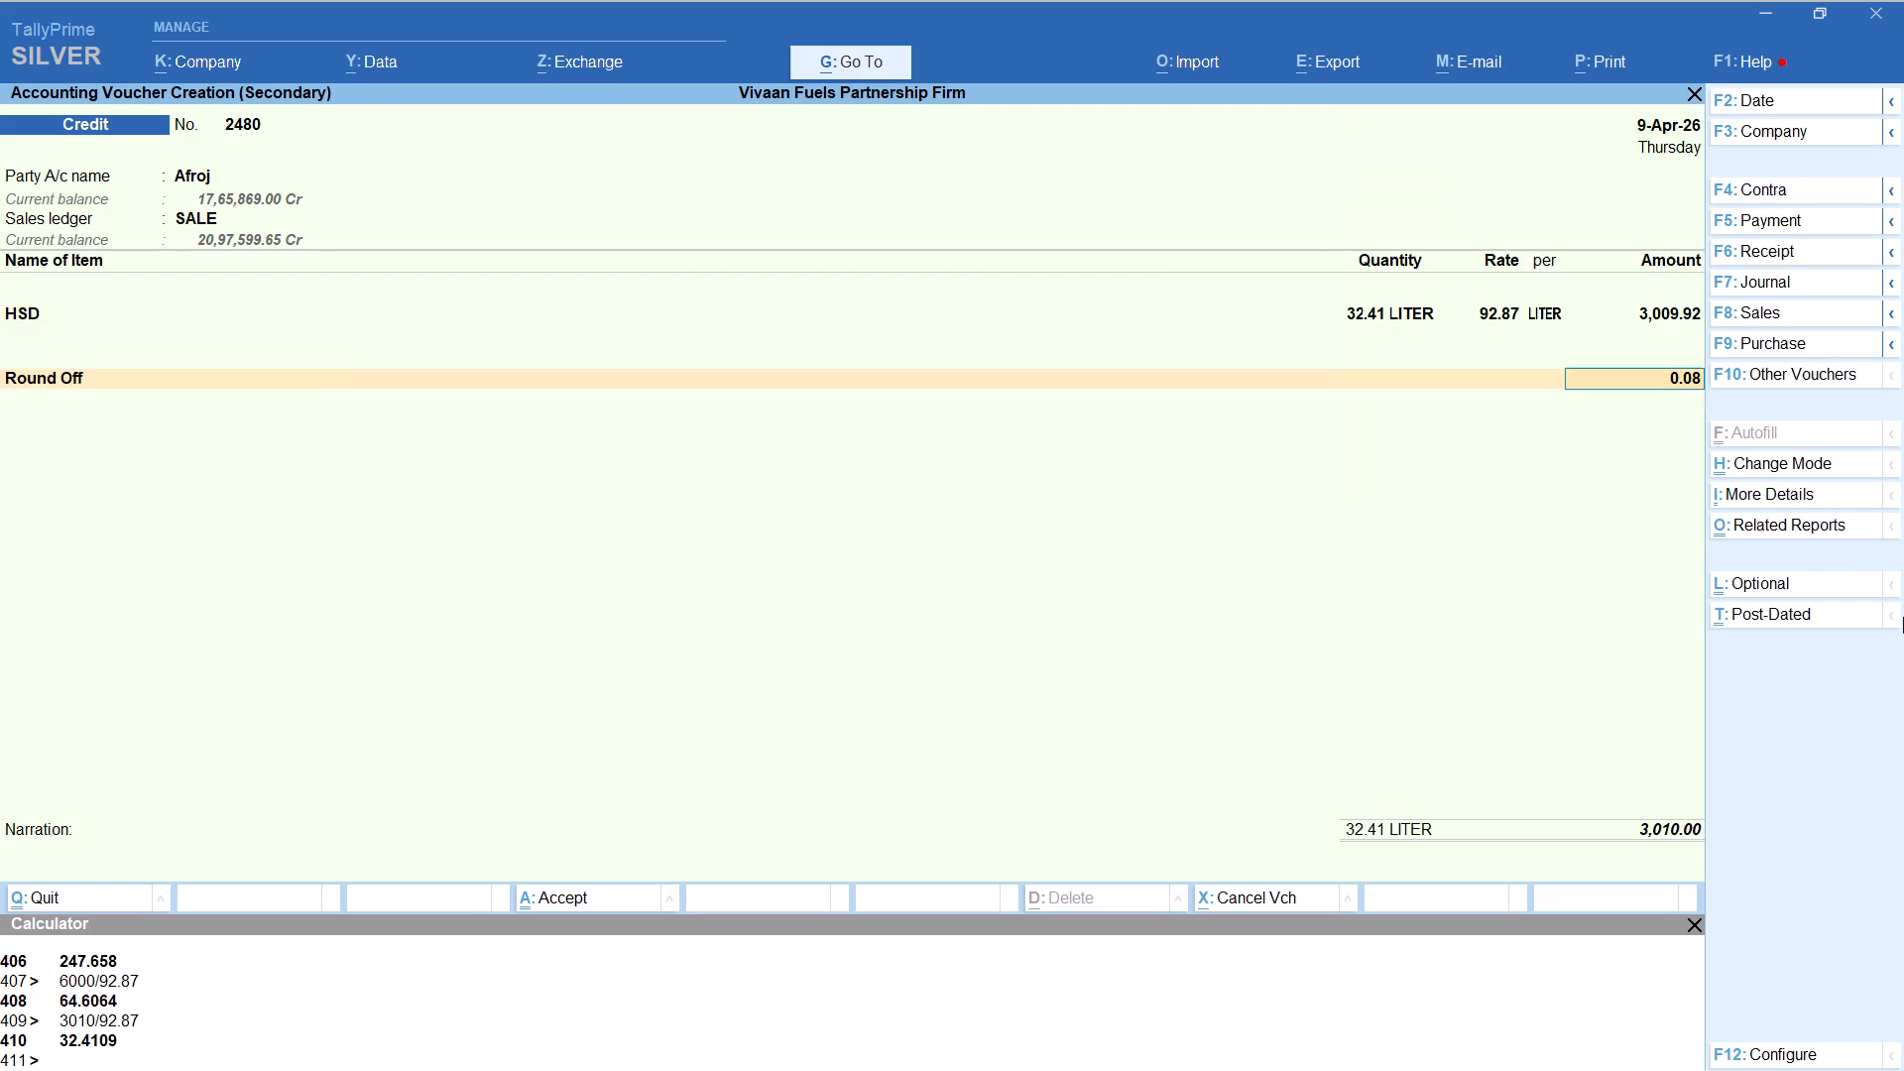
key(ctrl+a)
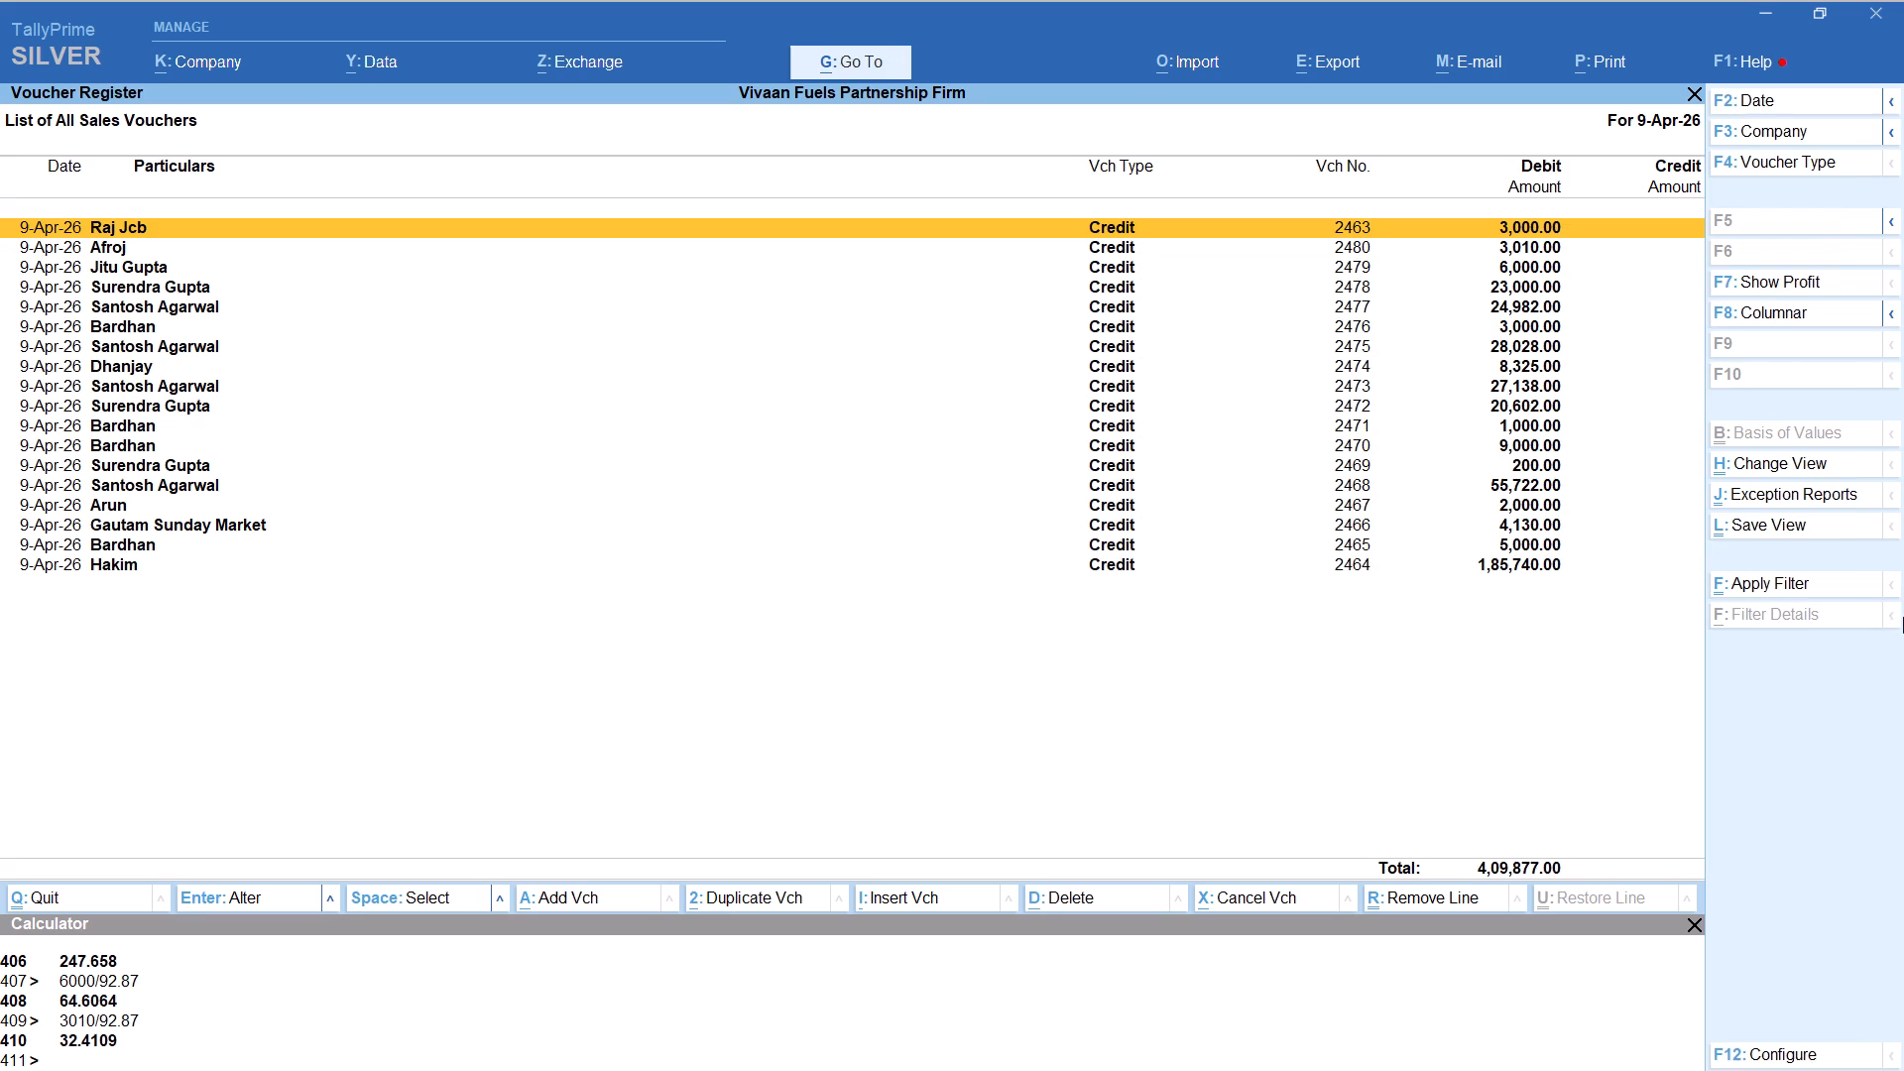
Start a new credit voucher for the second listed Ravindra party, not Ravindra Jcb, with default party details and the SALE ledger.
key(alt+a)
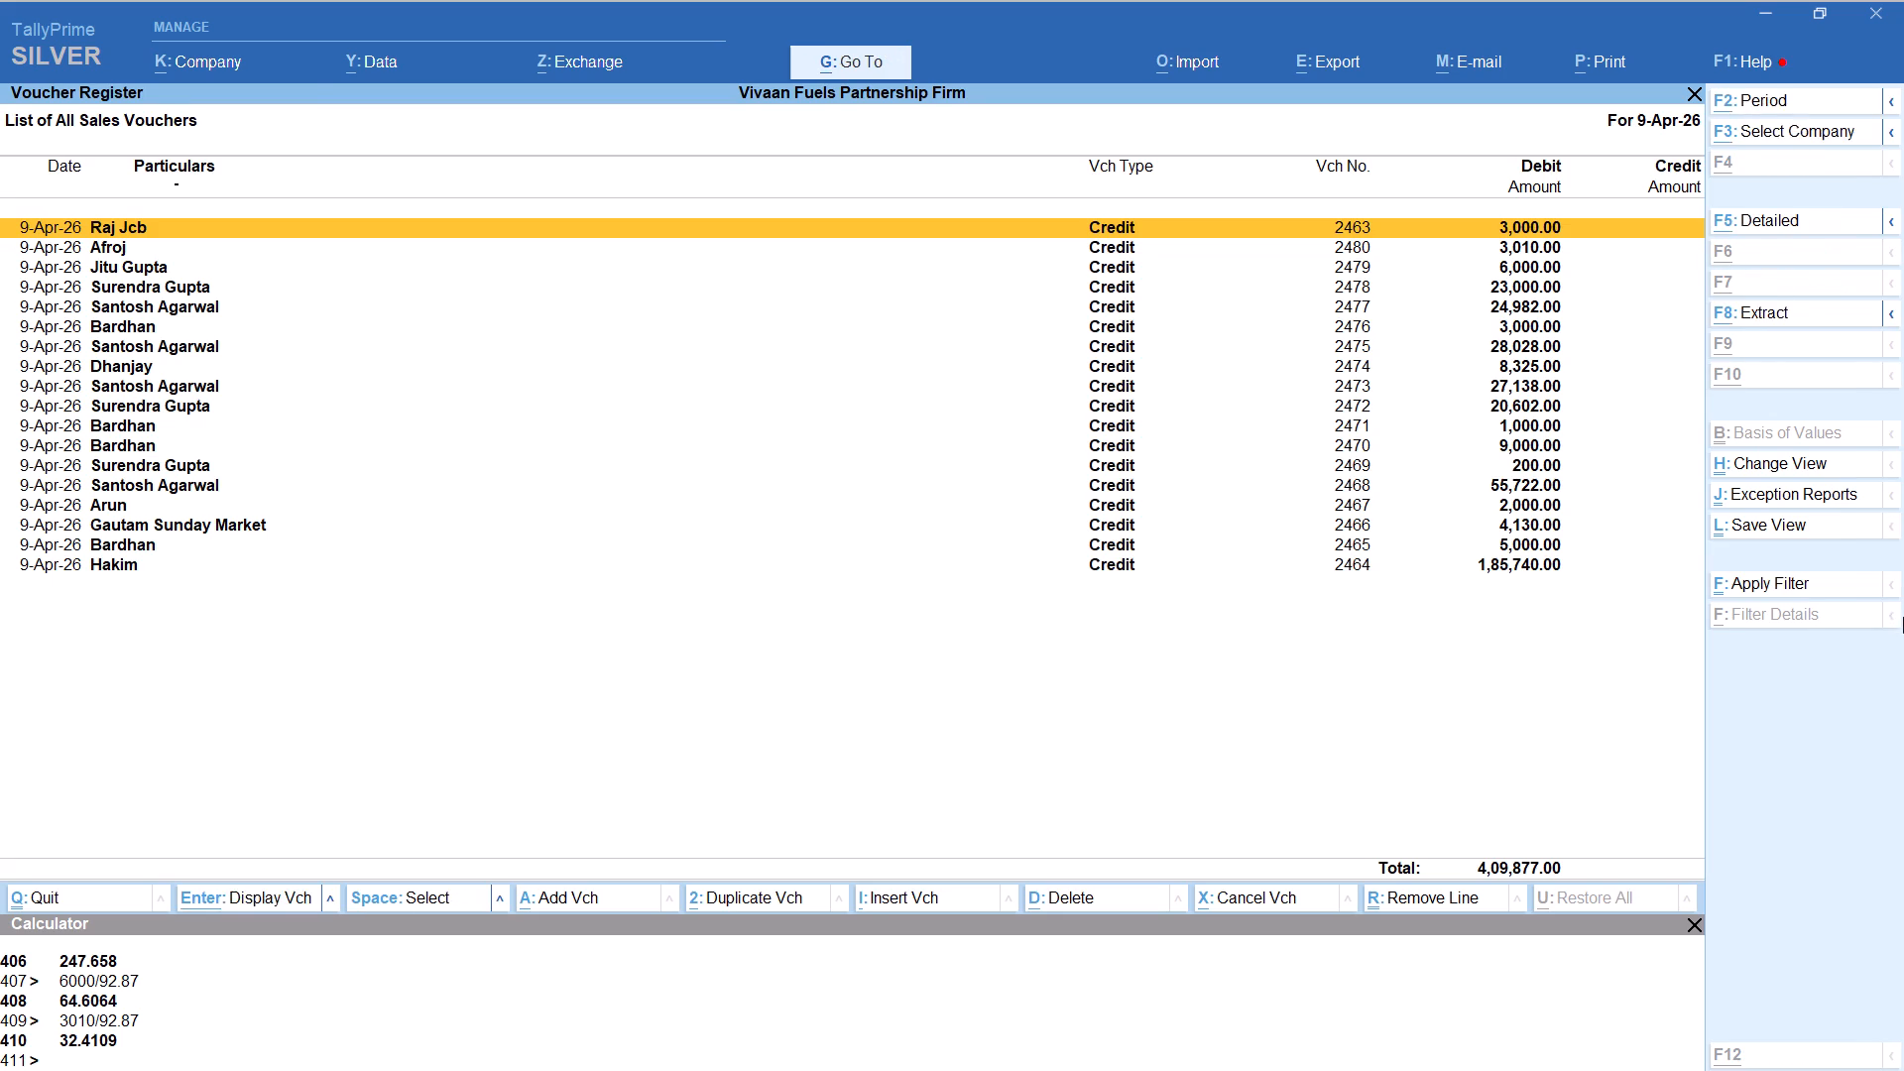
text(RAVINDRA)
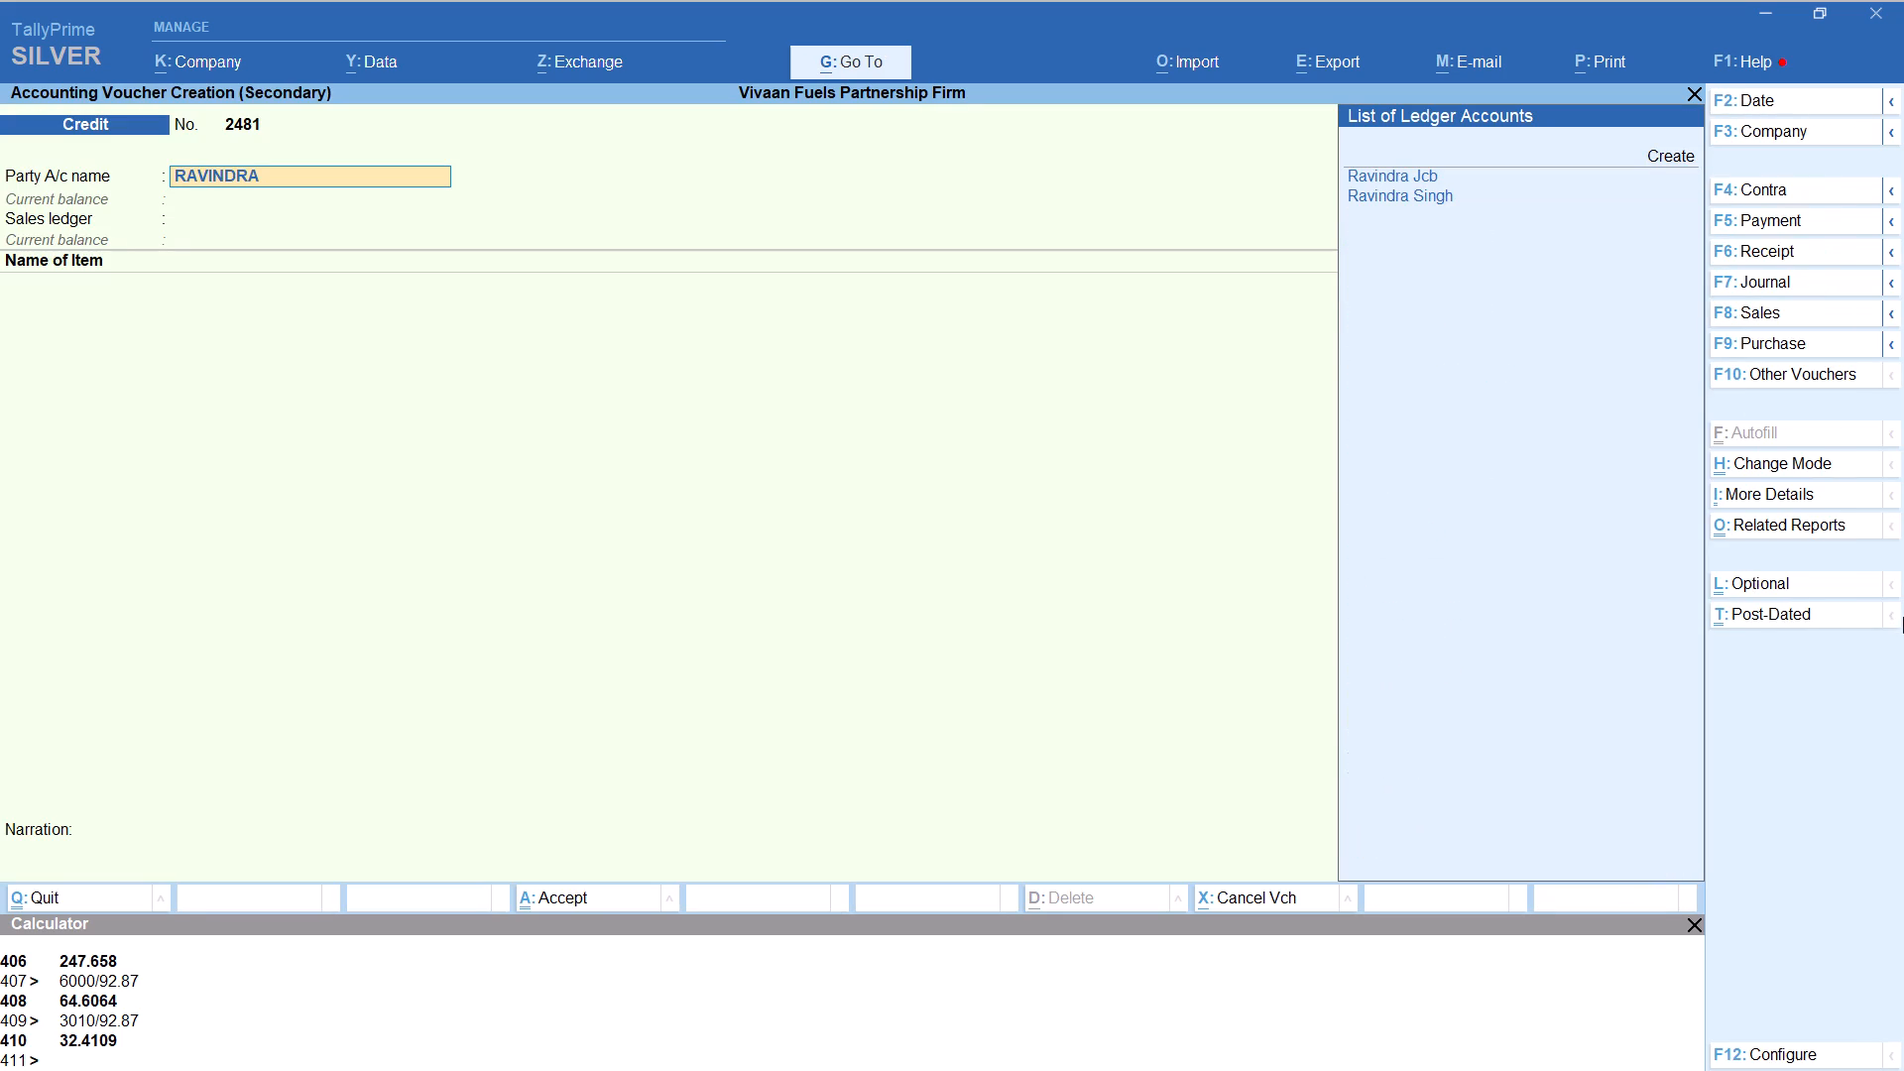
key(Down)
key(Down)
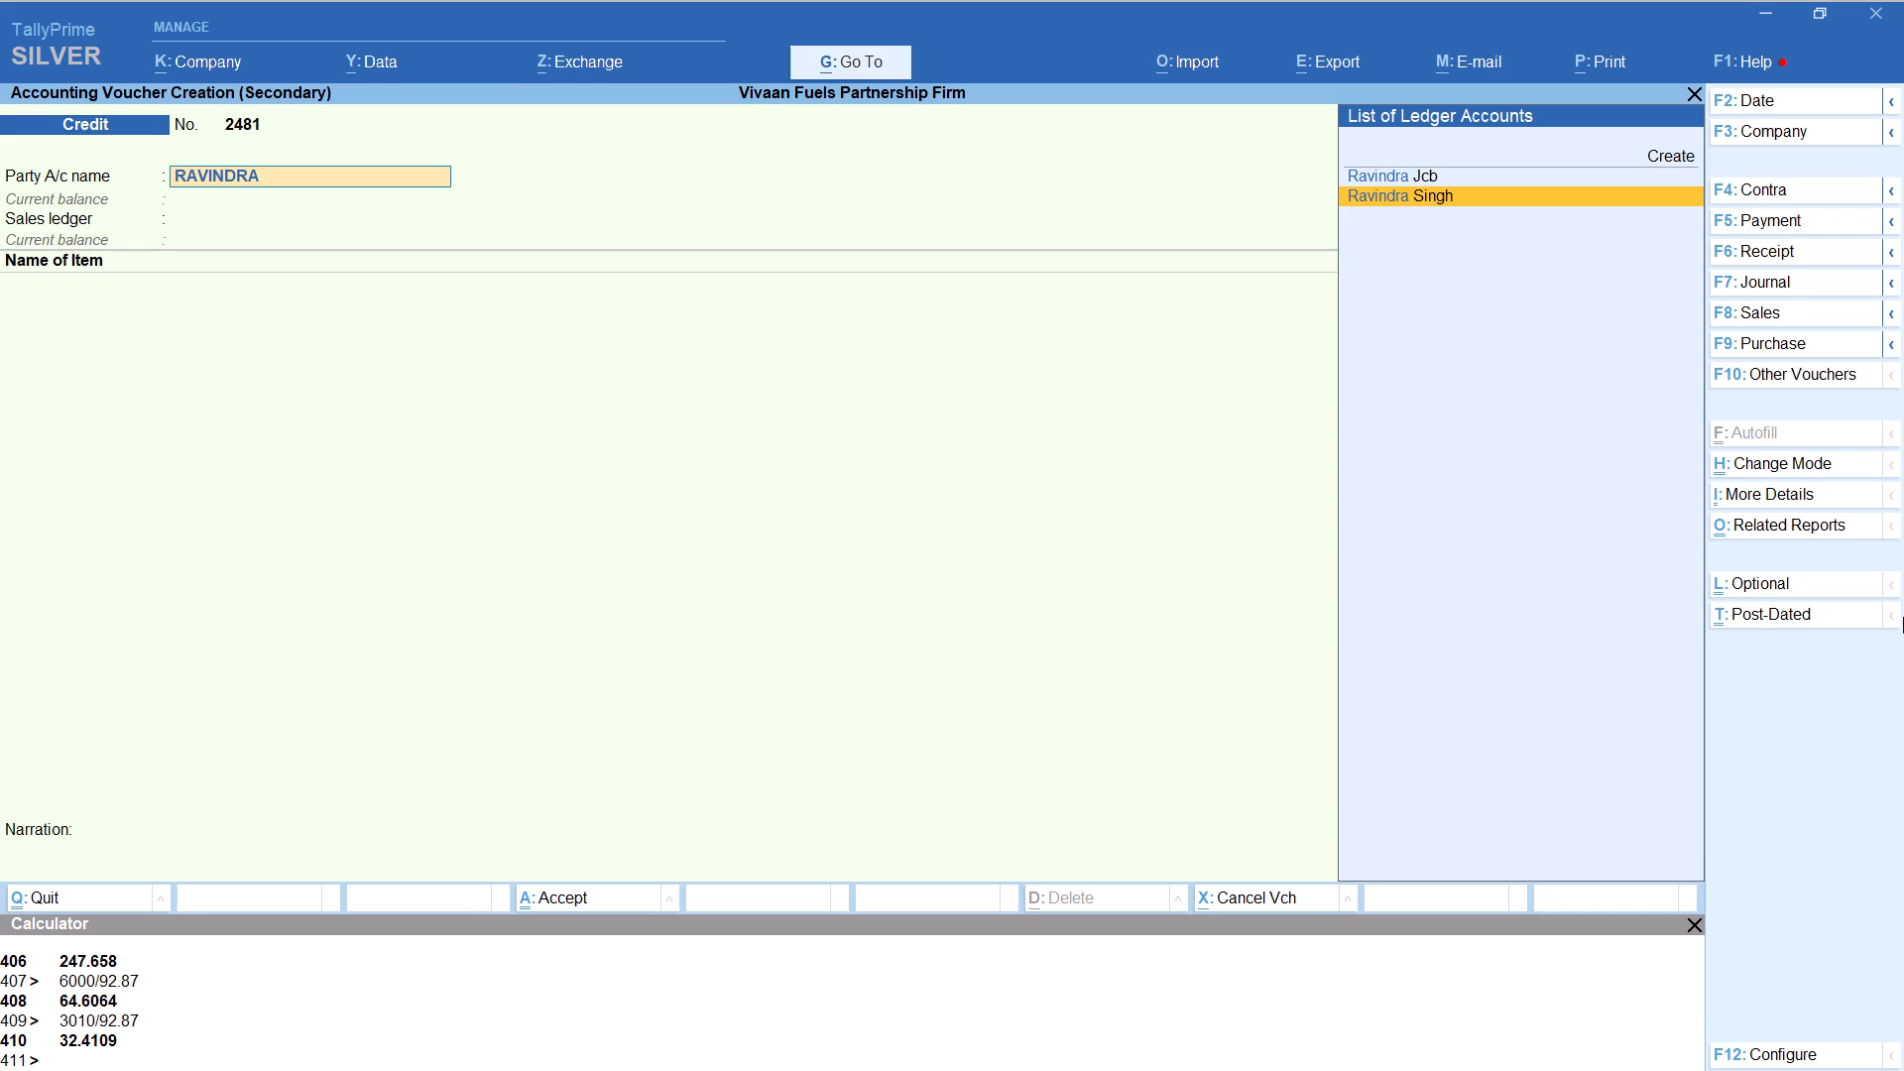
key(Return)
key(Return)
key(Return)
key(Return)
key(Return)
key(Return)
key(Return)
key(Return)
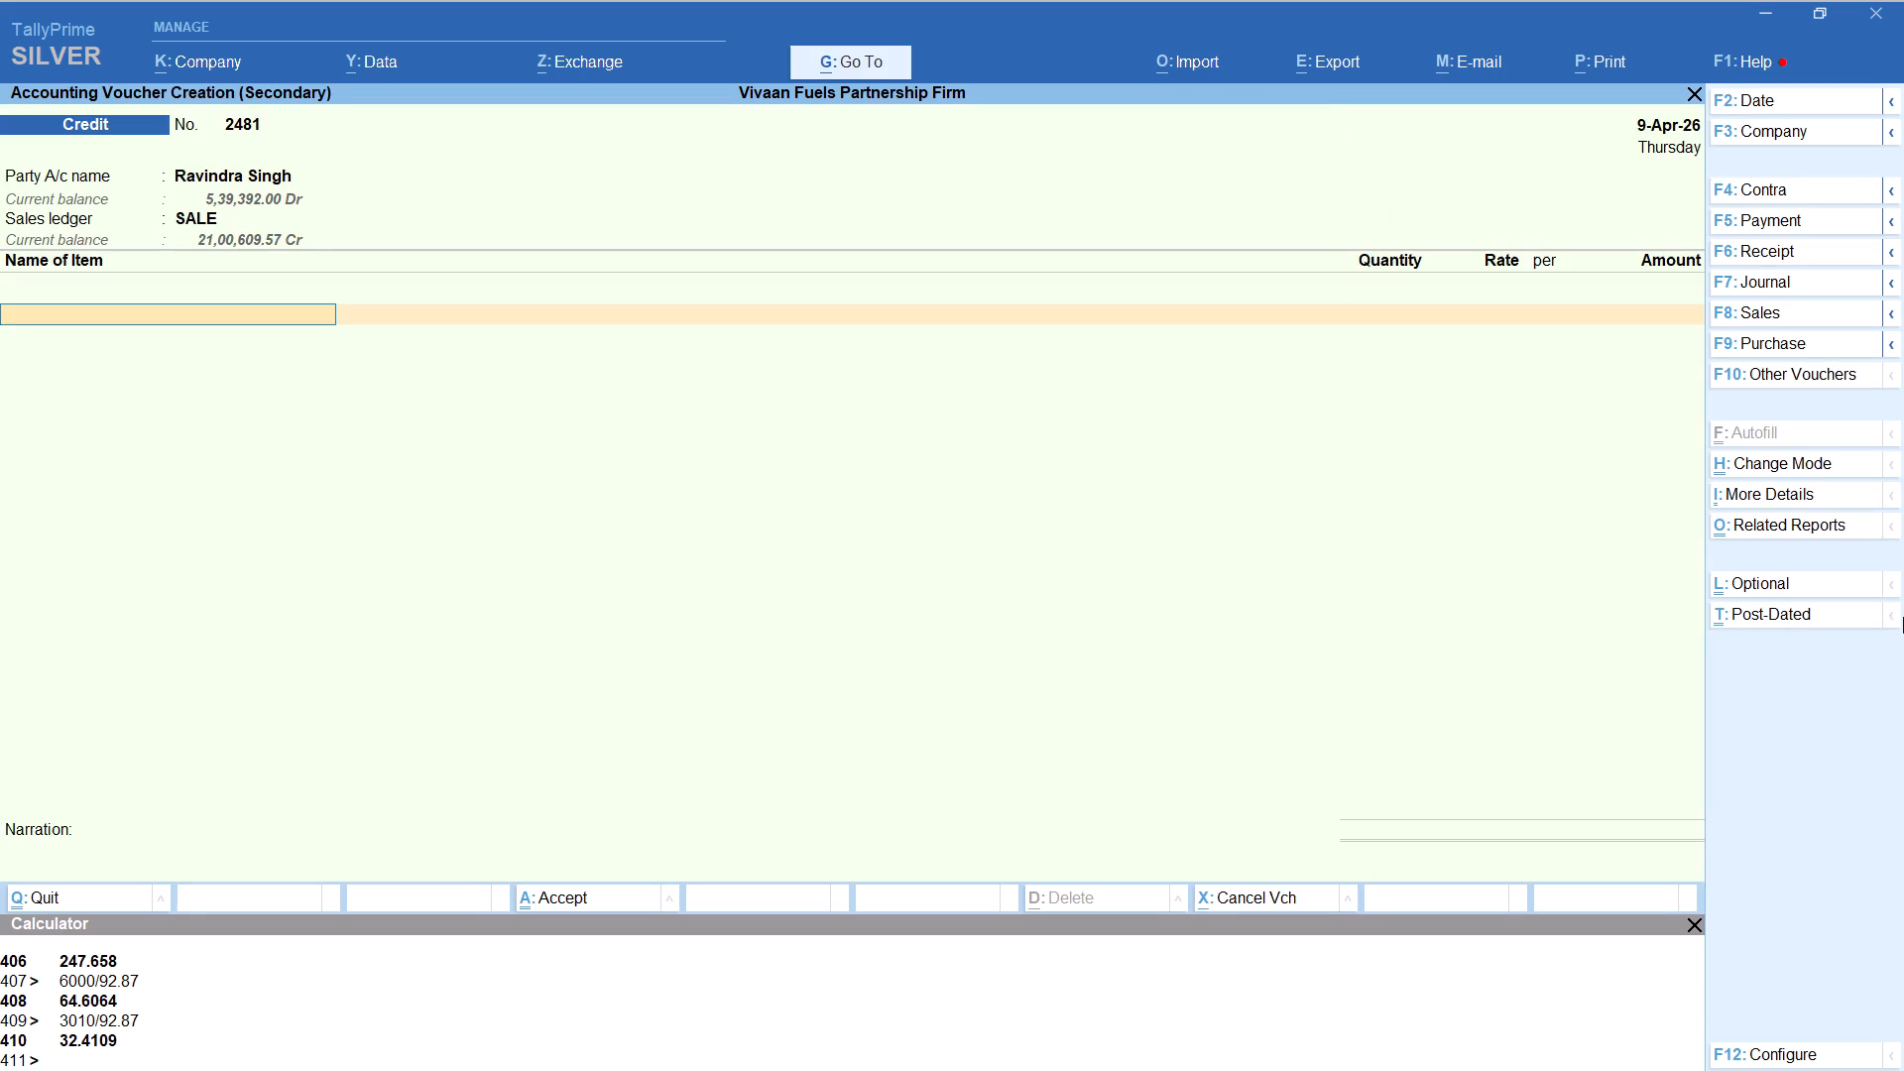
Add item HSD with tracking number Not Applicable and the quantity calculated as 10702/92.87, keeping the 92.87 per-litre rate.
text(HSD)
key(Return)
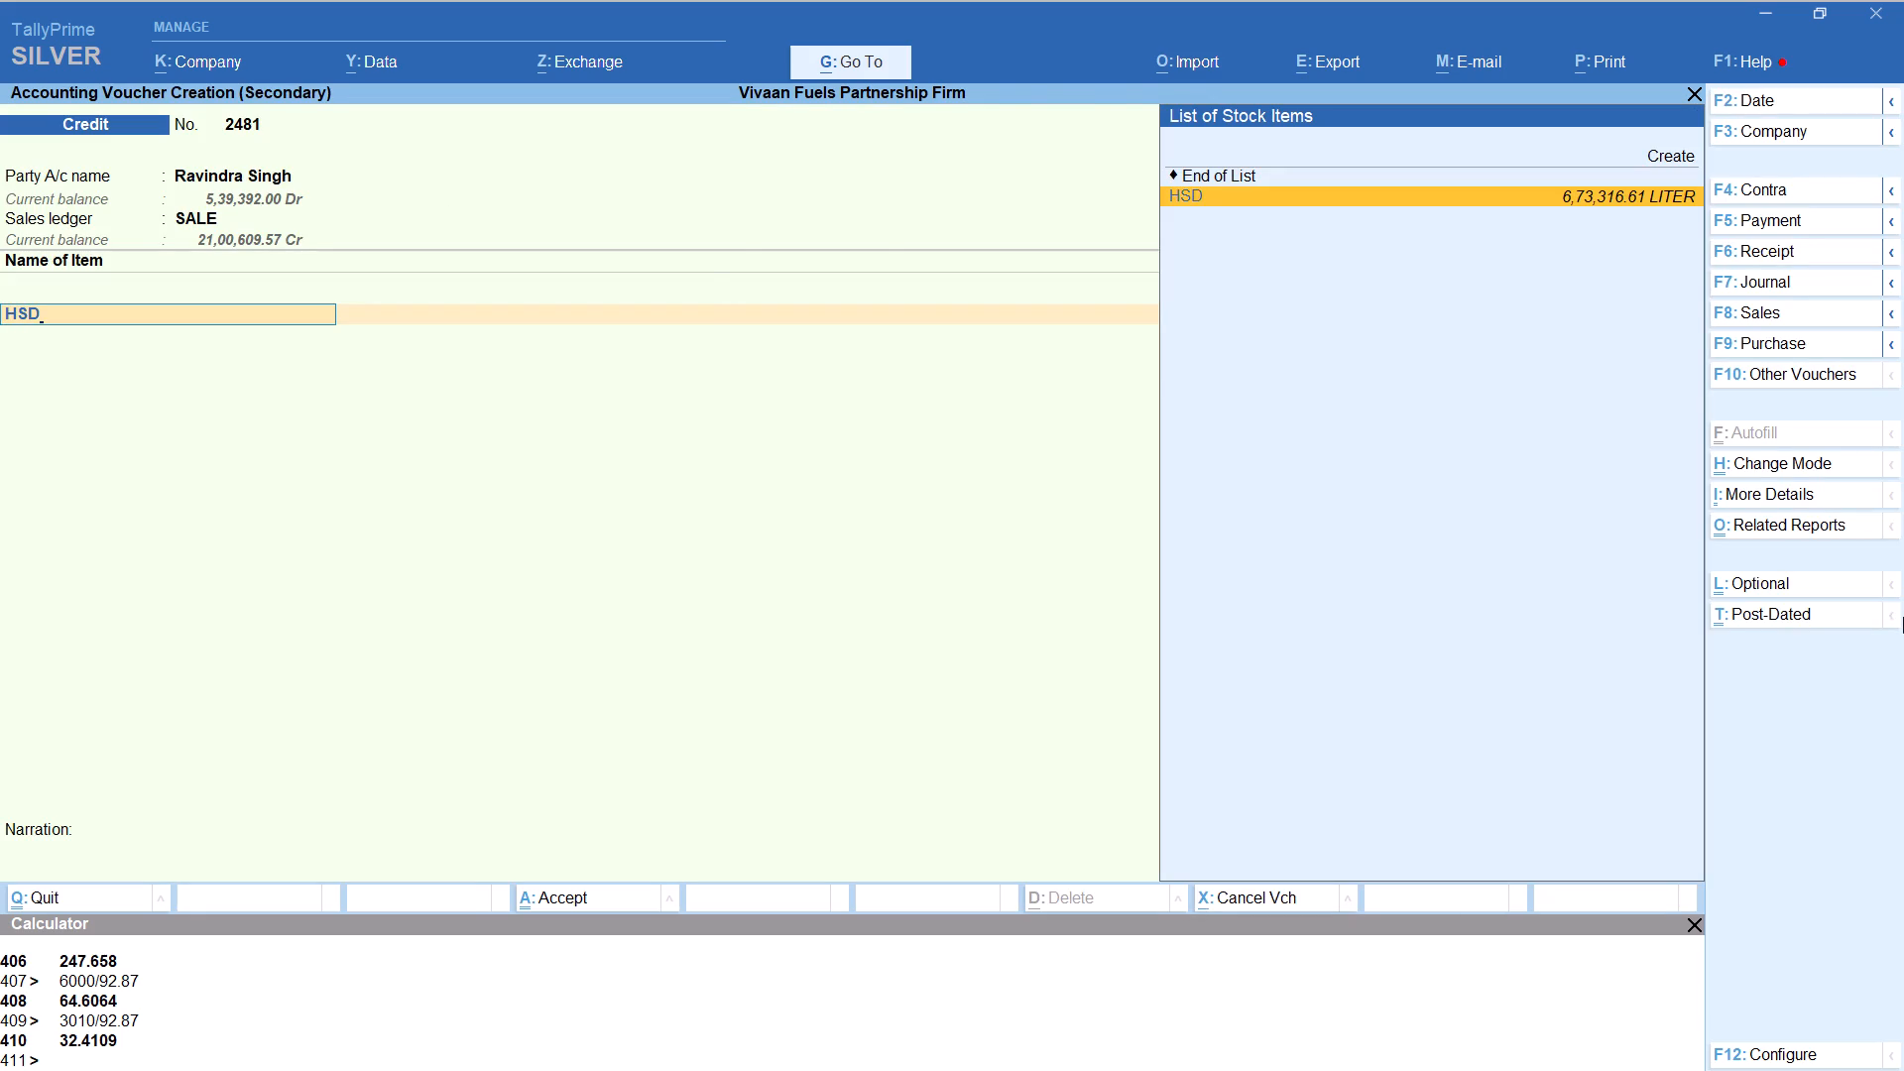
key(Up)
key(Return)
key(alt+c)
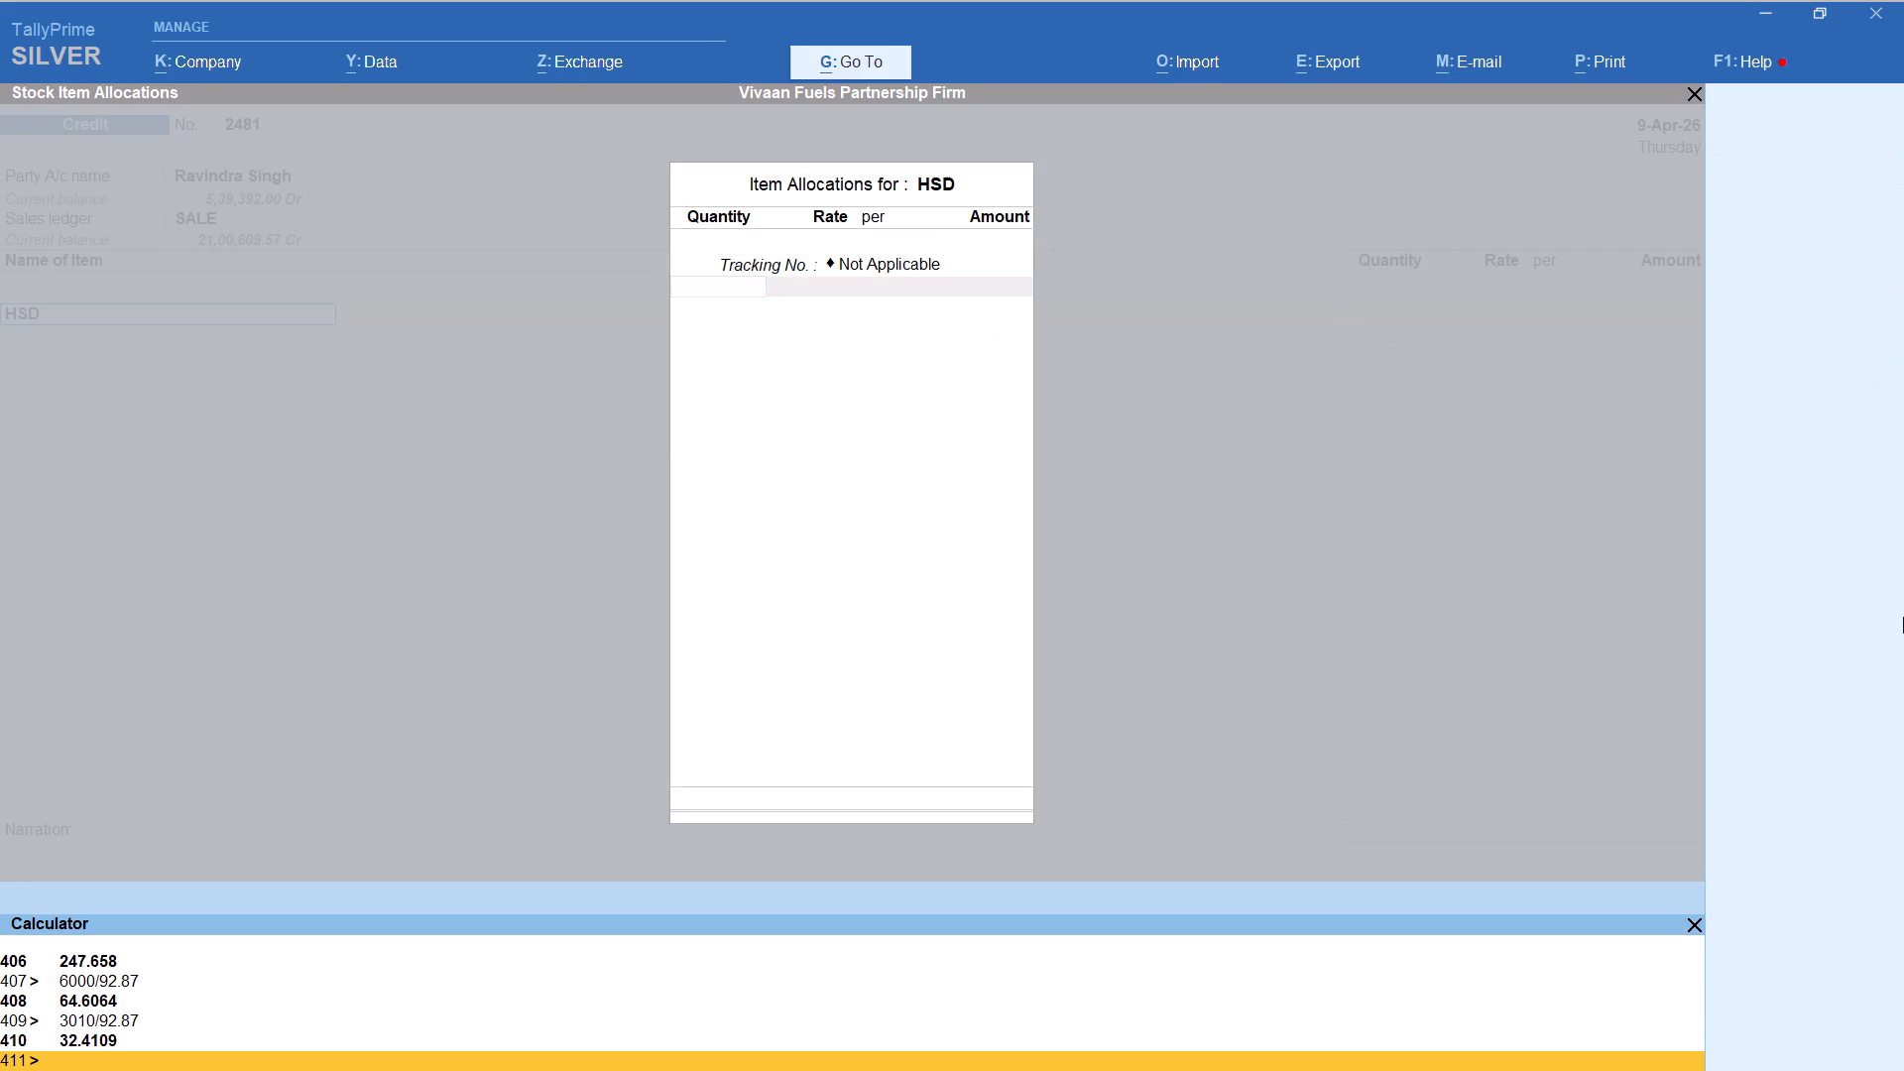
text(10702)
text(/92.87)
key(Return)
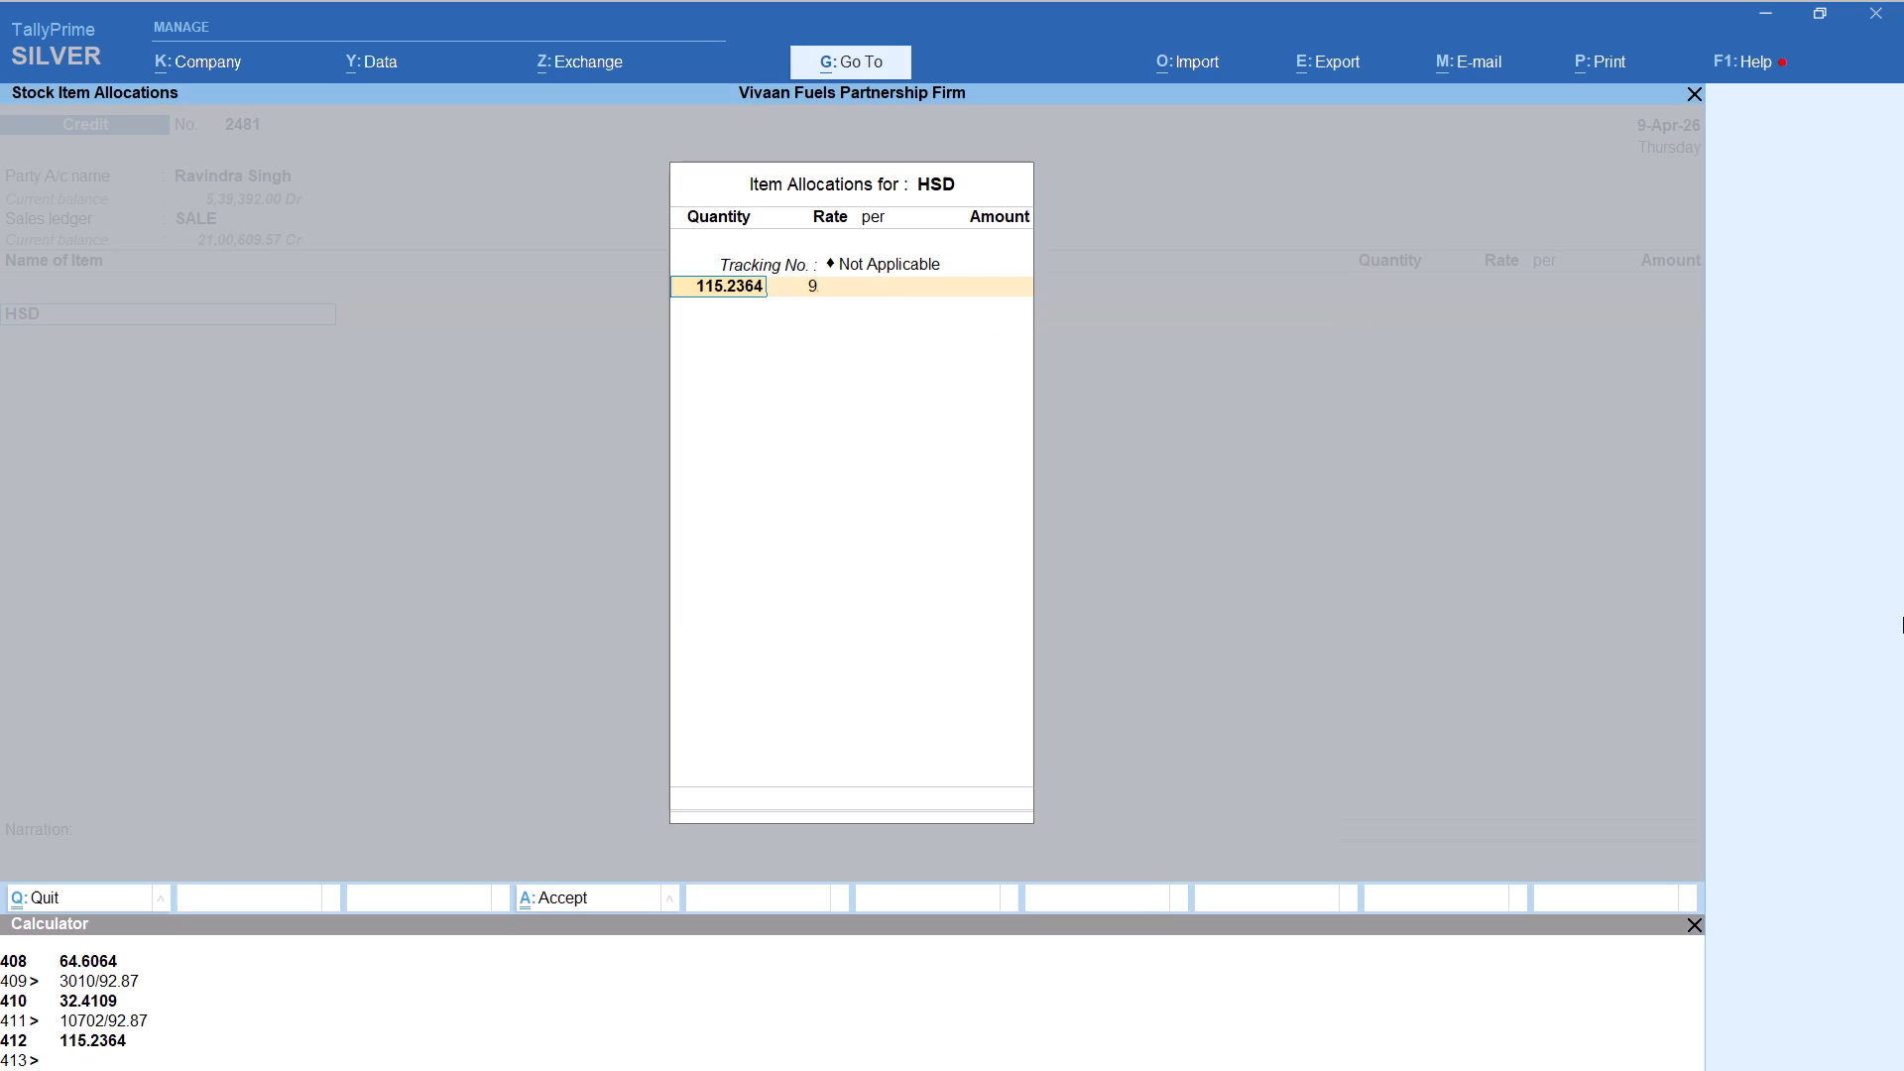
key(BackSpace)
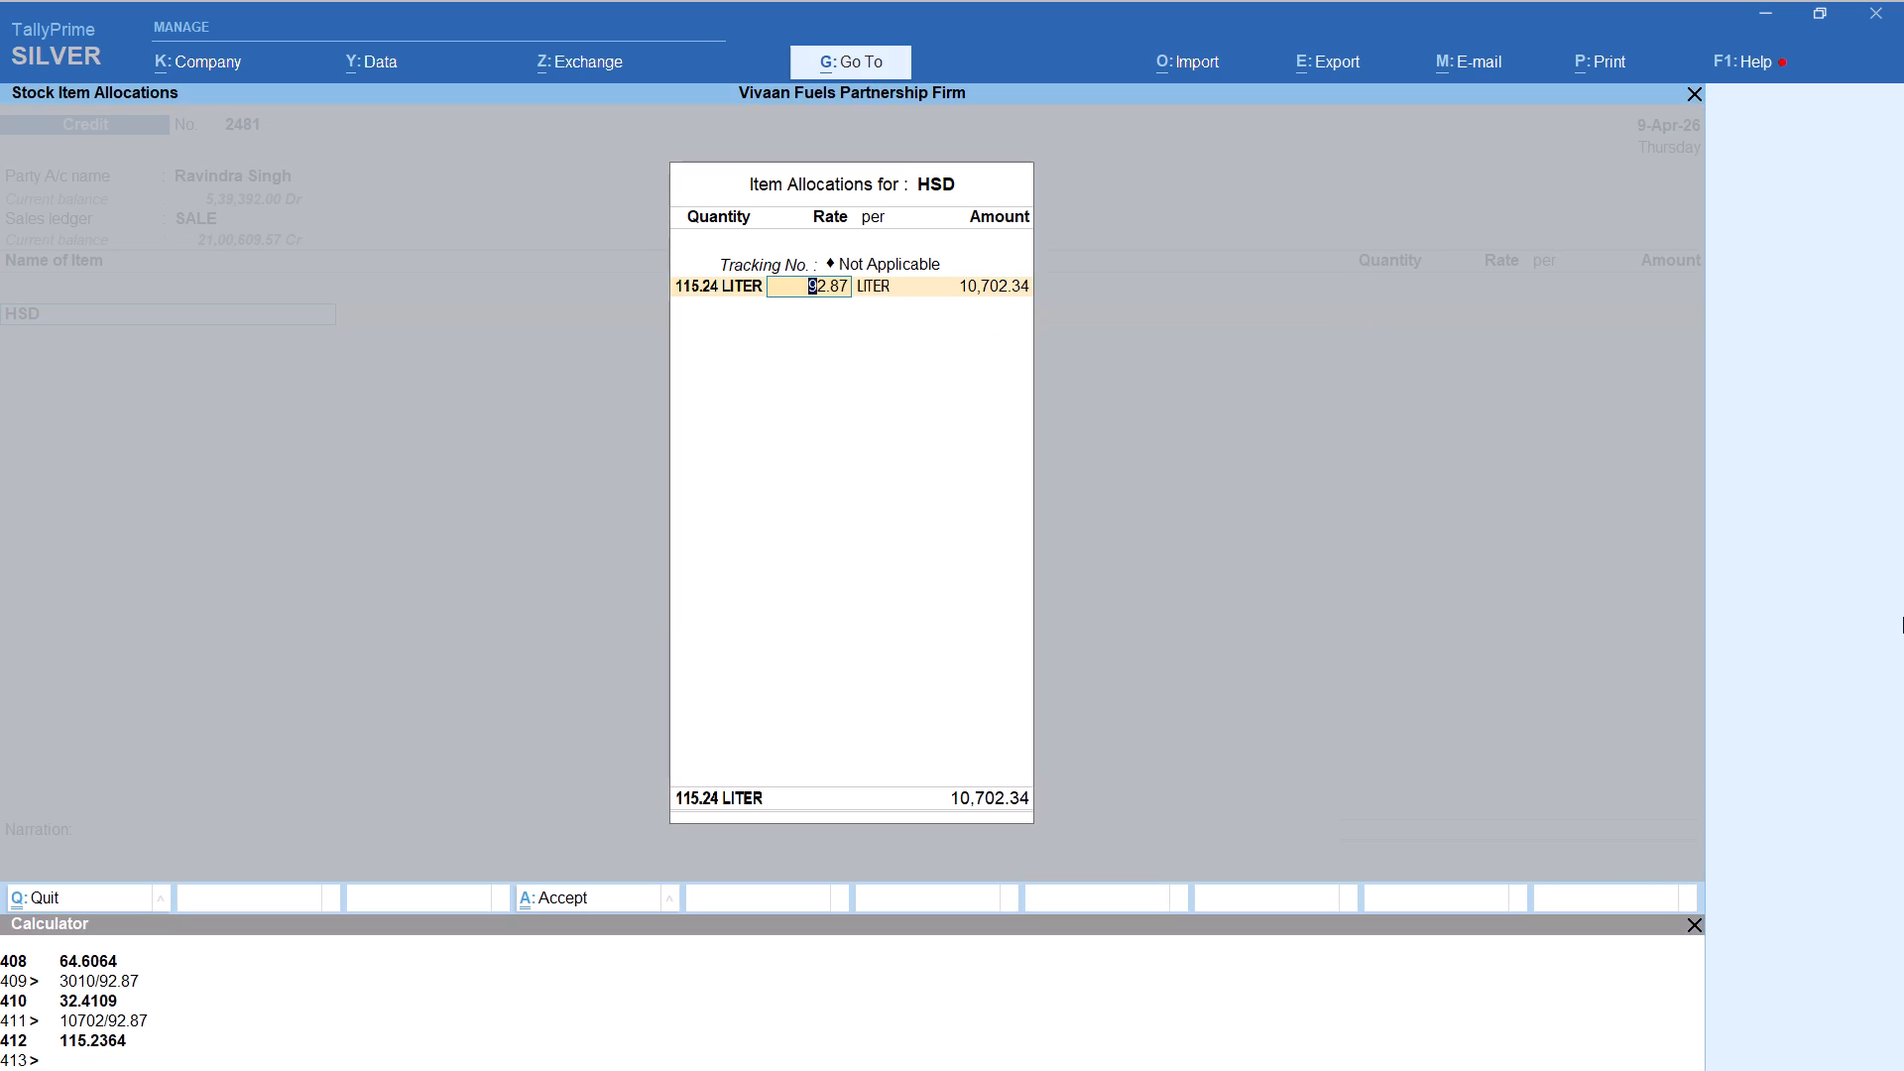
key(BackSpace)
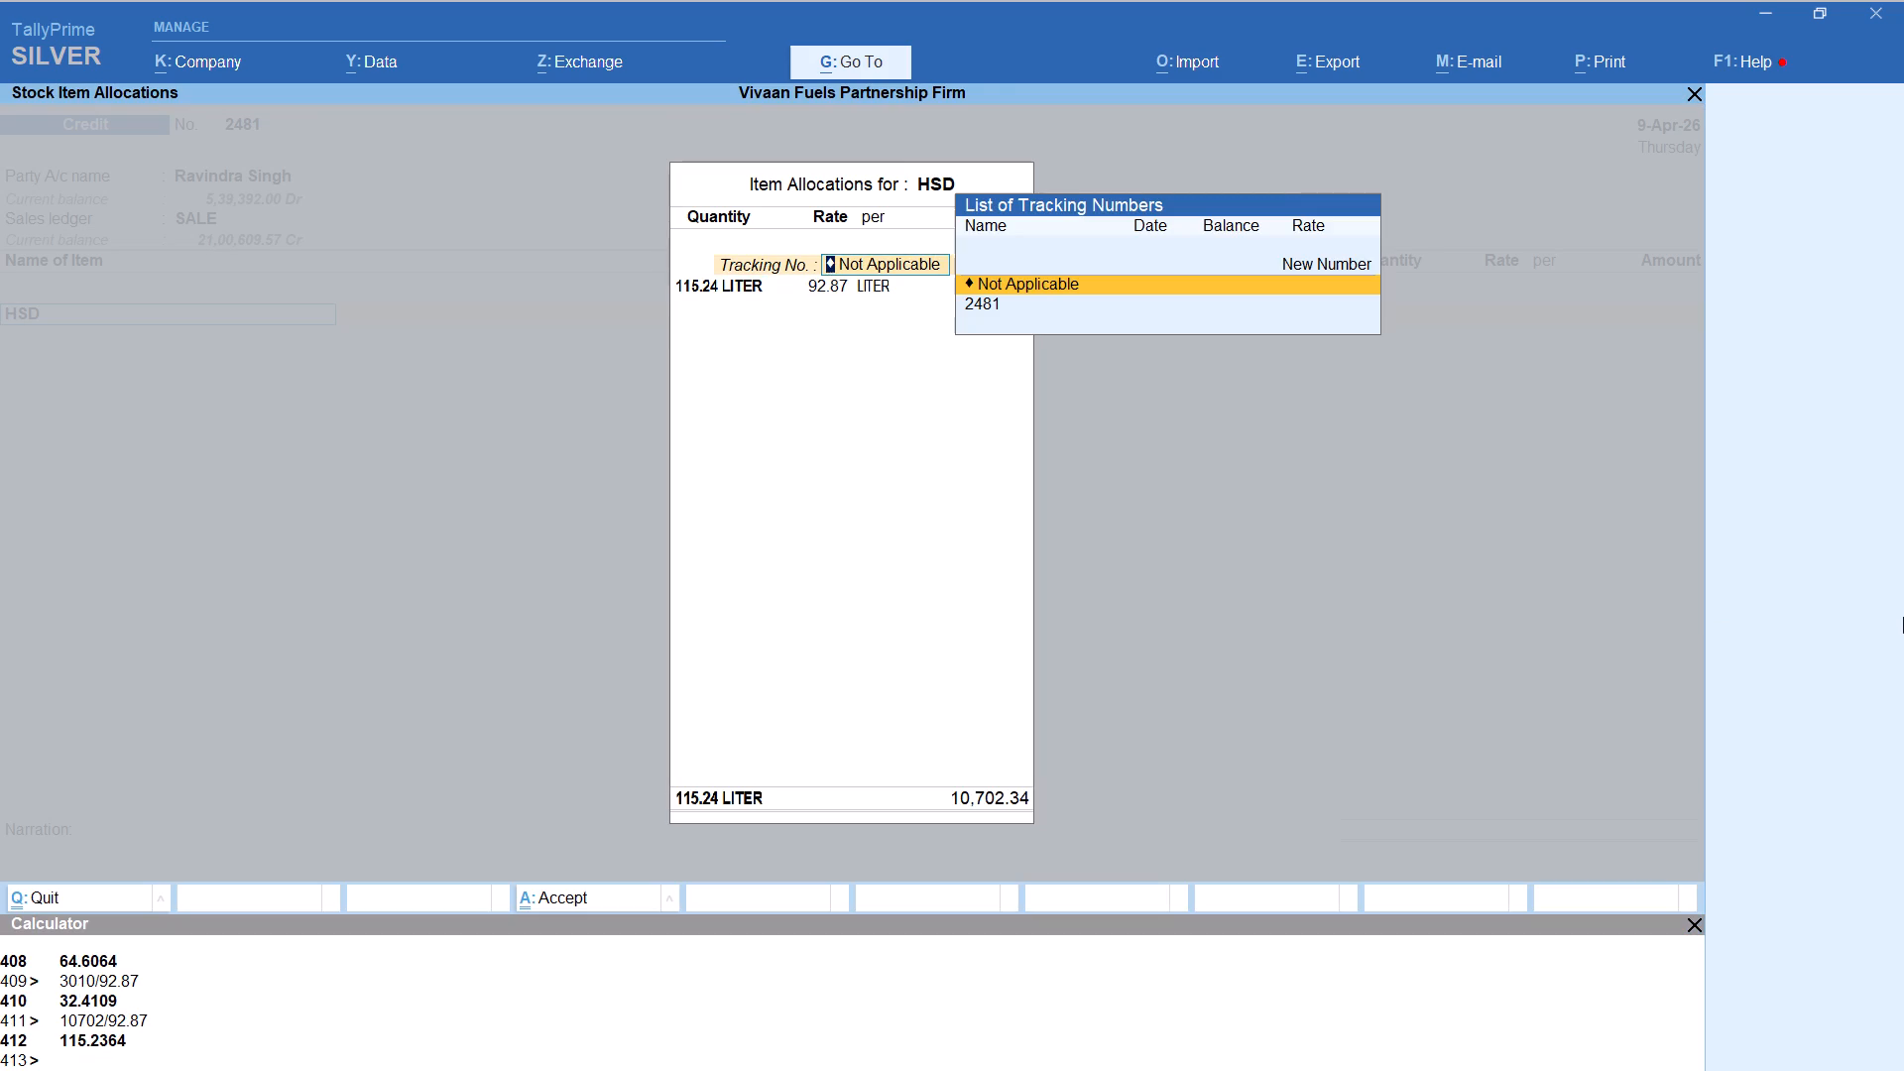
key(Return)
key(Return)
key(Return)
key(Return)
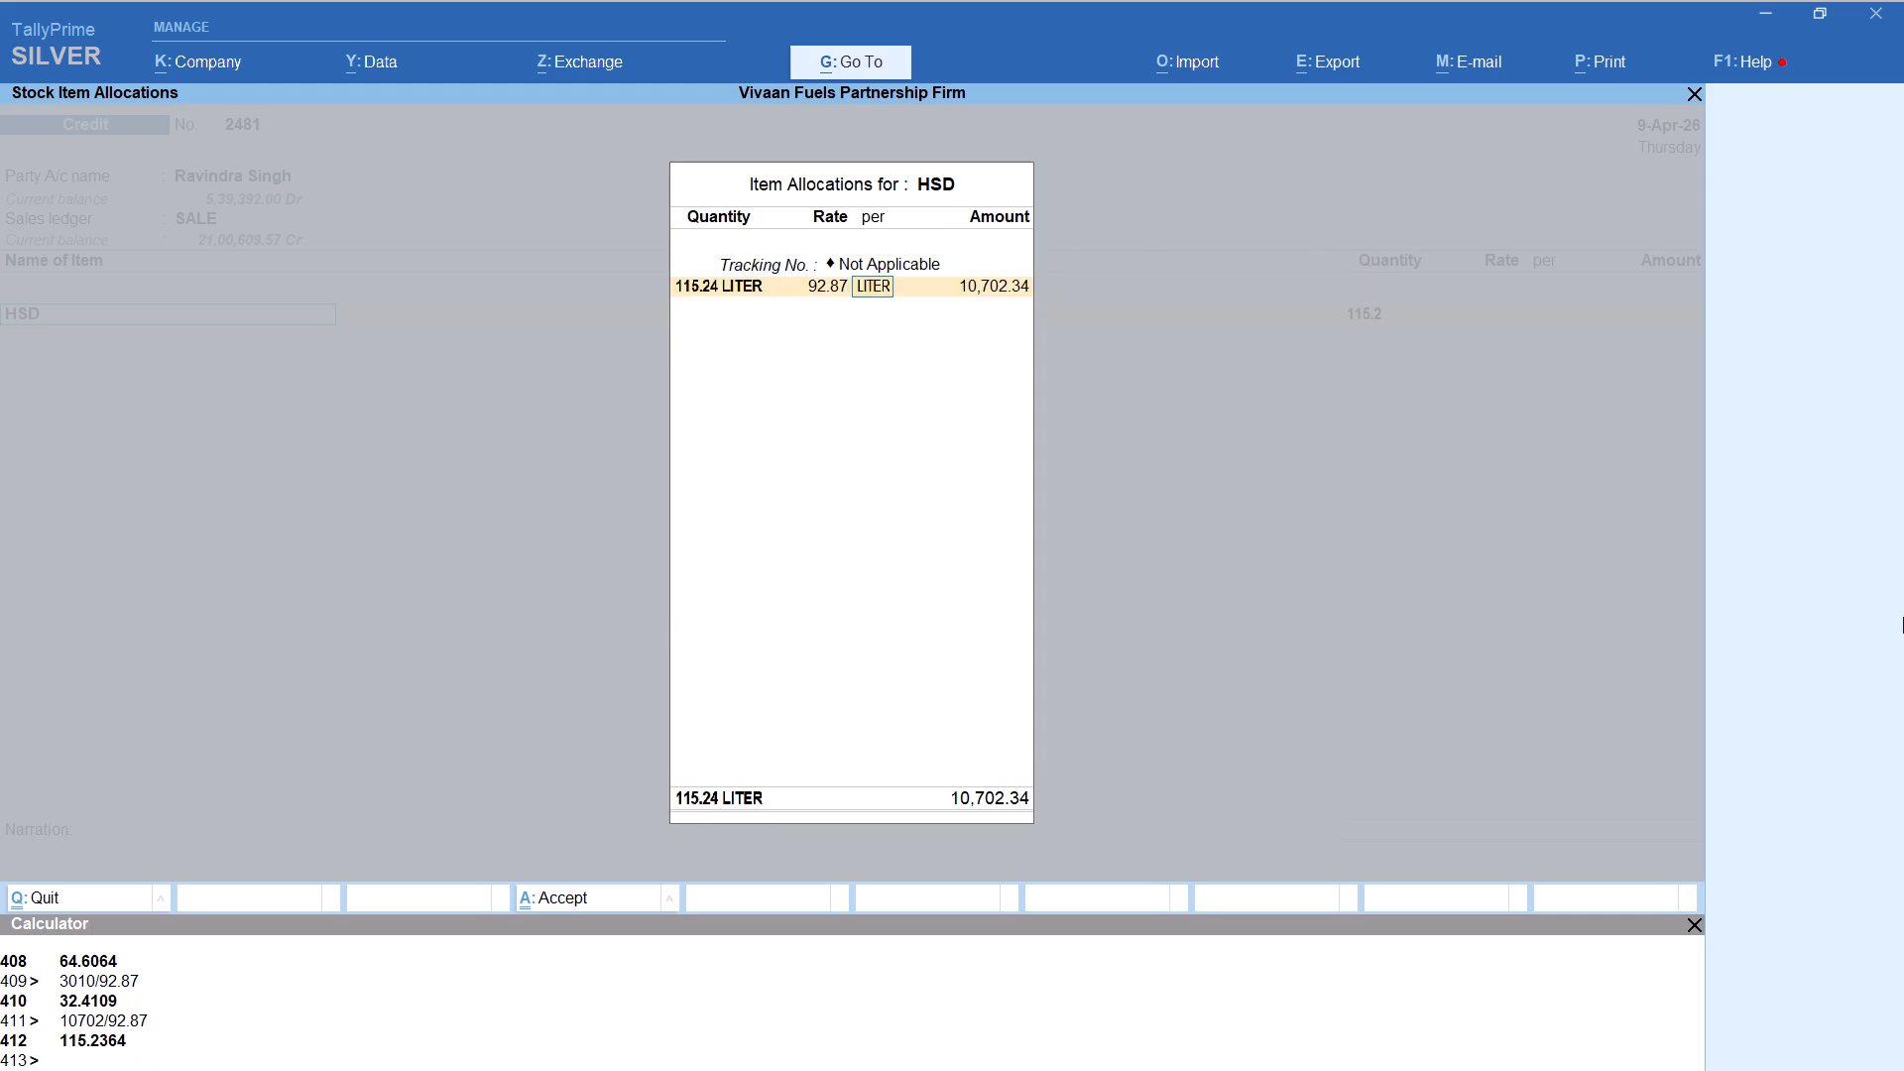
key(Return)
key(Return)
key(Return)
key(Return)
Add the Round Off ledger with its default amount to this Ravindra voucher and save it.
text(ROU)
key(Return)
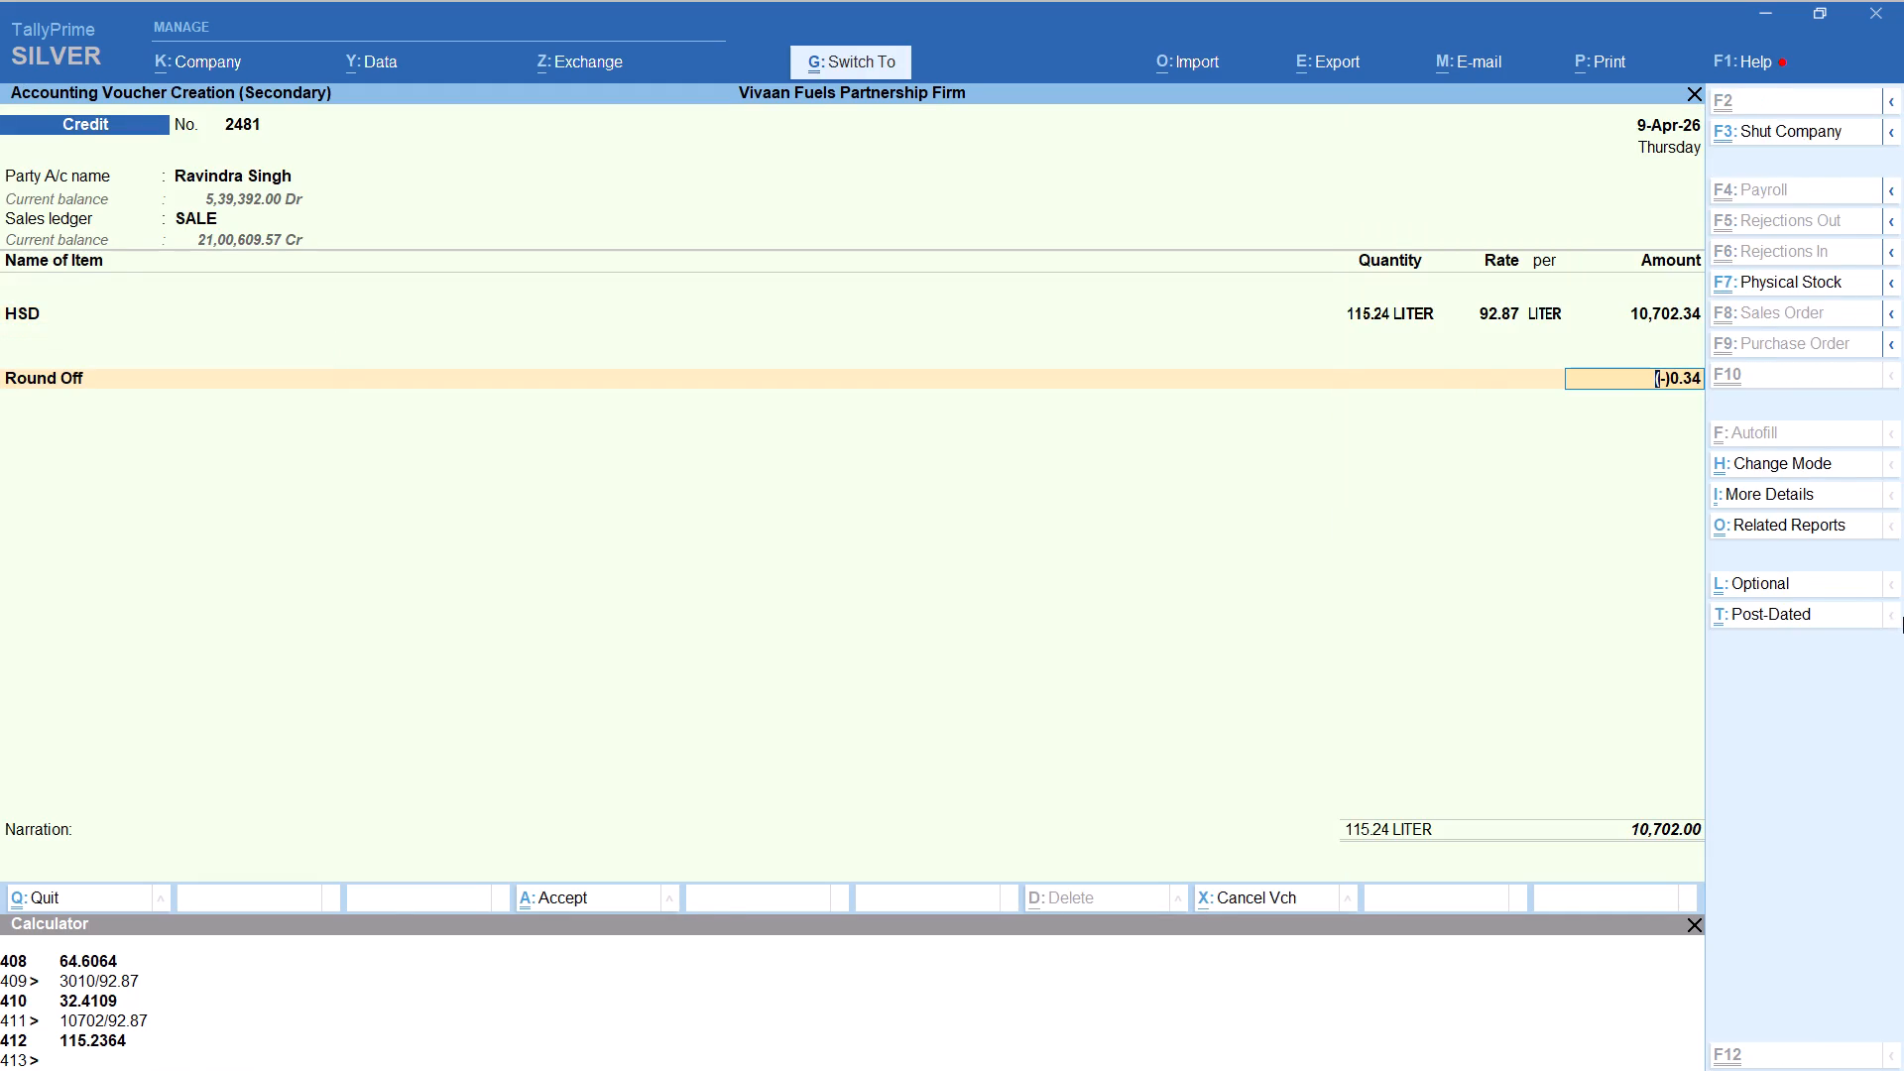
key(ctrl+a)
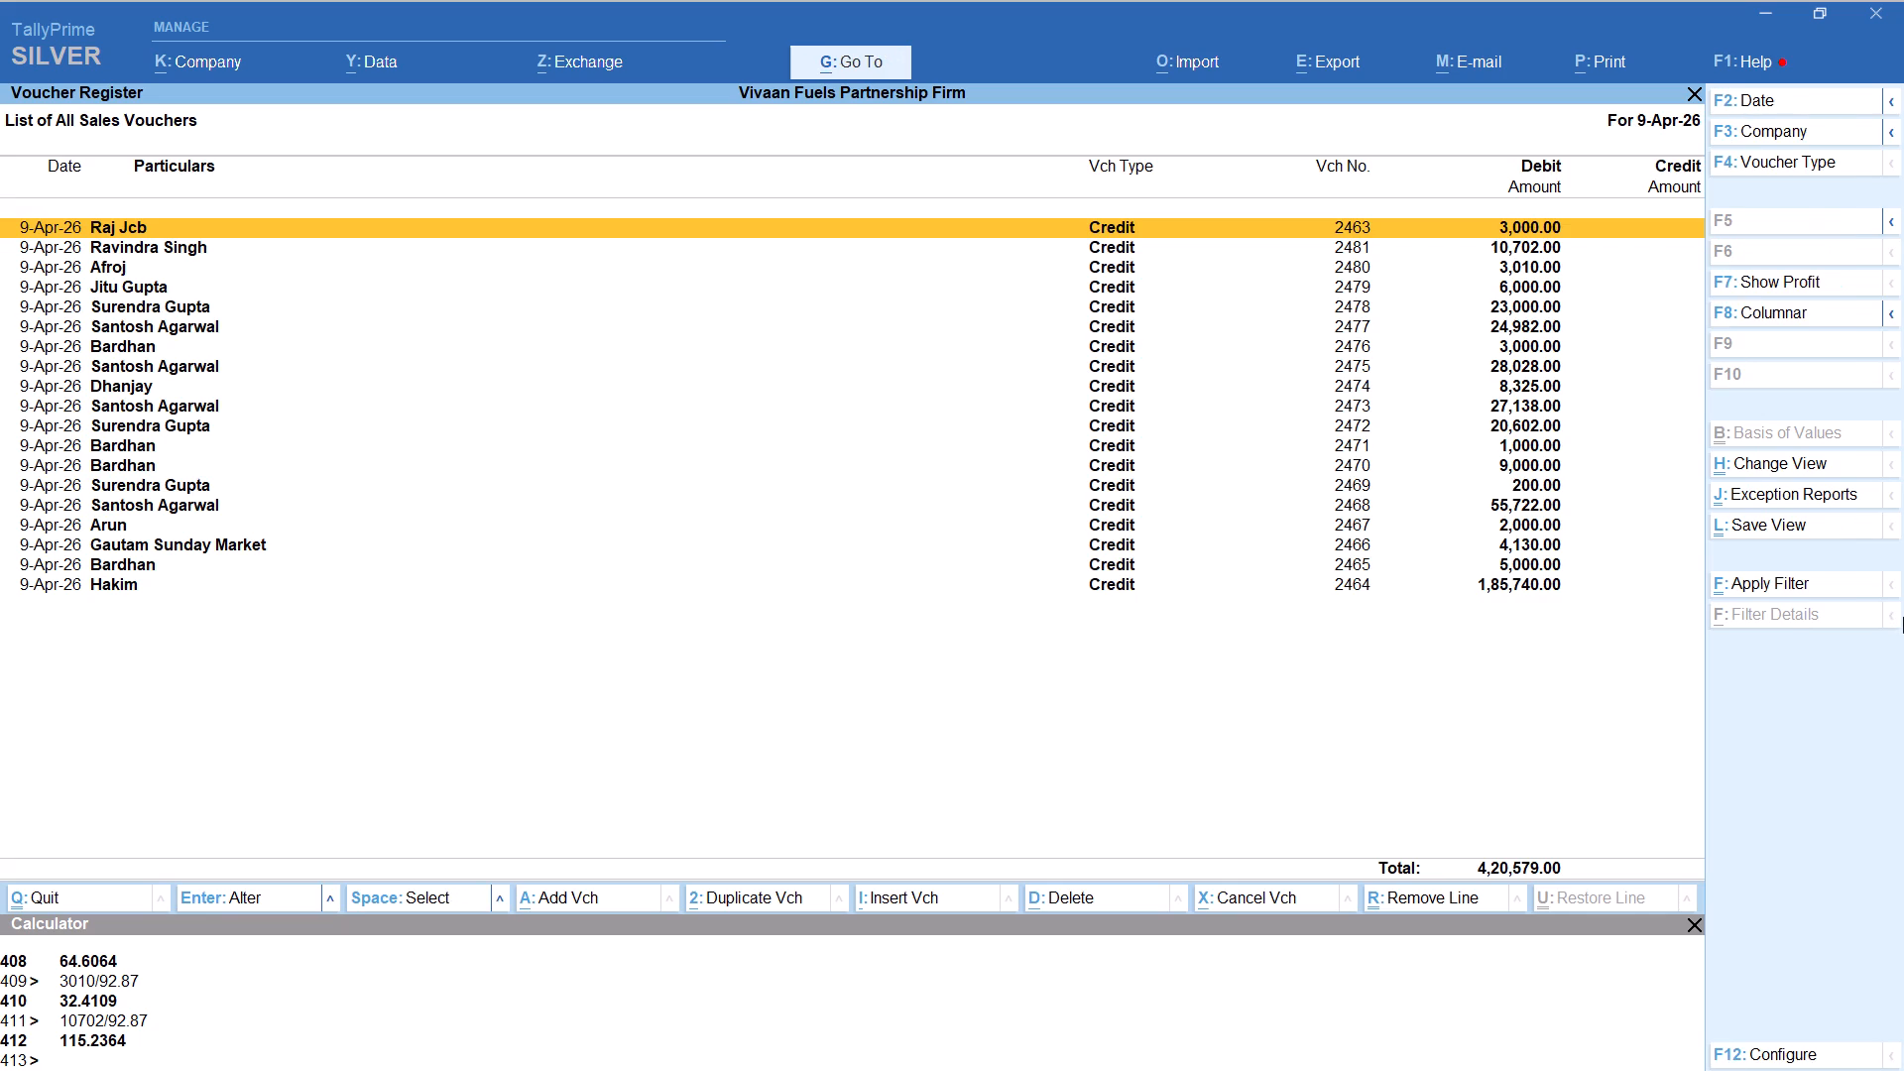
Start a new credit voucher for party Gautam Sunday Market, keep the default party details and select the SALE ledger.
key(alt+a)
text(GAUTA)
key(Return)
key(Return)
key(Return)
key(Return)
key(Return)
key(Return)
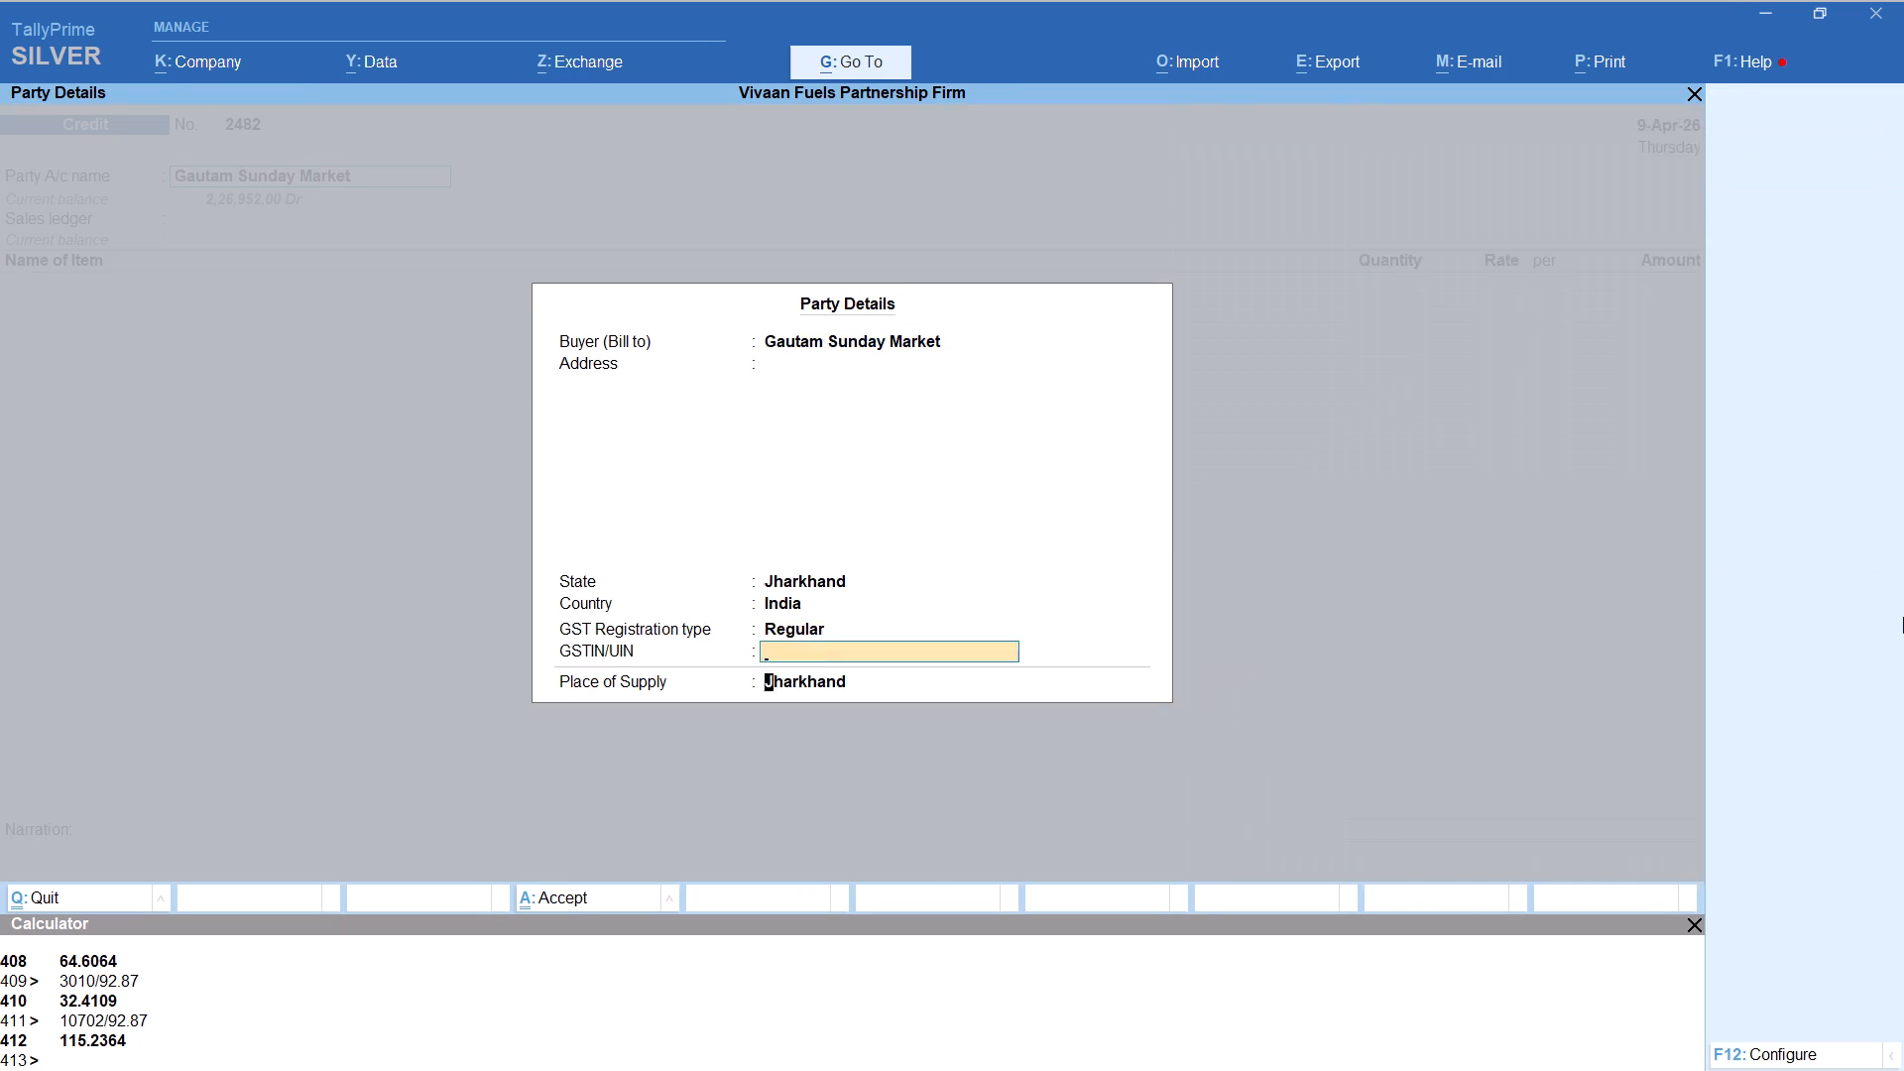
key(Return)
key(Return)
Add item HSD with tracking number Not Applicable and the quantity calculated as 3911/92.87, keeping the 92.87 per-litre rate.
text(HSD)
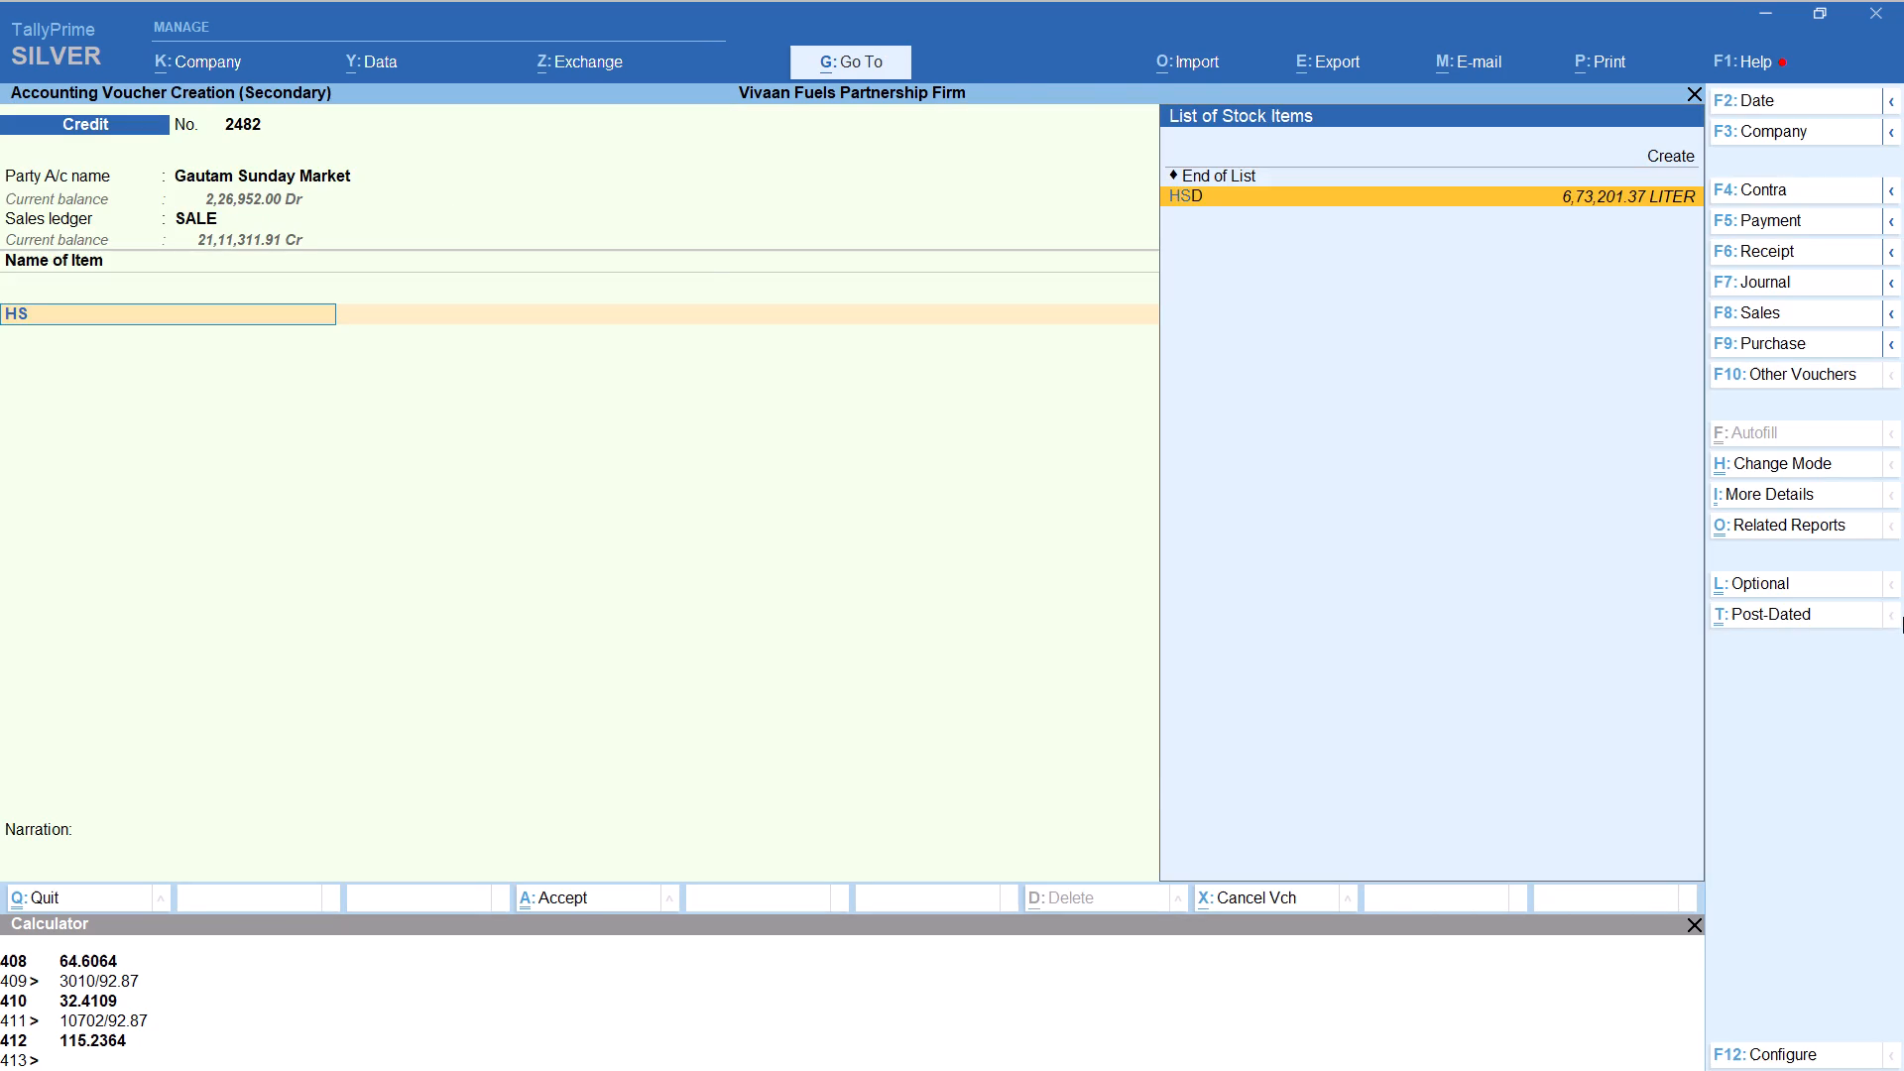
key(Return)
key(Up)
key(Return)
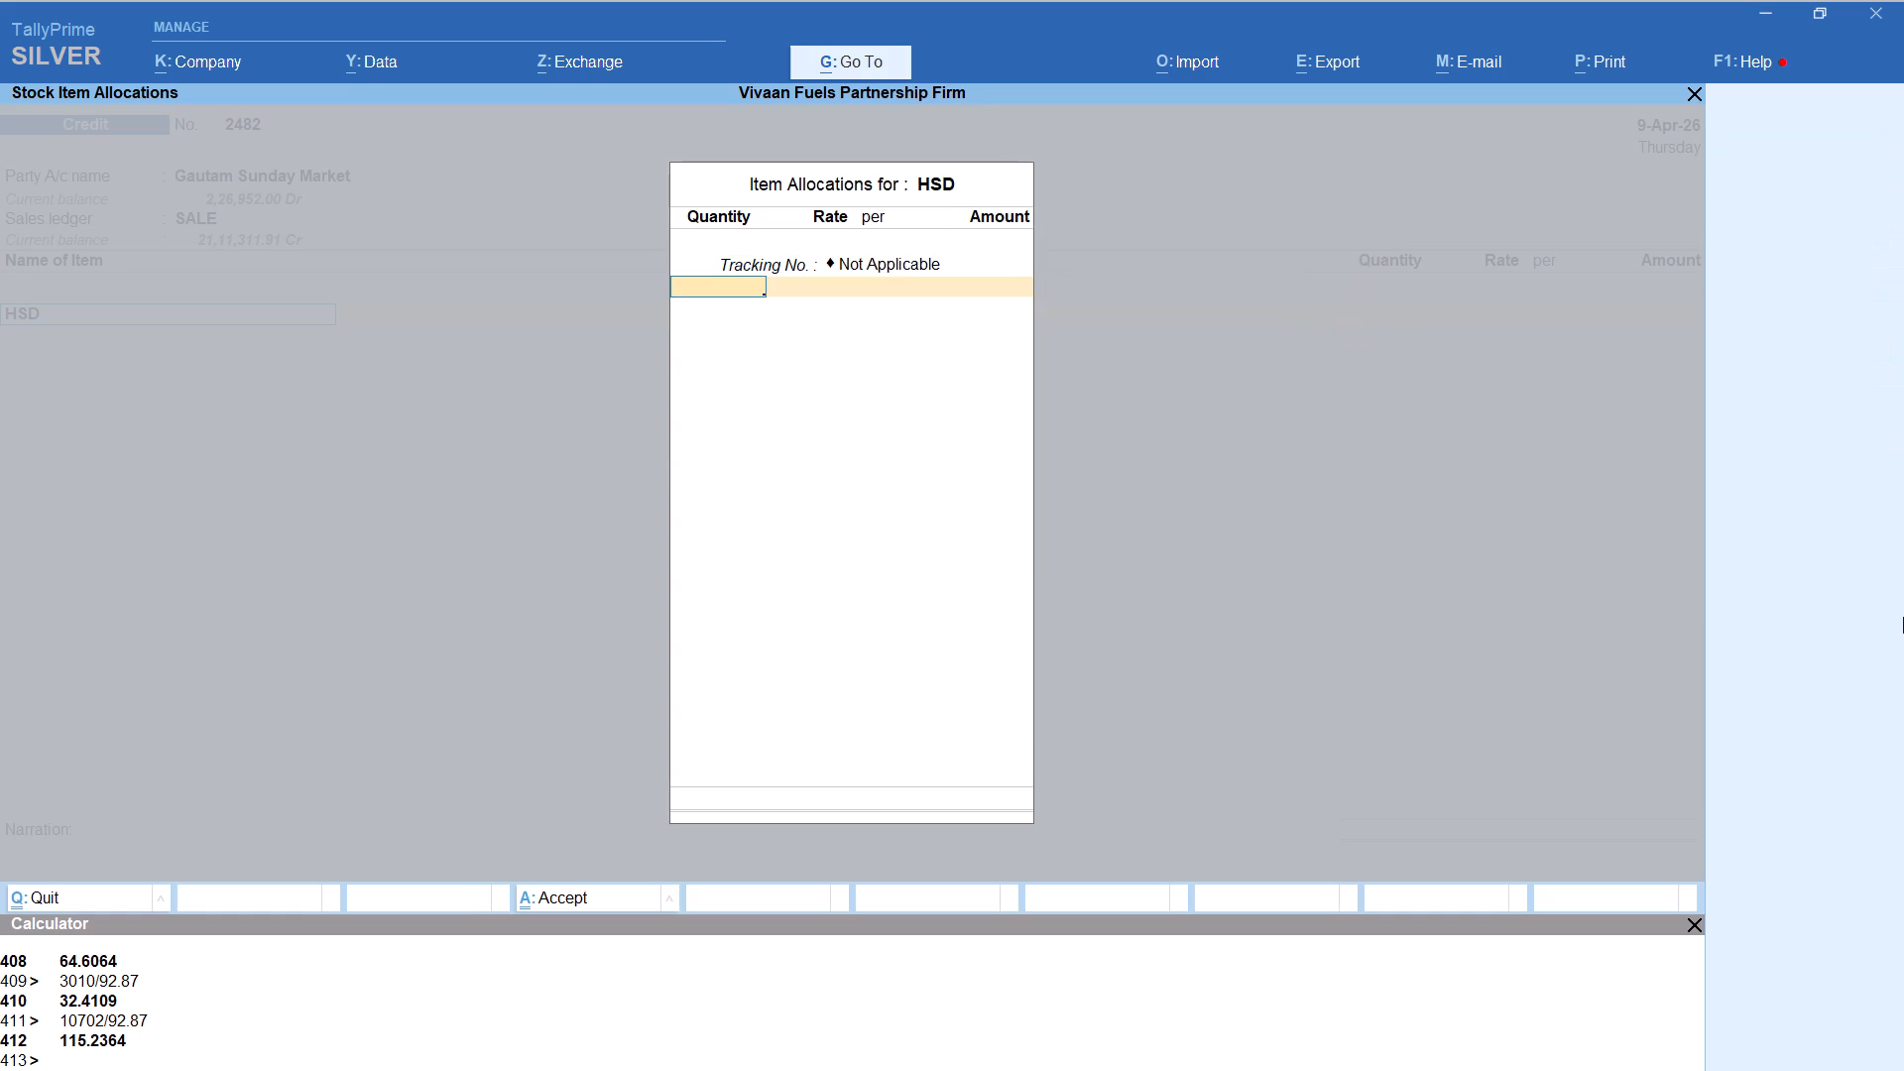
key(alt+c)
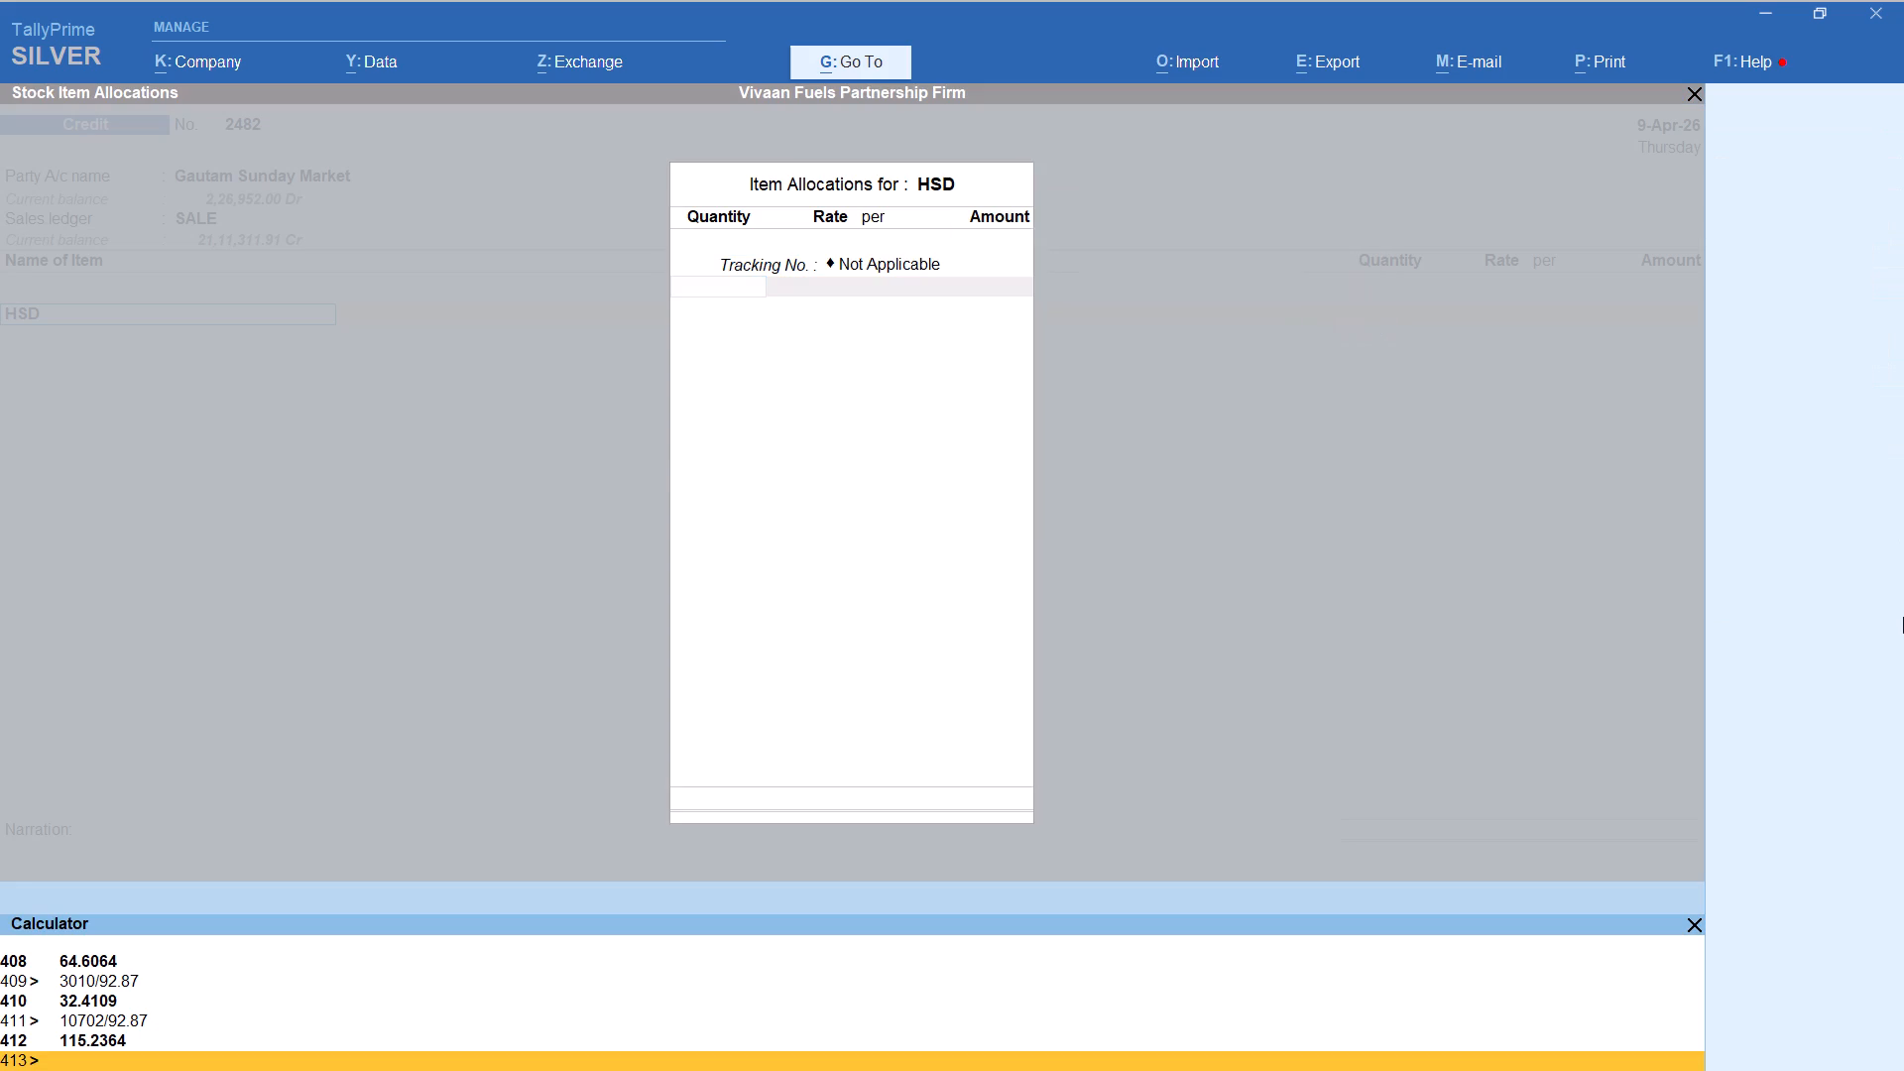
text(3911)
text(/92.87)
key(Return)
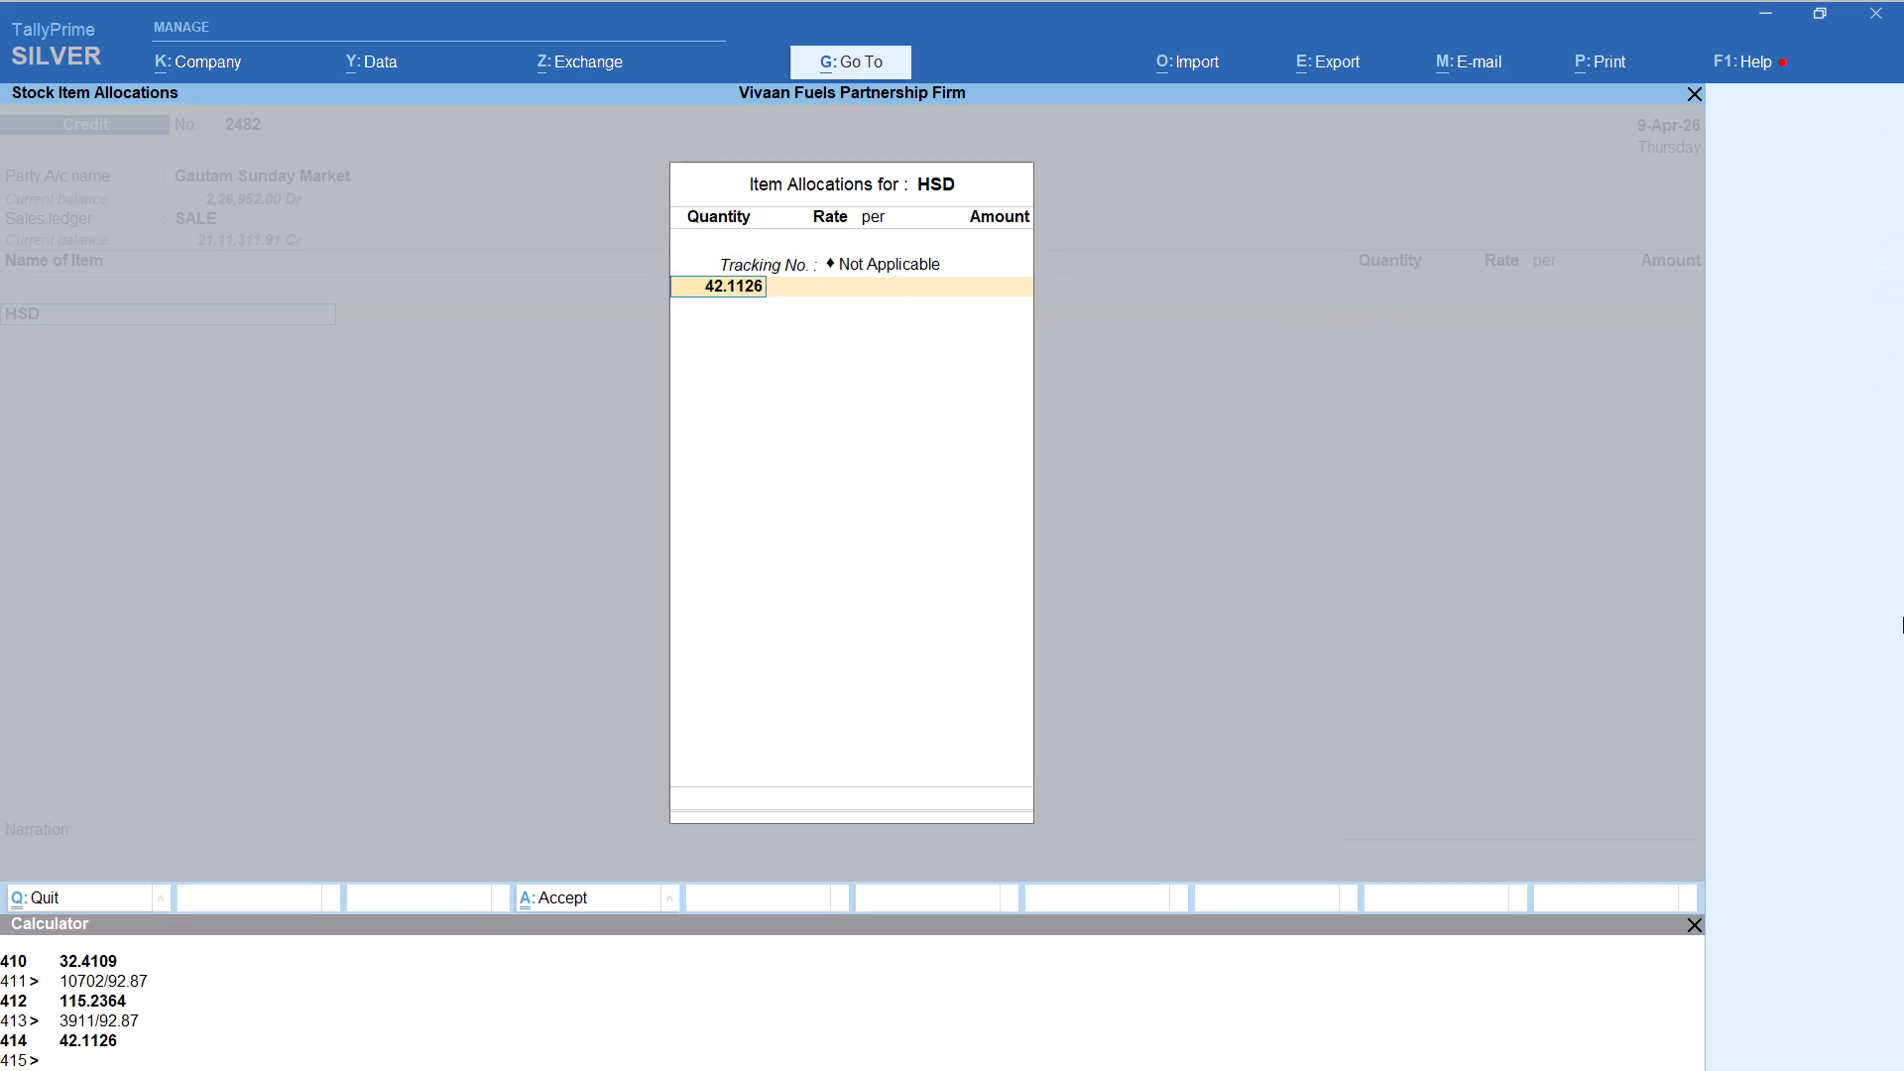
key(Return)
key(Return)
key(Return)
key(Return)
key(Return)
key(Return)
Add the Round Off ledger with its default amount to this Gautam Sunday Market voucher and save it.
text(ROU)
key(Return)
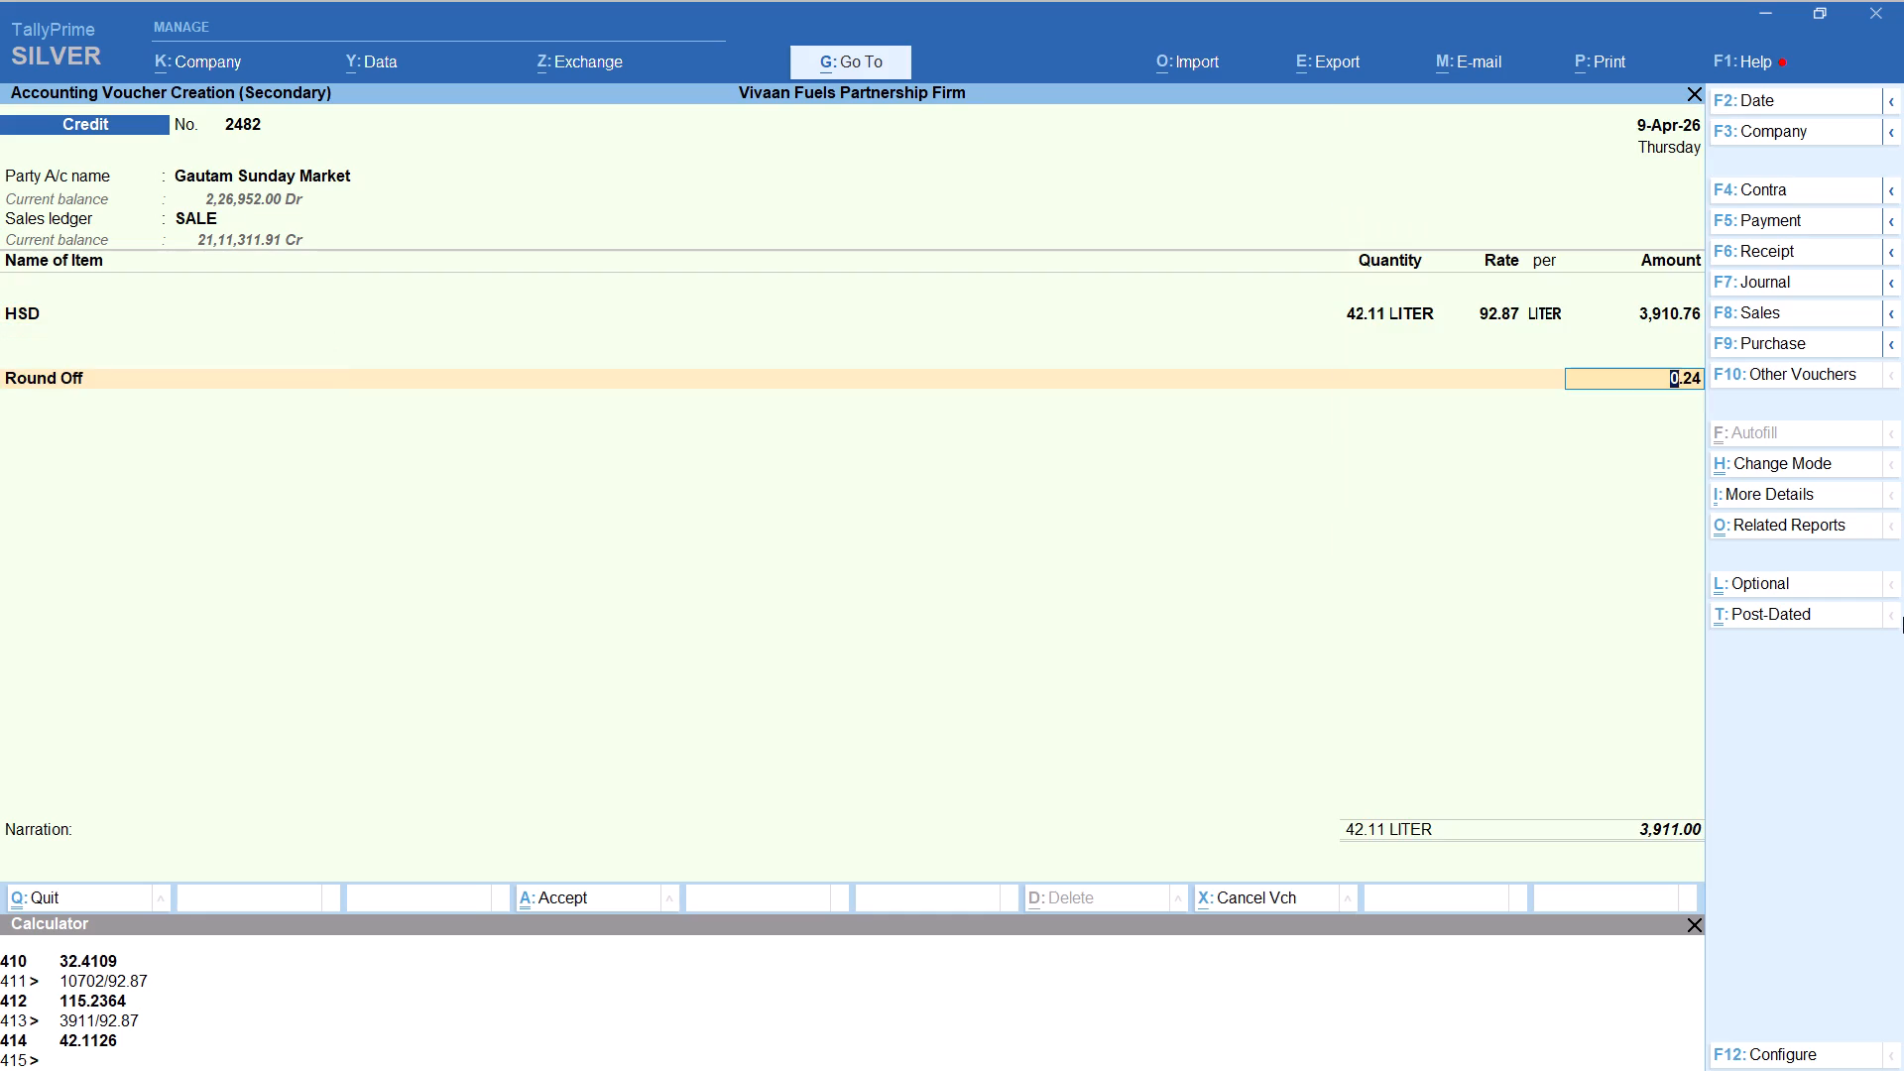
key(ctrl+a)
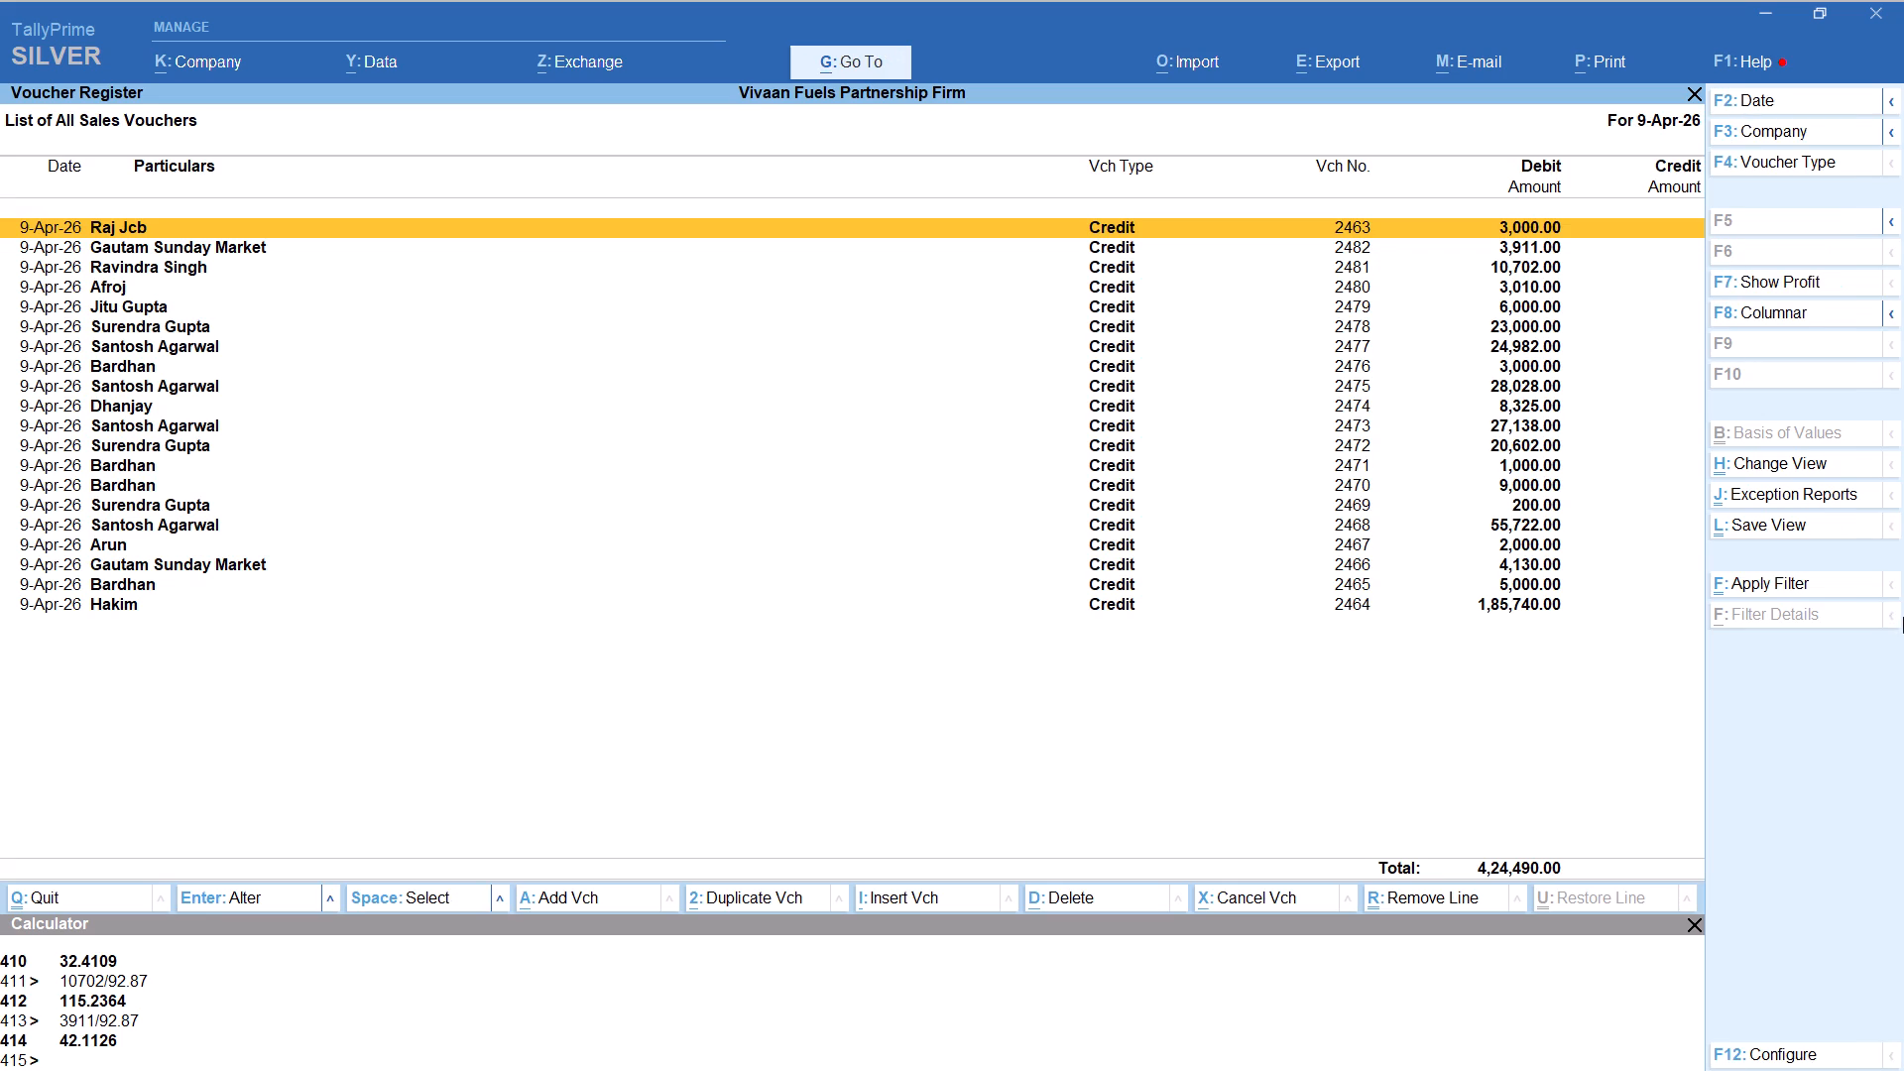
Start a new credit voucher for the second listed Ravindra party, not Ravindra Jcb, with default party details and the SALE ledger.
key(alt+a)
text(RAVINDRA)
key(Down)
key(Down)
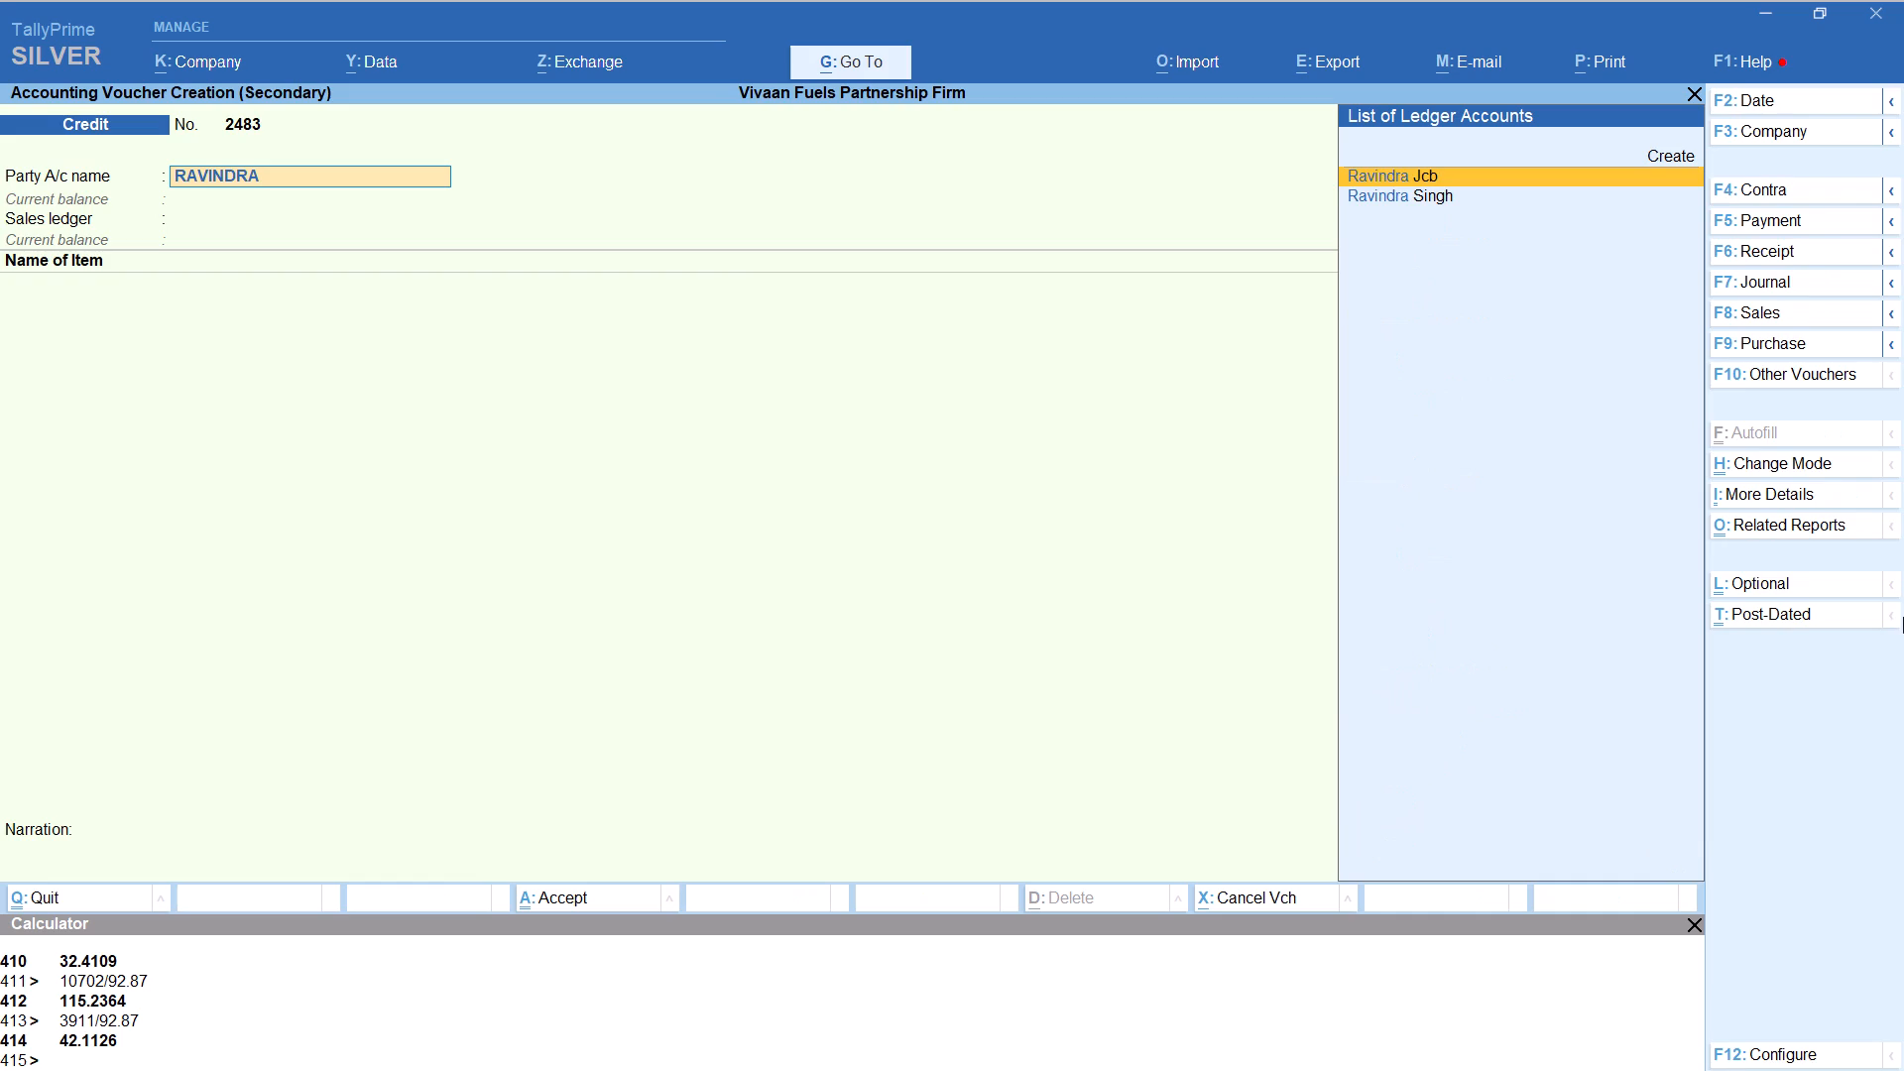
key(Return)
key(Return)
key(Return)
key(Return)
key(Return)
key(Return)
key(Return)
key(Return)
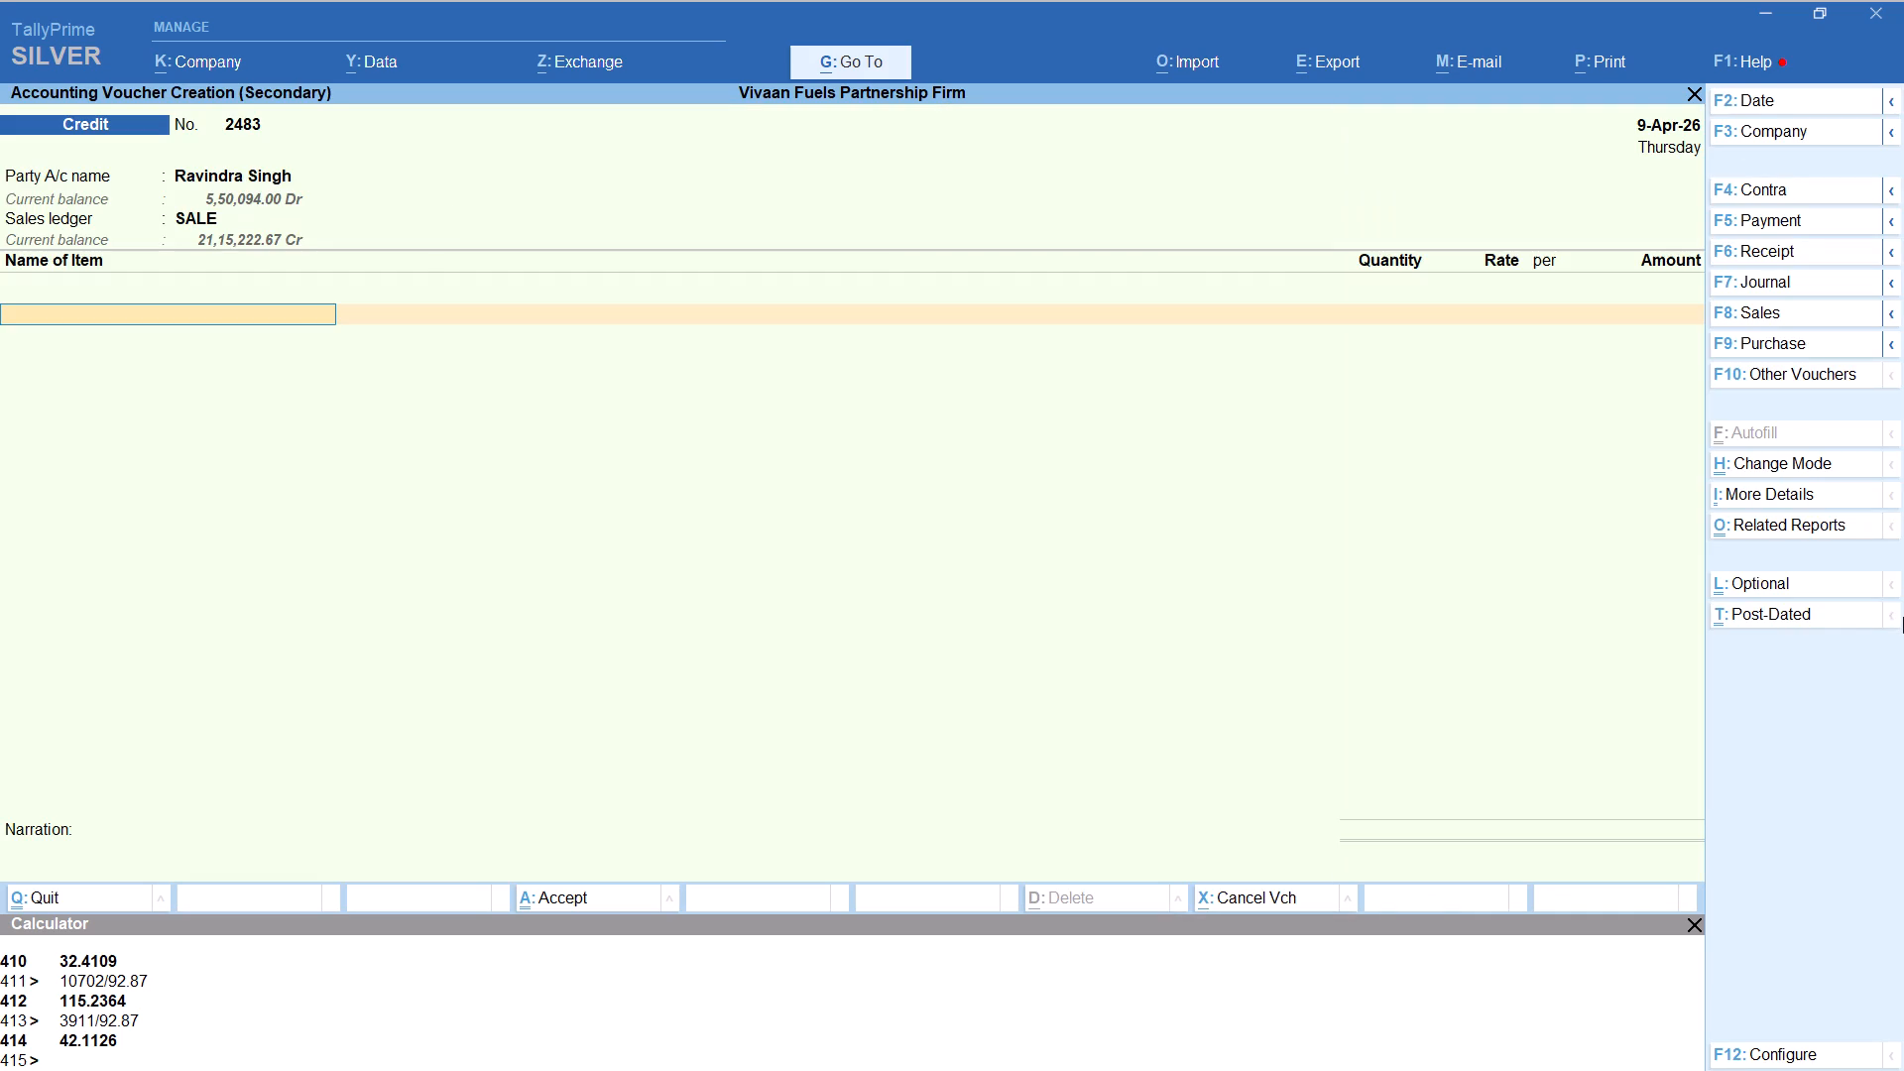
Add item HSD with tracking number Not Applicable and the quantity calculated as 5466/92.87, keeping the 92.87 per-litre rate.
text(HSD)
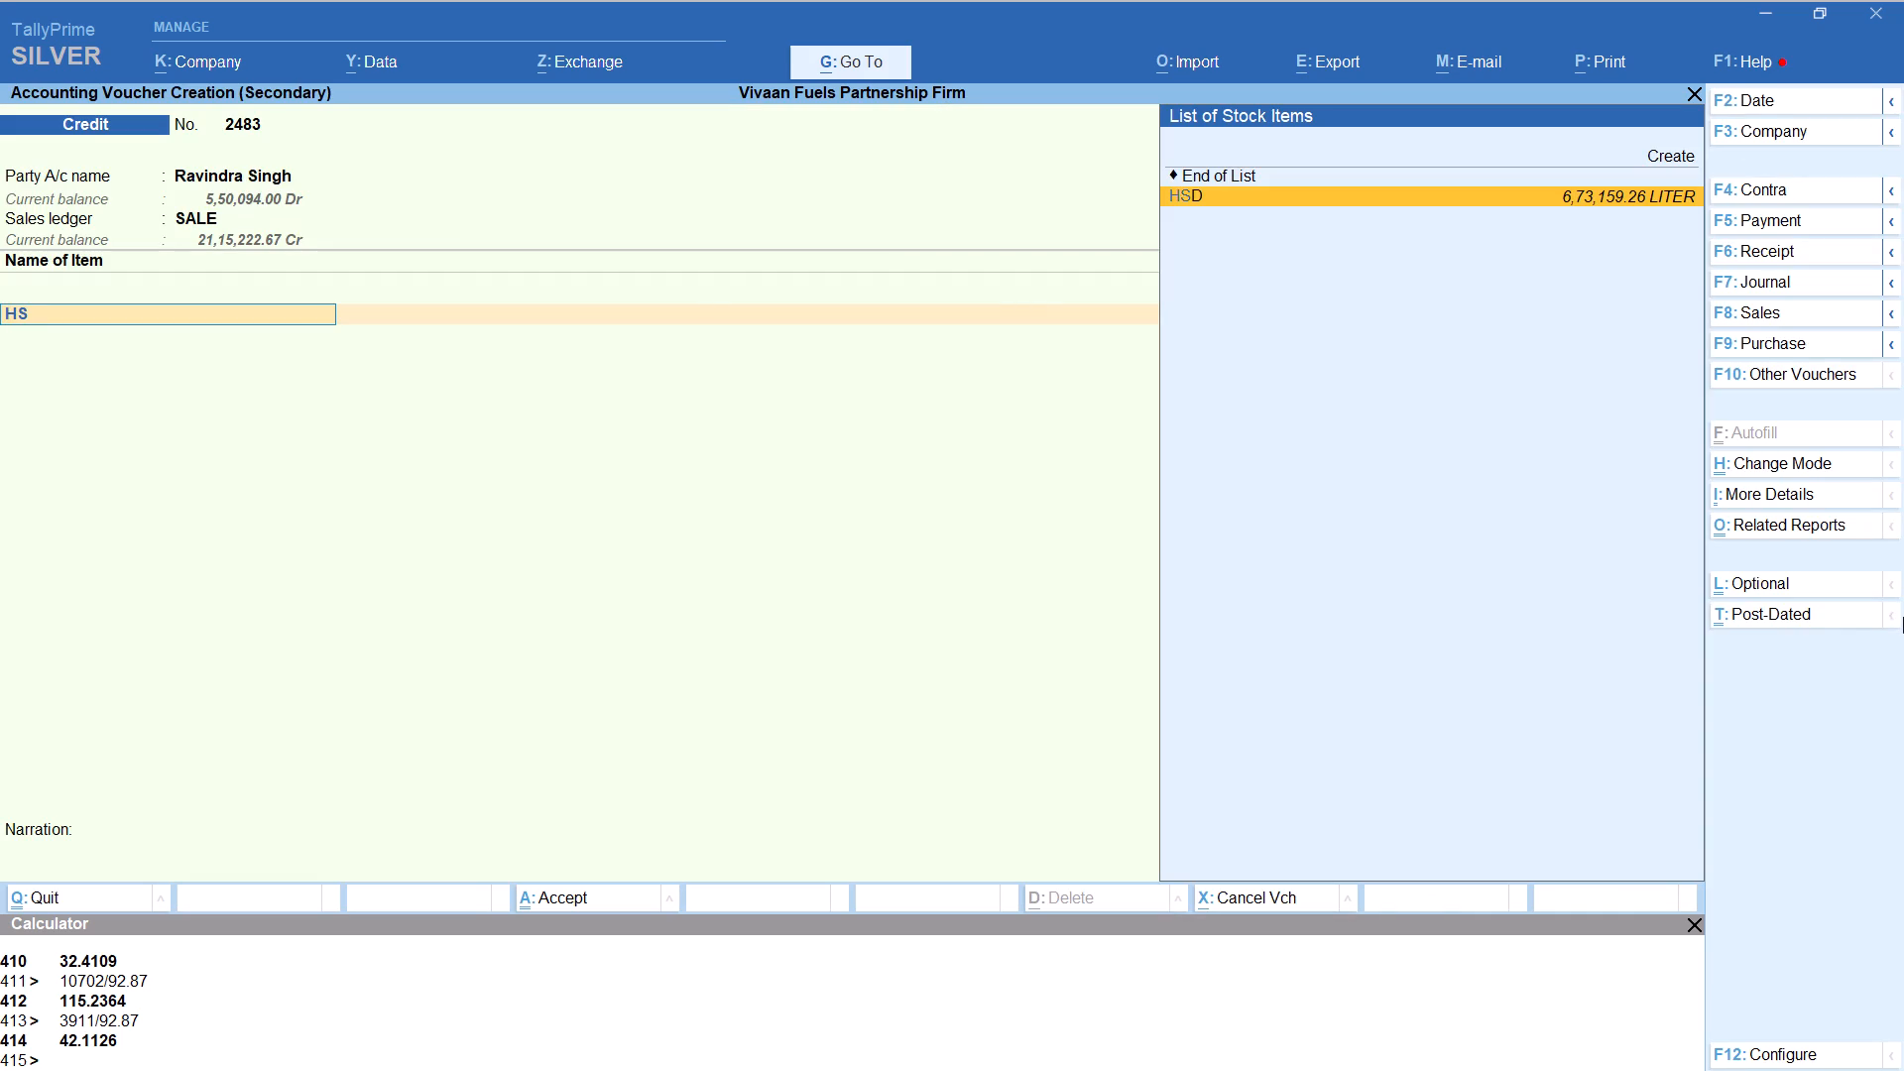
key(Return)
key(Up)
key(Return)
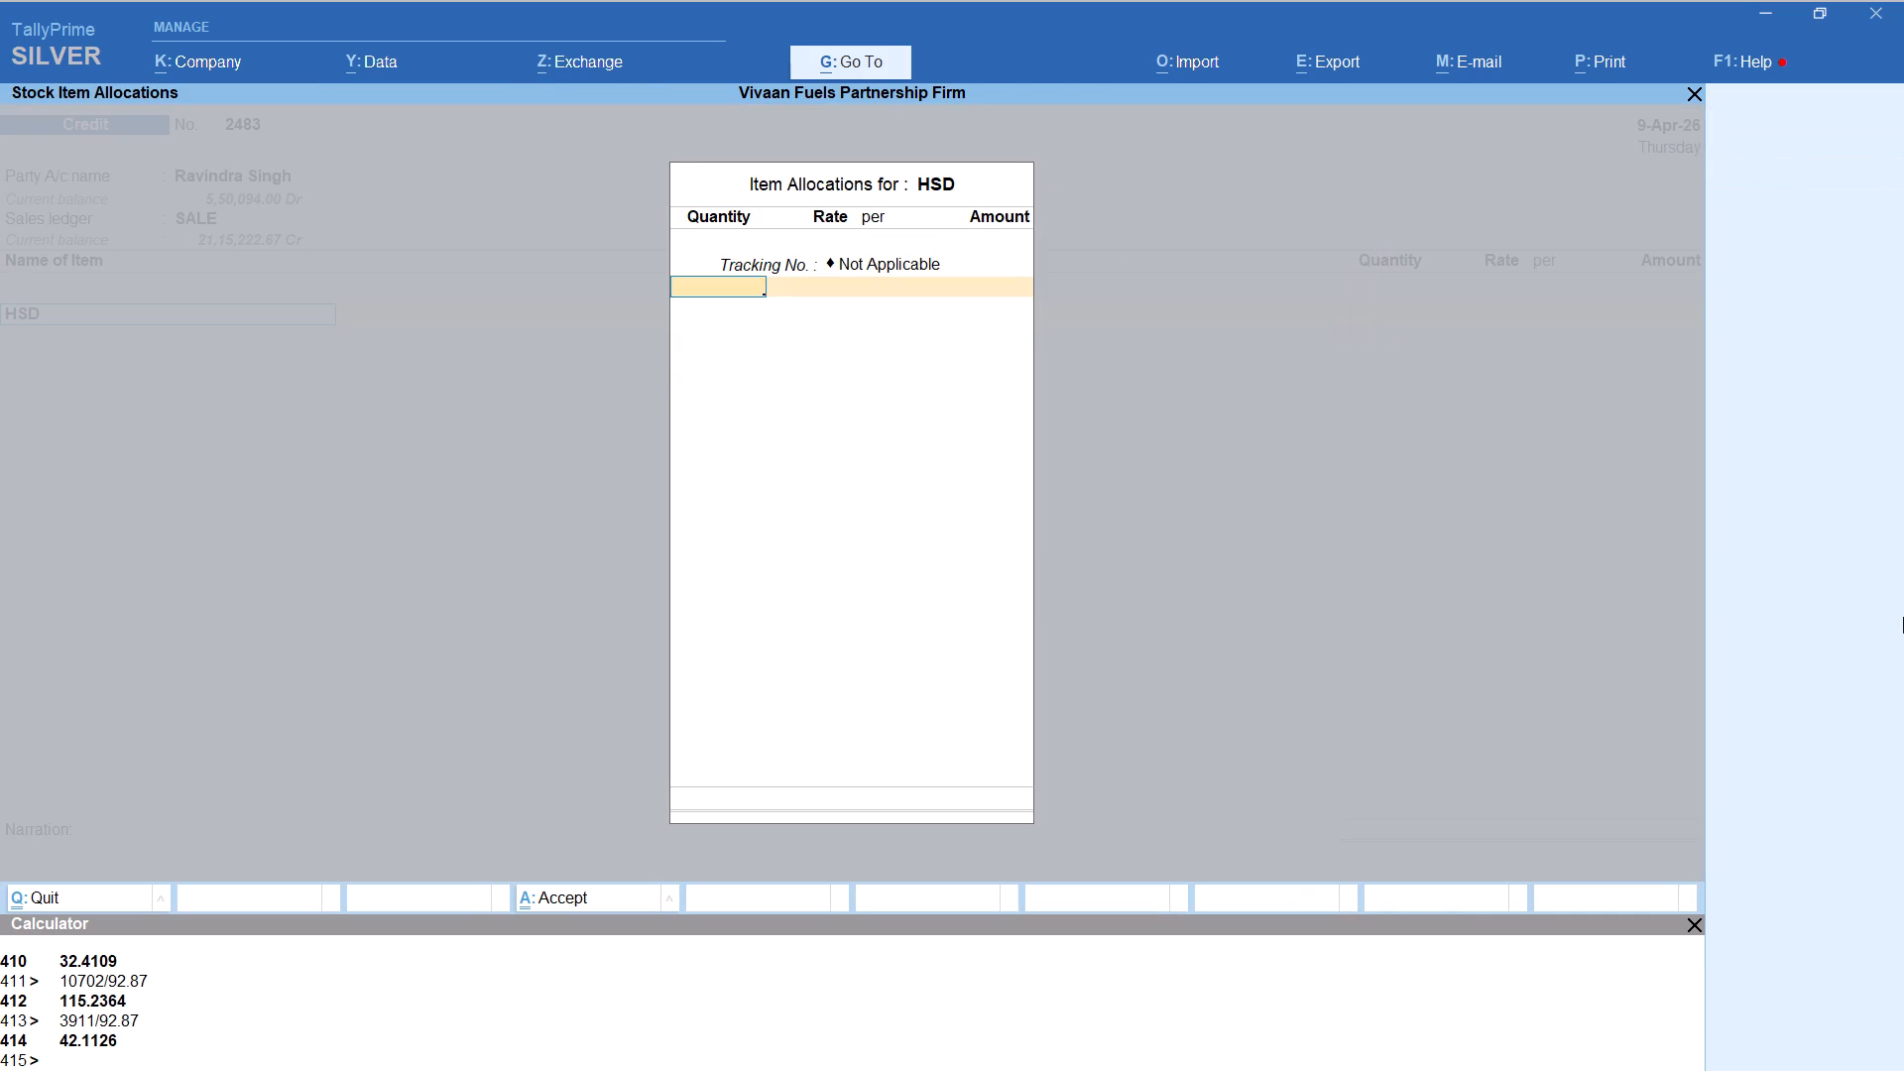
key(alt+c)
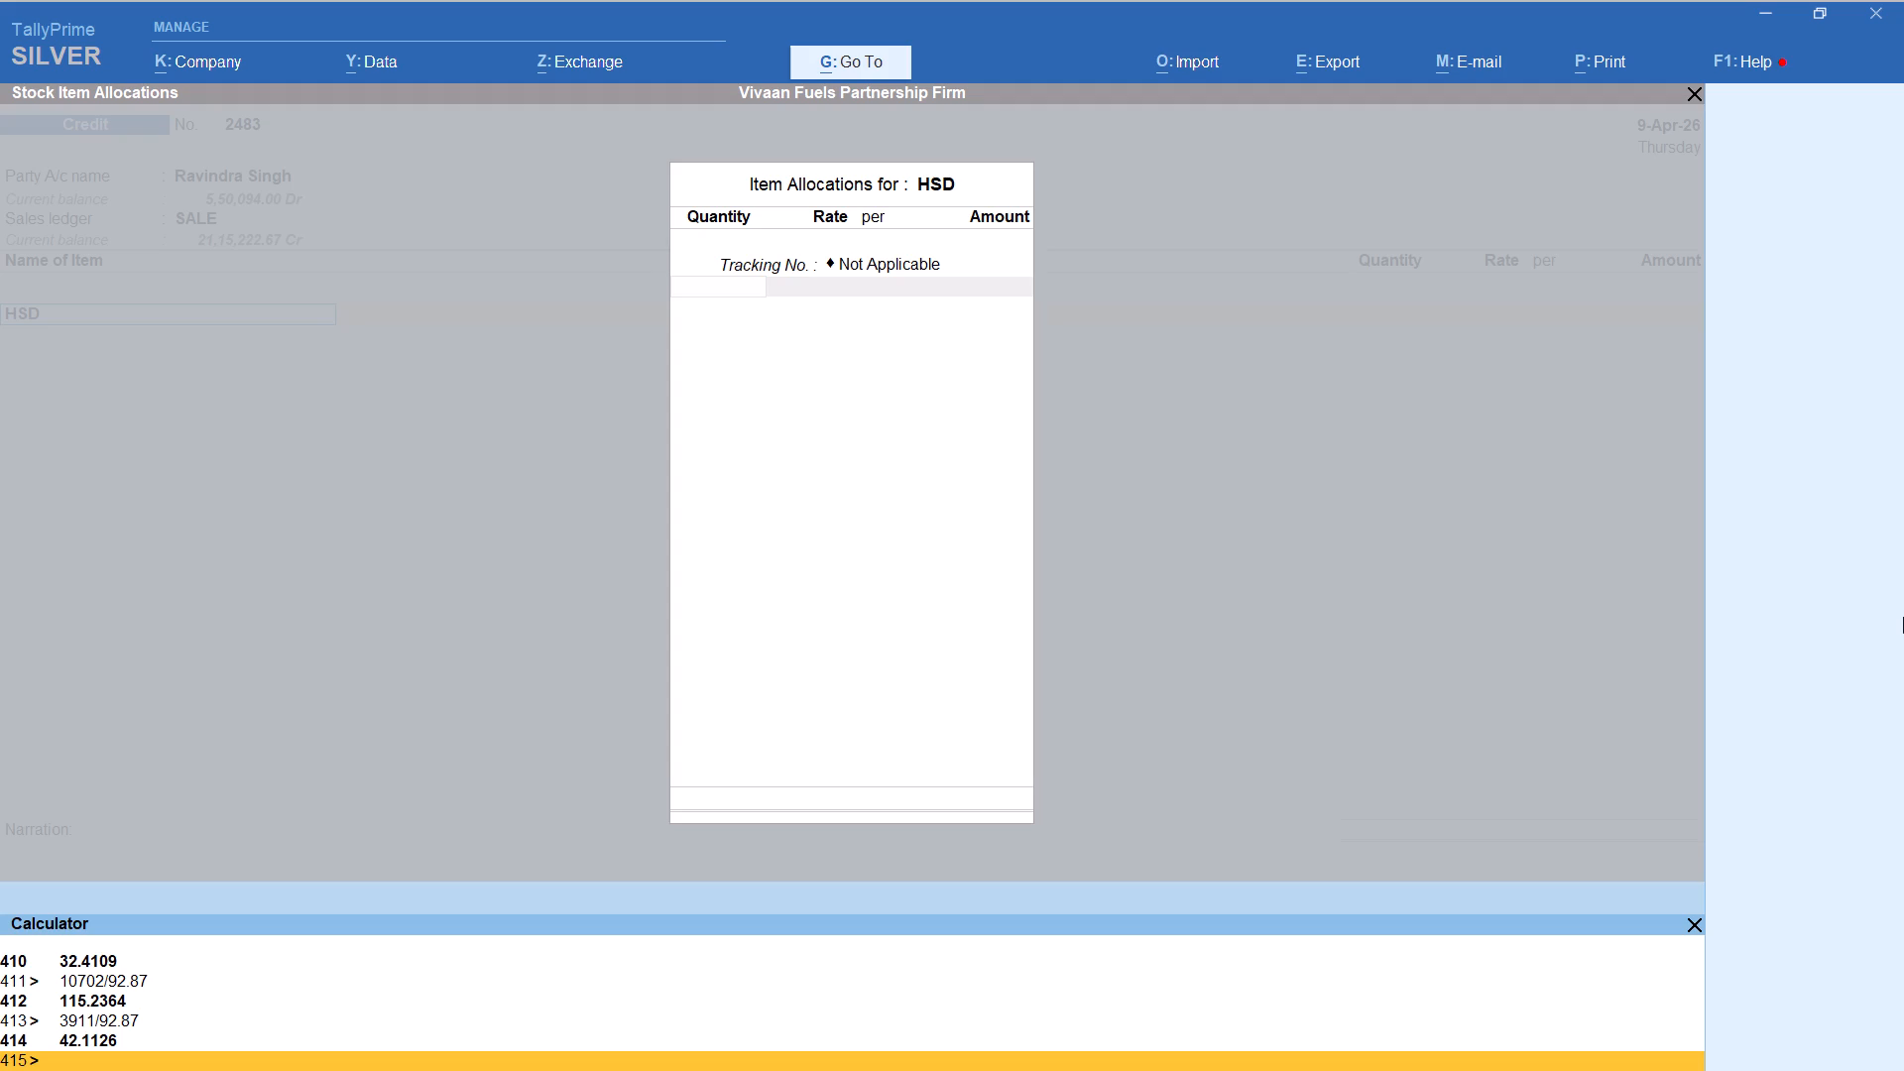
key(5)
text(466)
text(/92.87)
key(Return)
key(Return)
key(Return)
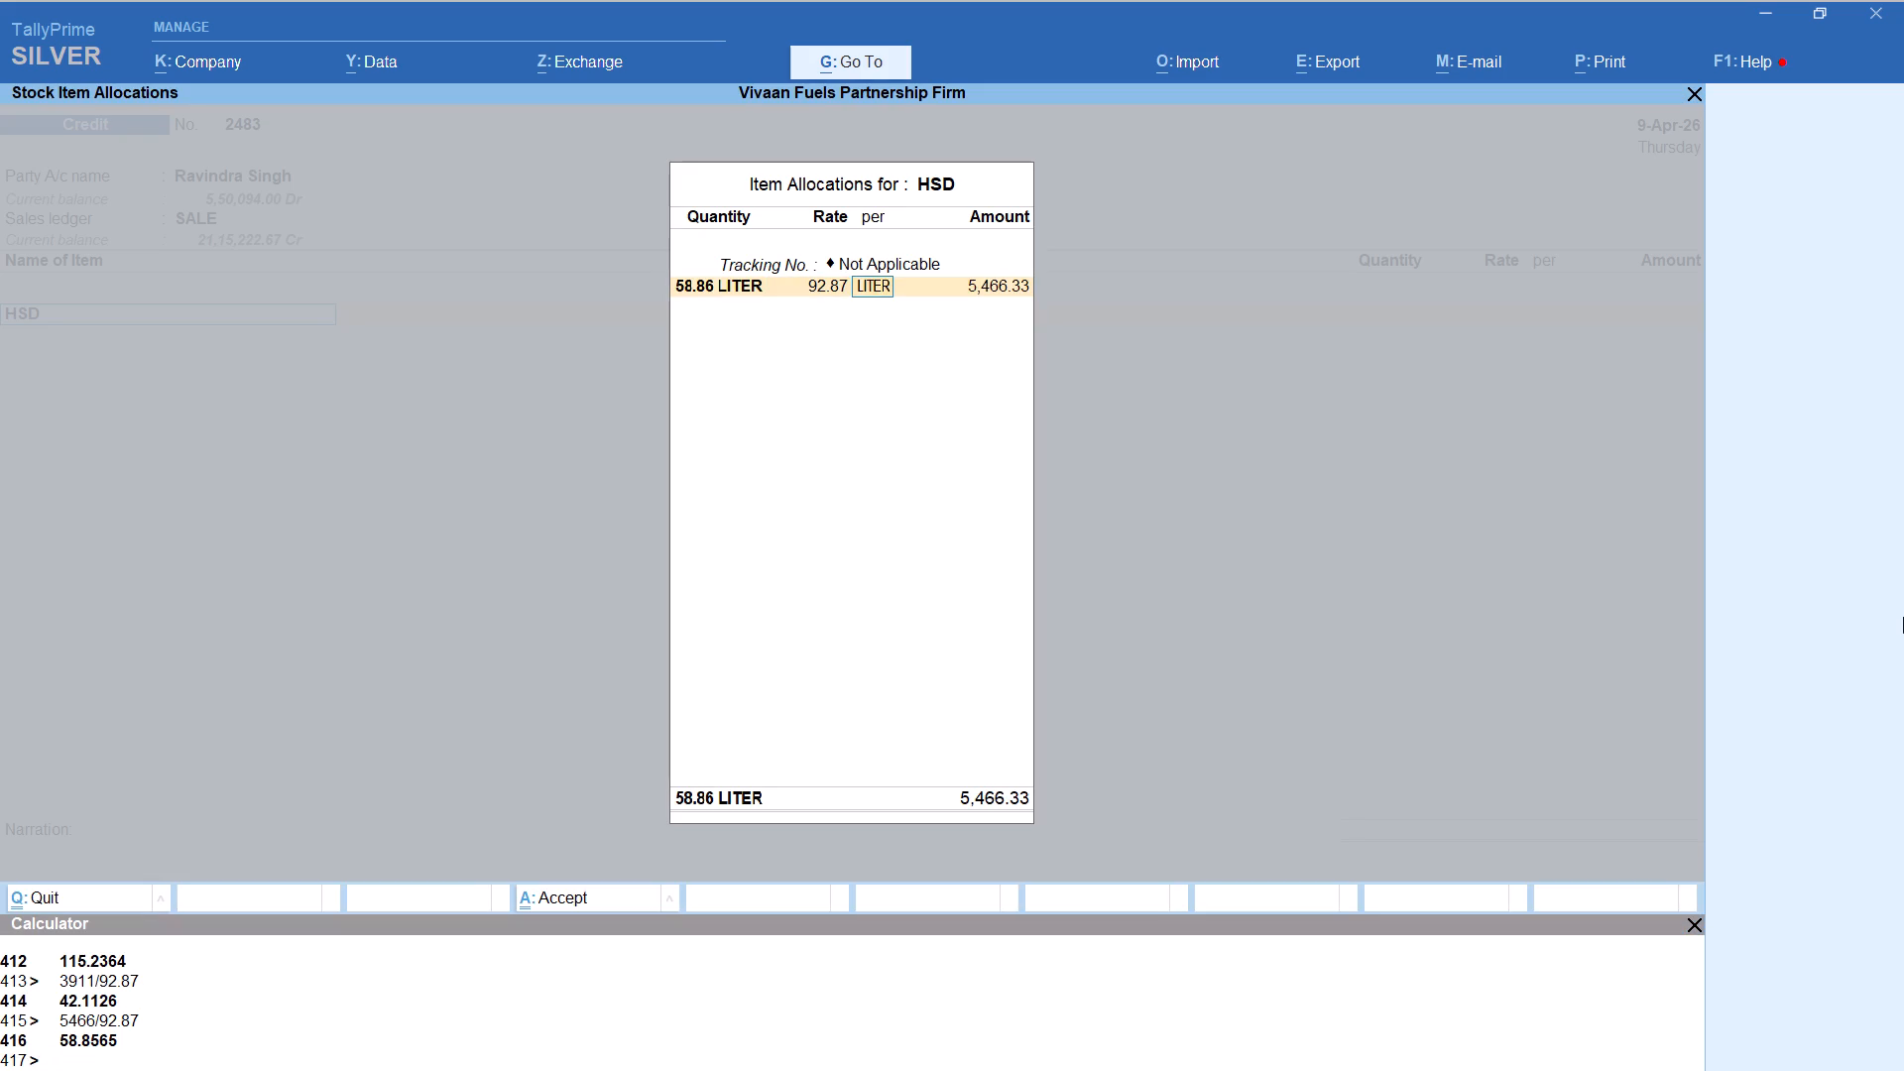
key(Return)
key(Return)
key(Return)
key(Return)
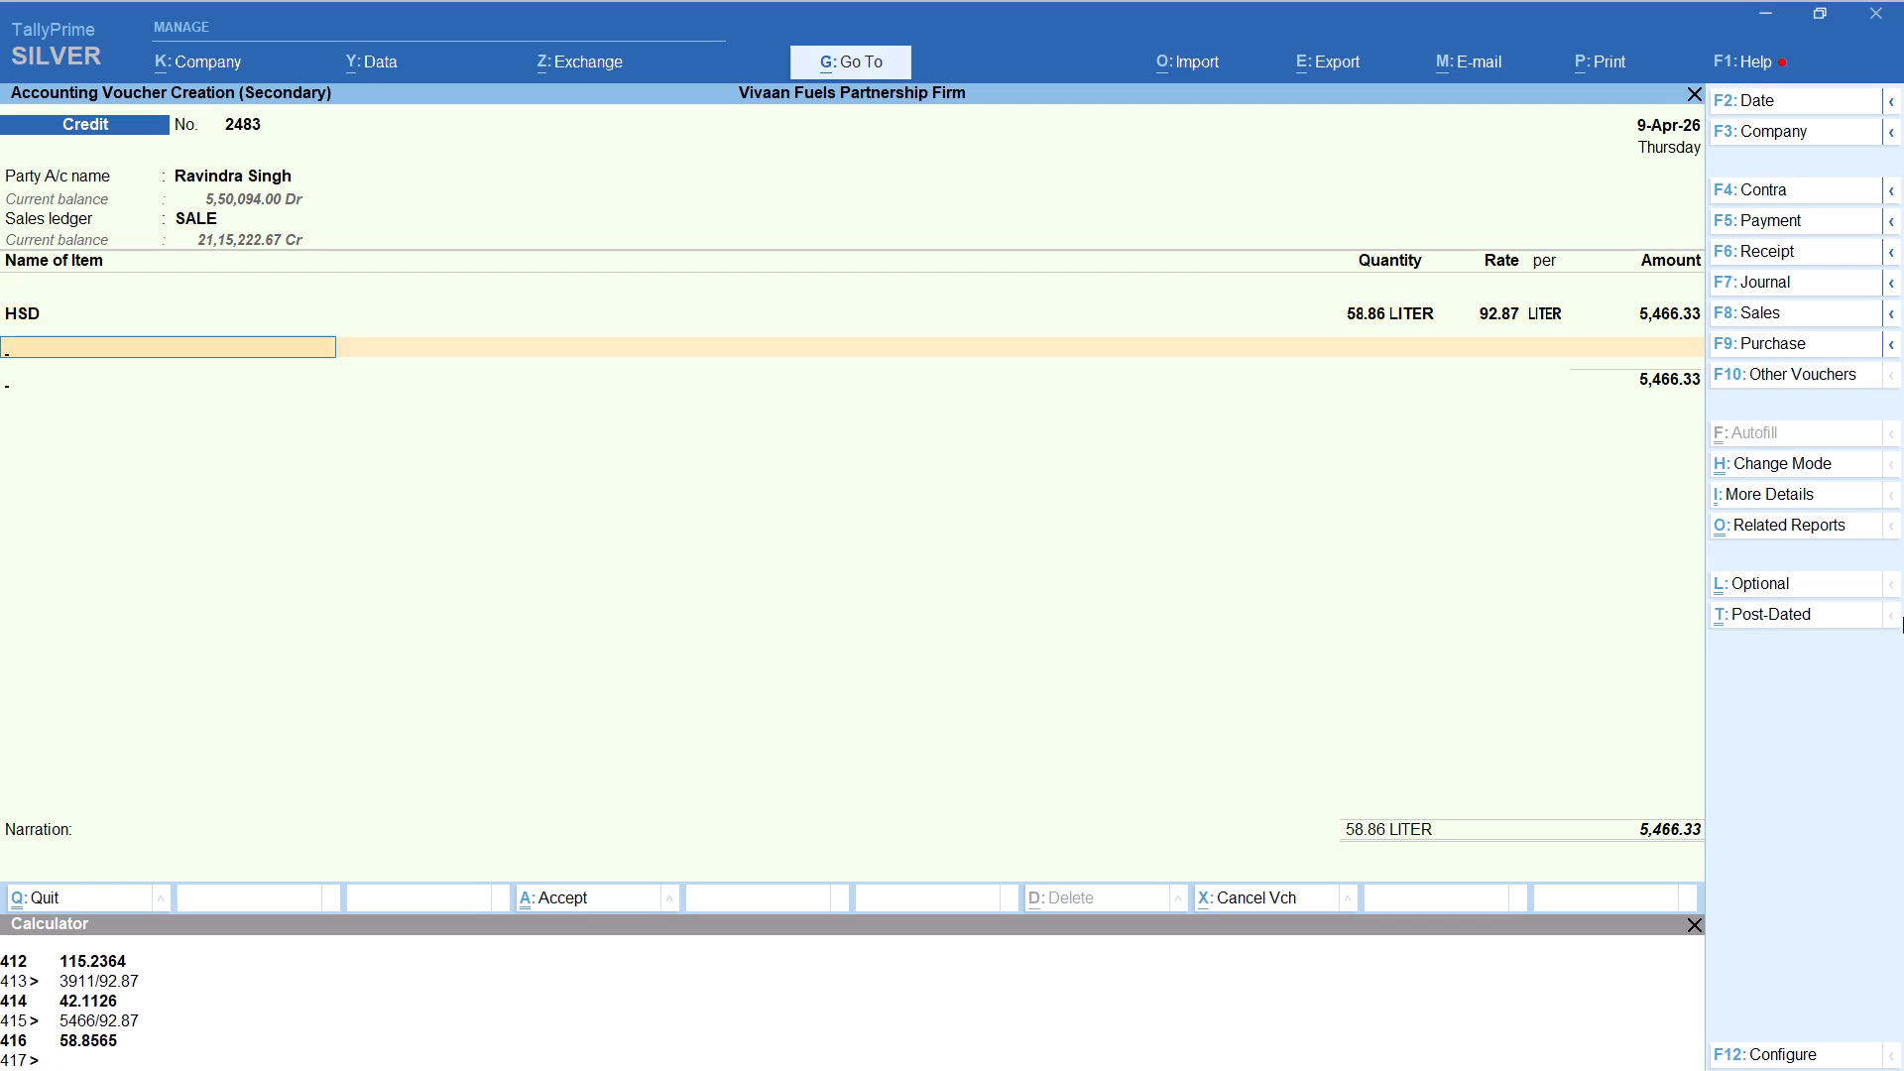
Add the Round Off ledger with its default amount to this second Ravindra voucher and save it.
text(ROU)
key(Return)
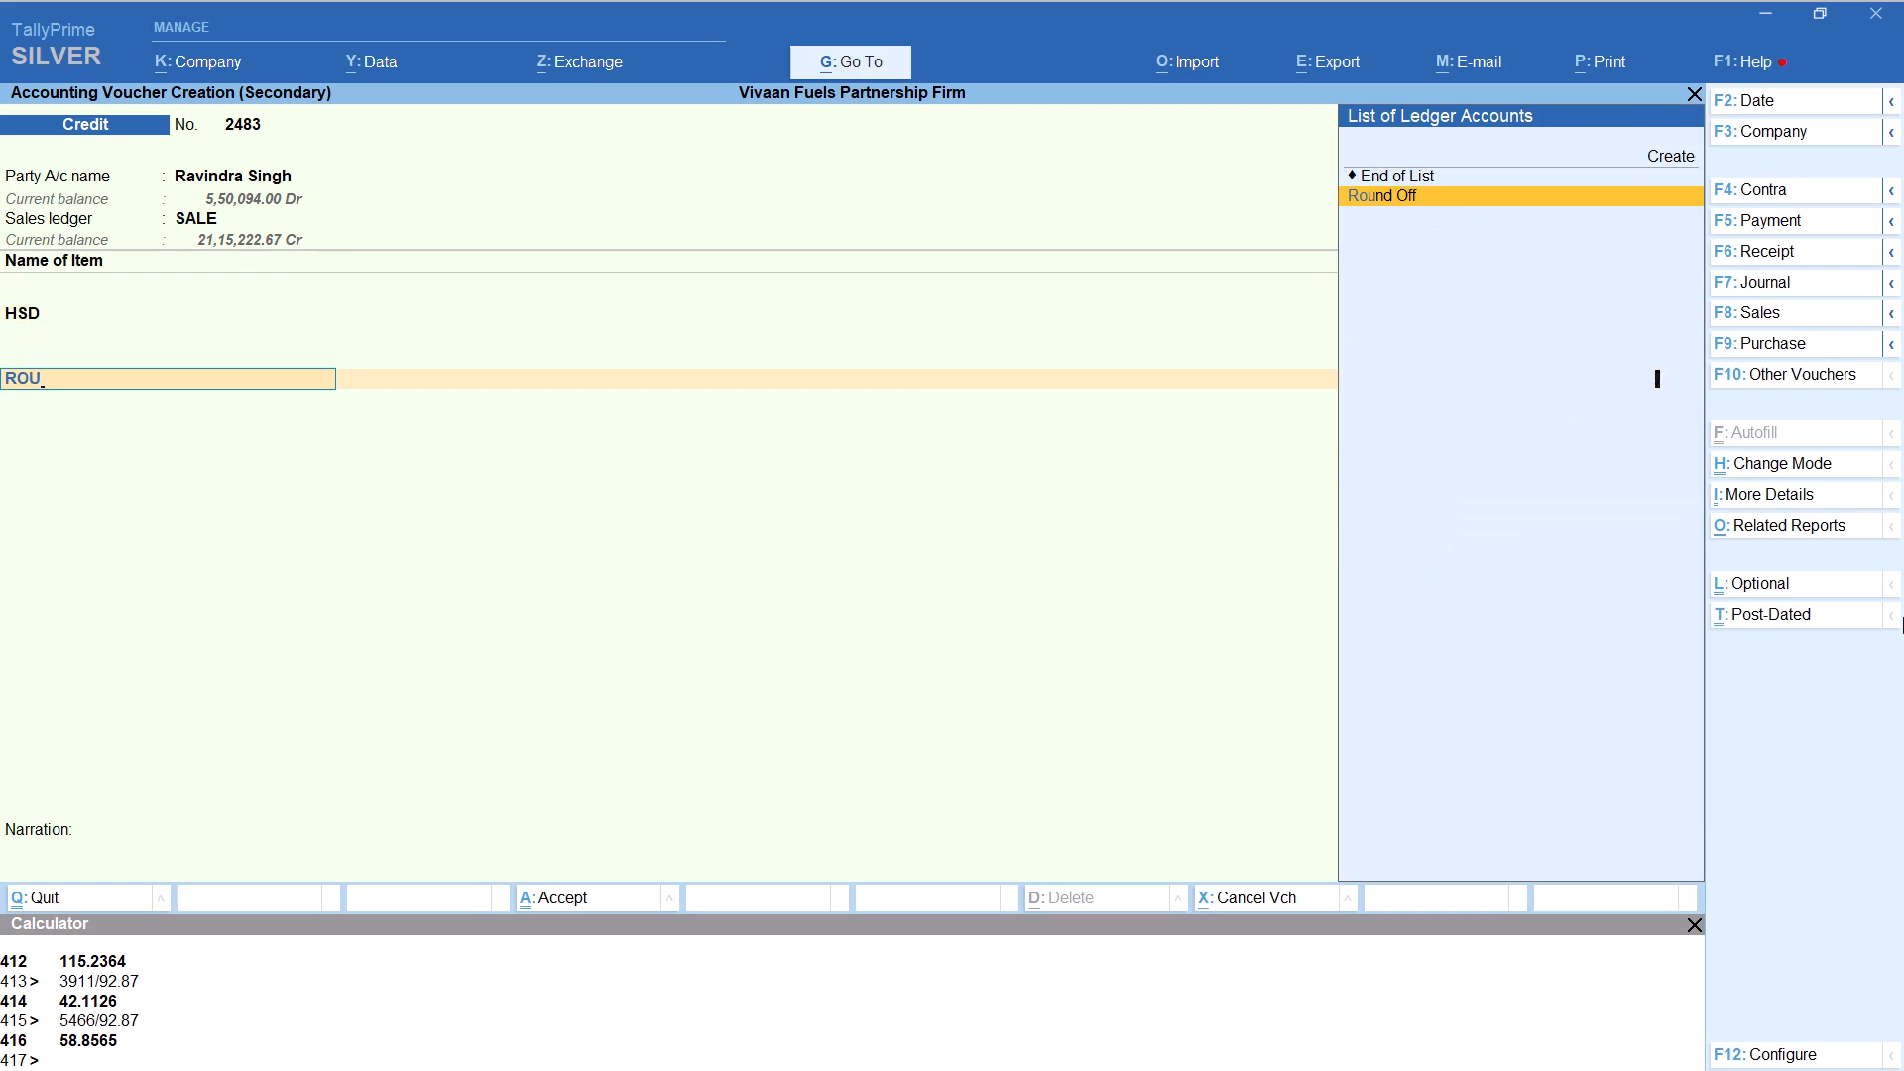
key(ctrl+a)
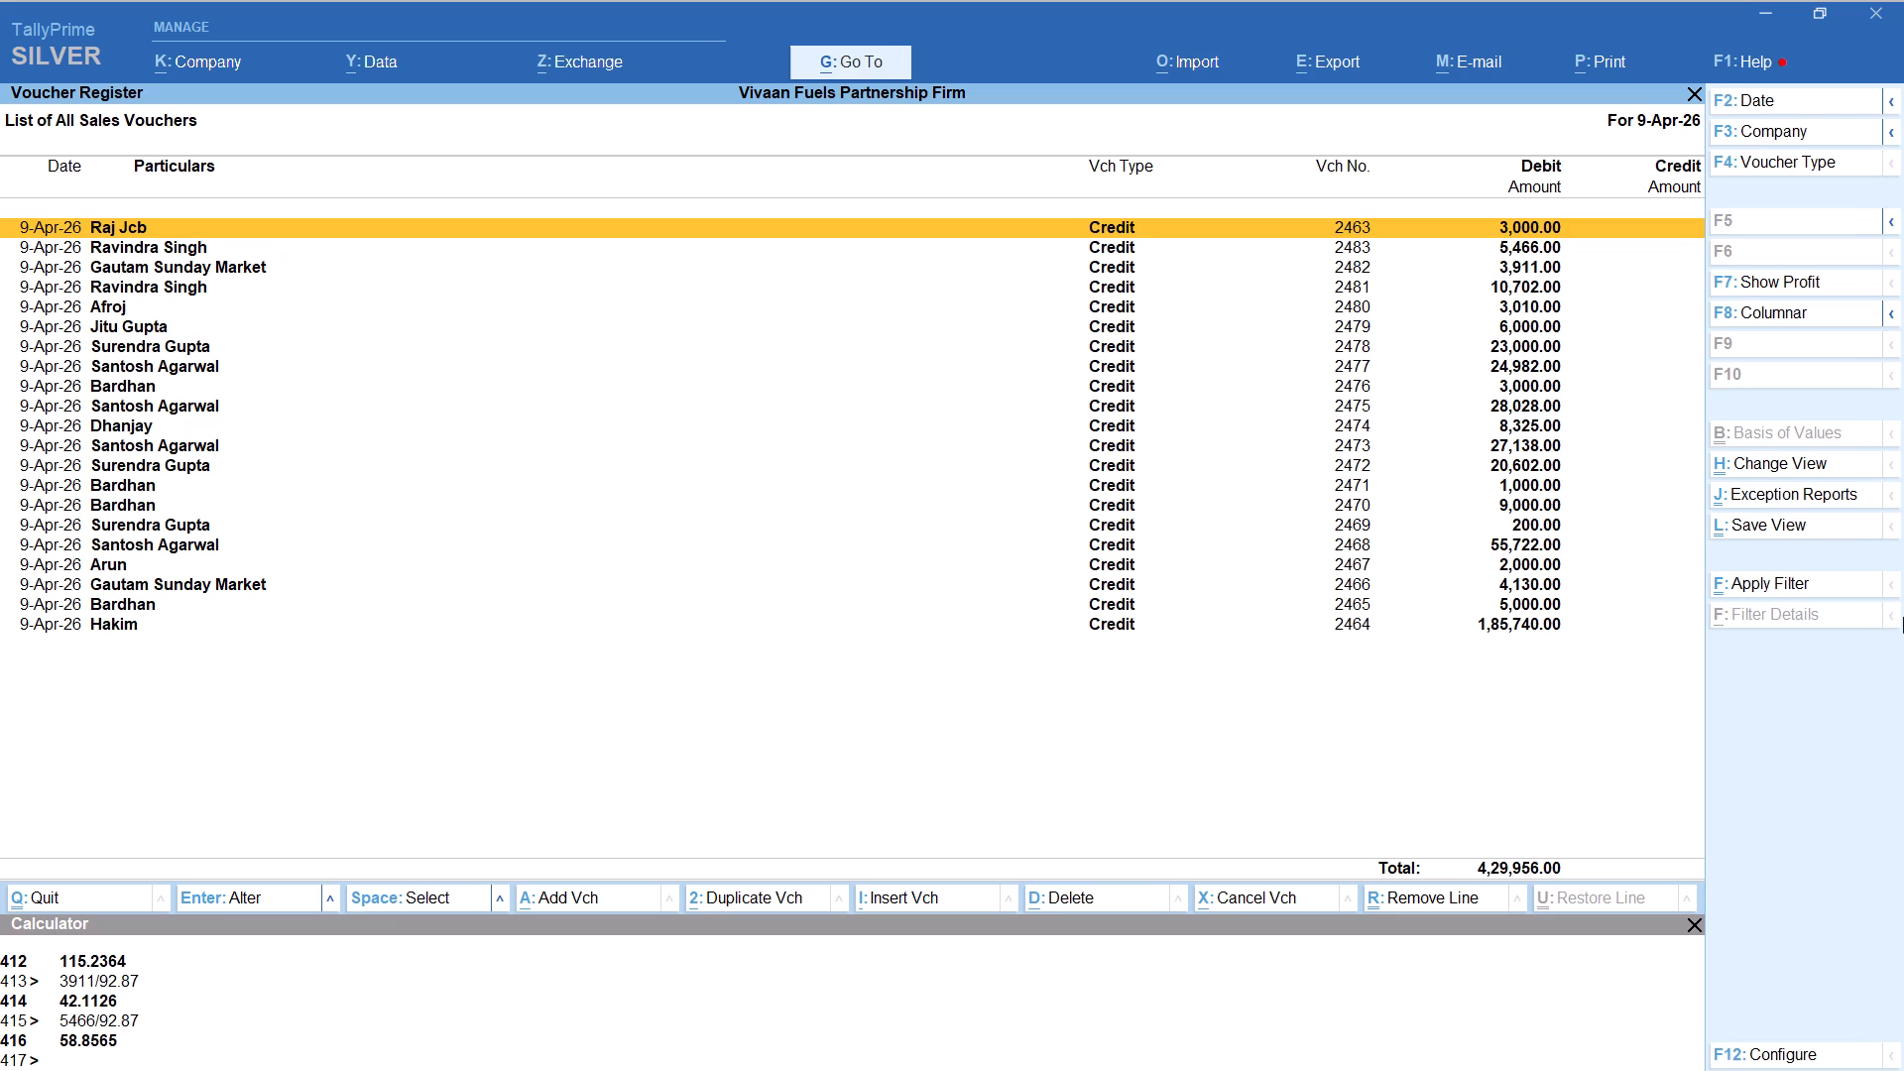
Start a new credit voucher for party CHINTU, keep the default party details and select the SALE ledger.
key(alt+a)
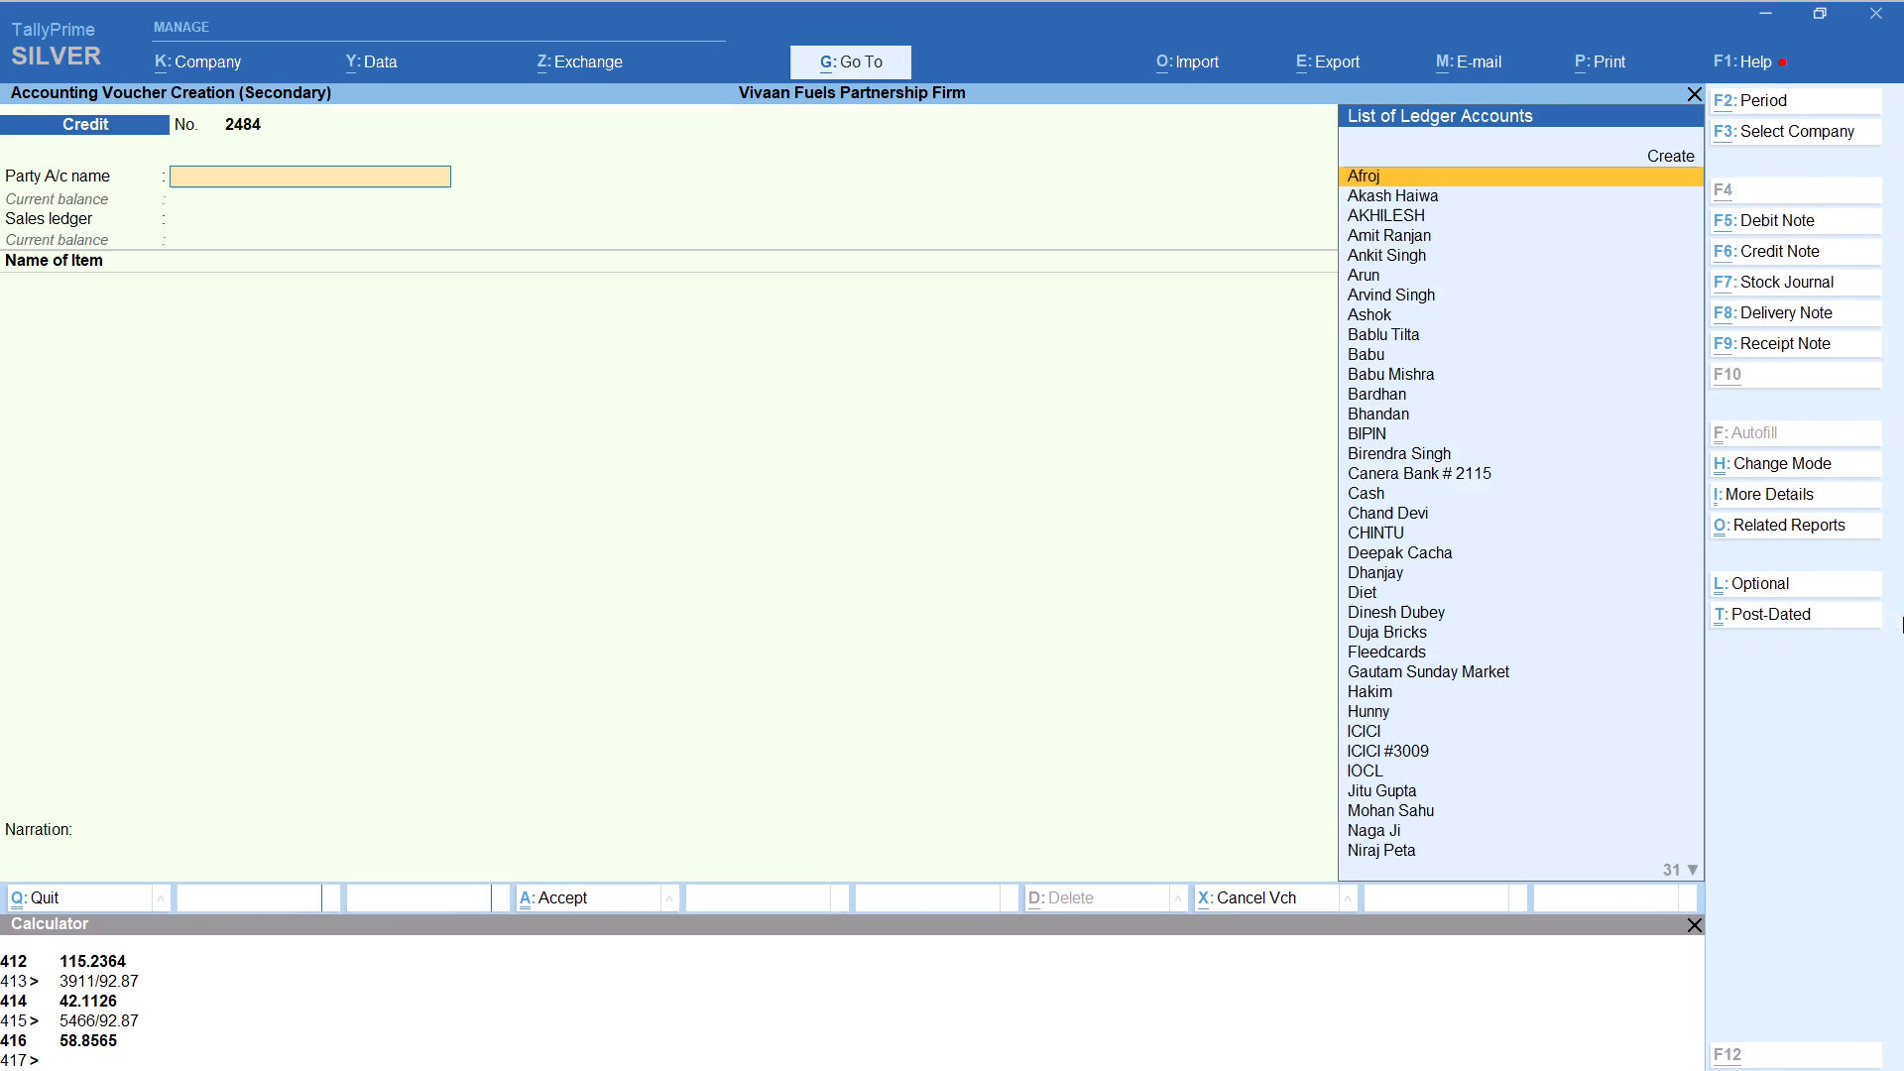
text(CHINTU)
key(Return)
key(Return)
key(Return)
key(Return)
key(Return)
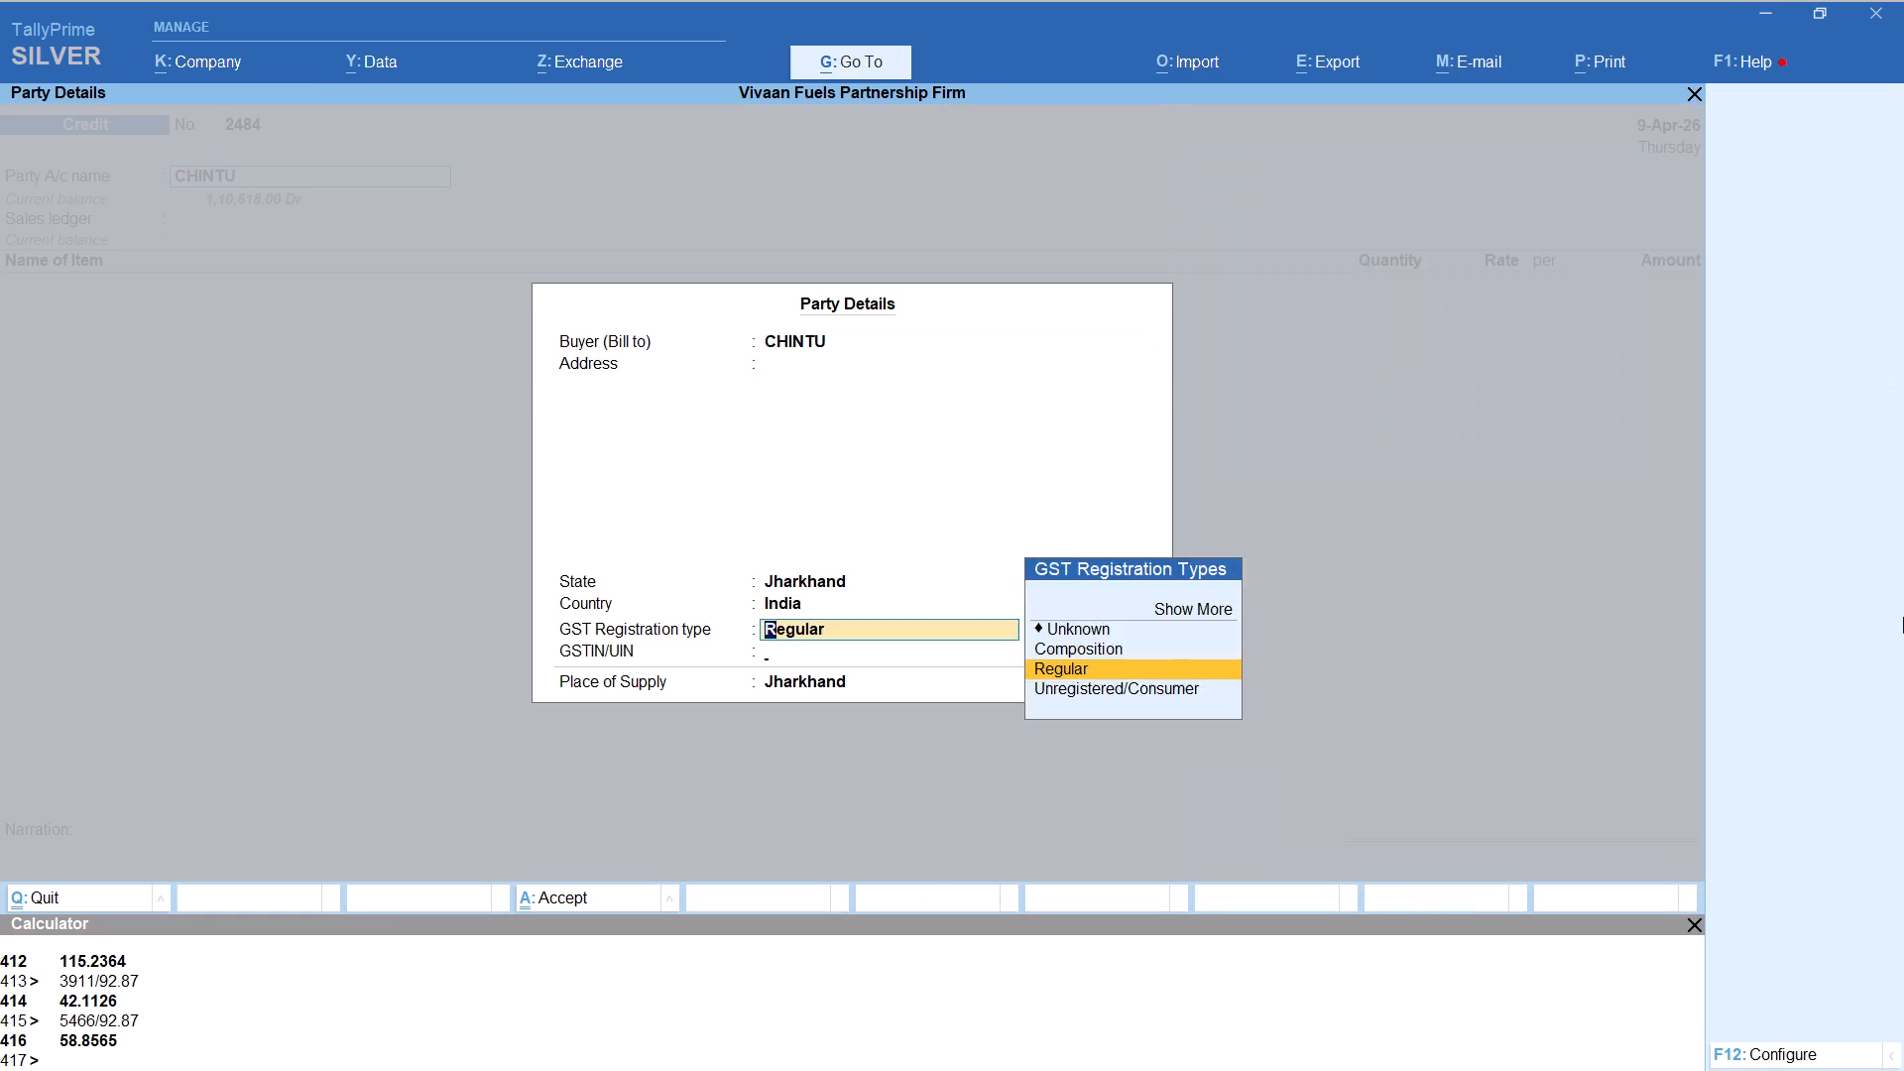
key(Return)
key(Return)
key(Return)
Add item HSD with tracking number Not Applicable and the quantity calculated as 5000/92.87, keeping the 92.87 per-litre rate.
text(HSD)
key(Return)
key(Up)
key(Return)
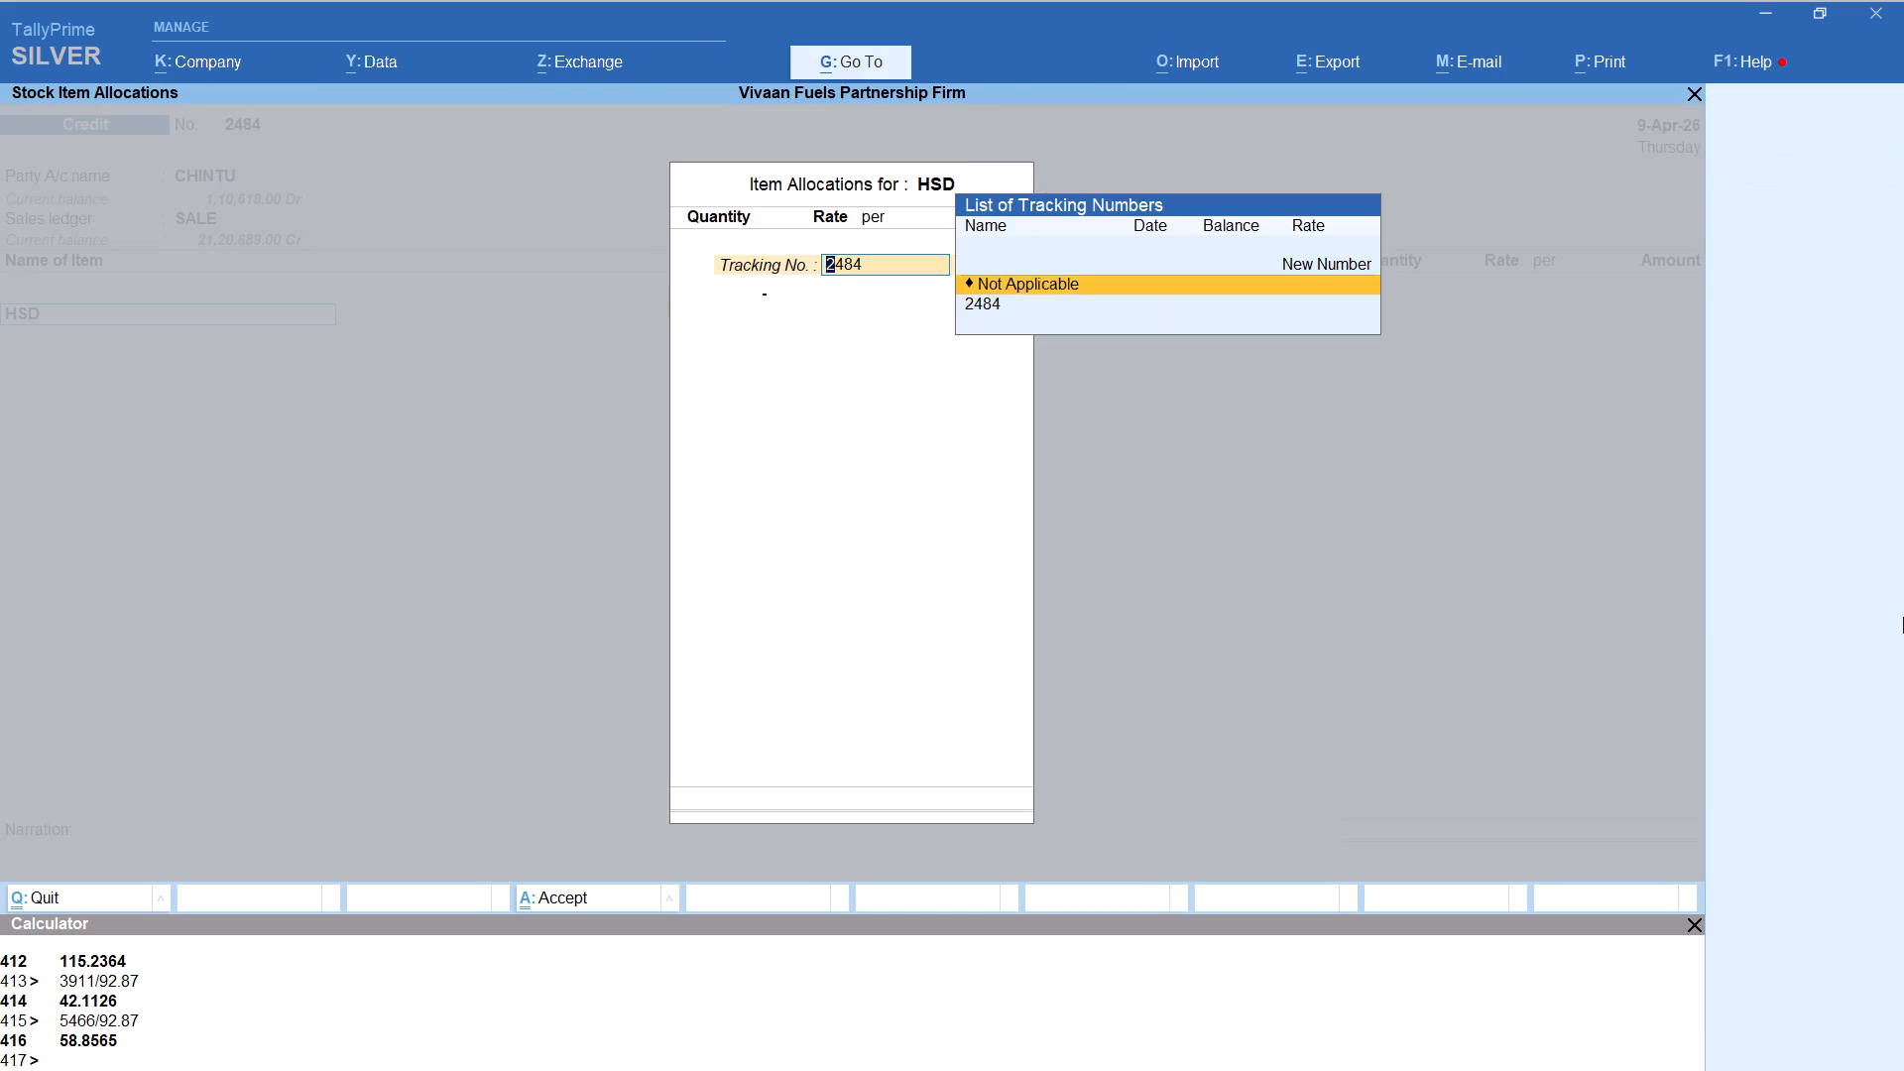
key(alt+c)
text(5000/92.87)
key(Return)
key(Return)
key(Return)
key(Return)
key(Return)
key(Return)
key(Return)
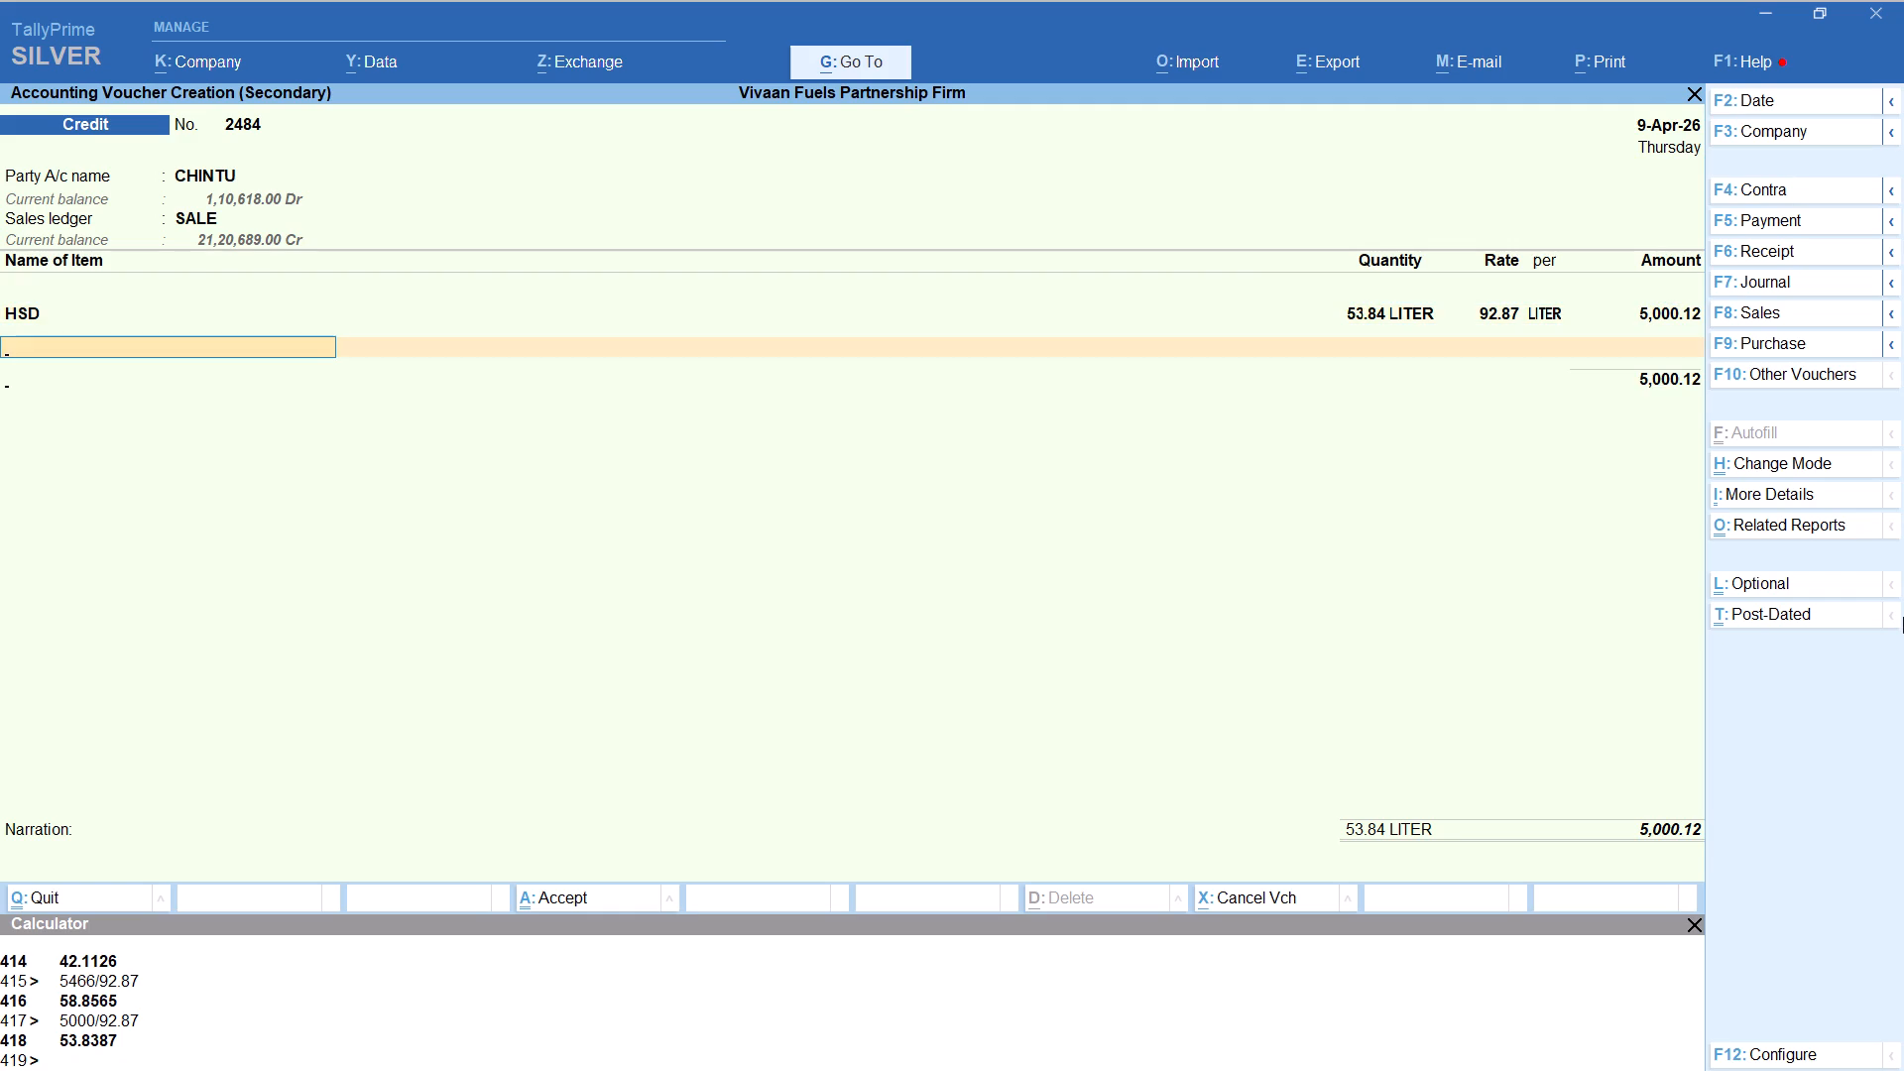
Add the Round Off ledger with its default amount to this CHINTU voucher and save it.
text(ROU)
key(Return)
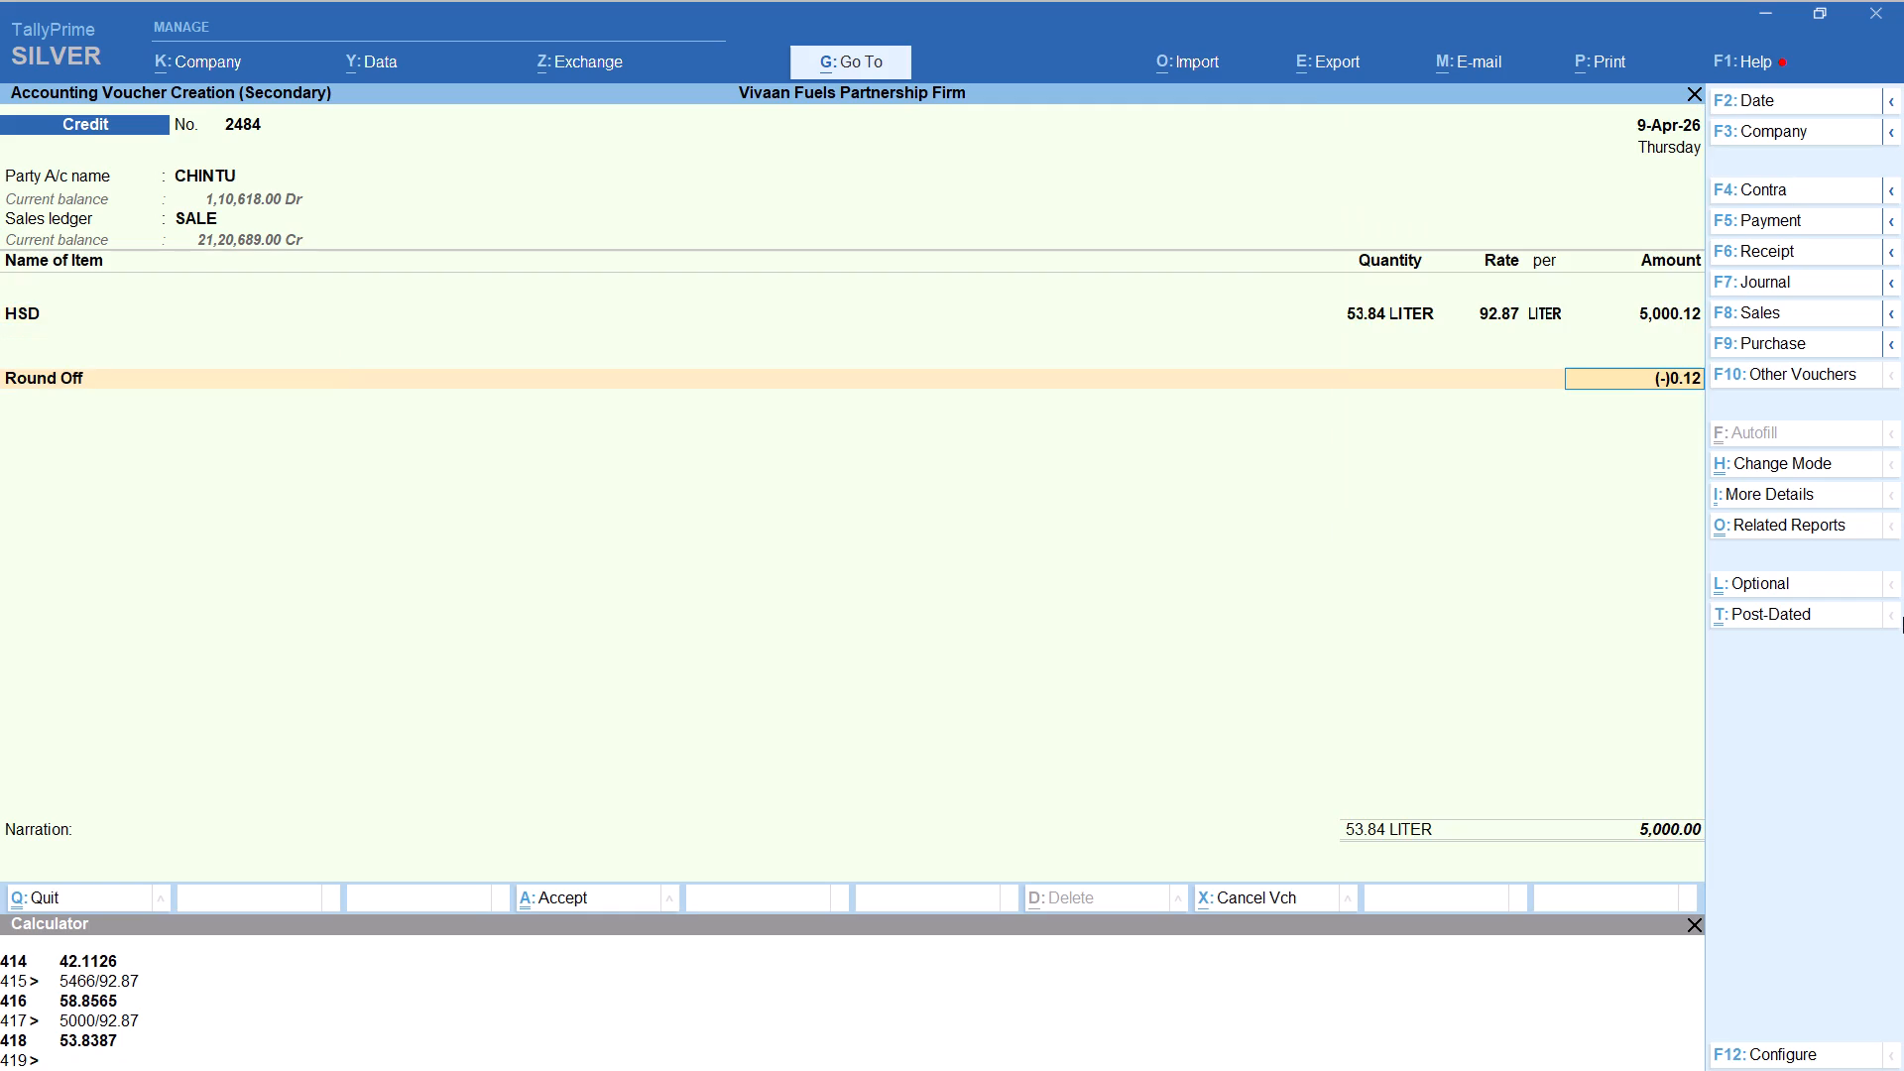
key(ctrl+a)
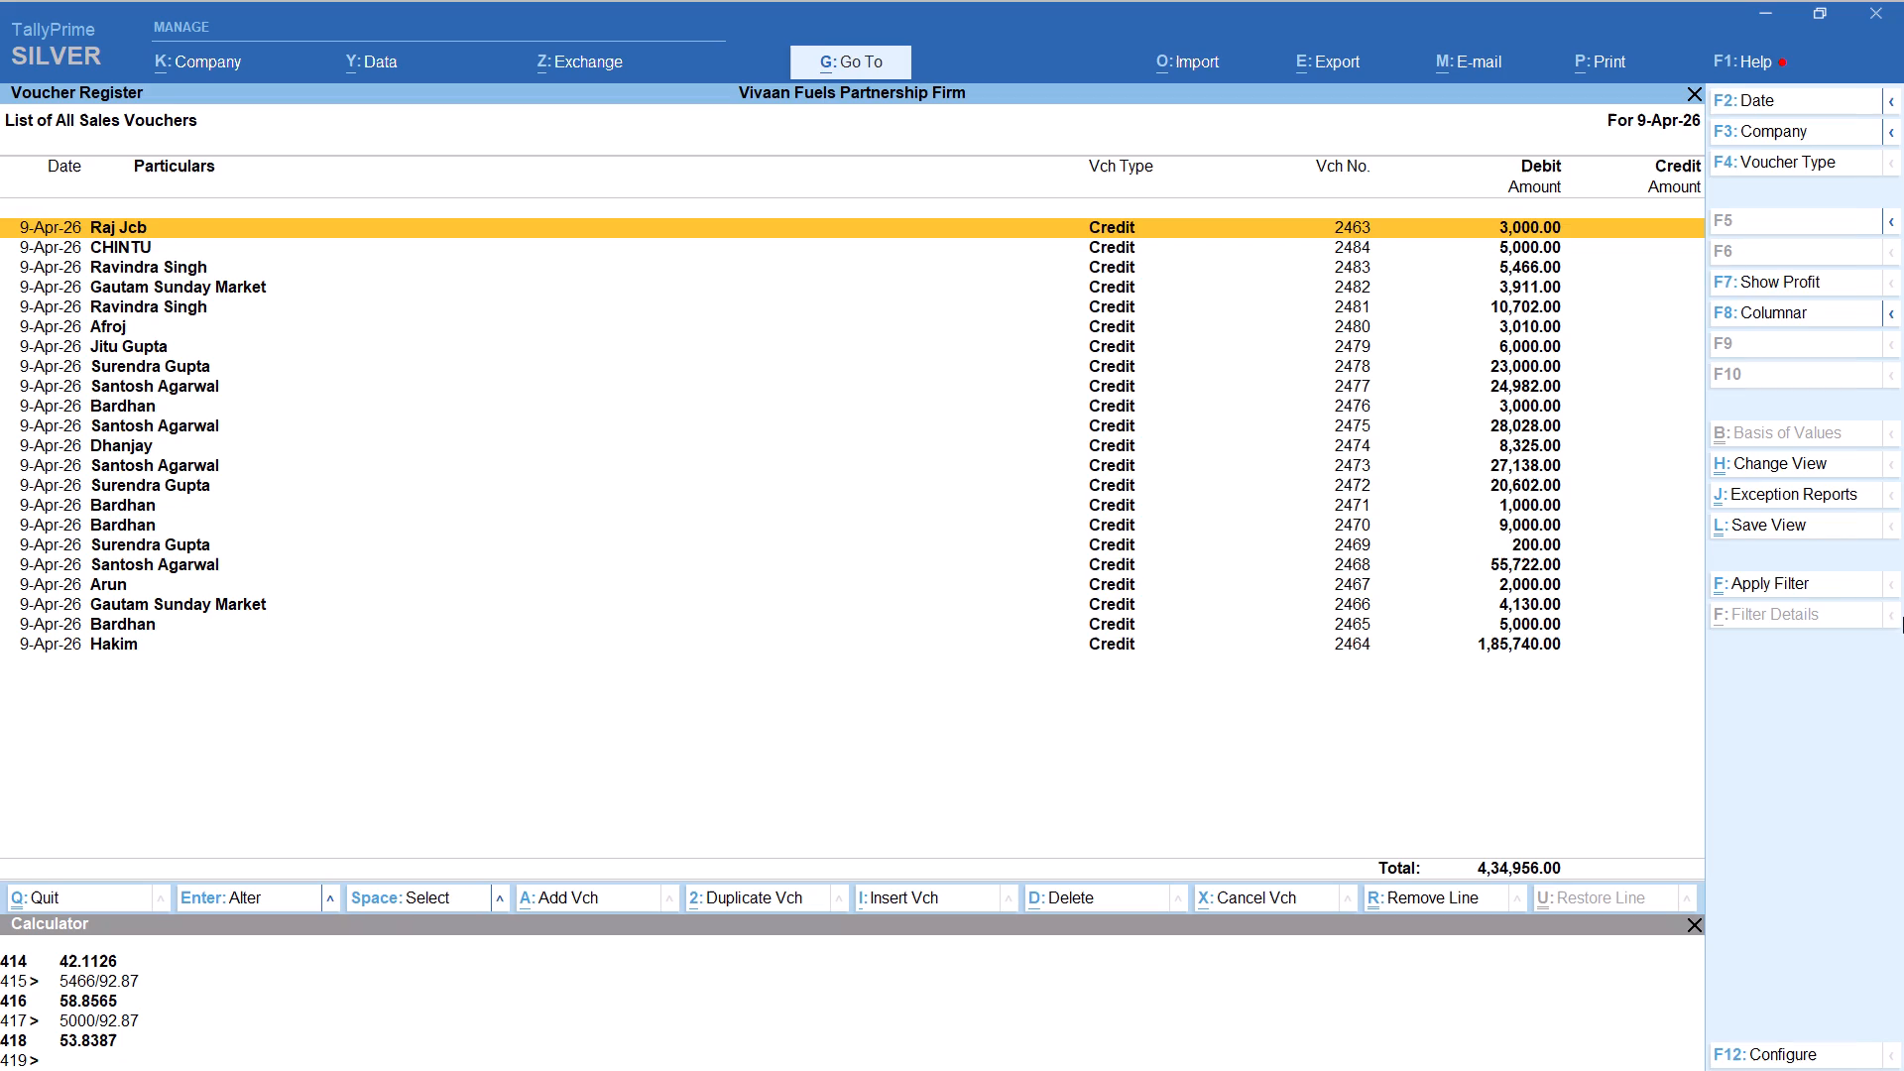
Start a new credit voucher for party Mohan, keep the default party details and select the SALE ledger.
key(alt+a)
text(MOH)
key(Return)
key(Return)
key(Return)
key(Return)
key(Return)
key(Return)
key(Return)
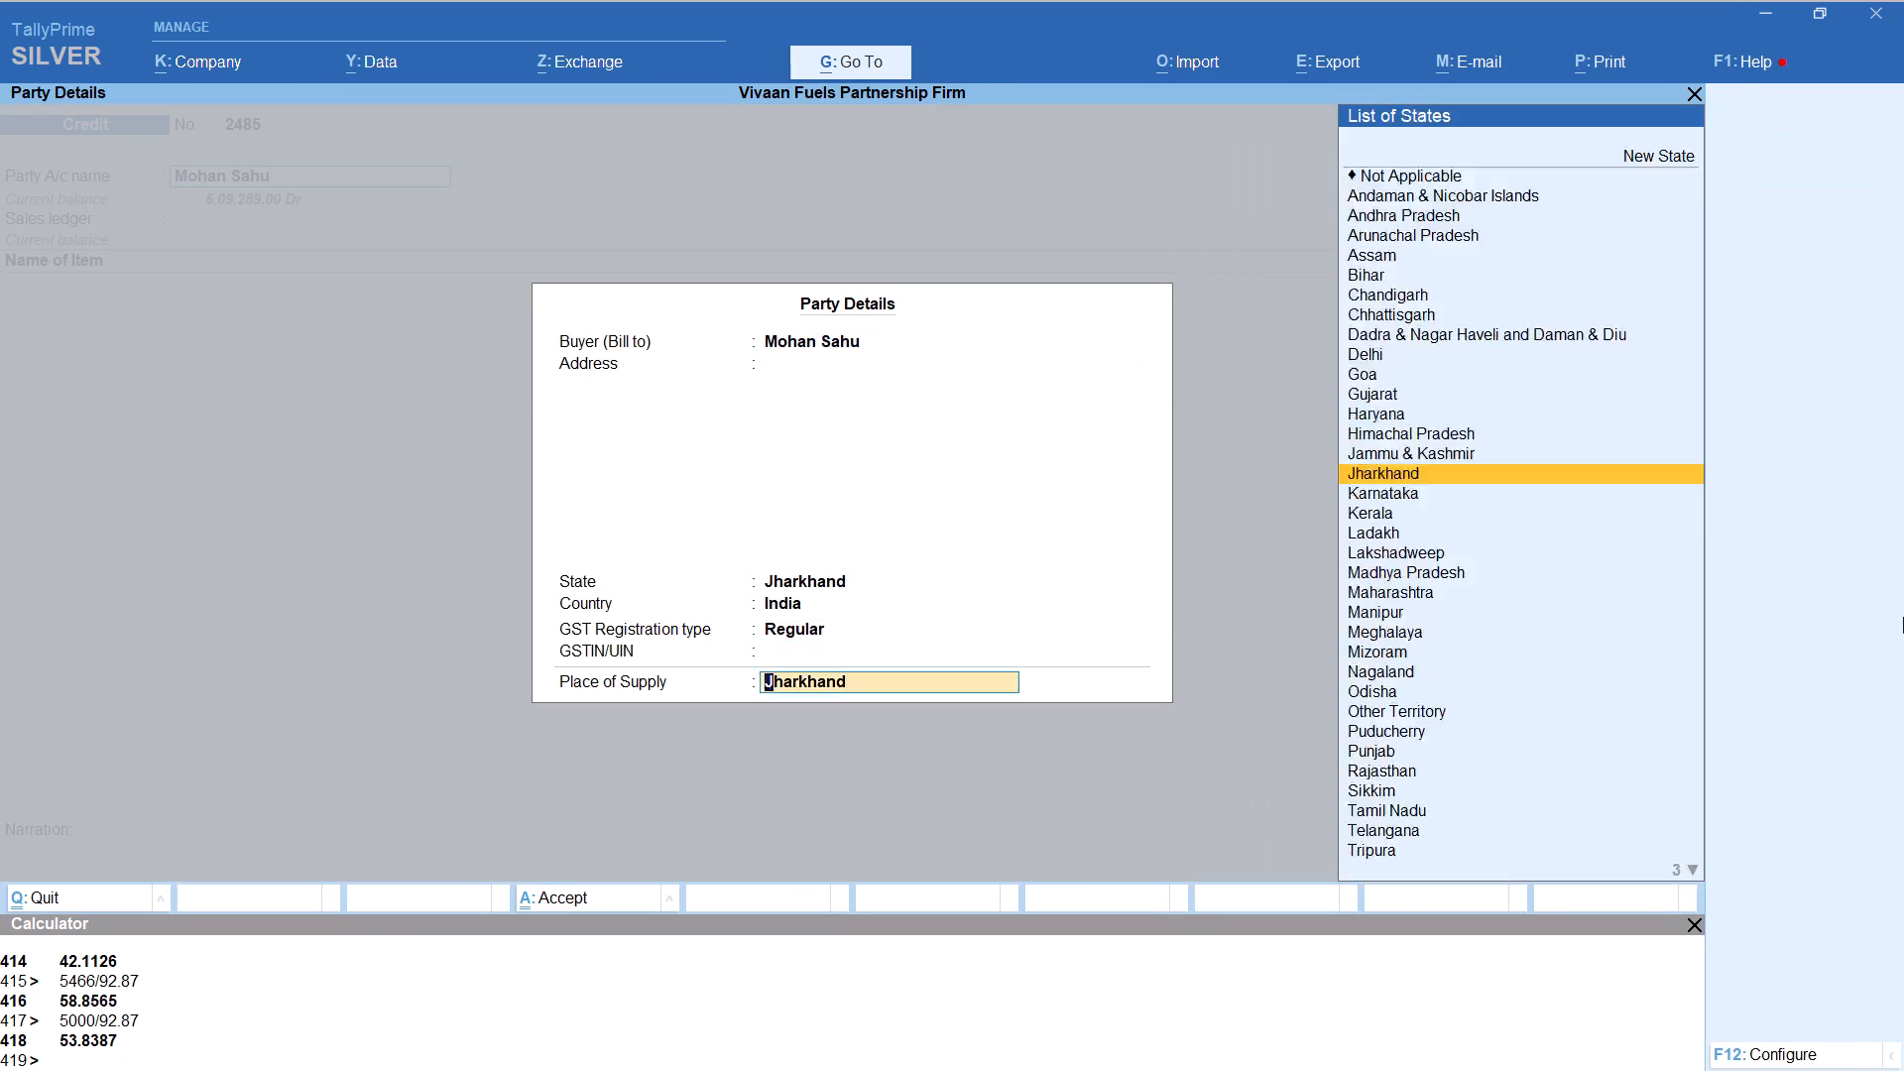
key(Return)
Add item HSD with tracking number Not Applicable and the quantity calculated as 7000/92.87, keeping the 92.87 per-litre rate.
text(HSD)
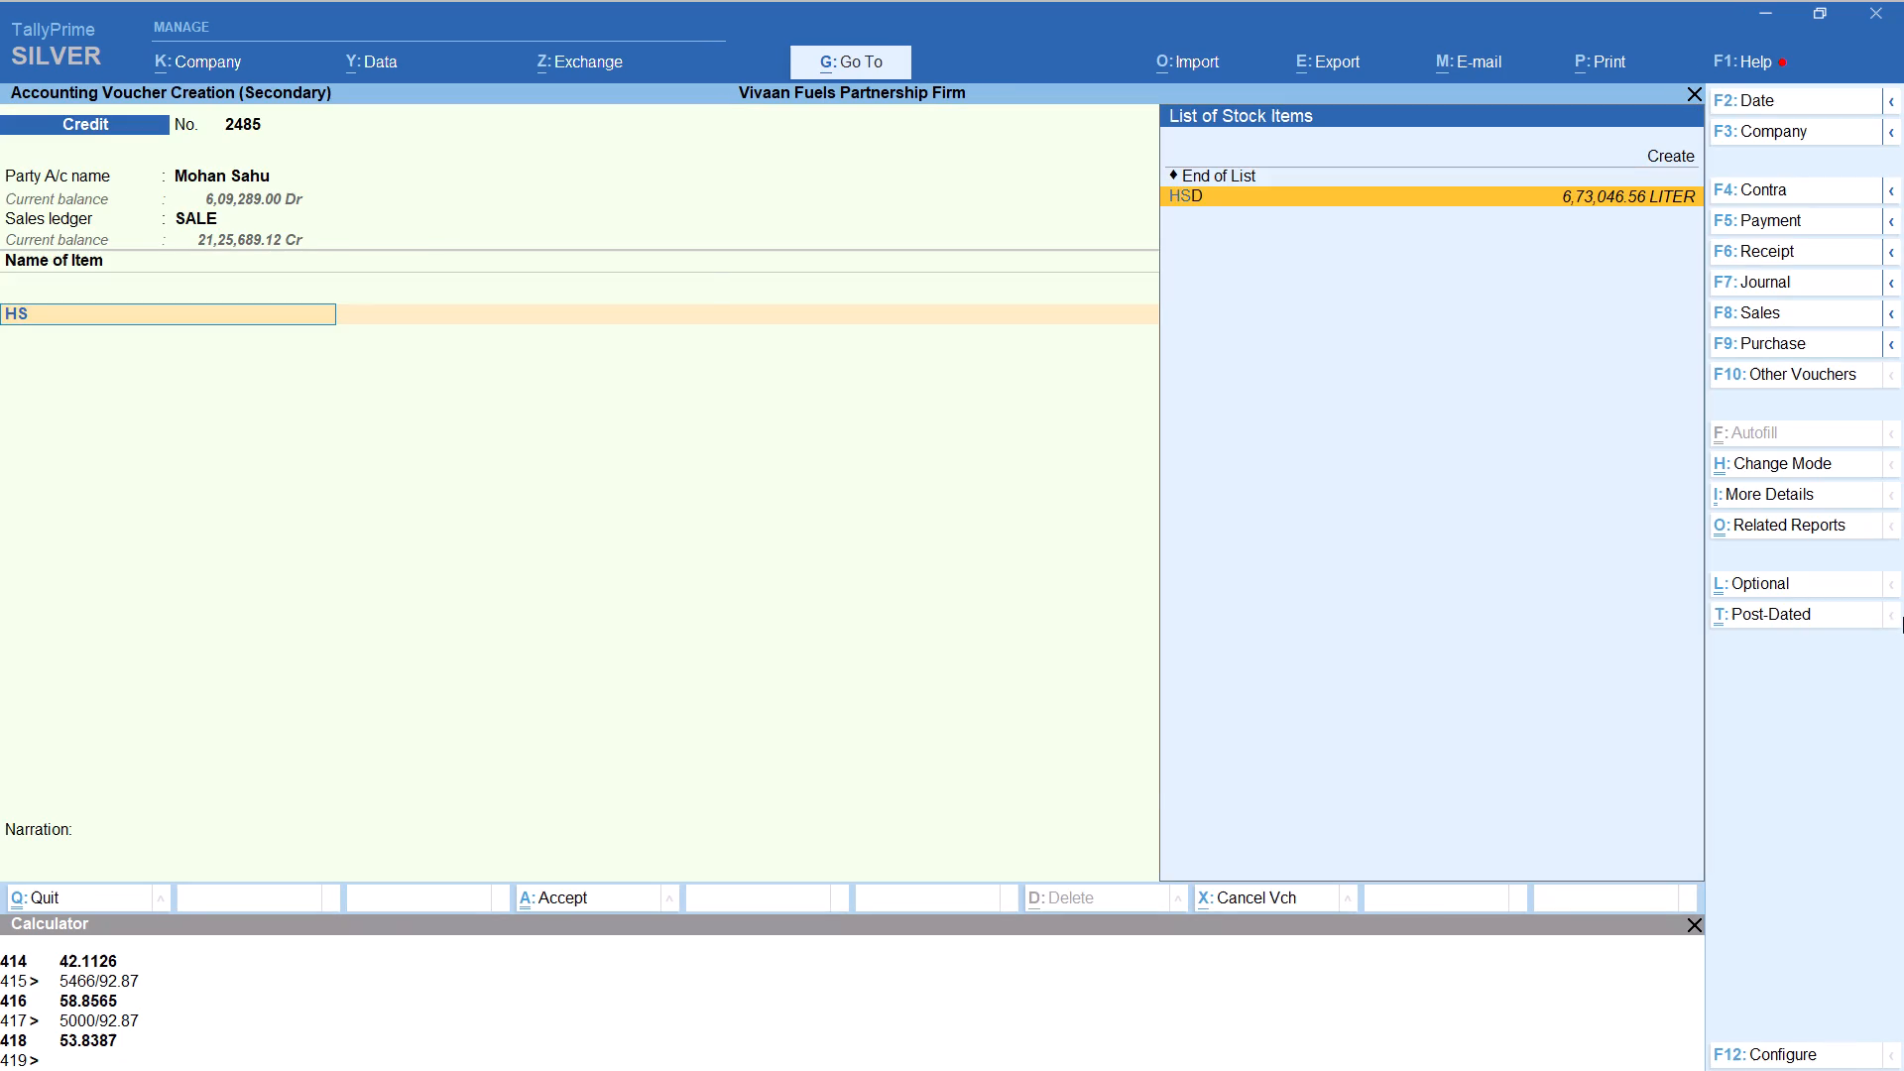
key(Return)
key(Up)
key(Return)
key(alt+c)
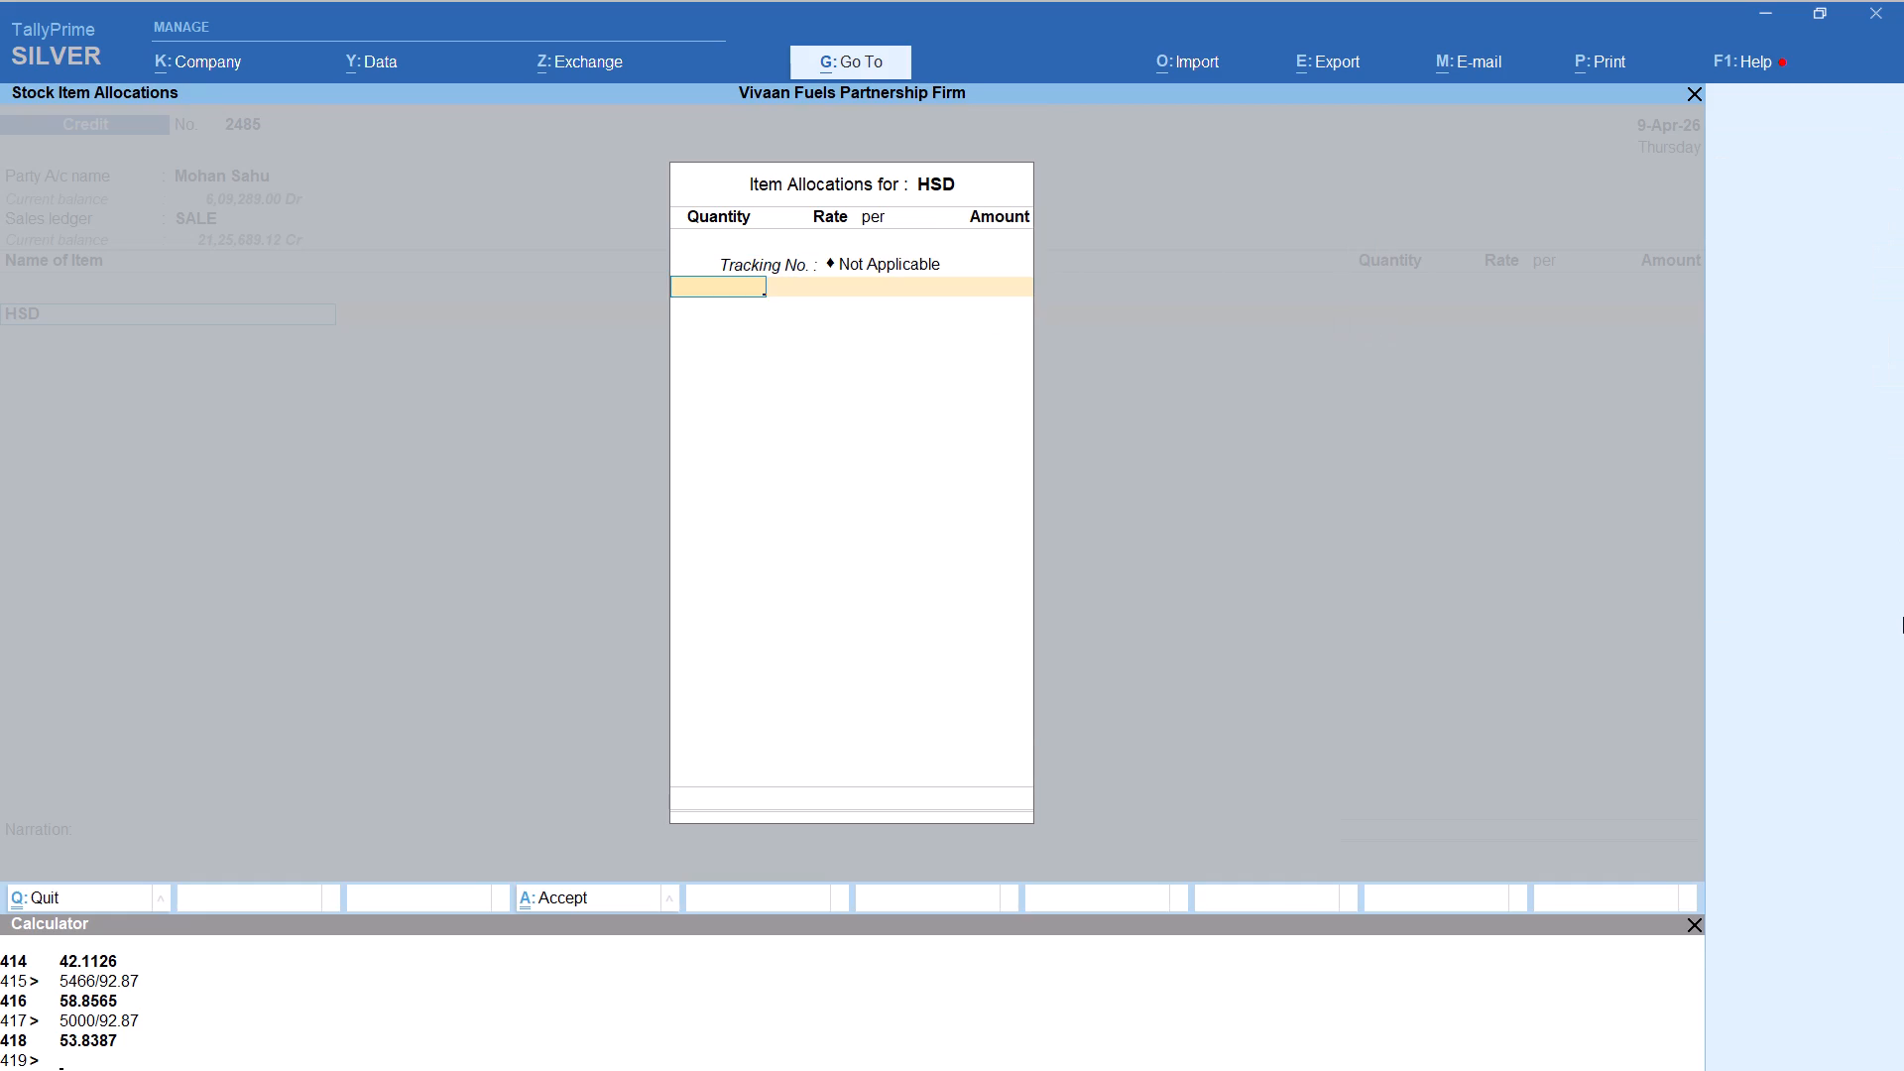
text(7000)
text(/92.87)
key(Return)
key(Return)
key(Return)
key(Return)
key(Return)
key(Return)
key(Return)
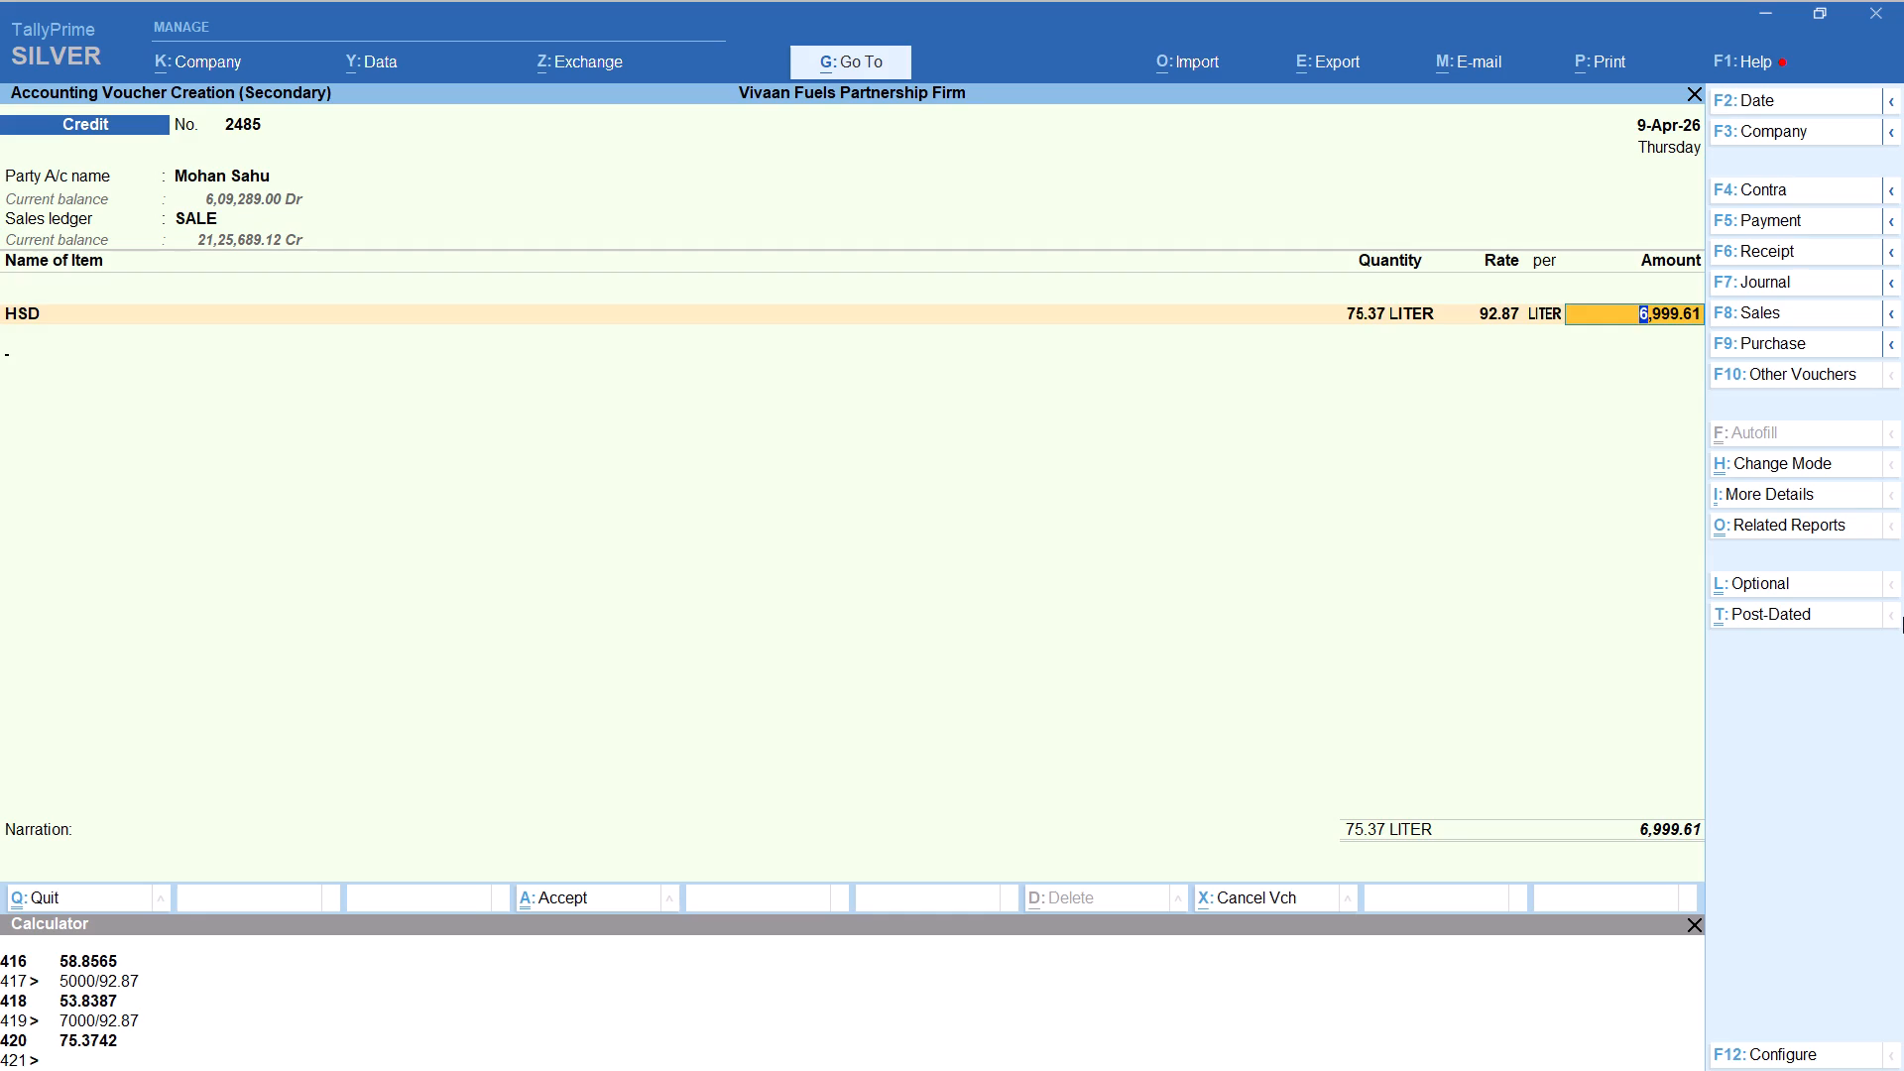
Add the Round Off ledger with its default amount to this Mohan voucher and save it.
text(ROU)
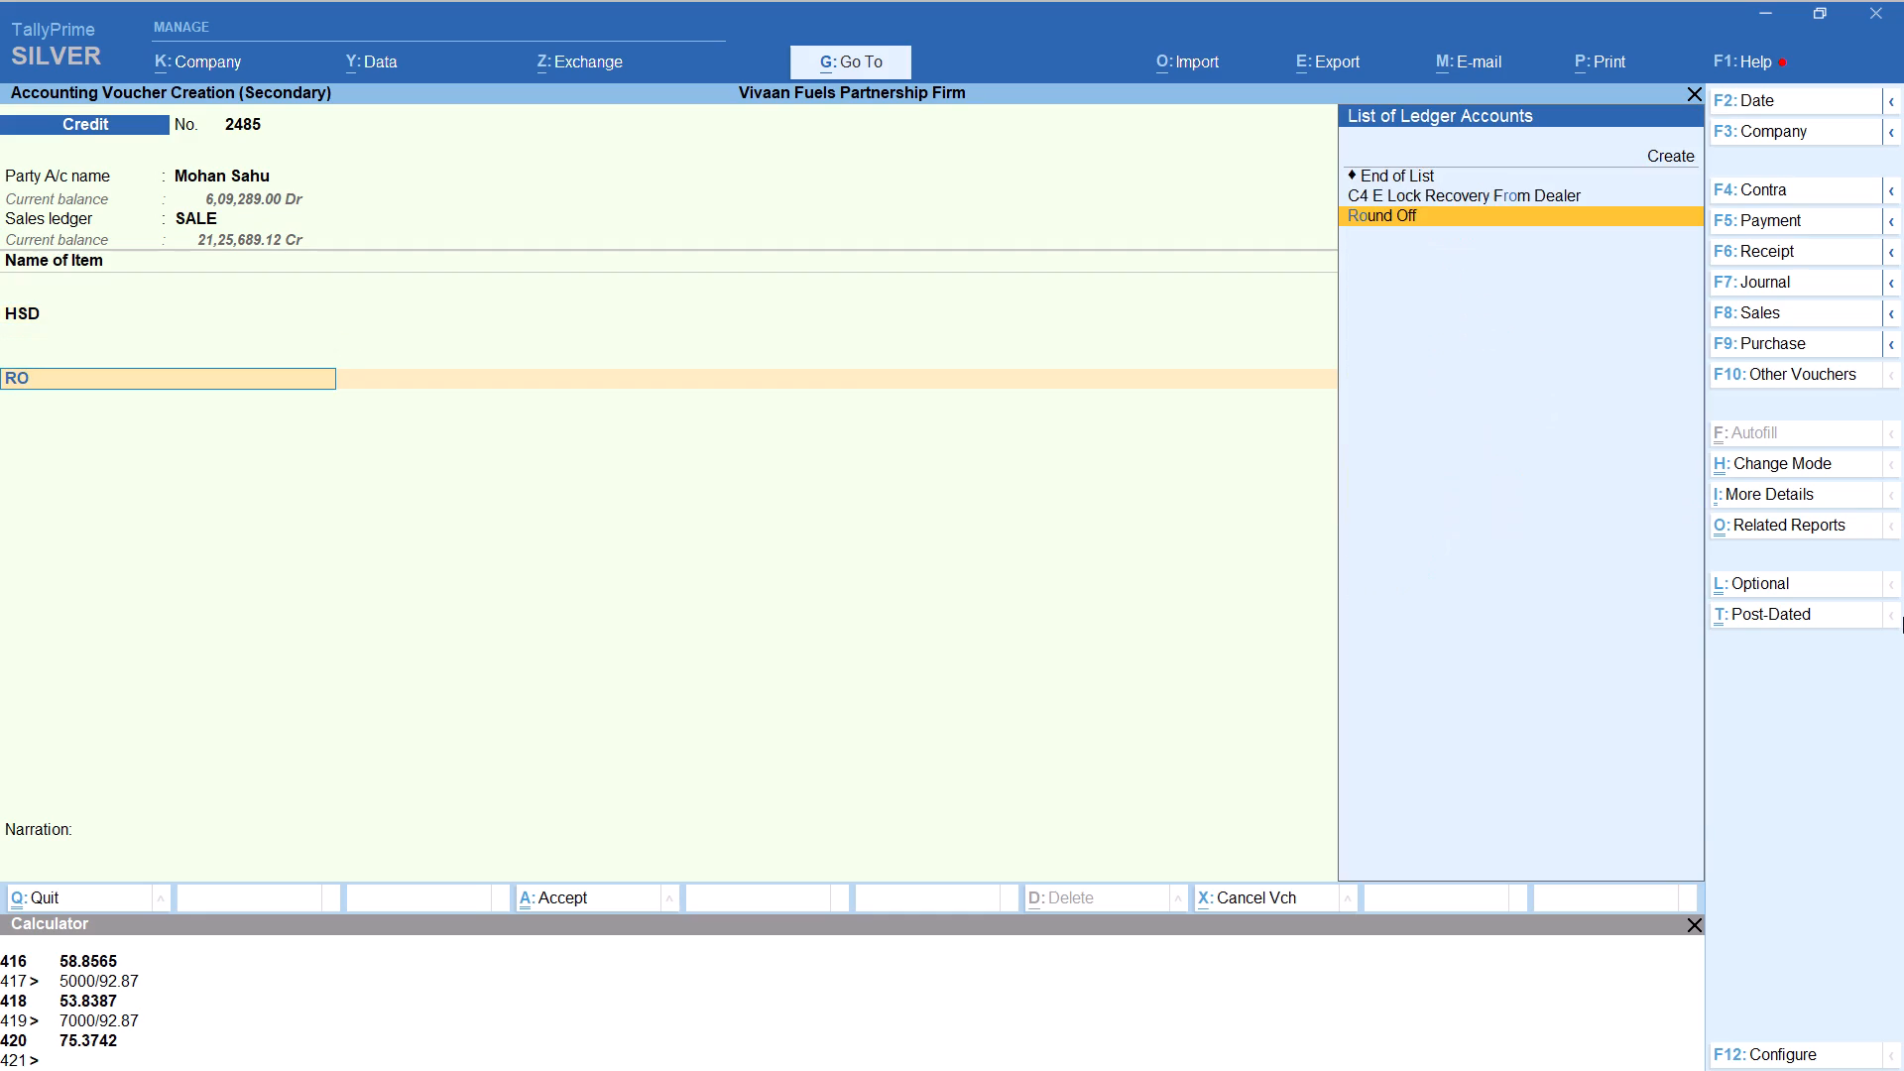
key(Return)
key(ctrl+a)
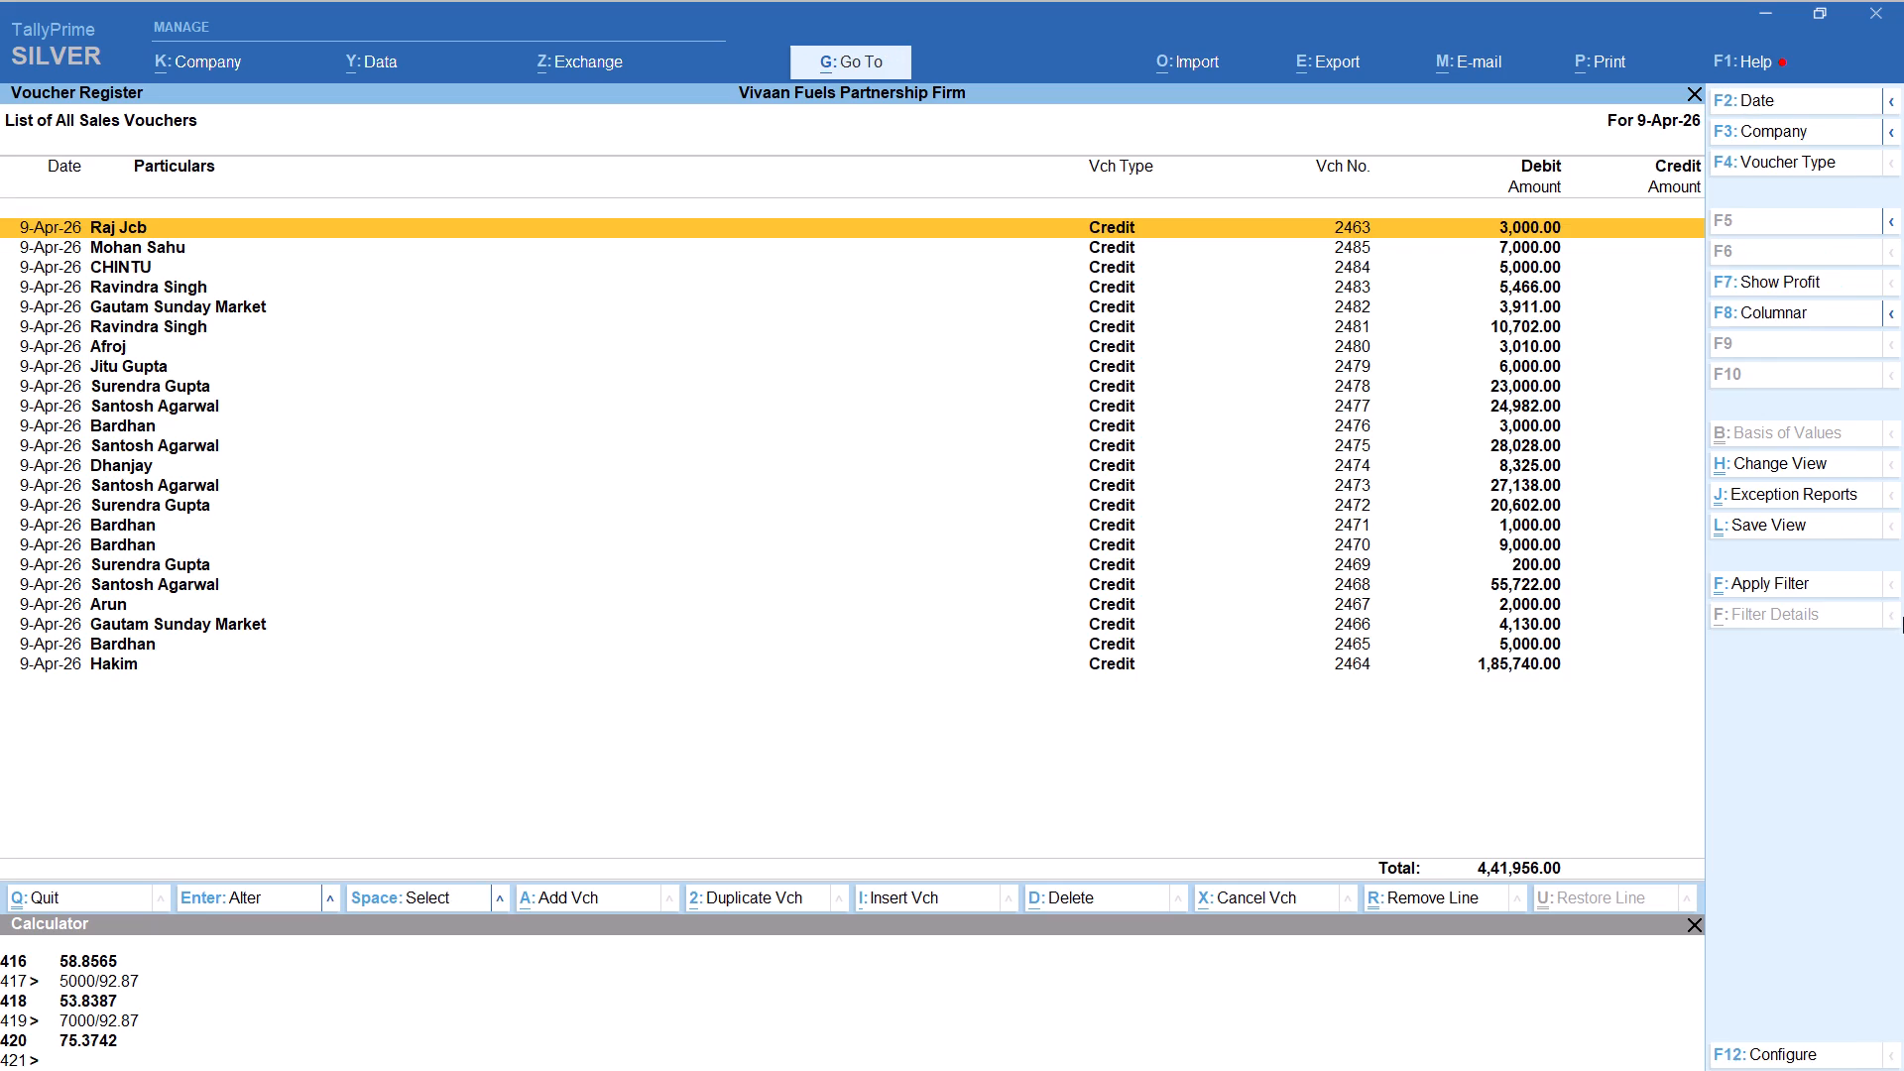
Compare the 9-Apr CREDIT figure and its formula in the Excel balance sheet with the TallyPrime sales register total.
key(alt+Tab)
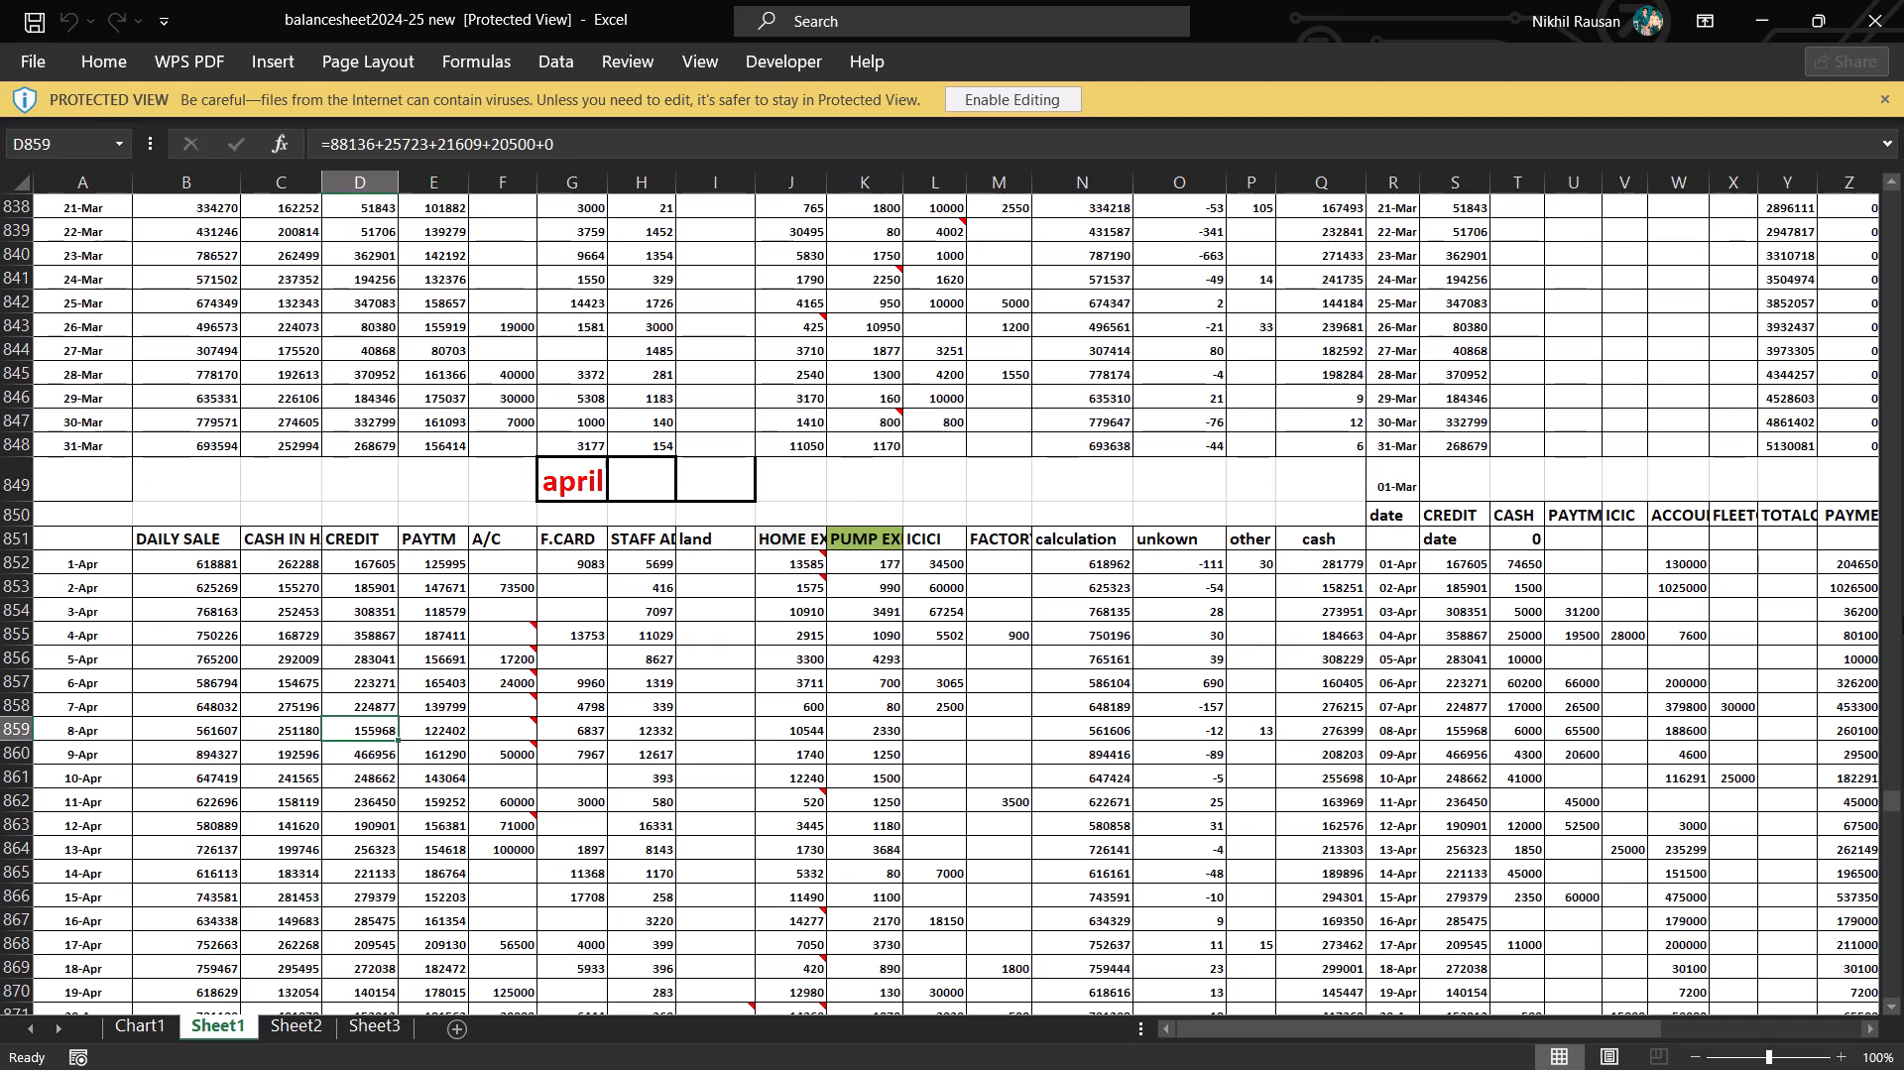
key(alt+Tab)
key(alt+Tab)
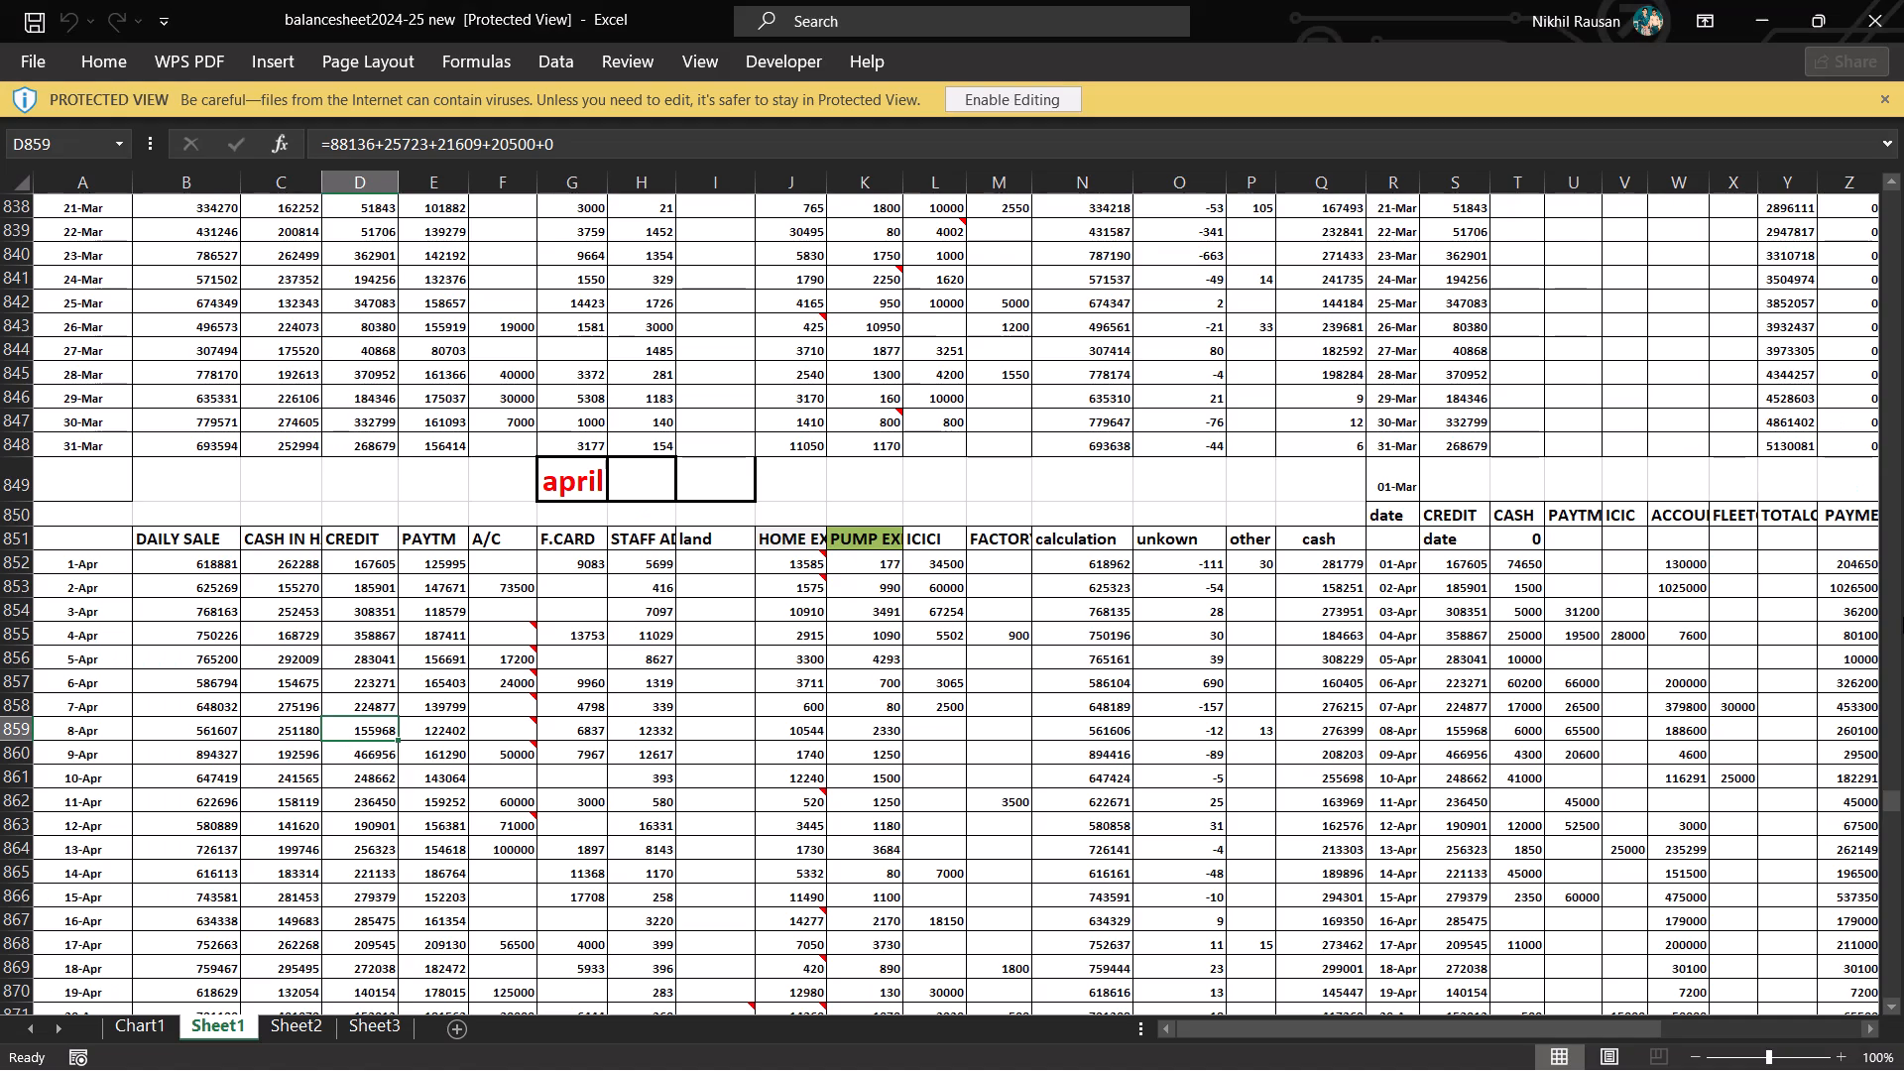
drag(1903, 617, 1903, 634)
right_drag(1903, 617, 1903, 634)
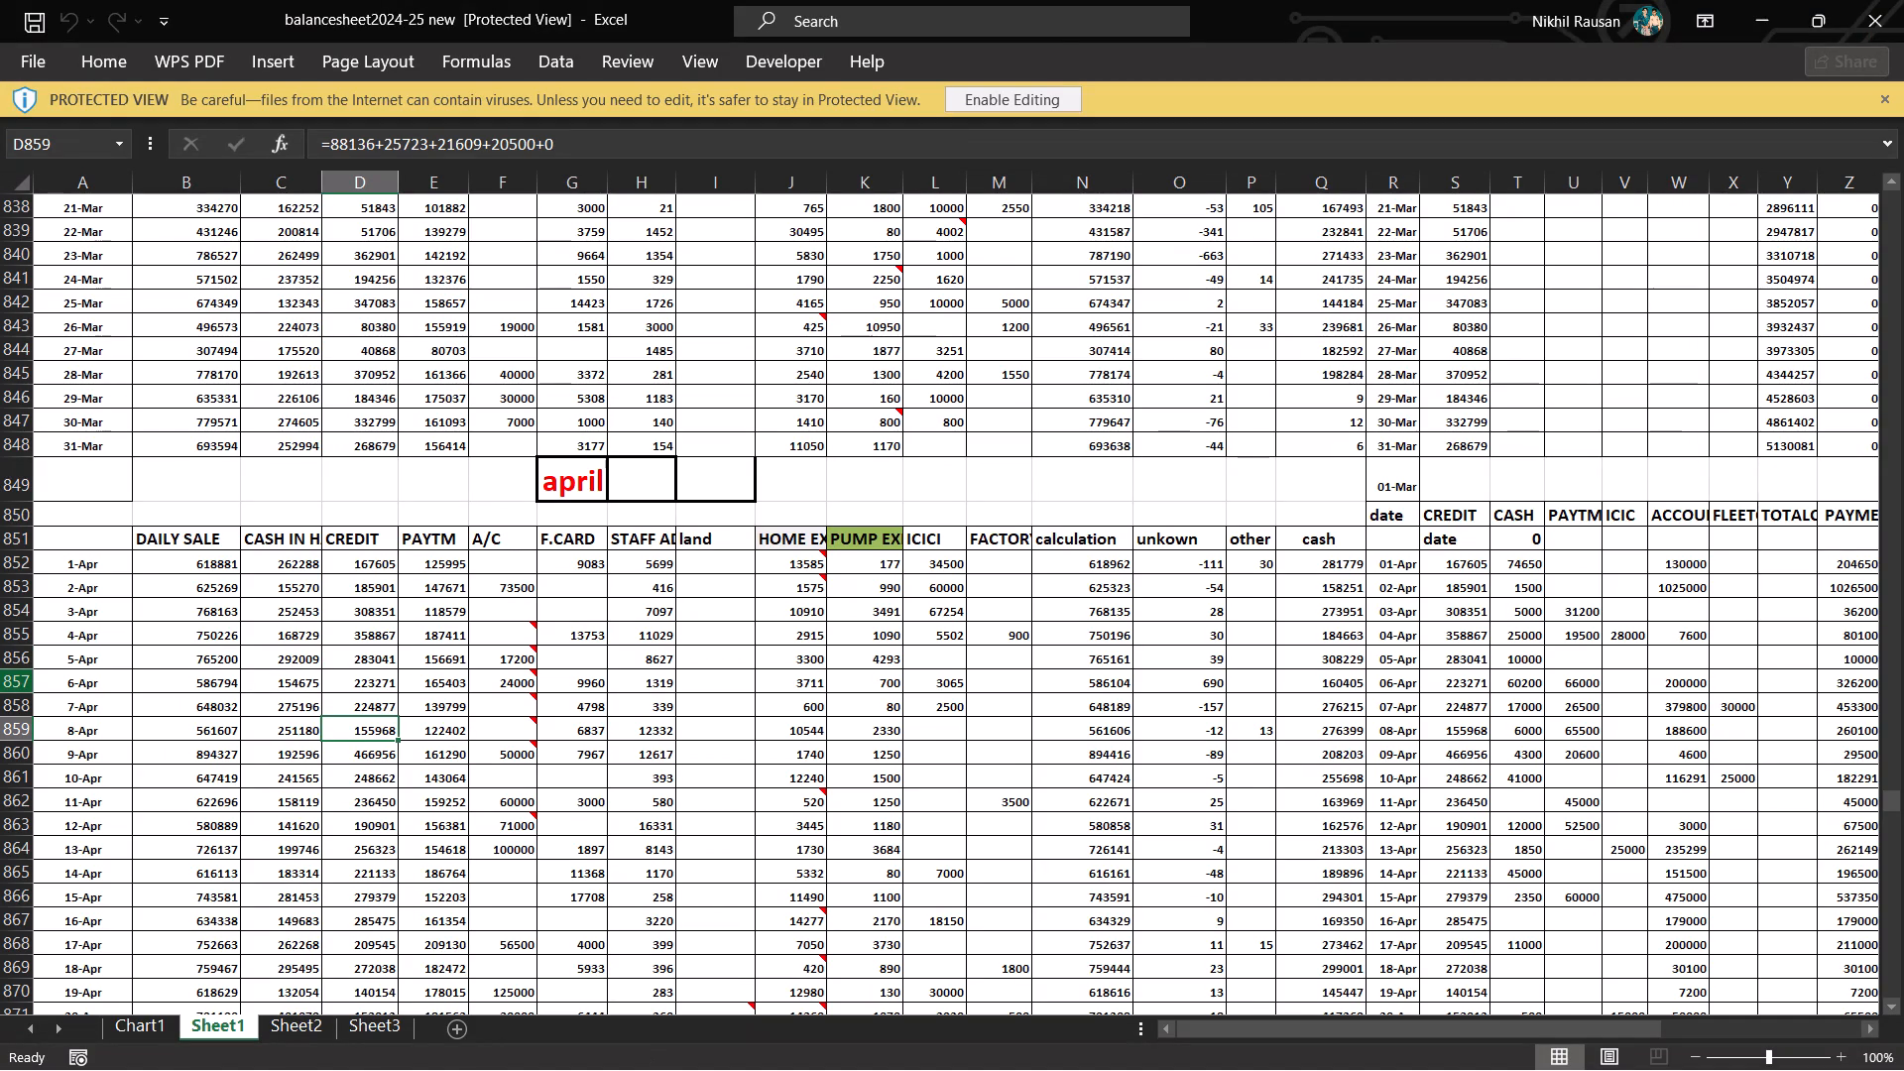
click(364, 747)
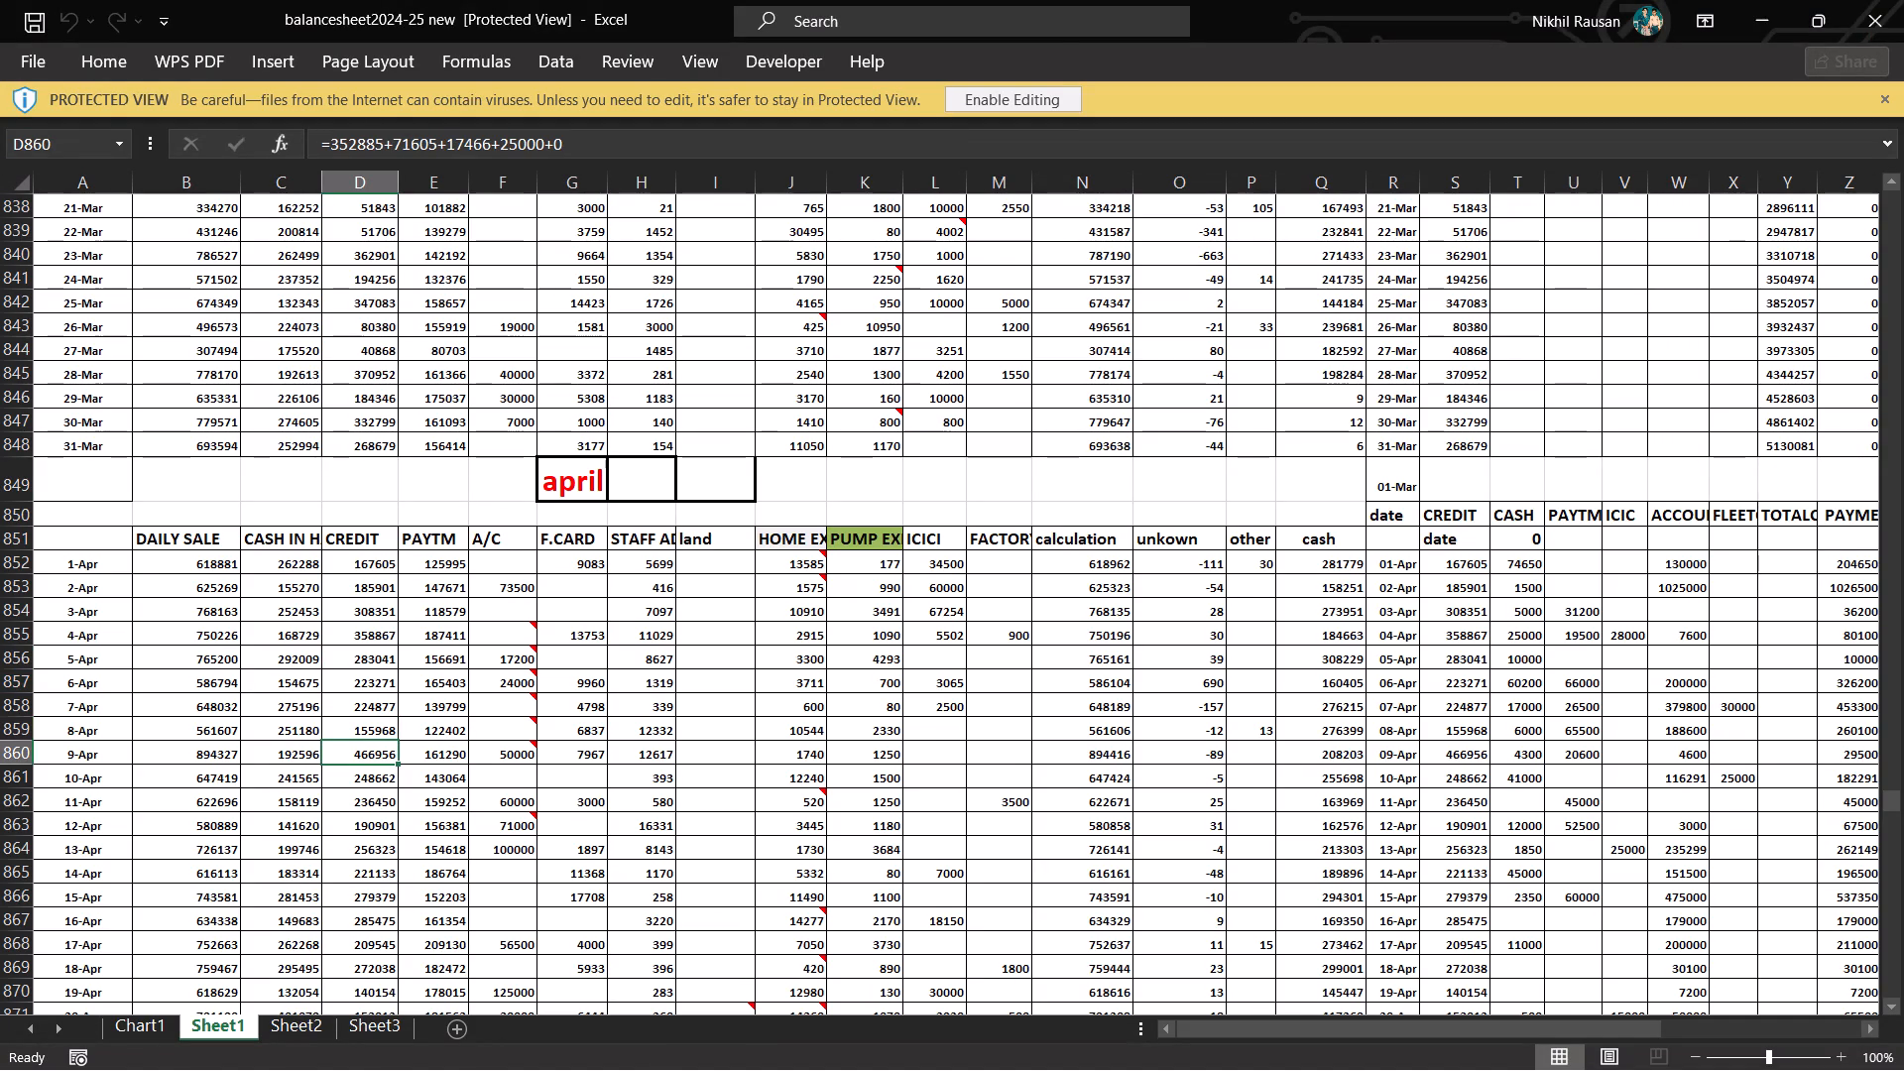
key(alt+Tab)
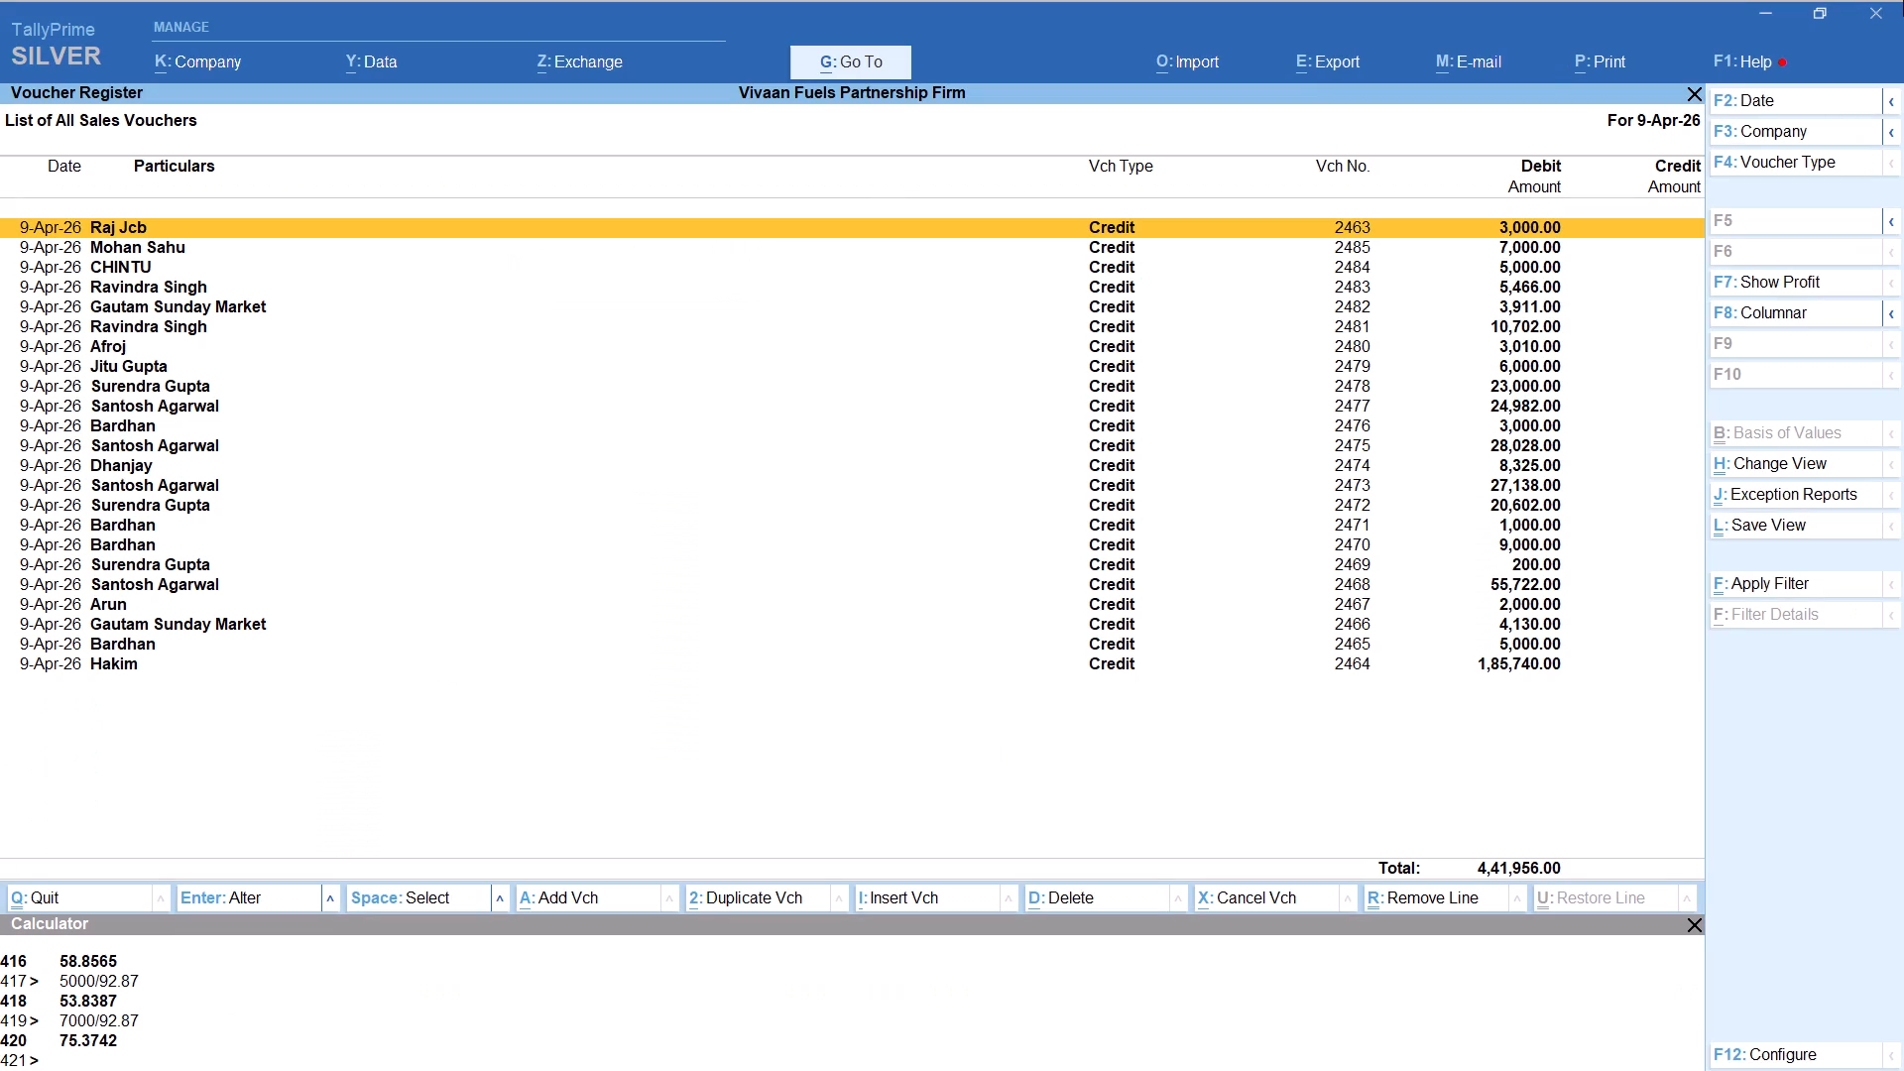
key(alt+Tab)
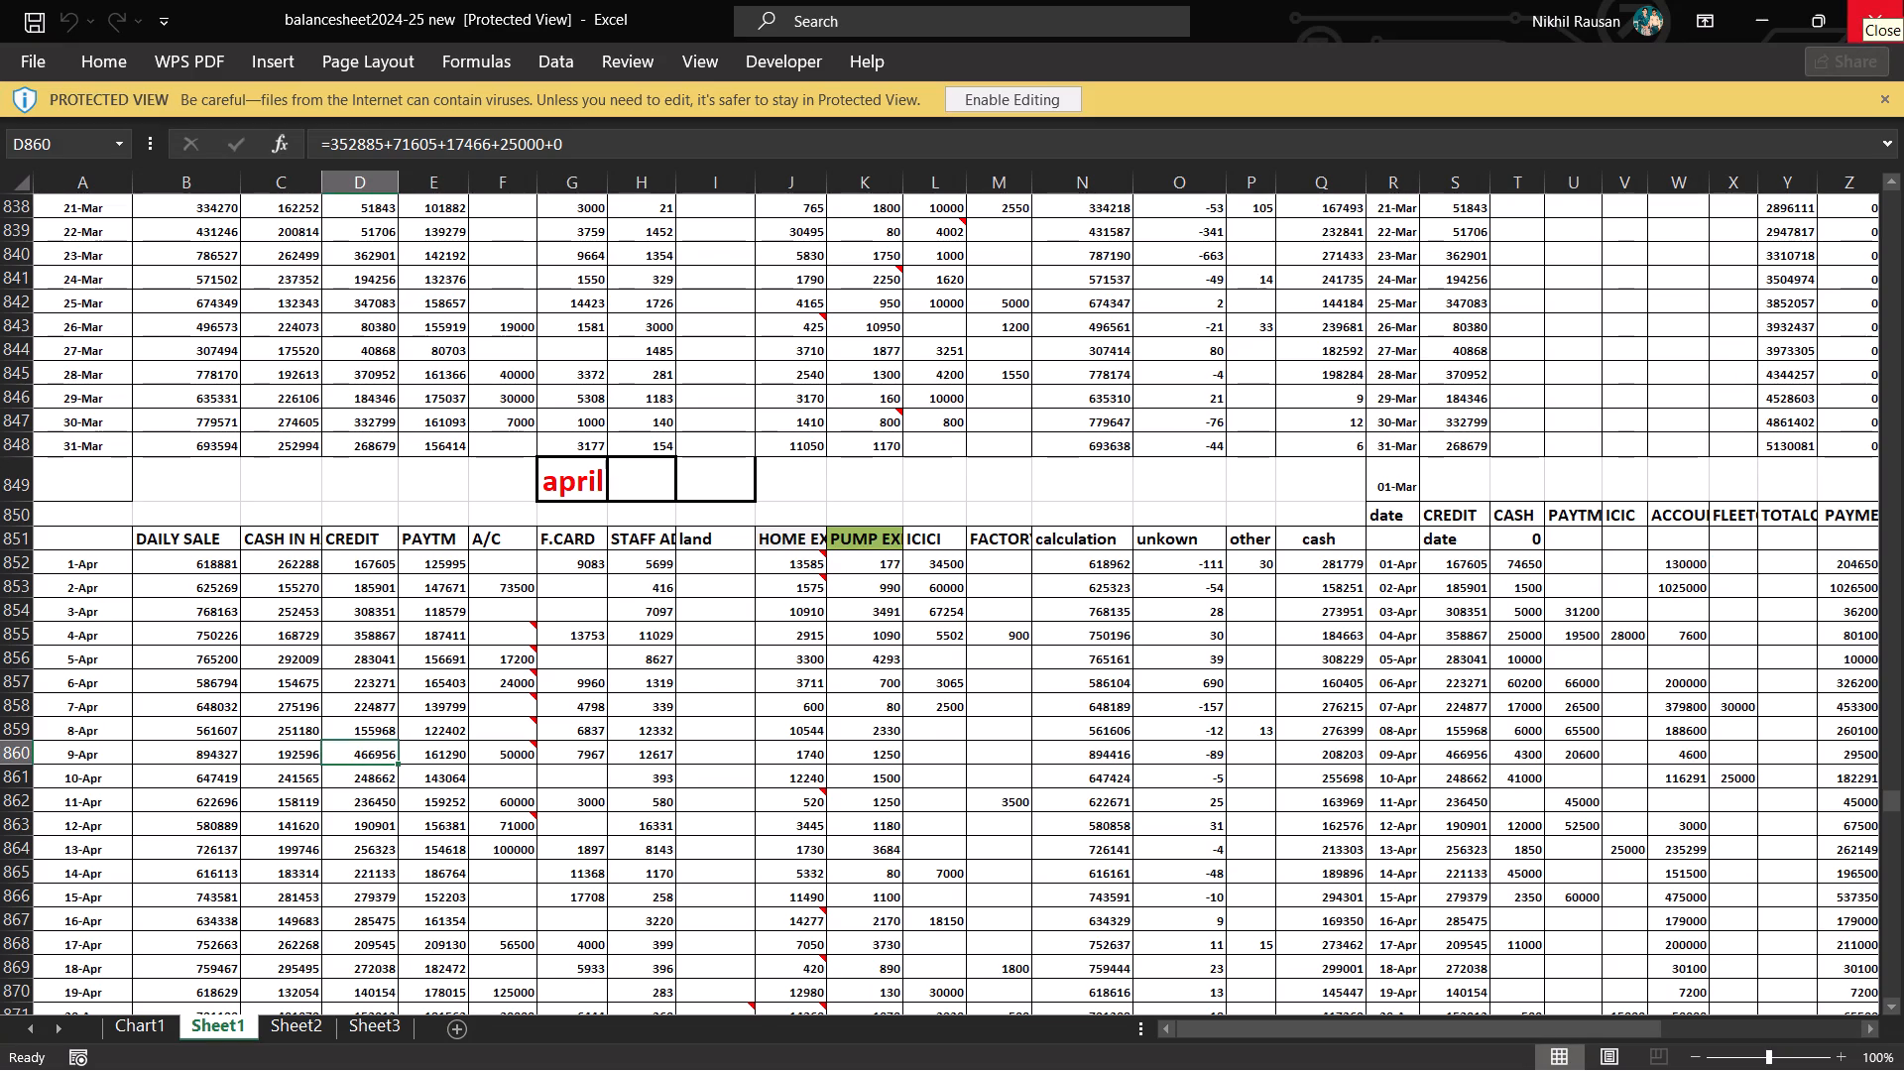
key(alt+Tab)
Change the sales voucher register date to 10-Apr-26.
key(F2)
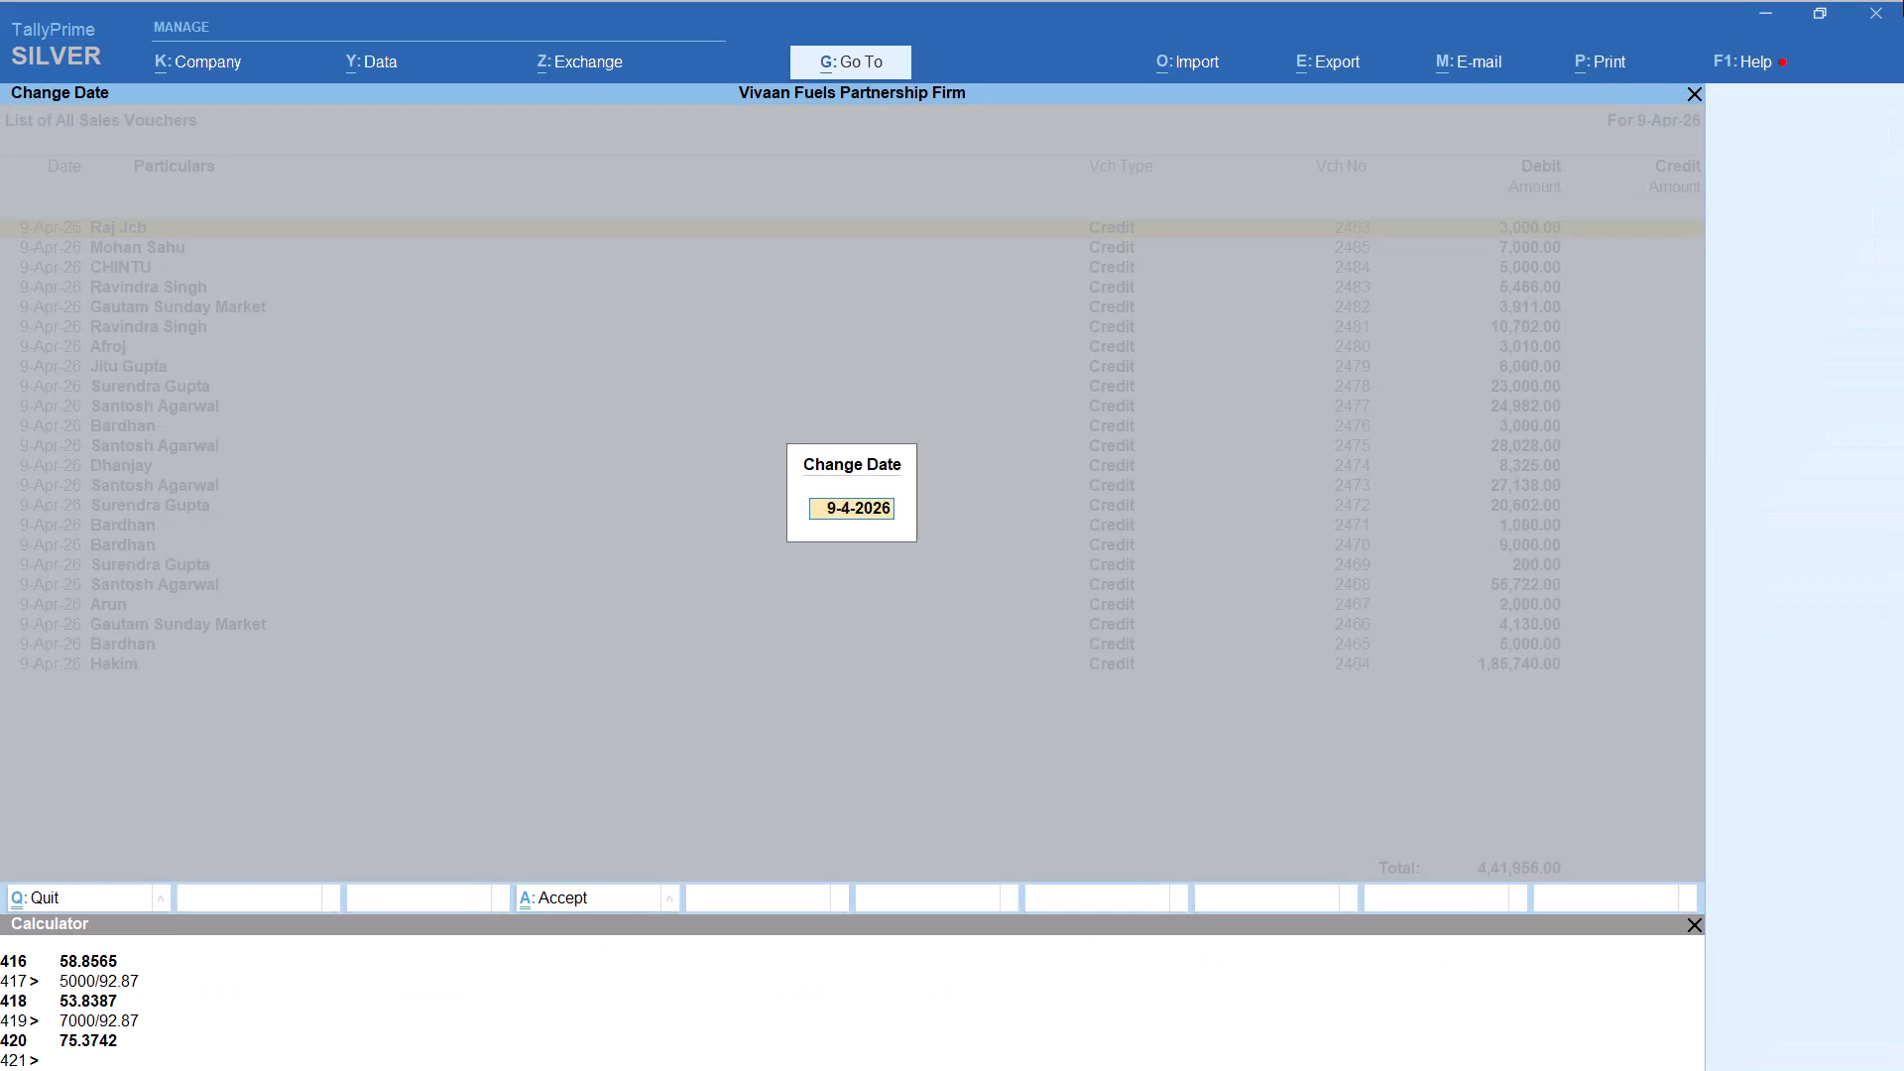
text(10)
key(Return)
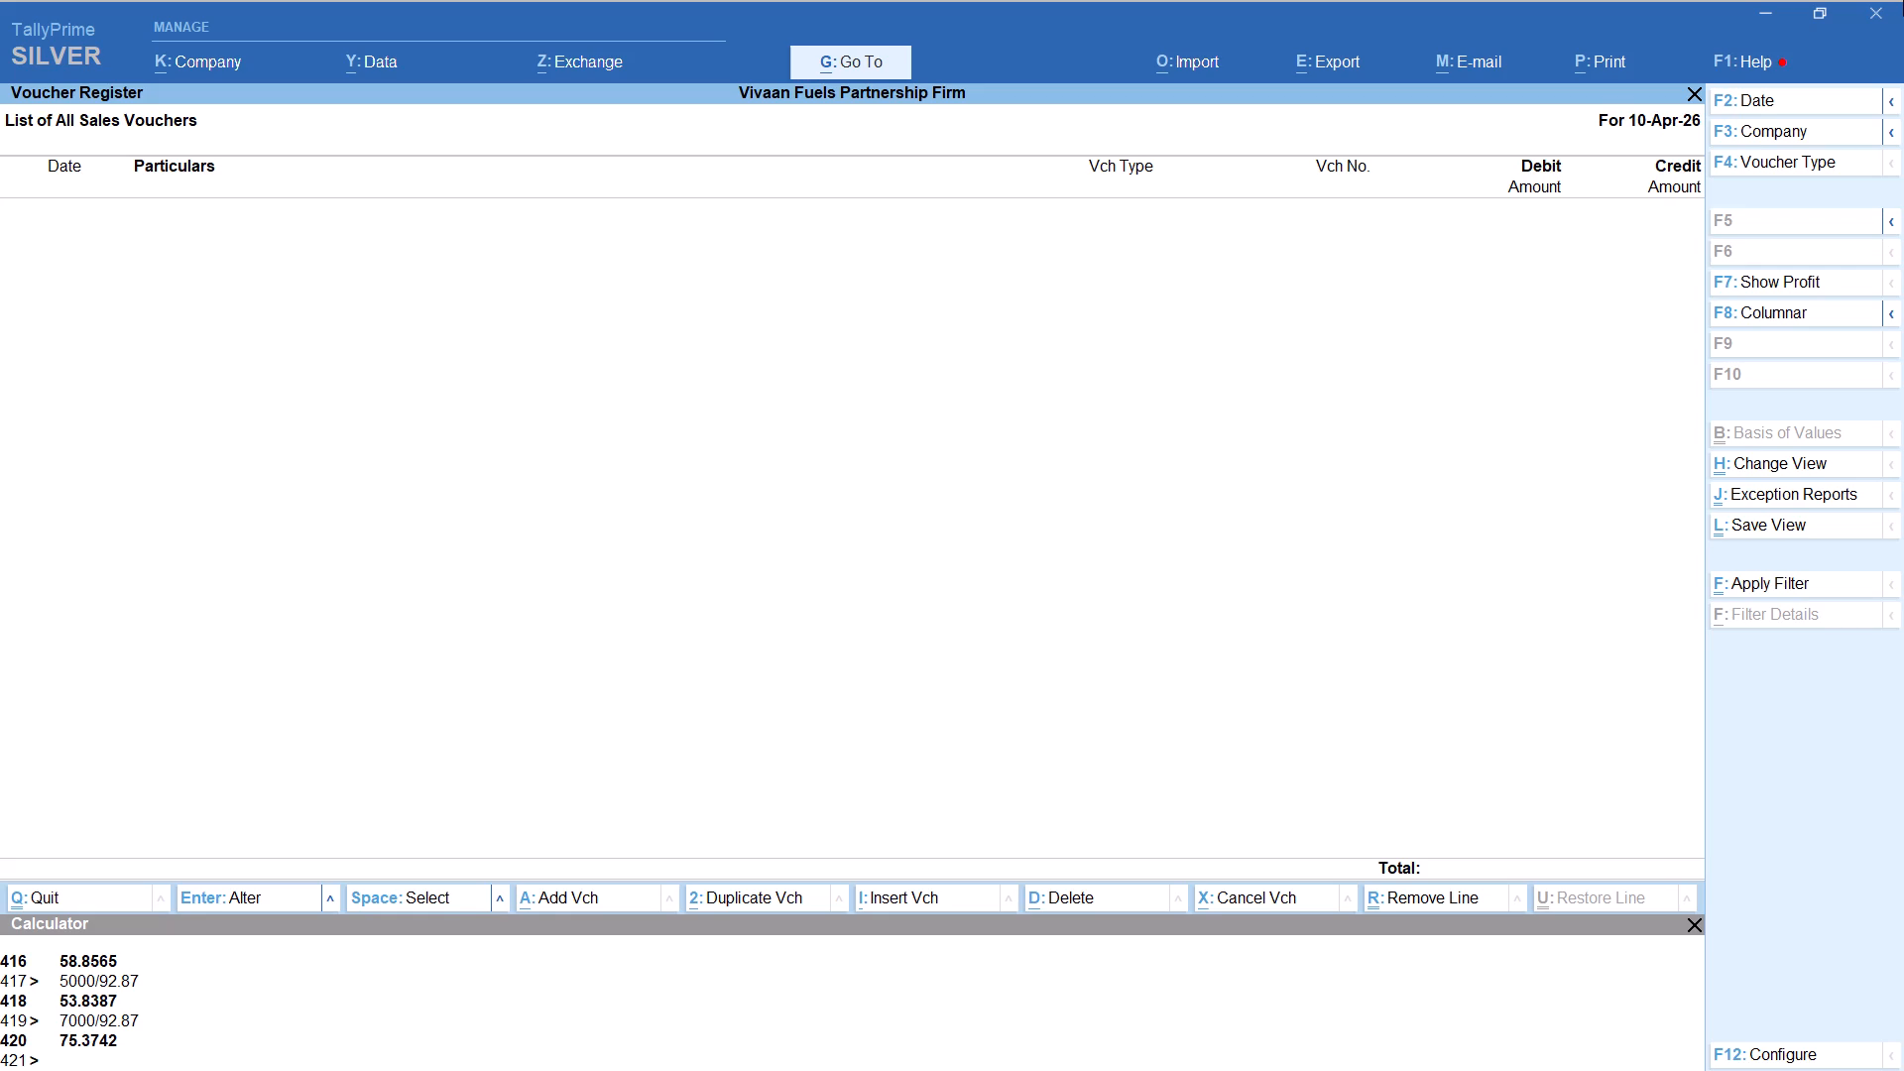
Start a new Credit sales voucher for party Duja Bricks, keep the default party details and select the SALE ledger.
key(alt+a)
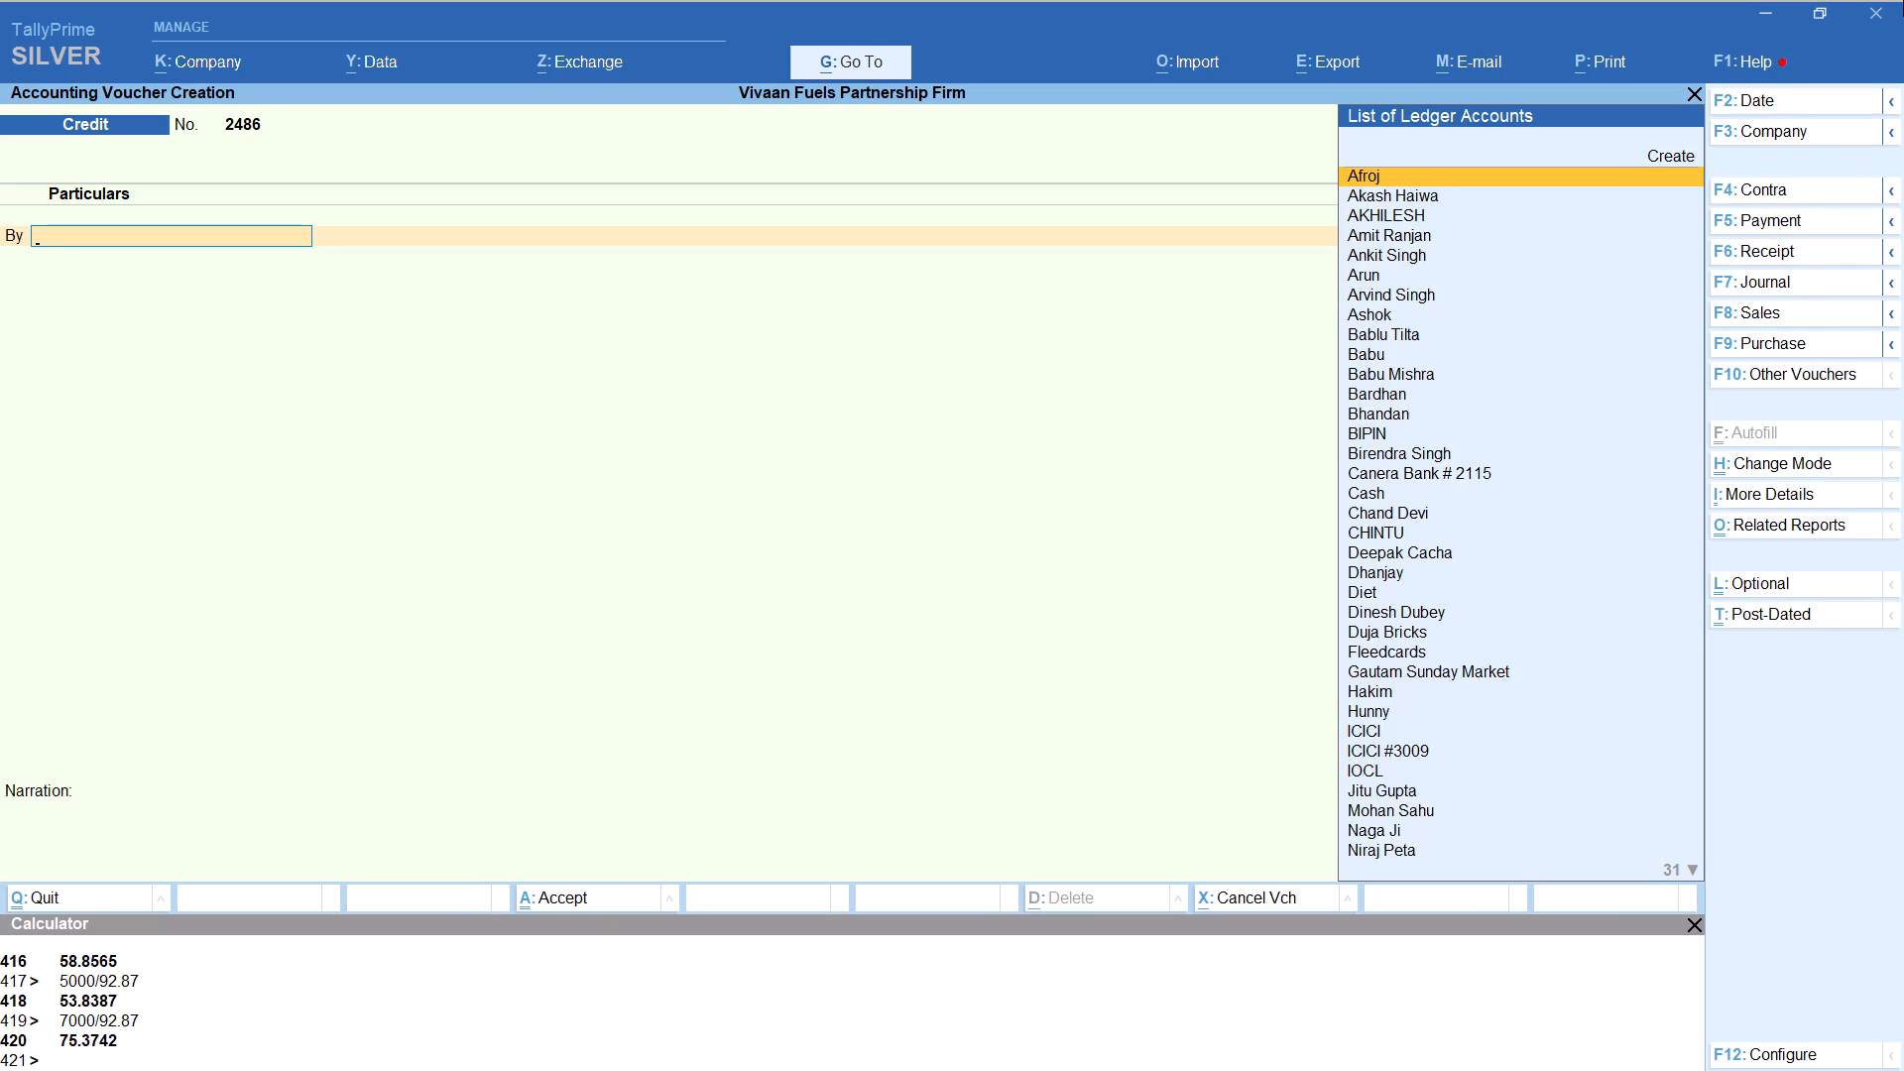
key(F8)
key(Return)
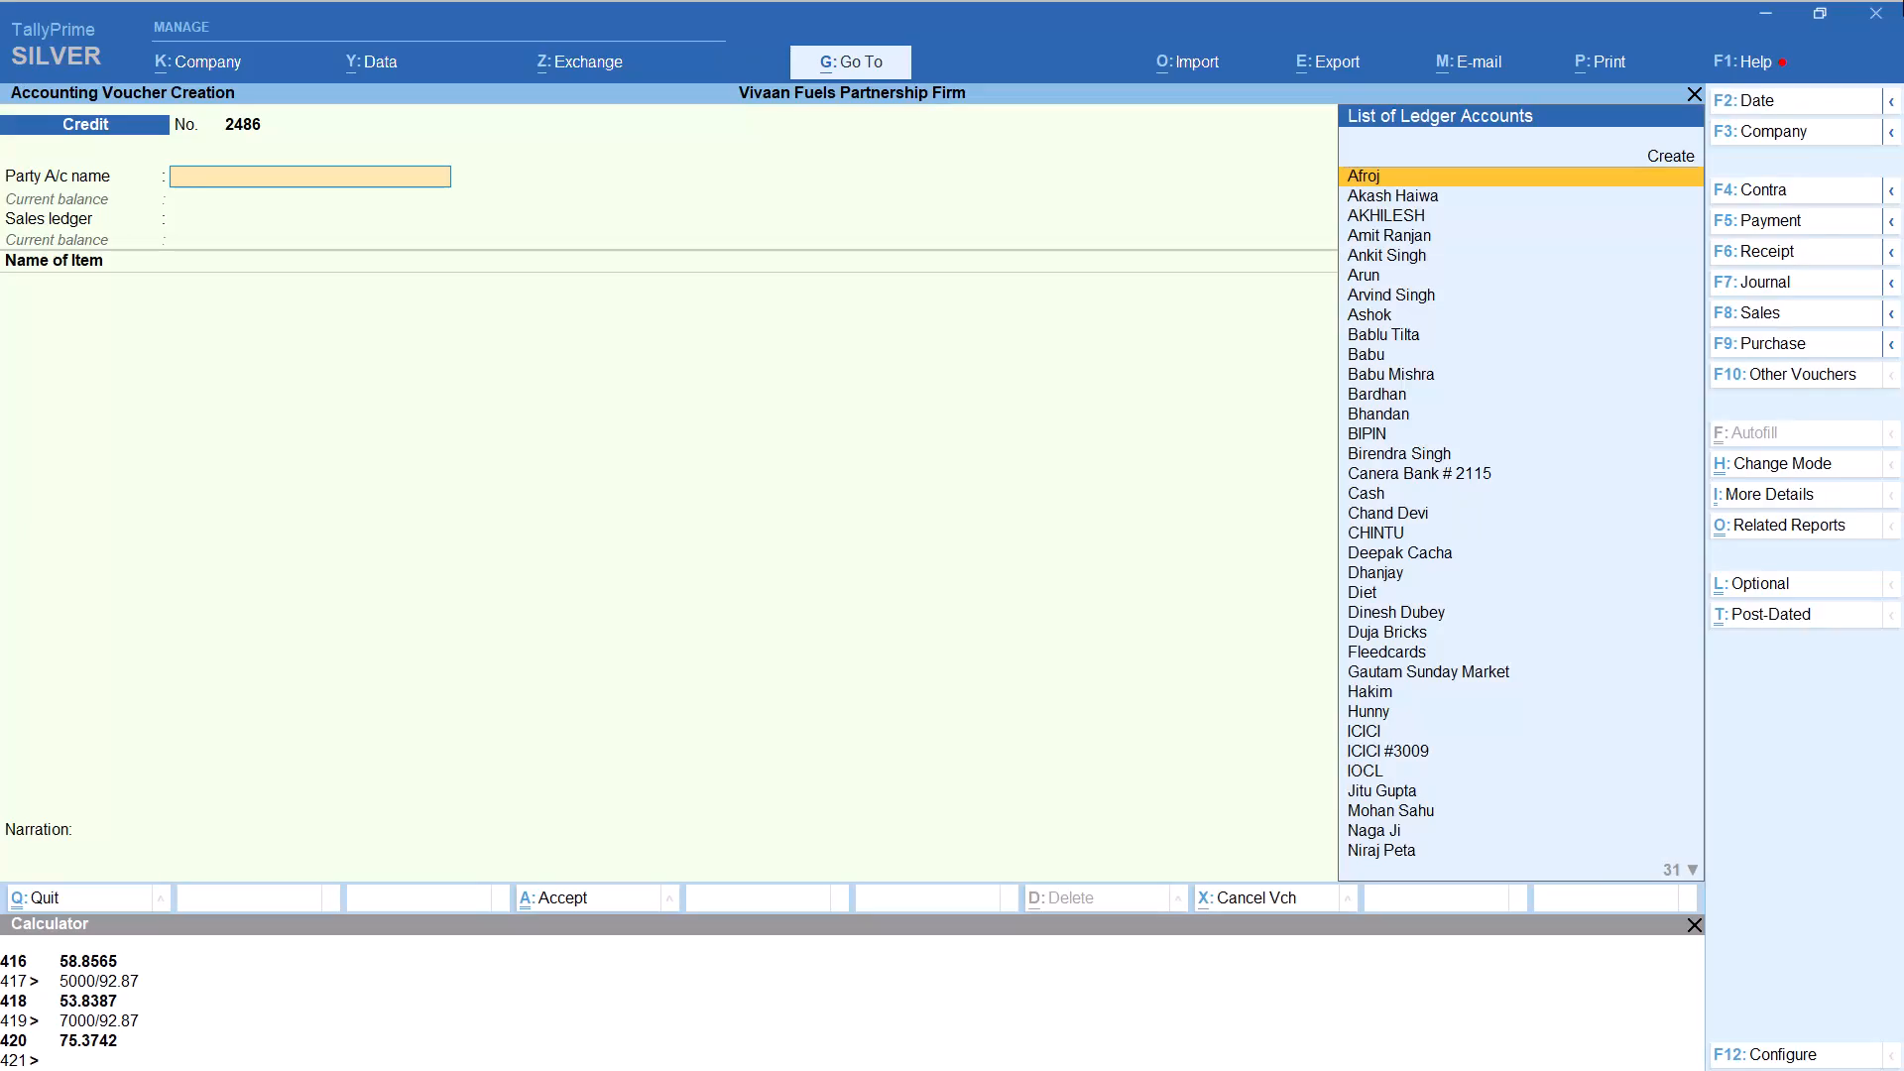
text(DUJA)
key(Return)
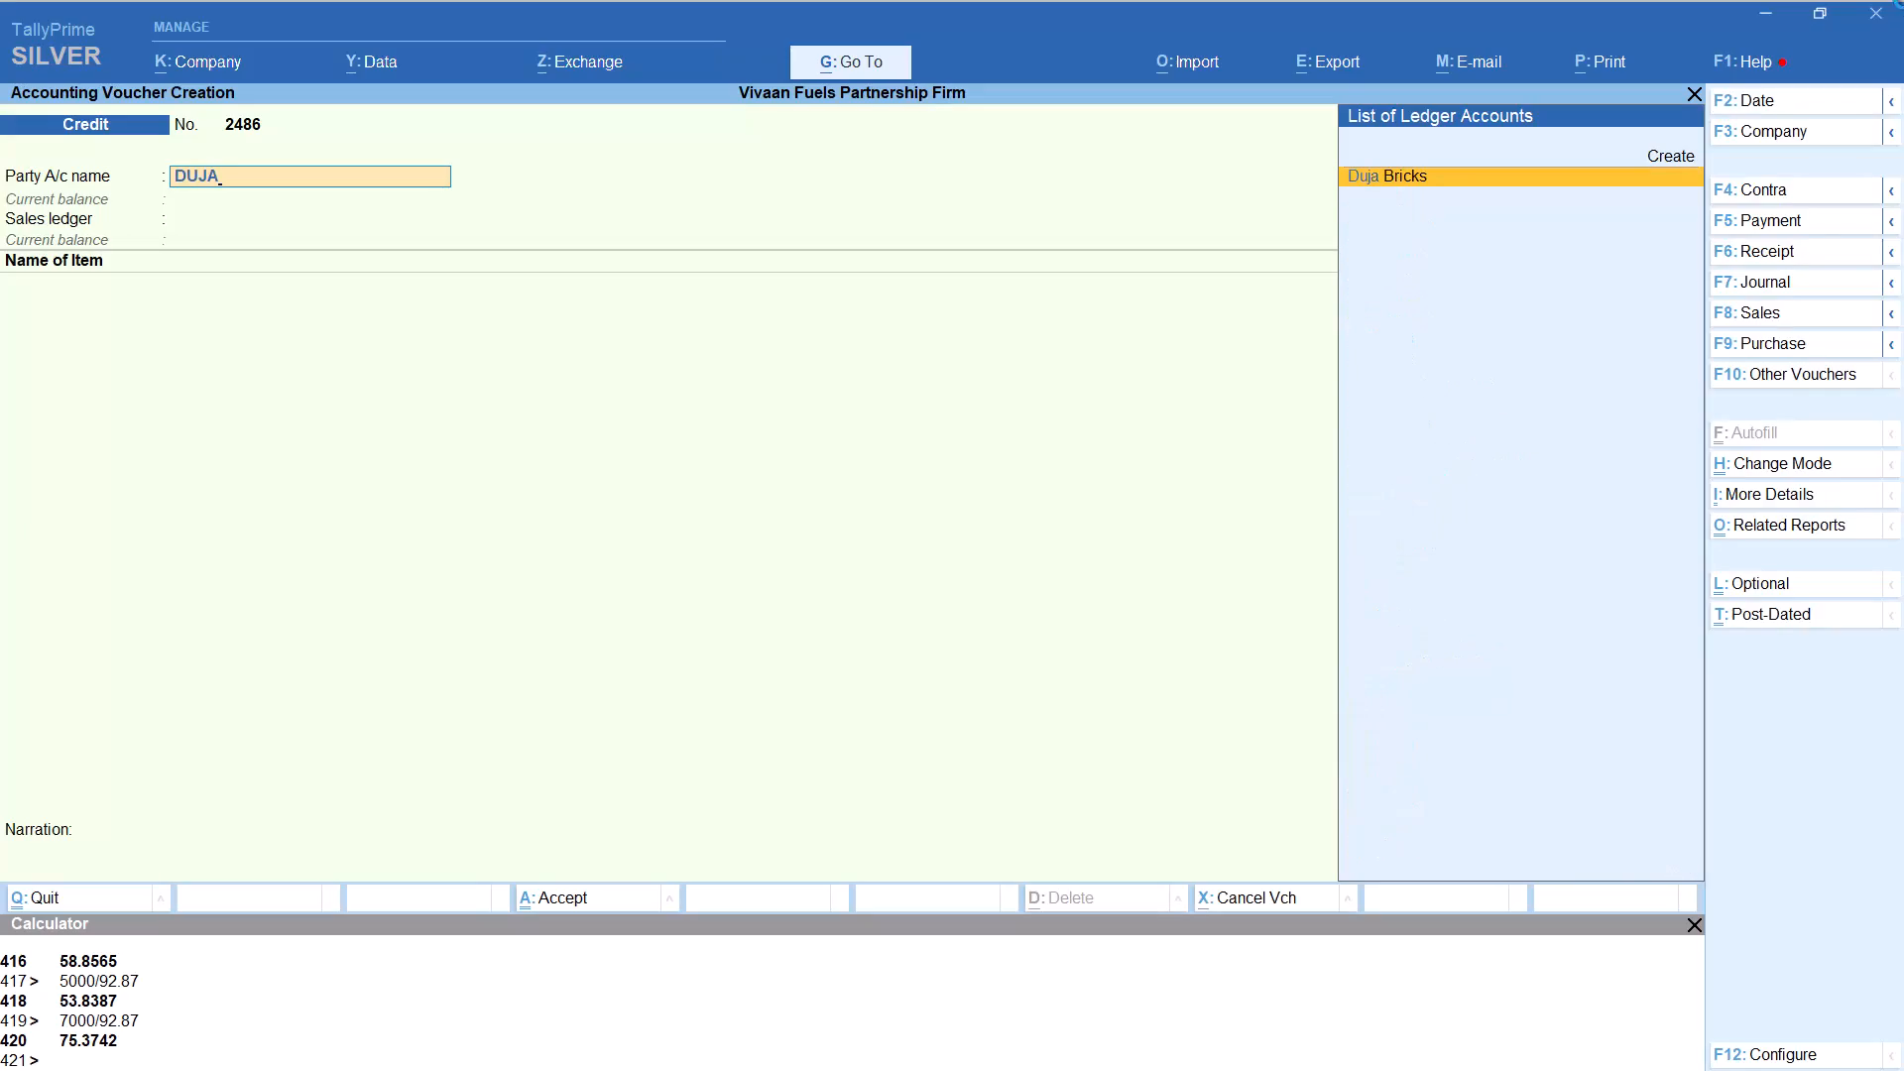
key(Return)
key(Return)
key(Return)
key(Return)
key(Return)
key(Return)
key(Return)
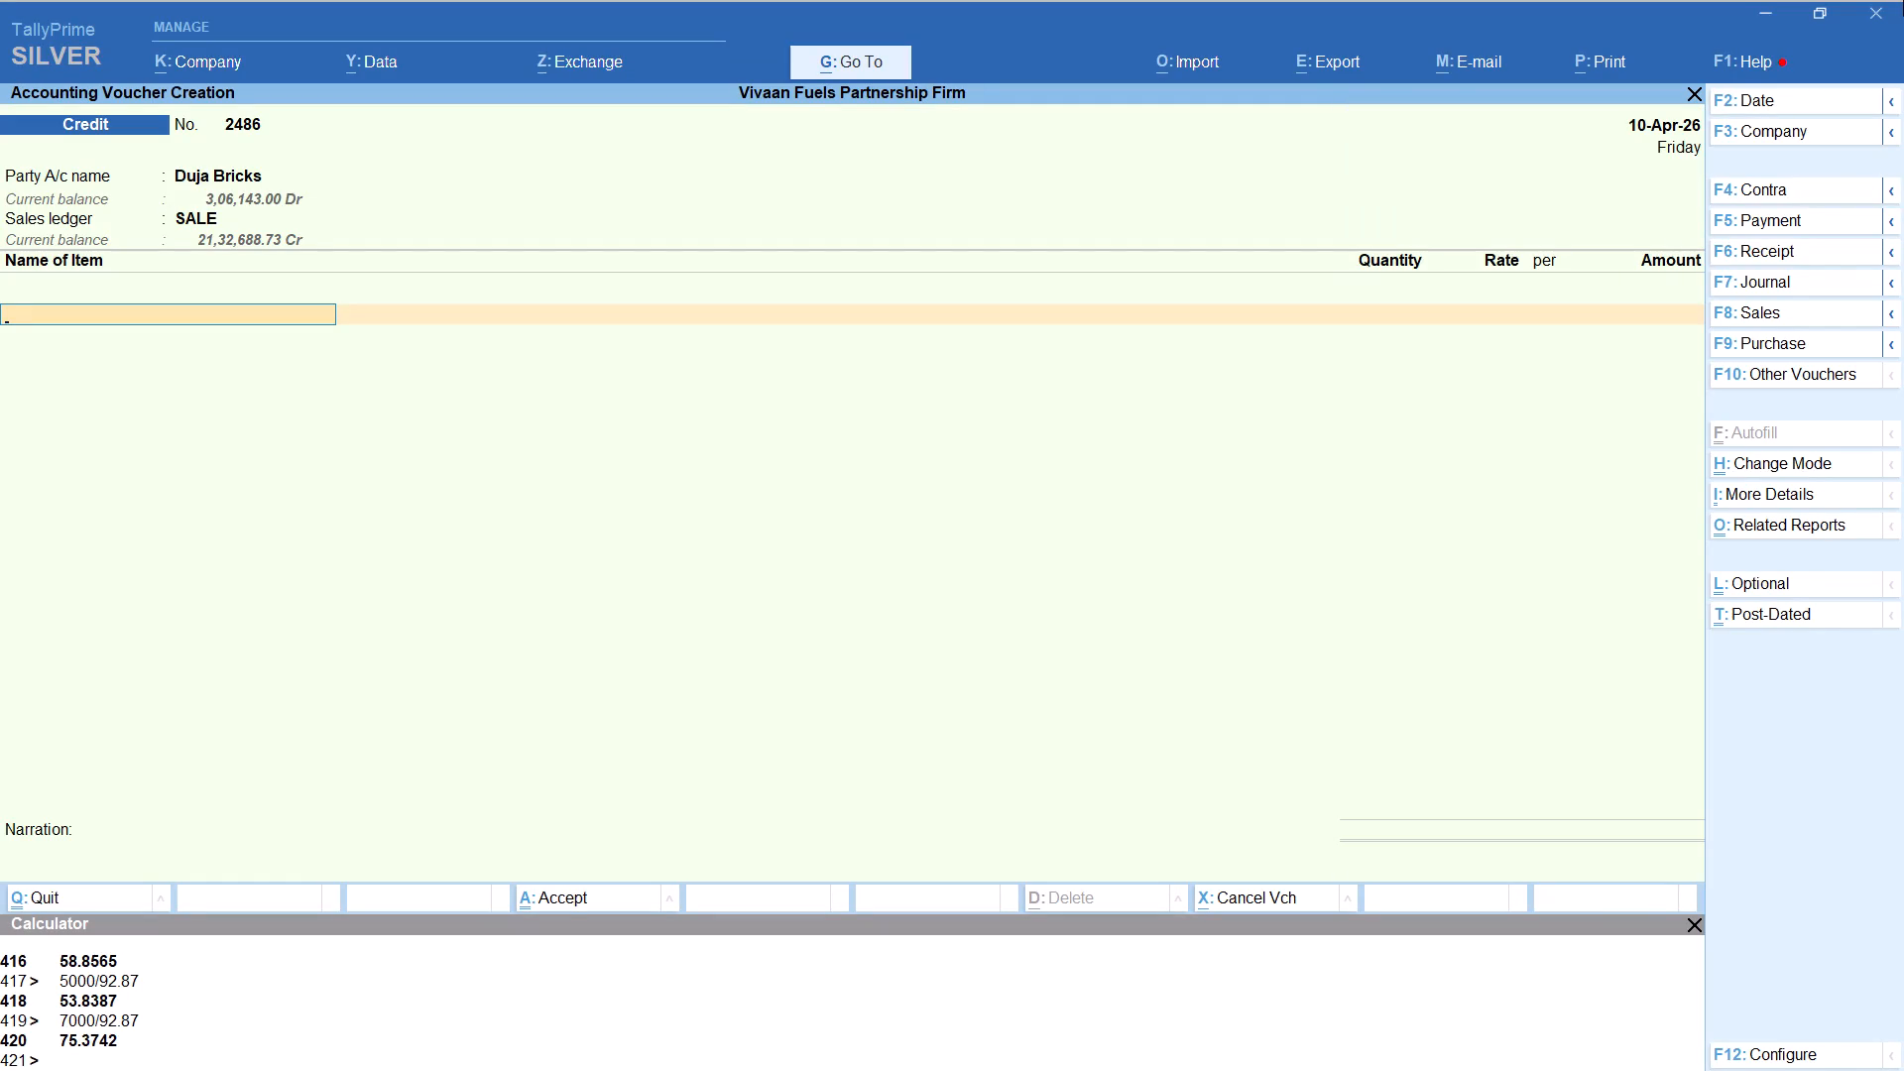
Add item HSD with tracking number Not Applicable and the quantity calculated as 3500/92.87, keeping the 92.87 per-litre rate.
text(HSD)
key(Return)
key(Up)
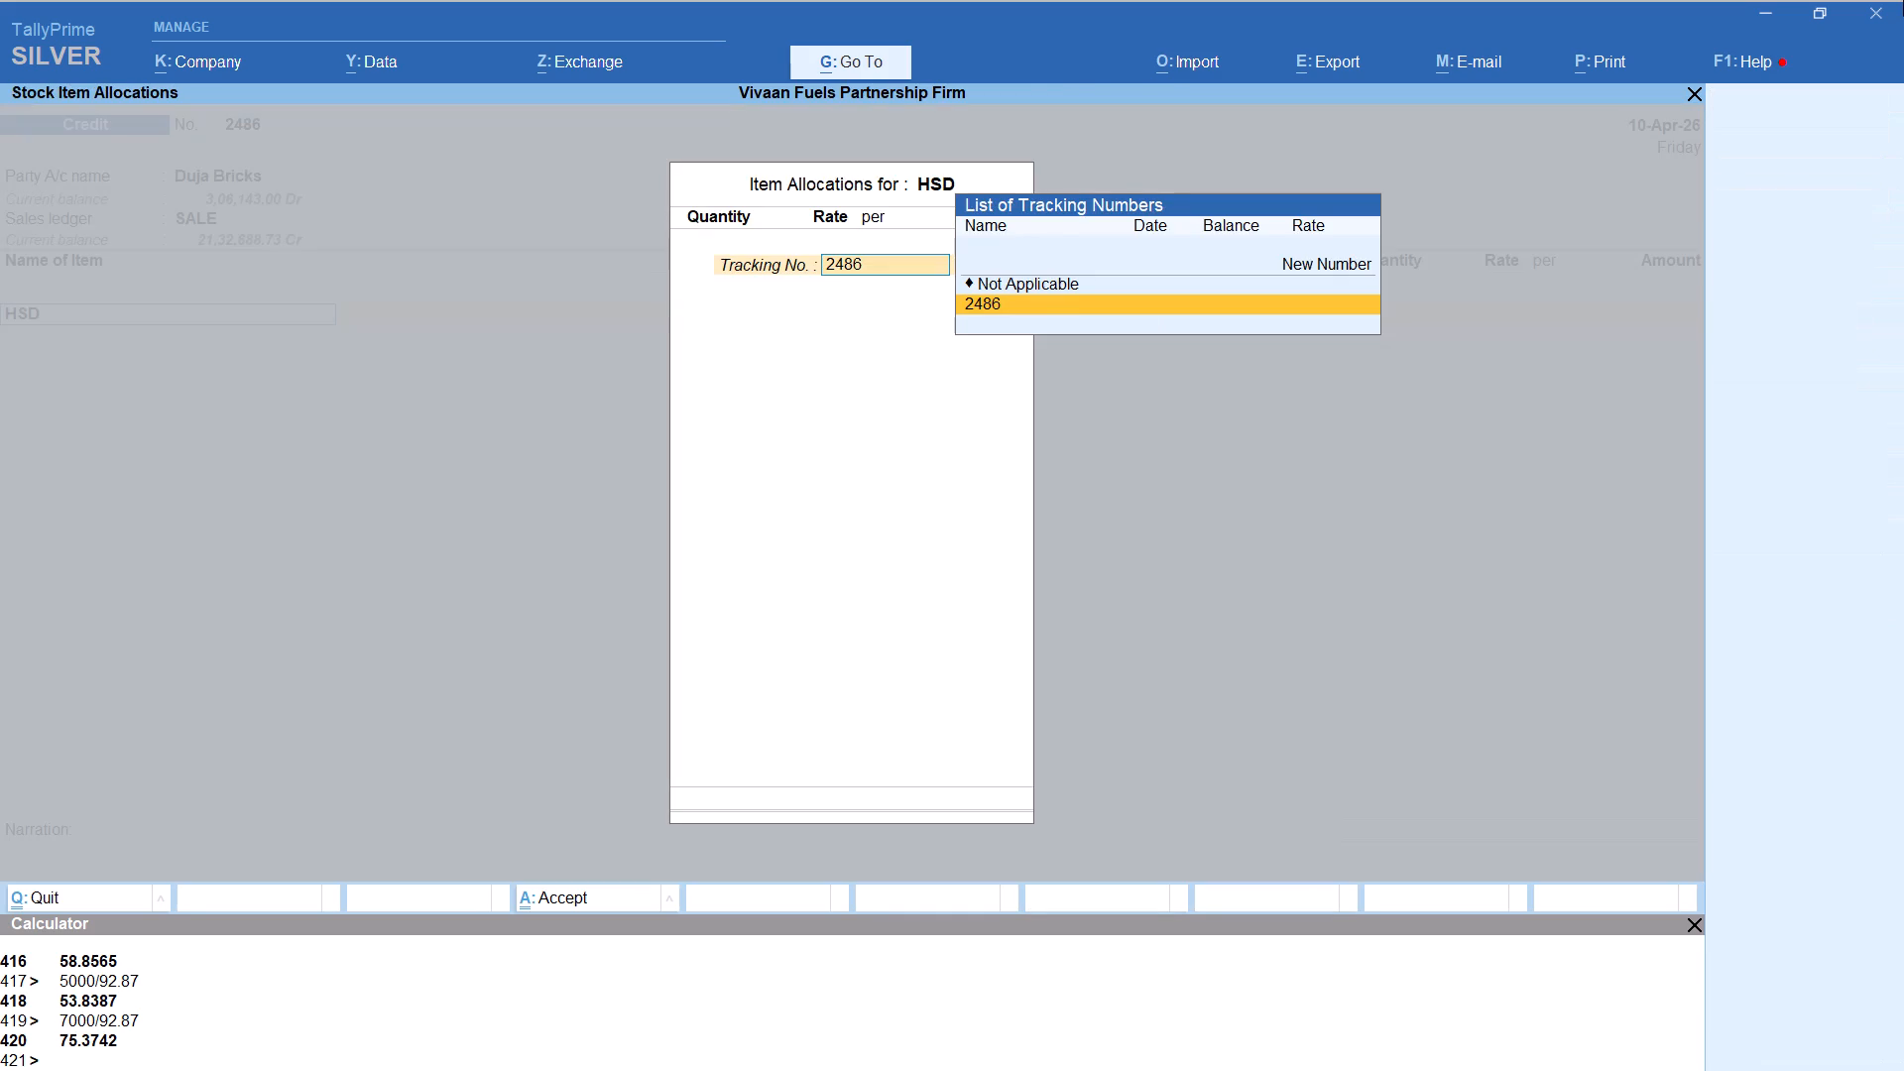
key(Return)
key(alt+c)
text(3500)
text(/92.87)
key(Return)
key(Return)
key(Return)
key(Return)
key(Return)
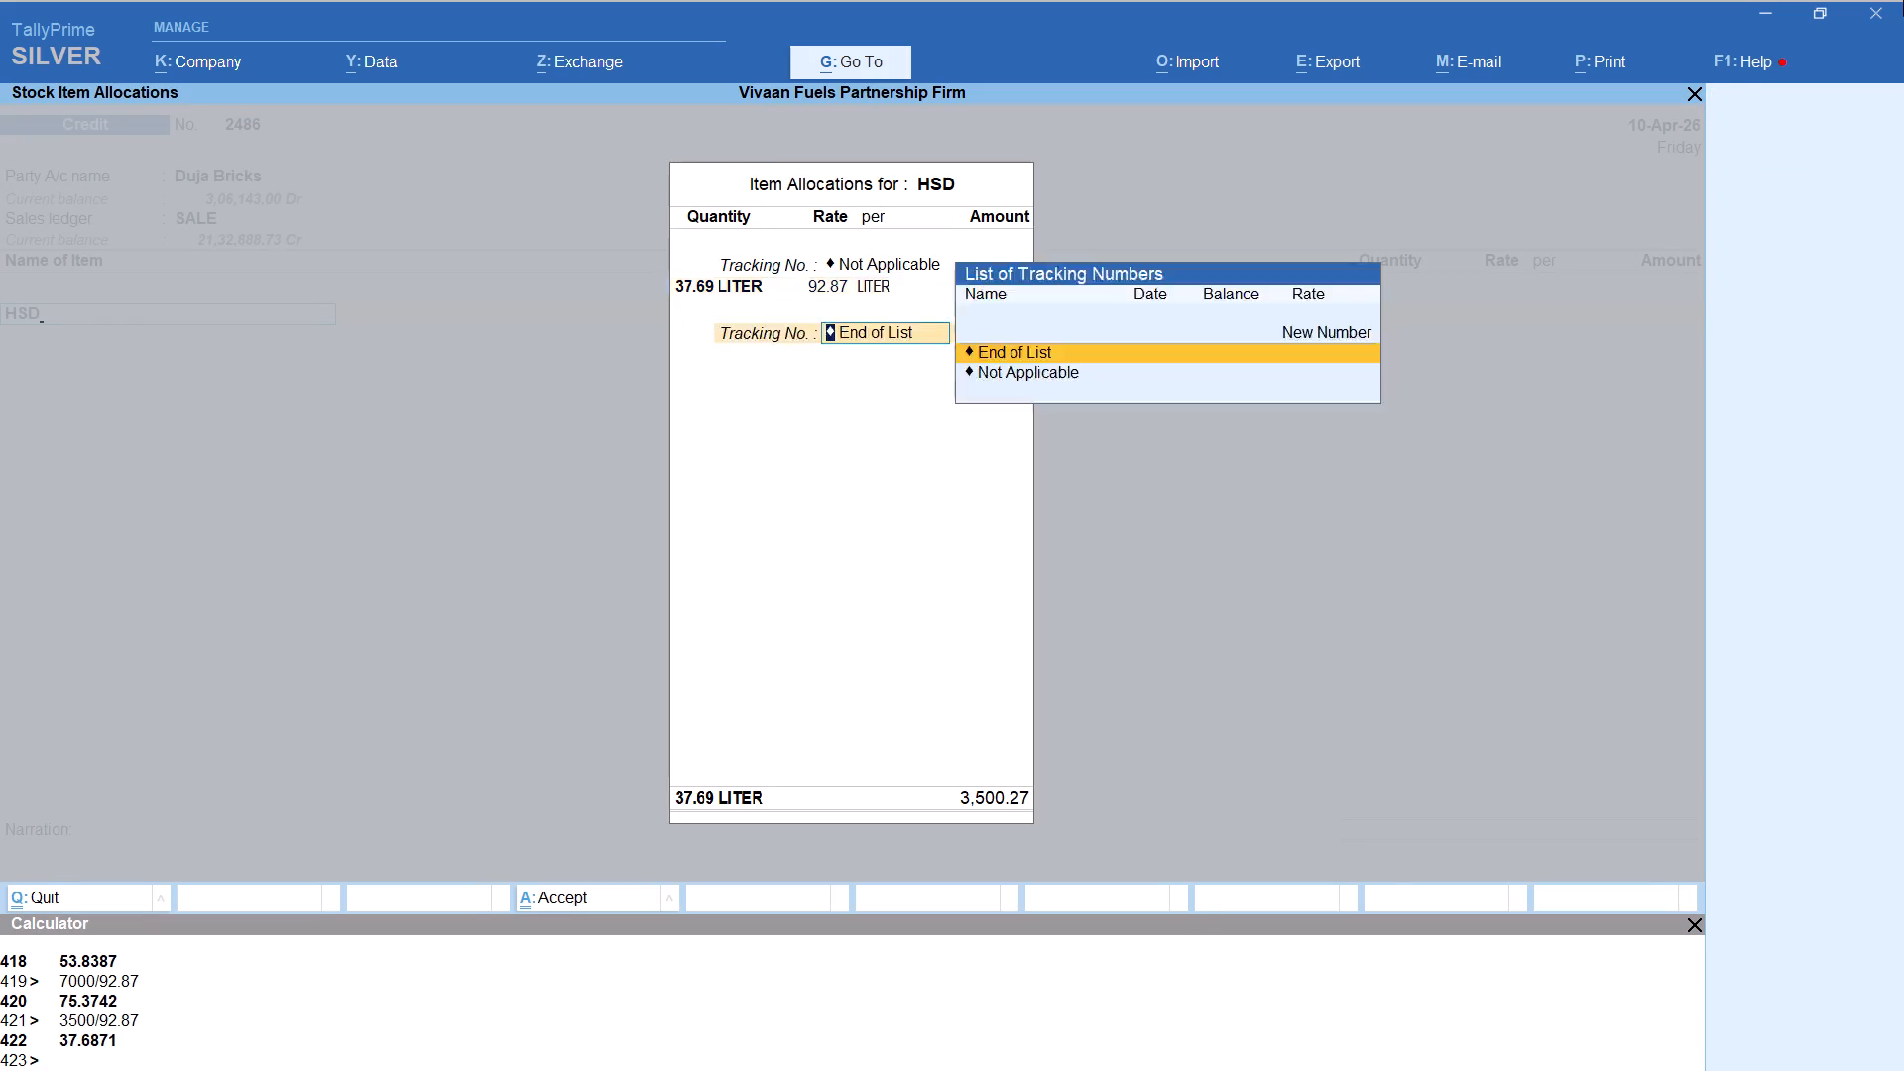
key(Return)
key(Return)
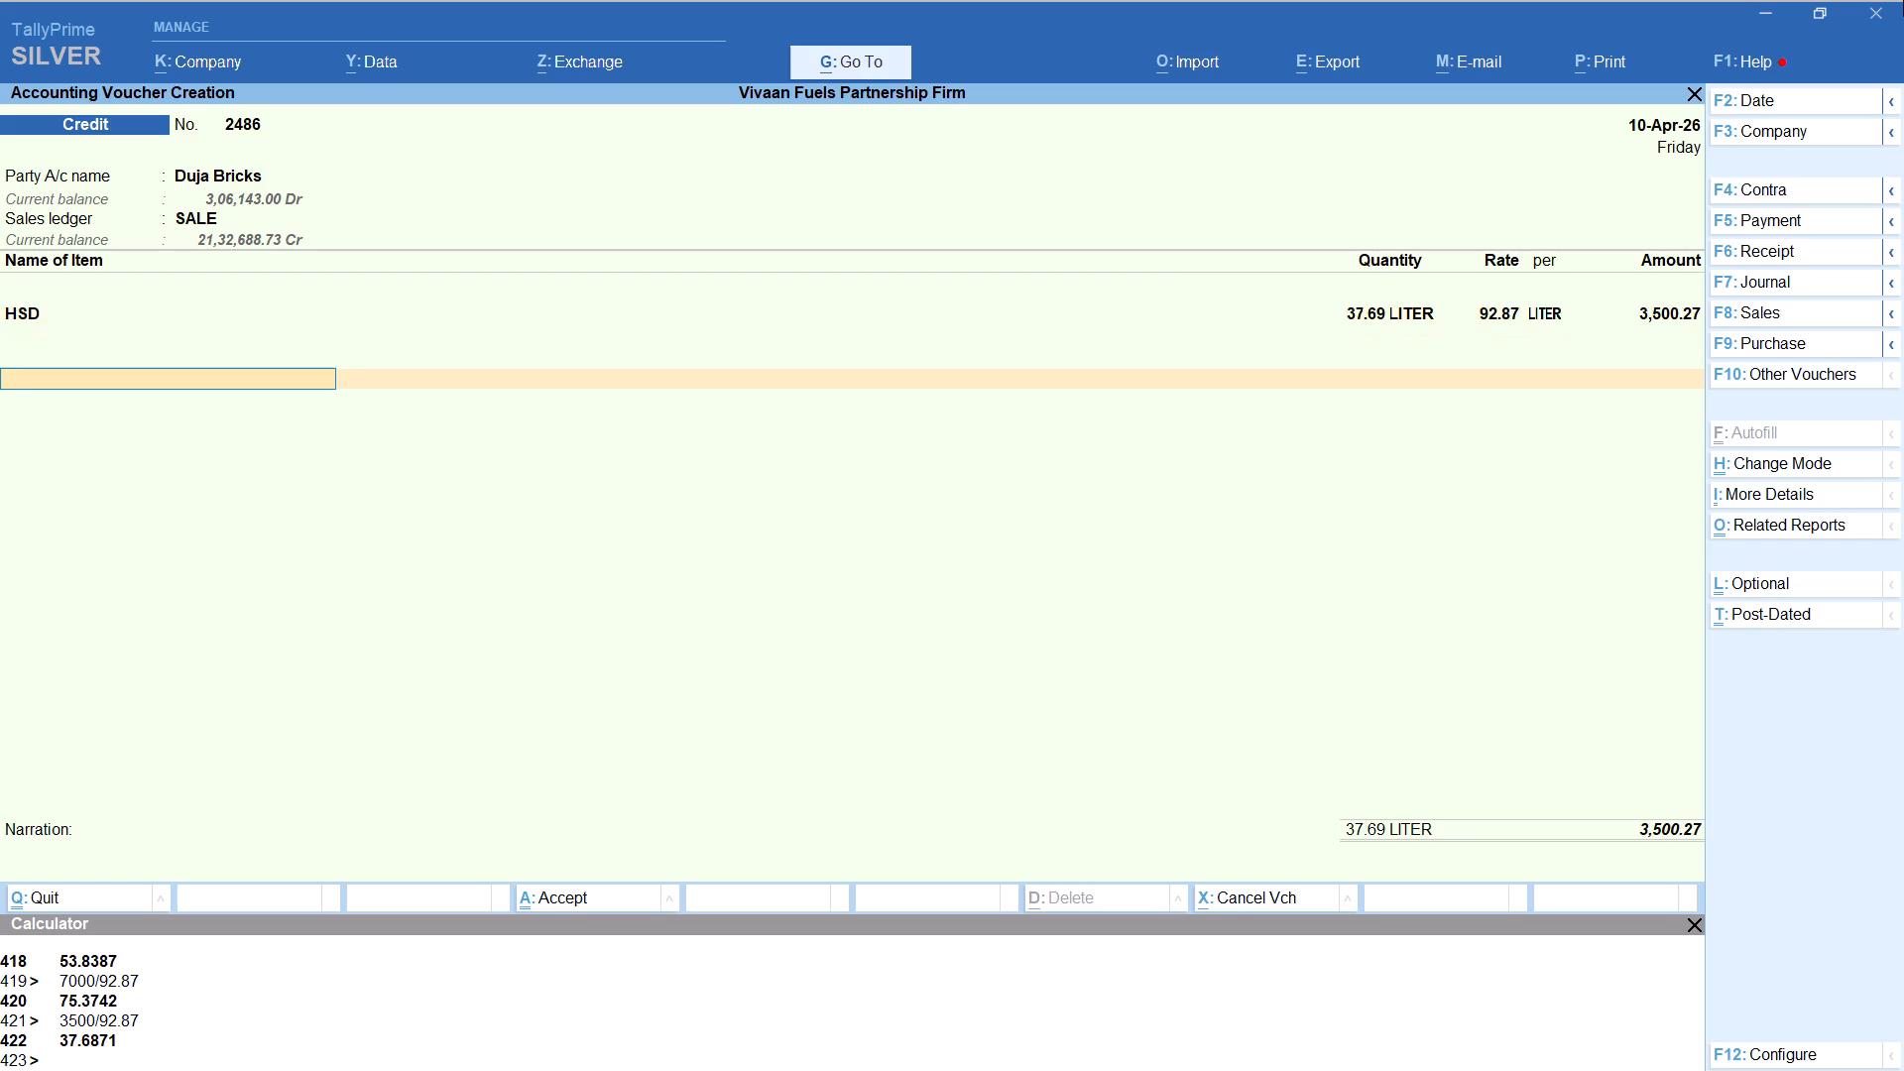
Add the Round Off ledger with its default amount to this Duja Bricks voucher and save it.
text(ROU)
key(Return)
key(ctrl+a)
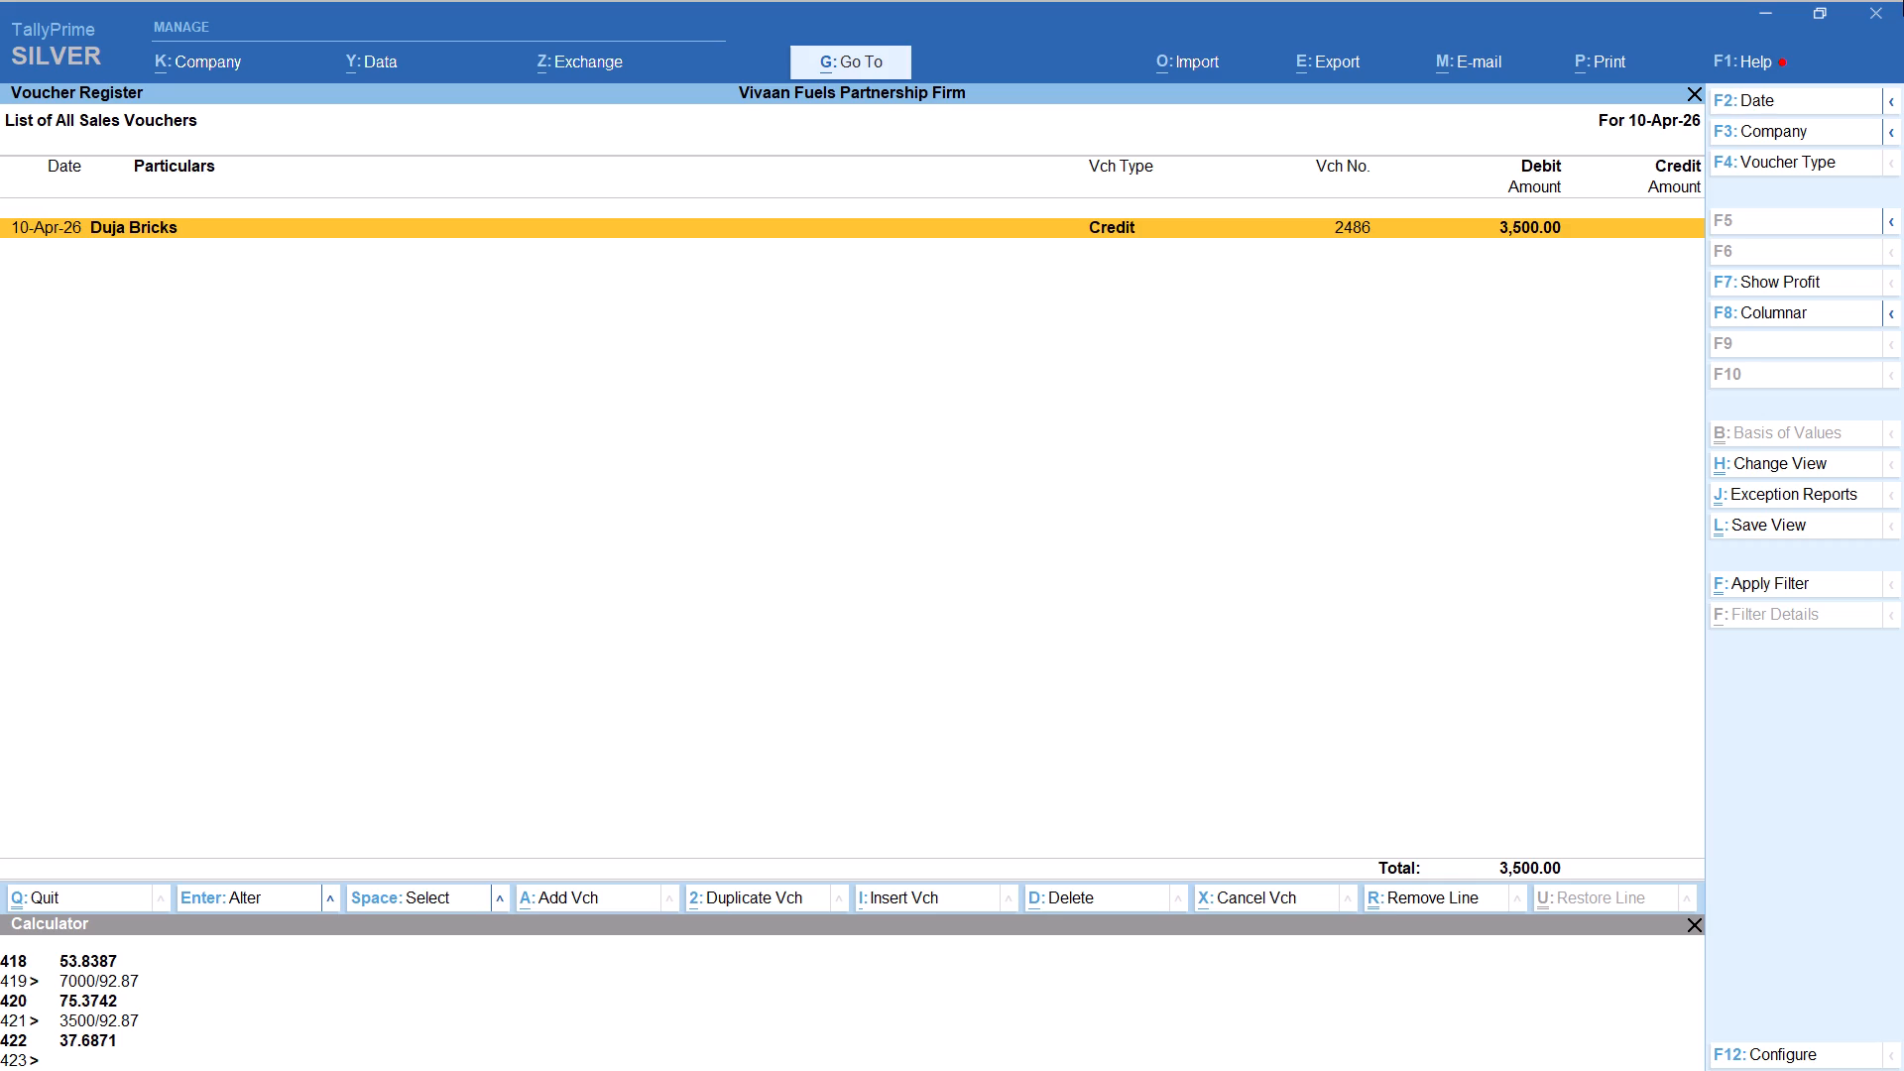
Start a new credit voucher for party Bardhan, keep the default party details and select the SALE ledger.
key(alt+a)
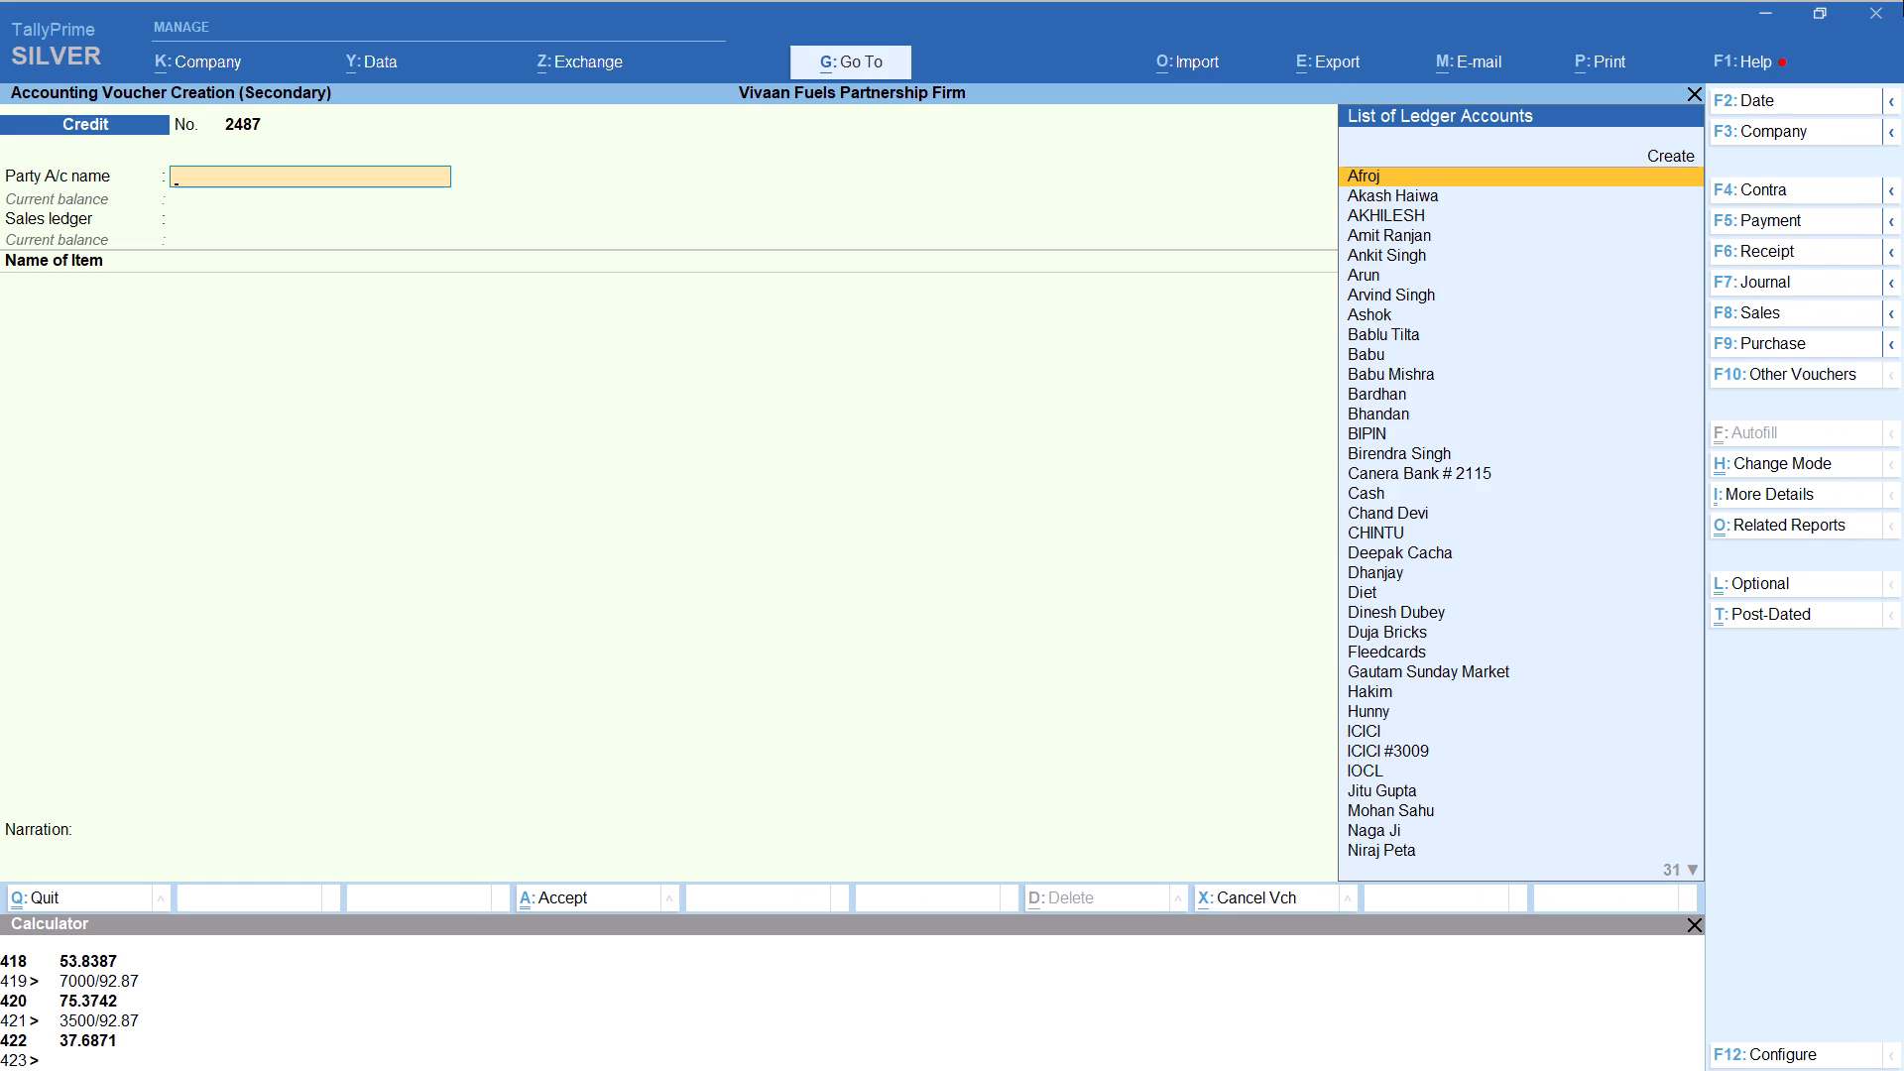
text(BARD)
key(Return)
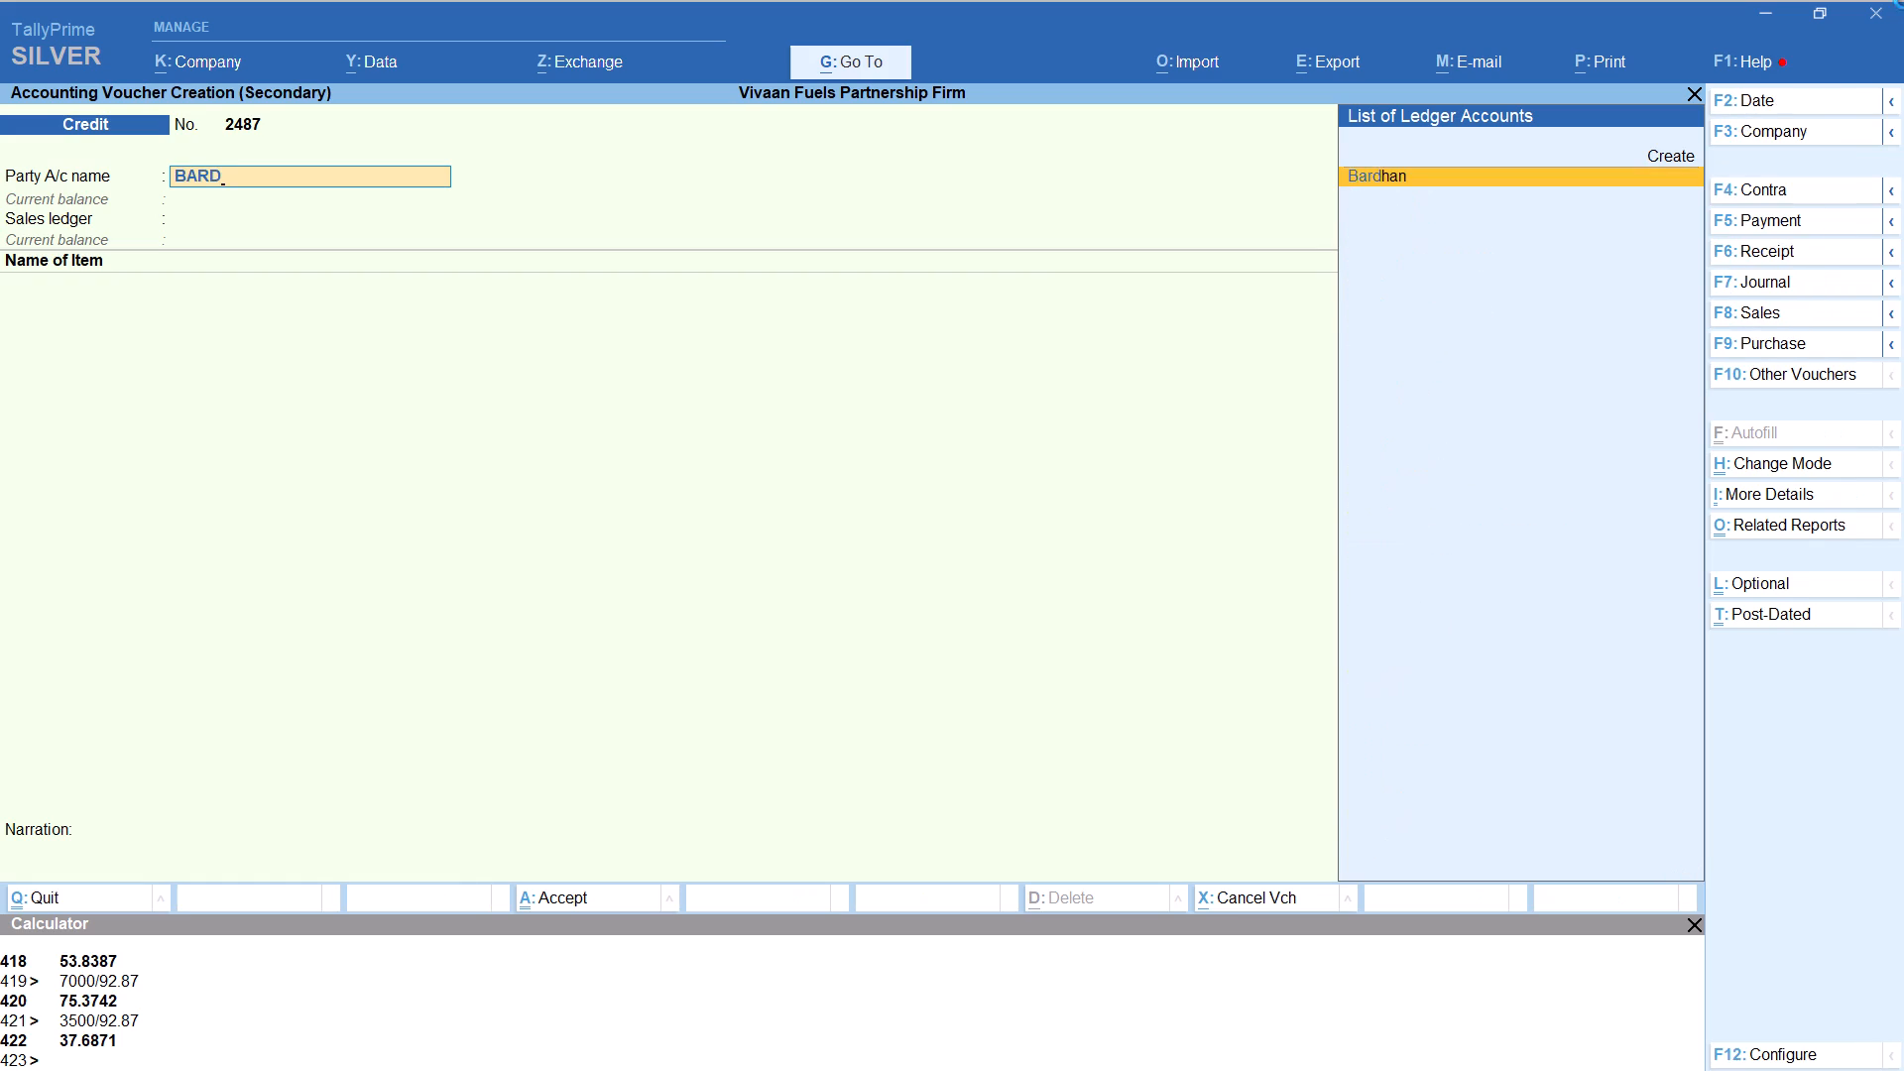
key(Return)
key(Return)
key(Return)
key(Return)
key(Return)
key(Return)
key(Return)
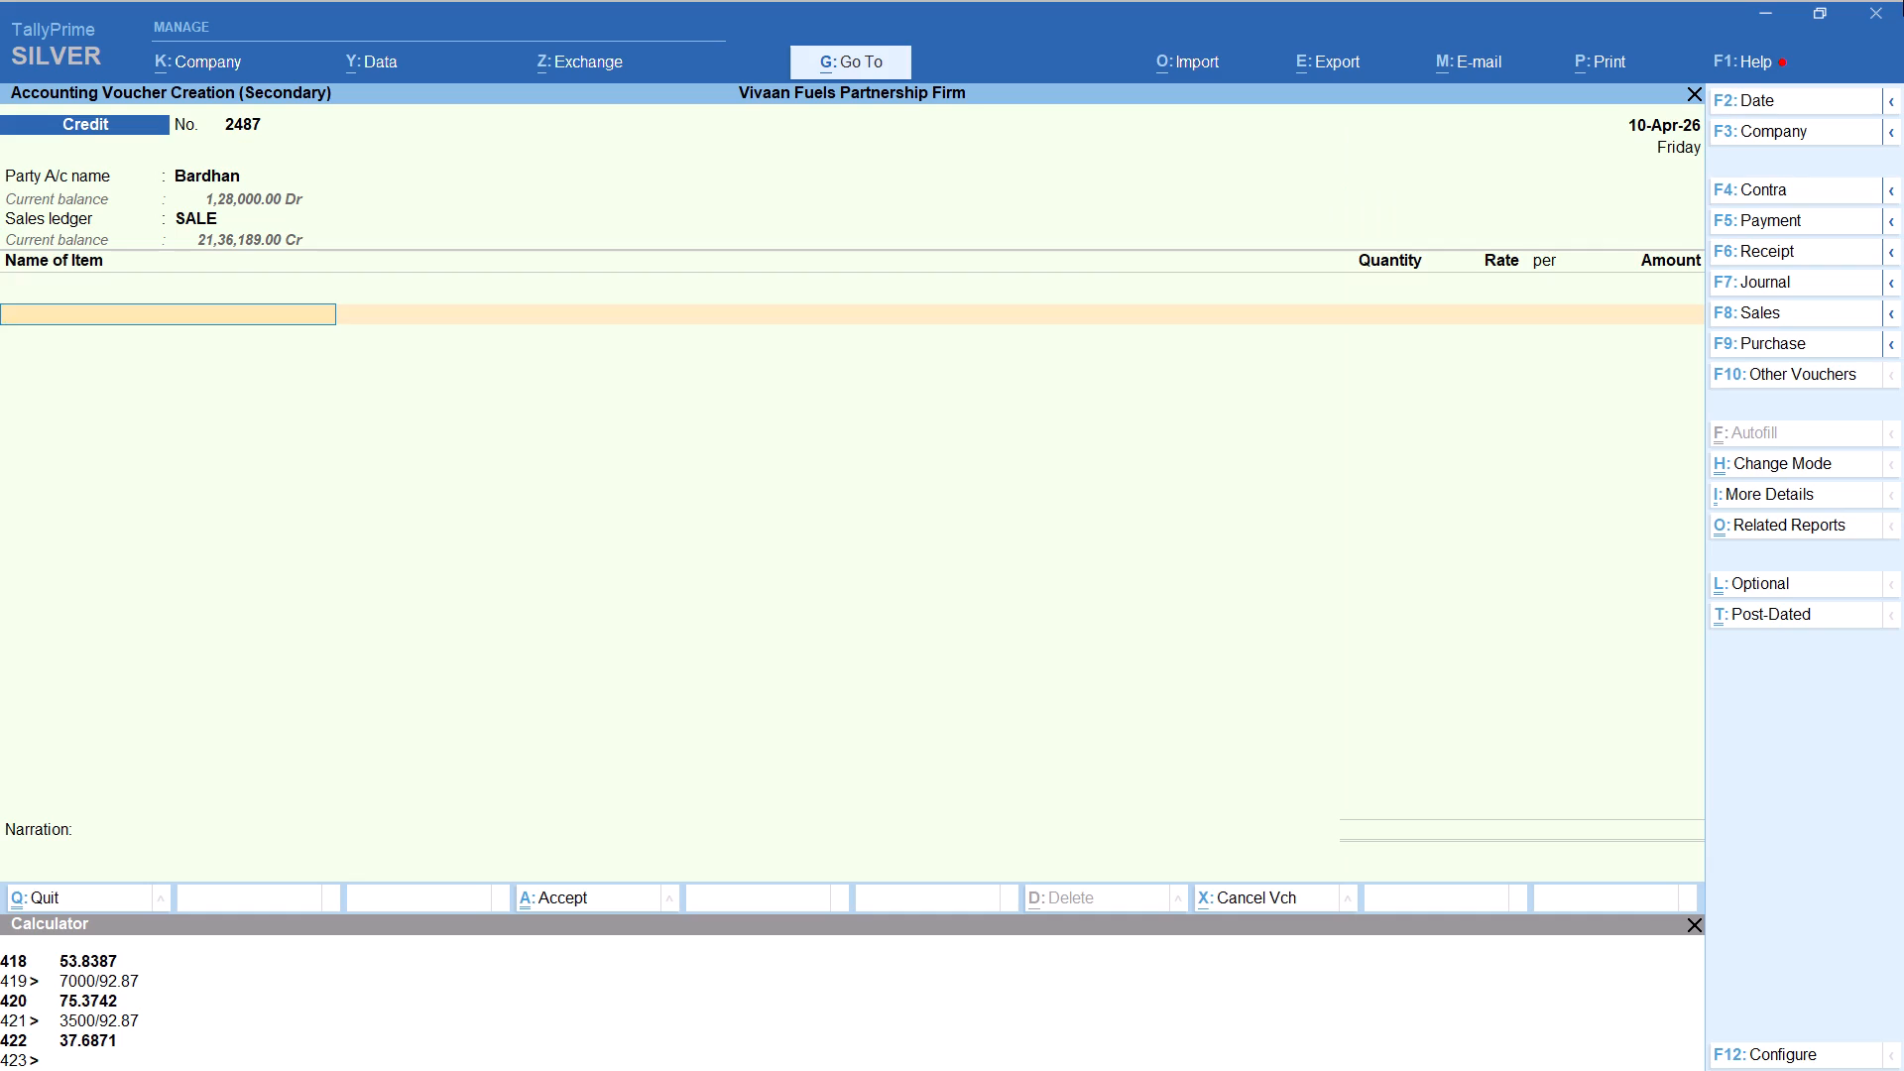
Add item HSD with tracking number Not Applicable and the quantity calculated as 1000/92.87, keeping the 92.87 per-litre rate.
text(HS)
key(Return)
key(Up)
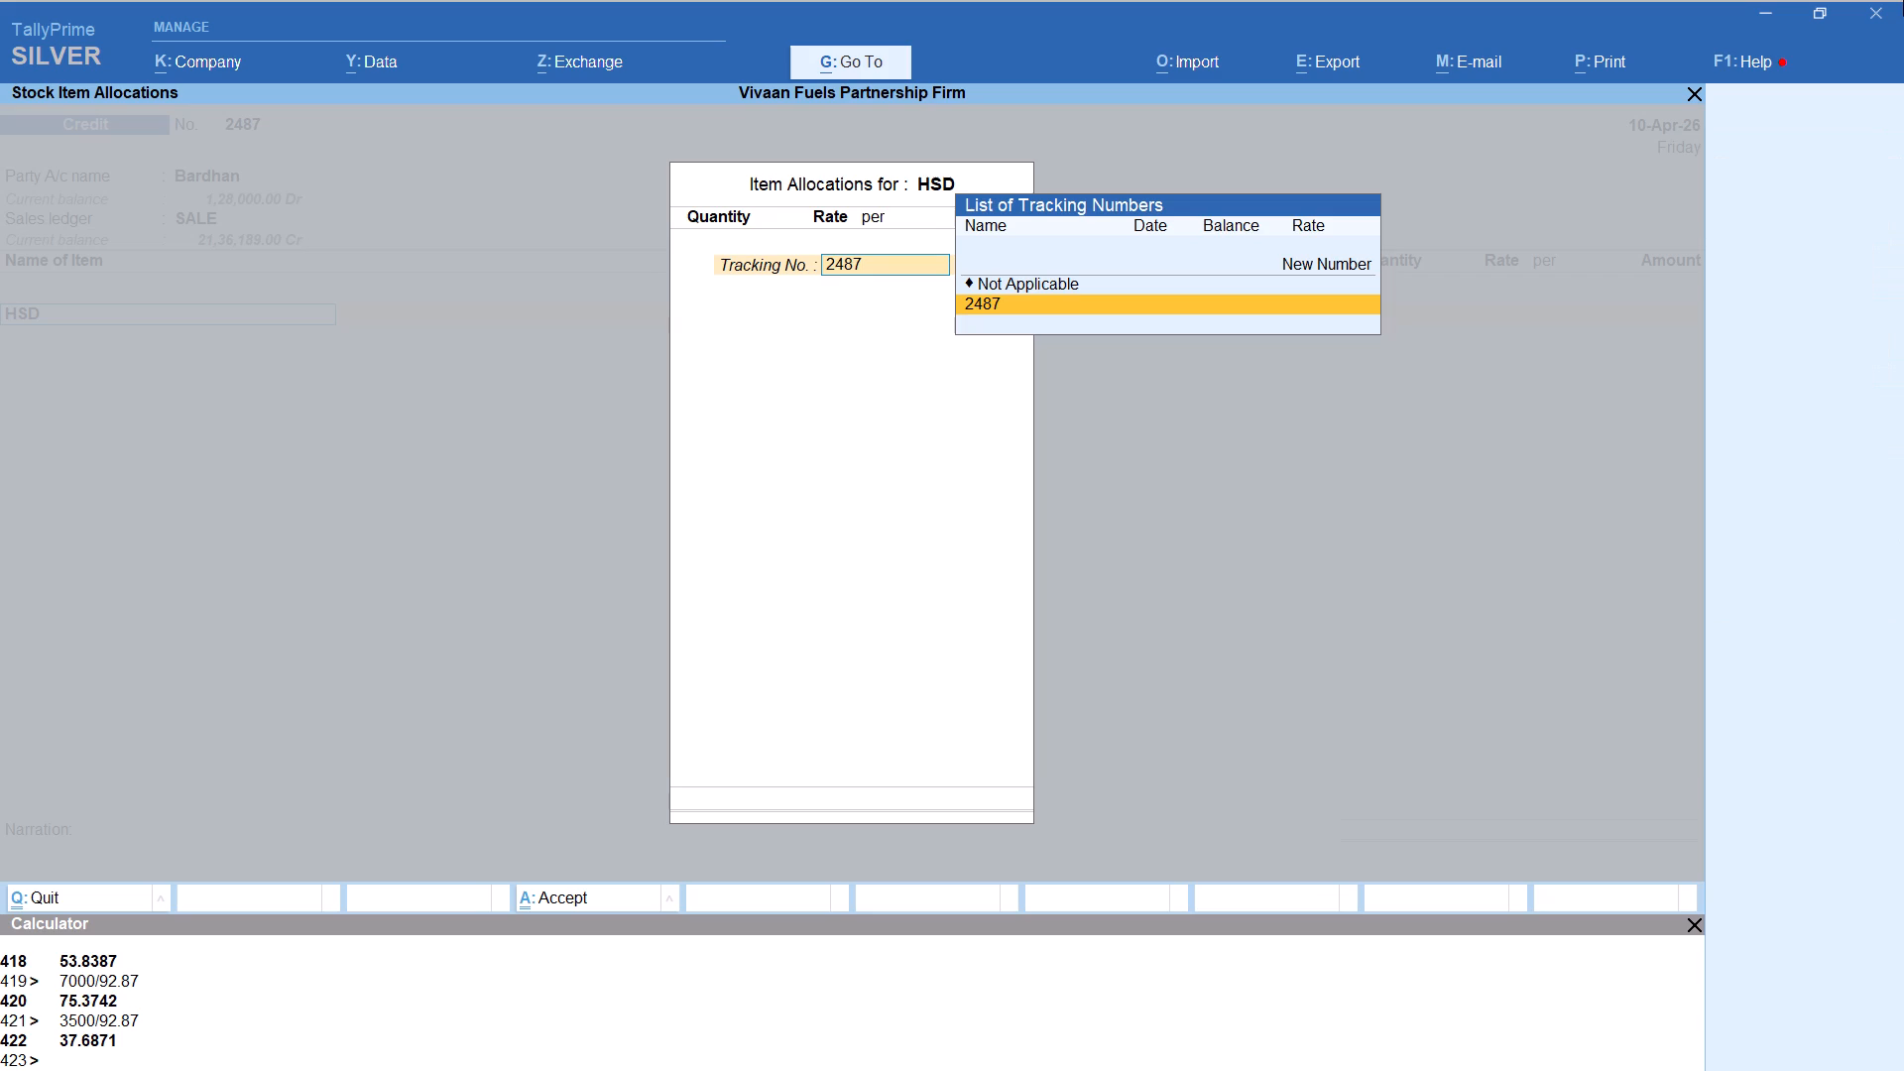
key(Return)
key(alt+c)
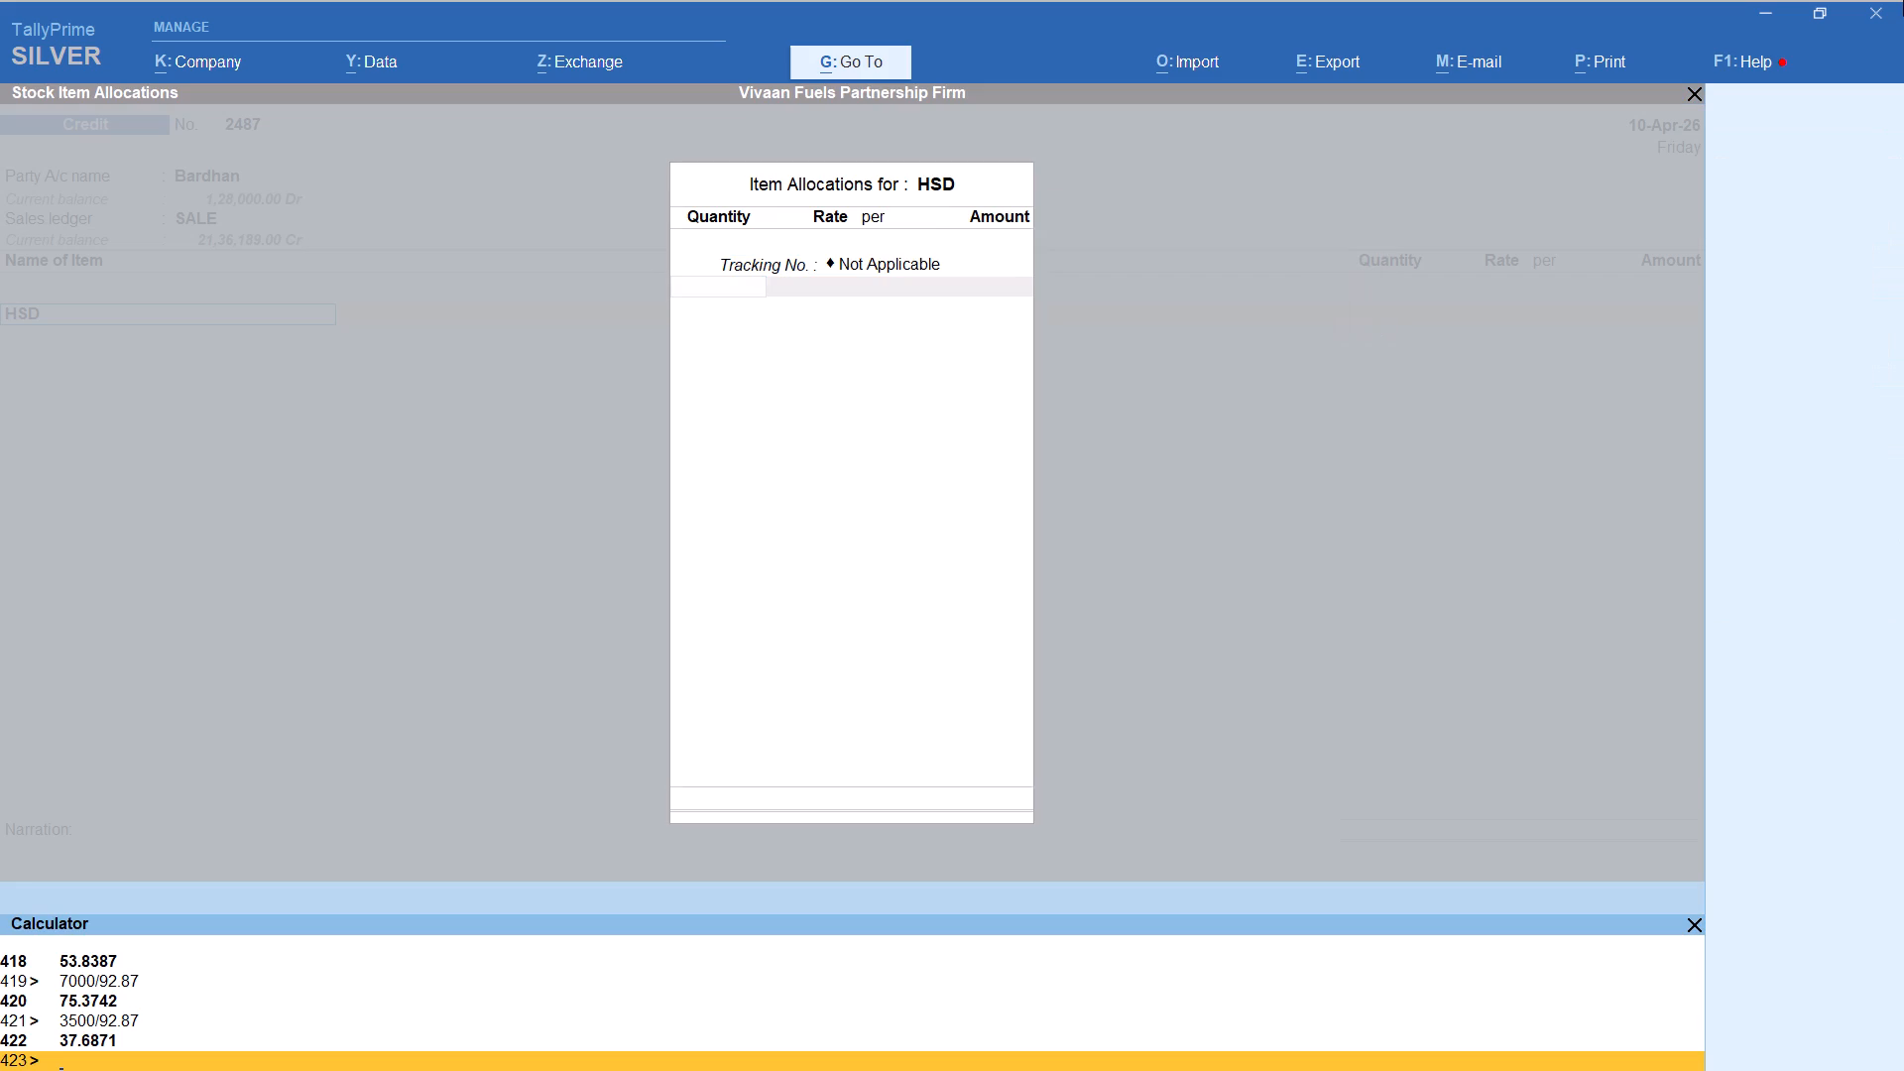
text(1000/92.87)
key(Return)
key(Return)
key(Return)
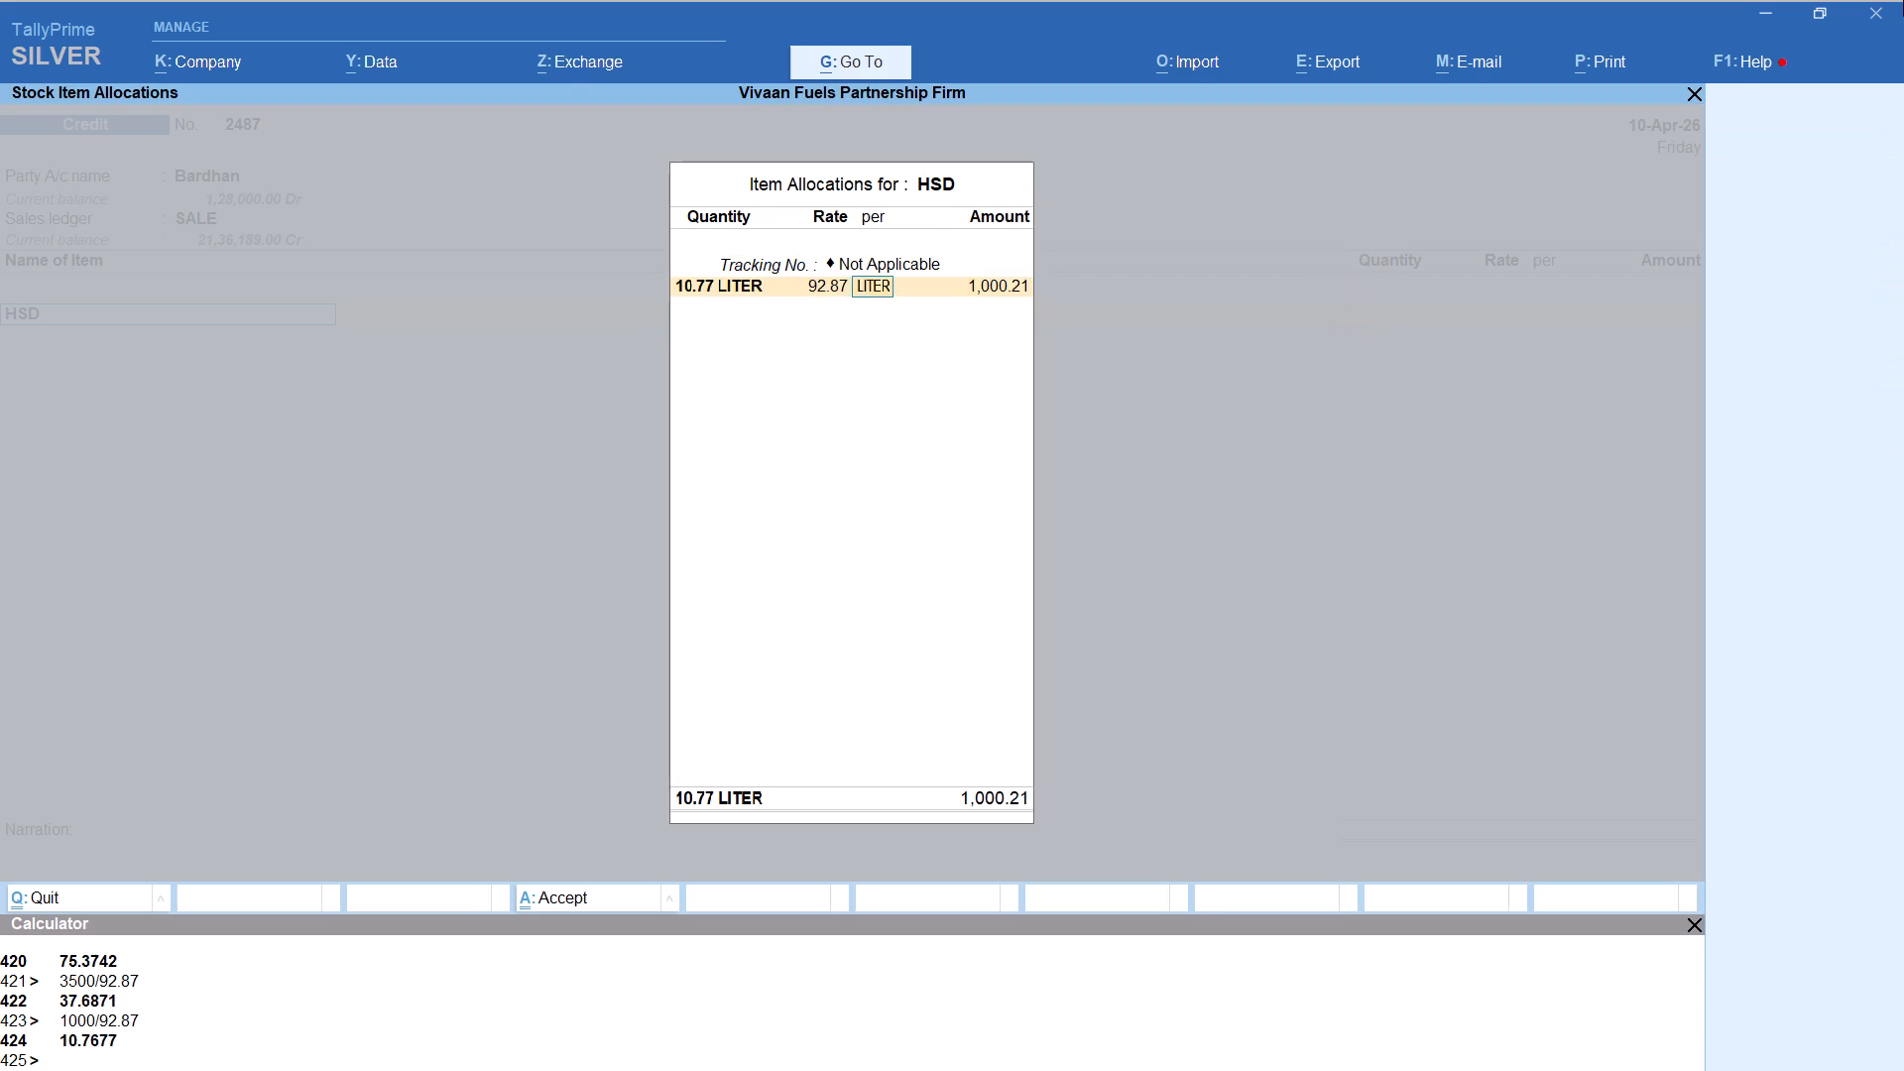
key(Return)
key(Return)
key(Return)
key(Return)
Add the Round Off ledger with its default amount to this Bardhan voucher and save it.
text(ROU)
key(Return)
key(ctrl+a)
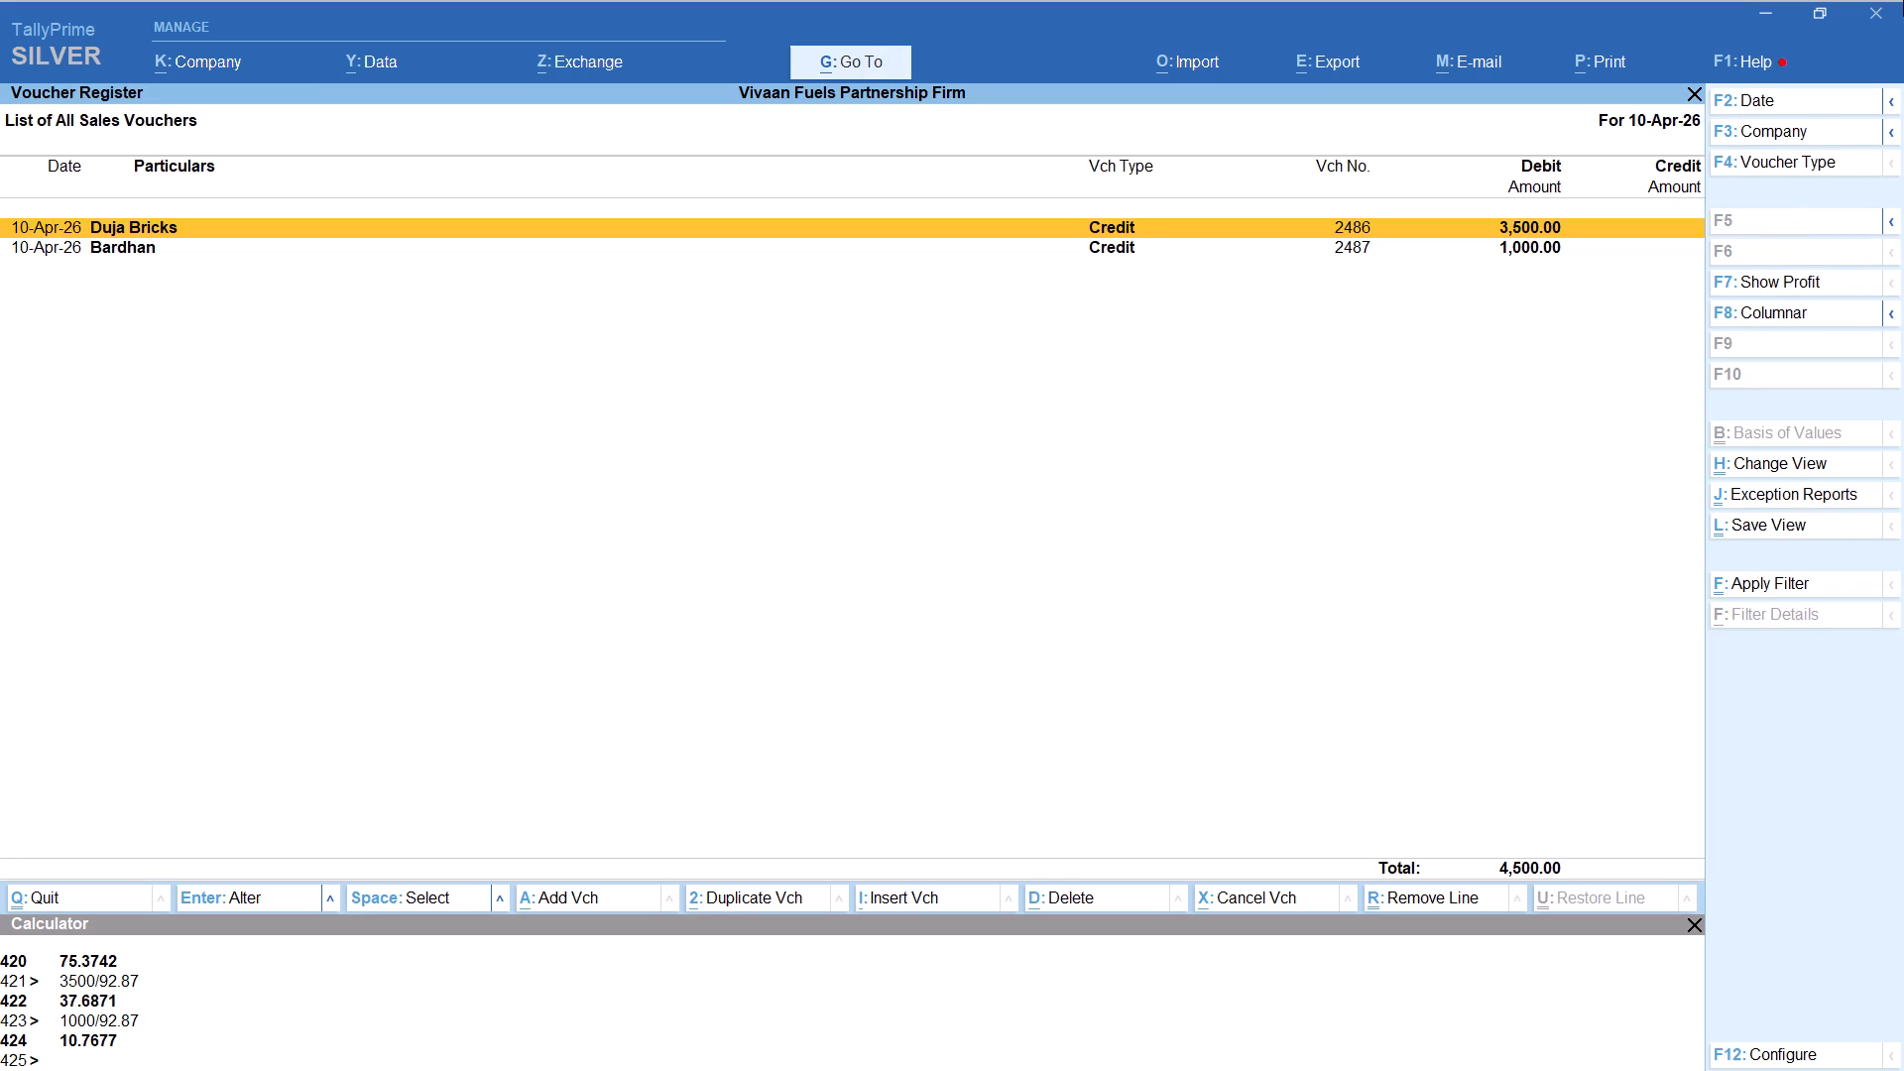
Start a new credit voucher for party Mohan, keep the default party details and select the SALE ledger.
key(alt+a)
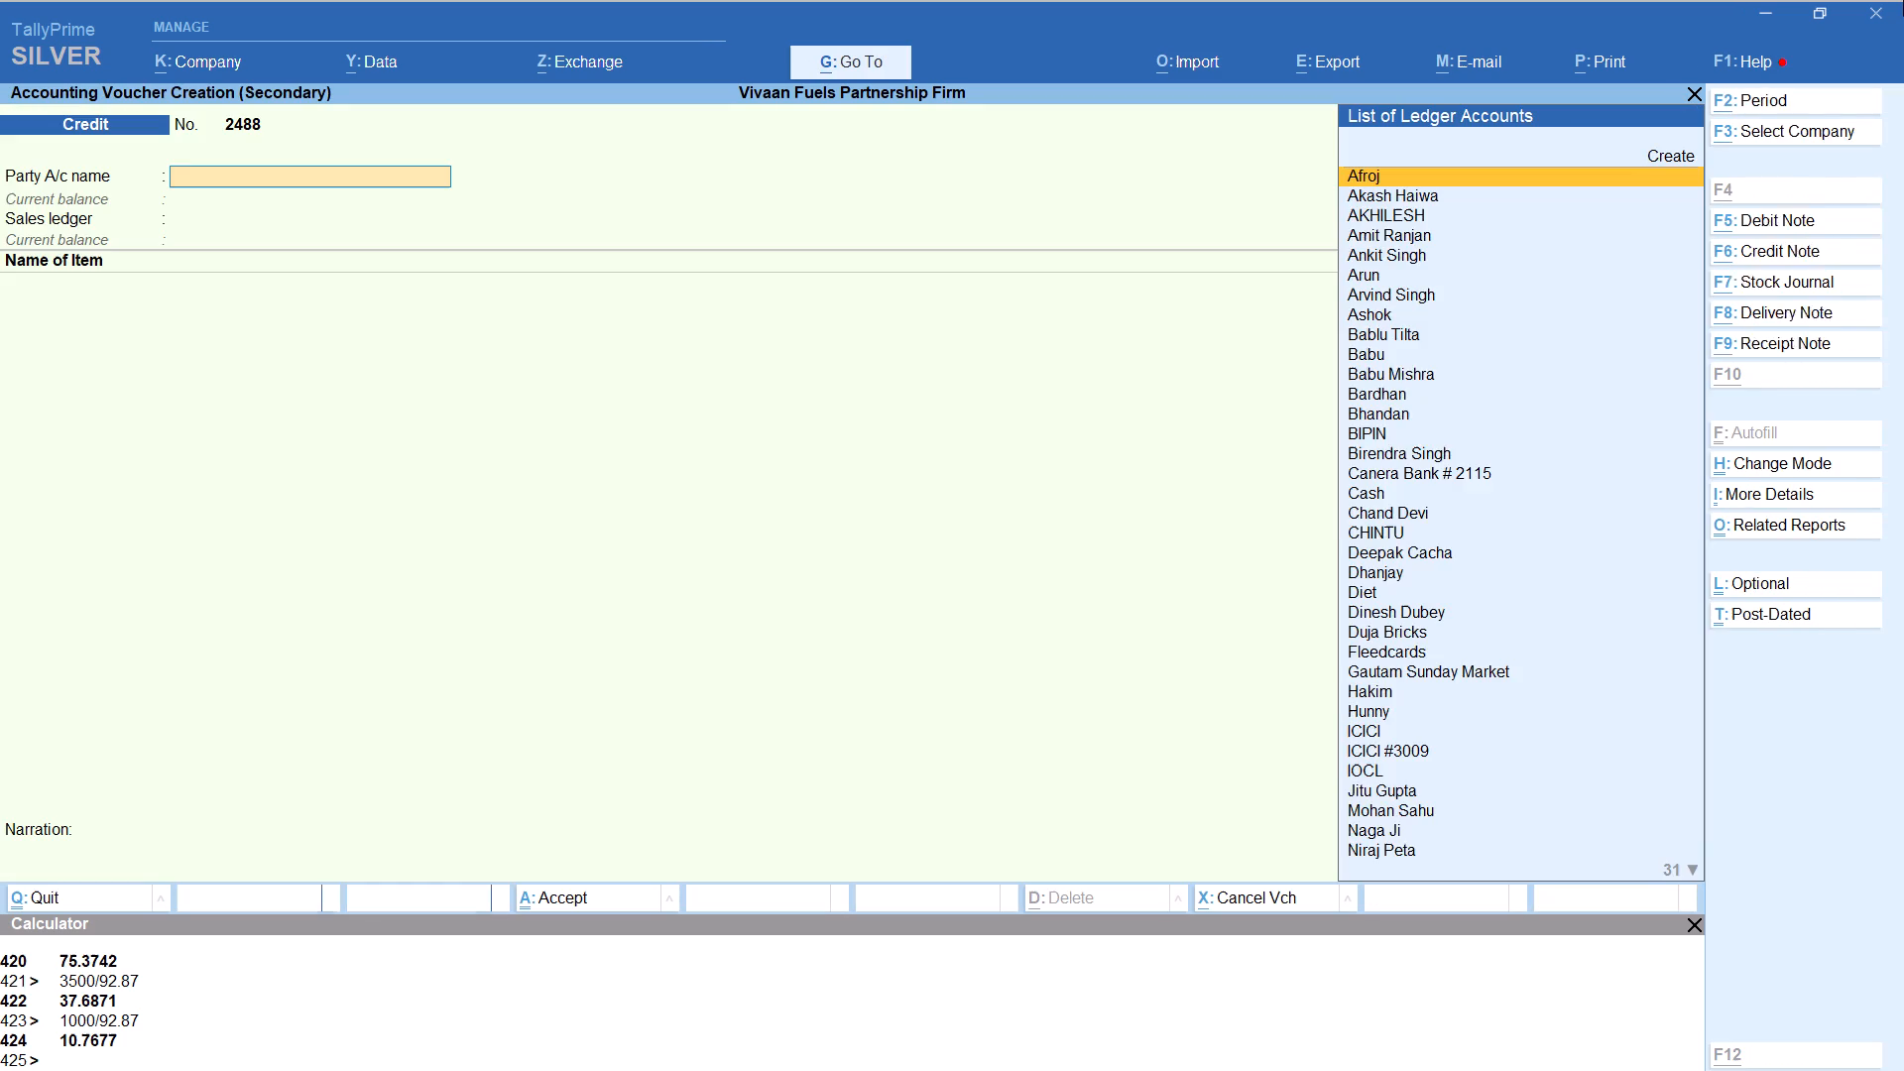
text(MOHAN)
key(Return)
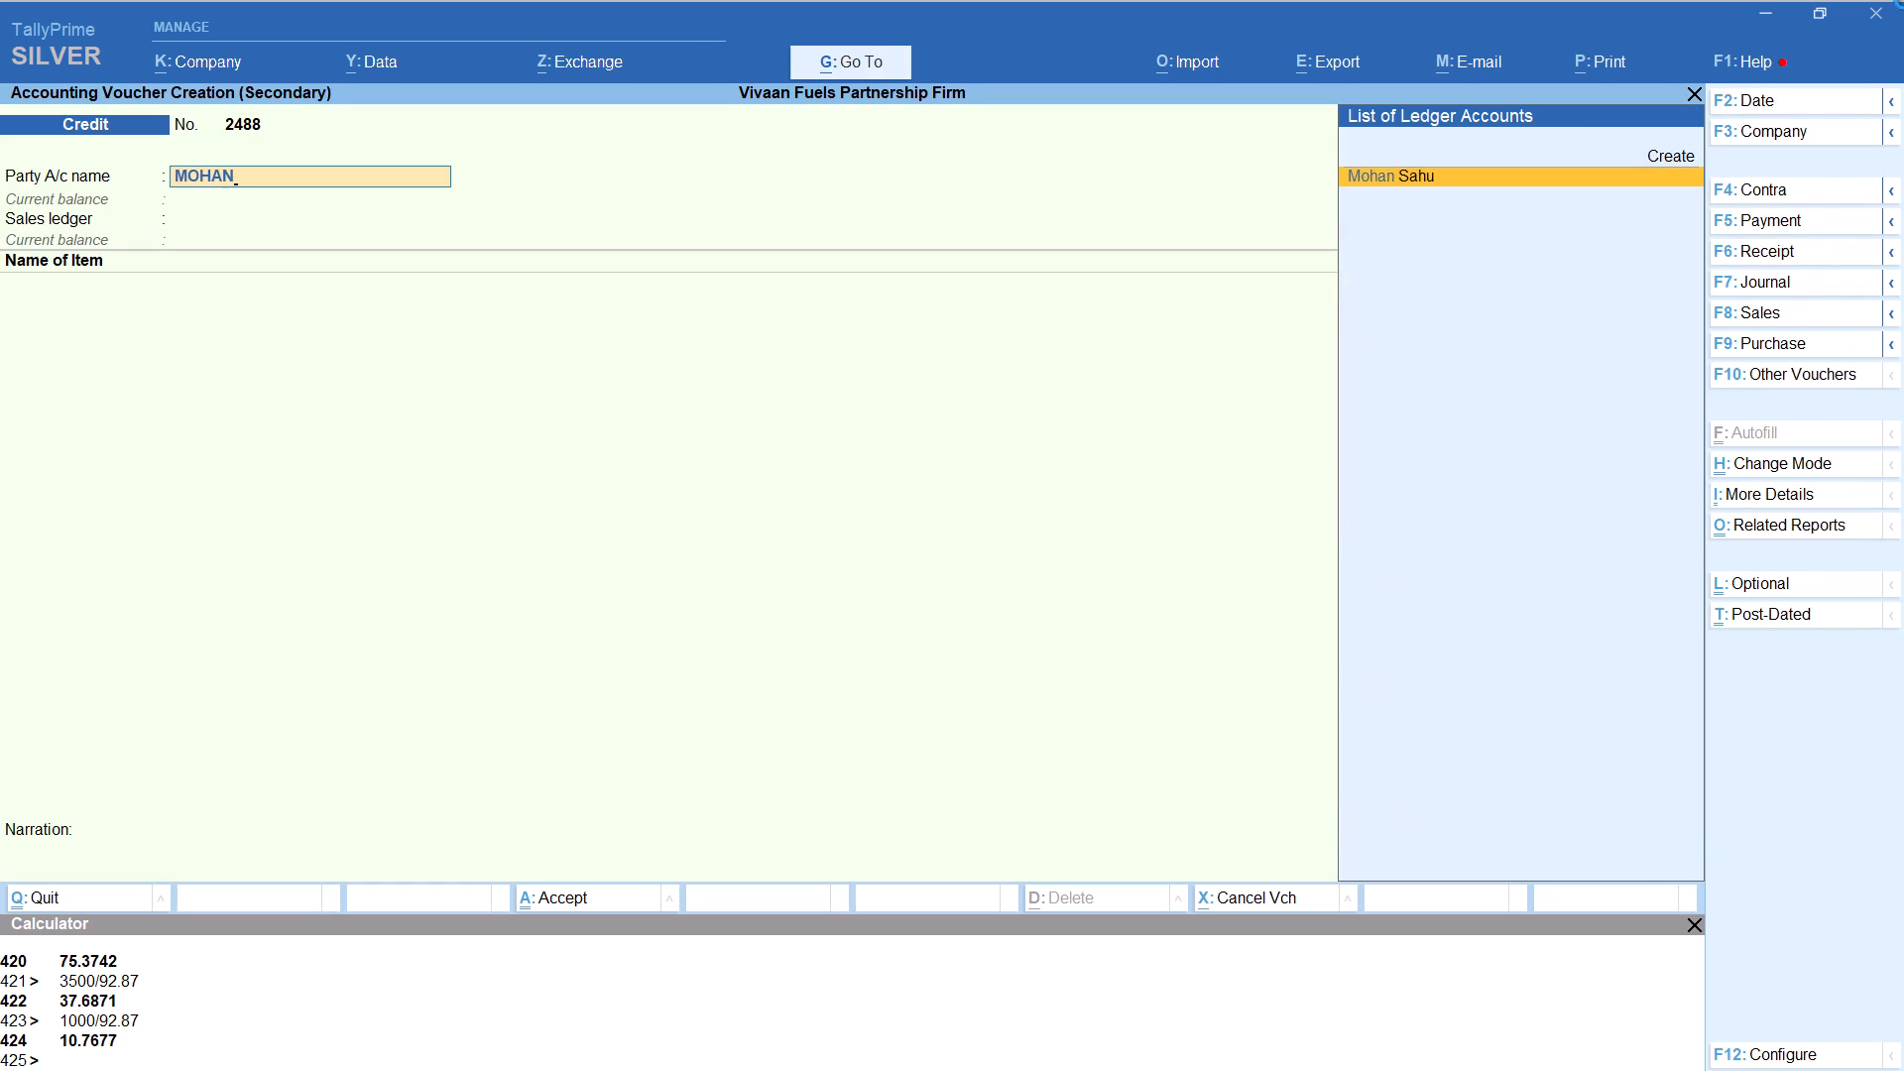
key(Return)
key(Return)
key(Return)
key(Return)
key(Return)
key(Return)
key(Return)
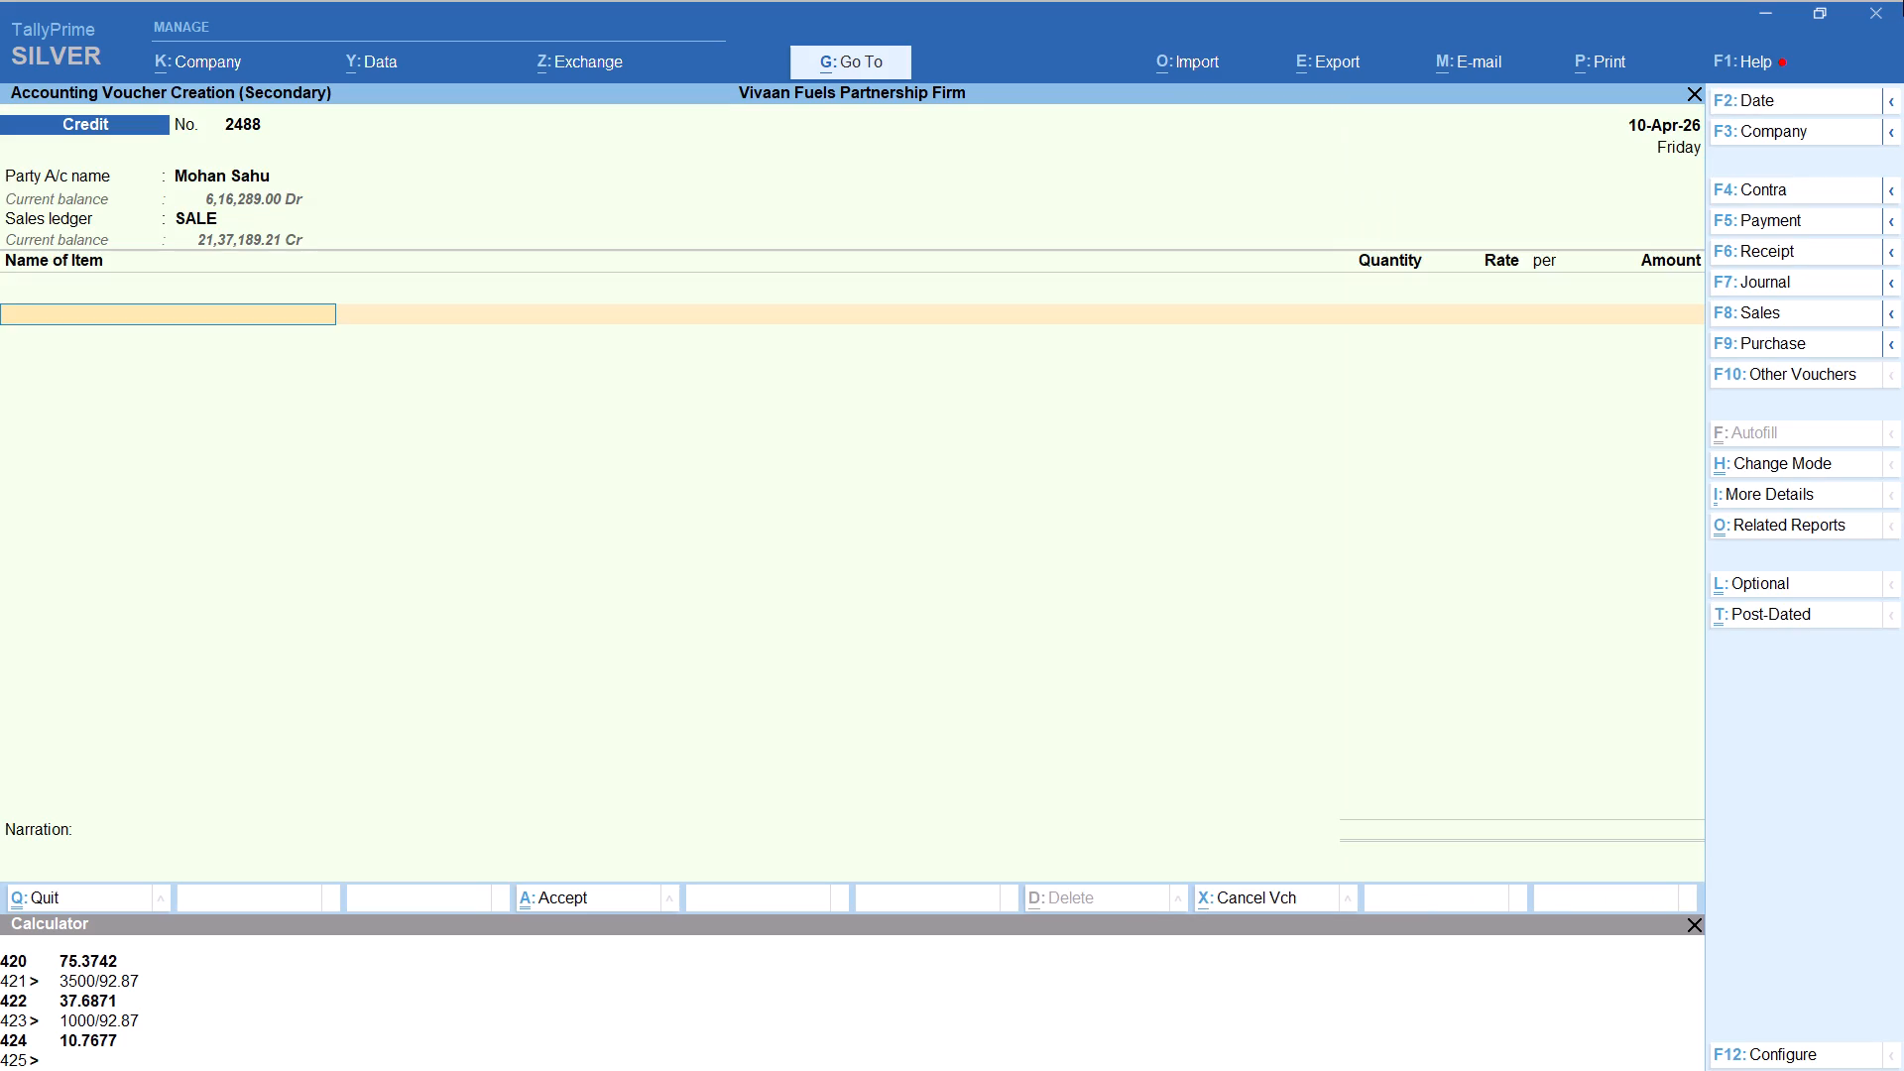
Add item HSD with tracking number Not Applicable and the quantity calculated as 1500/92.87, keeping the 92.87 per-litre rate.
text(HS)
key(Return)
key(Up)
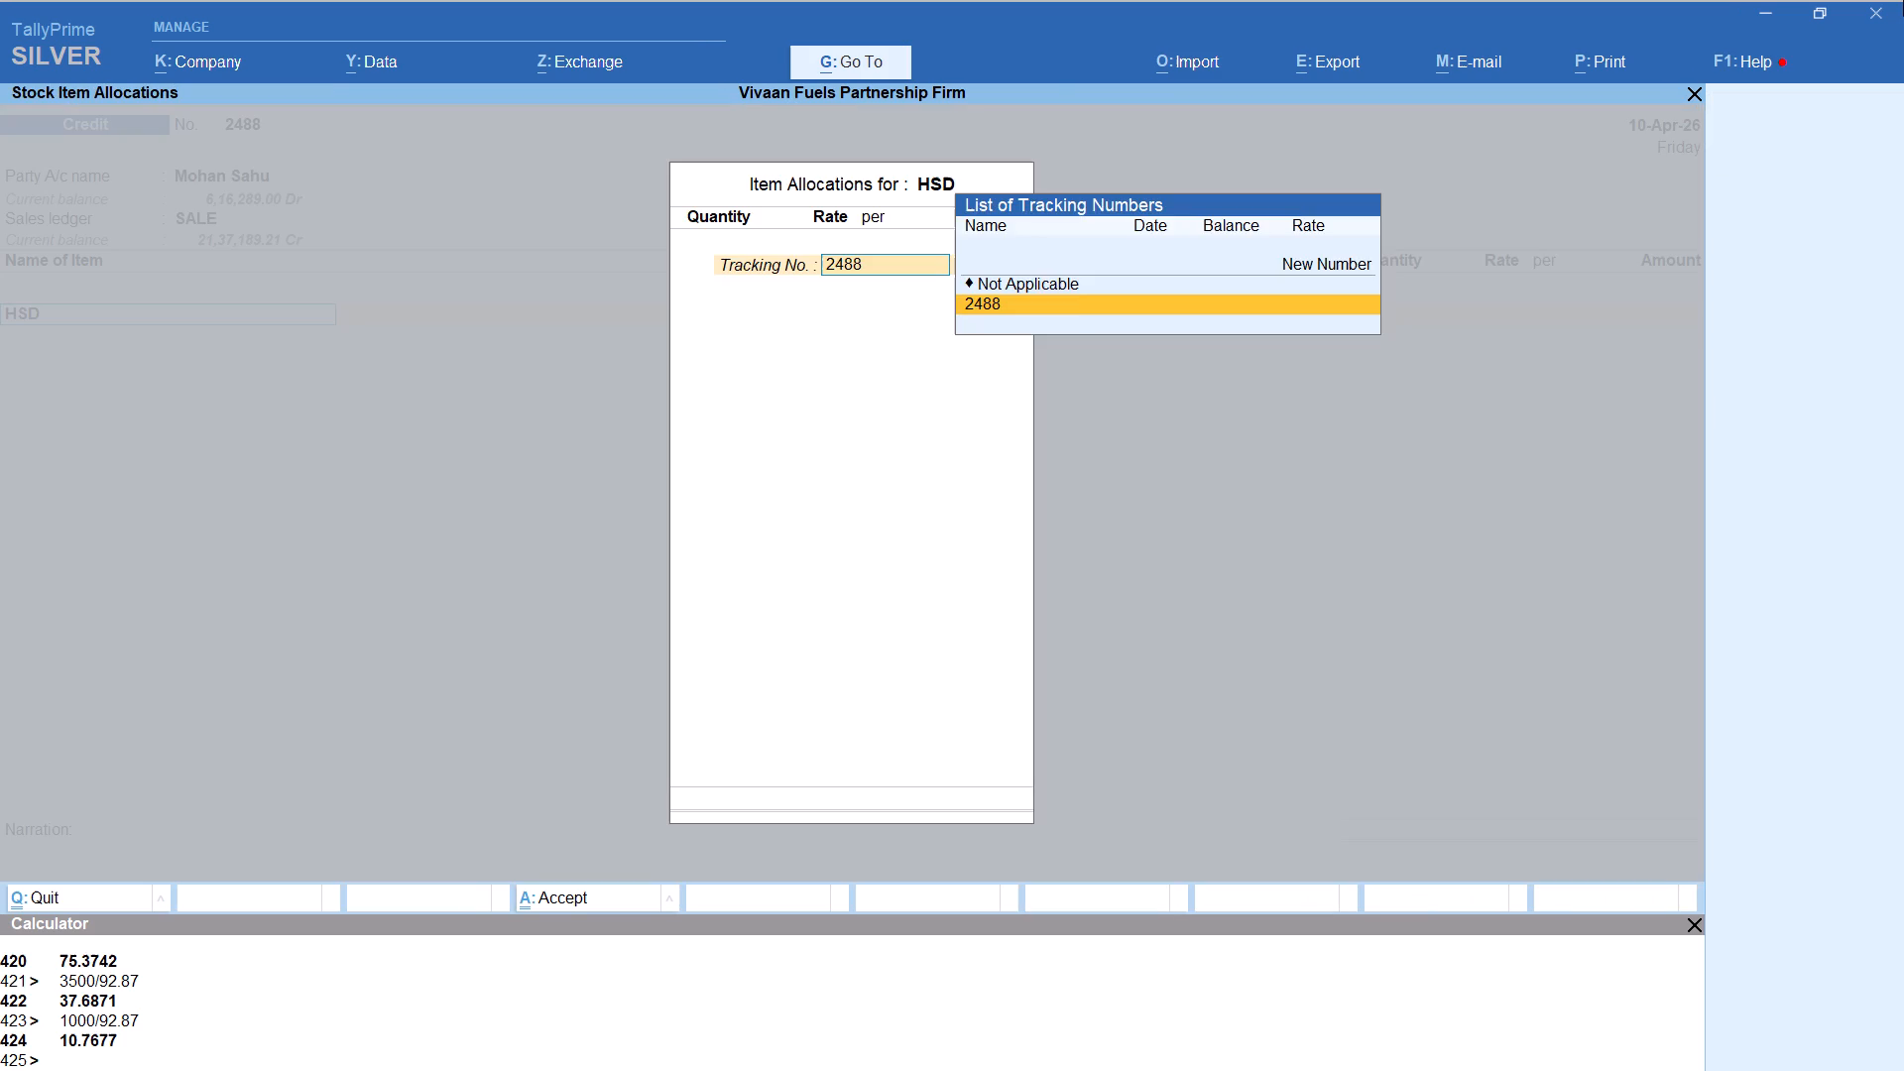
key(Return)
key(alt+c)
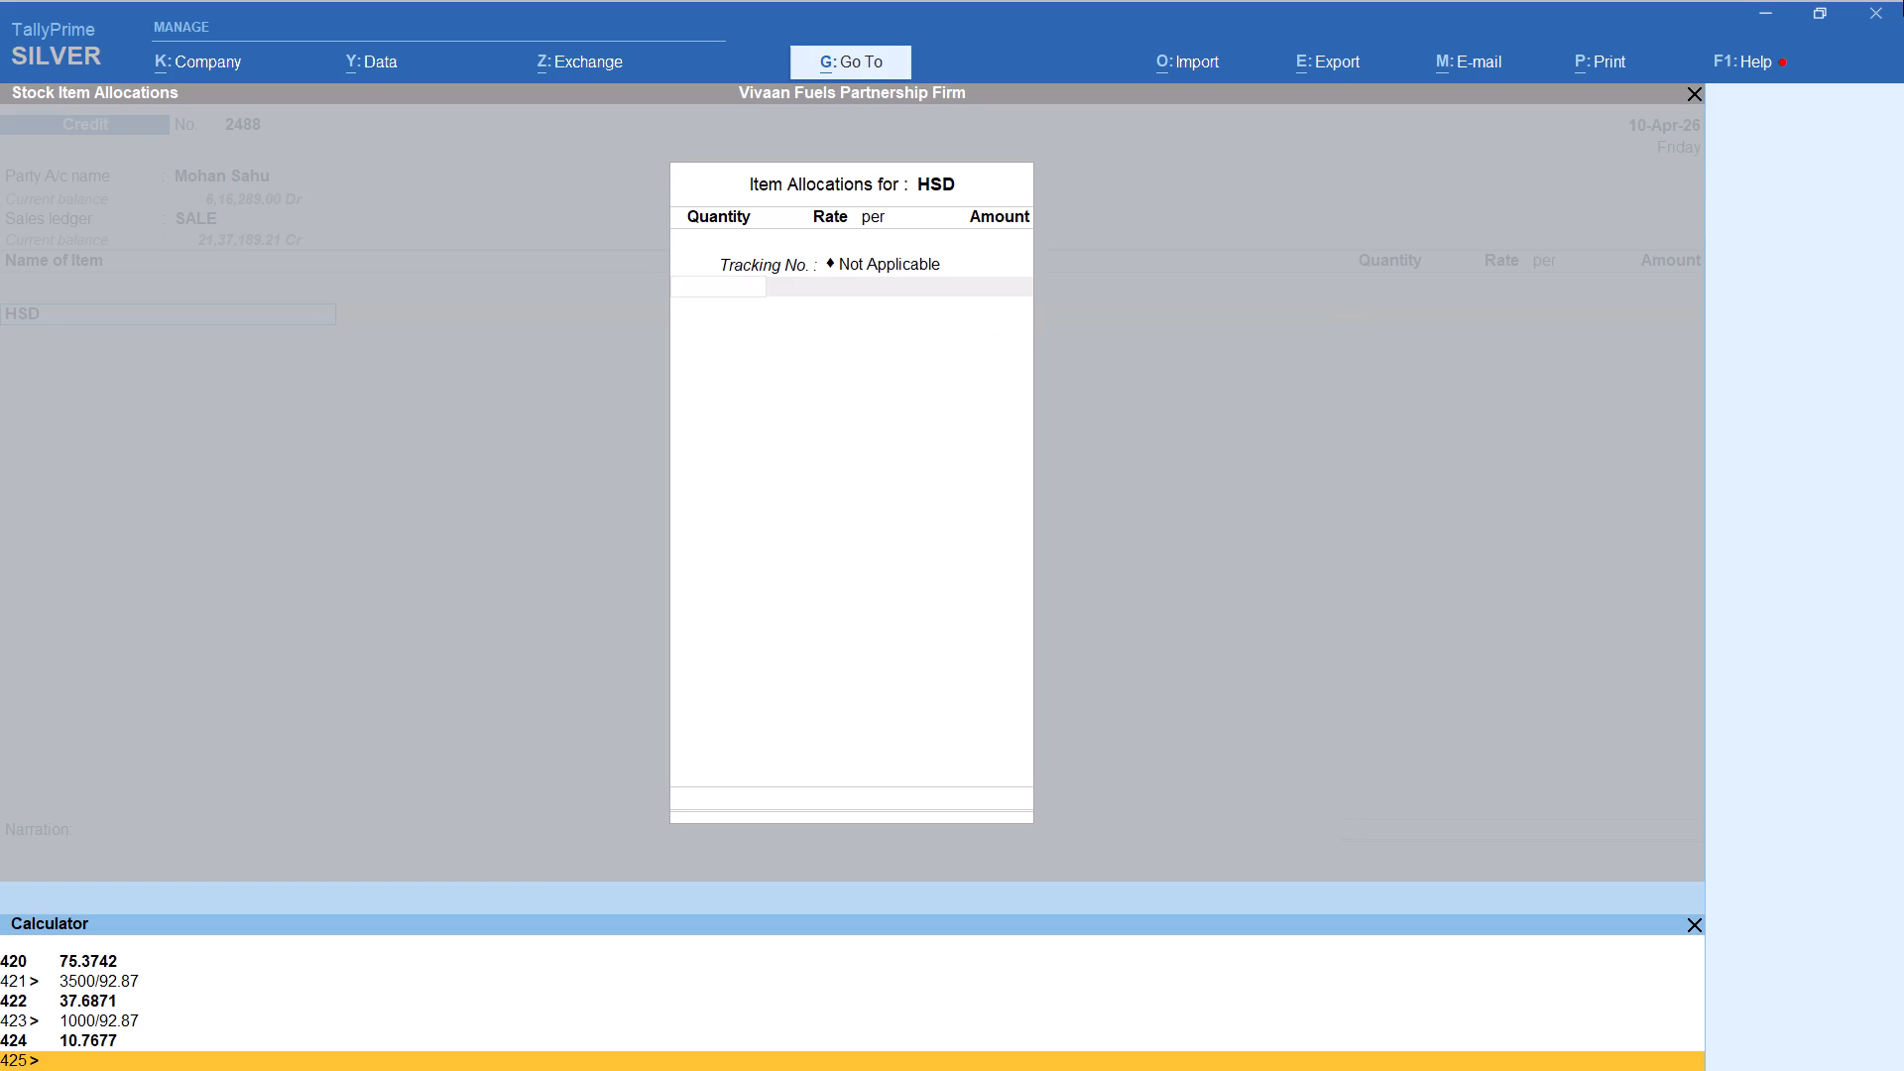
text(1500)
text(/92.87)
key(Return)
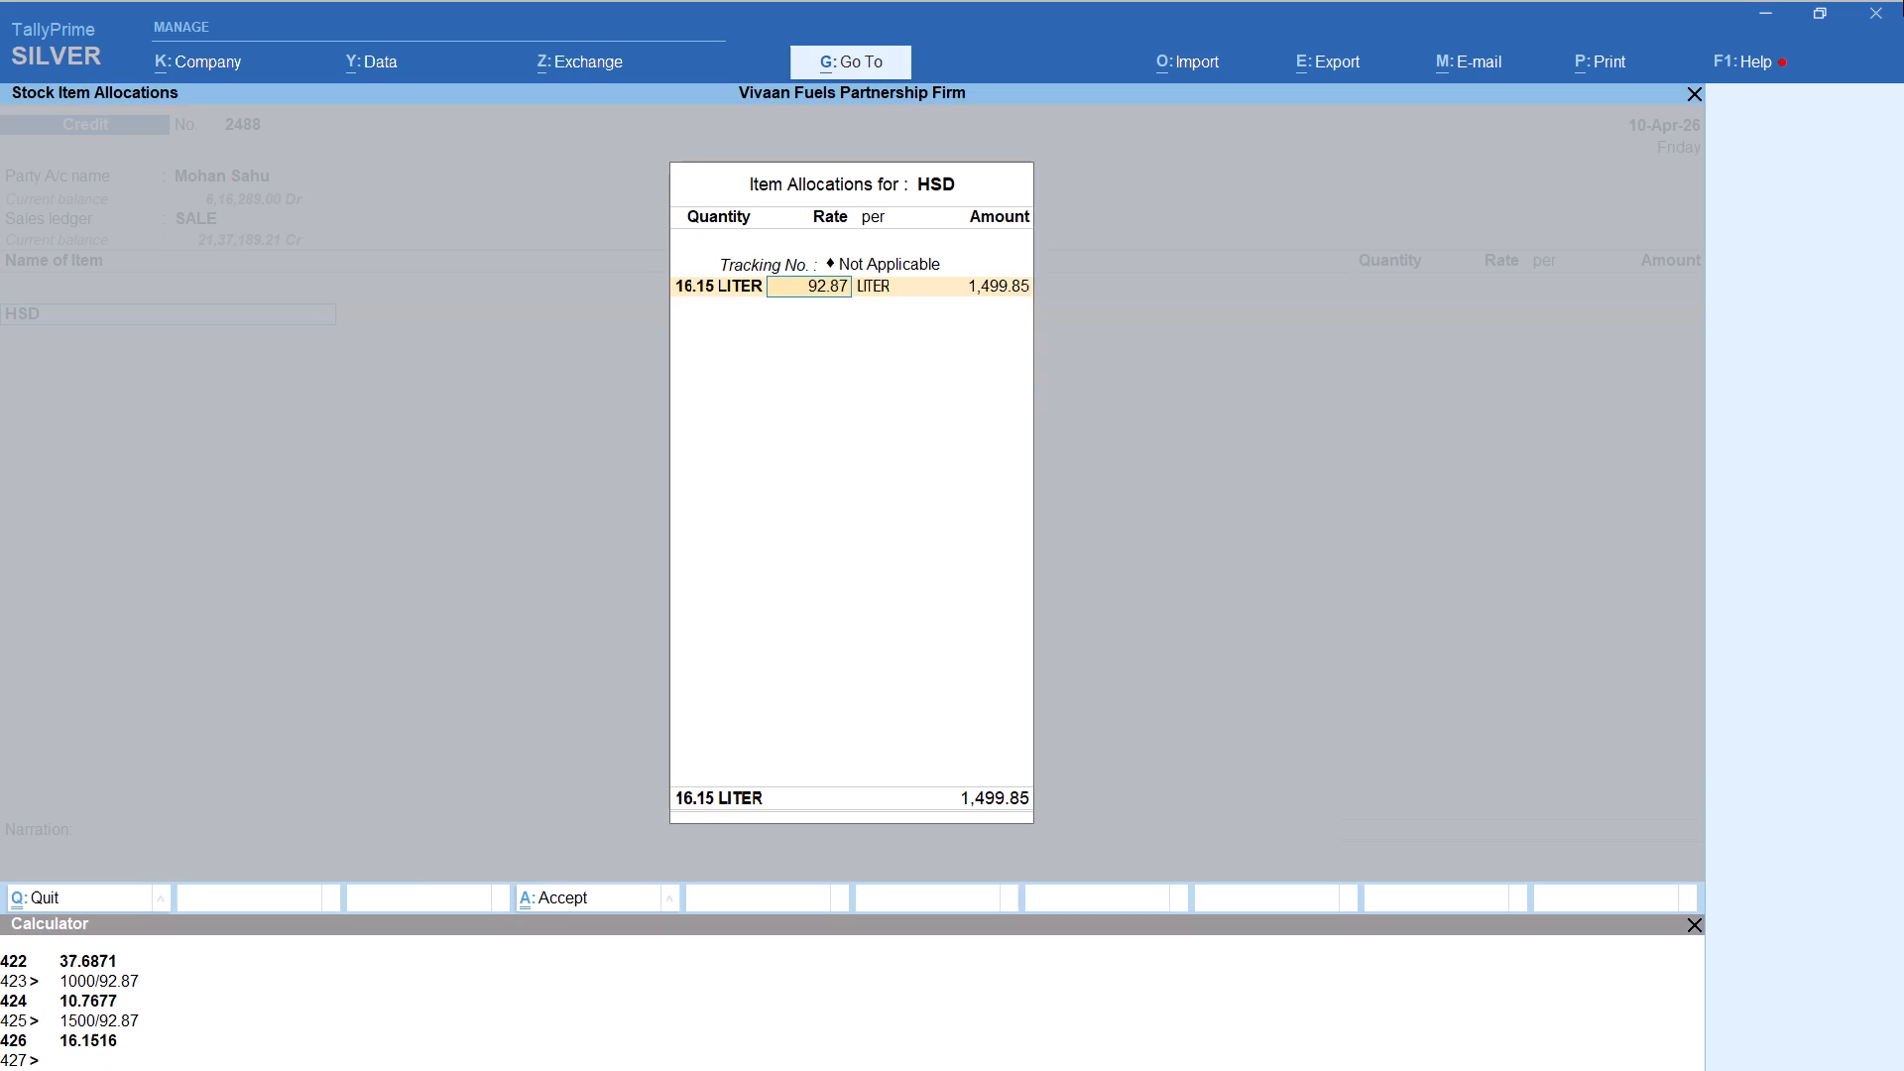
key(Return)
key(Return)
key(Return)
key(Return)
key(Return)
key(Return)
Add the Round Off ledger with its default amount to this Mohan voucher and save it.
text(ROU)
key(Return)
key(ctrl+a)
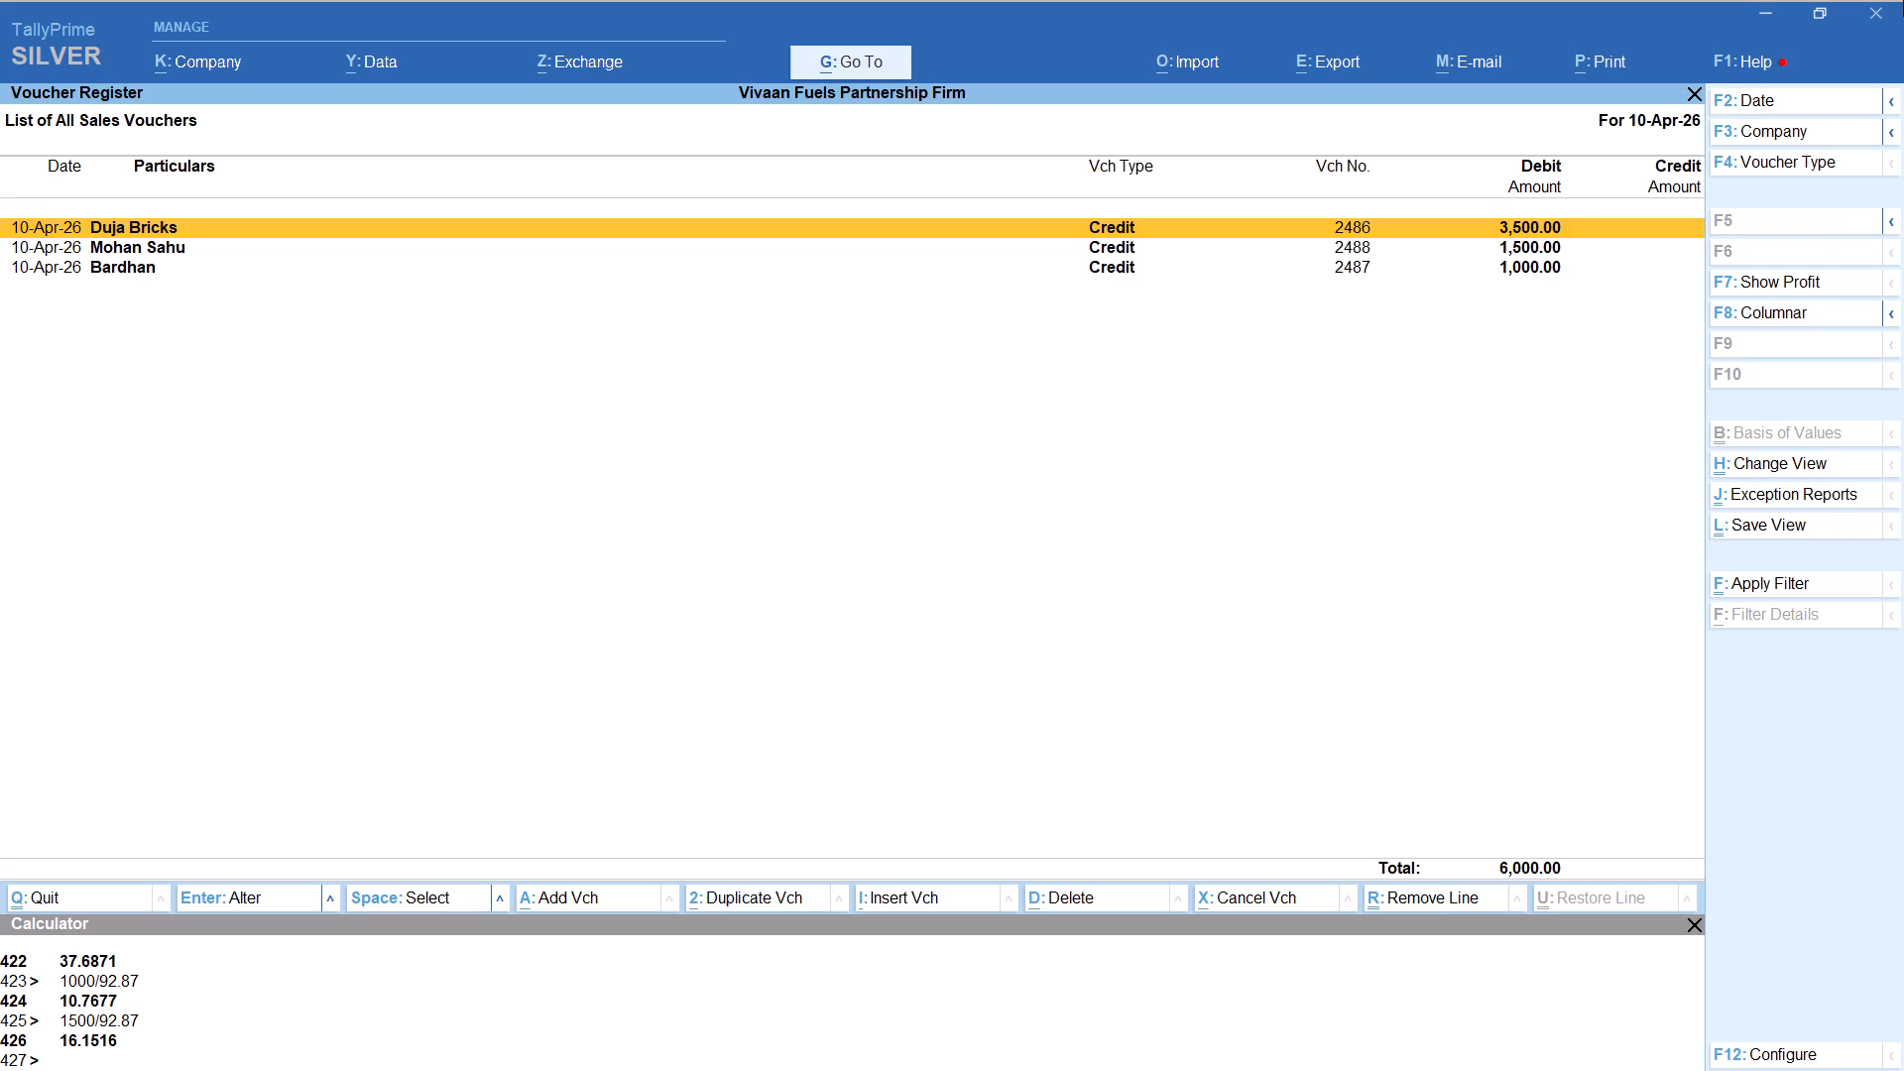
Start a new credit voucher for party Dhanjay, keep the default party details and select the SALE ledger.
key(alt+a)
text(DHANJ)
key(Return)
key(Return)
key(Return)
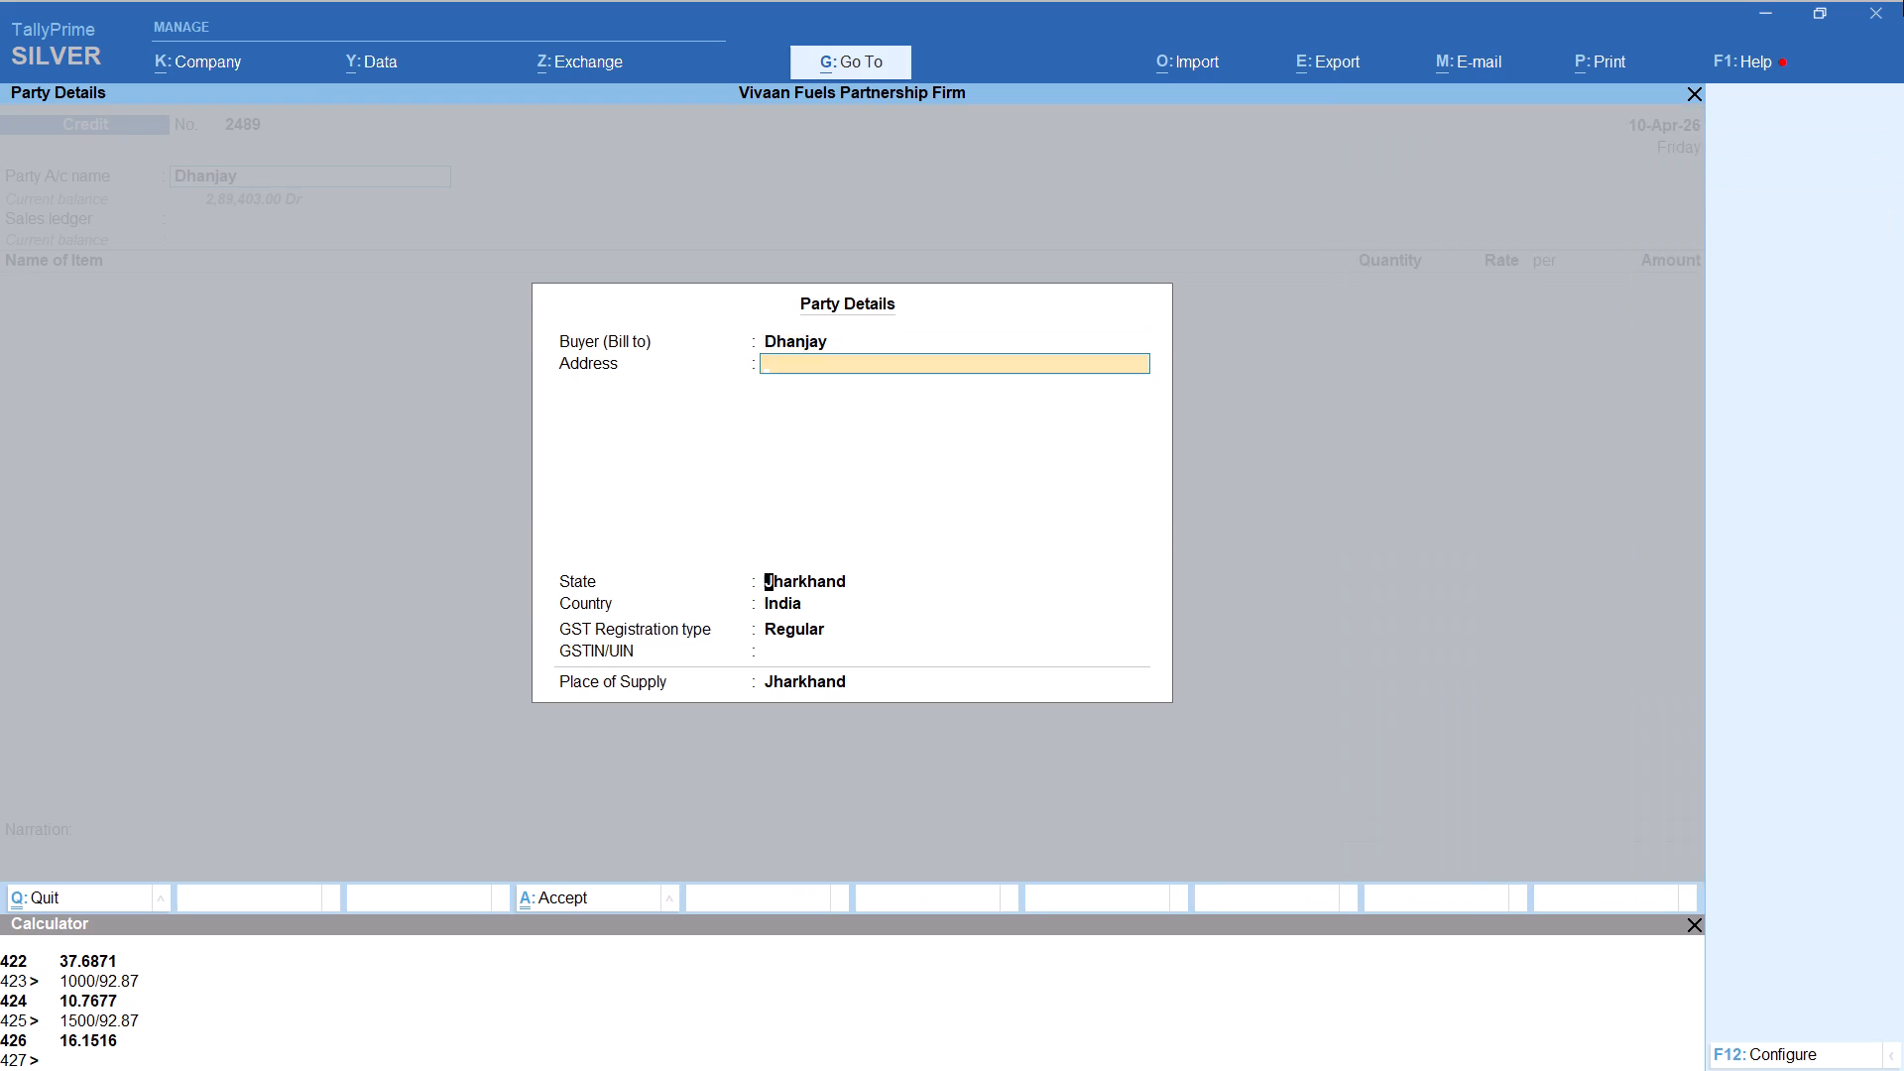
key(Return)
key(Return)
key(Return)
key(Return)
key(Return)
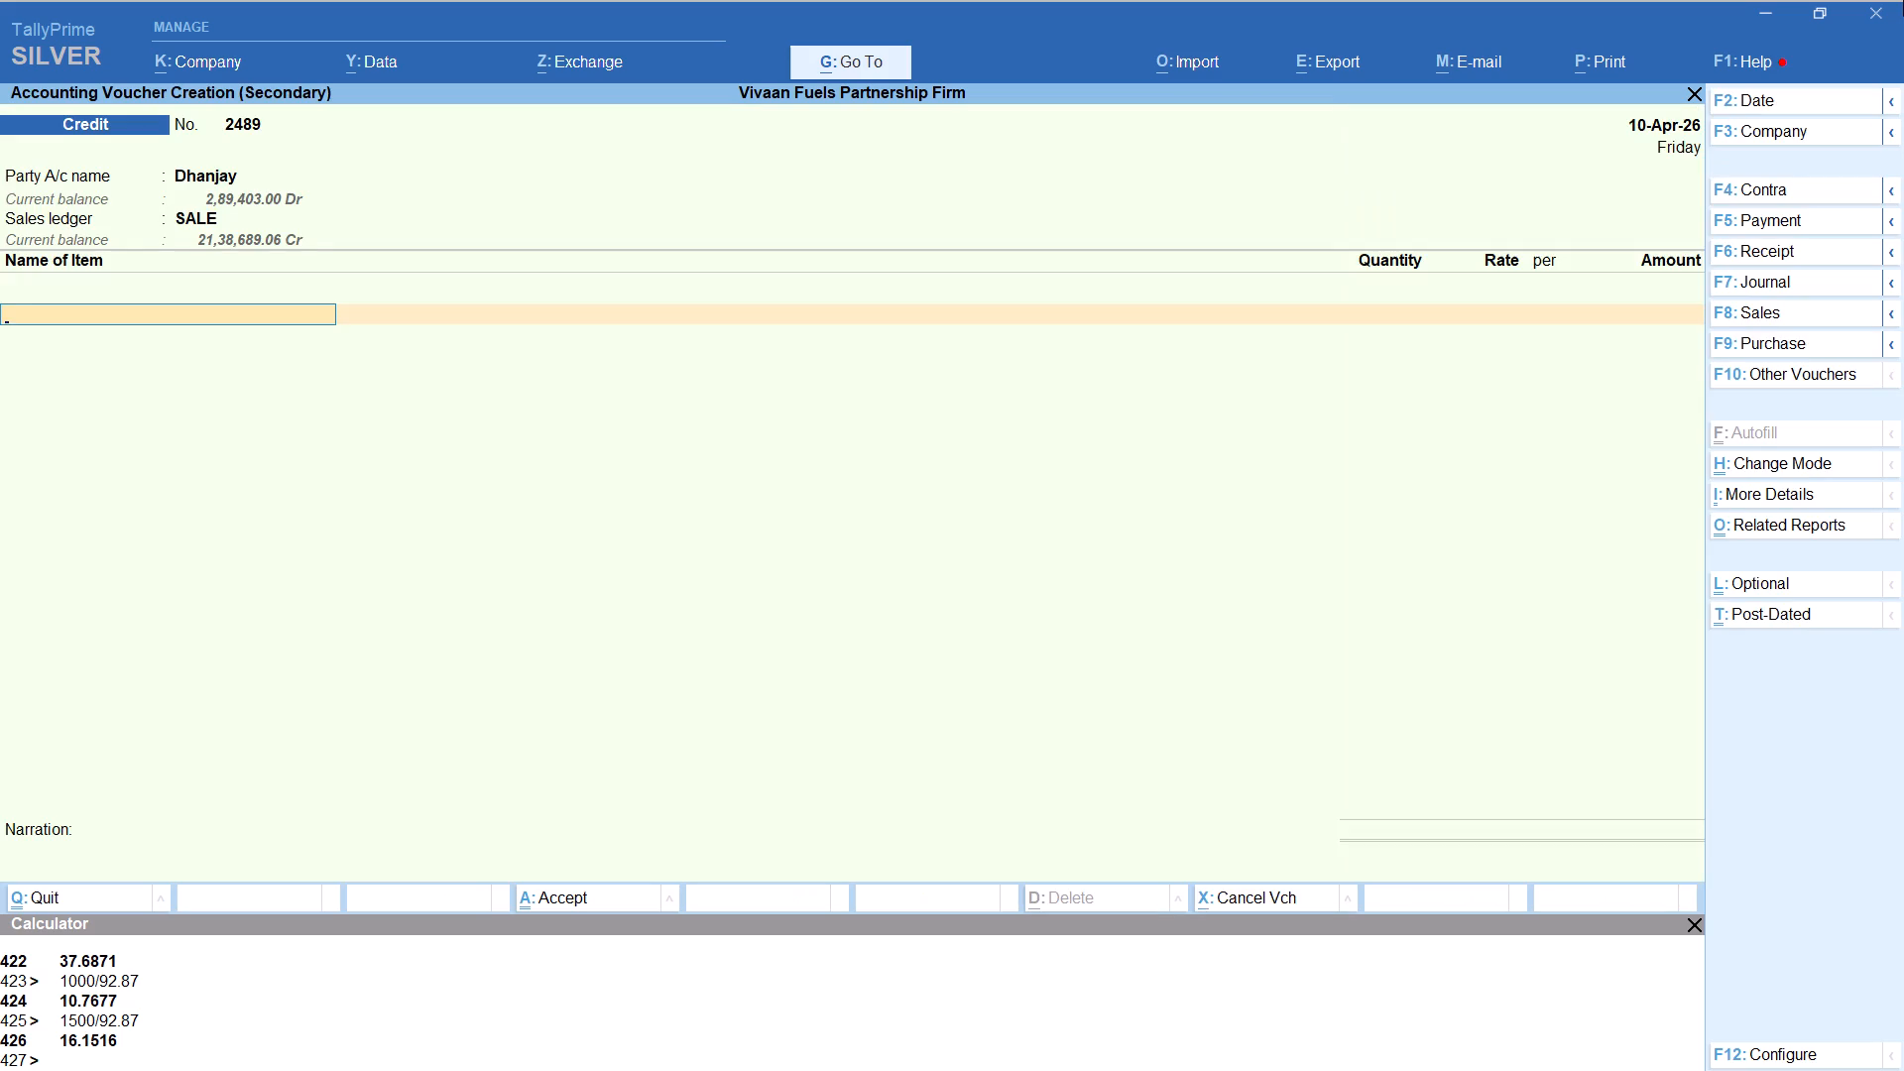
Add item HSD with tracking number Not Applicable and the quantity calculated as 3000/92.87, keeping the 92.87 per-litre rate.
text(HS)
key(Return)
key(Up)
key(Return)
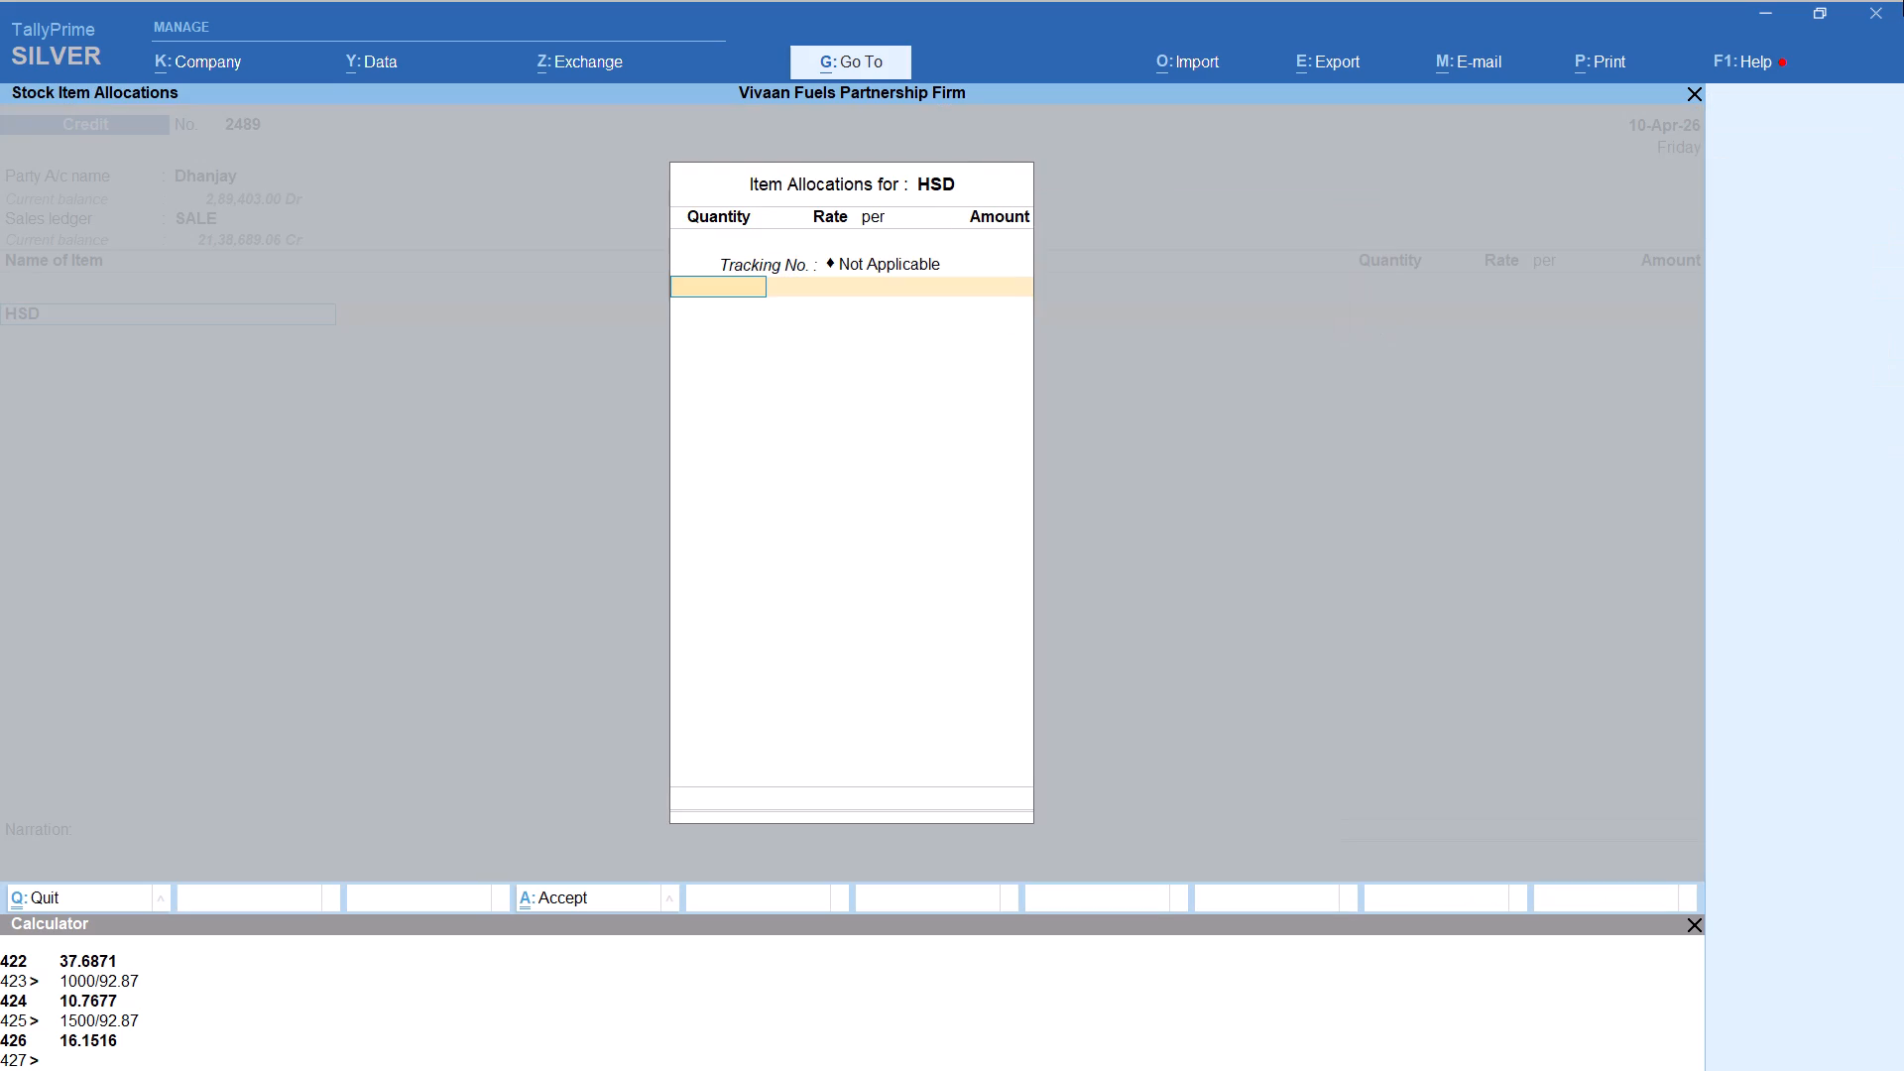
key(alt+c)
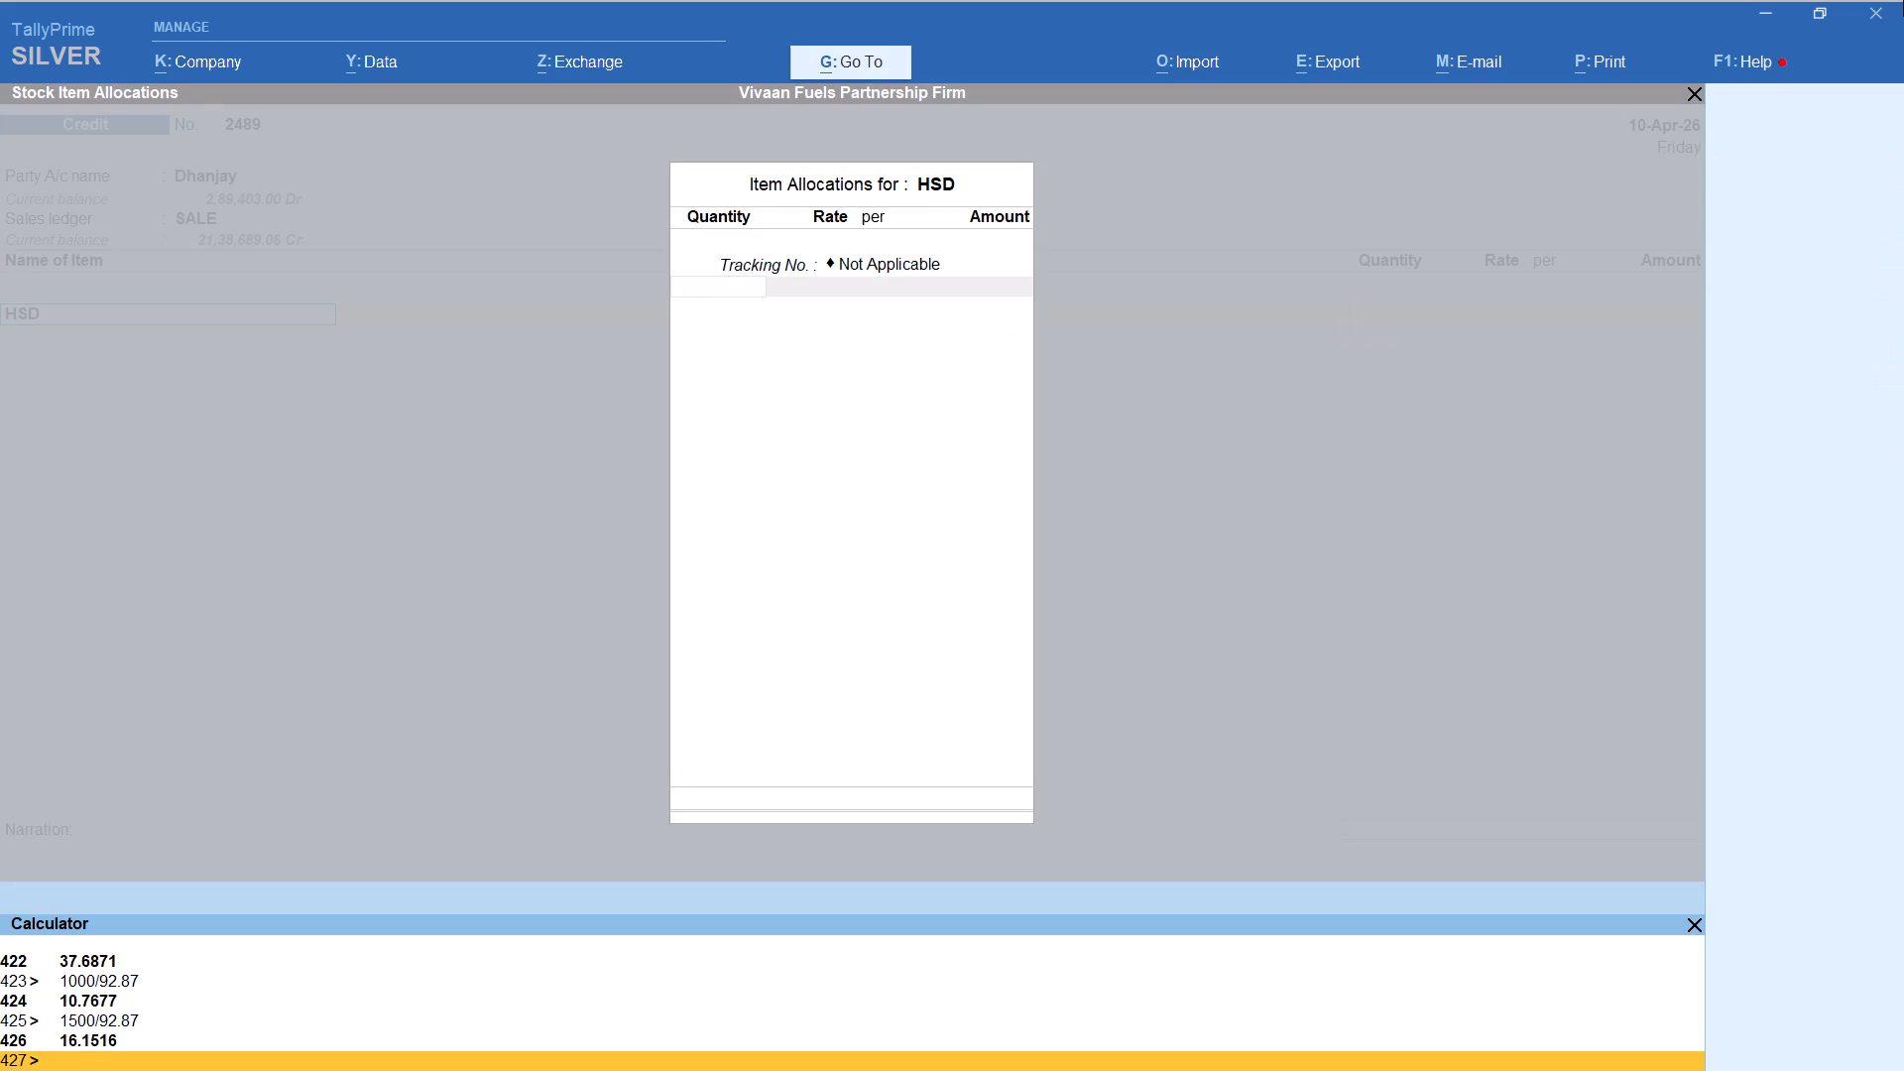
text(3000/92.87)
key(Return)
key(Return)
key(Return)
key(Return)
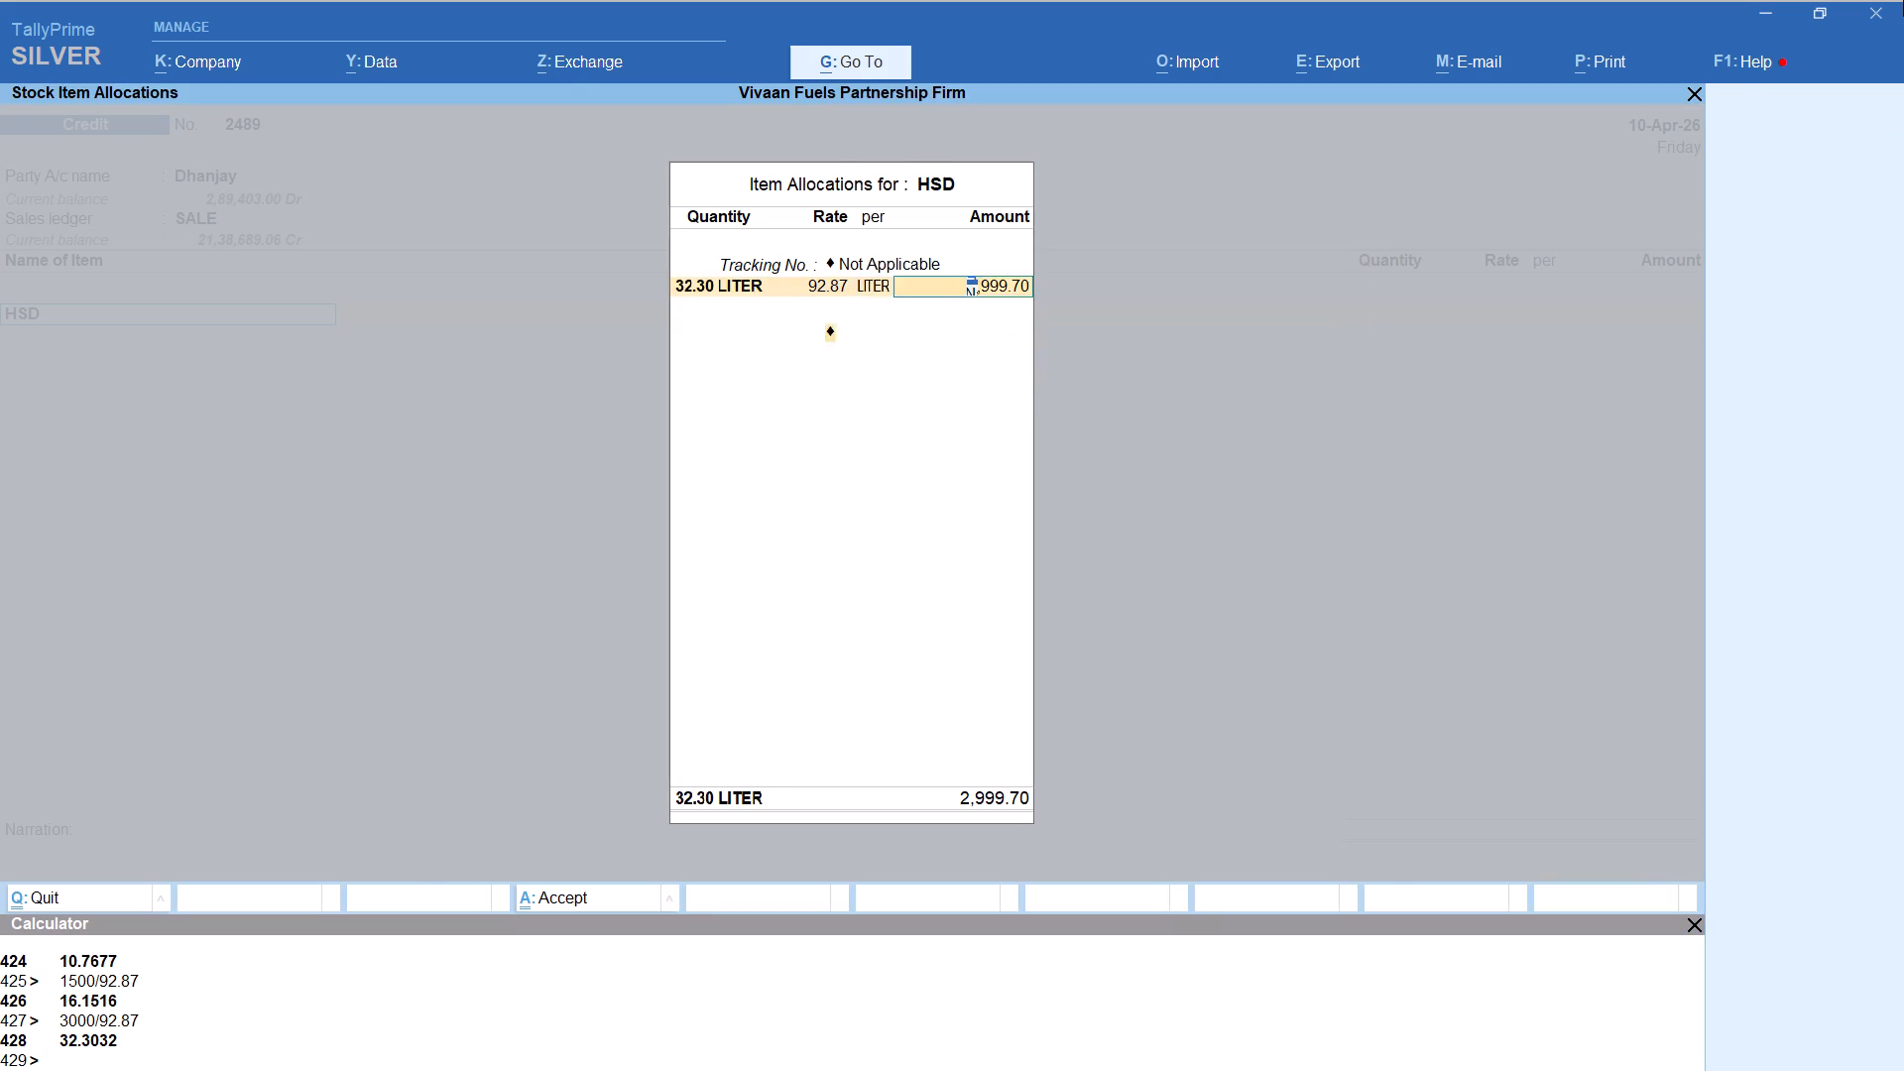
key(Return)
key(Return)
key(Return)
Add the Round Off ledger with its default amount to this Dhanjay voucher and save it.
text(ROU)
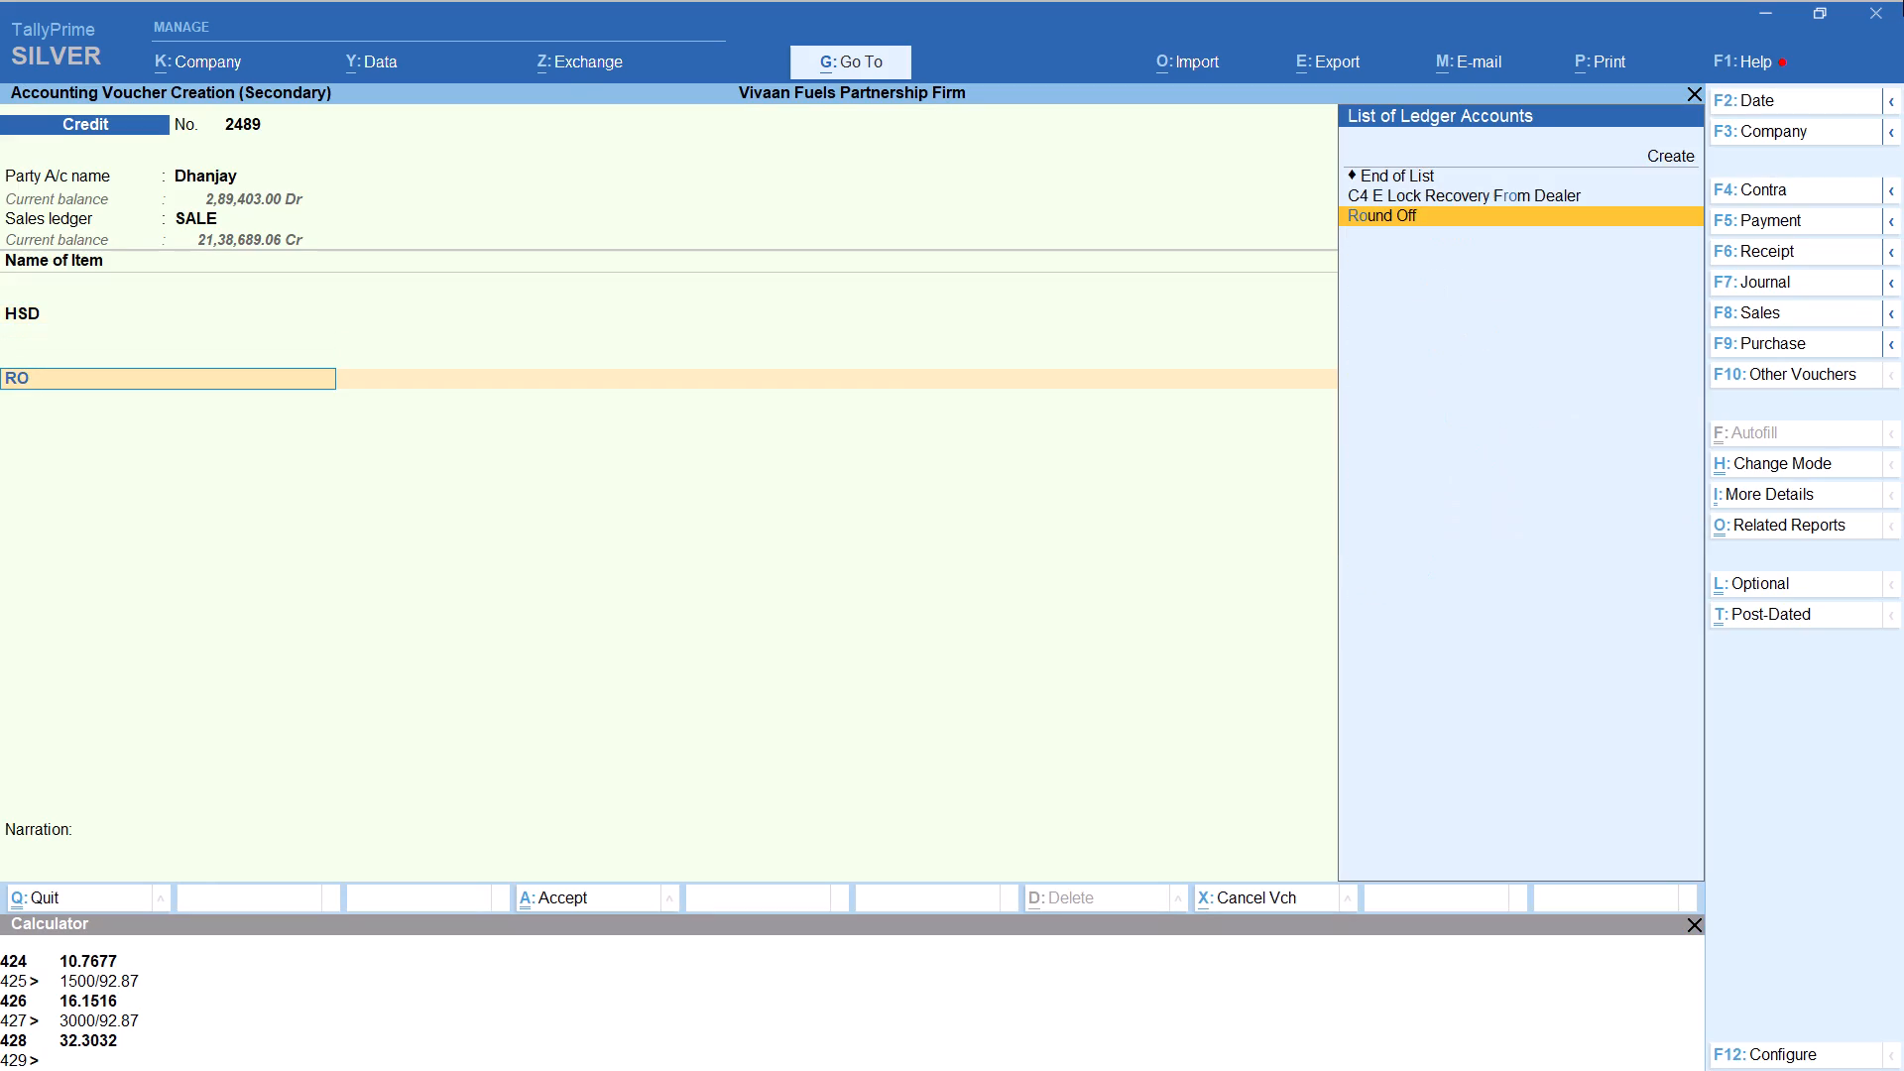
key(Return)
key(ctrl+a)
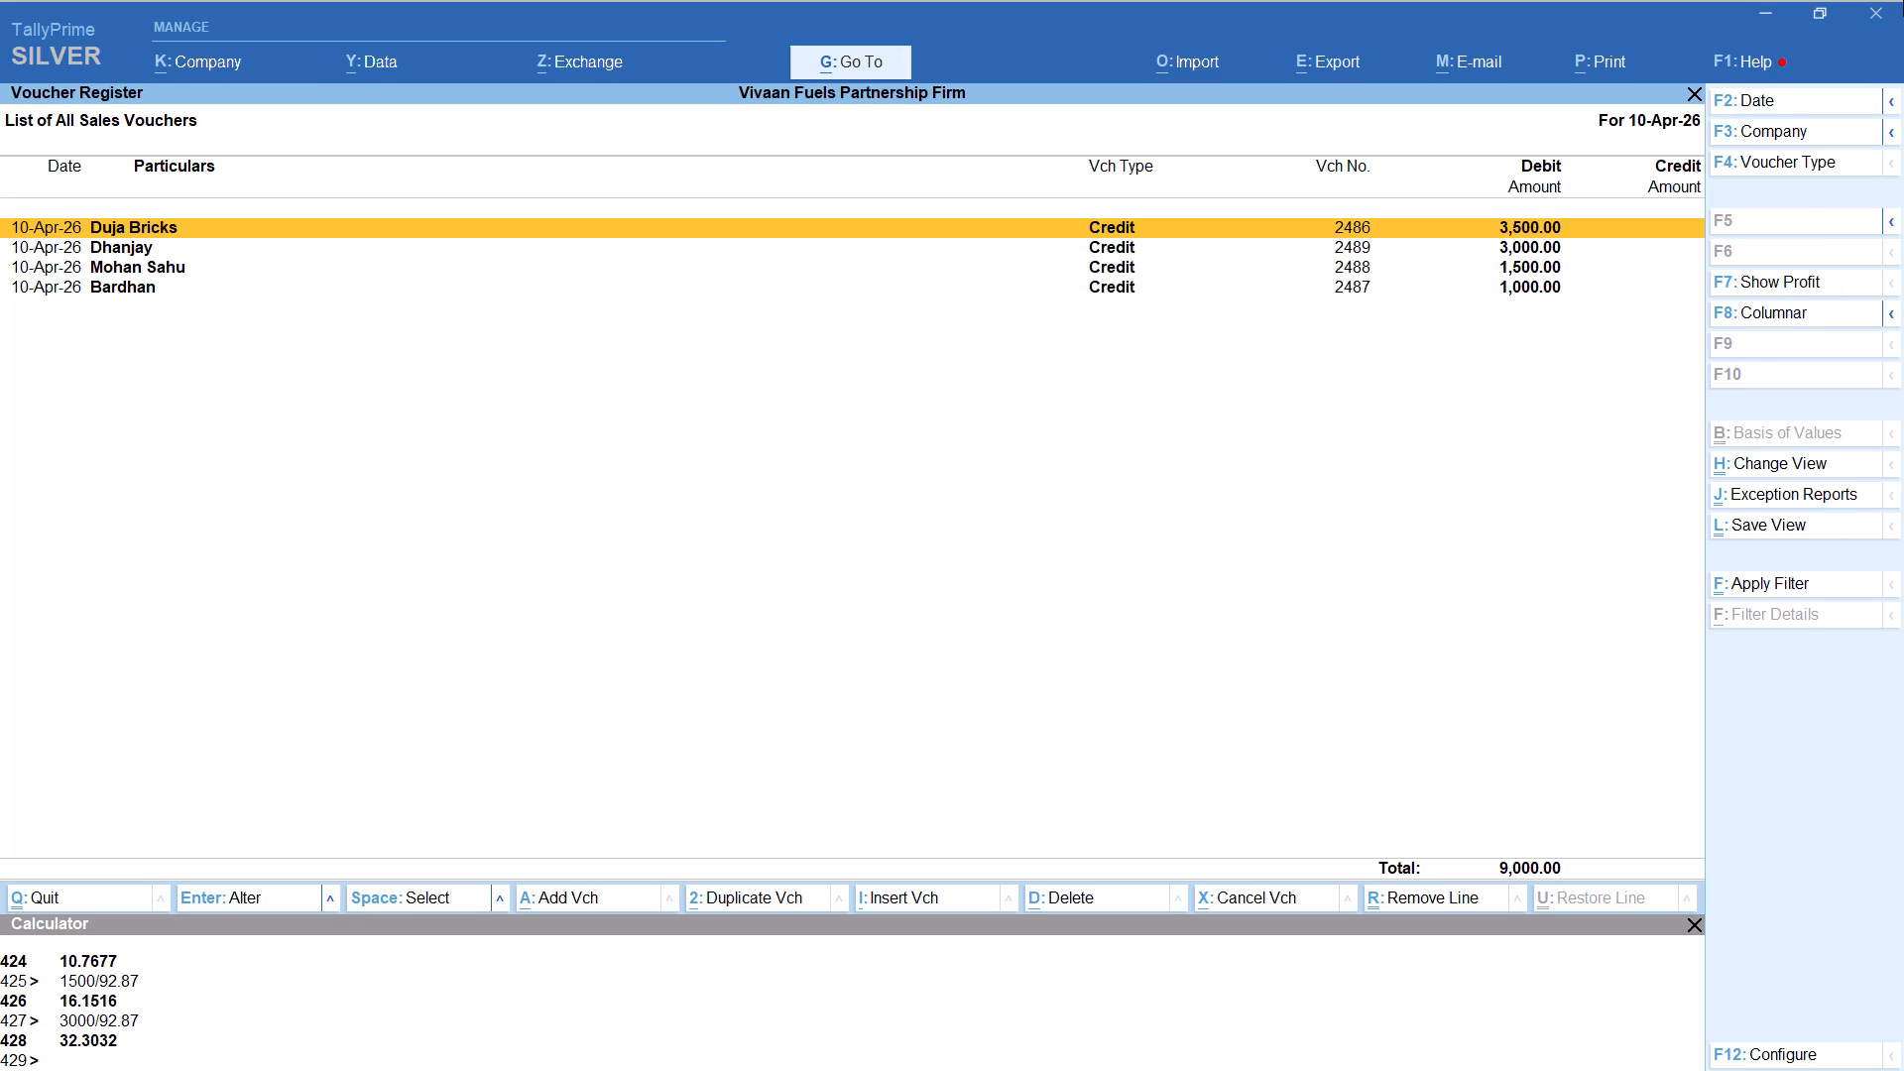
key(alt+a)
text(RAM)
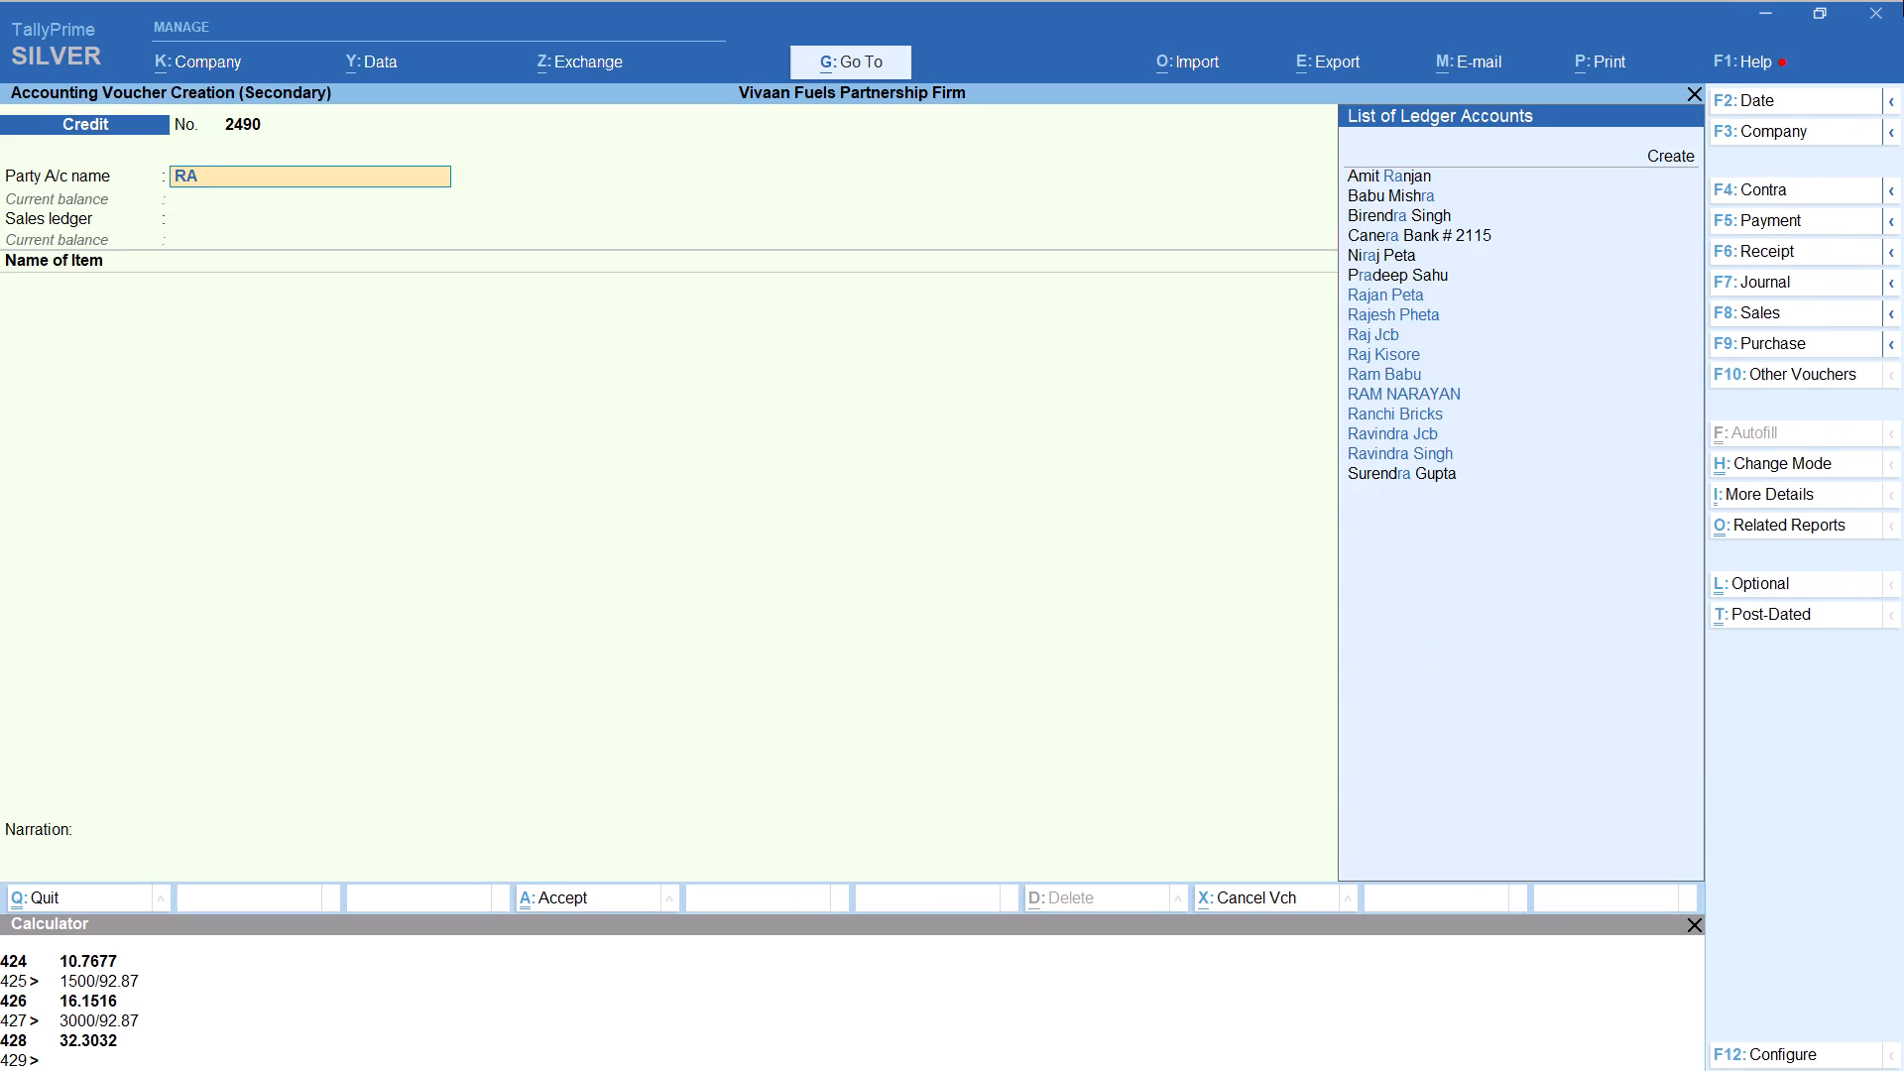
key(n)
key(BackSpace)
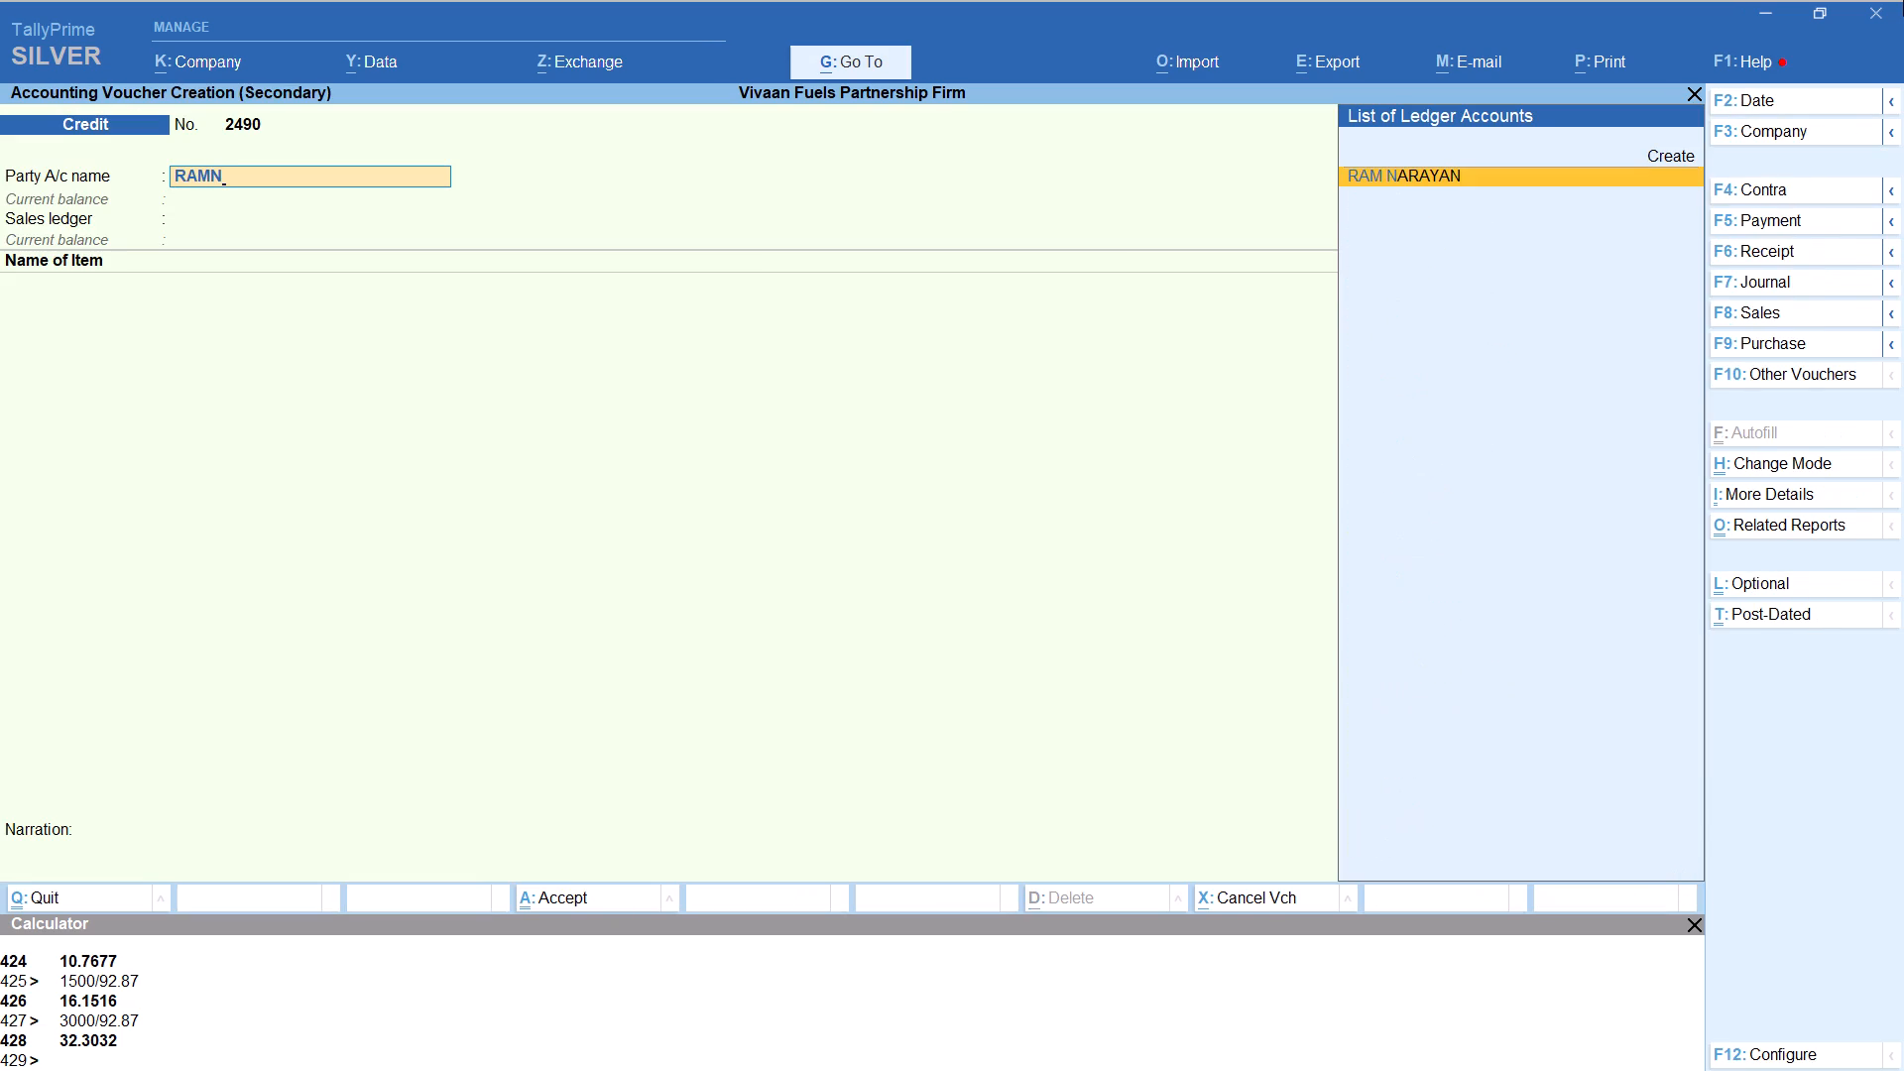
text(BAB)
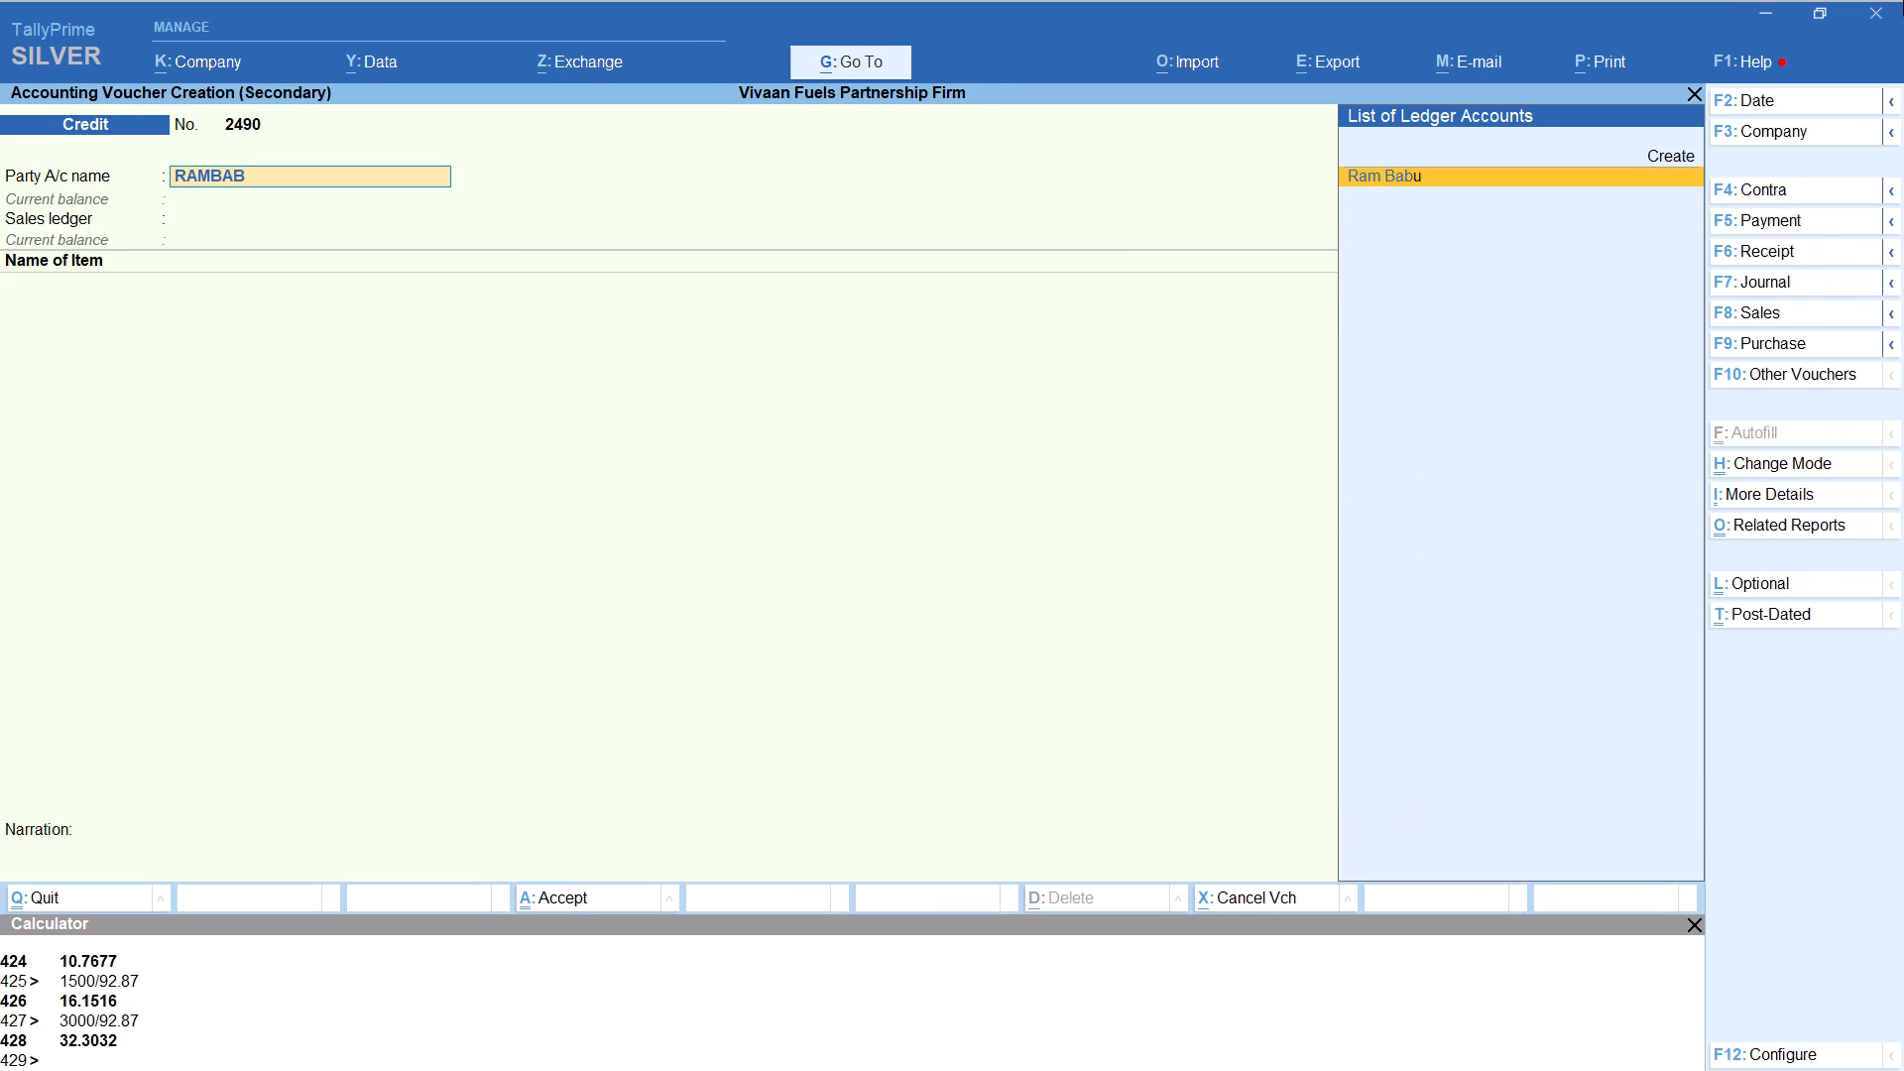
key(Return)
key(Return)
key(Return)
key(Return)
key(Return)
key(Return)
key(Return)
key(Return)
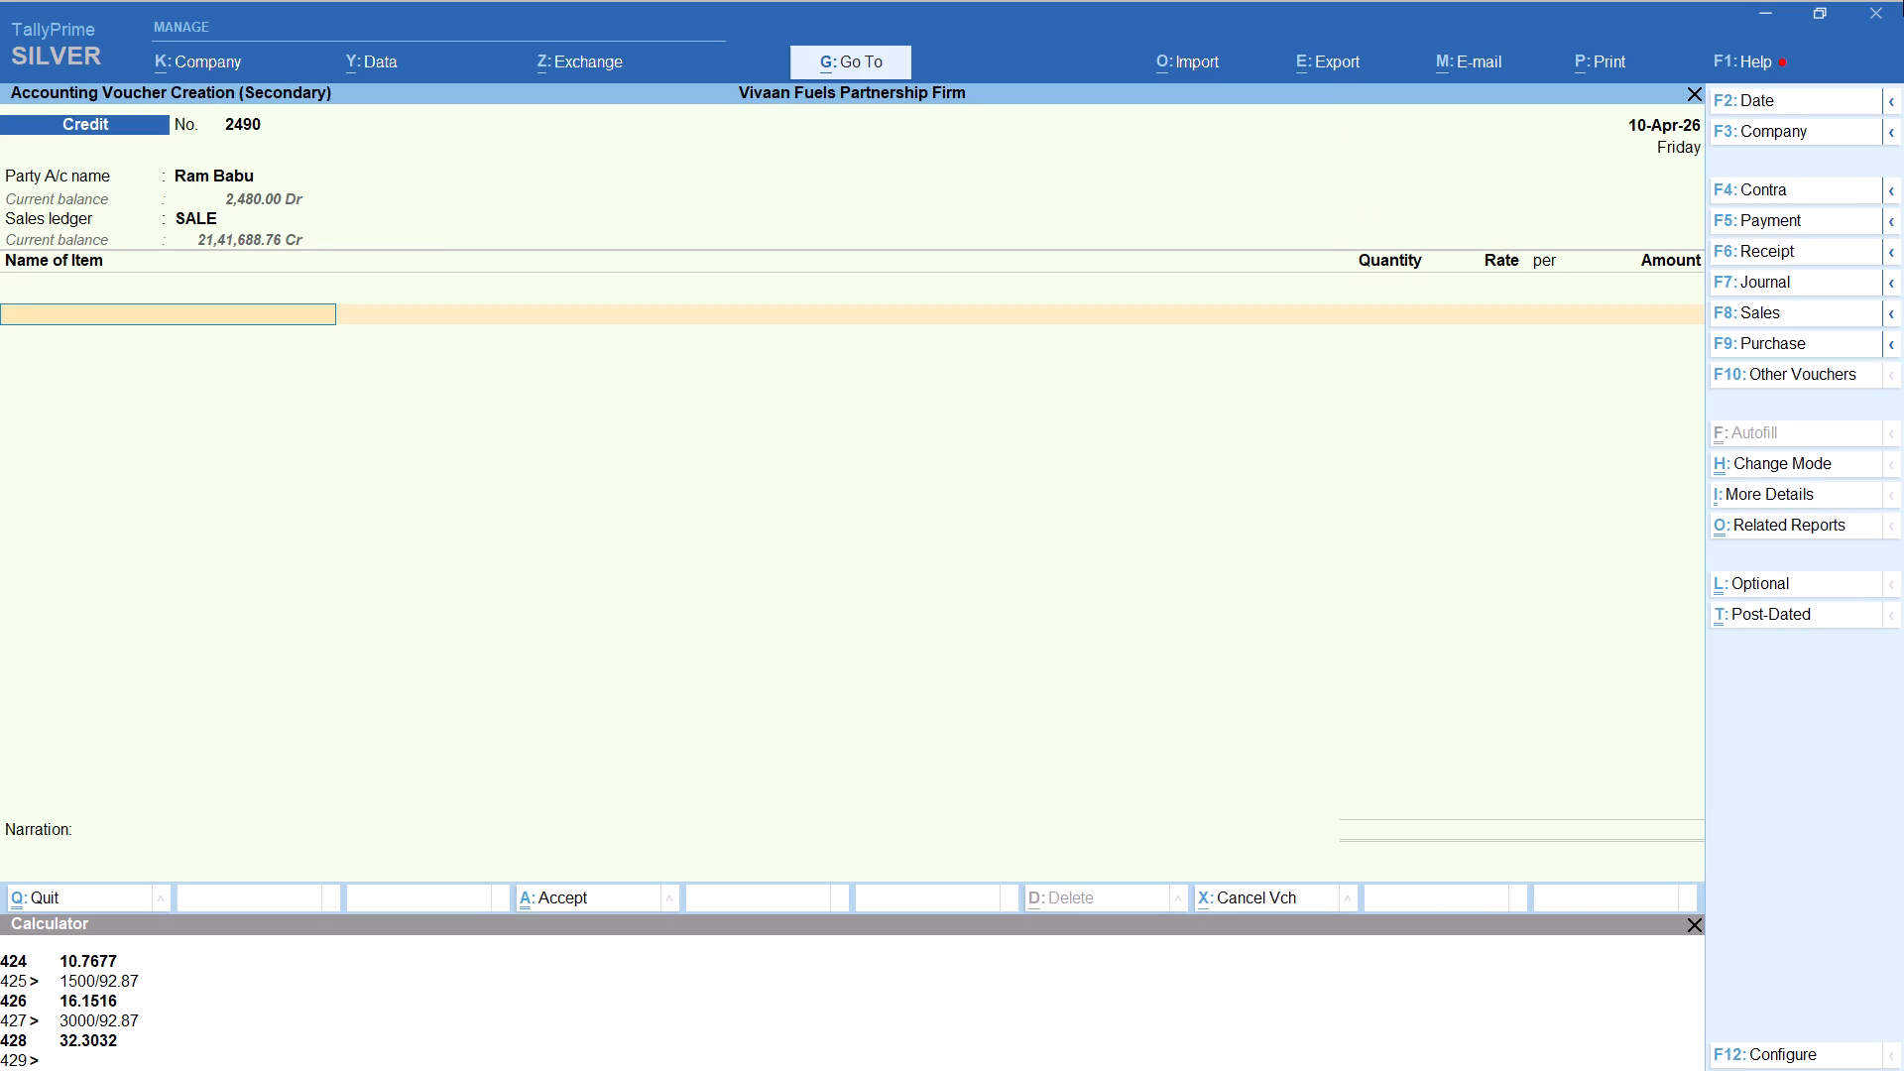
Add item MS PERTOL with tracking number Not Applicable and the quantity calculated as 1000/98.10, keeping the 98.10 per-litre rate.
text(MS)
key(Down)
key(Return)
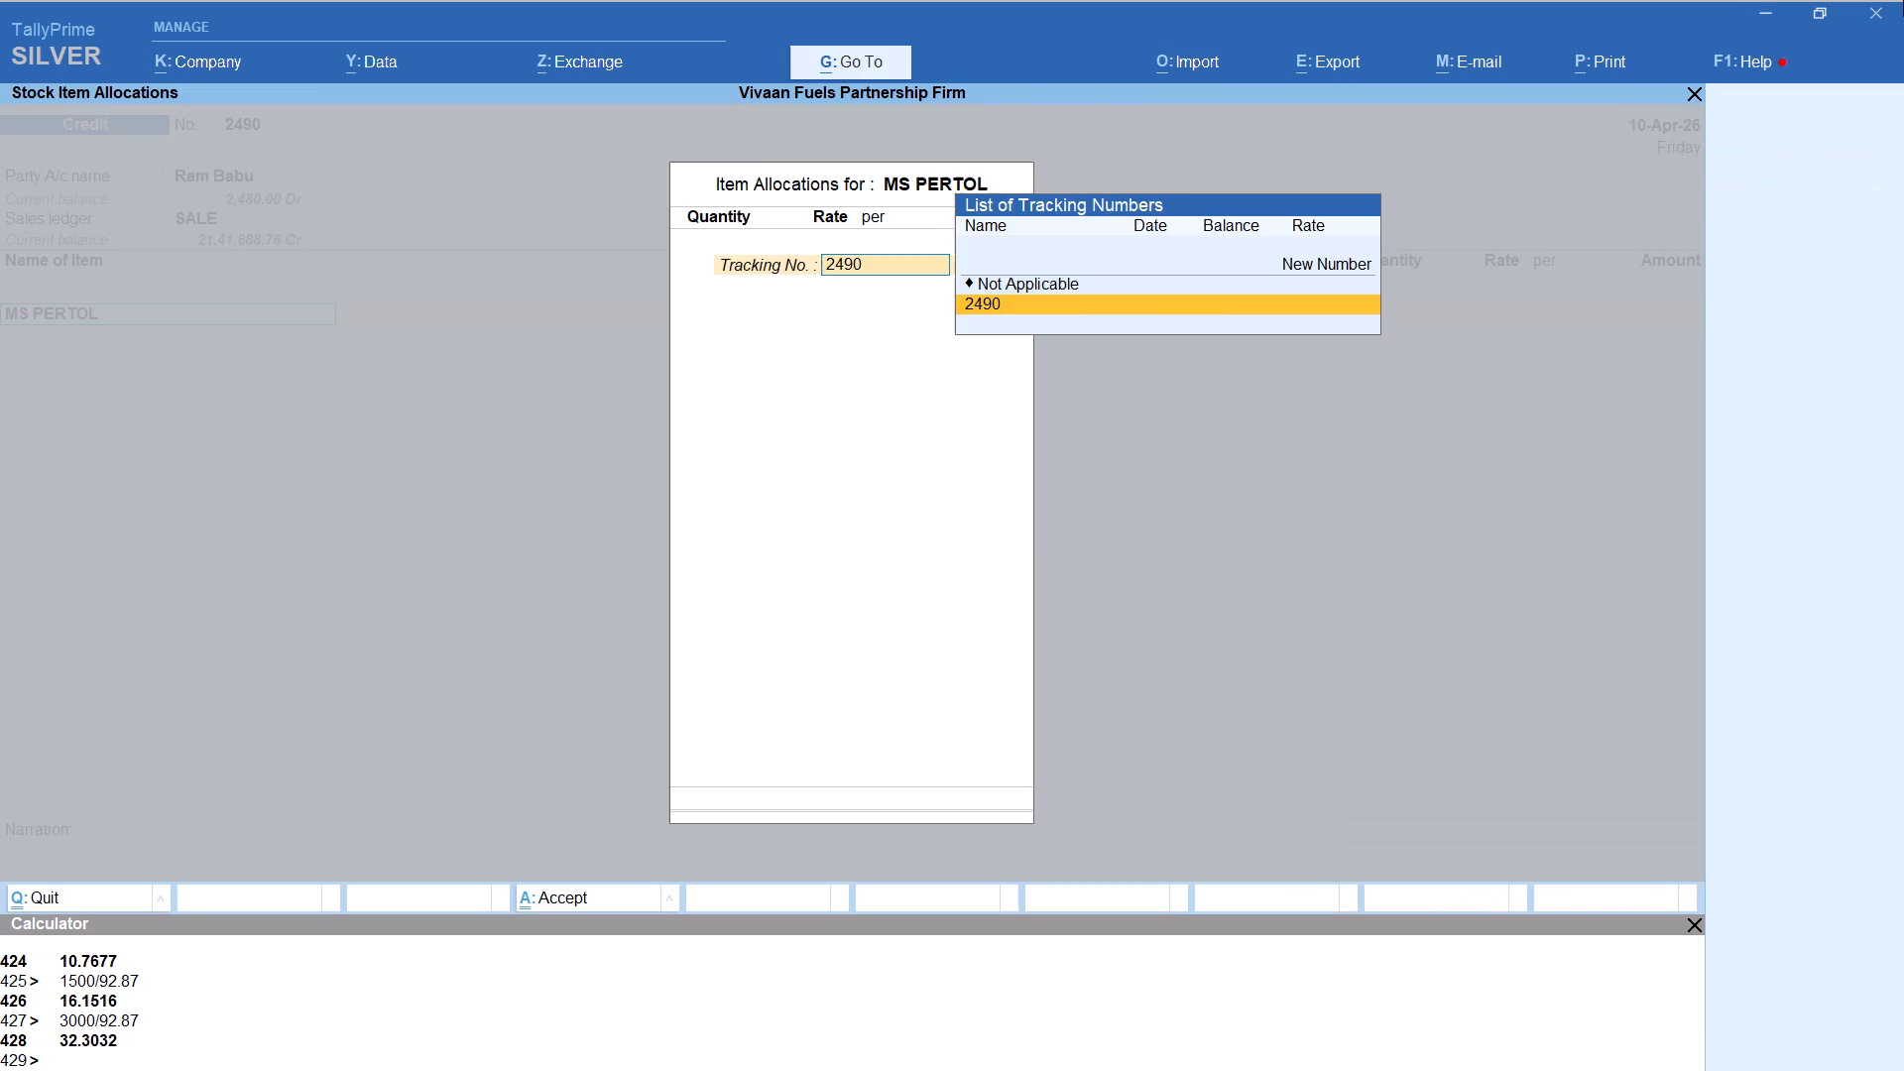
key(Up)
key(Return)
key(alt+c)
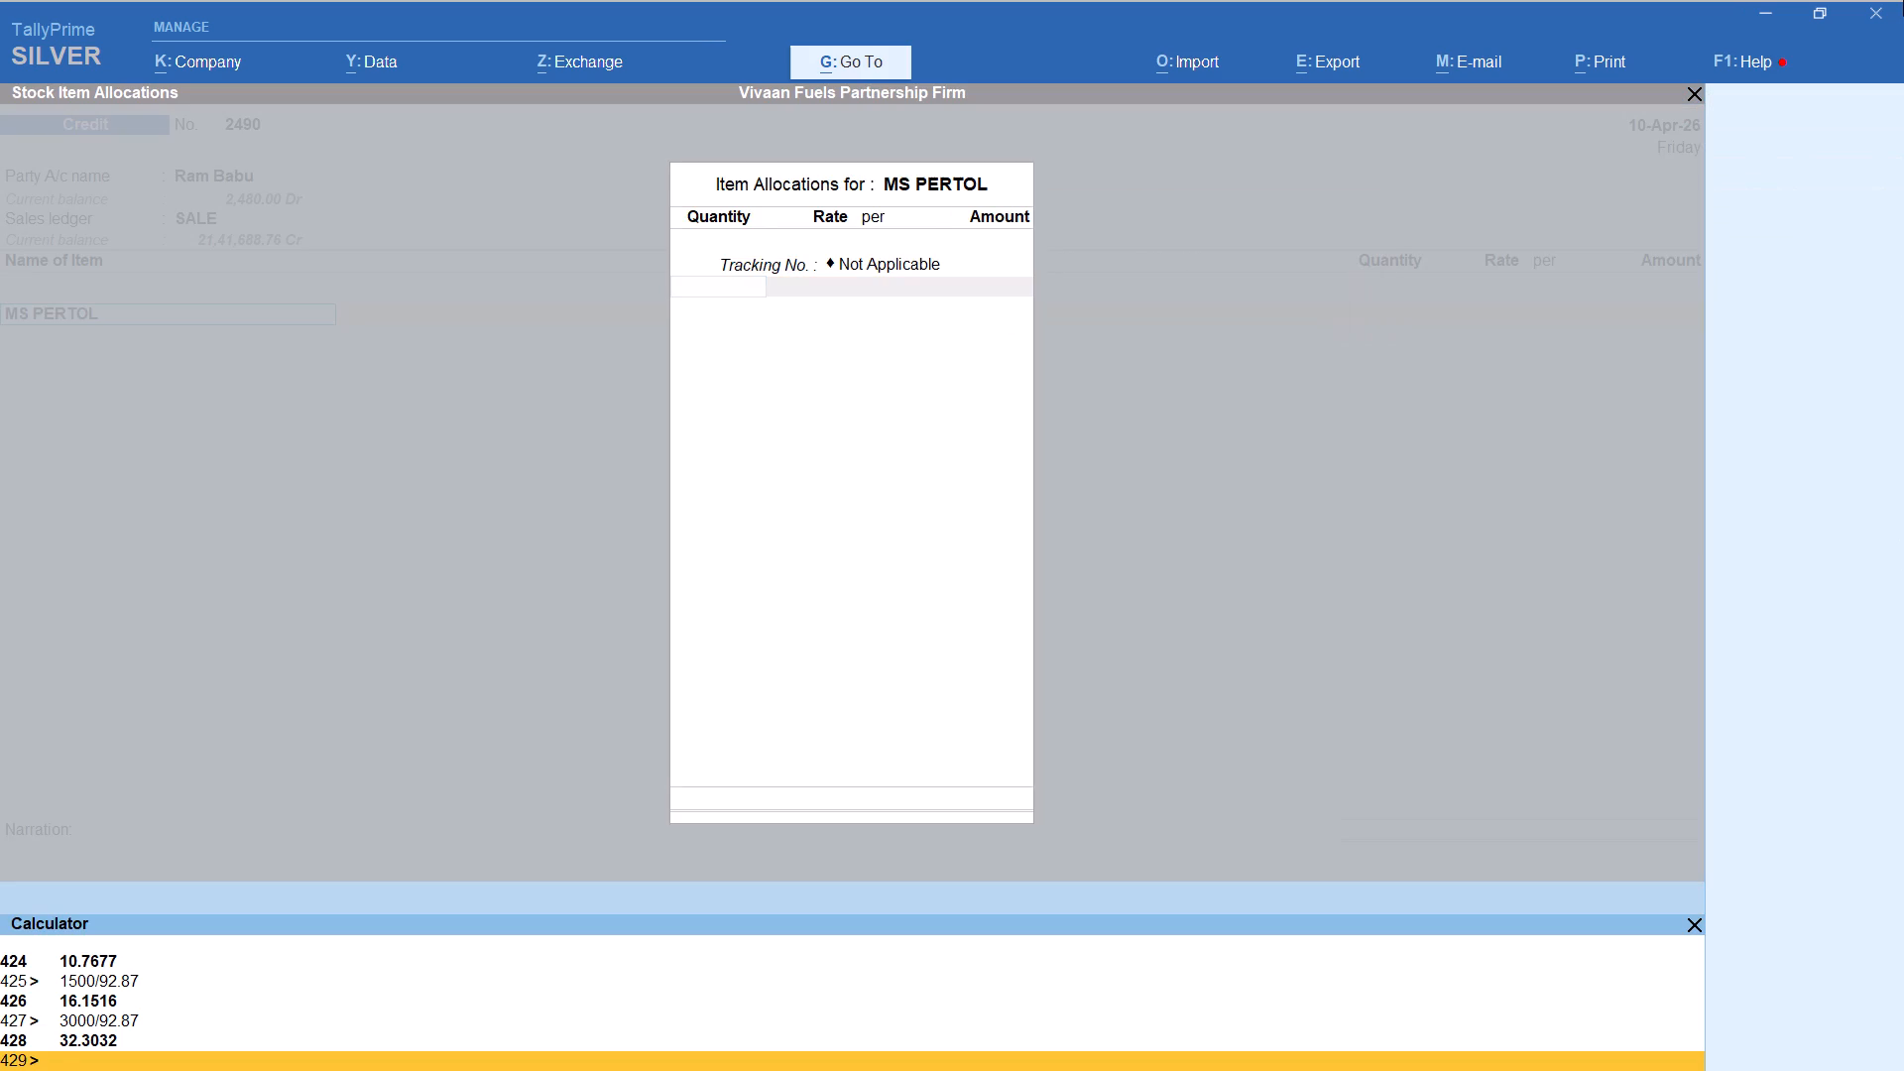
text(1000/98.10)
key(Return)
key(Return)
key(Return)
key(Return)
key(Return)
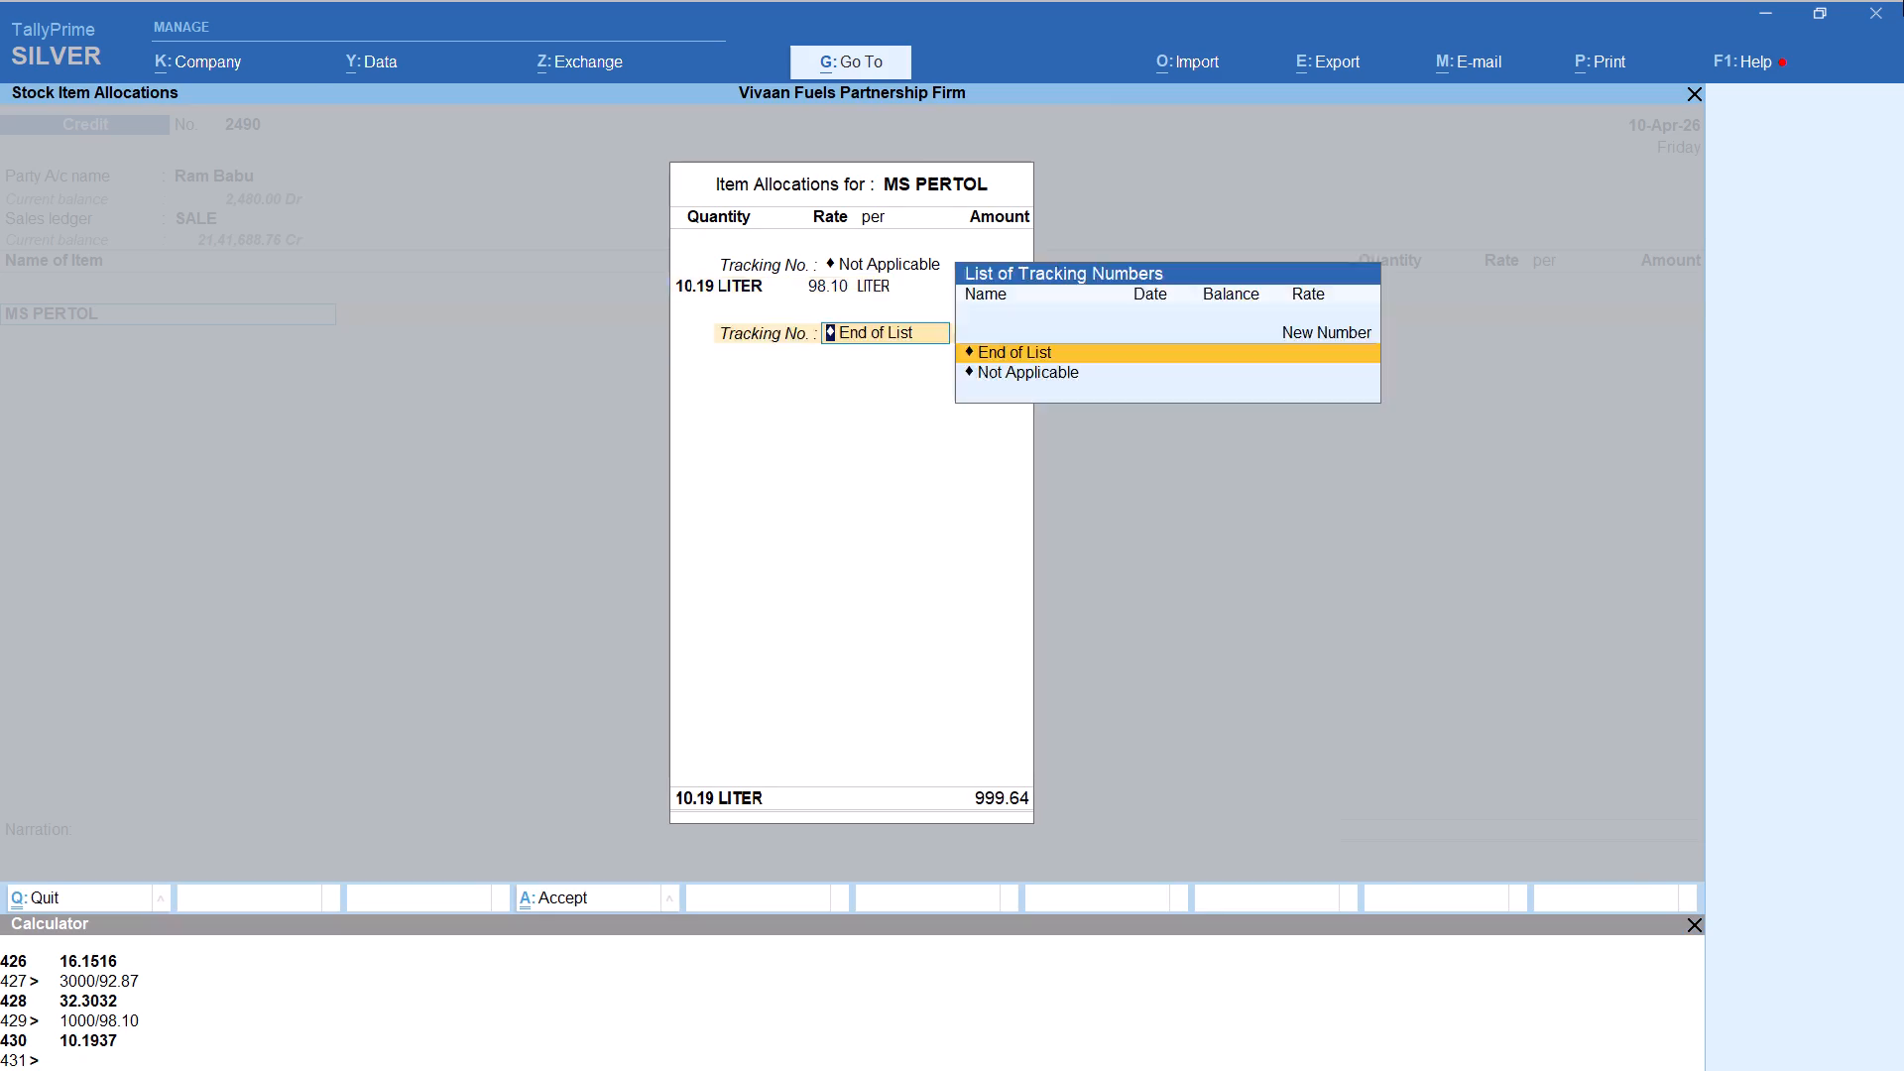
key(Return)
key(Return)
text(ROU)
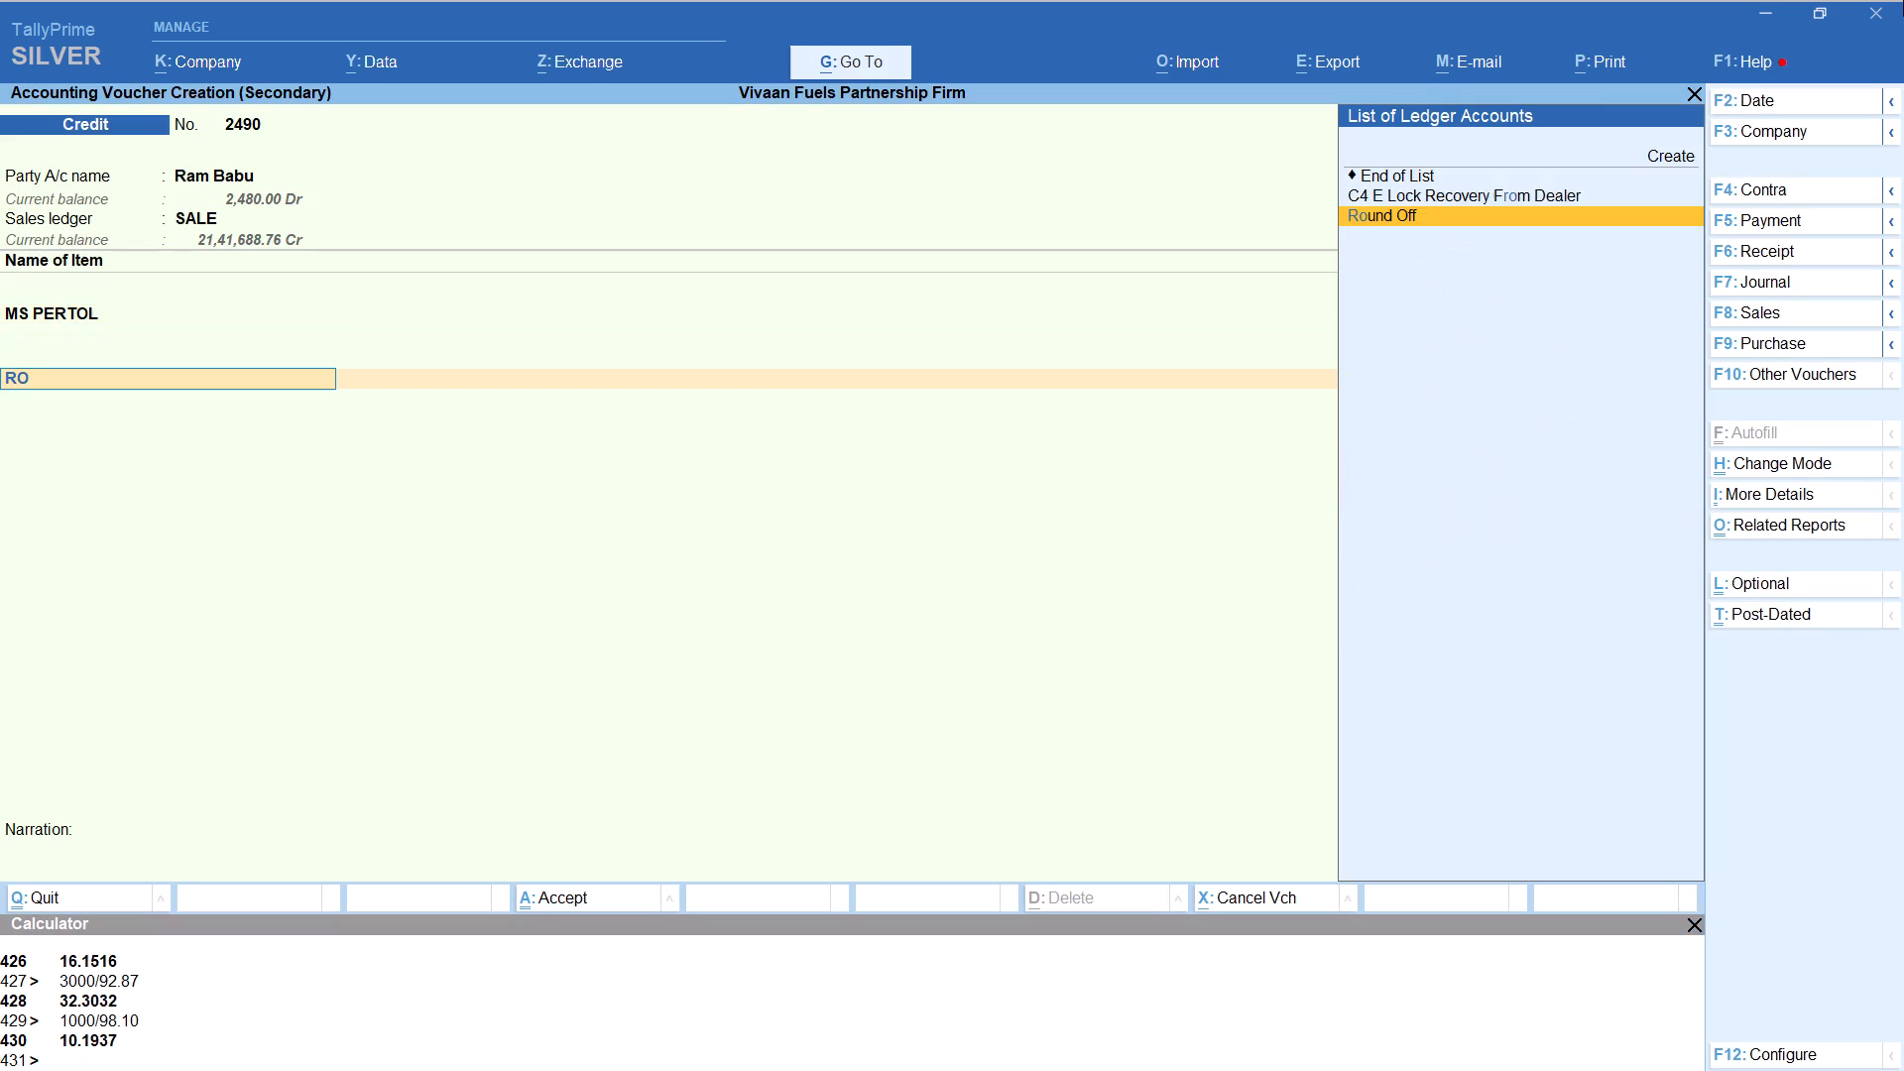
key(Return)
key(ctrl+a)
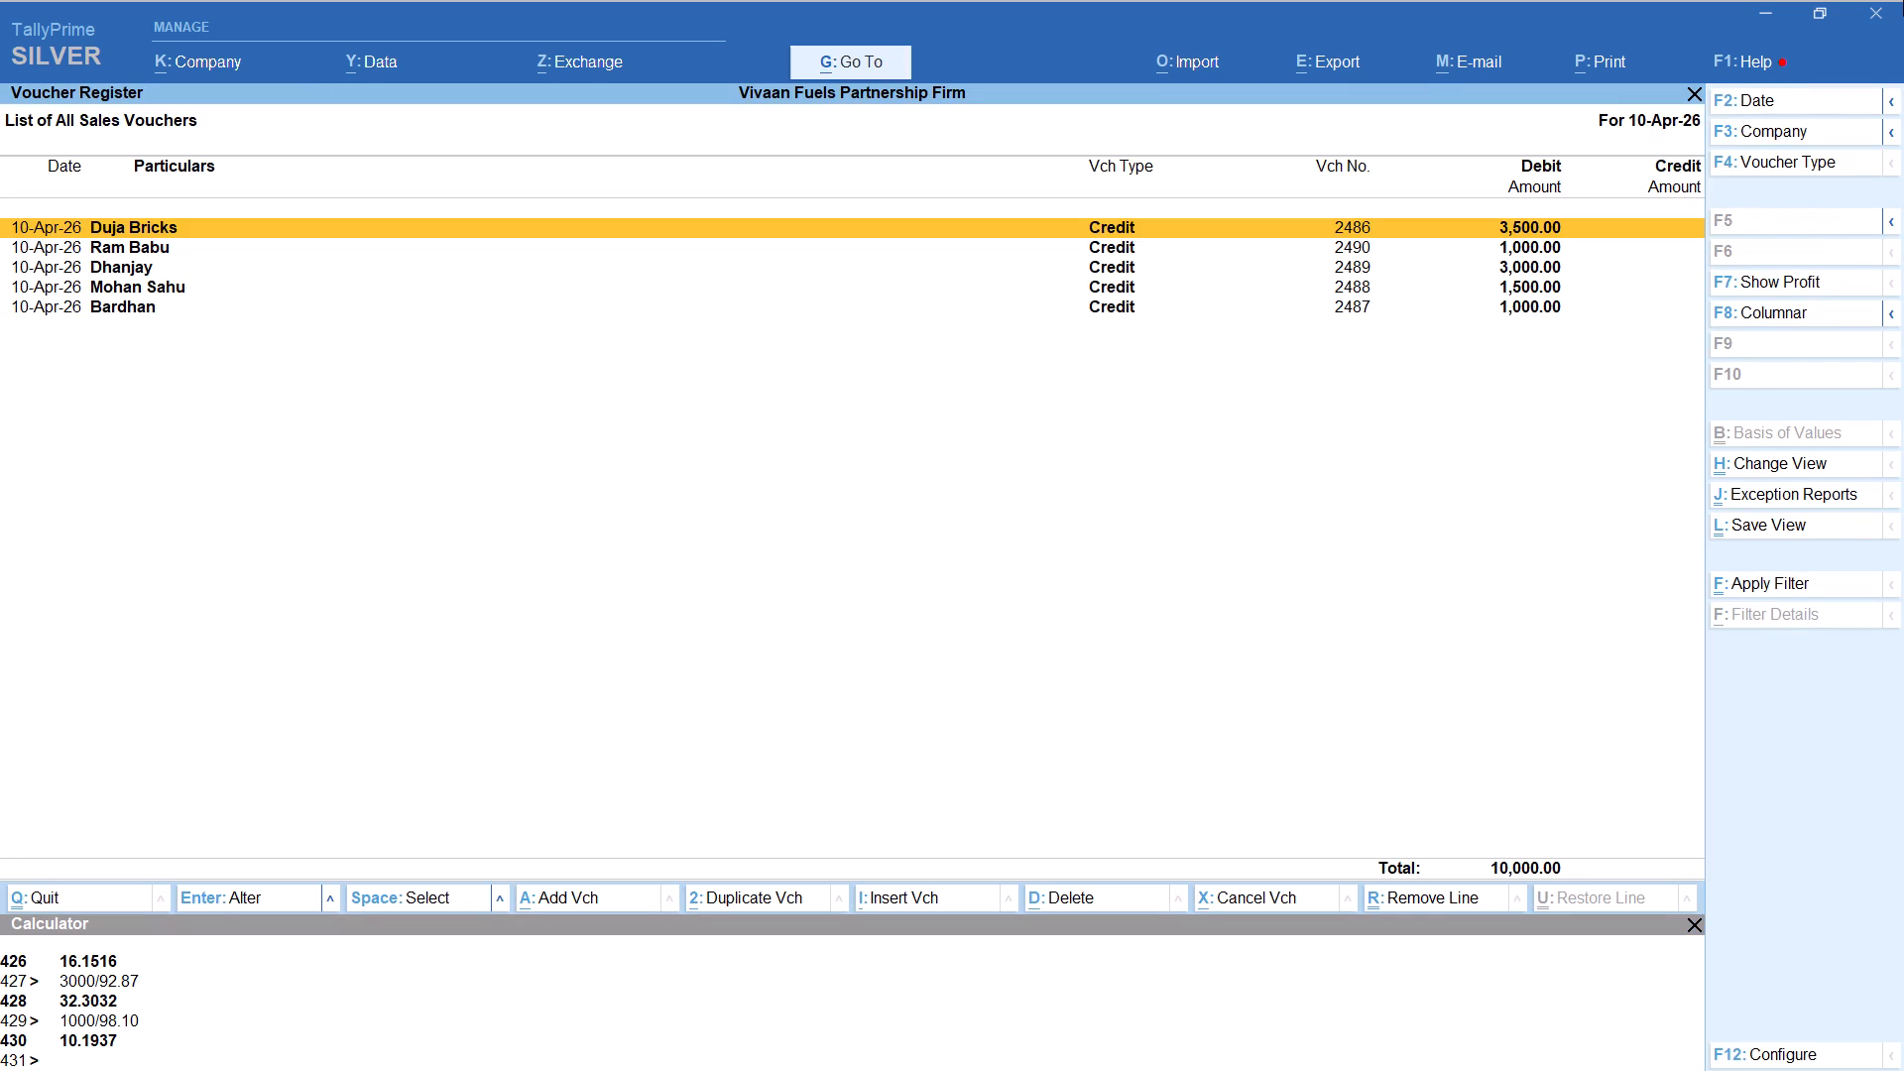
Start another credit voucher for party Dhanjay, keep the default party details and select the SALE ledger.
key(alt+a)
text(DHANJ)
key(Return)
key(Return)
key(Return)
key(Return)
key(Return)
key(Return)
key(Return)
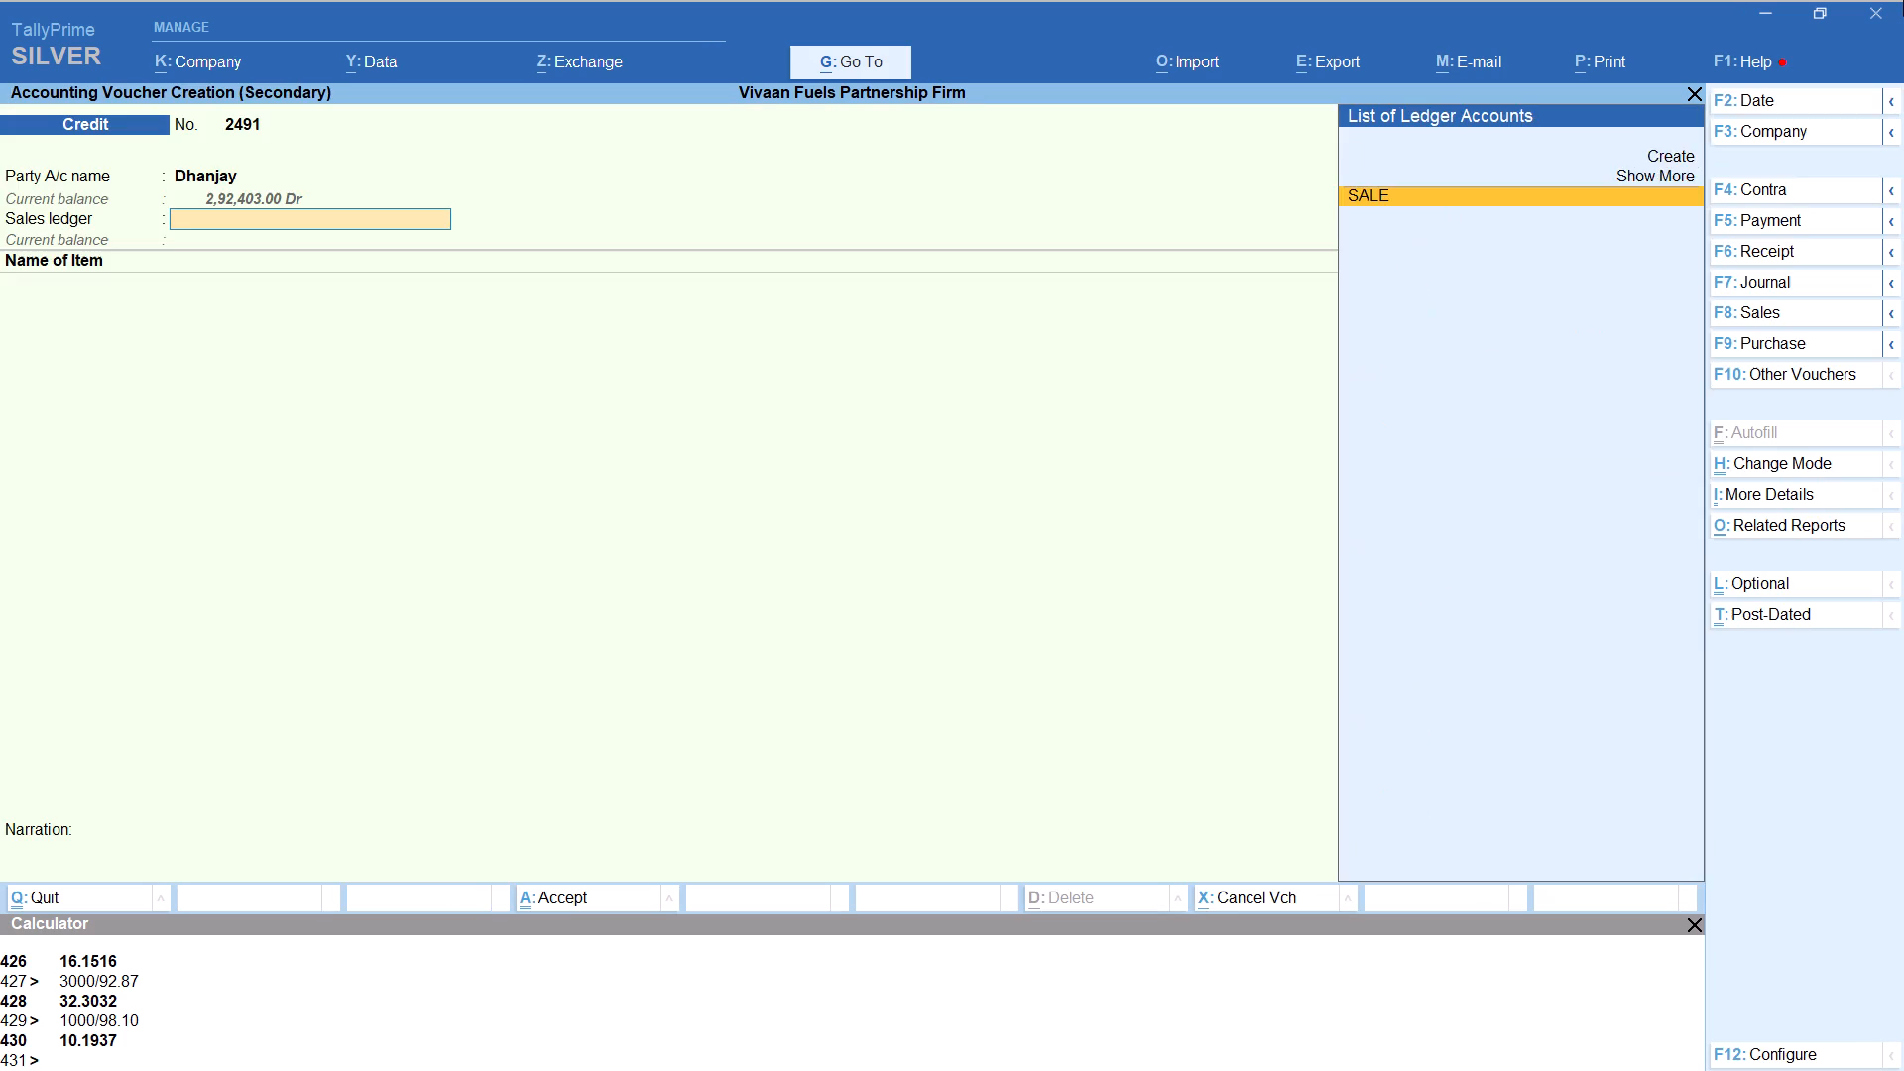
key(Return)
Add item HSD with tracking number Not Applicable and the quantity calculated as 3000/92.87, keeping the 92.87 per-litre rate.
text(HS)
key(Return)
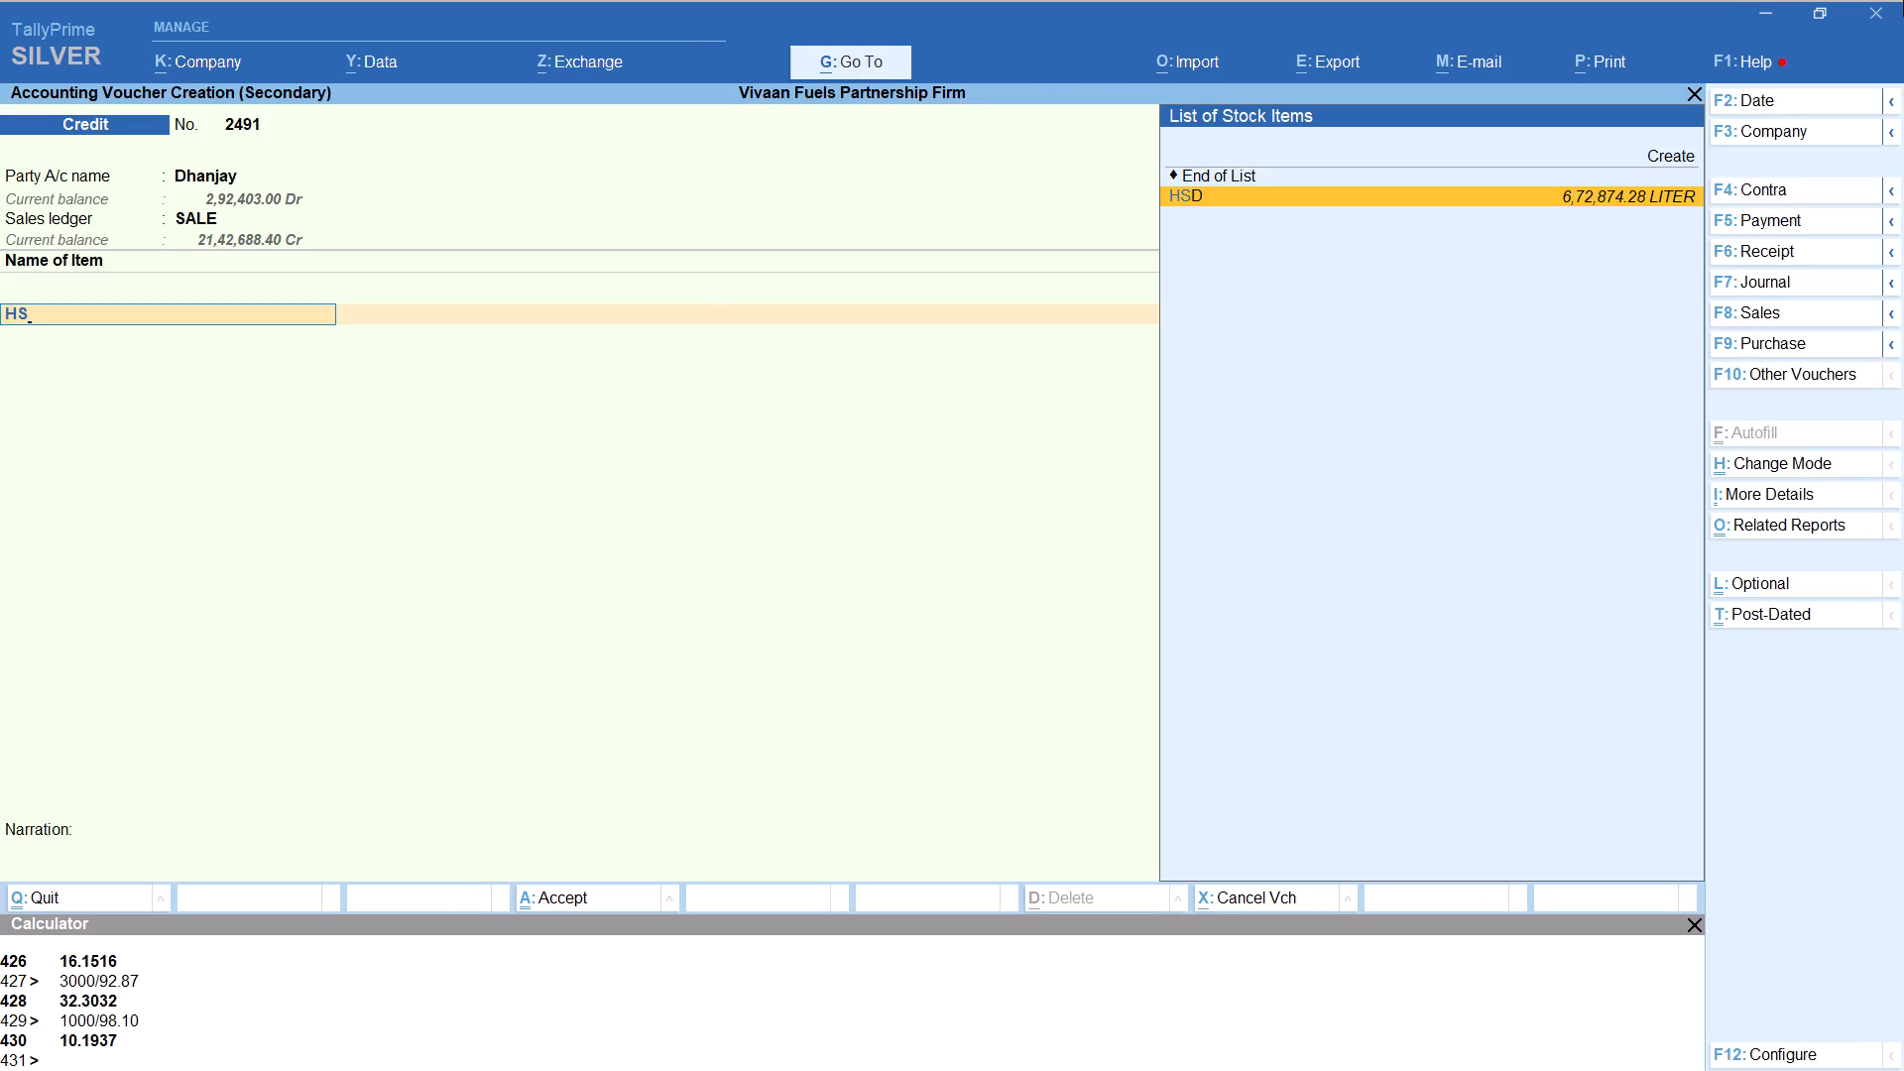
key(Up)
key(Return)
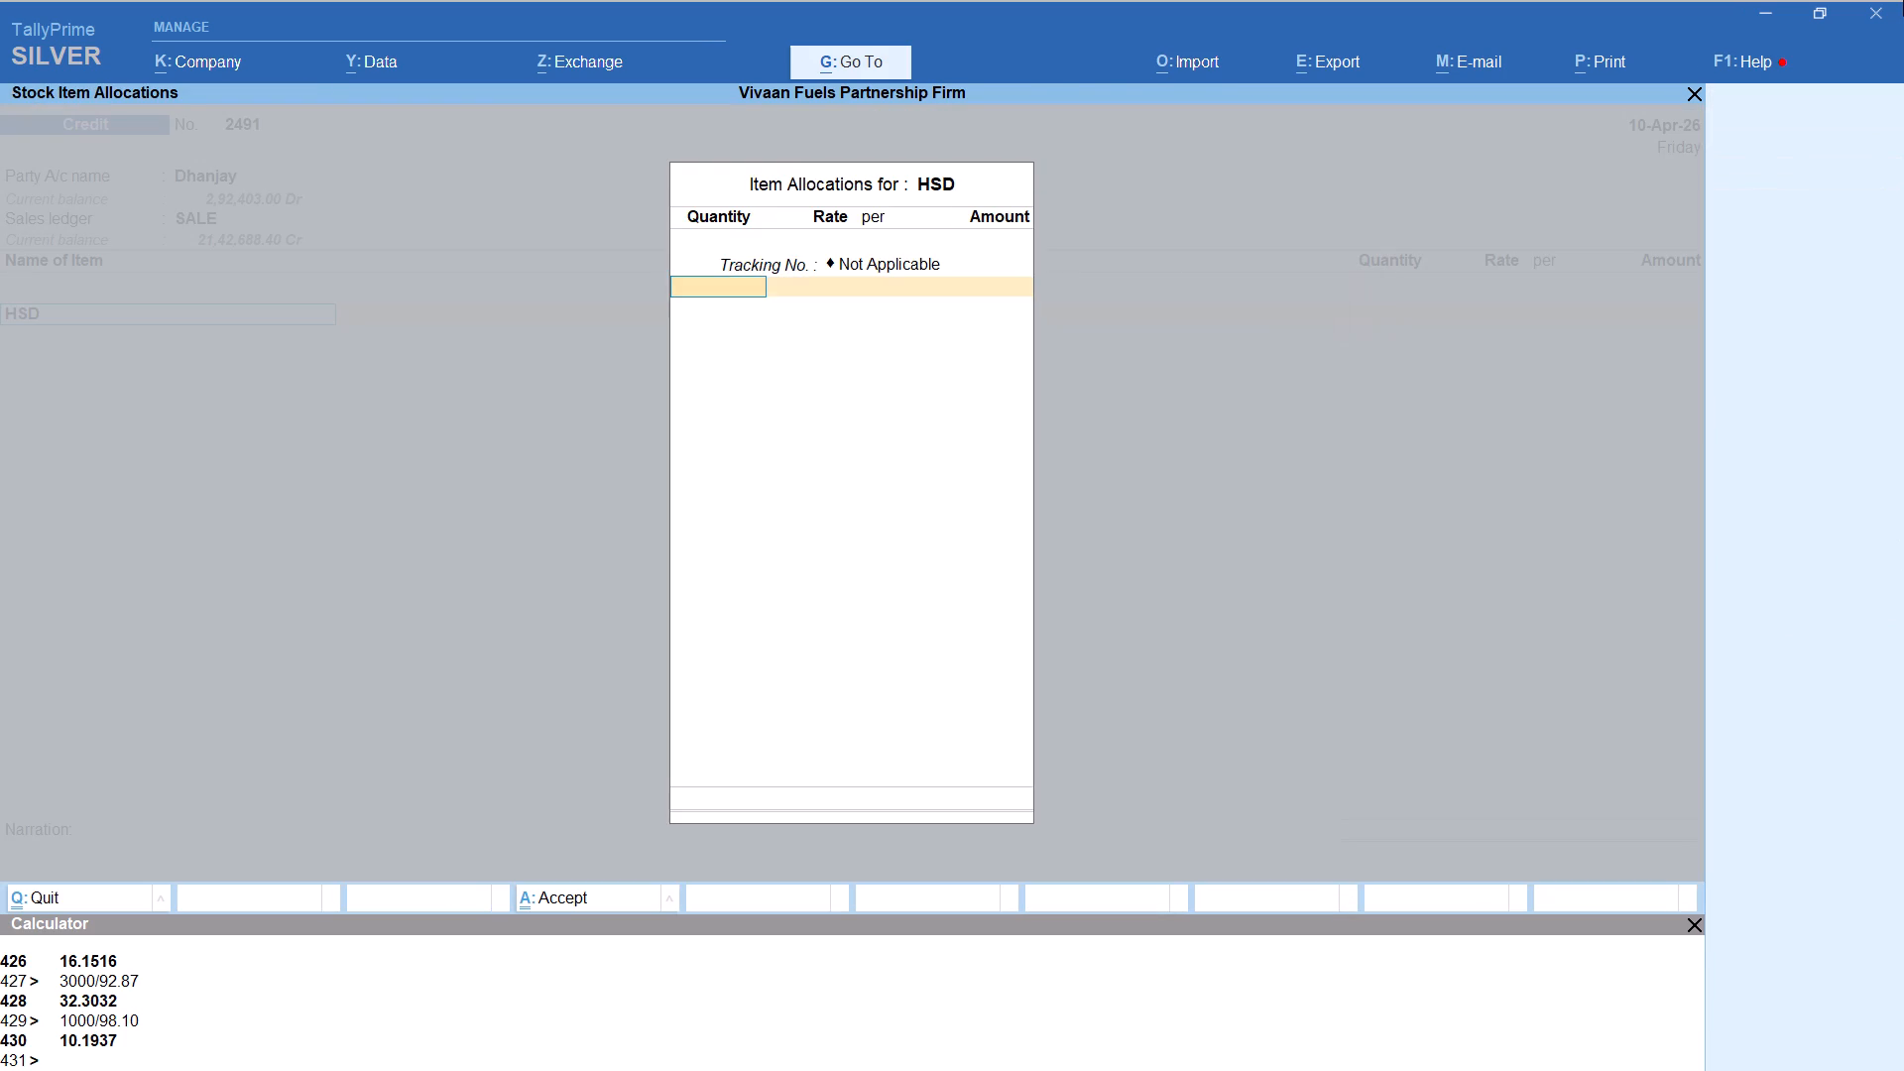
key(alt+c)
text(3000/92.87)
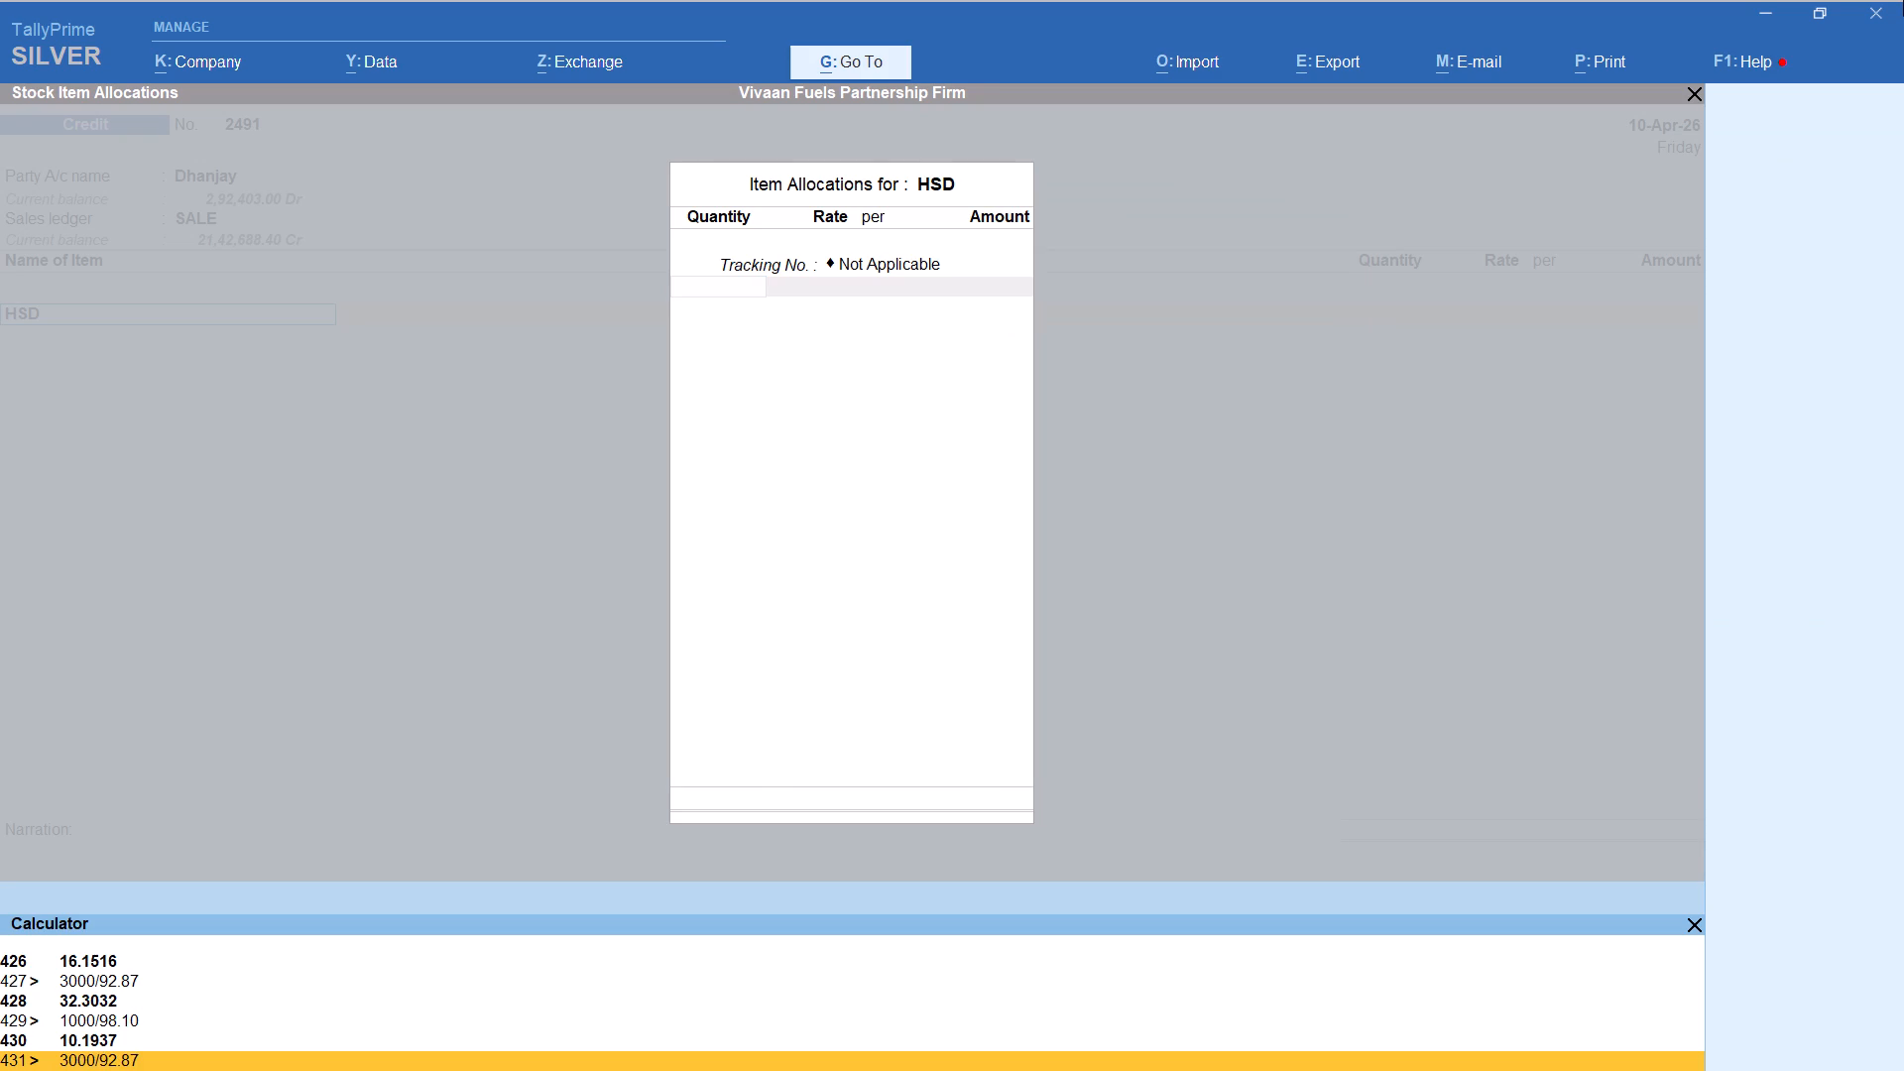
key(Return)
key(Return)
key(Return)
key(Return)
key(Return)
key(Return)
key(Return)
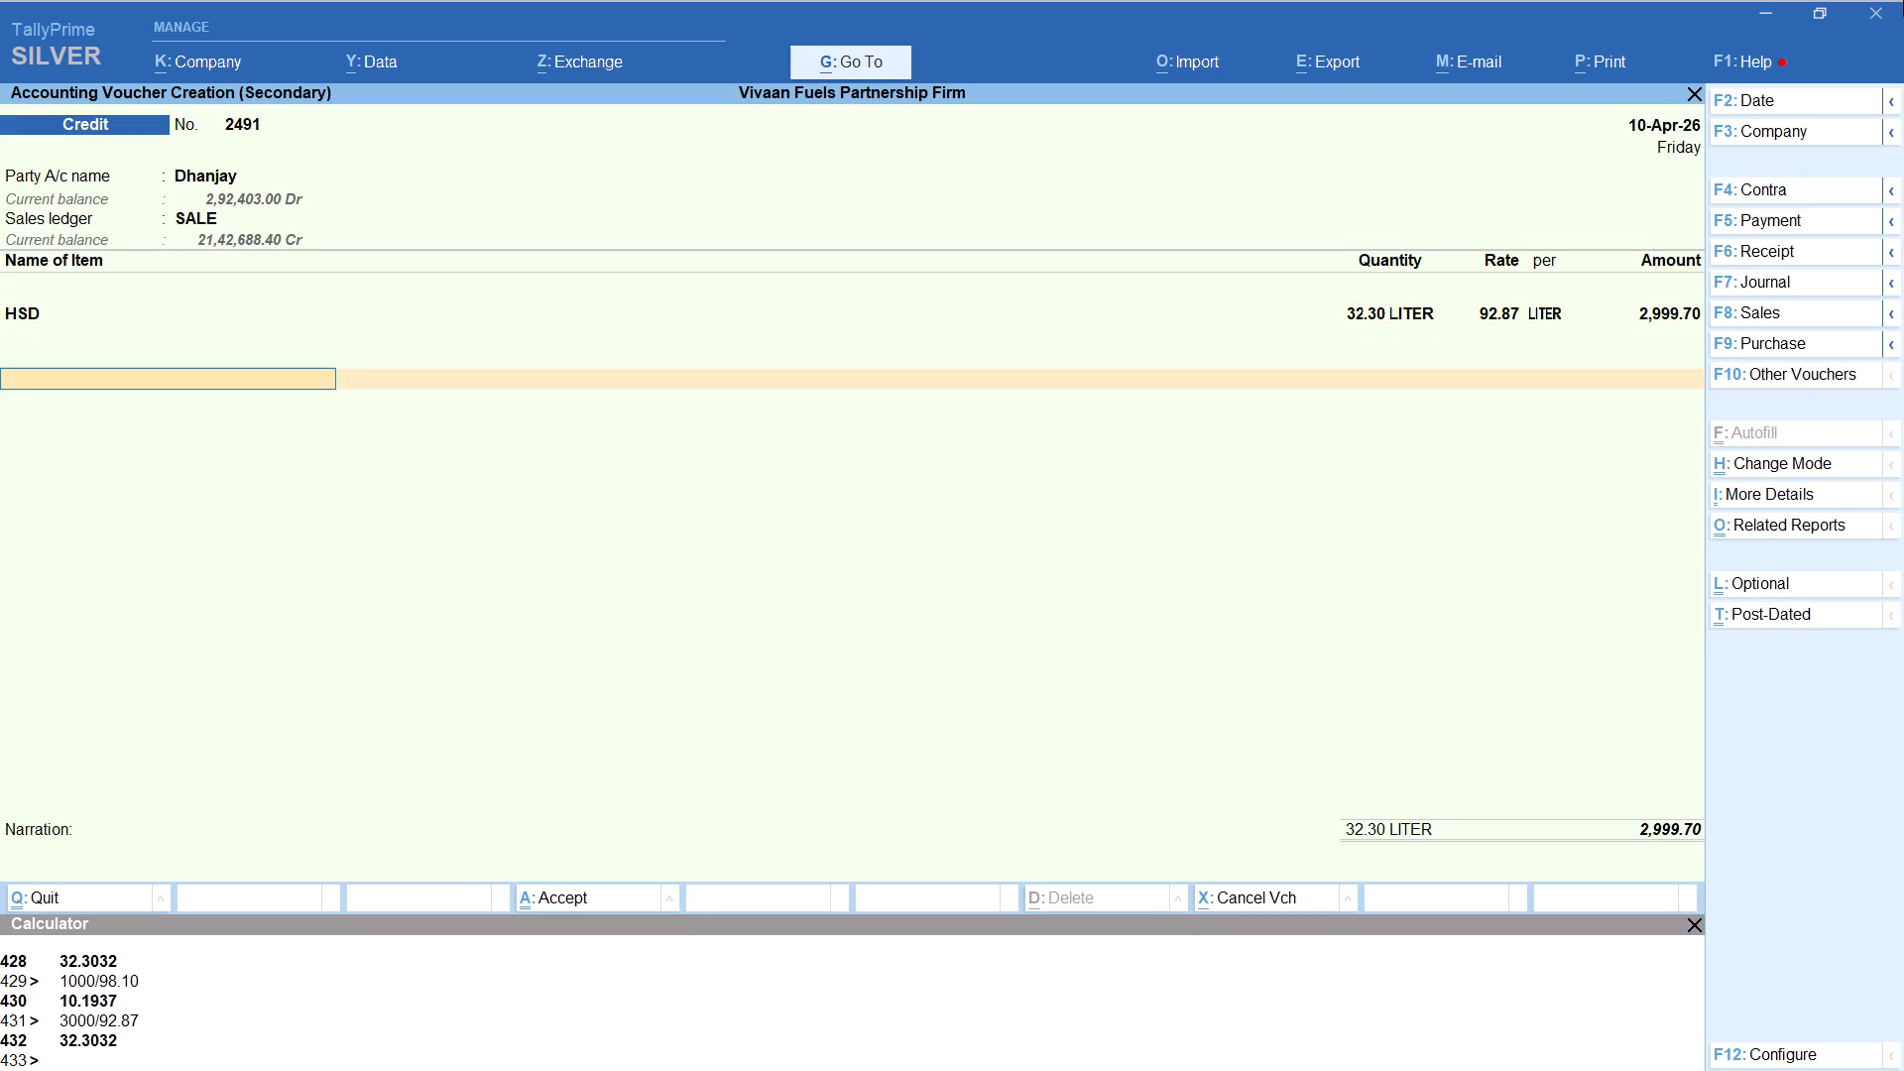
Add the Round Off ledger with its default amount to this second Dhanjay voucher and save it.
text(ROU)
key(Return)
key(ctrl+a)
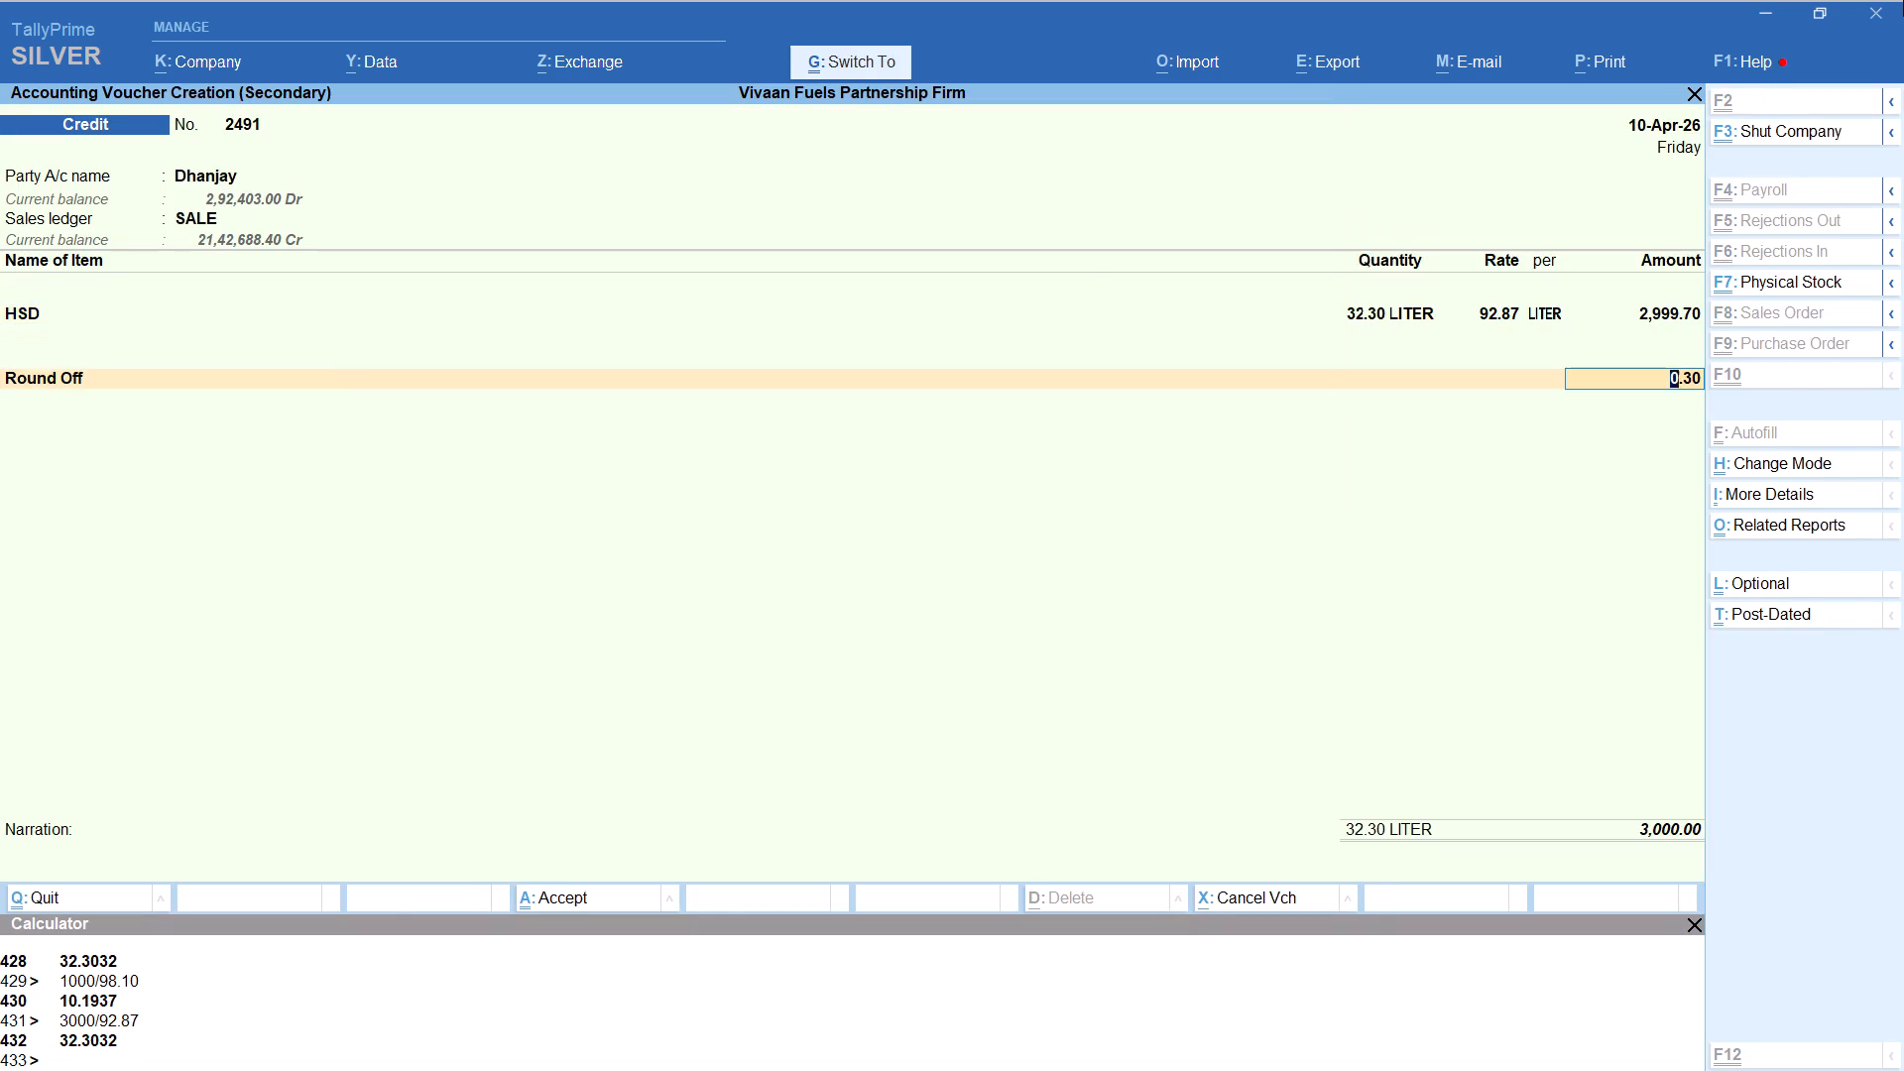
Start a new credit voucher for party Surendra, keep the default party details and select the SALE ledger.
key(alt+a)
text(SUR)
key(Return)
key(Return)
key(Return)
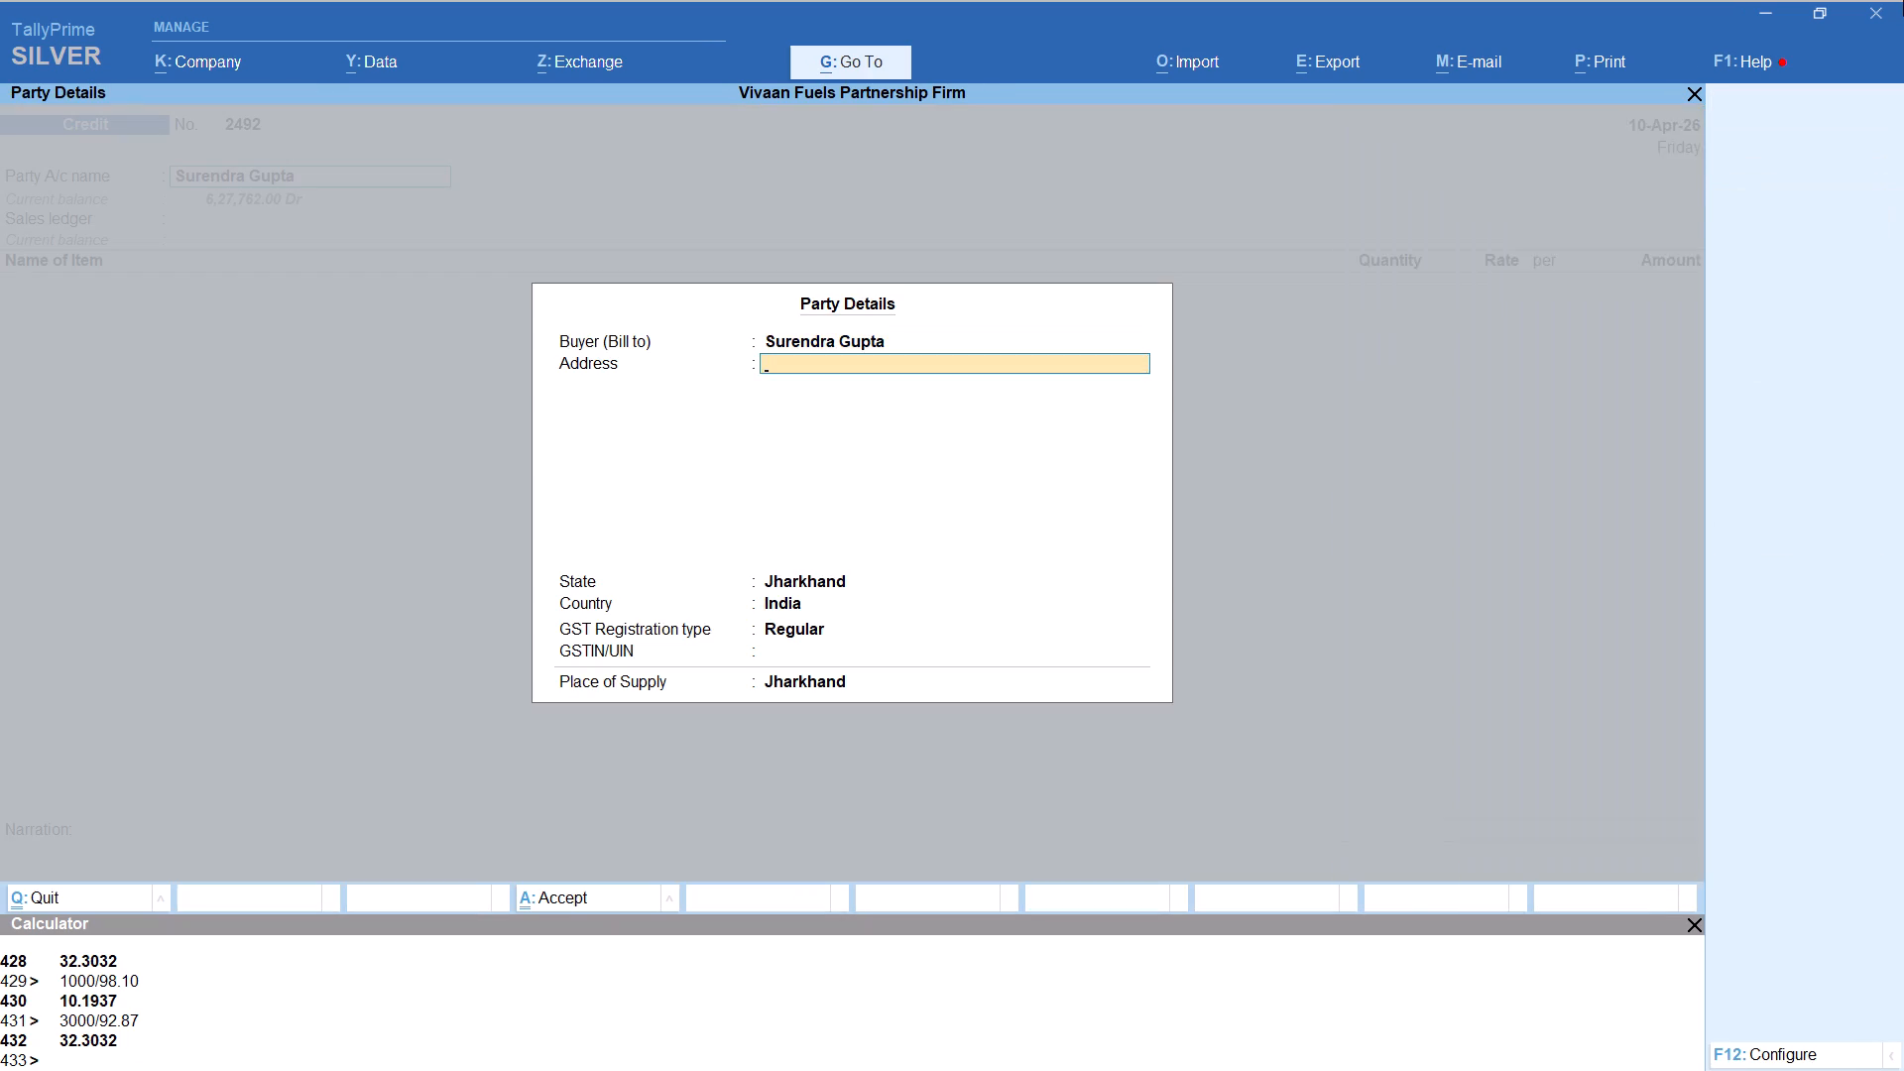
key(Return)
key(Return)
key(Return)
key(Return)
key(Return)
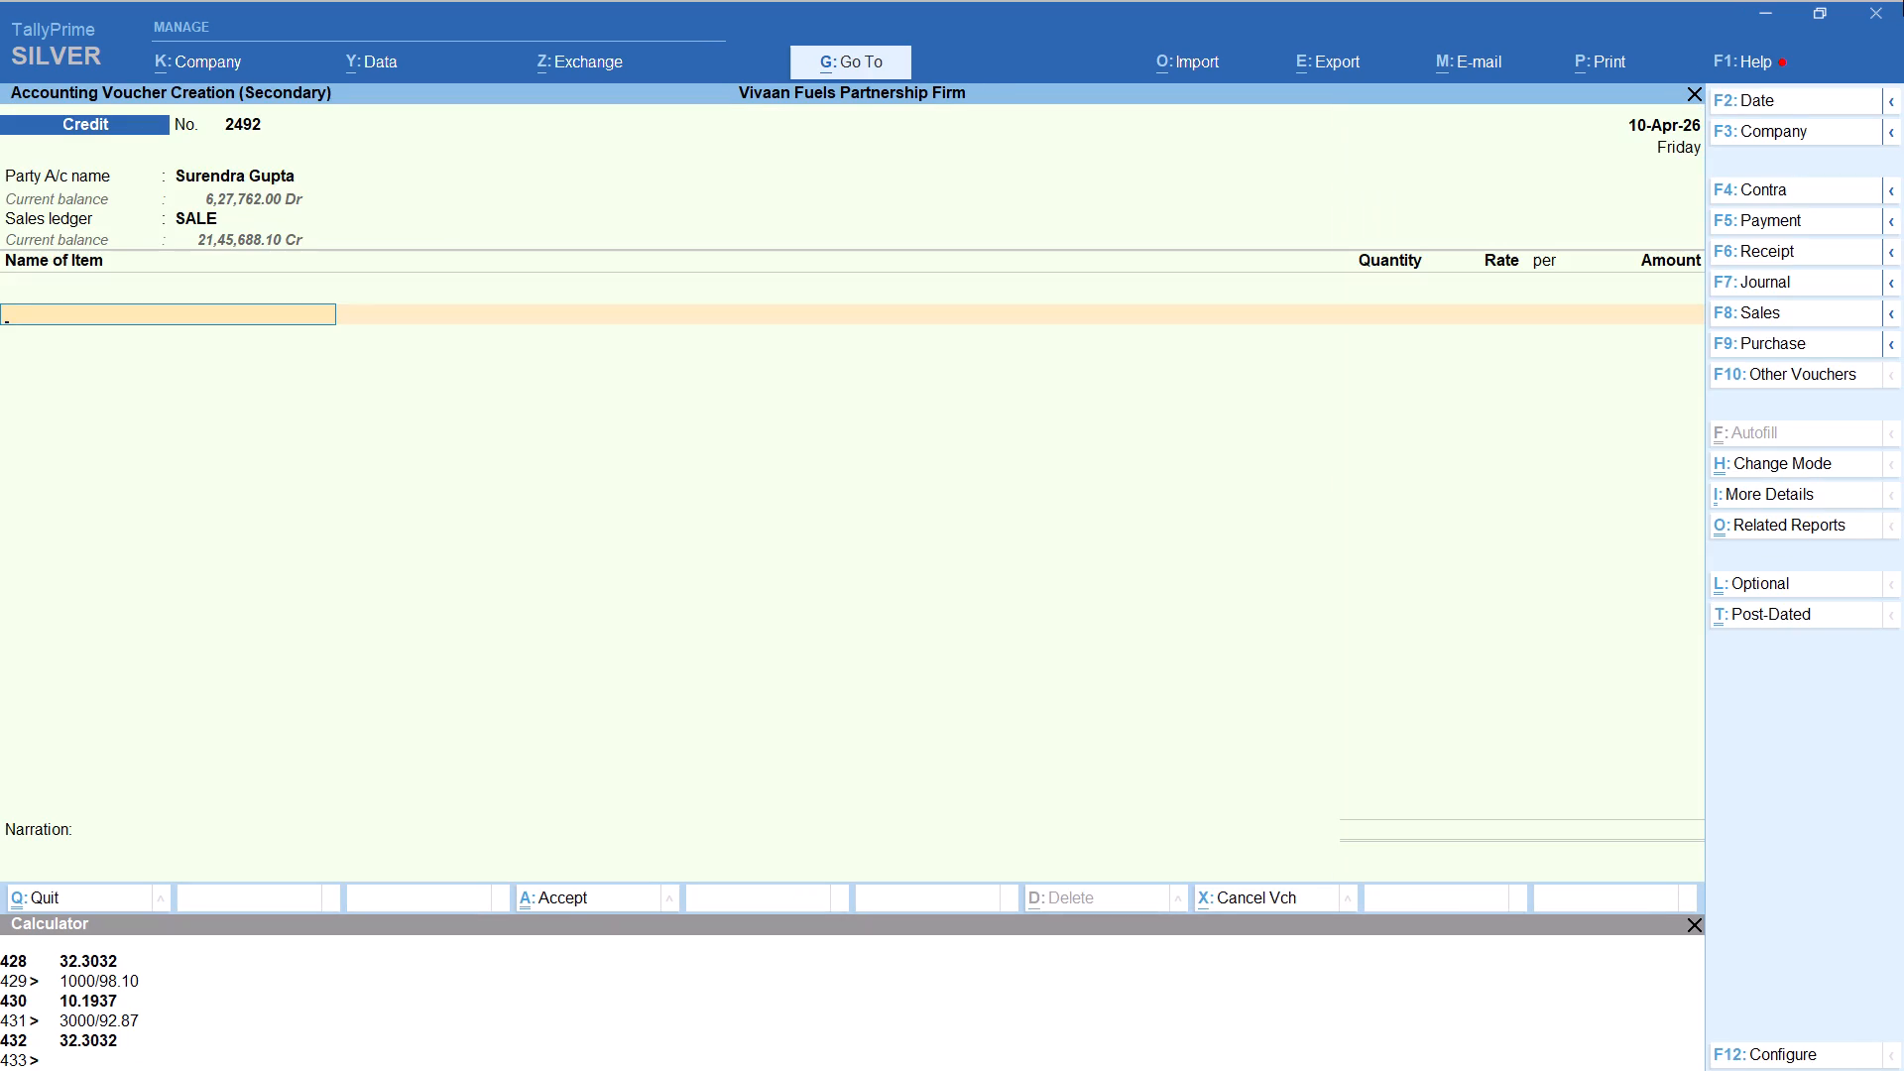
Add item HSD with tracking number Not Applicable and the quantity calculated as 200/92.87, keeping the 92.87 per-litre rate.
text(HSD)
key(Return)
key(Up)
key(Return)
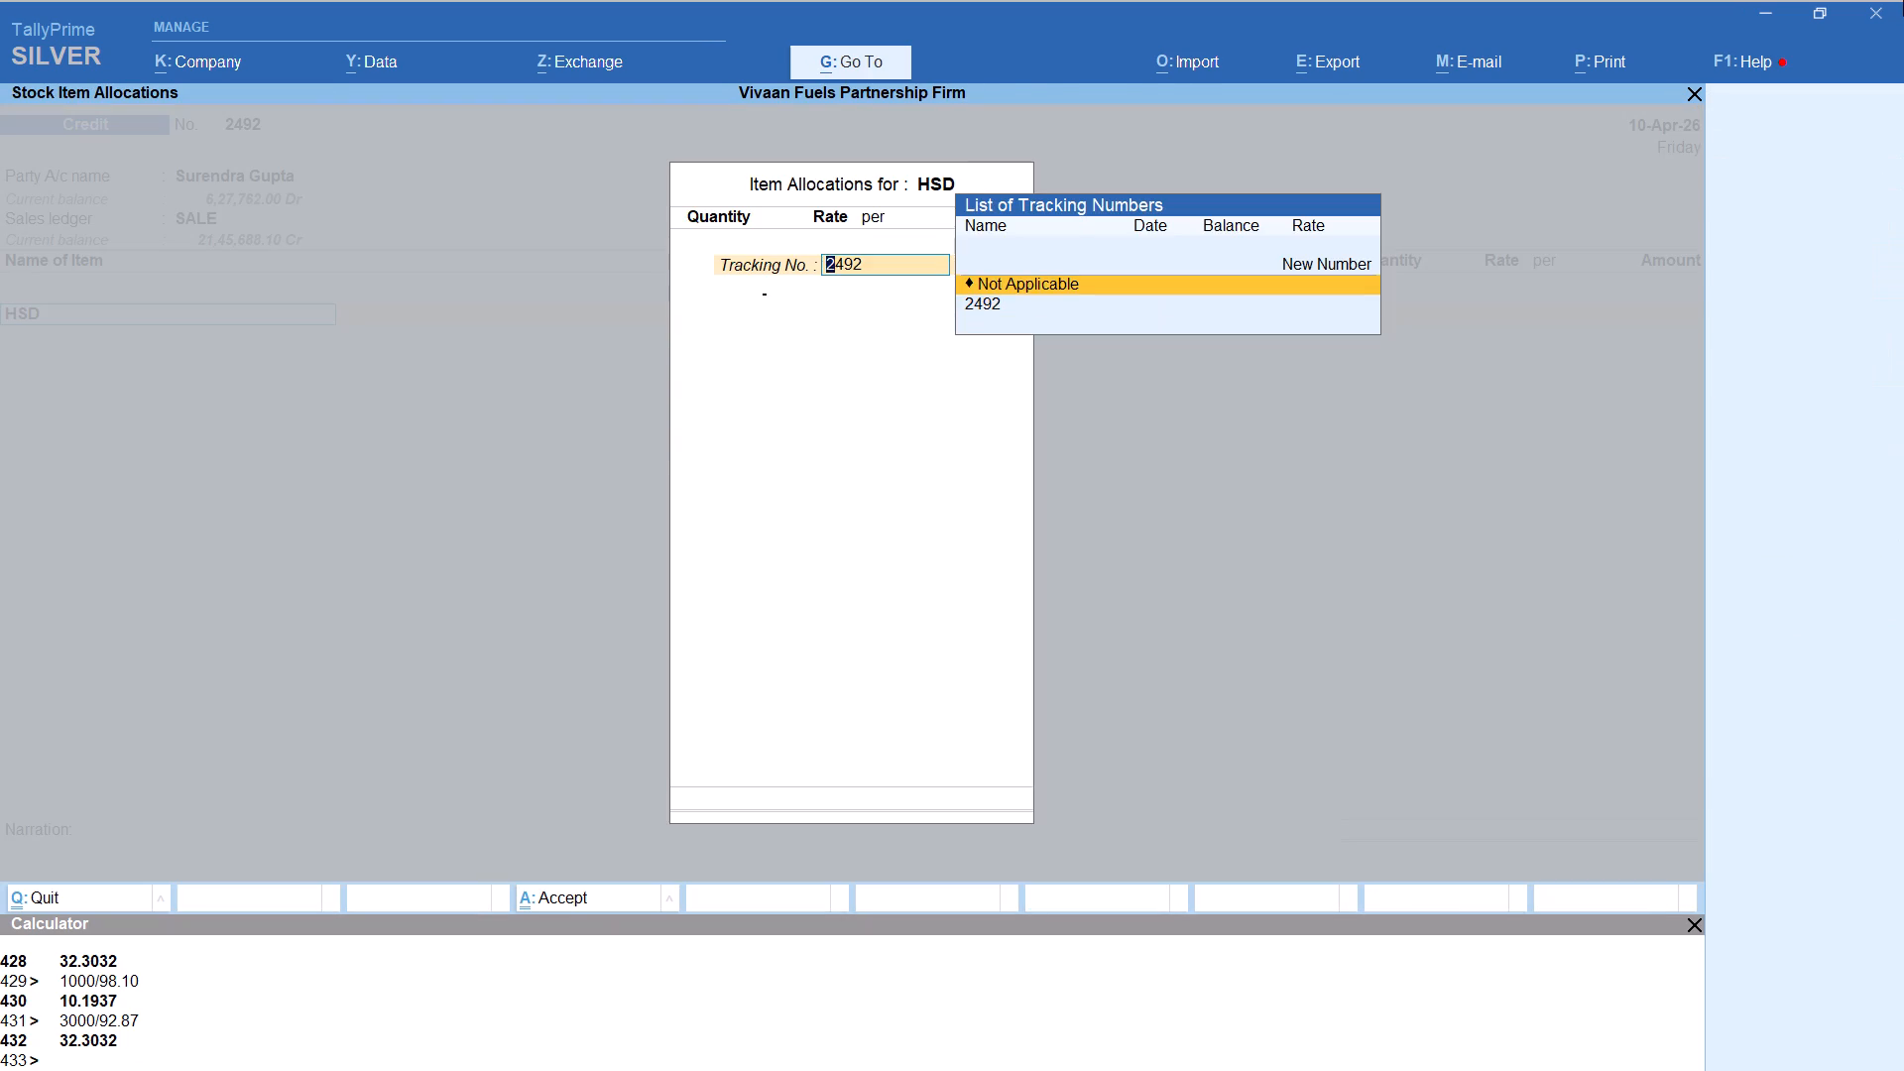
key(alt+c)
text(200/92.8/7)
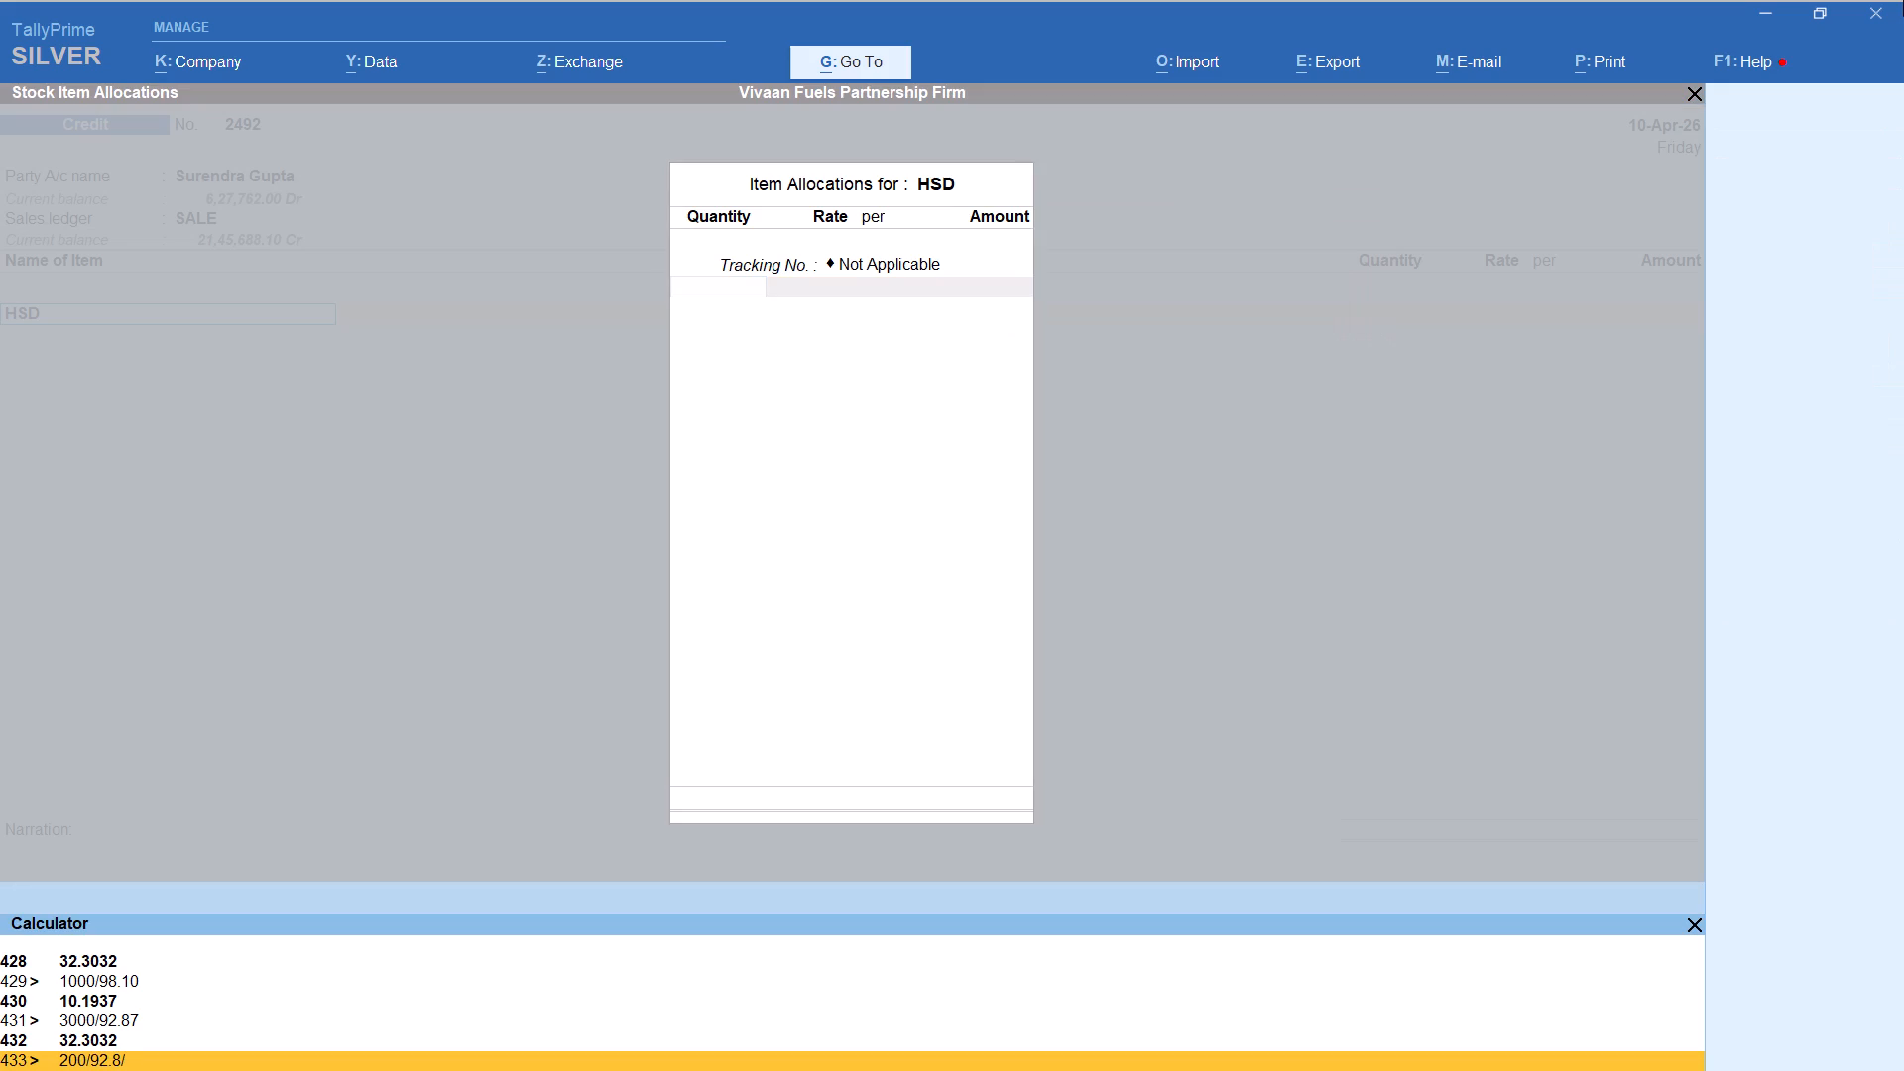
key(BackSpace)
key(BackSpace)
key(BackSpace)
text(87)
key(Return)
key(Return)
key(Return)
key(Return)
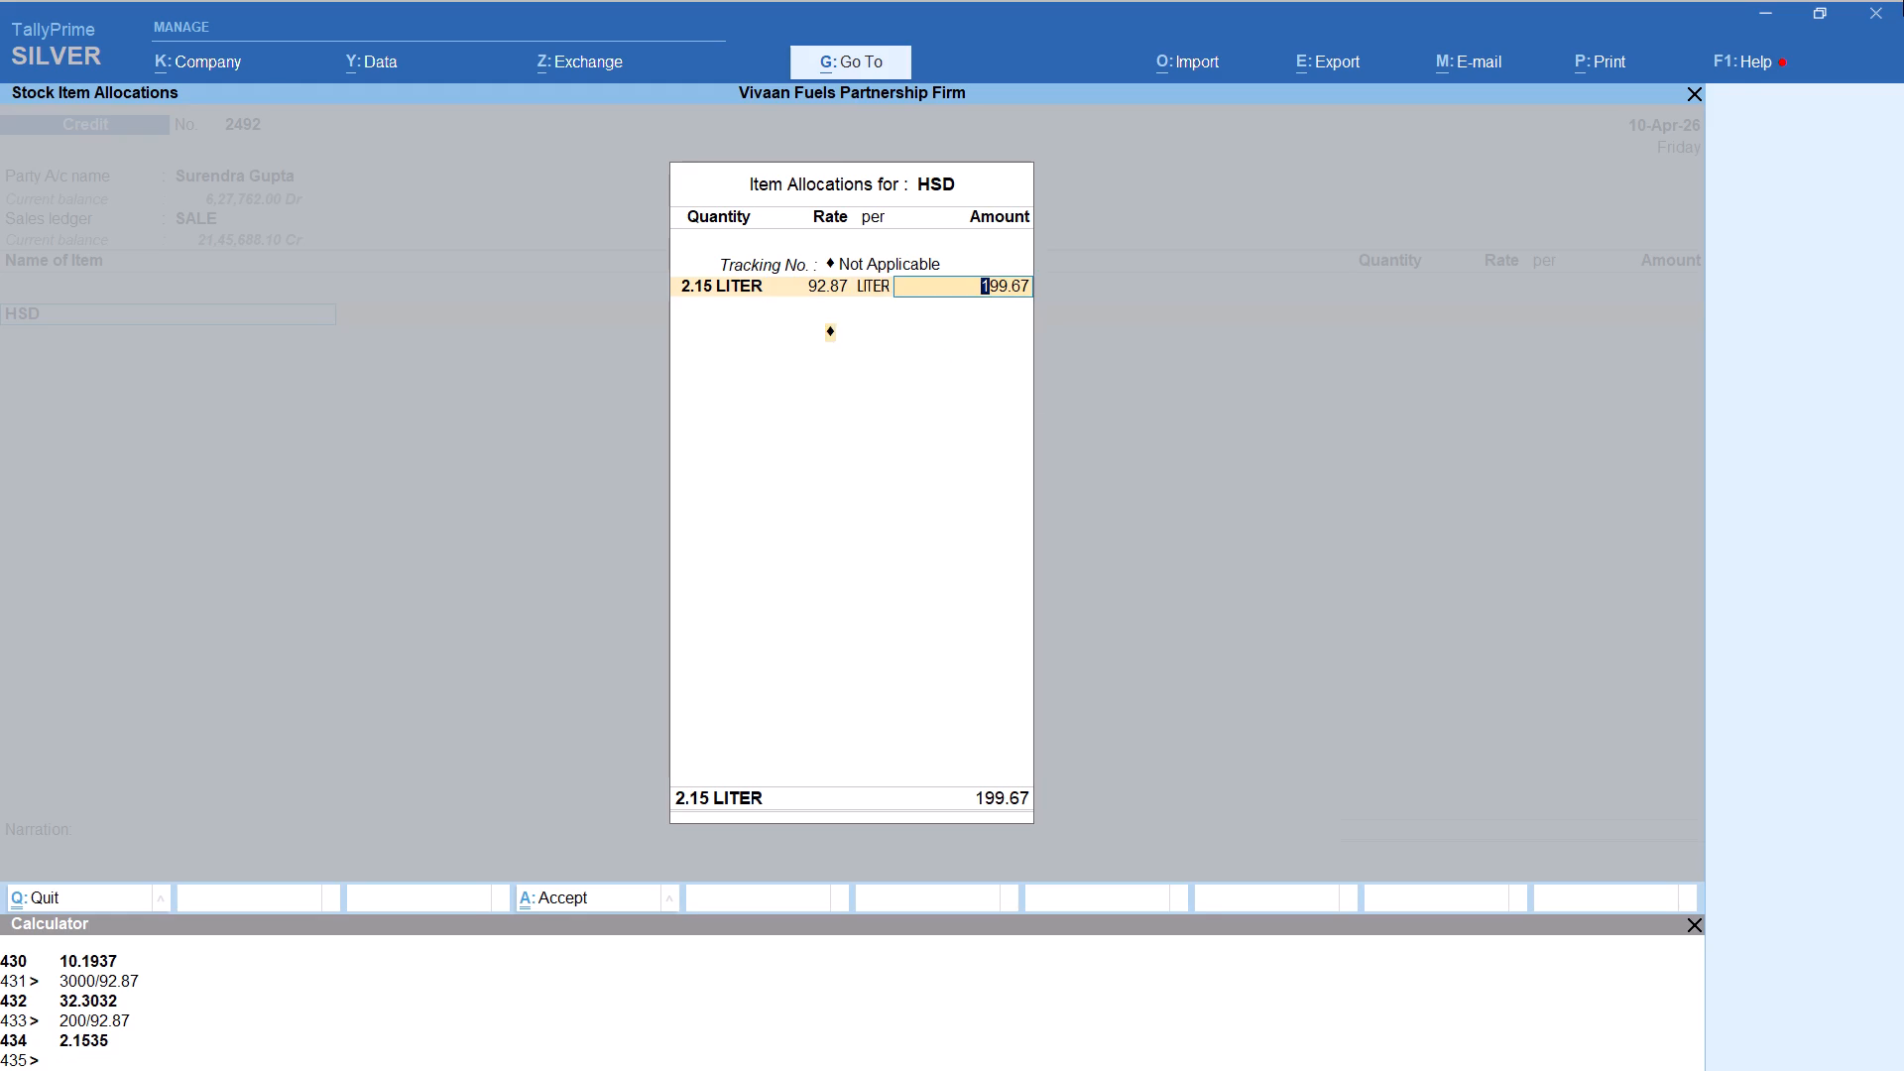
key(Return)
key(Return)
key(Return)
Add the Round Off ledger with its default amount to this Surendra voucher and save it.
text(ROU)
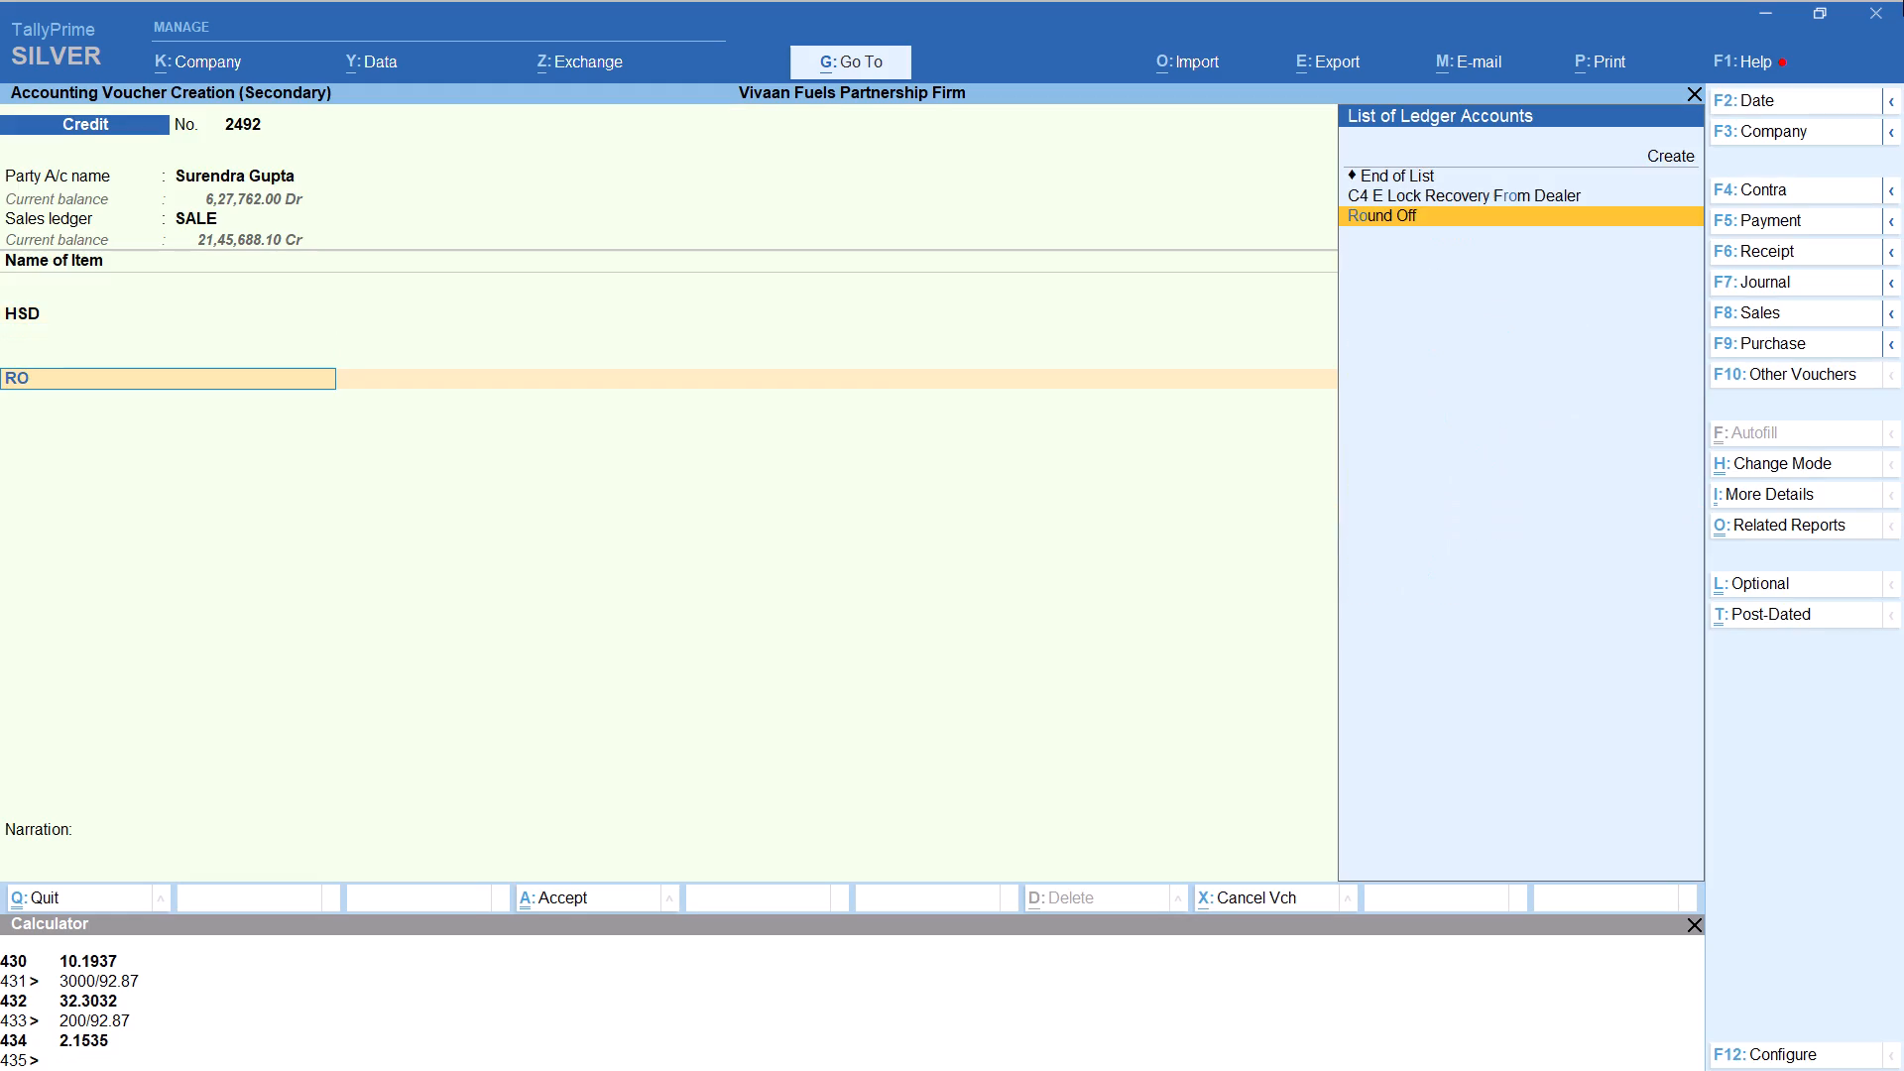
key(Return)
key(ctrl+a)
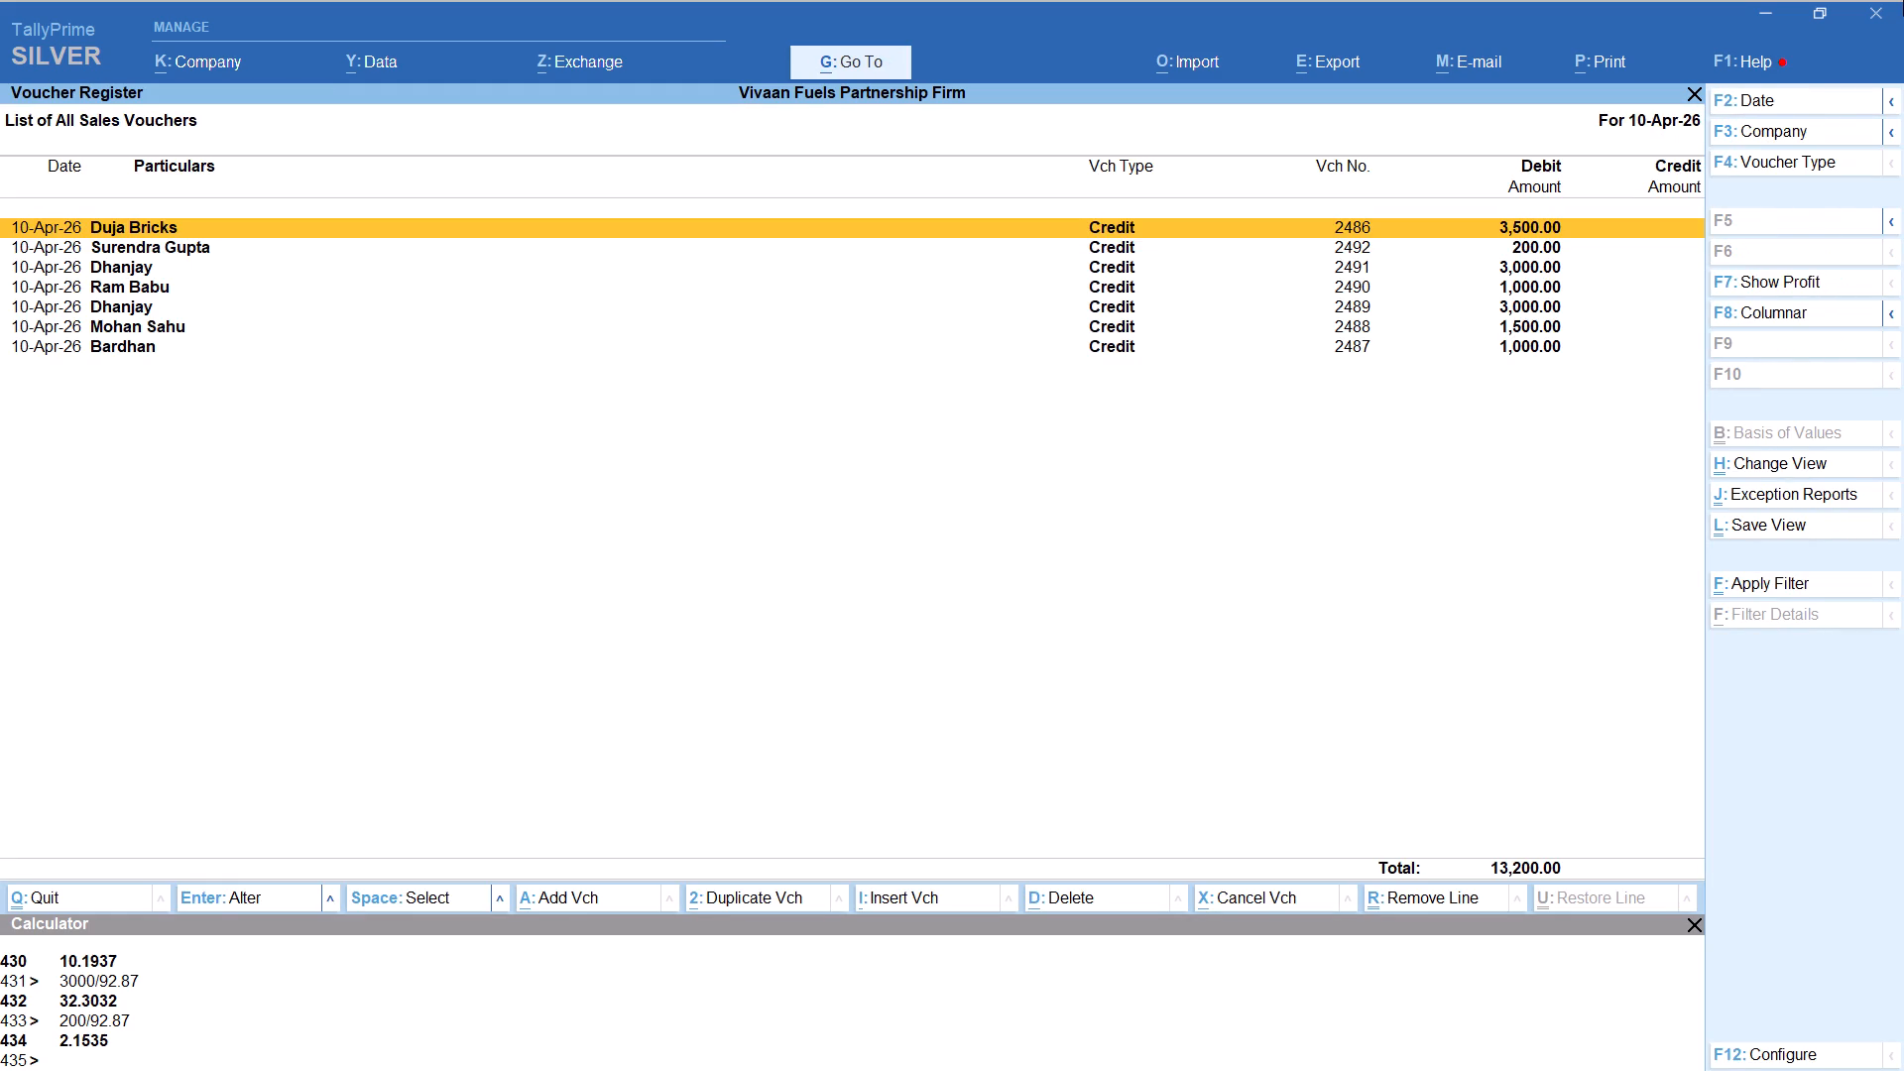
Start another credit voucher for party Surendra, keep the default party details and select the SALE ledger.
key(alt+a)
text(SURE)
key(Return)
key(Return)
key(Return)
key(Return)
key(Return)
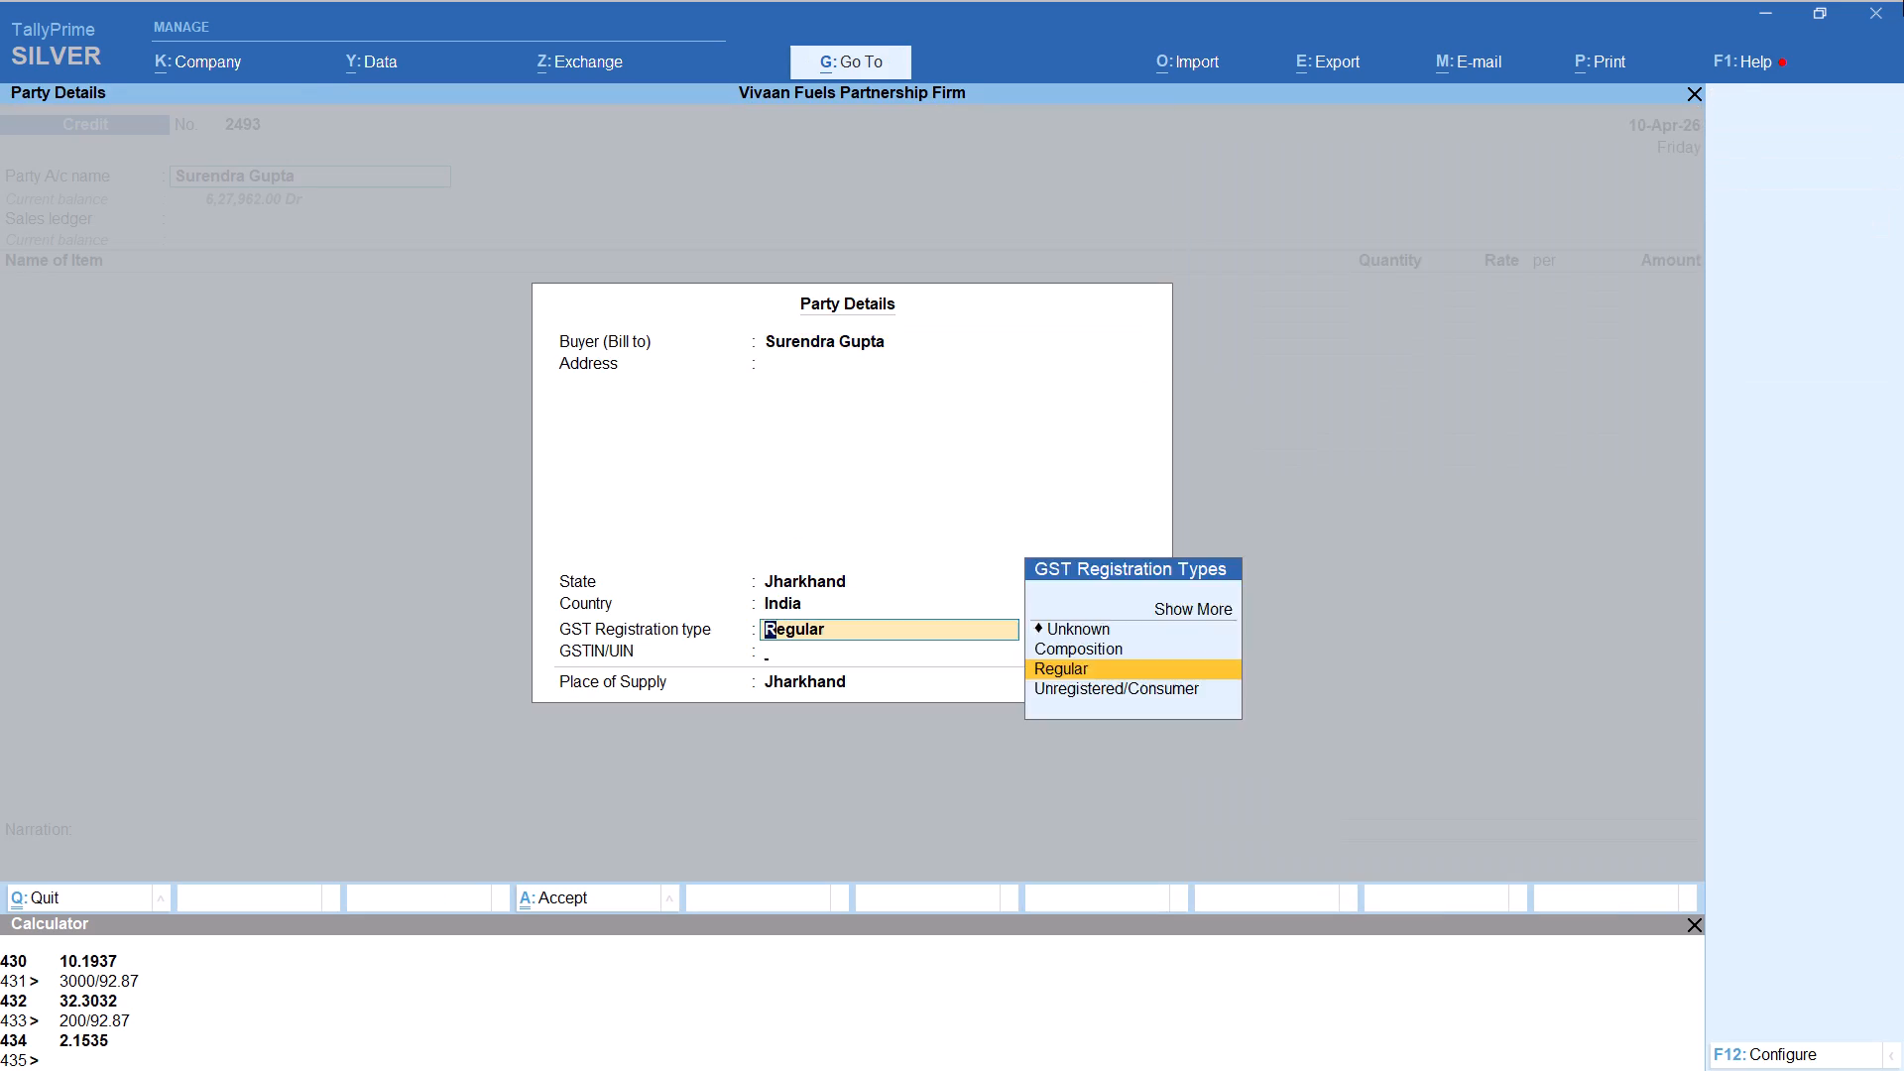
key(Return)
key(Return)
key(Return)
Add item HSD with tracking number Not Applicable and the quantity calculated as 1500/92.87, keeping the 92.87 per-litre rate.
text(HS)
key(Return)
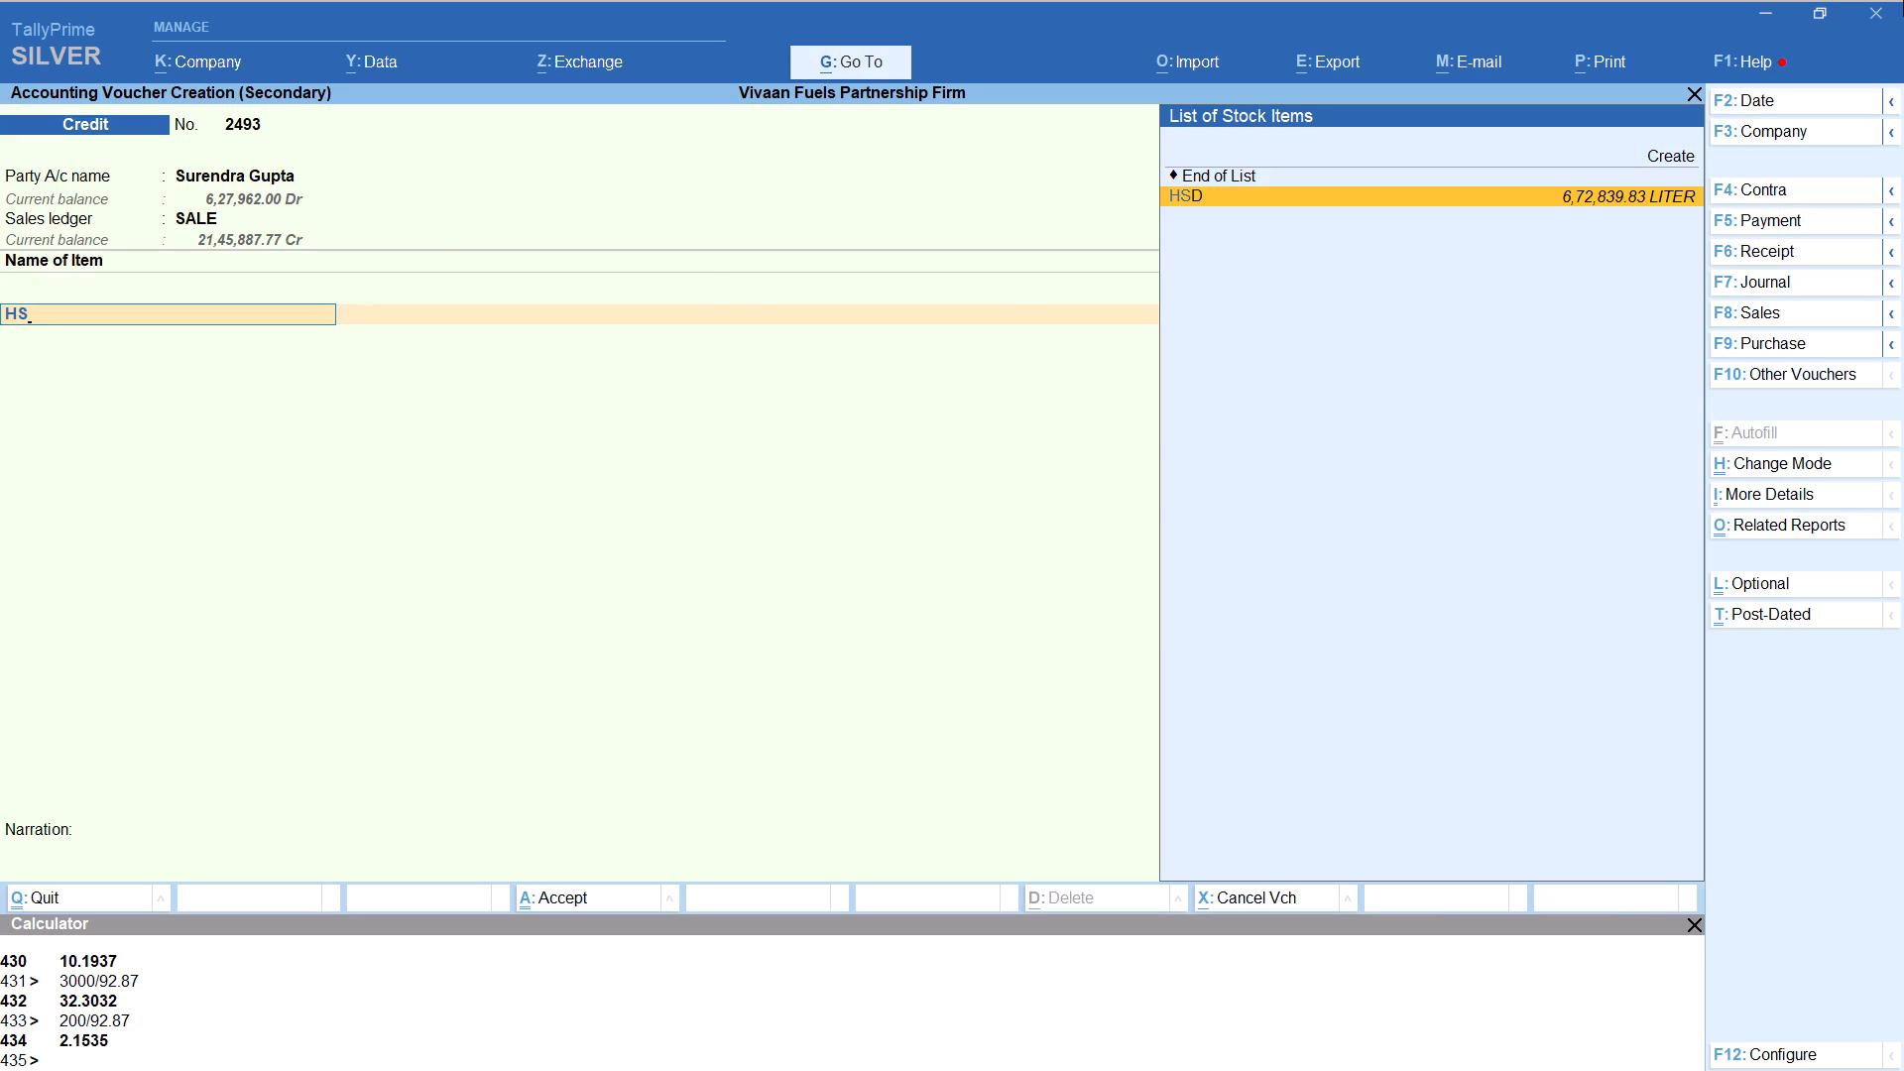
key(Up)
key(Return)
key(alt+c)
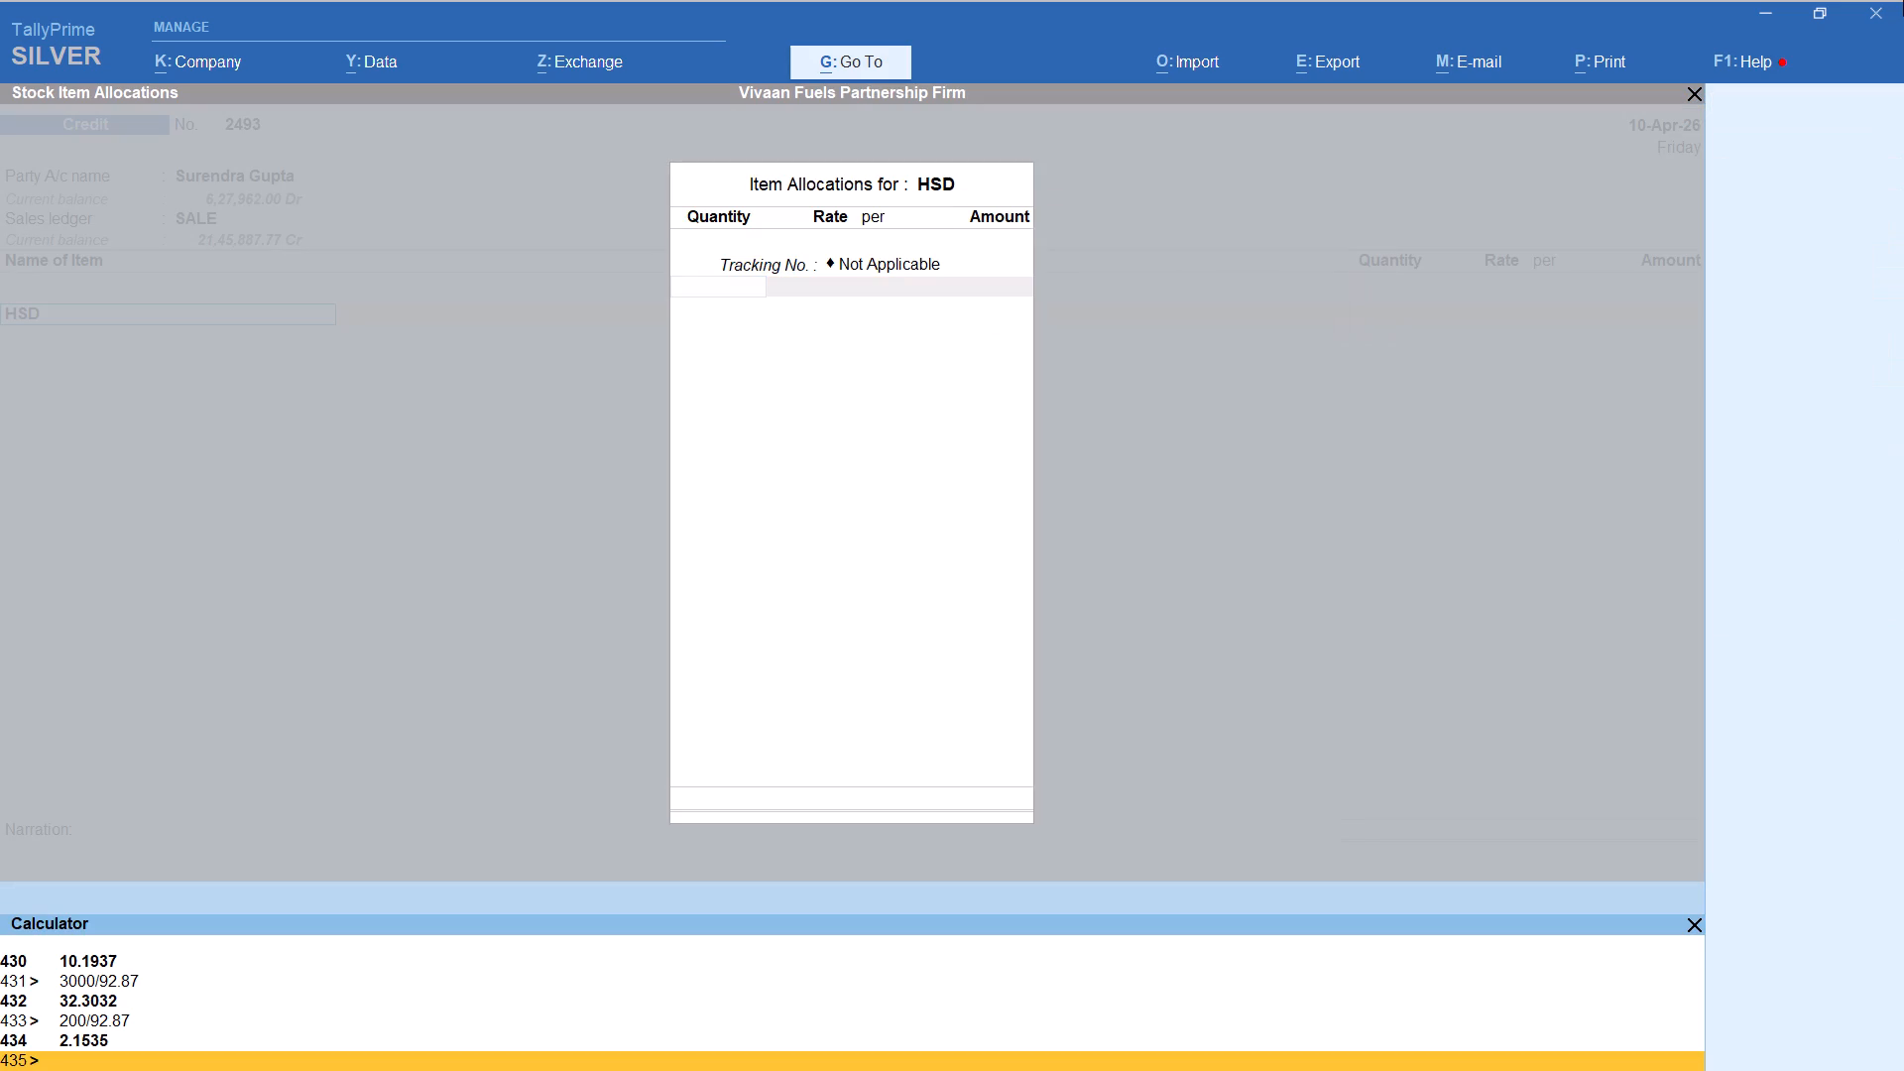
text(1500/92.87)
key(Return)
key(Return)
key(Return)
key(Return)
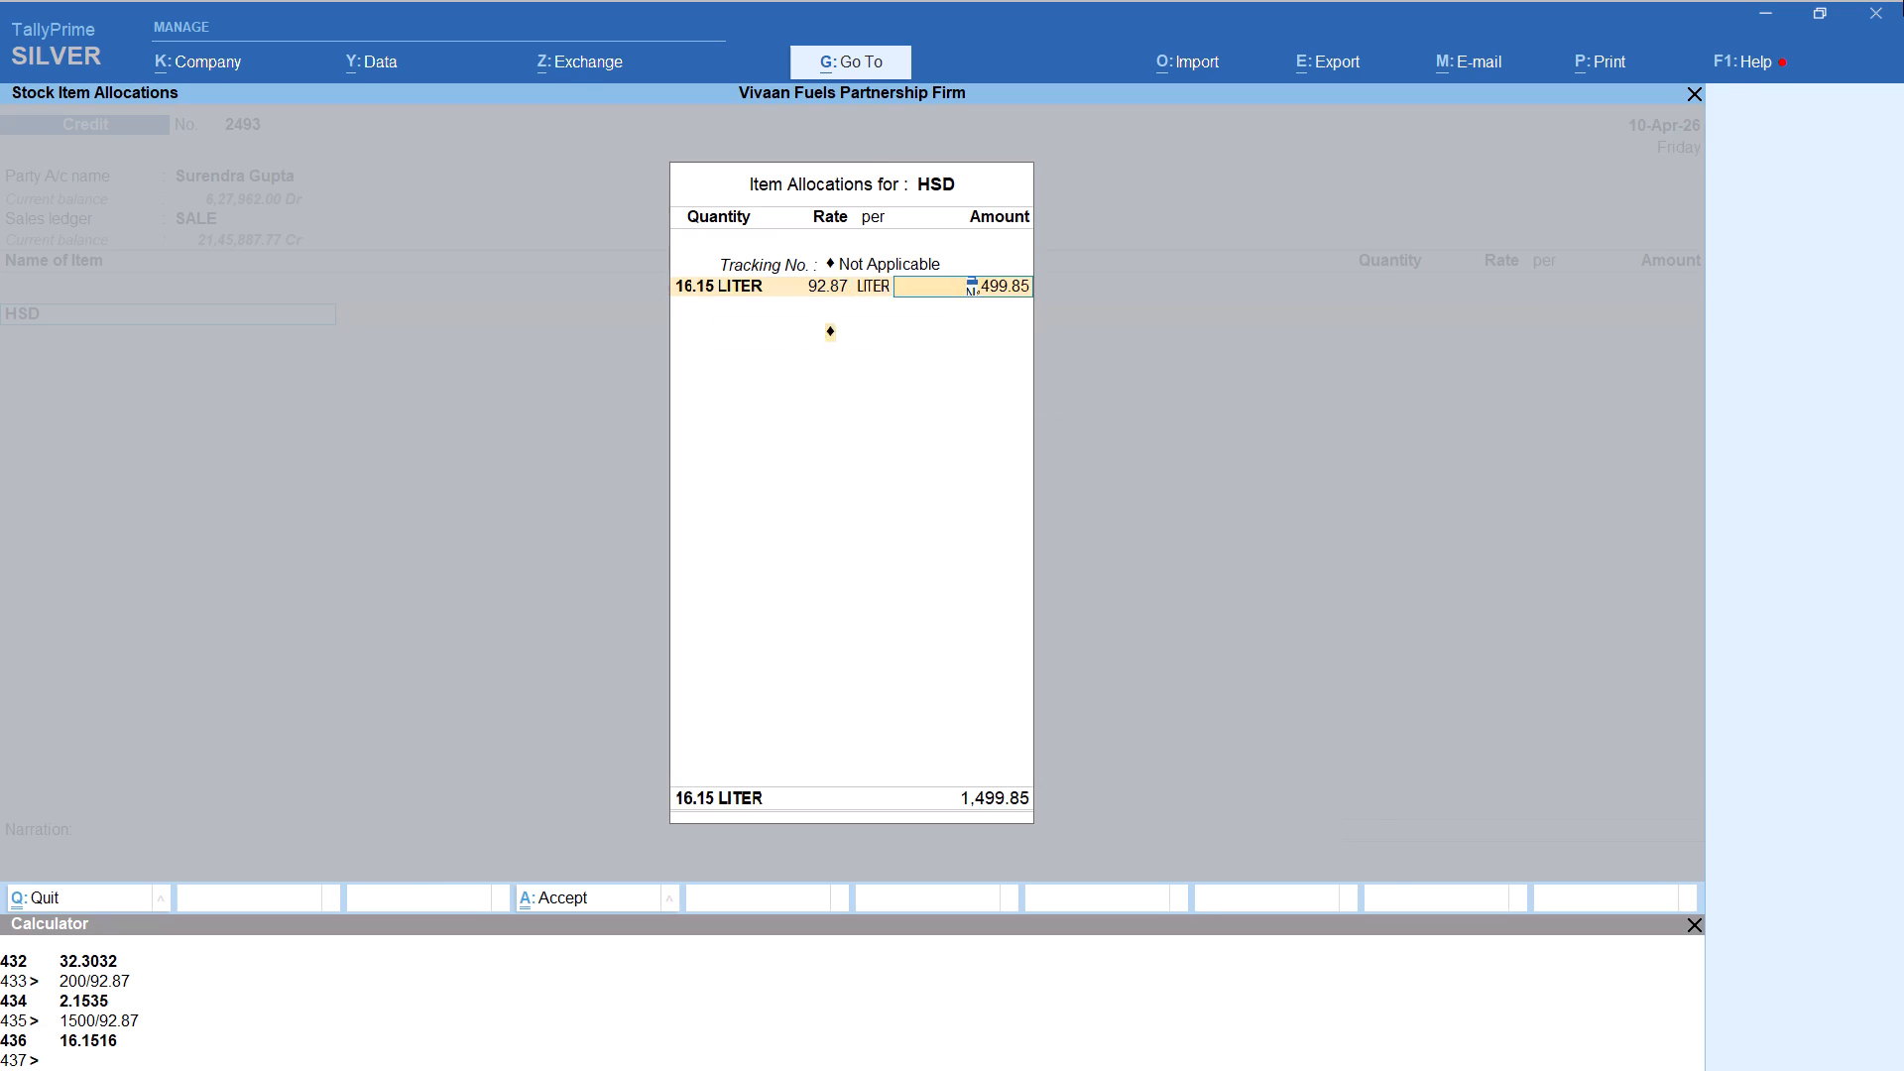
key(Return)
key(Return)
key(Return)
Add the Round Off ledger with its default amount to this Surendra voucher and save it.
text(ROU)
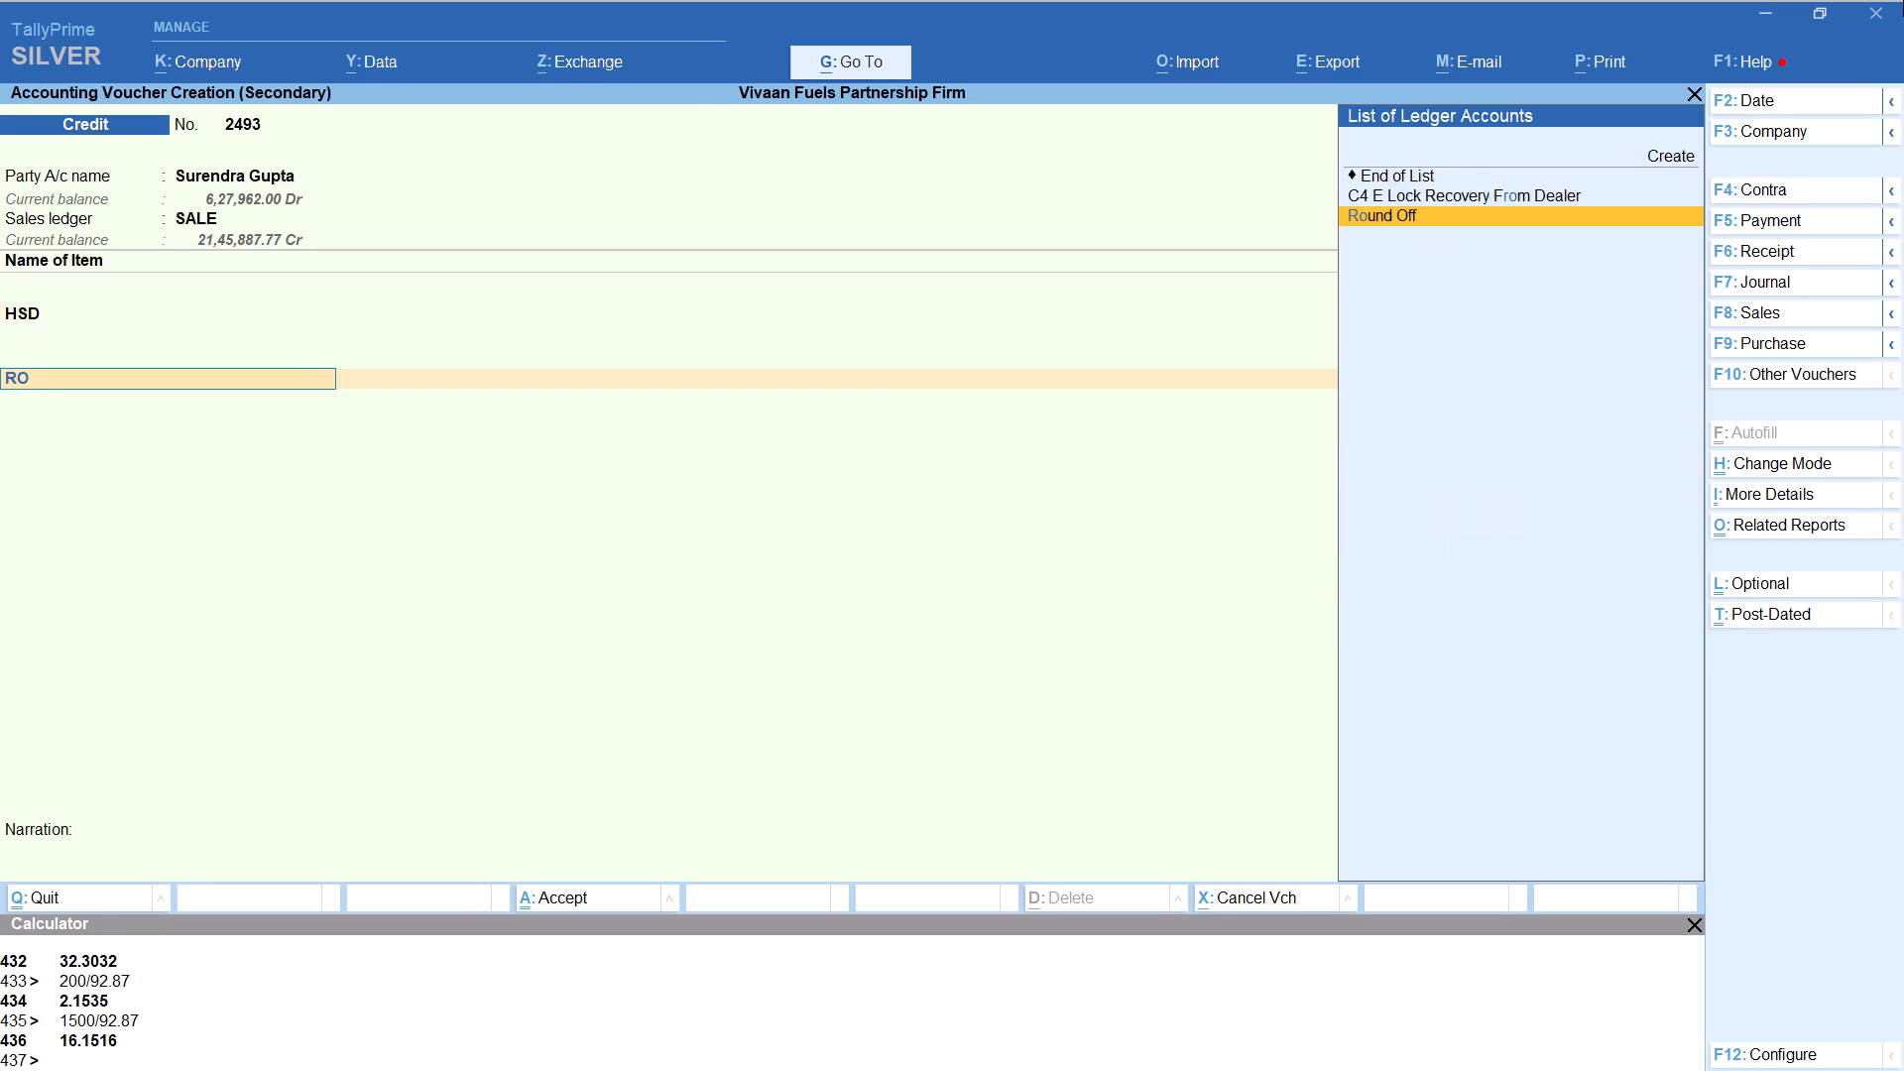
key(Return)
key(ctrl+a)
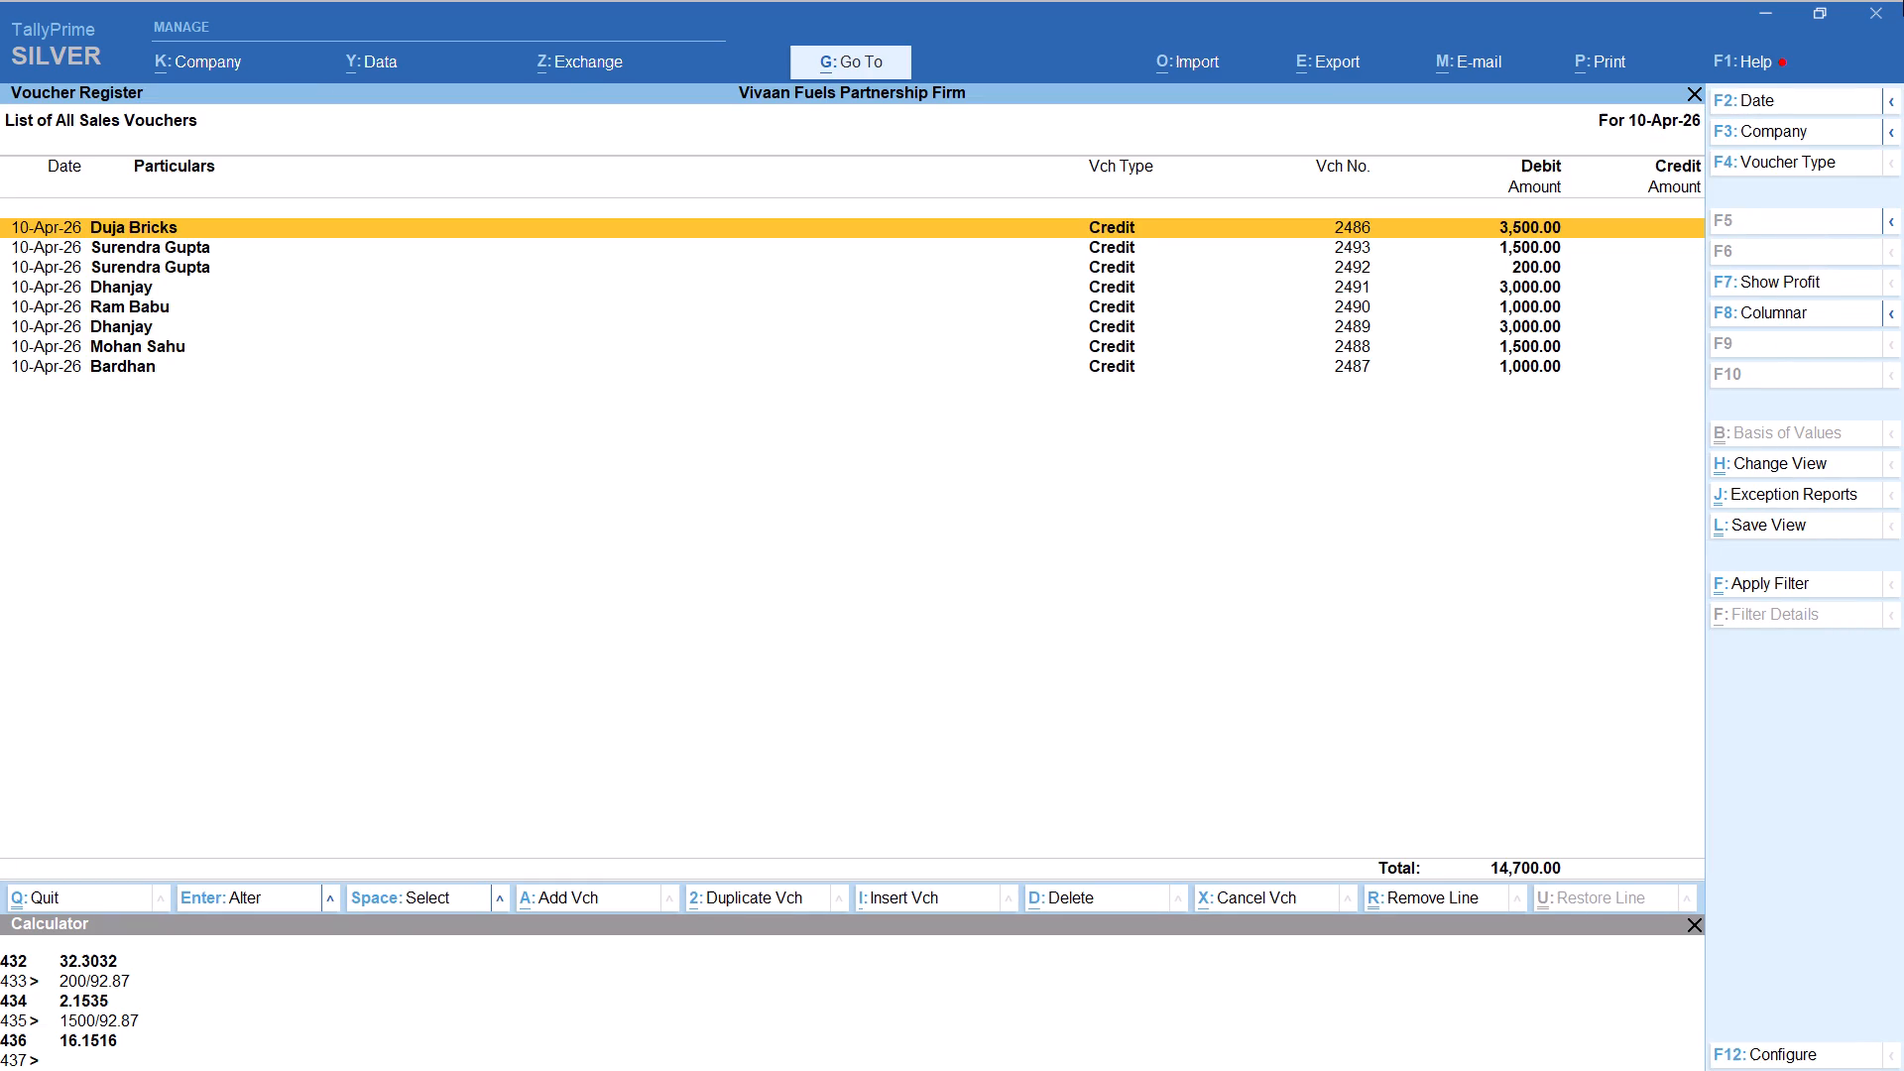
Start a new credit voucher for party Pary Bricks, keep the default party details and select the SALE ledger.
key(alt+a)
text(PARY)
key(Return)
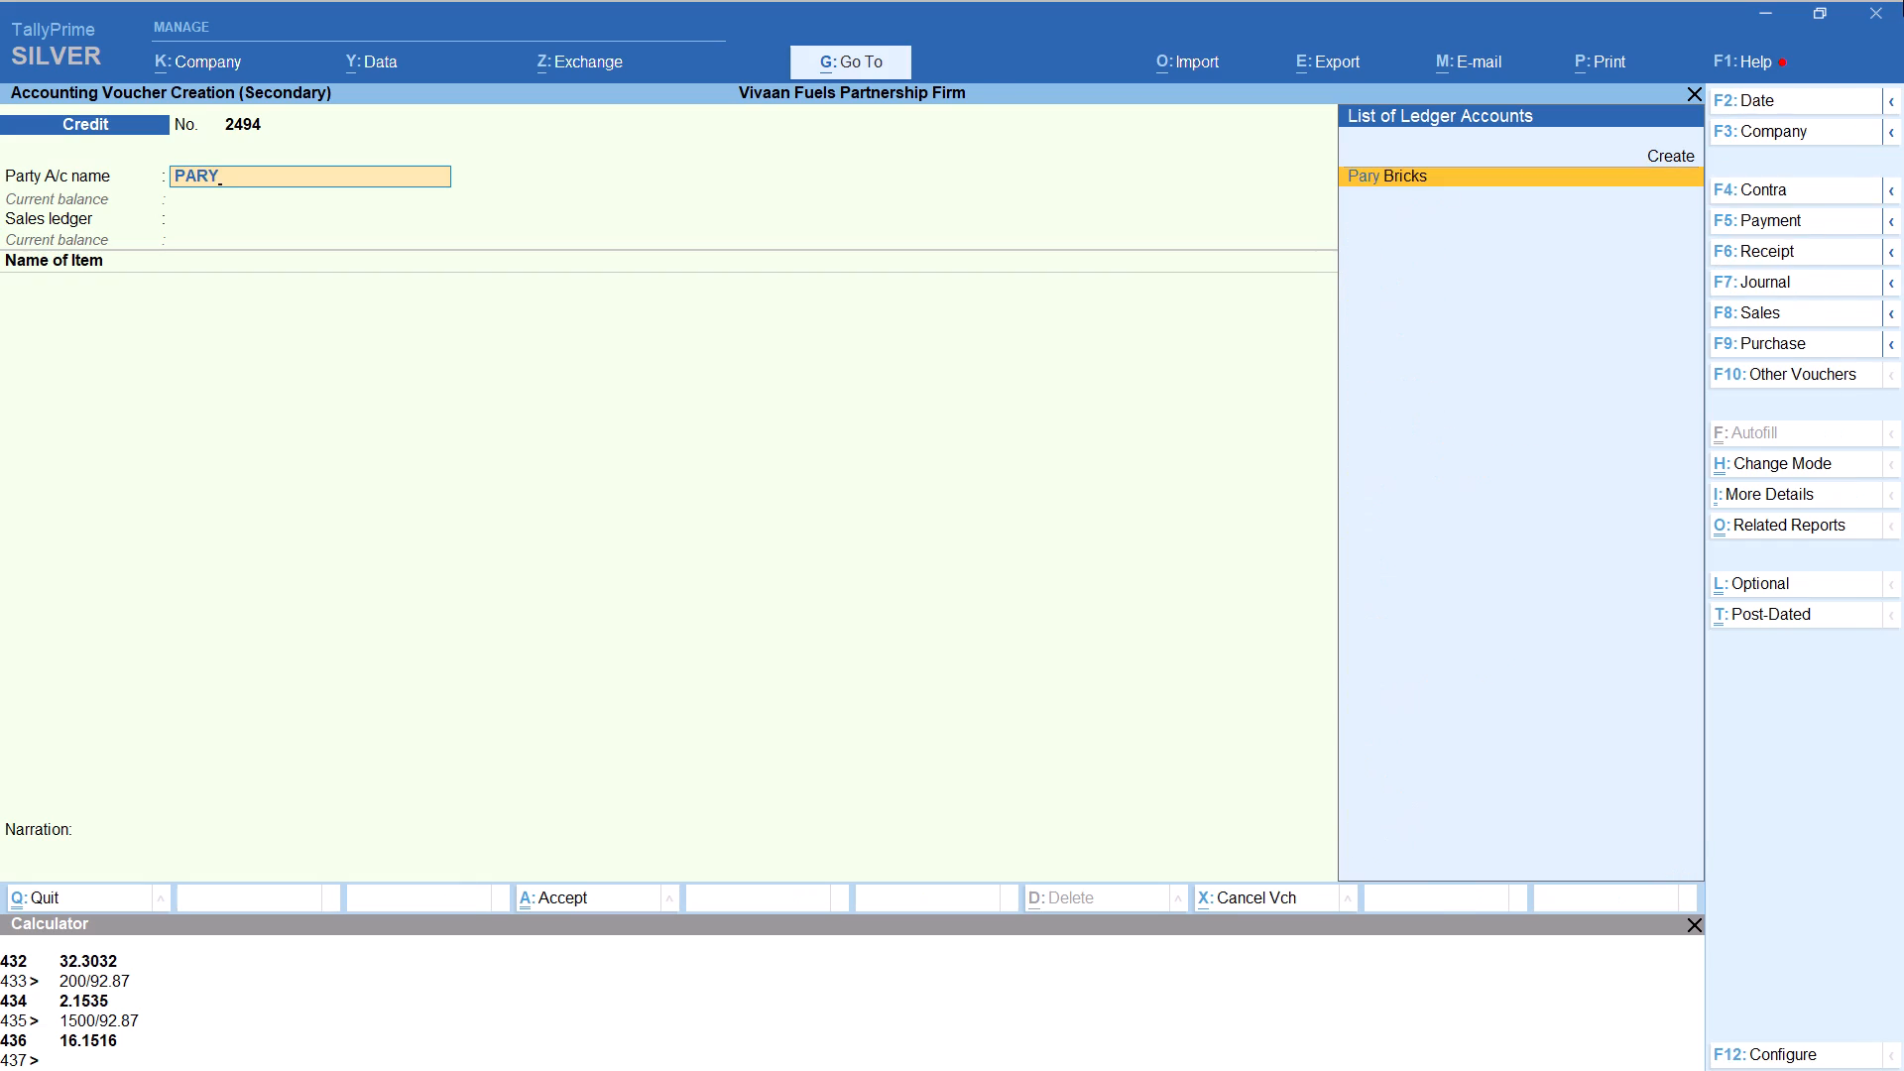
key(Return)
key(Return)
key(Return)
key(Return)
key(Return)
key(Return)
key(Return)
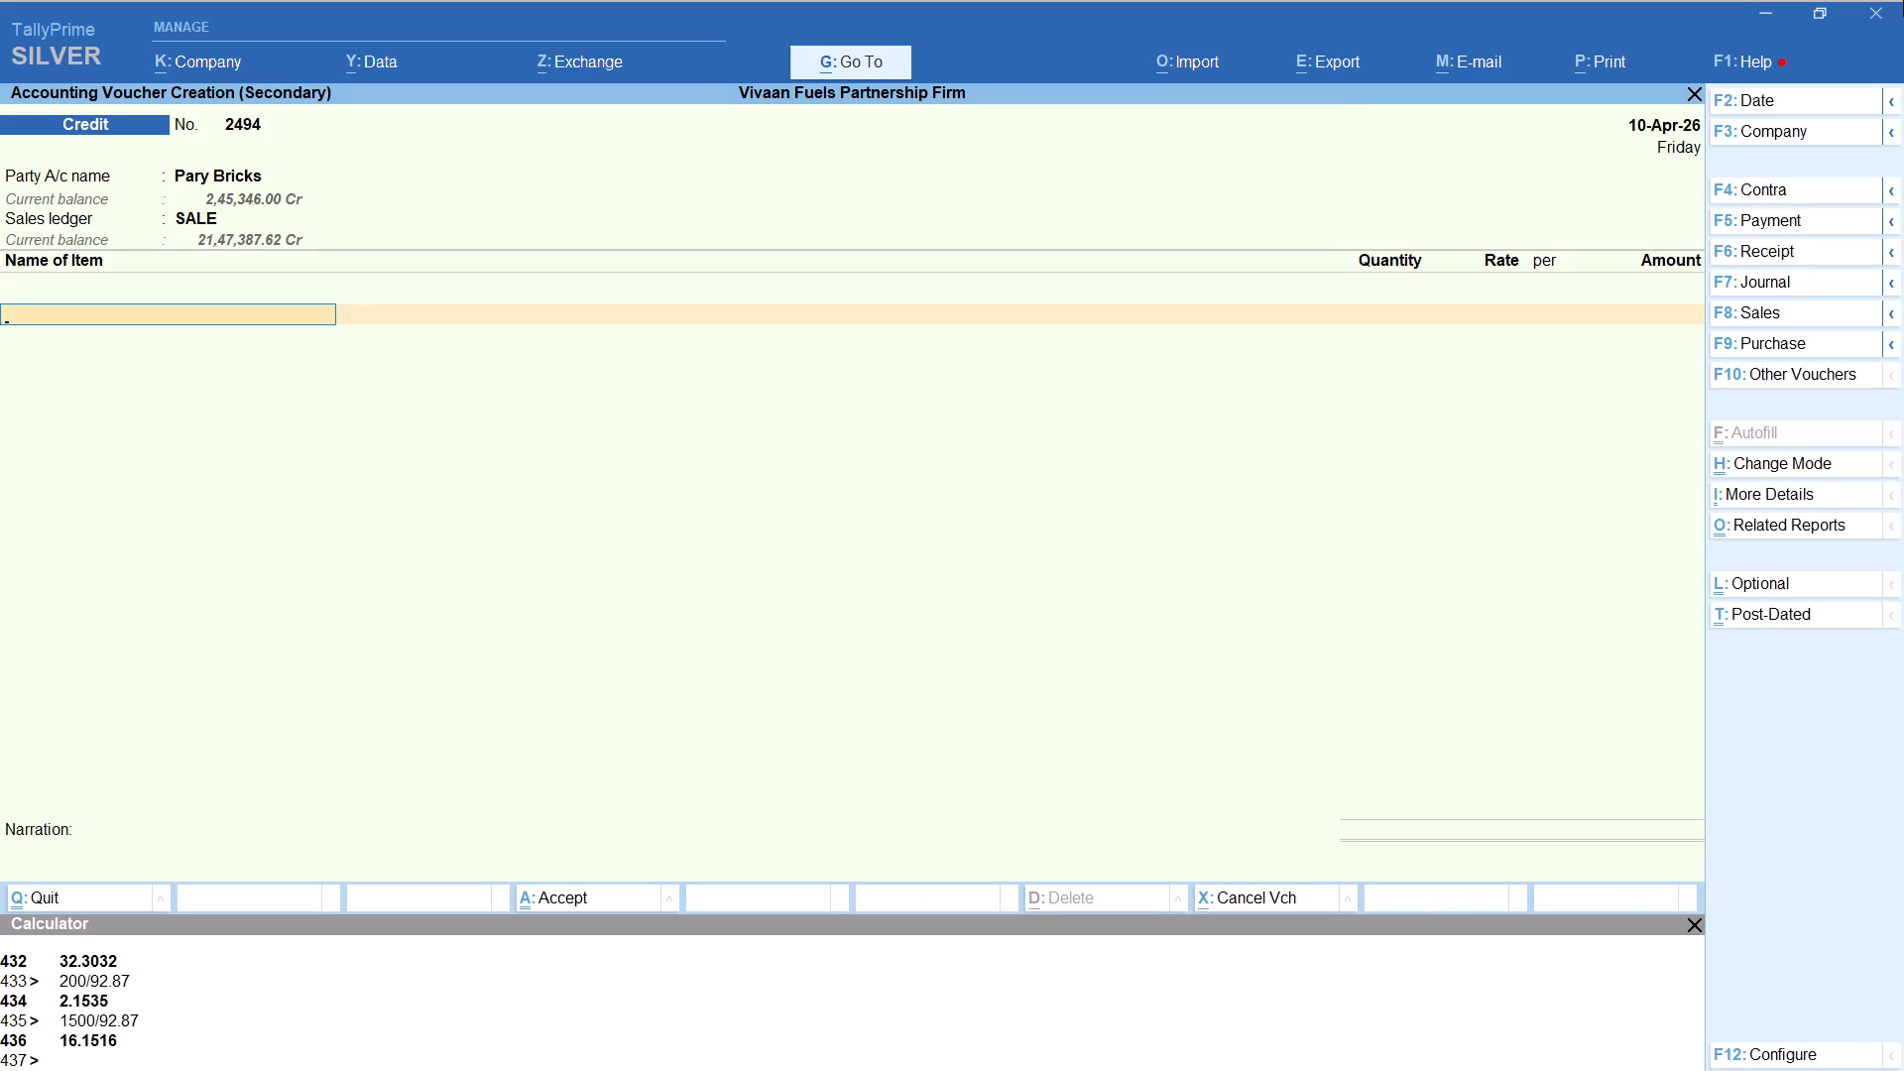
Add item HSD with tracking number Not Applicable and the quantity calculated as 3010/92.87, keeping the 92.87 per-litre rate.
text(HS)
key(Return)
key(Up)
key(Return)
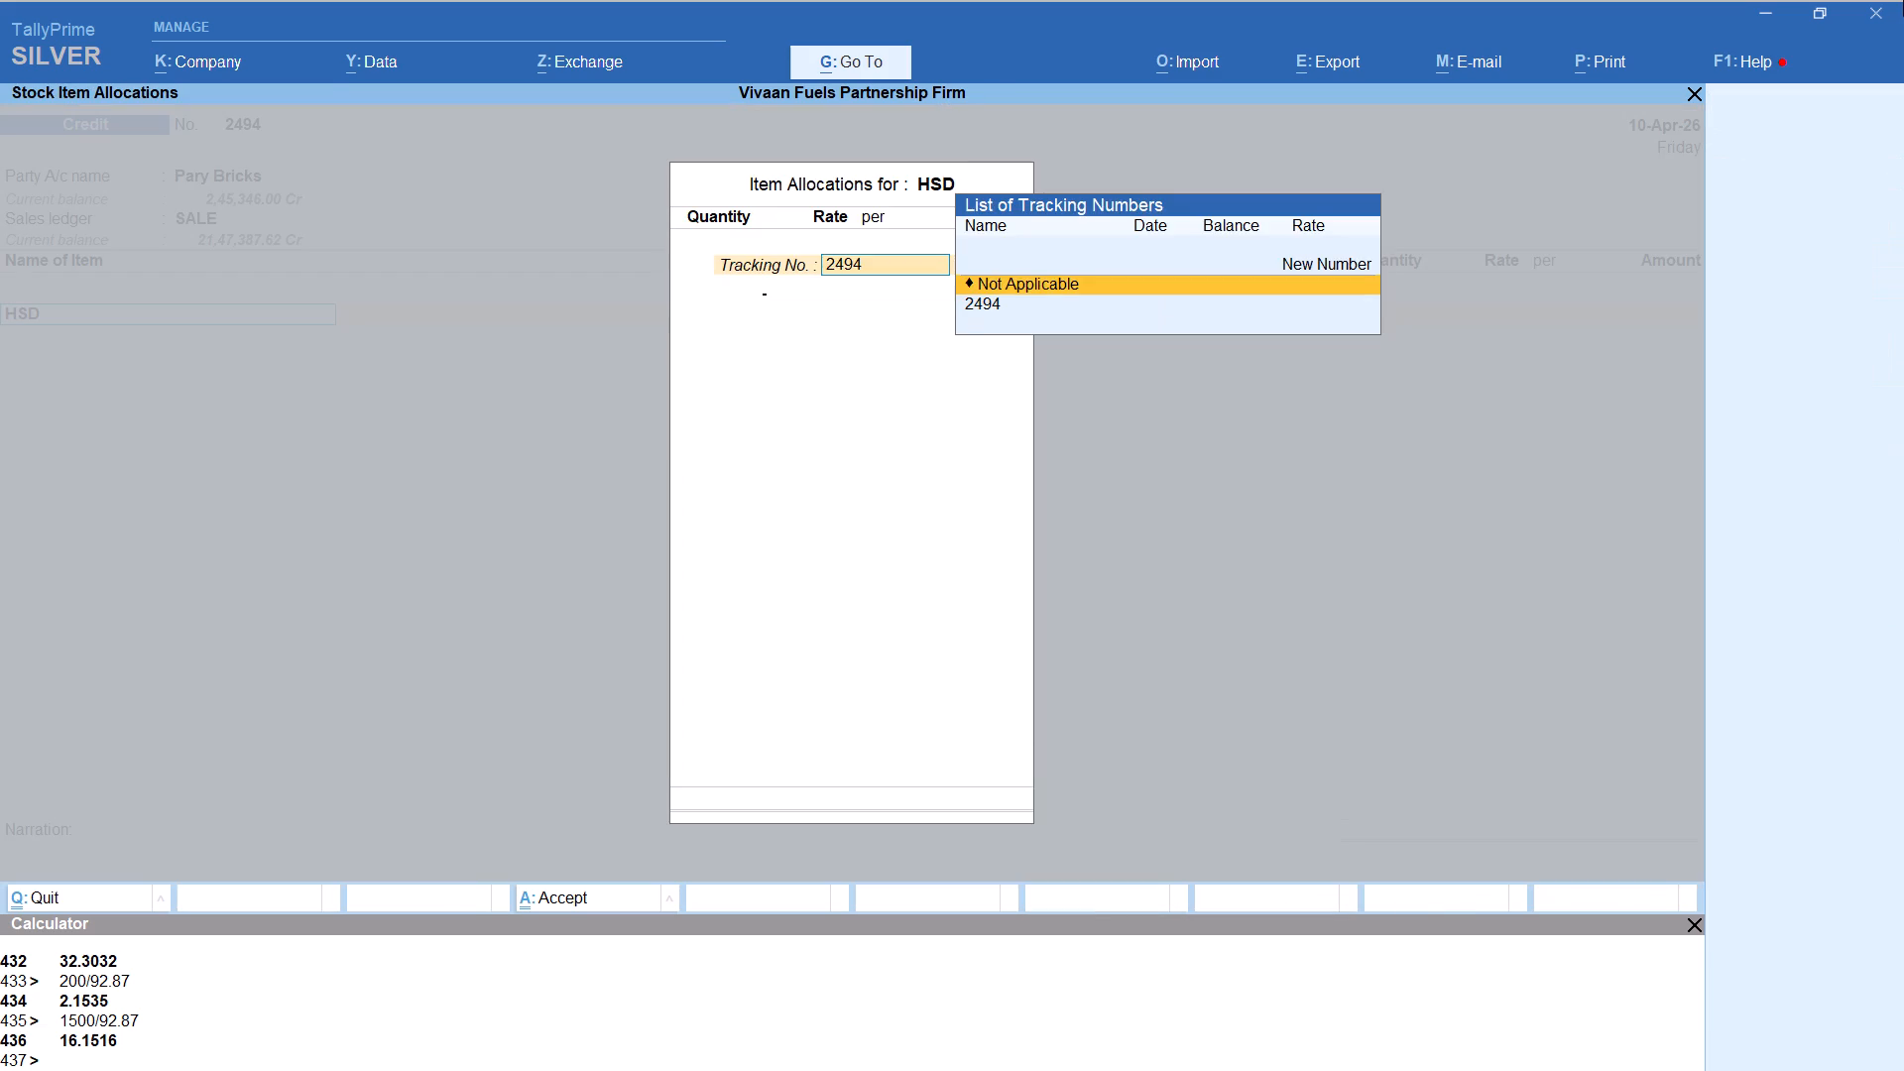
key(alt+c)
text(3010)
text(/92.87)
key(Return)
key(Return)
key(Return)
key(Return)
key(Return)
key(Return)
key(Return)
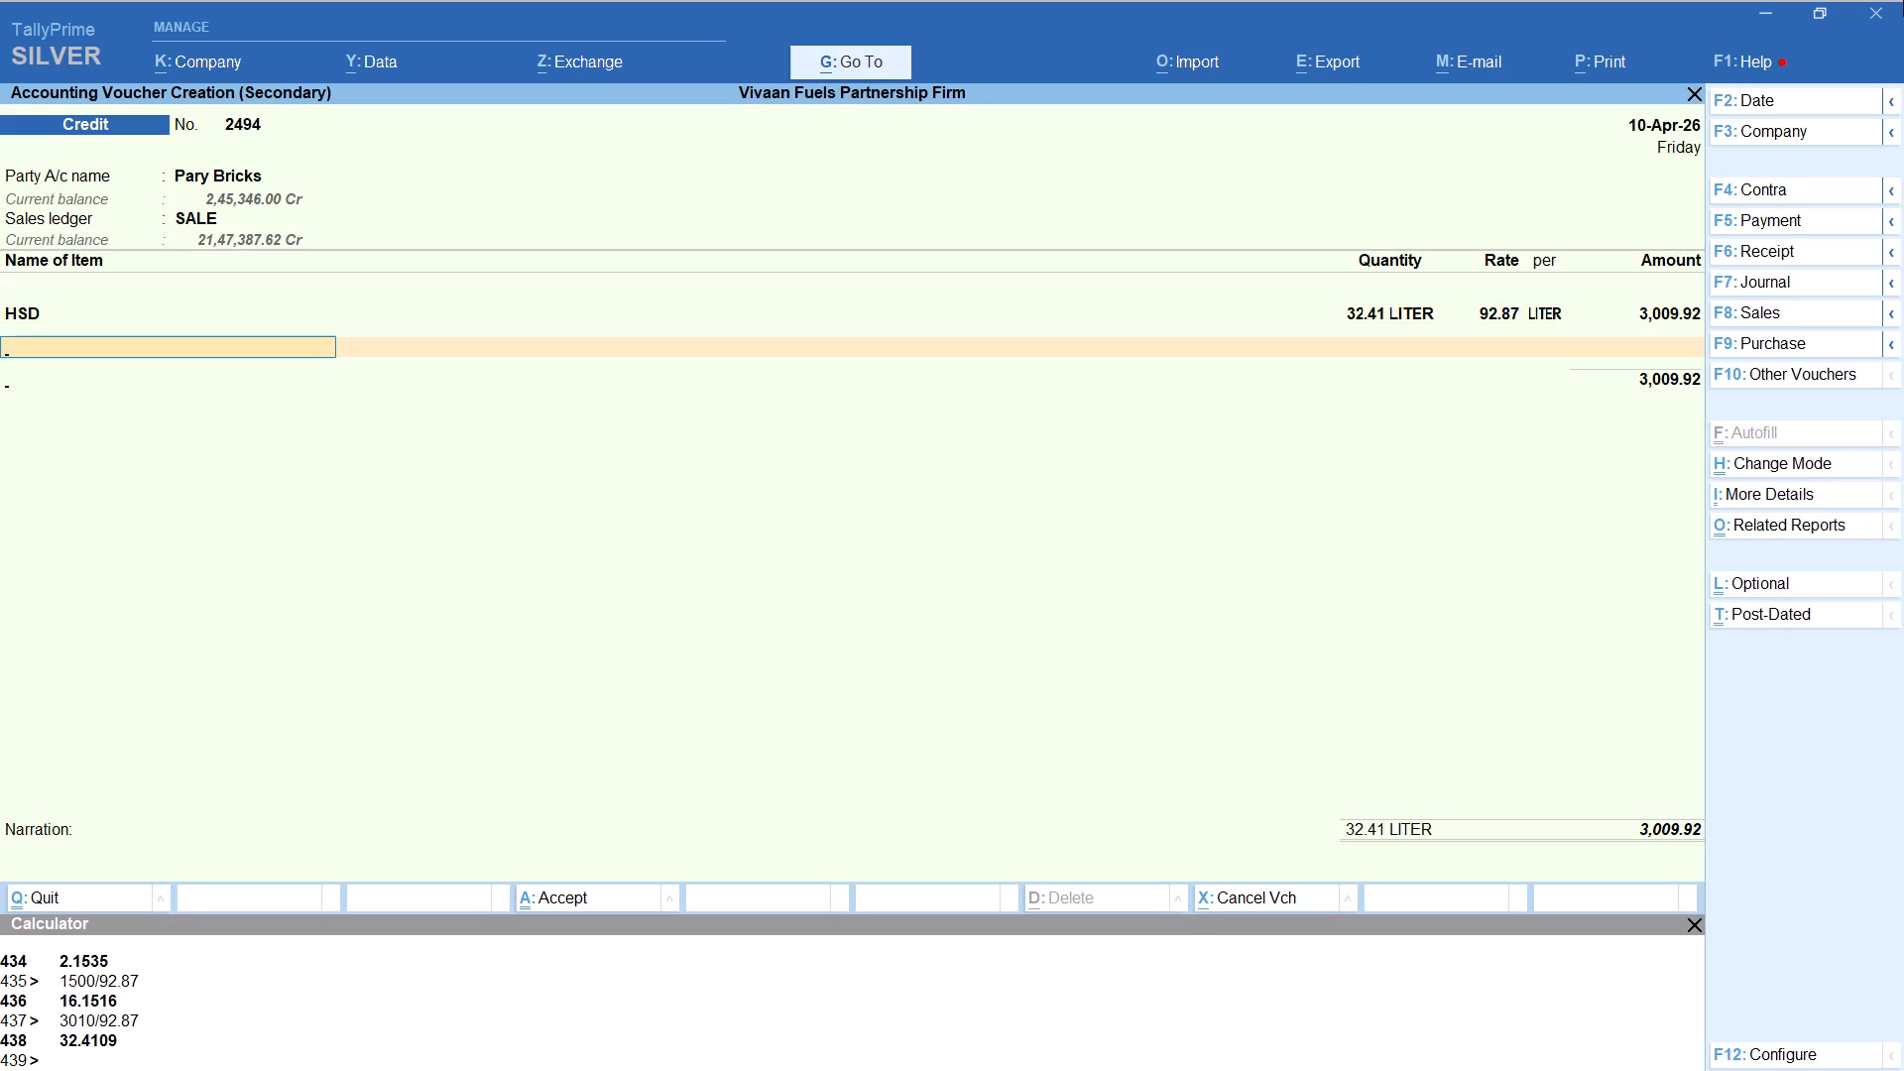
Add the Round Off ledger with its default amount to the Pary Bricks voucher and save it.
text(ROU)
key(Return)
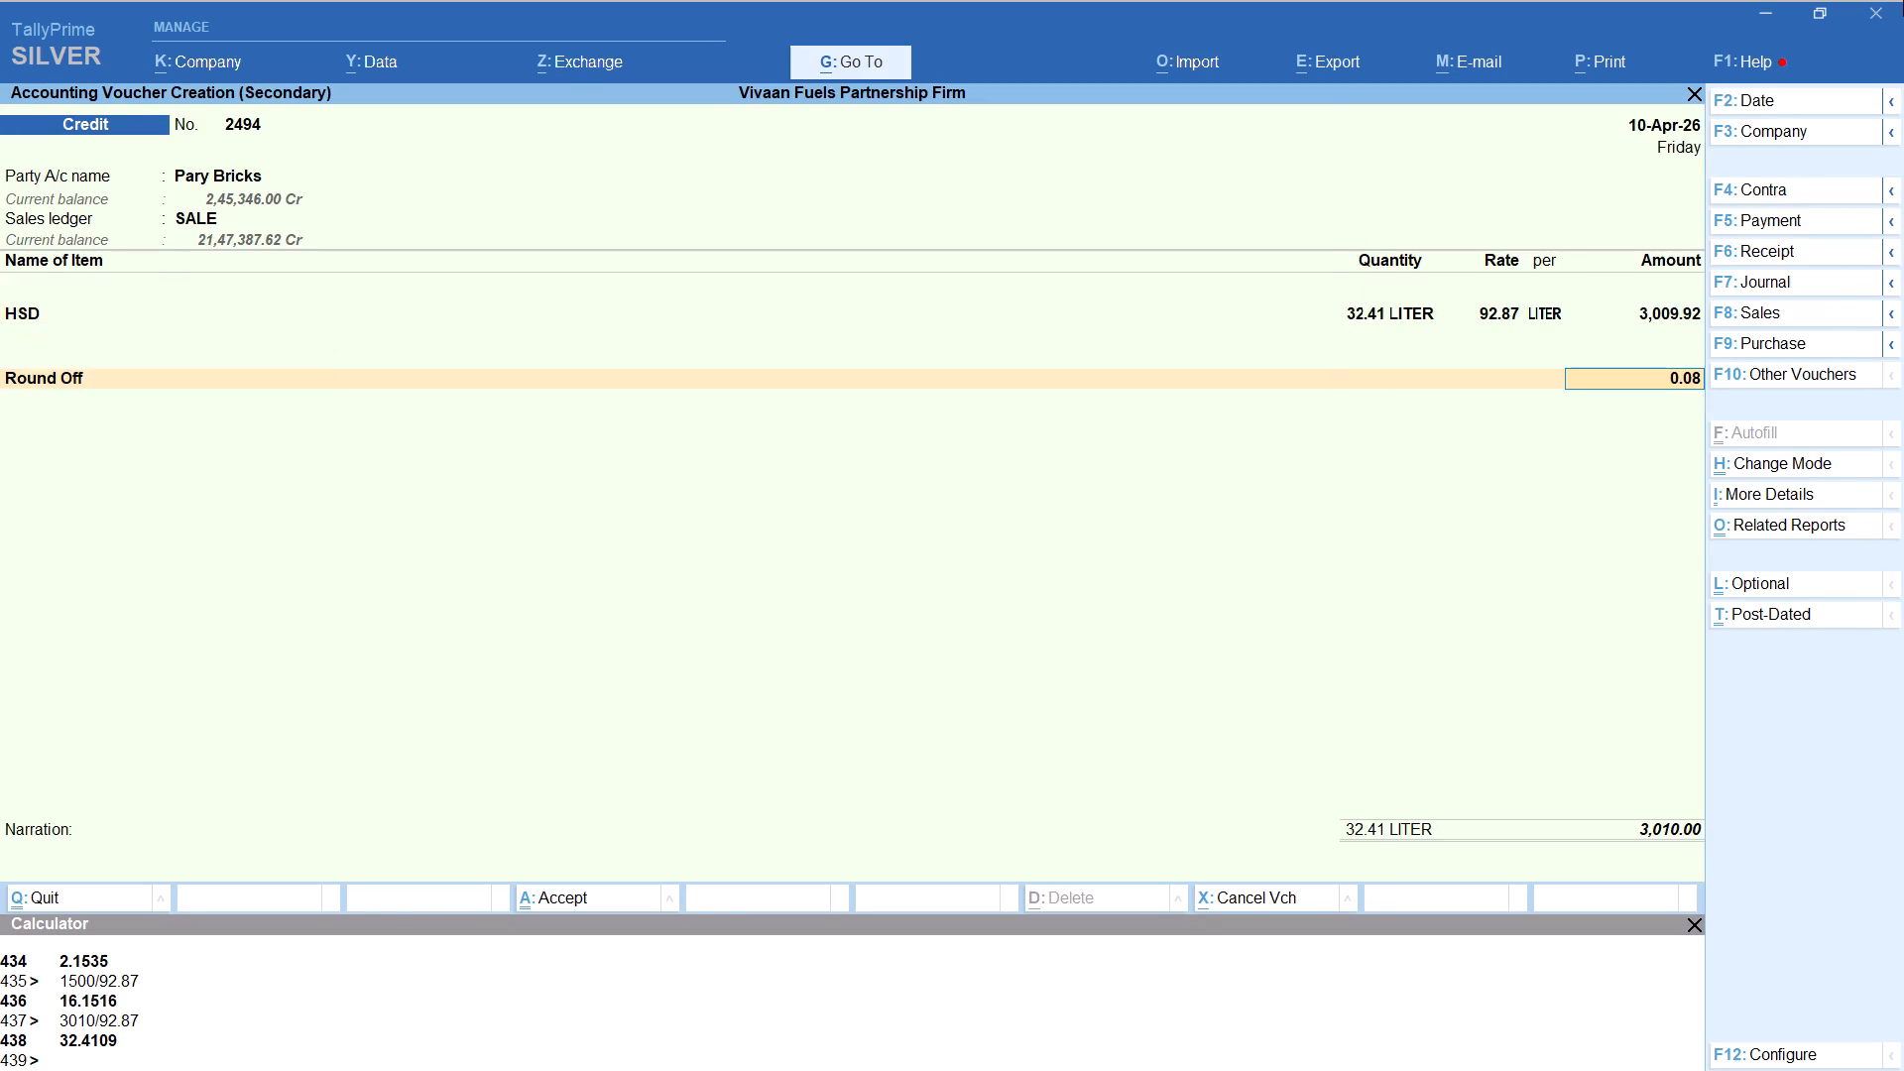
key(ctrl+a)
Start a new credit voucher for party Afroj, keep the default party details and select the SALE ledger.
key(alt+a)
text(AFRPOJ)
key(Return)
key(Return)
key(Return)
key(Return)
key(Return)
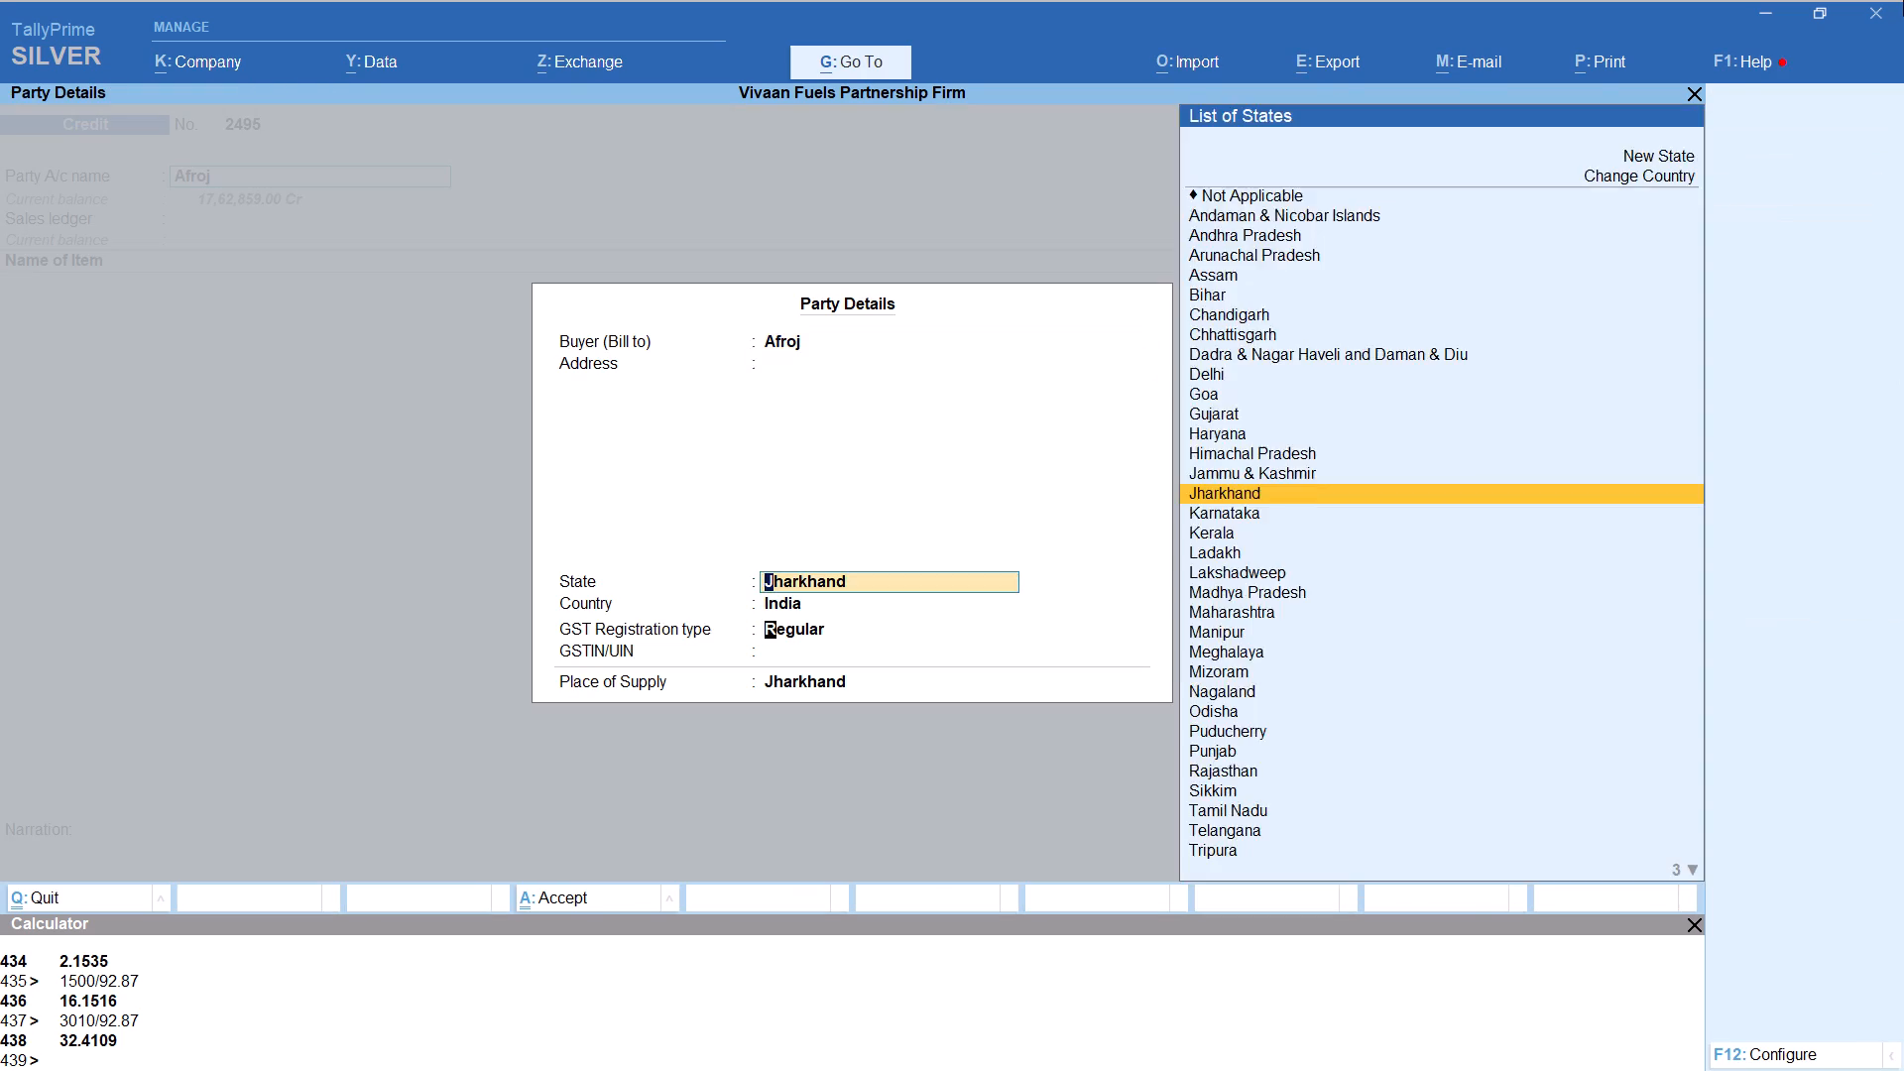
key(Return)
key(Return)
key(Return)
key(Return)
Add item HSD to the Afroj voucher with tracking number Not Applicable and quantity calculated as 3010/92.87, keeping the 92.87 per-litre rate.
text(HS)
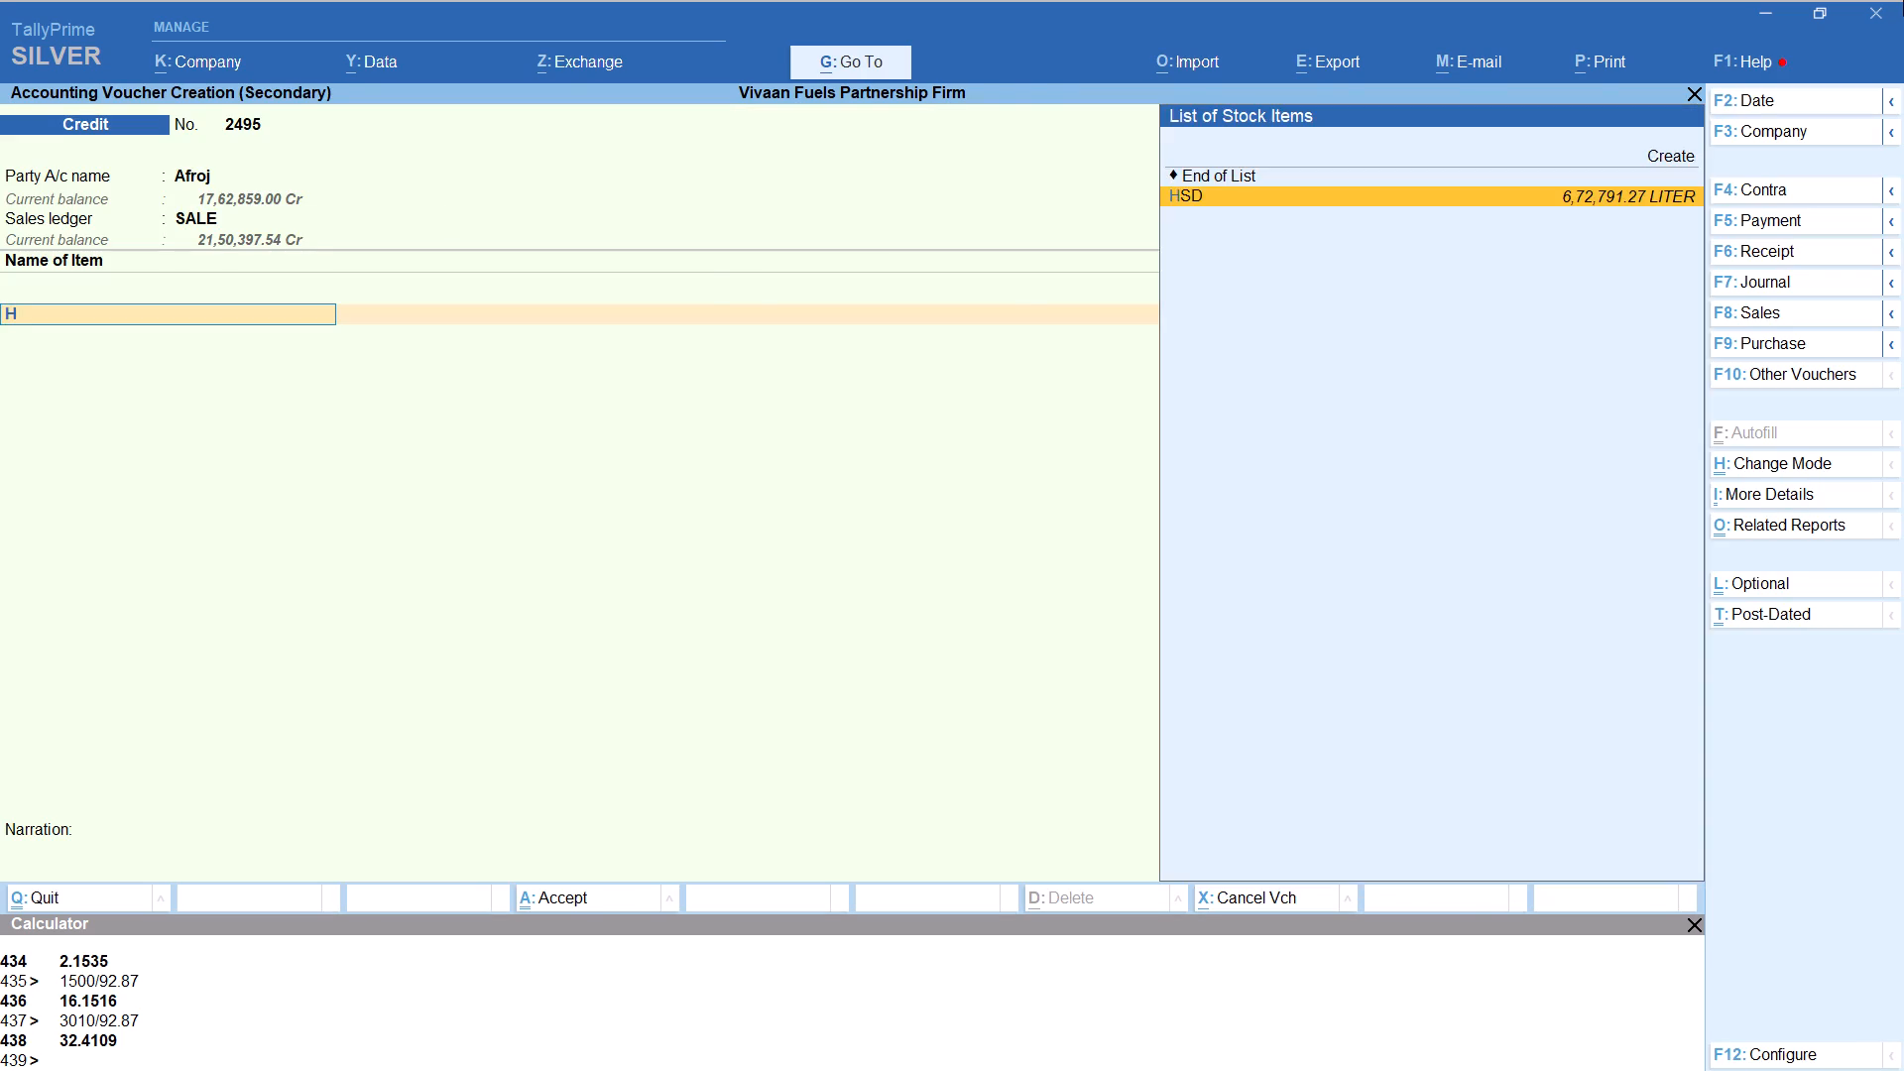
key(Return)
key(Up)
key(Return)
key(alt+c)
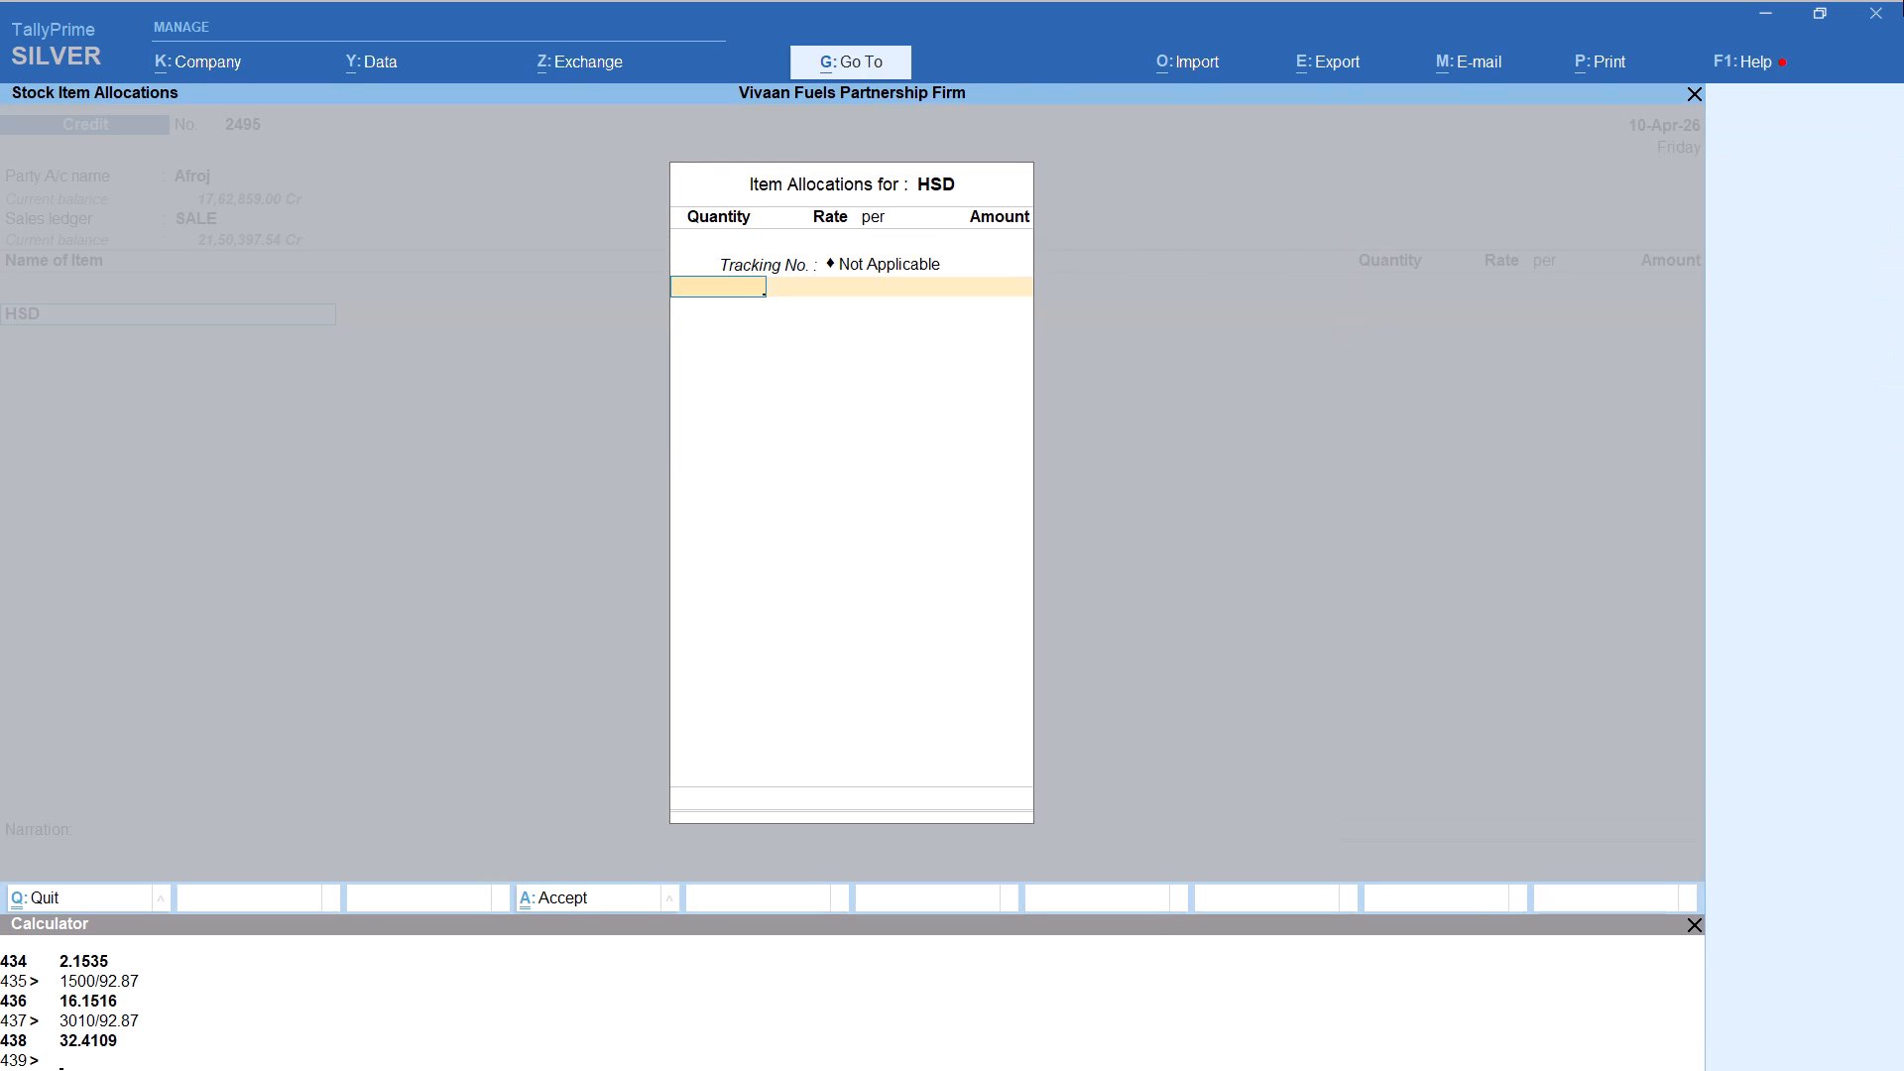
text(3010)
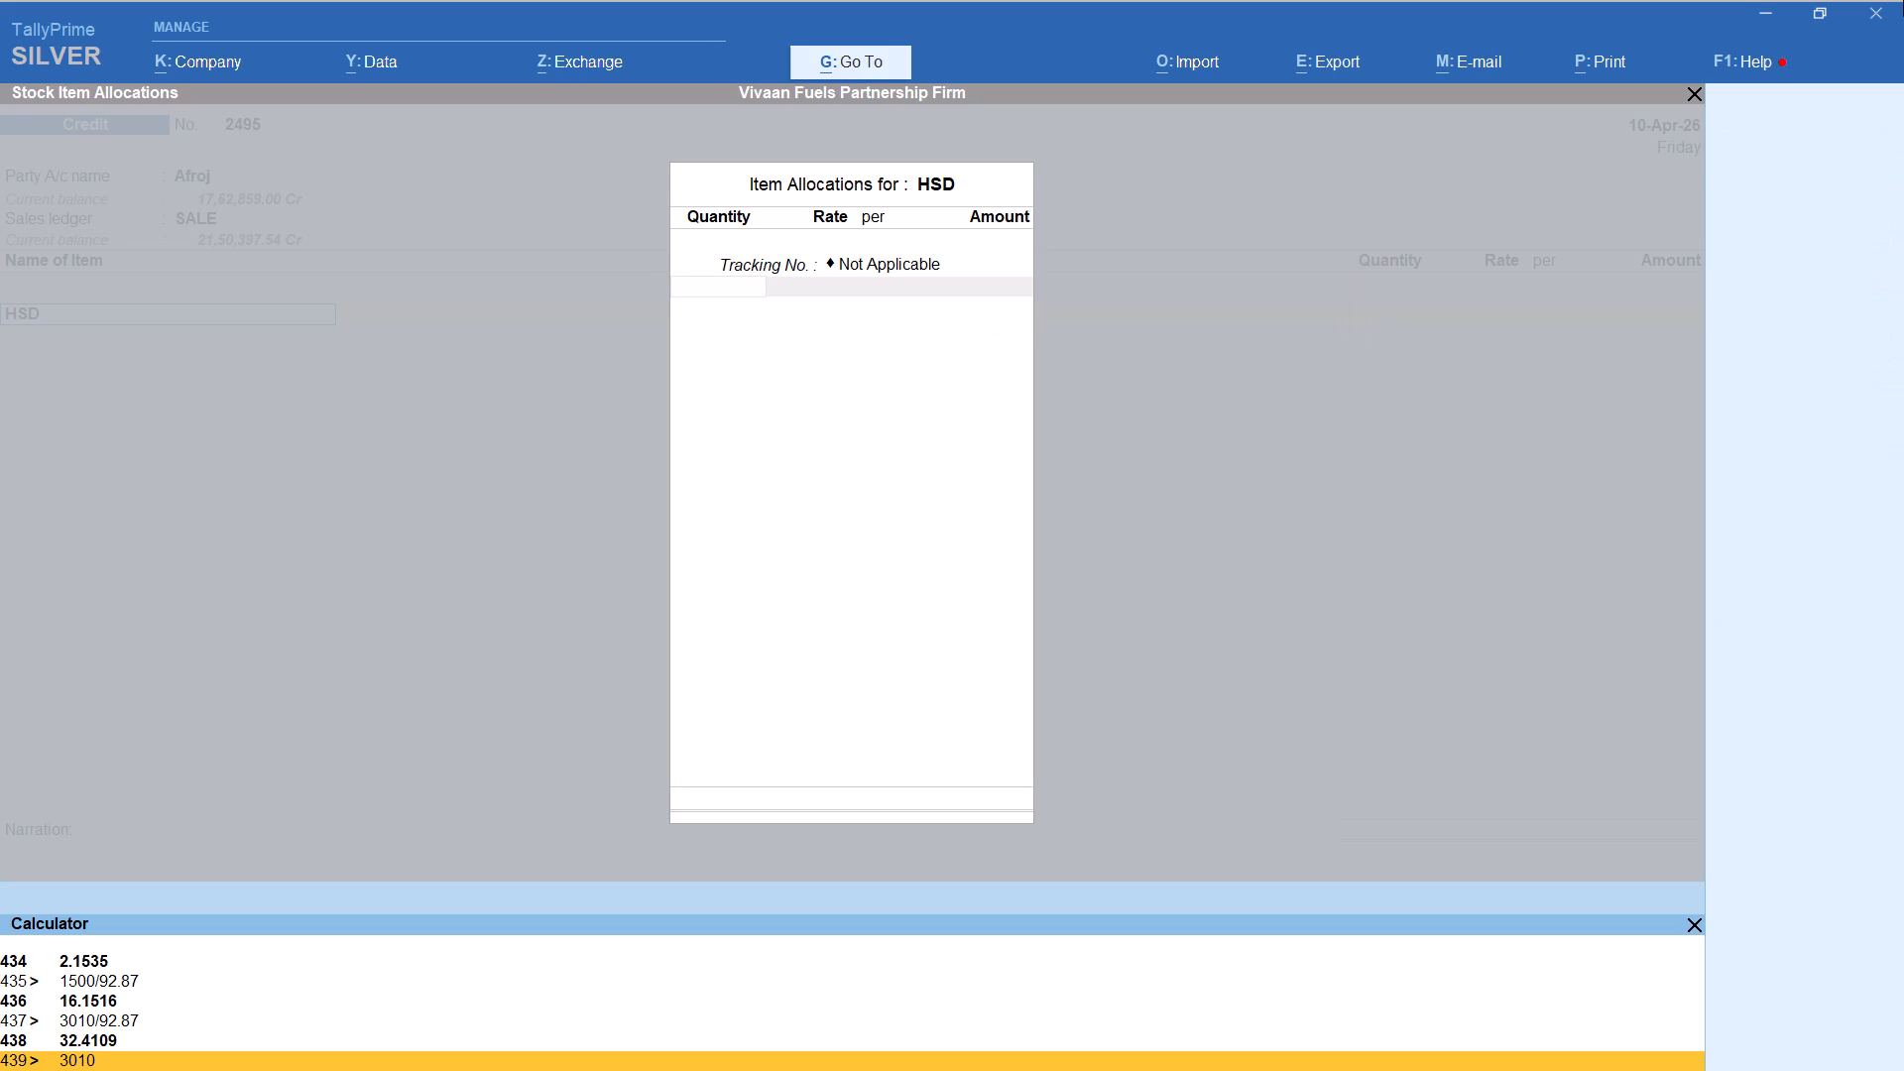
text(/92.87)
key(Return)
key(Return)
key(Return)
key(Return)
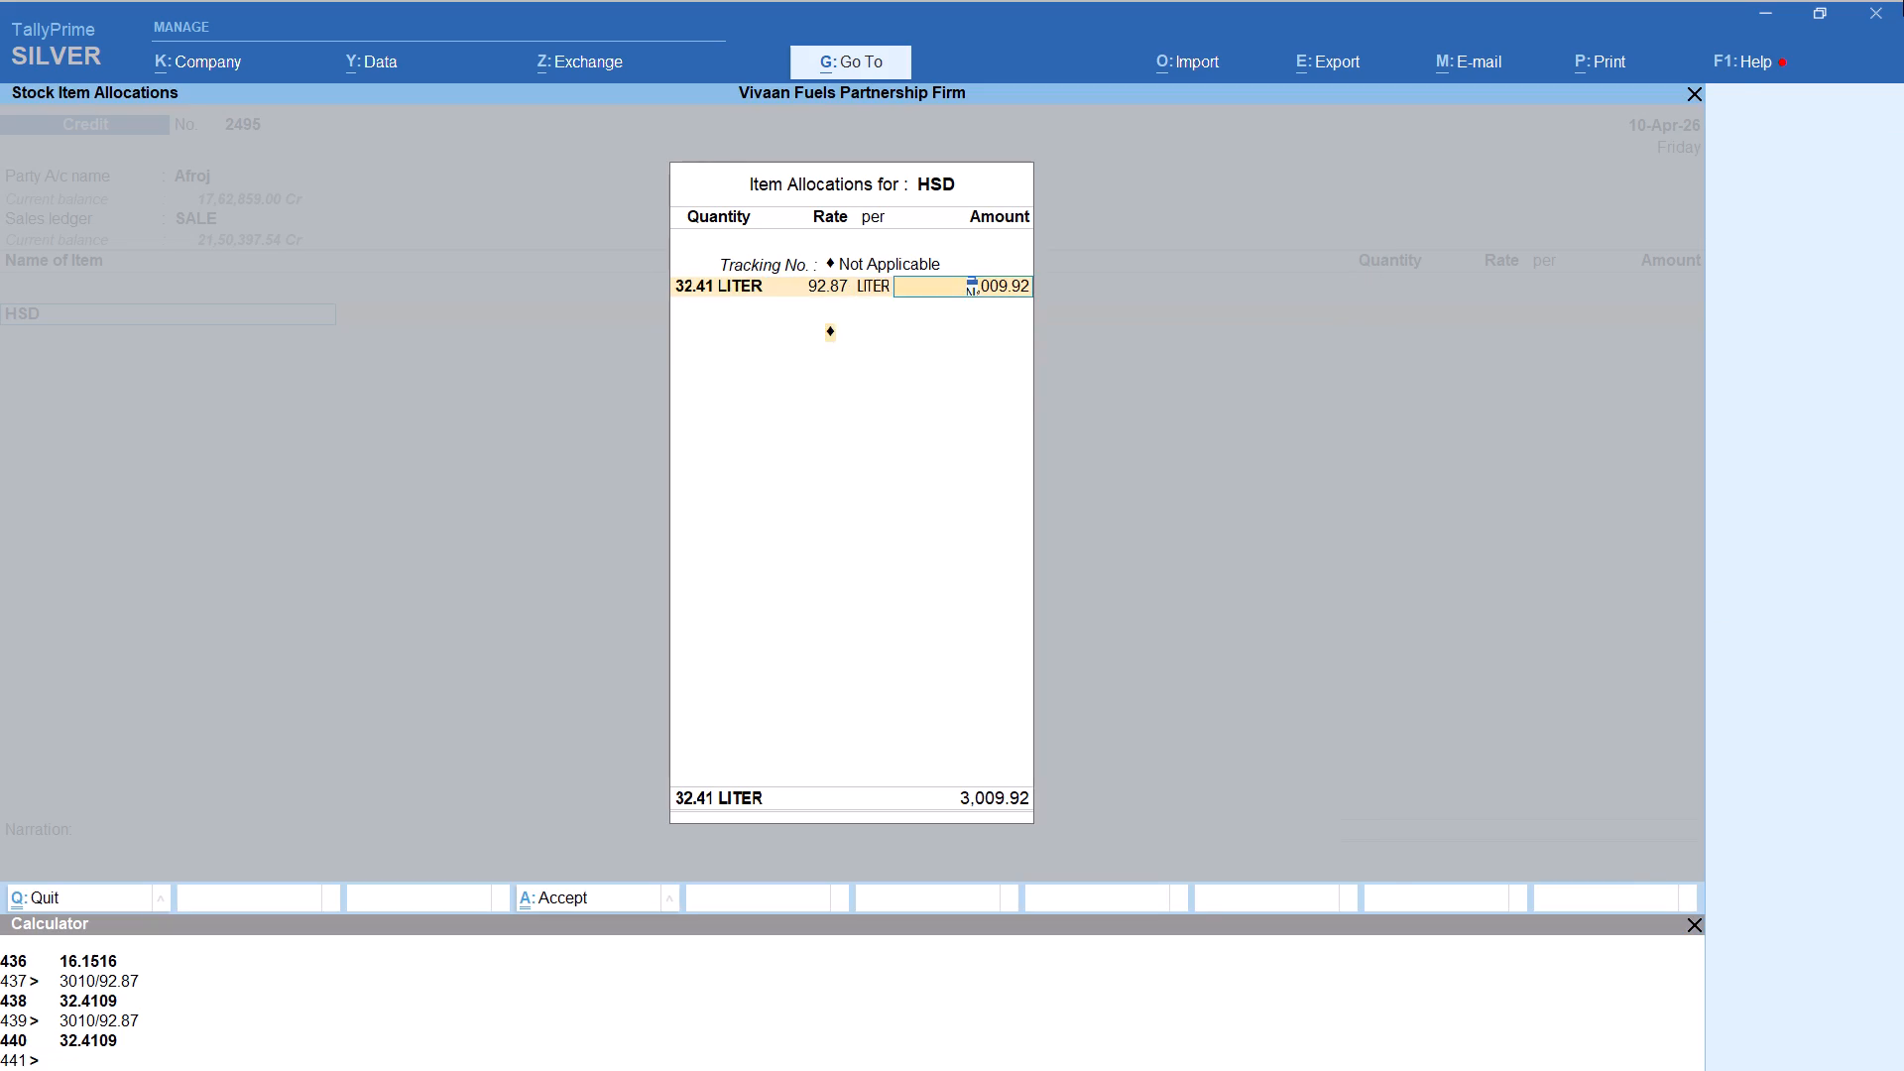
key(Return)
key(Return)
key(Return)
Add the Round Off ledger with its default amount to the Afroj voucher and save it.
text(ROU)
key(Return)
key(ctrl+a)
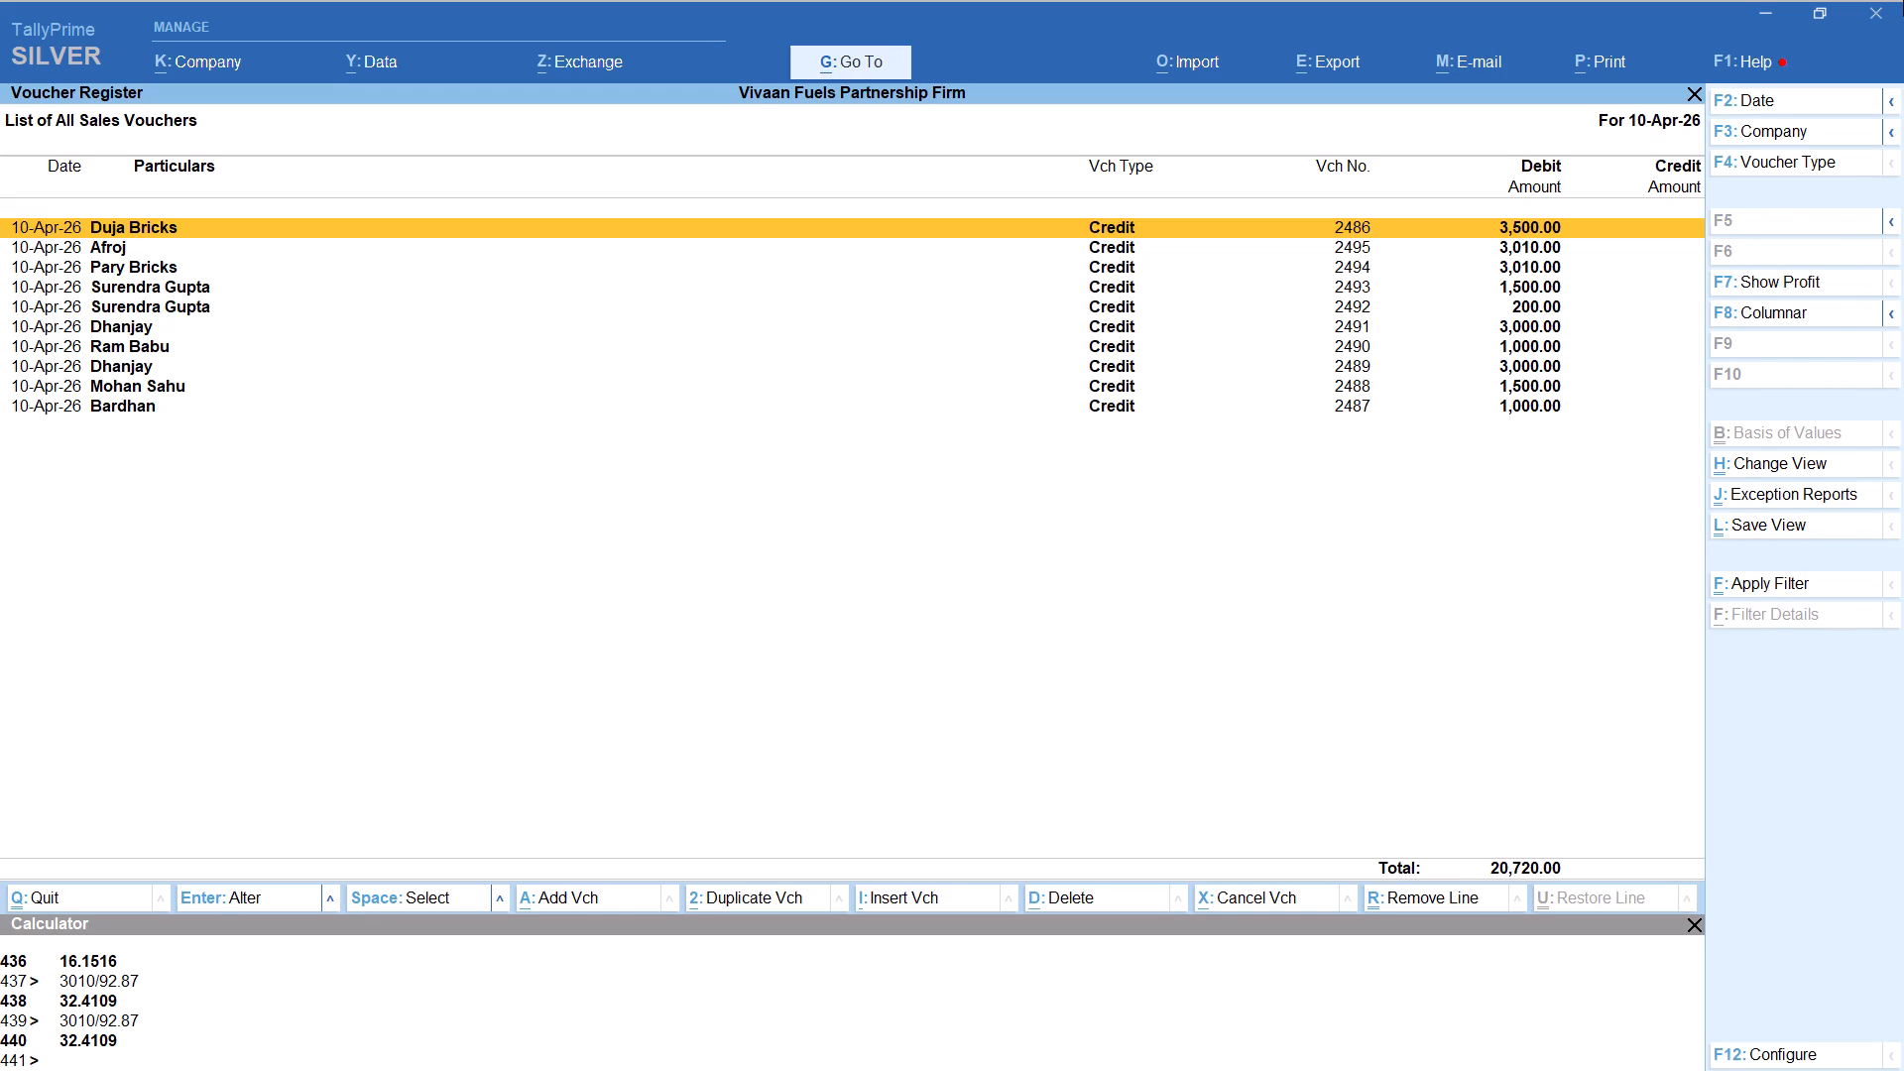
Start a new credit voucher for party Dhanjay, keep the default party details and select the SALE ledger.
key(alt+a)
text(DHAJ)
key(Return)
key(Return)
key(Return)
key(Return)
key(Return)
key(Return)
key(Return)
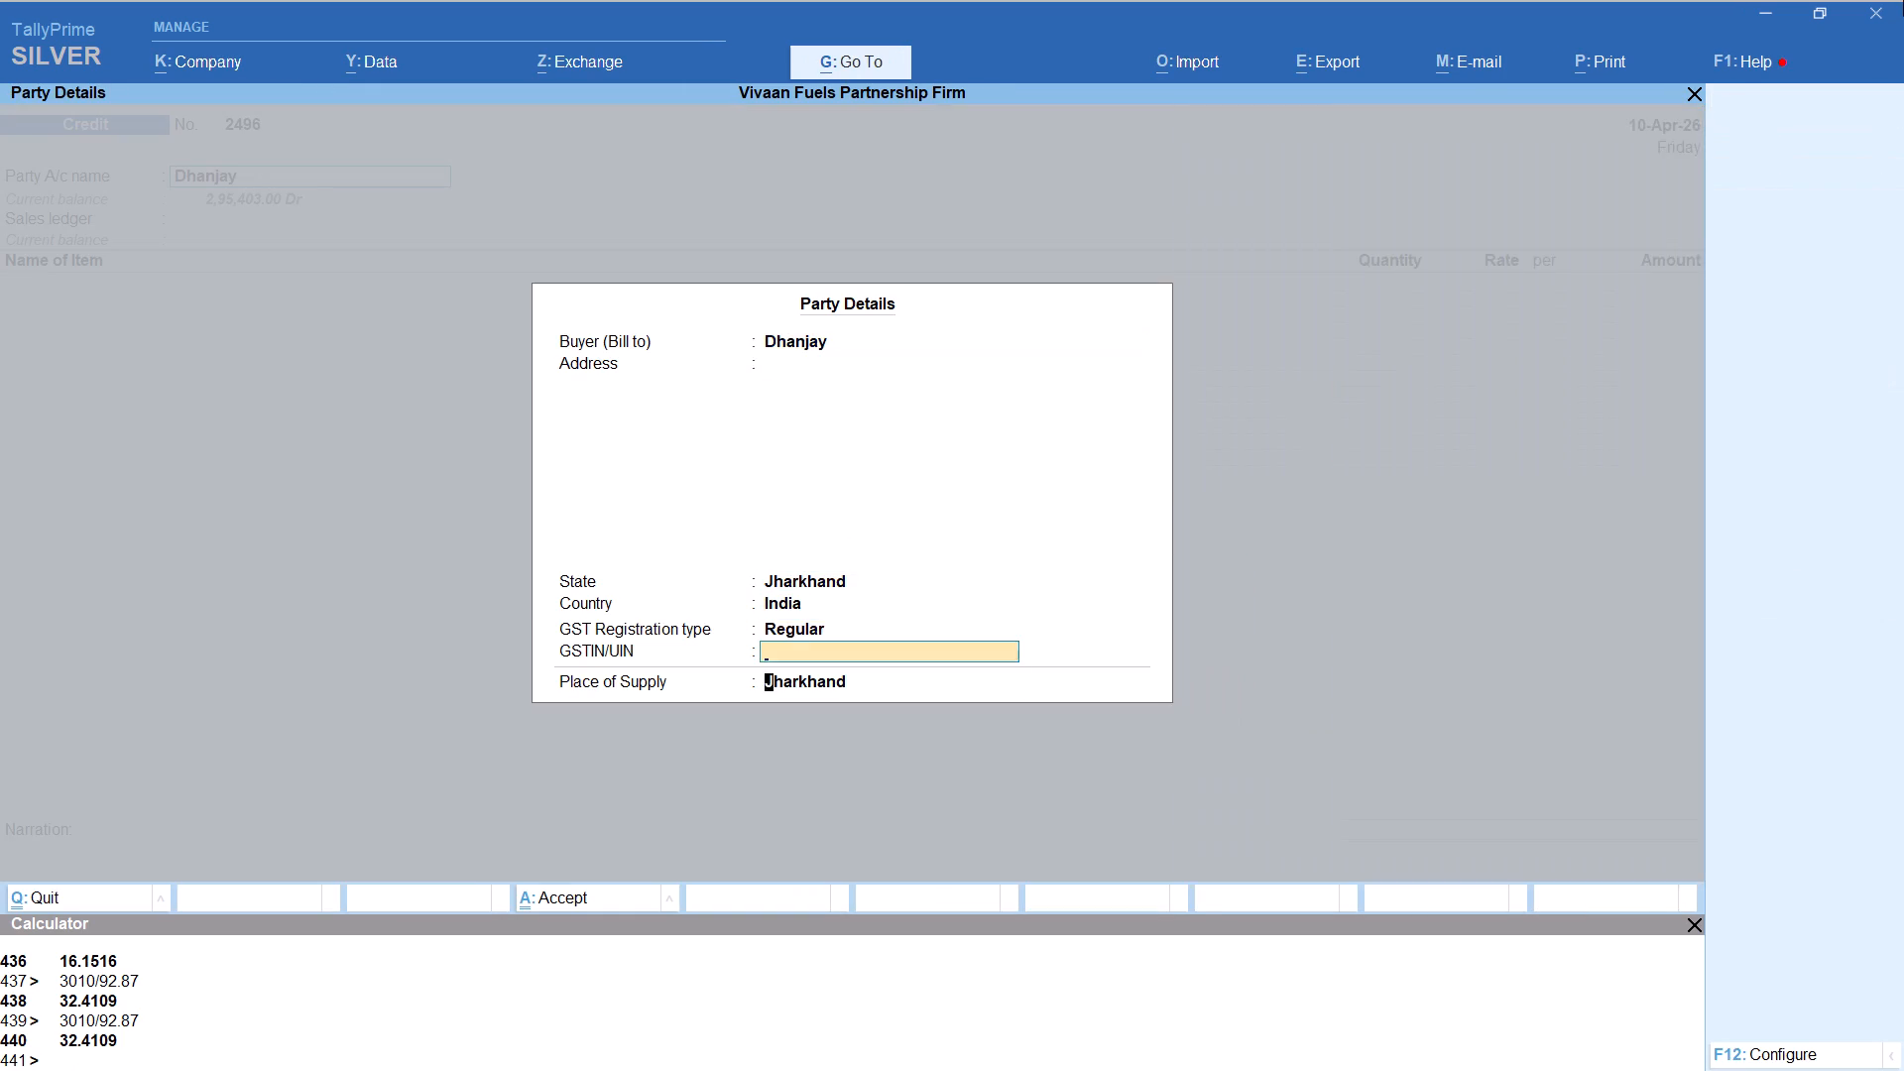
key(Return)
key(Return)
Add item HSD with tracking number Not Applicable and the quantity calculated as 5500/92.87, keeping the 92.87 per-litre rate.
text(HS)
key(Return)
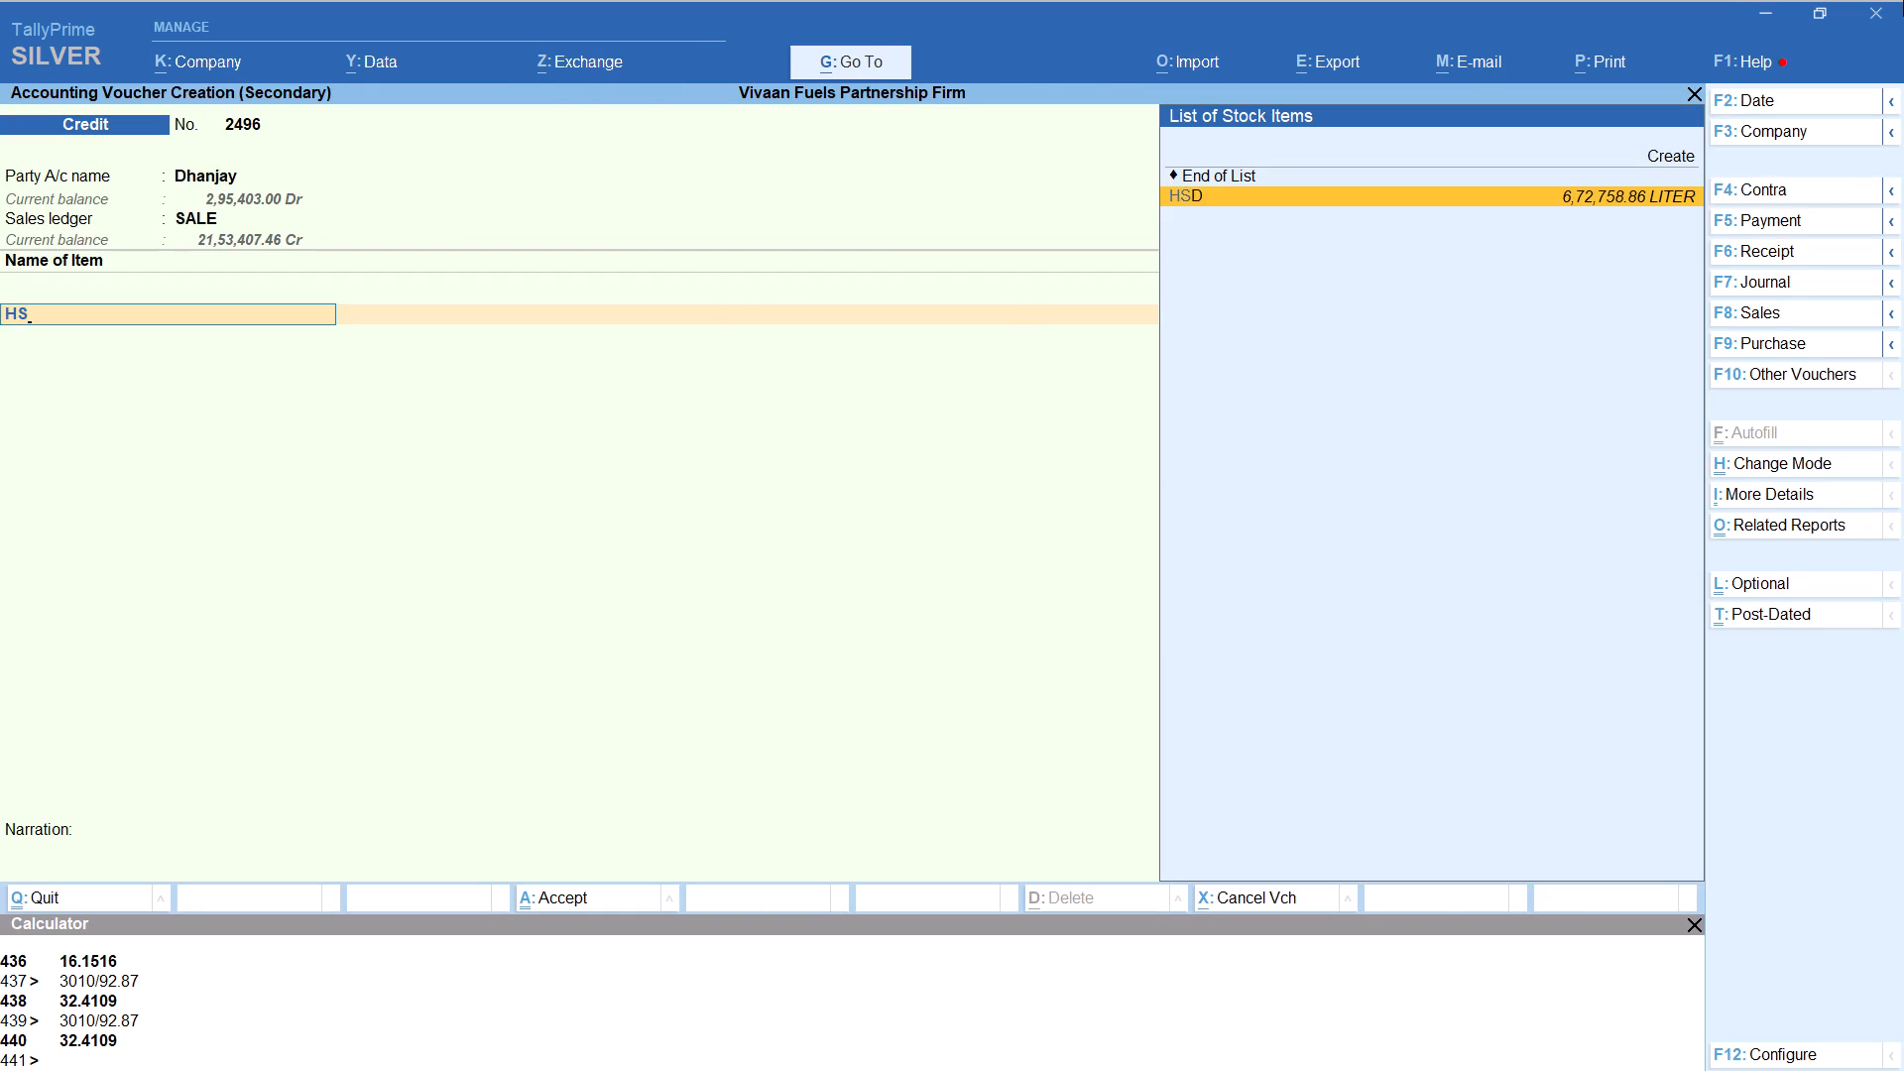
key(Up)
key(Return)
key(alt+c)
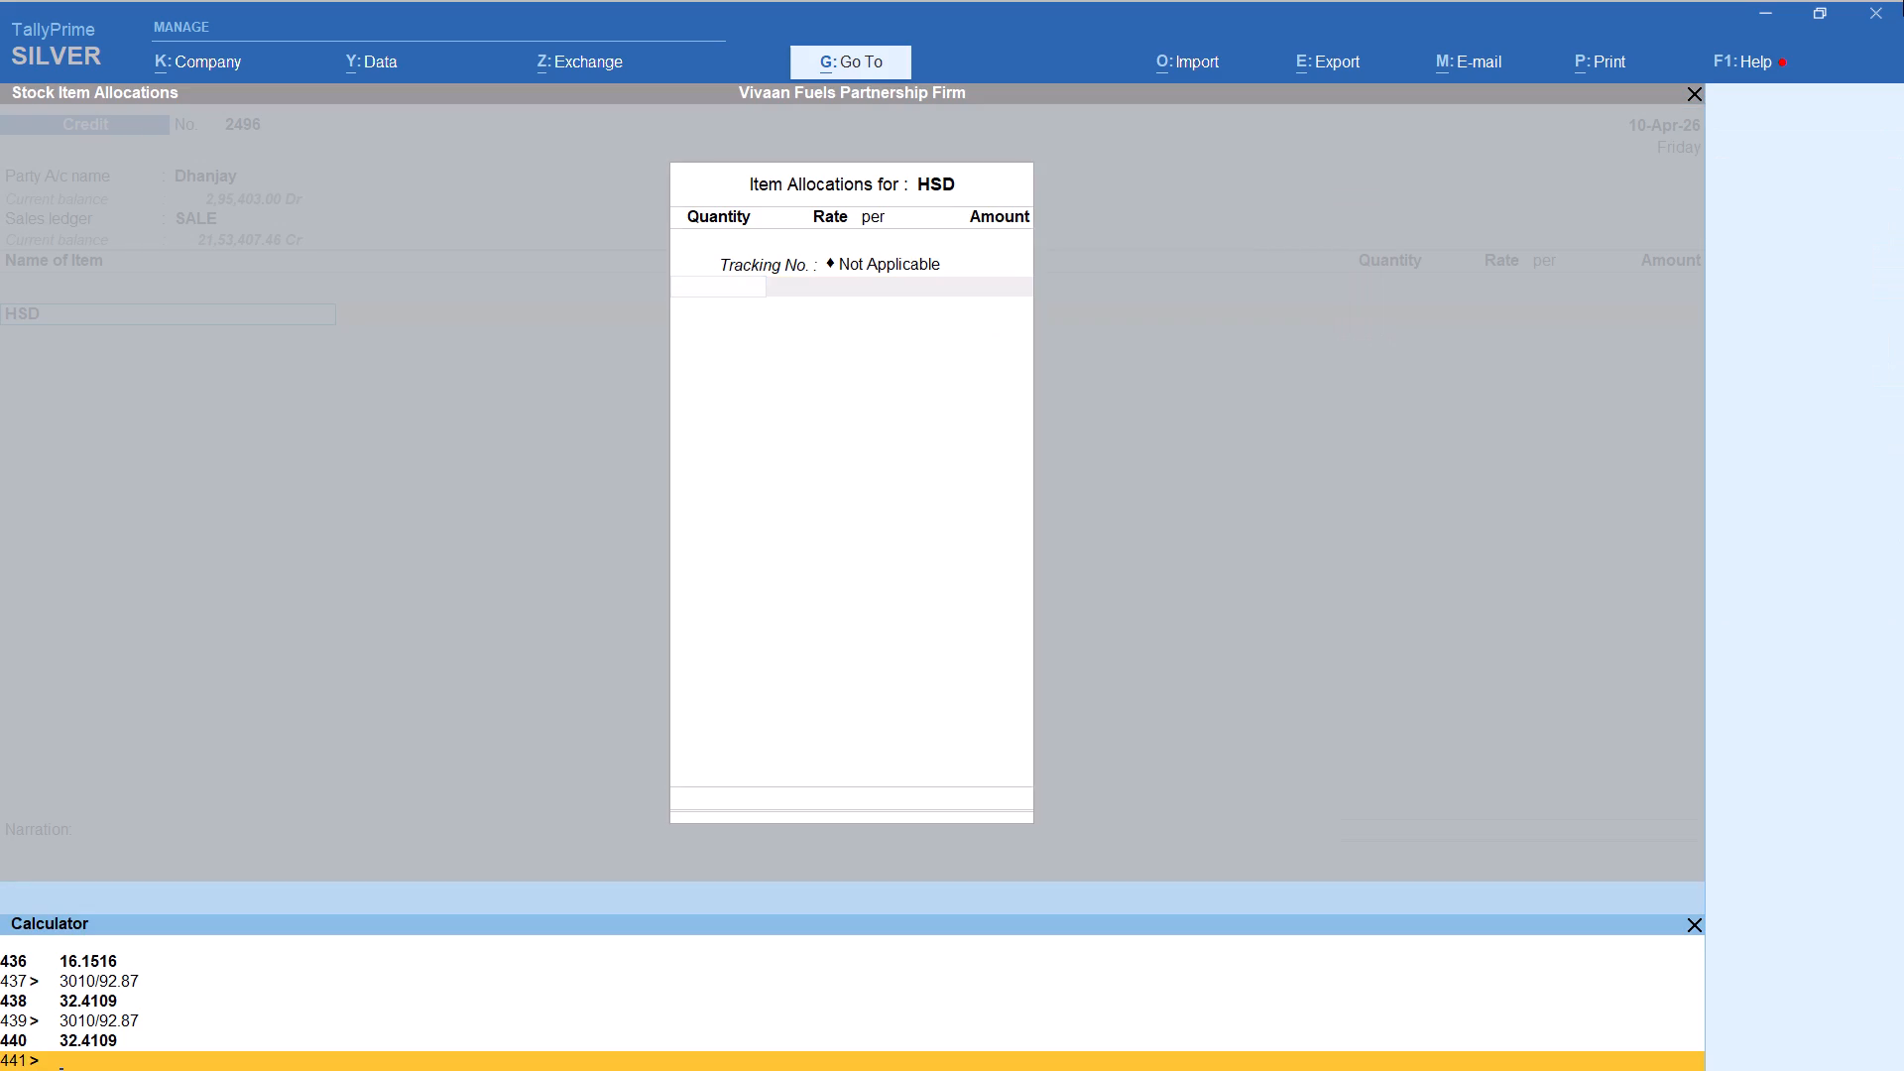
text(5500)
text(/92.87)
key(Return)
key(Return)
key(Return)
key(Return)
key(Return)
key(Return)
key(Return)
Add the Round Off ledger with its default amount to the Dhanjay voucher and save it.
text(ROU)
key(Return)
key(ctrl+a)
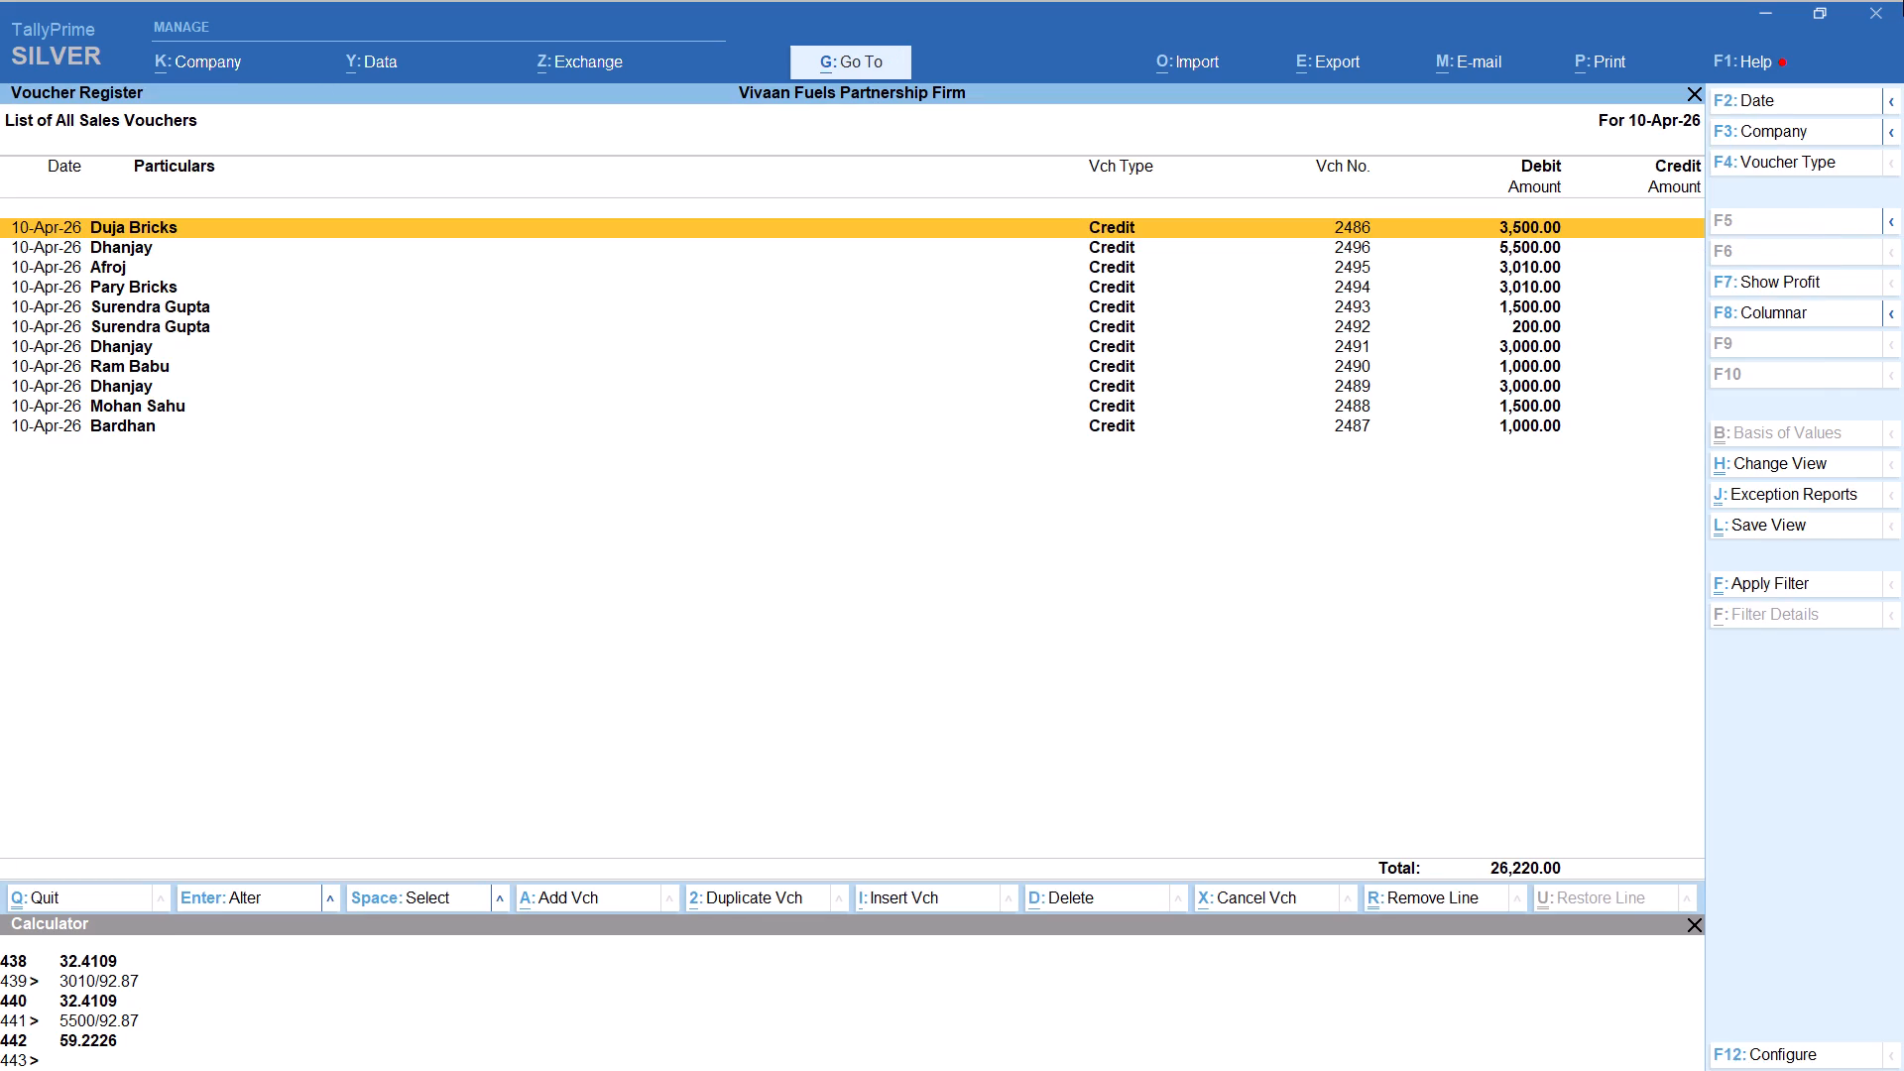
Start another credit voucher for party Afroj, keep the default party details and select the SALE ledger.
key(alt+a)
text(AFROPJ)
key(Return)
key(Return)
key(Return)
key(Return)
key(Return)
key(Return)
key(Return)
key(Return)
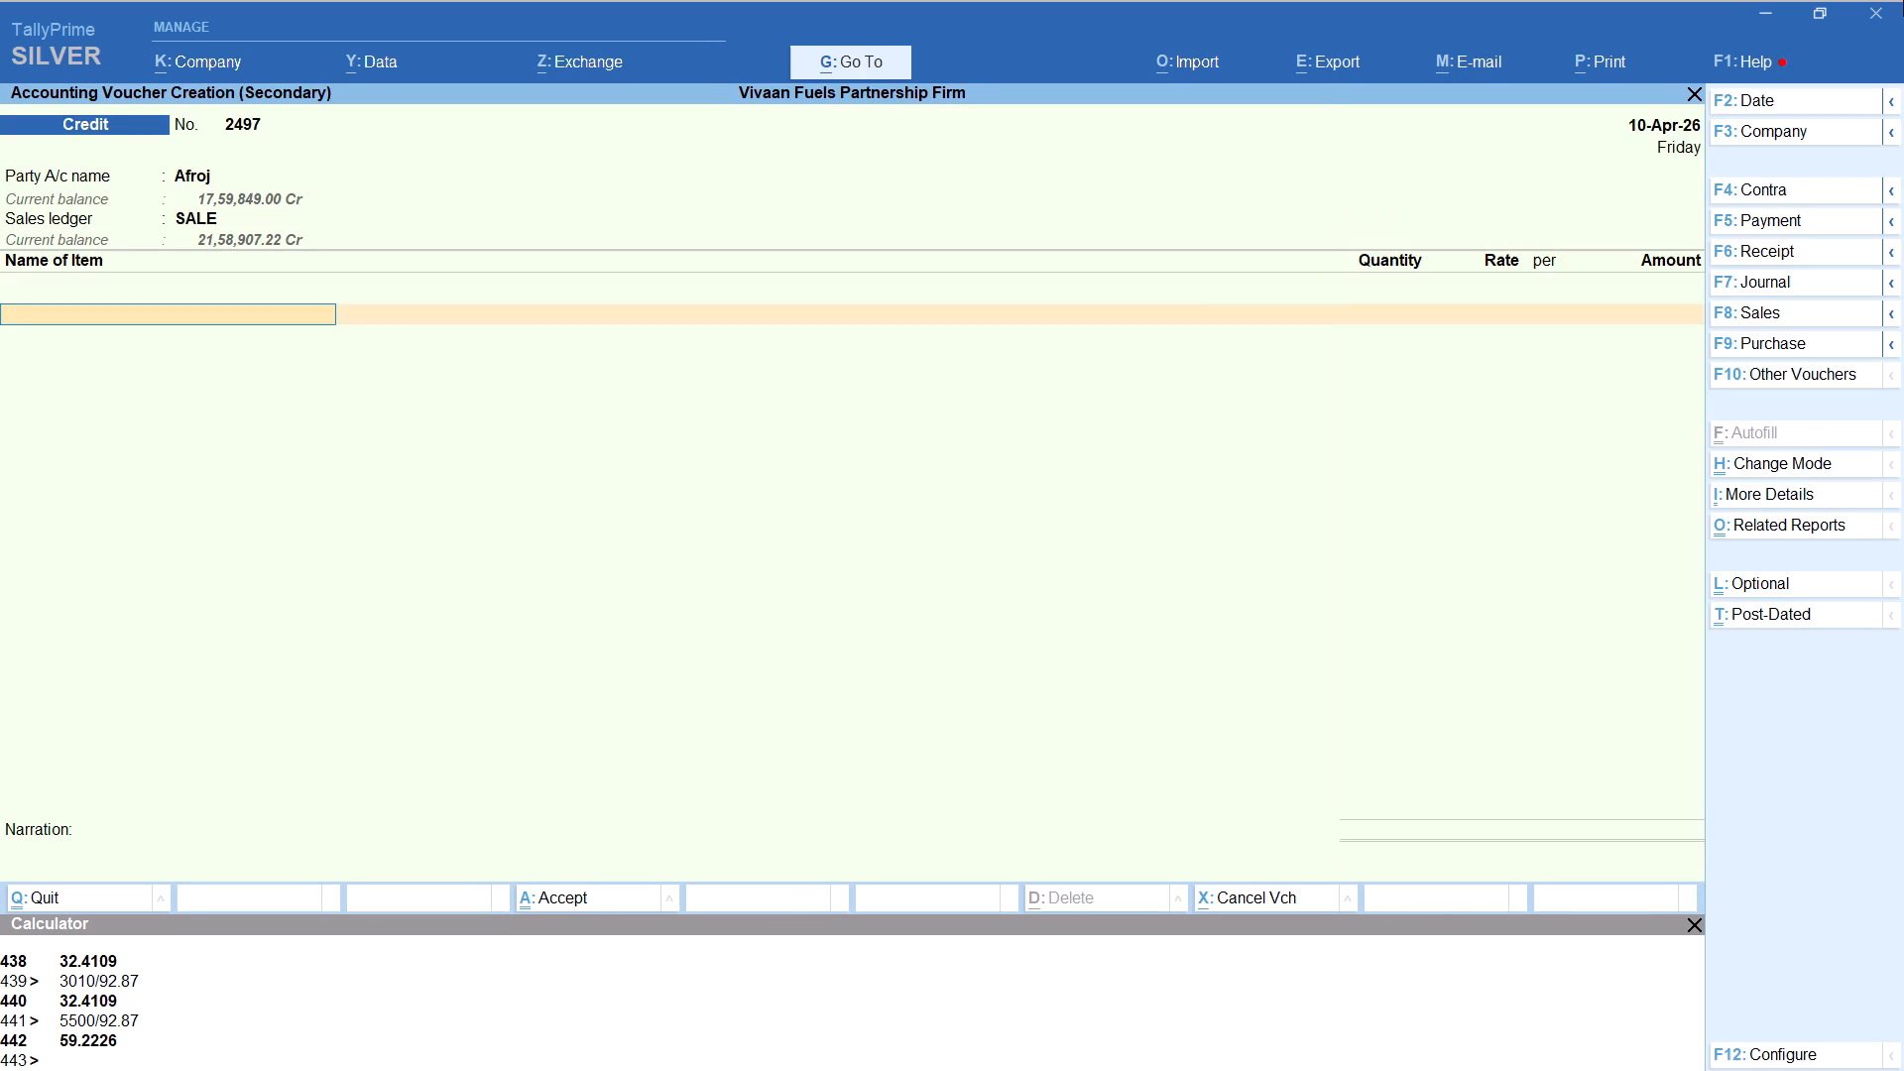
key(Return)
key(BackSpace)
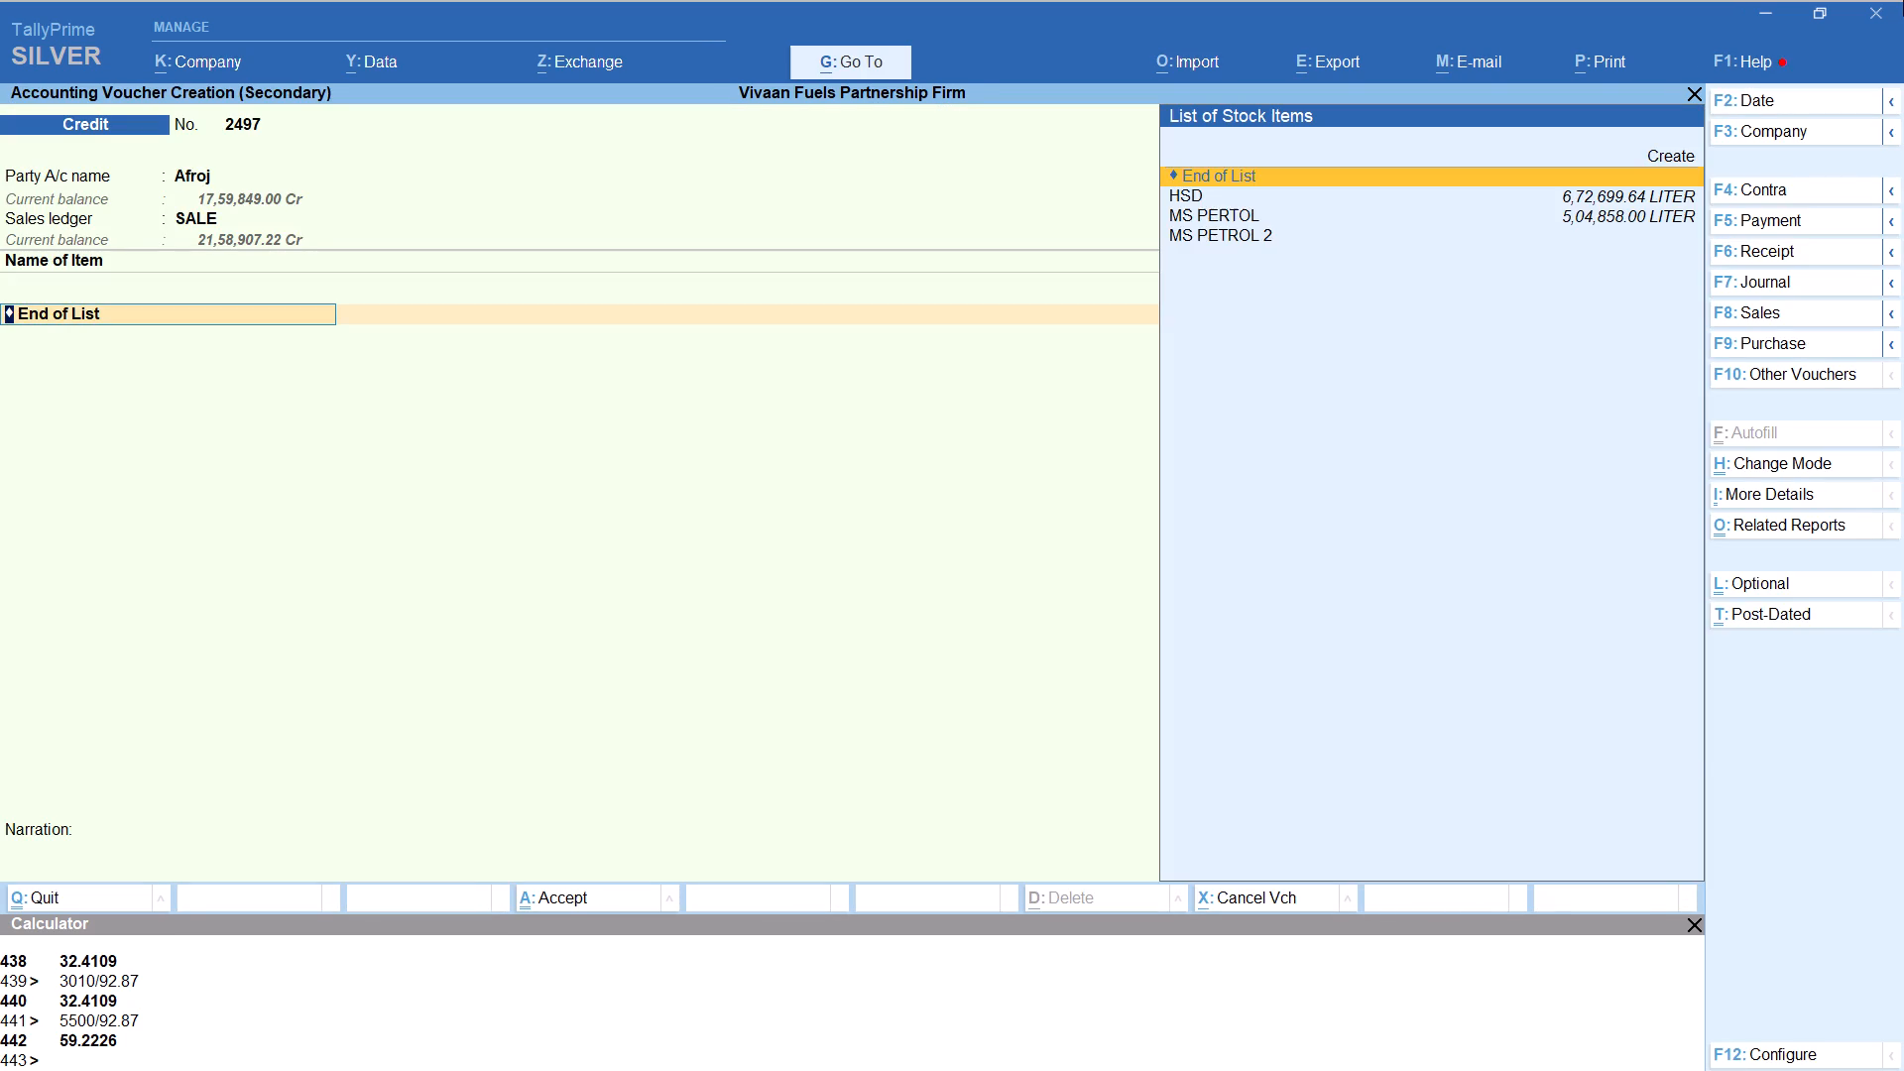
Add item HSD to this second Afroj voucher with tracking number Not Applicable and quantity calculated as 3010/92.87, keeping the 92.87 rate.
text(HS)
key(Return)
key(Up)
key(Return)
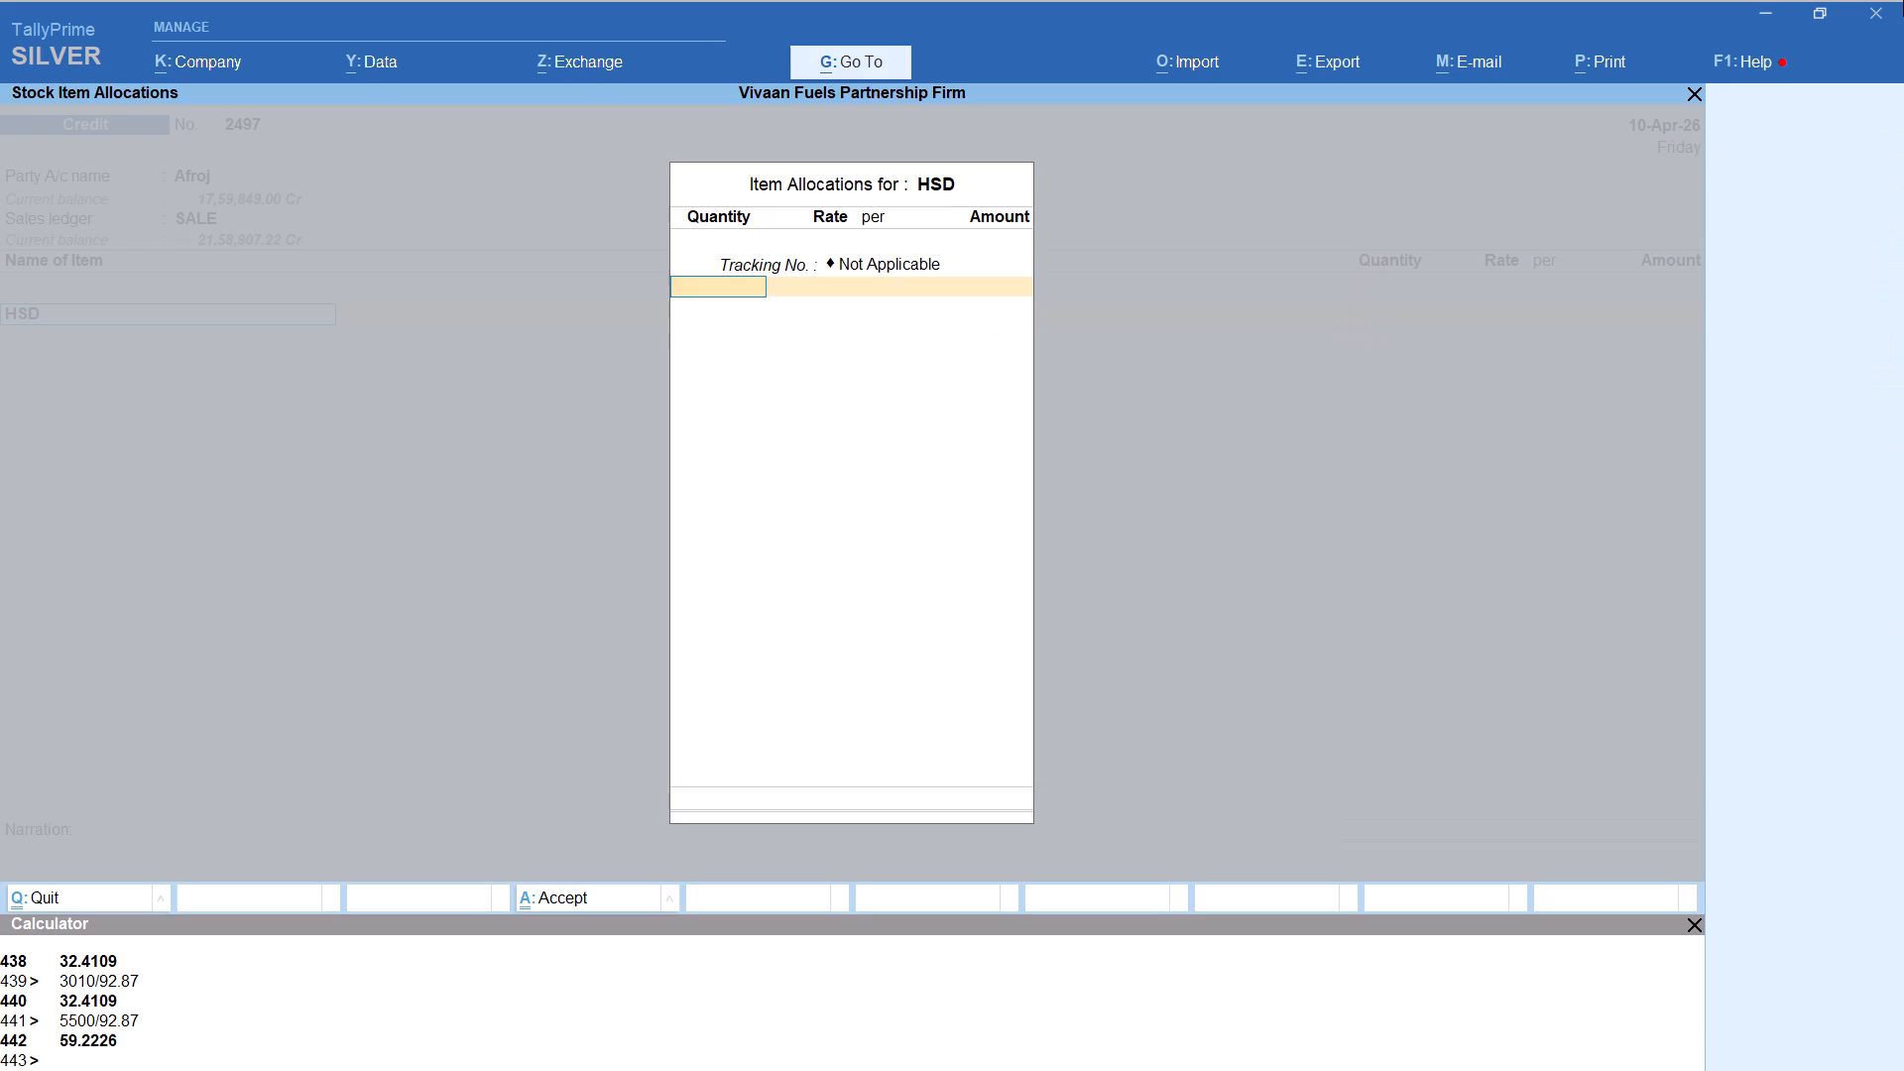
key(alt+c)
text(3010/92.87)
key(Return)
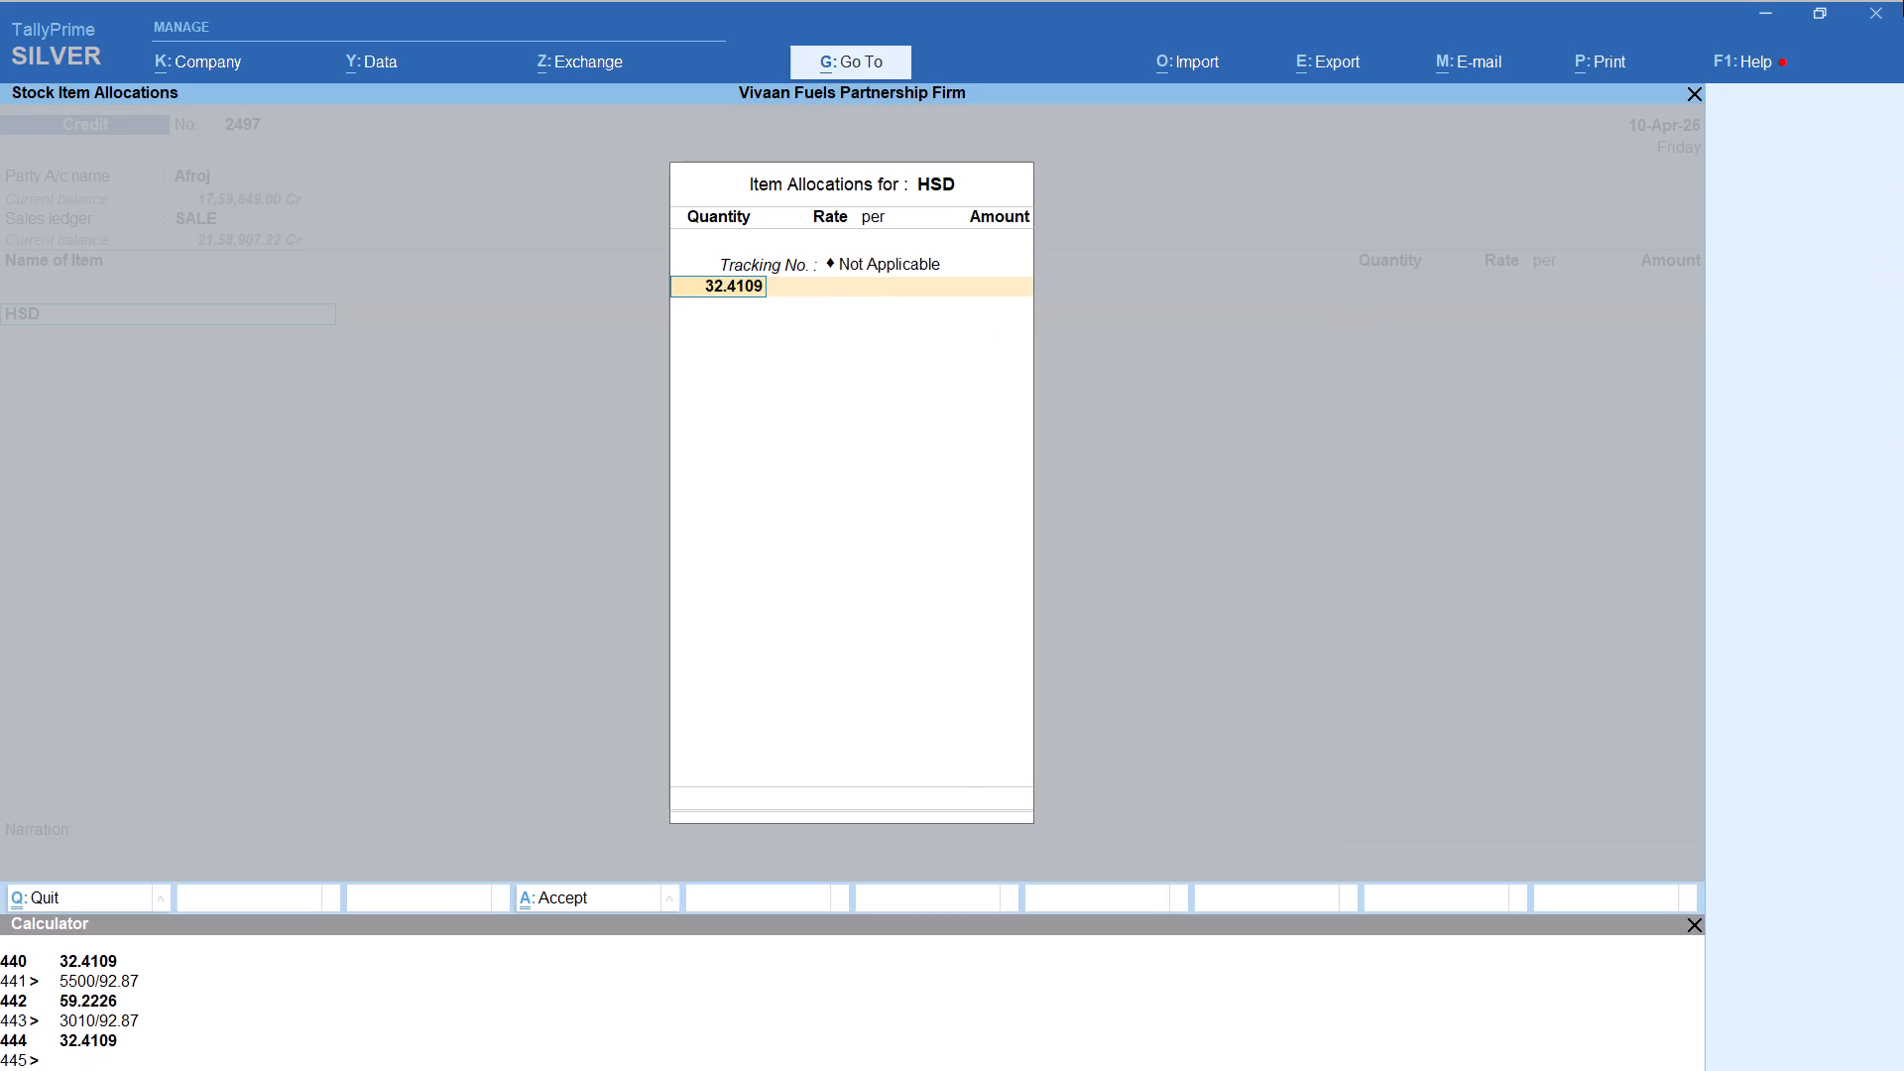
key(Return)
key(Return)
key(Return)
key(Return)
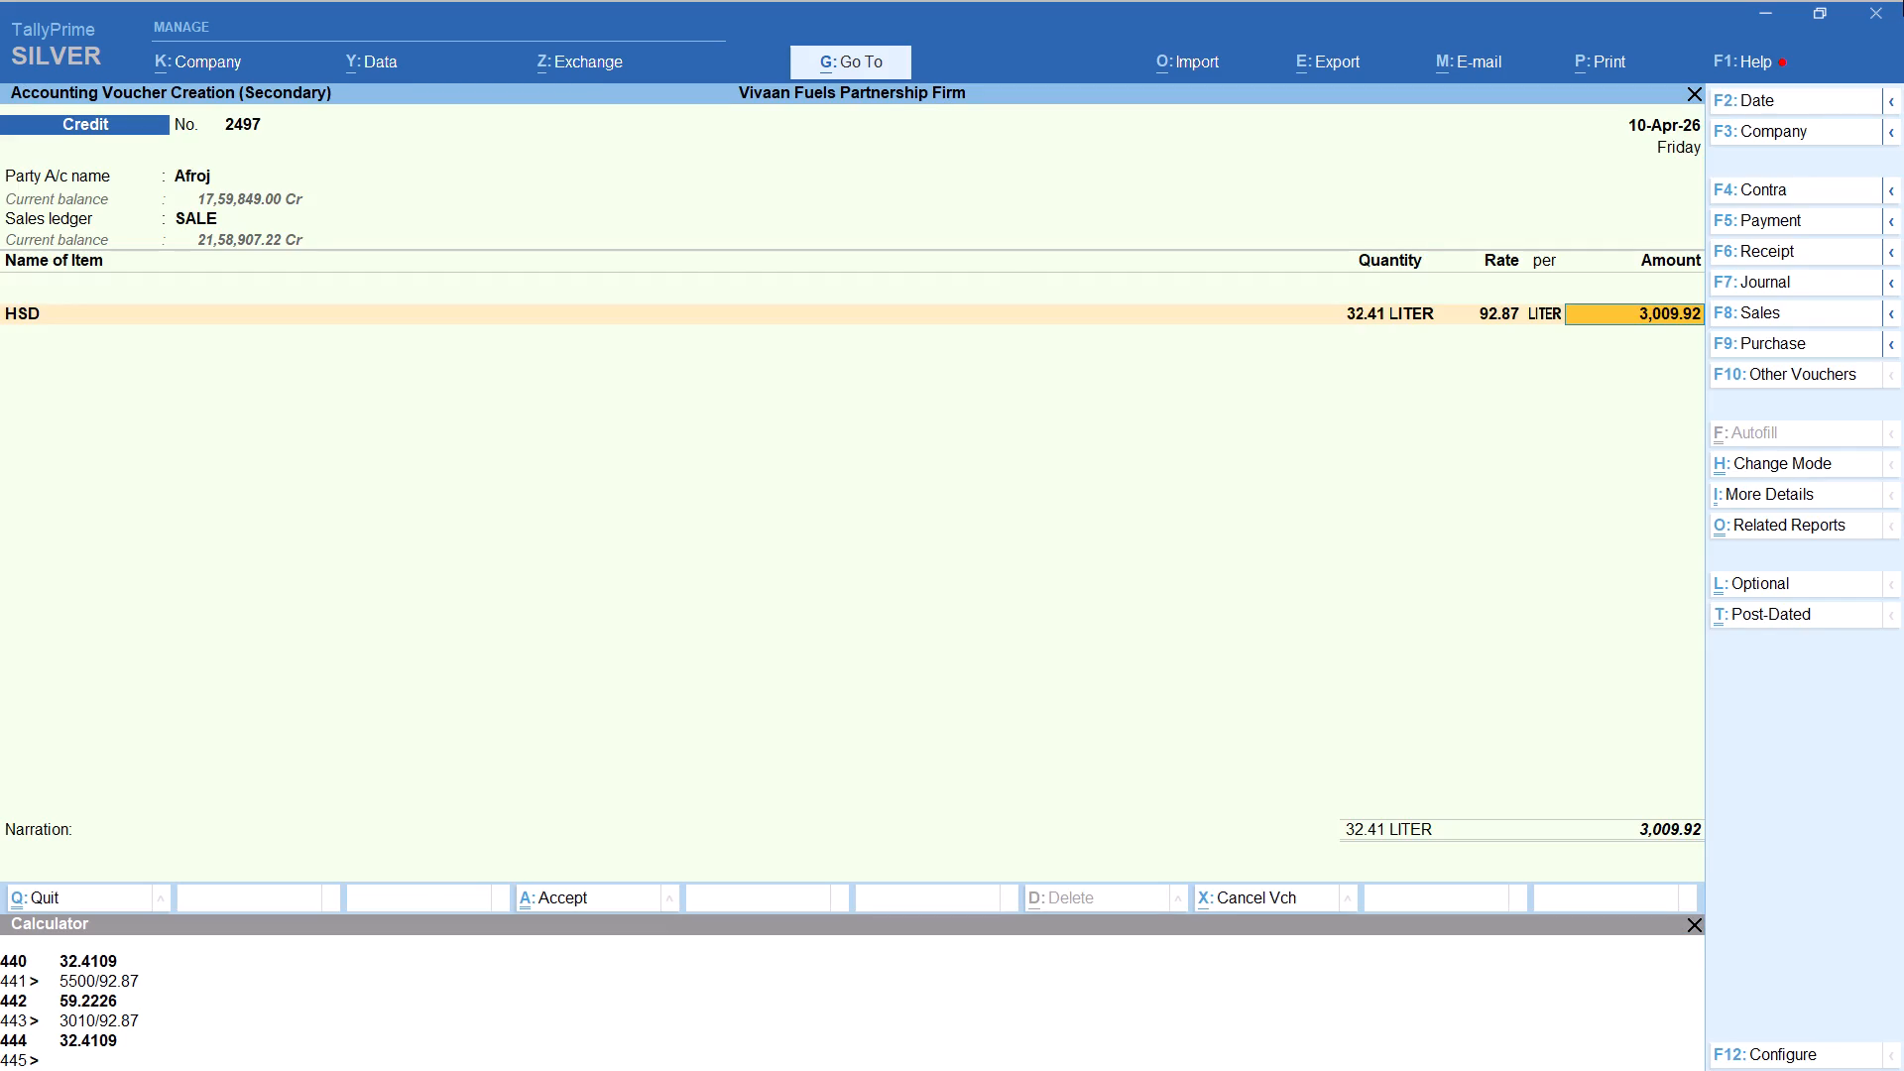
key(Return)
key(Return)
Add the Round Off ledger with its default amount to this second Afroj voucher and save it.
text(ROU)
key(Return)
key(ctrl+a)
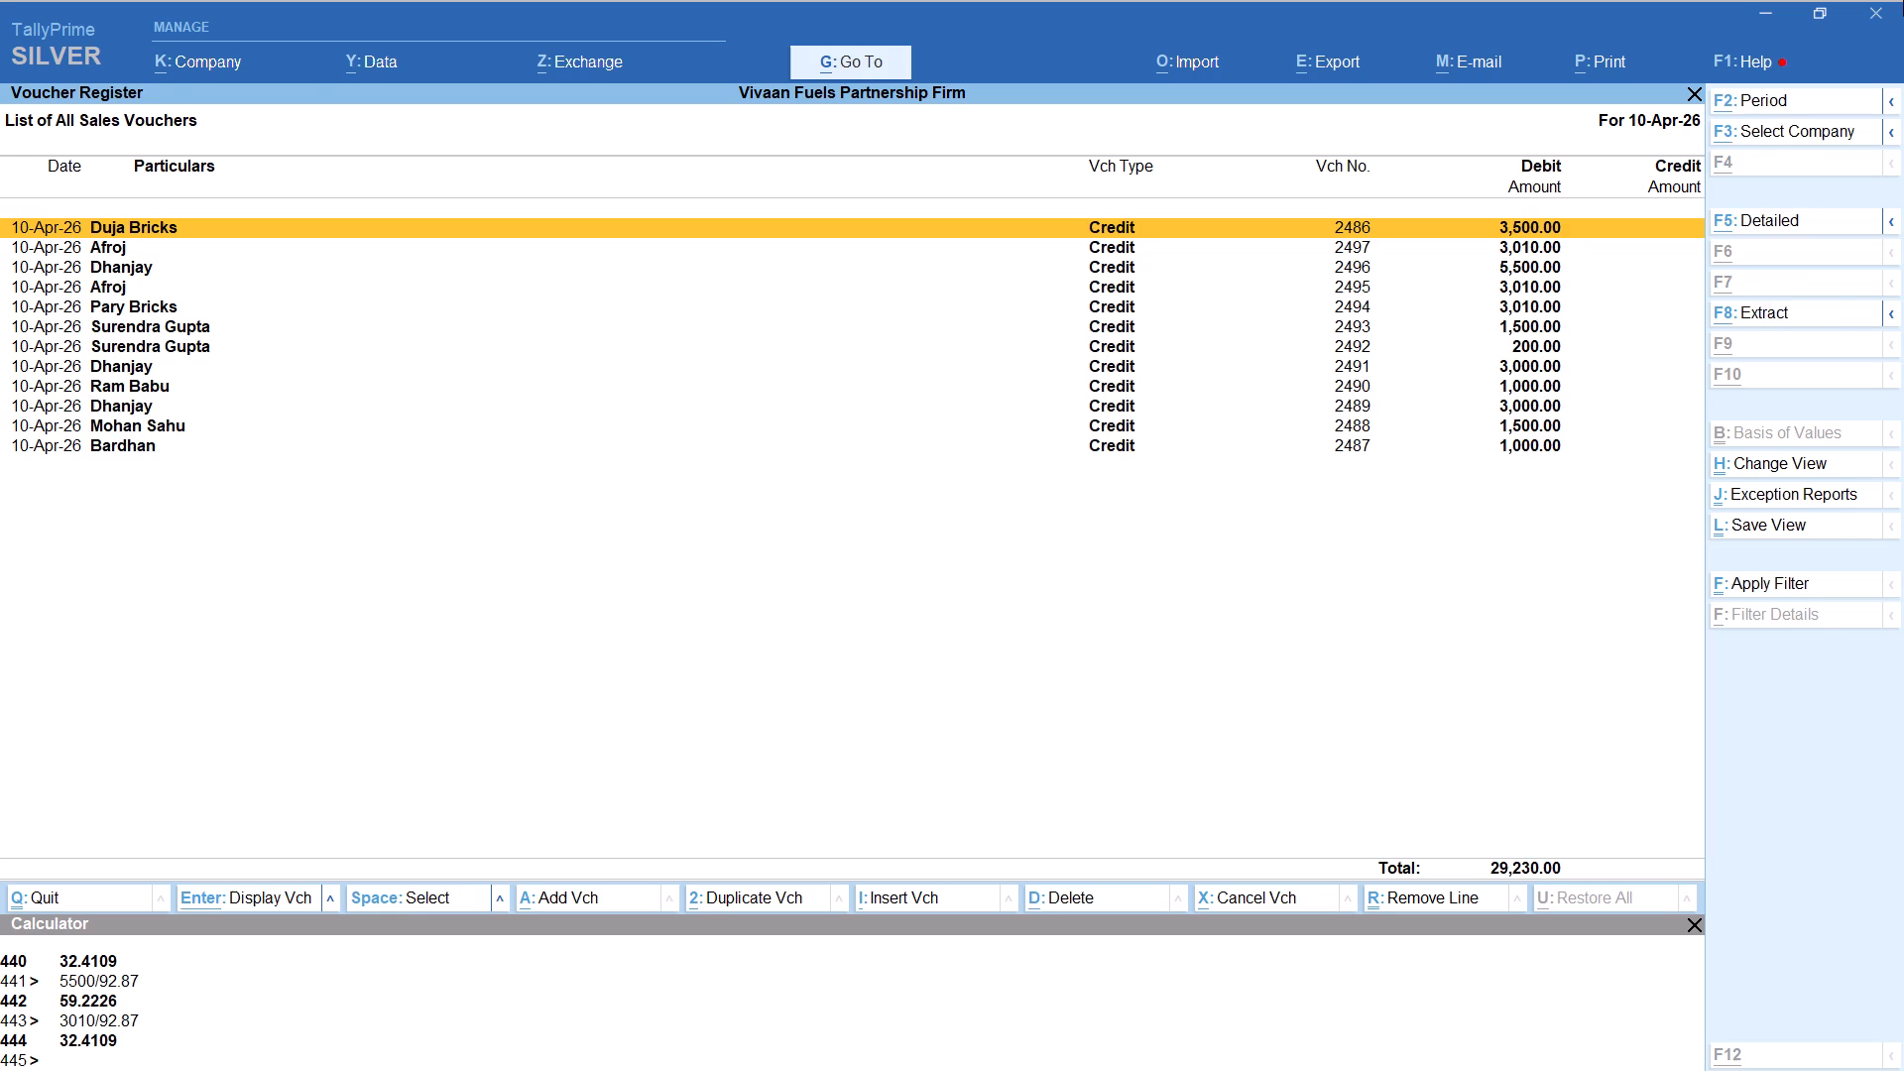
Start a new credit voucher for party Hakim, keep the default party details and select the SALE ledger.
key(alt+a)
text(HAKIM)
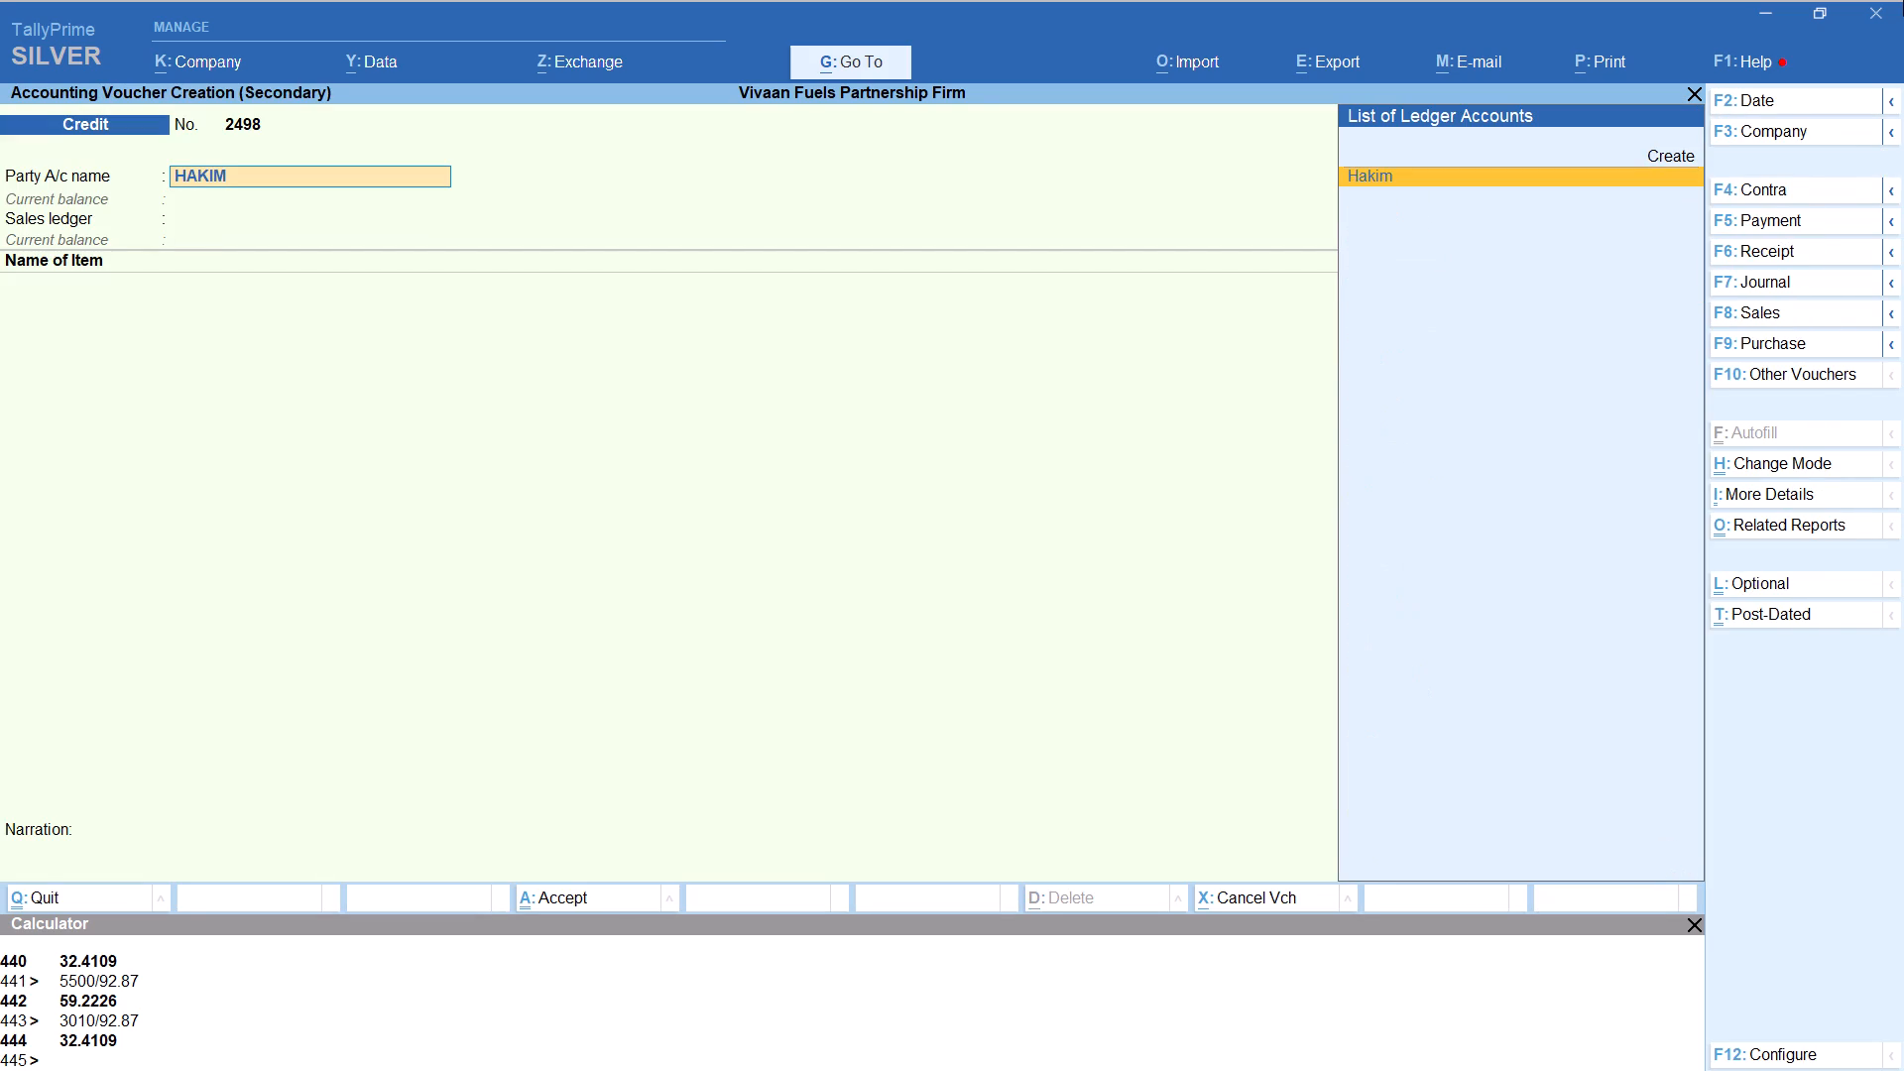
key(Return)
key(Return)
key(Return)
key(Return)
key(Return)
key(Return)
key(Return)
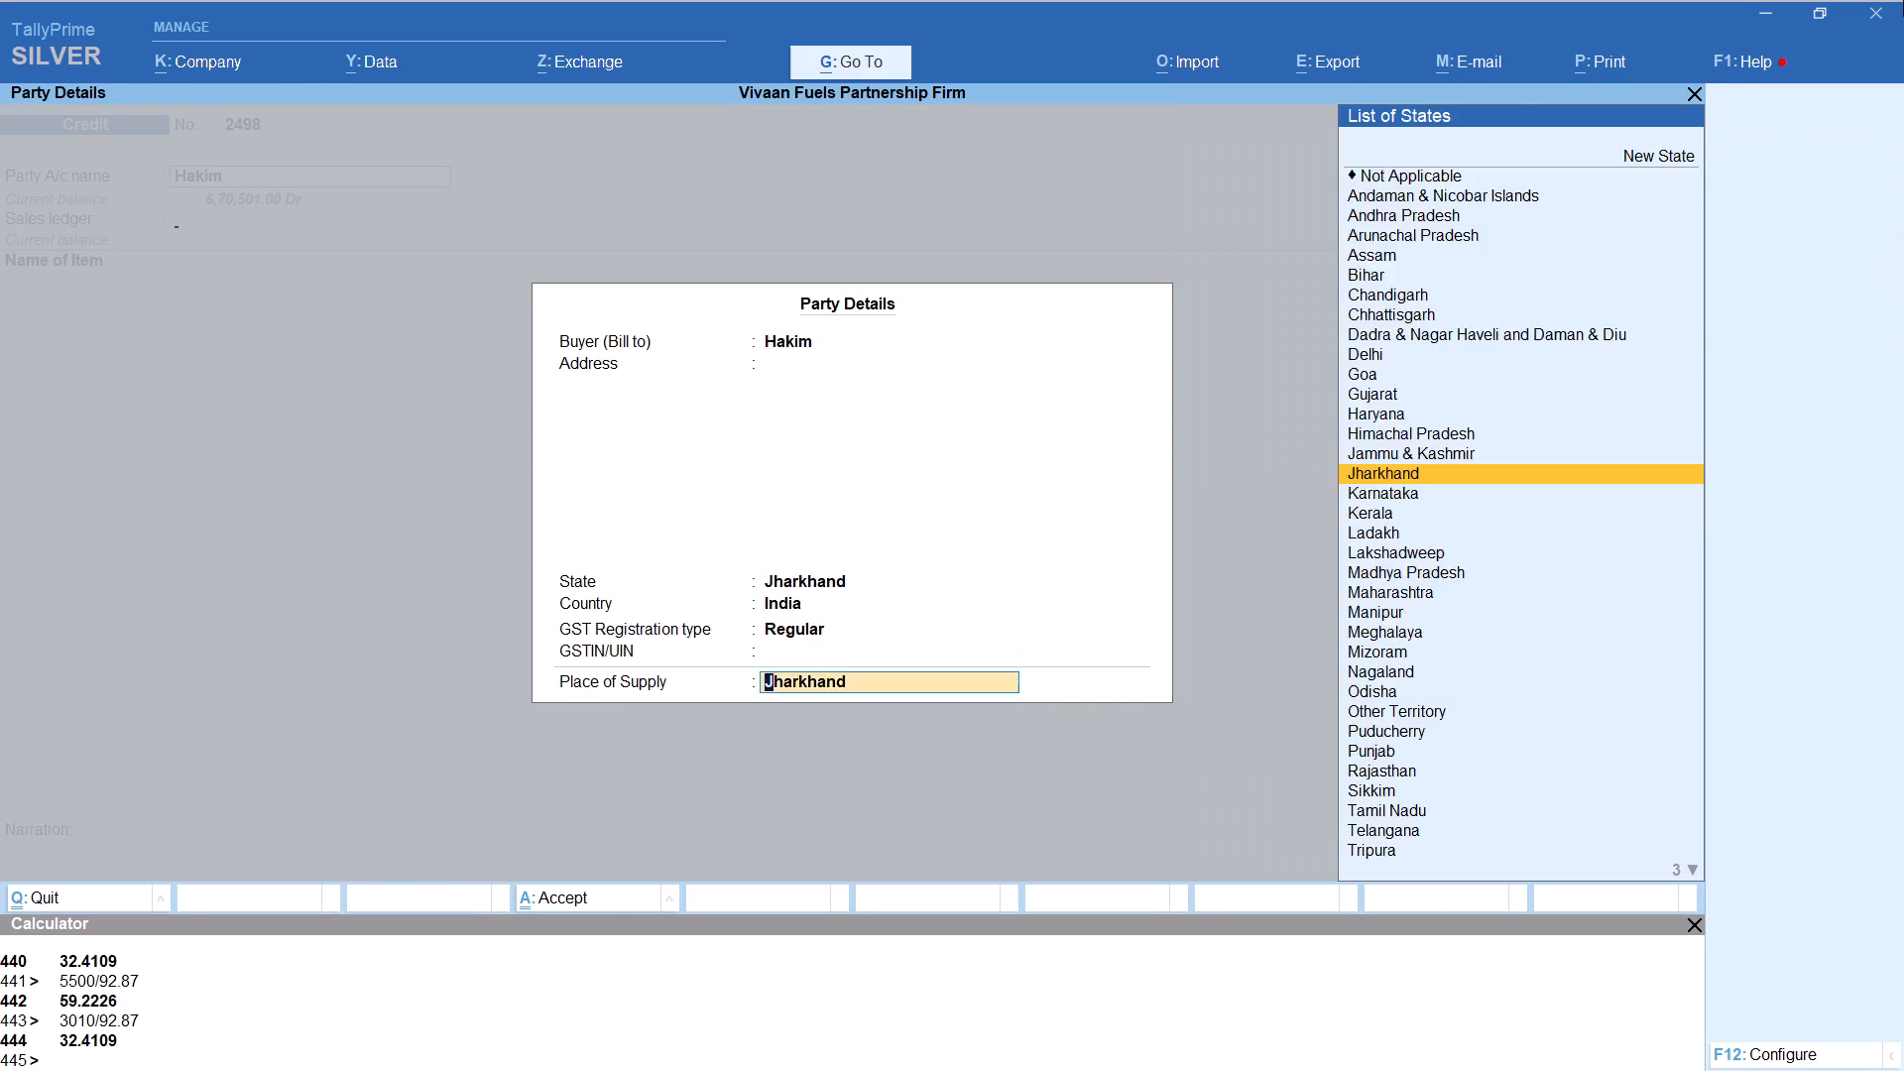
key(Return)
Add item HSD to the Hakim voucher with tracking number Not Applicable and quantity calculated as 139305/92.87, keeping the 92.87 rate.
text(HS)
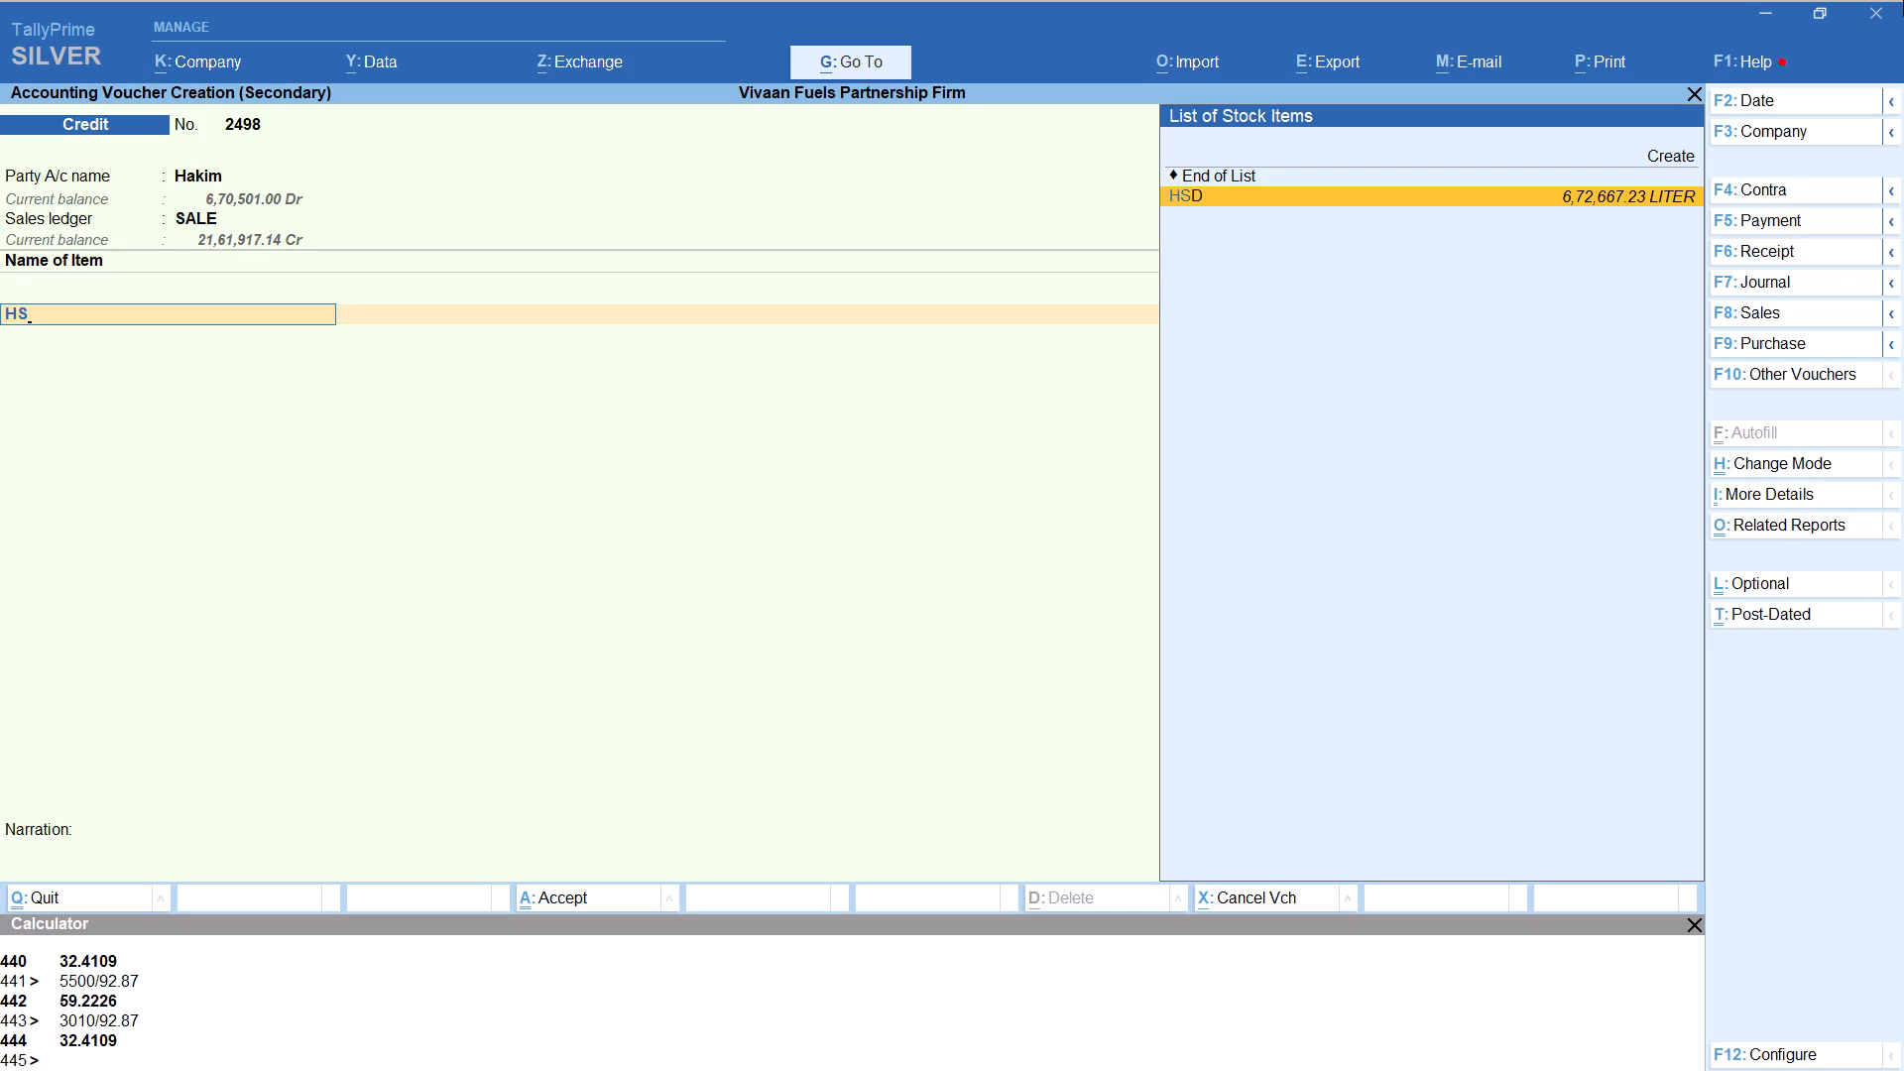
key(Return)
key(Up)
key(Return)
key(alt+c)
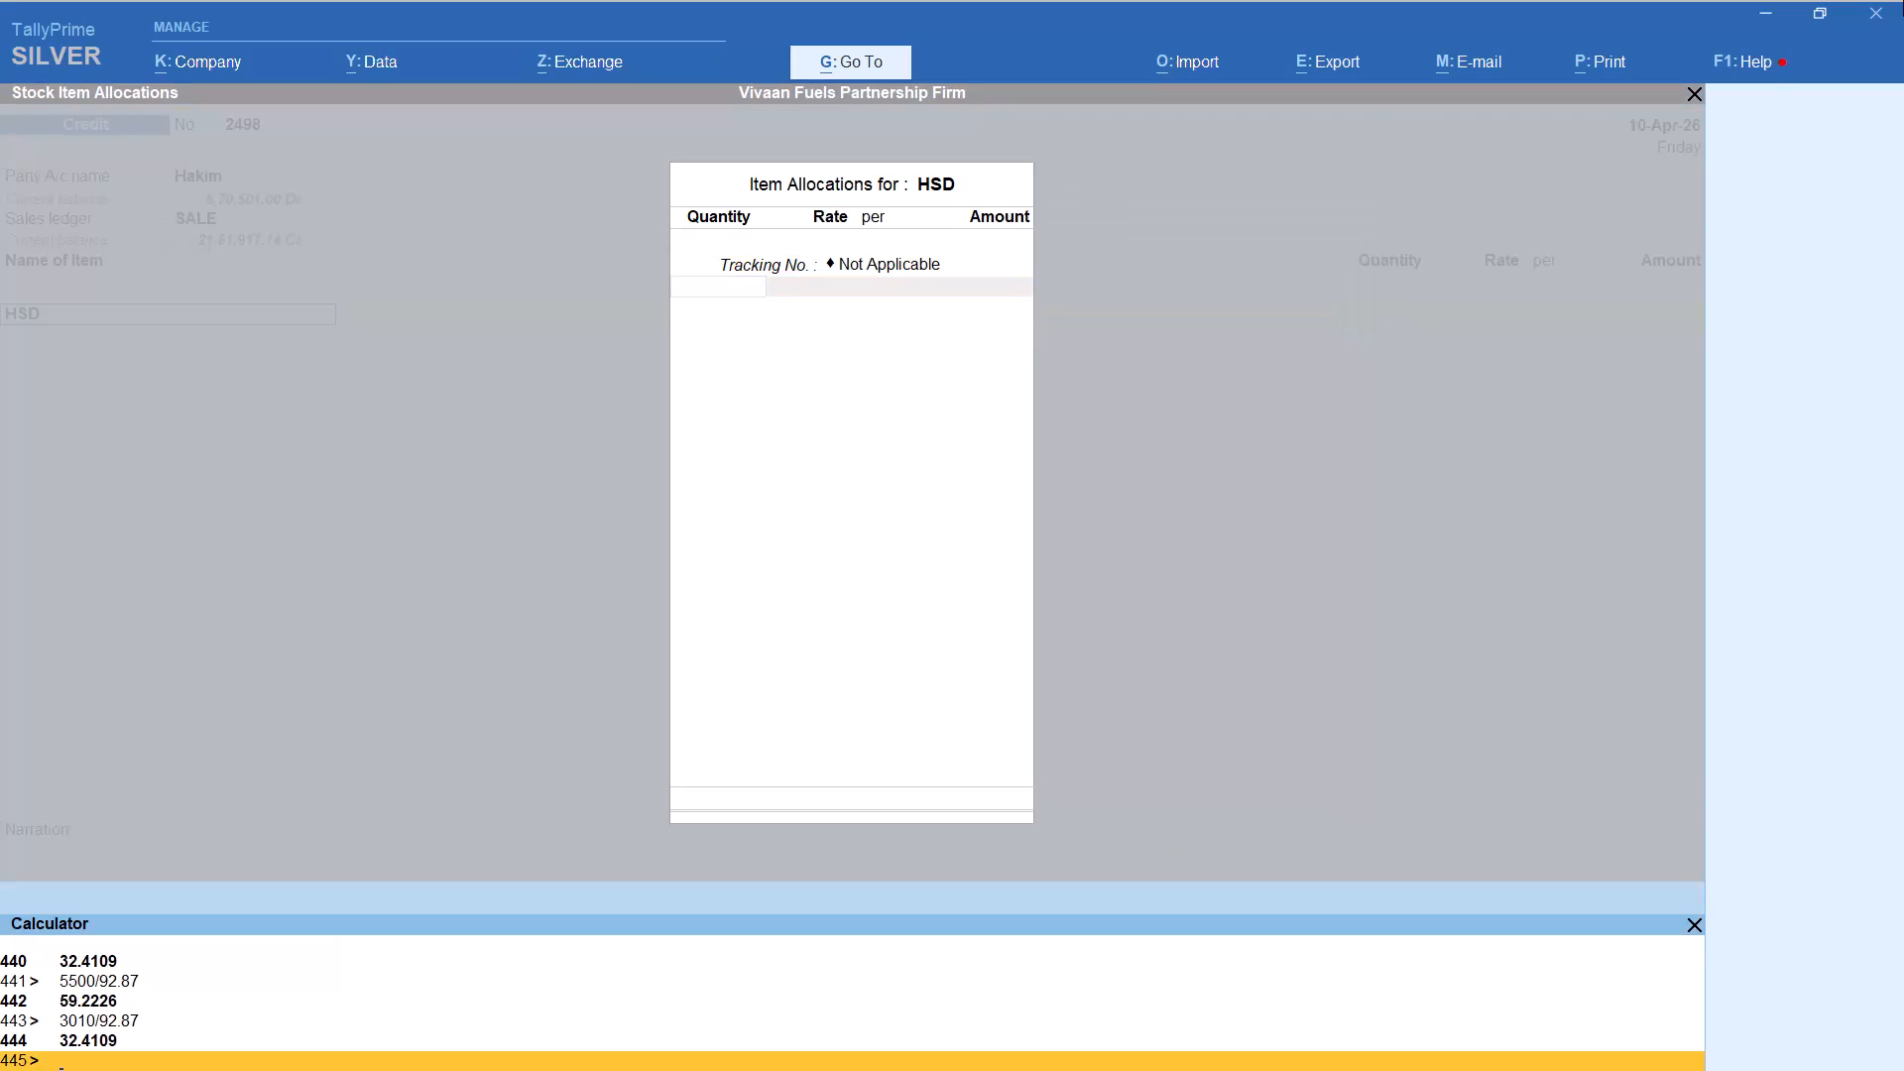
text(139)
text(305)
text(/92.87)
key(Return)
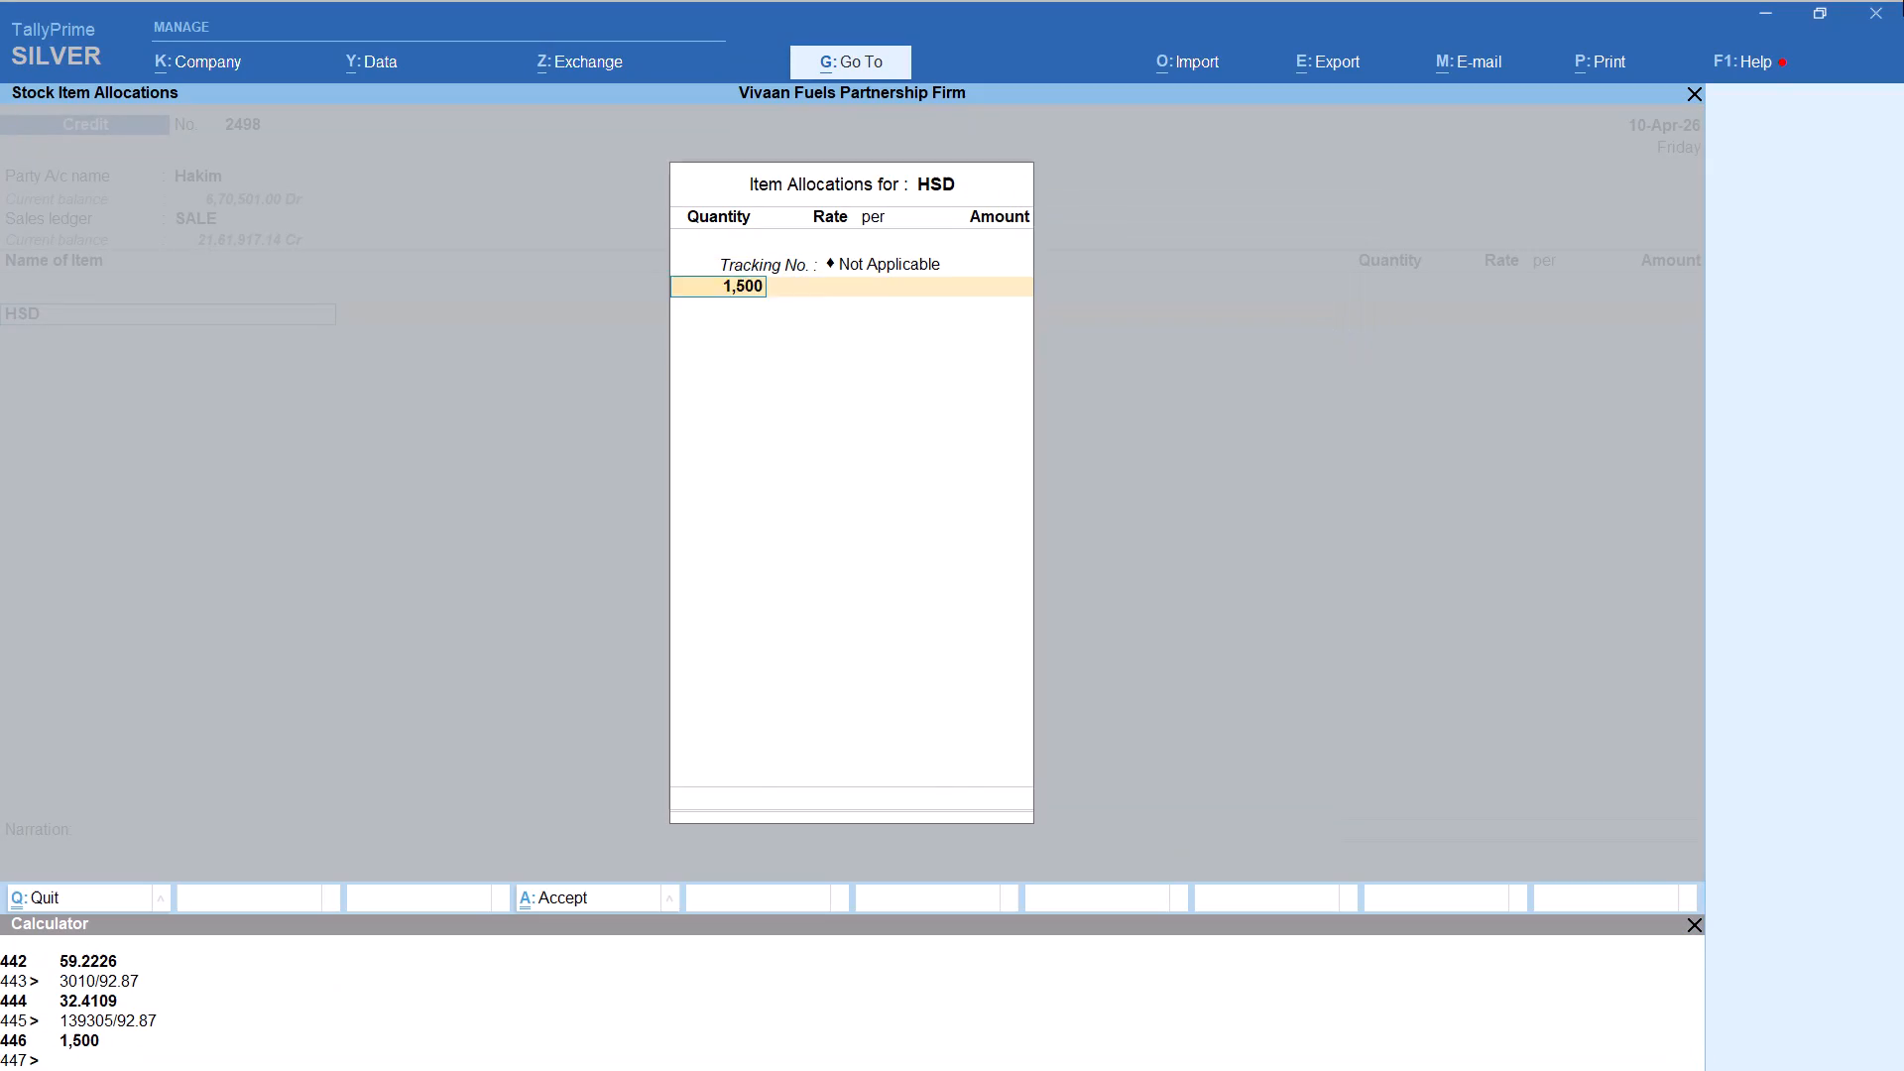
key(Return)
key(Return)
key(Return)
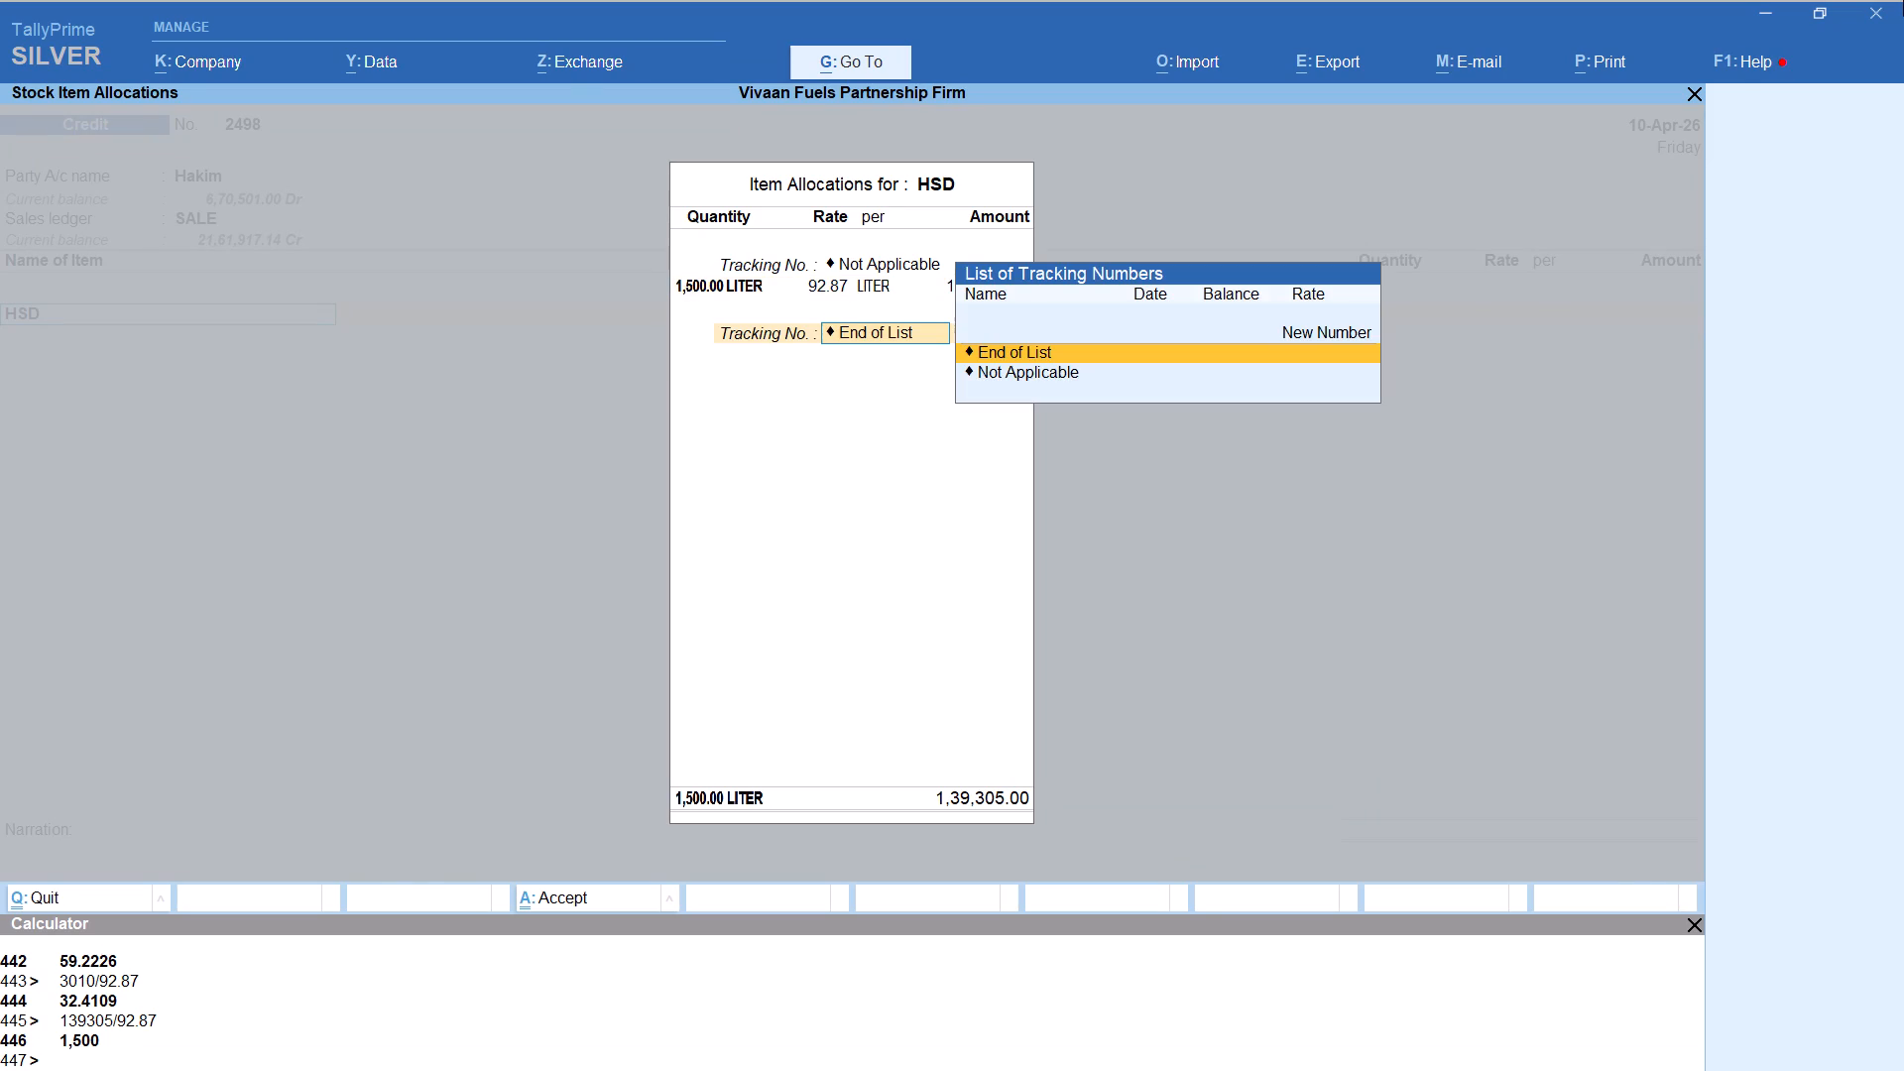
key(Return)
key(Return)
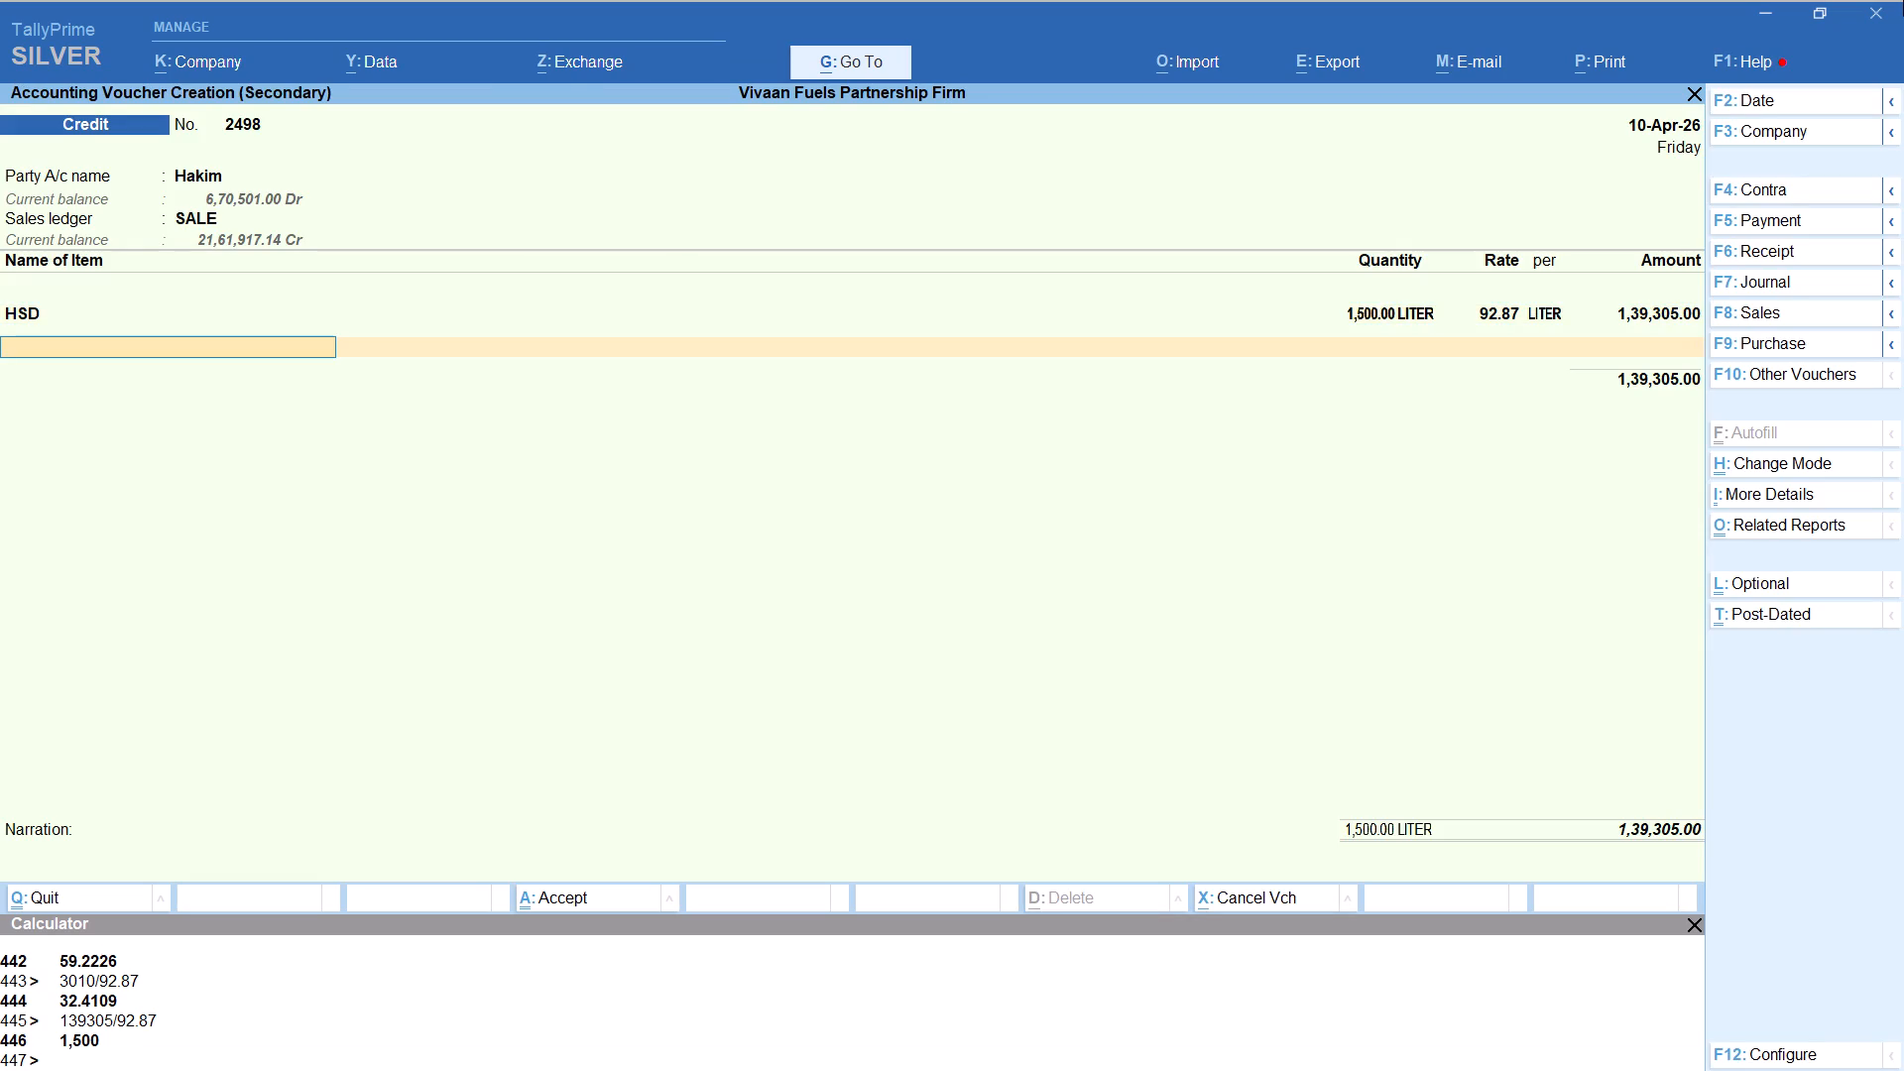
Add the Round Off ledger with its default amount to the Hakim voucher and save it.
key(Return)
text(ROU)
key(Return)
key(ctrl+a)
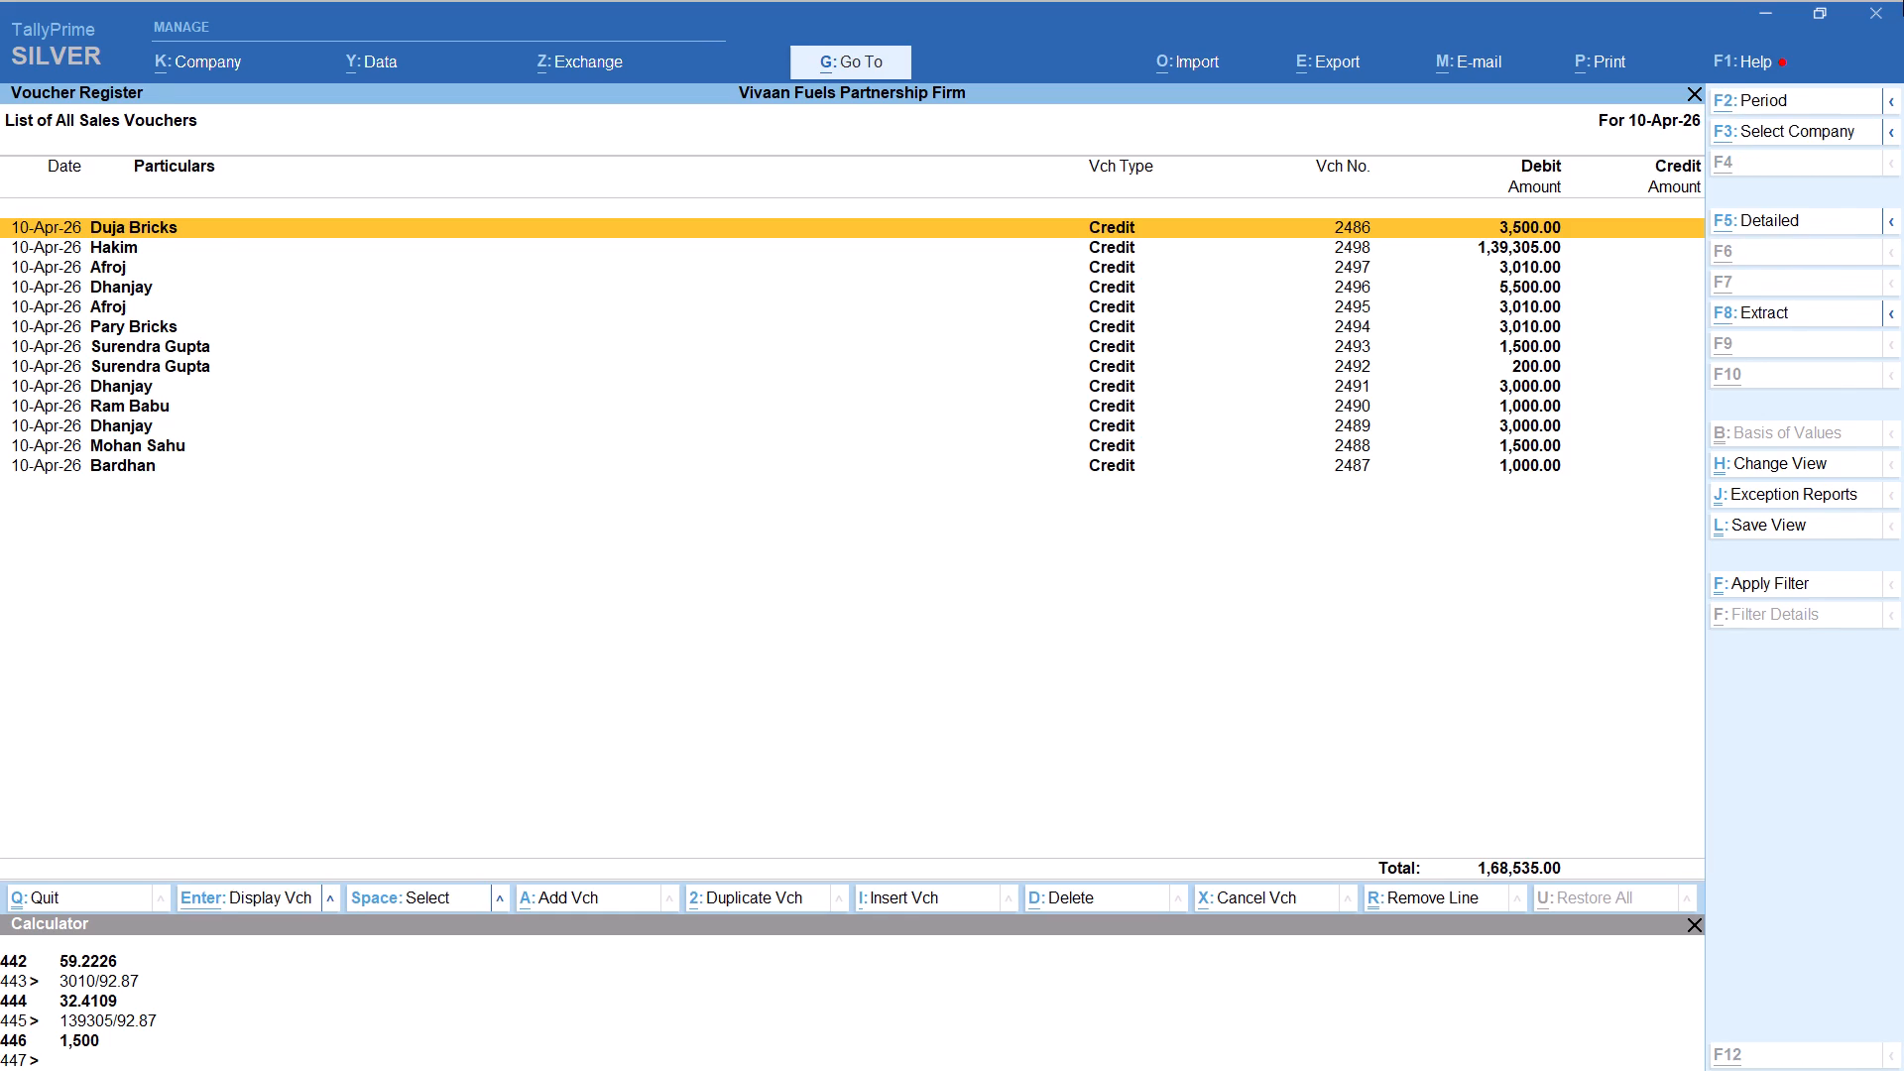
Start a new credit voucher for party Mohan, keep the default party details and select the SALE ledger.
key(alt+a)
text(MOHAN)
key(Return)
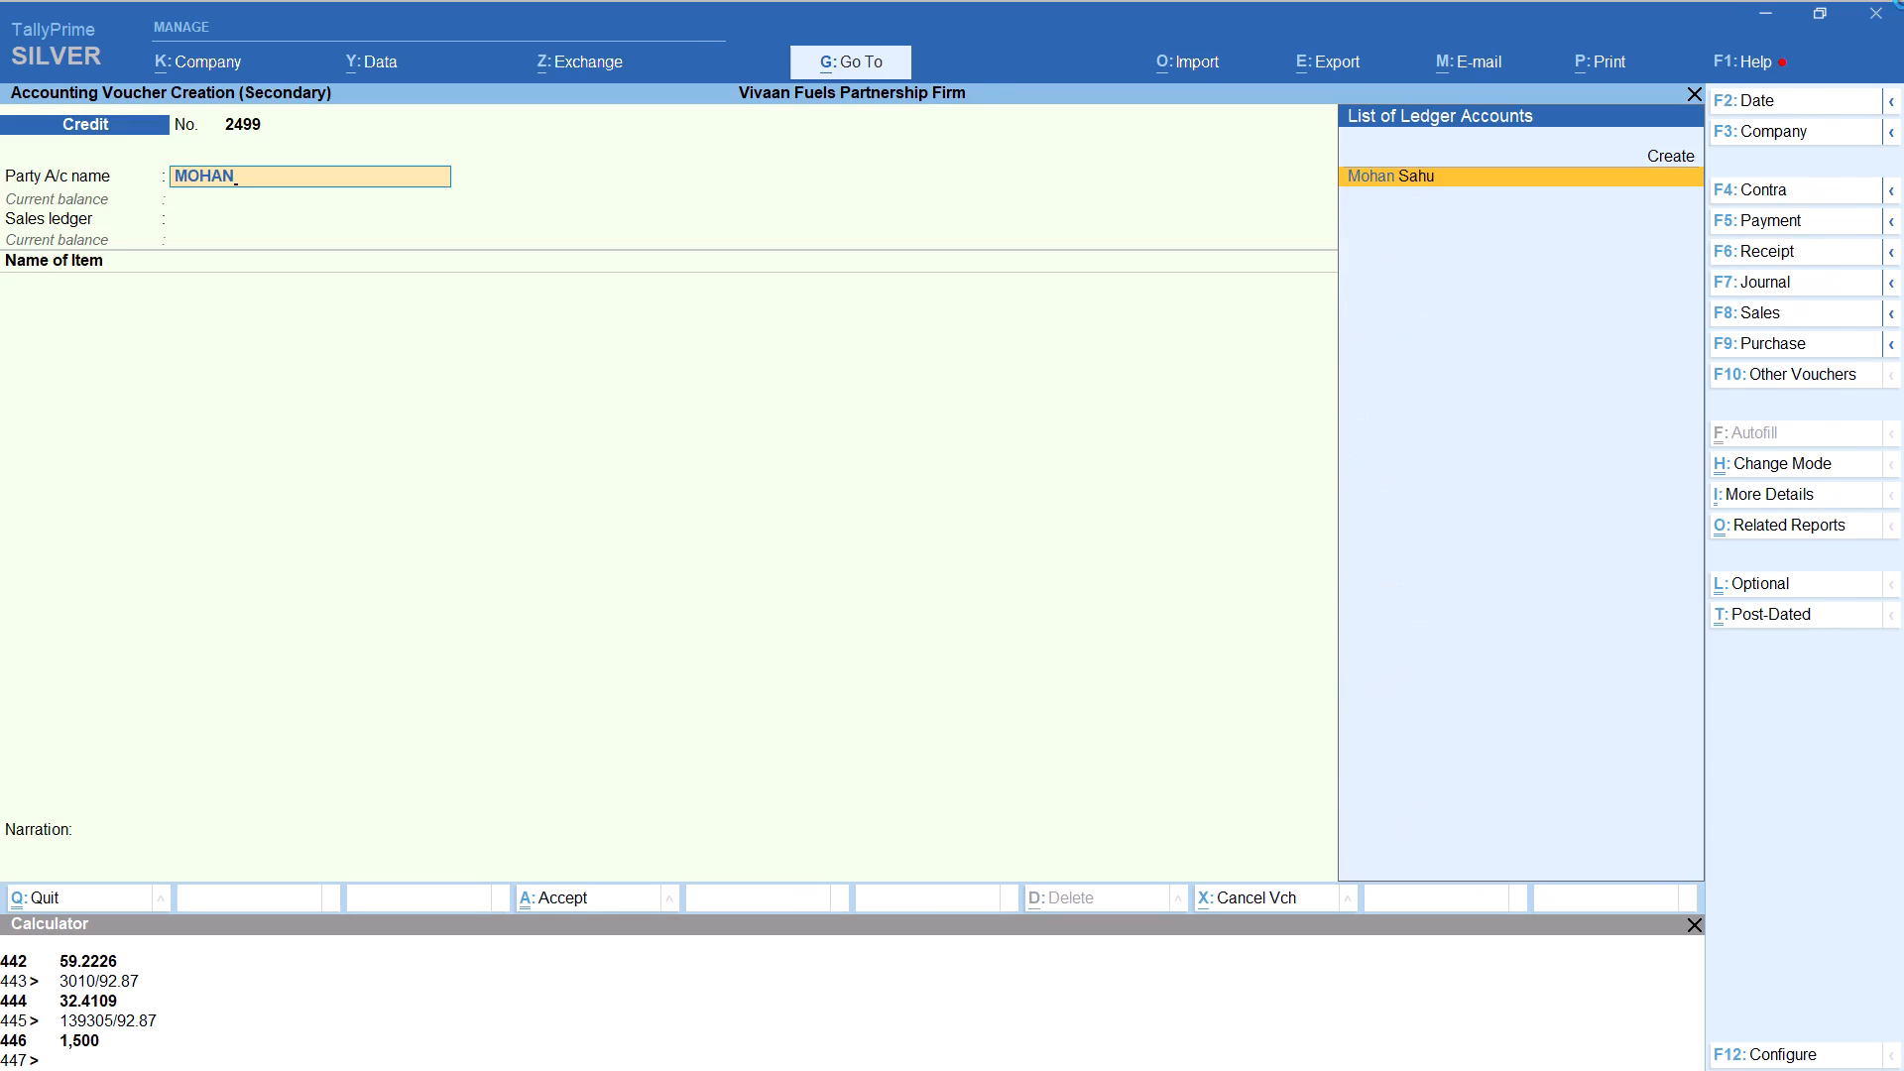
key(Return)
key(Return)
key(Return)
key(Return)
key(Return)
key(Return)
key(Return)
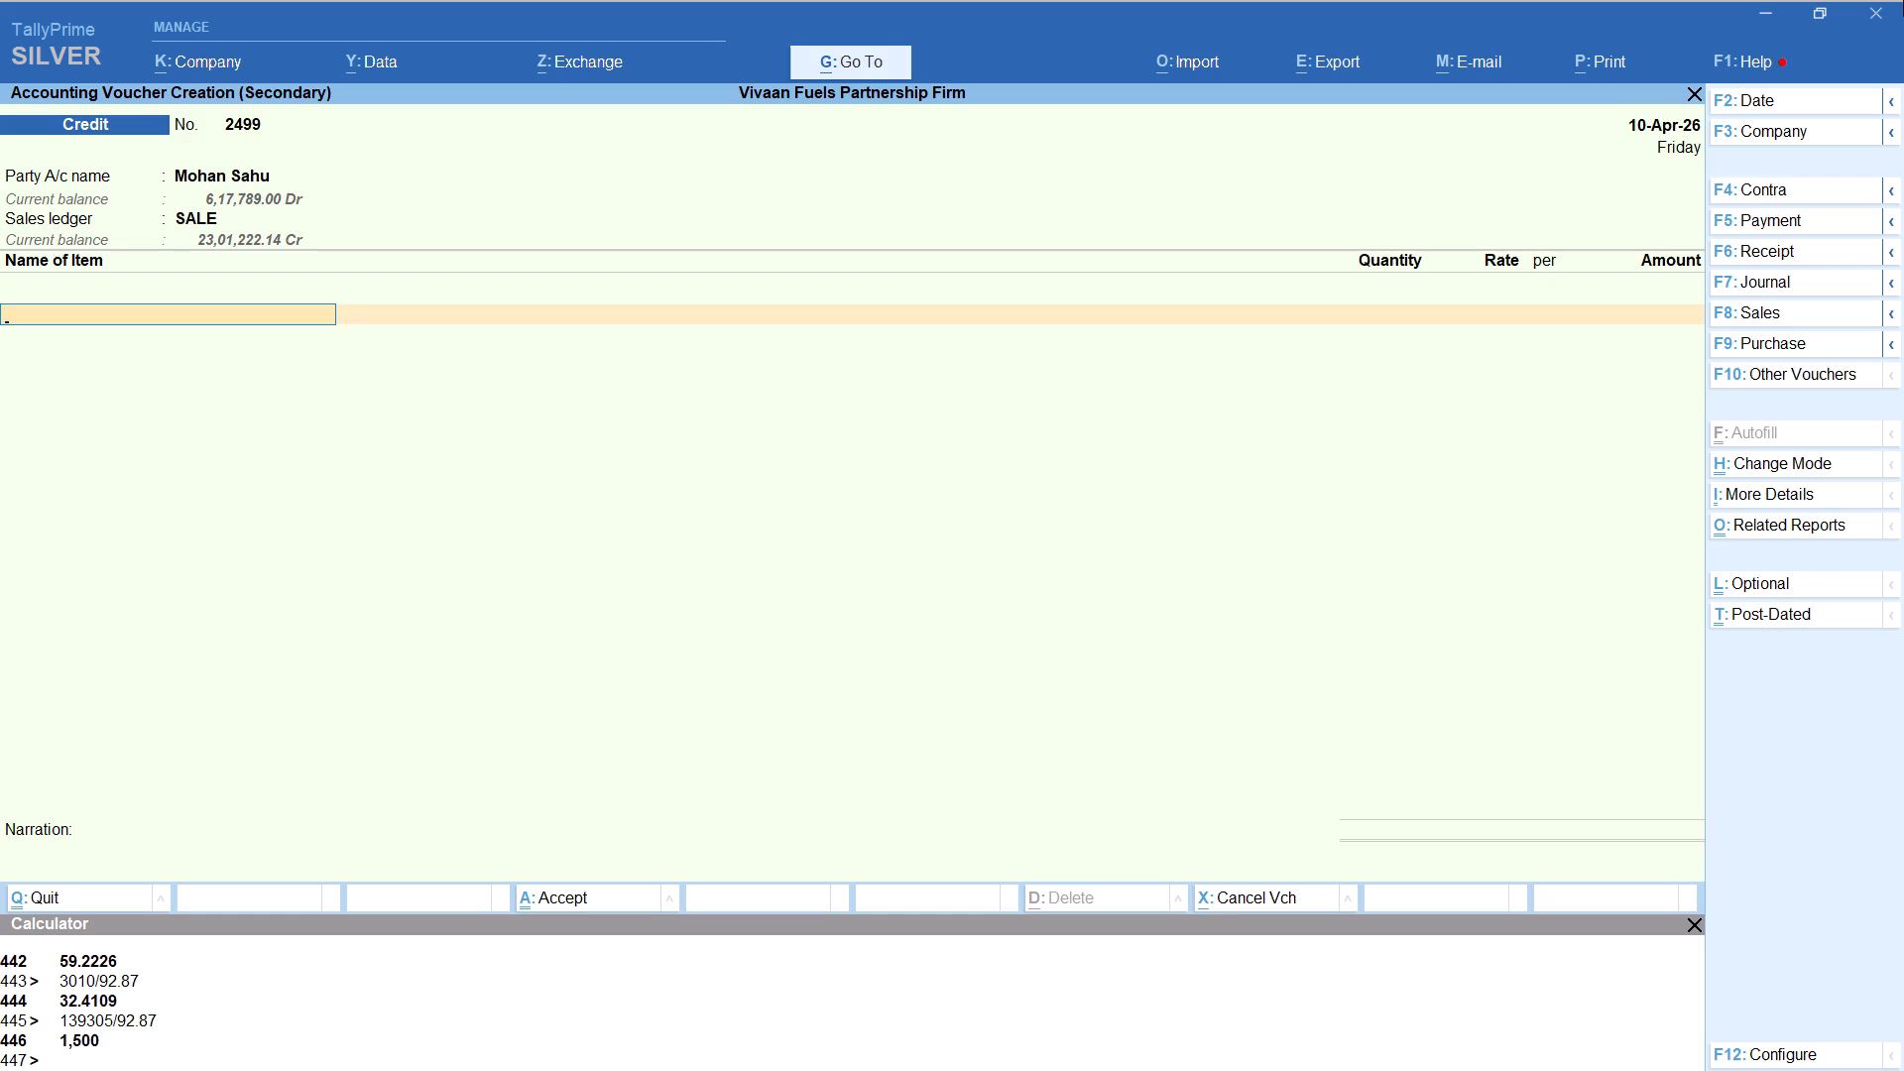
Add item MS PERTOL to the Mohan voucher with tracking number Not Applicable and quantity calculated as 700/98.10, keeping the 98.10 rate.
text(MS)
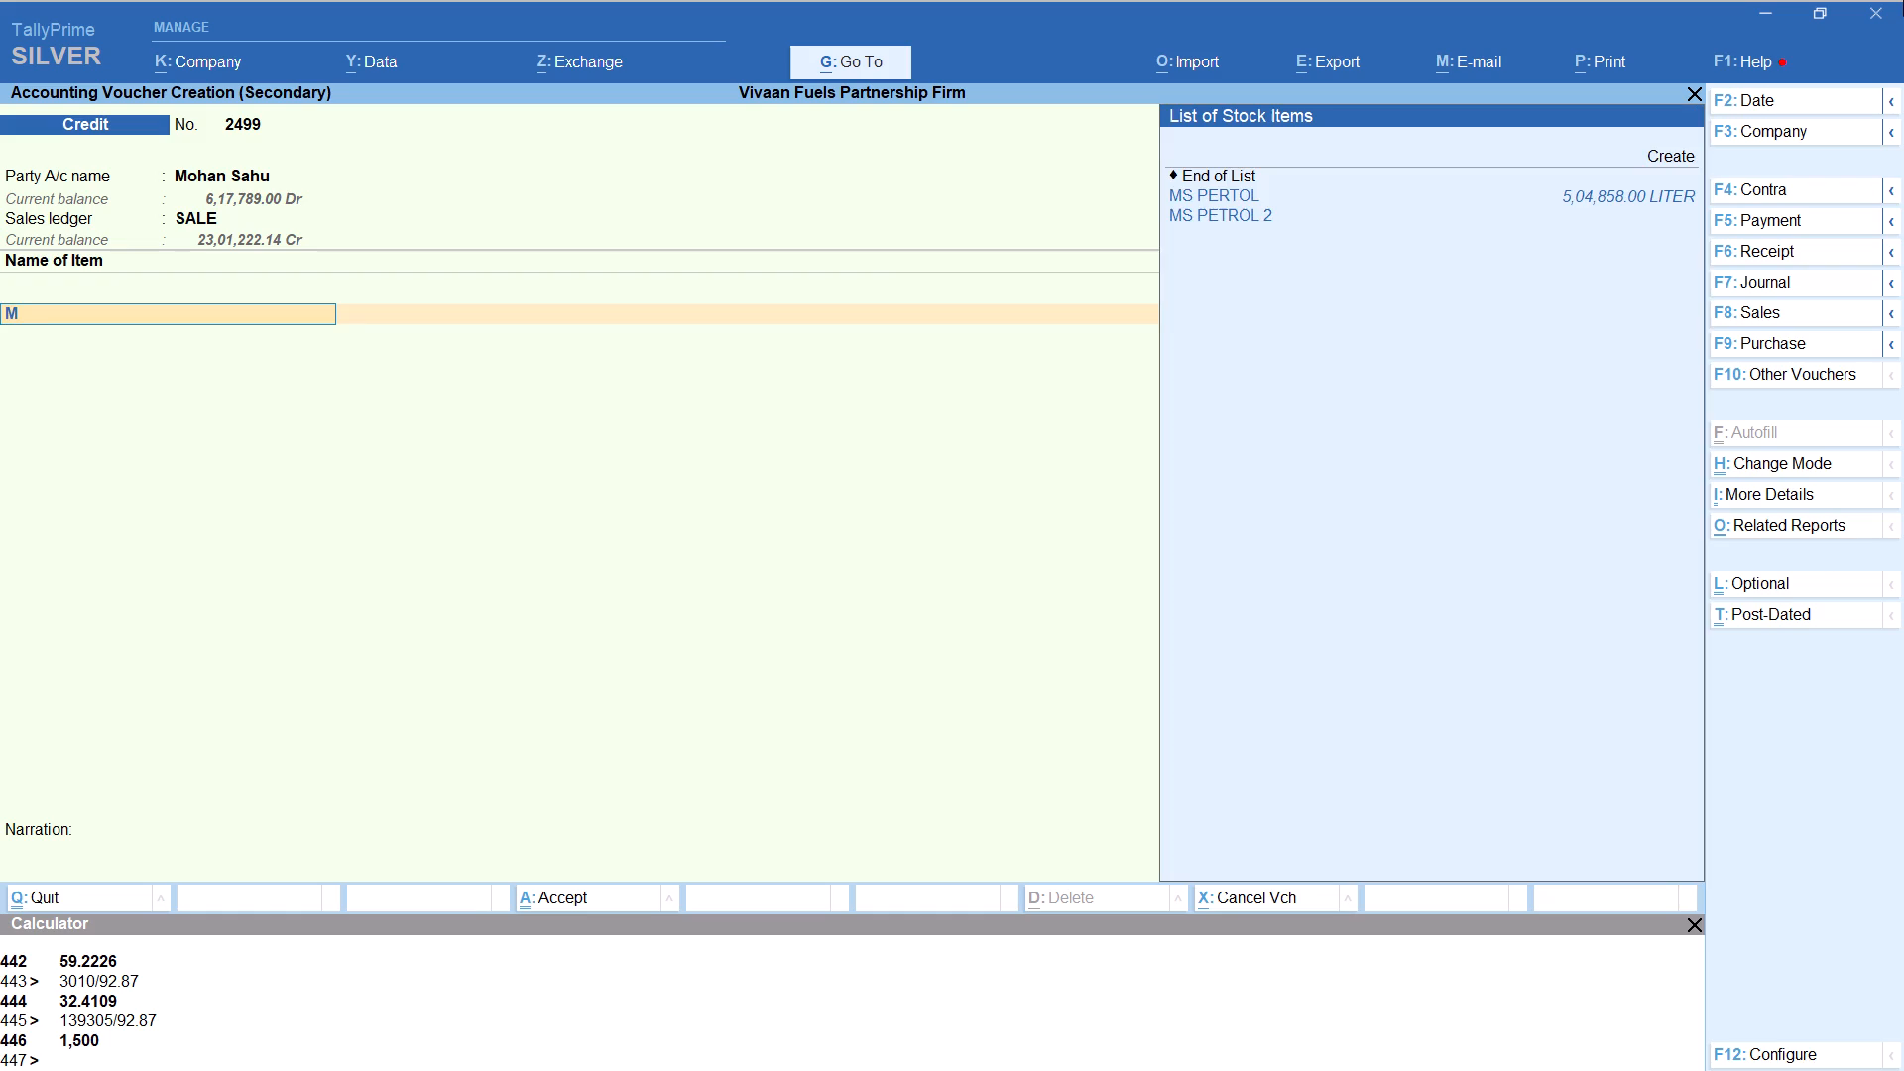
key(Down)
key(Return)
key(Up)
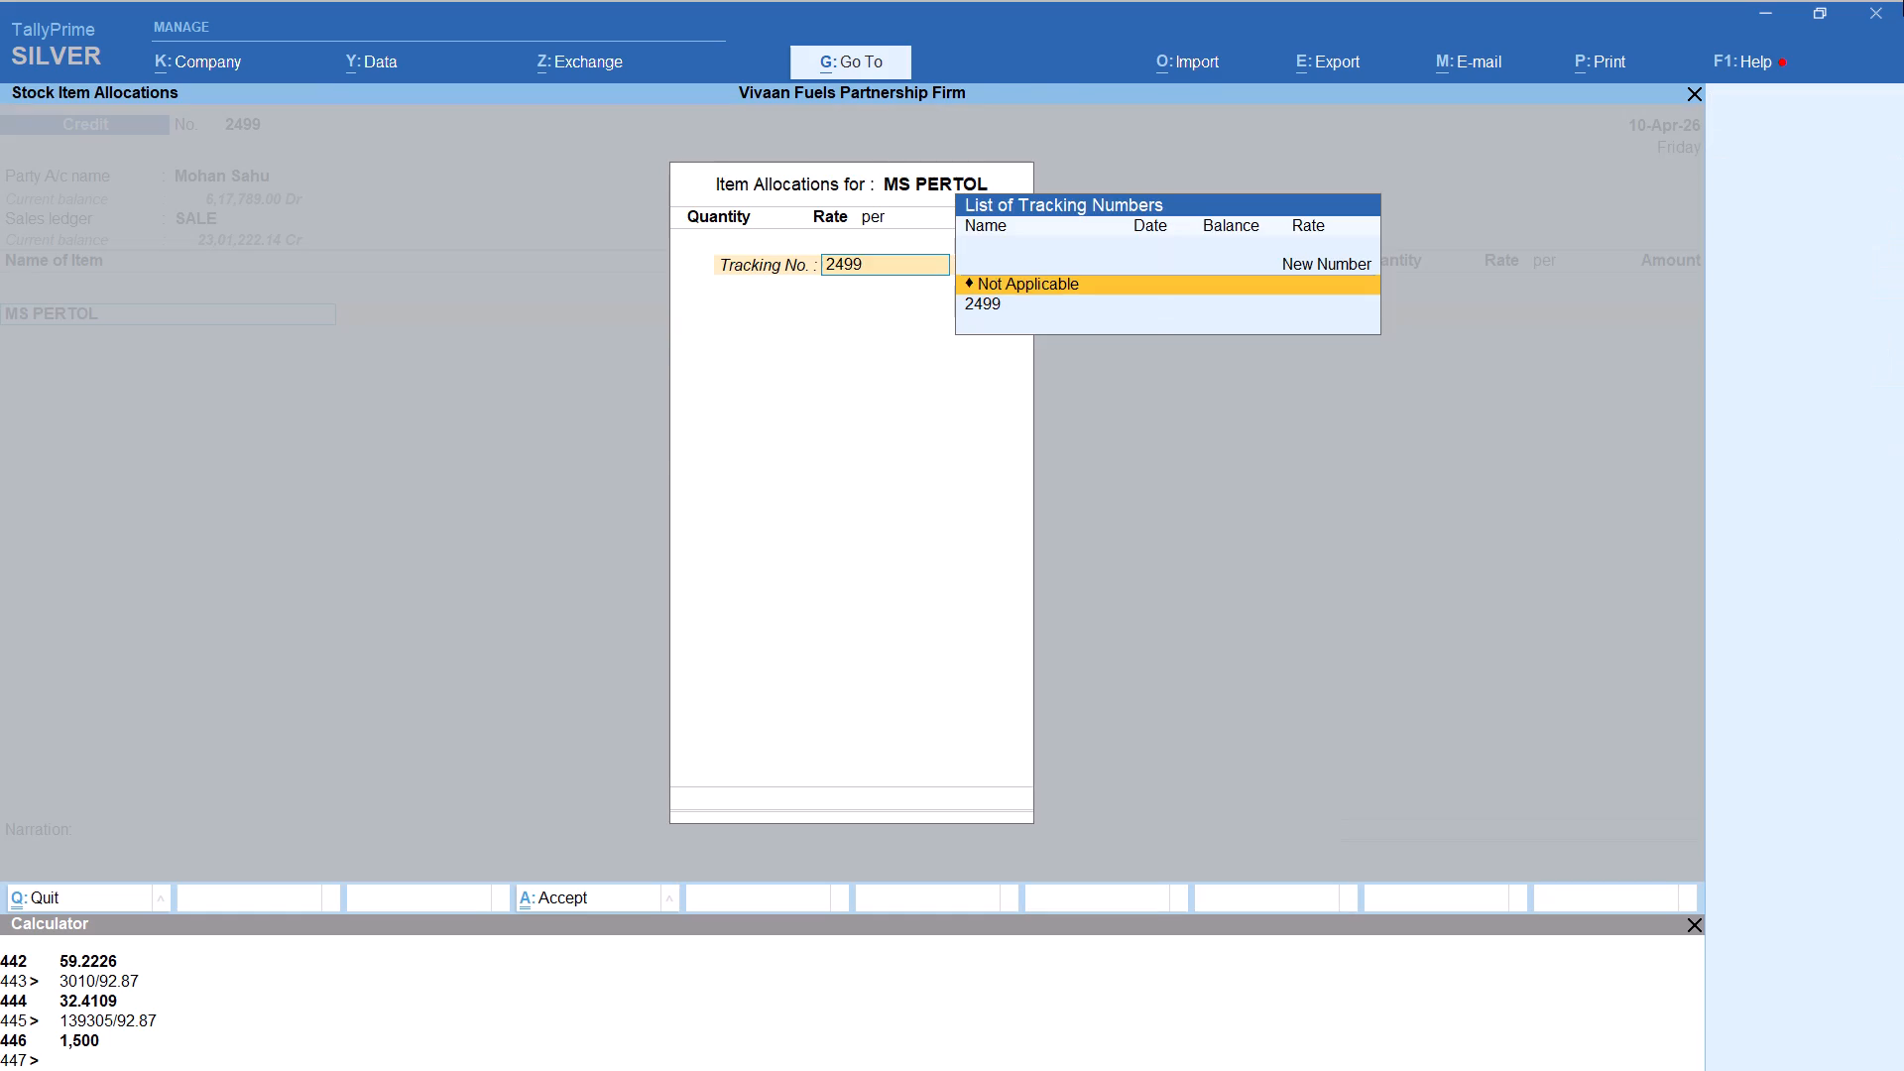
key(Return)
key(alt+c)
text(700/9)
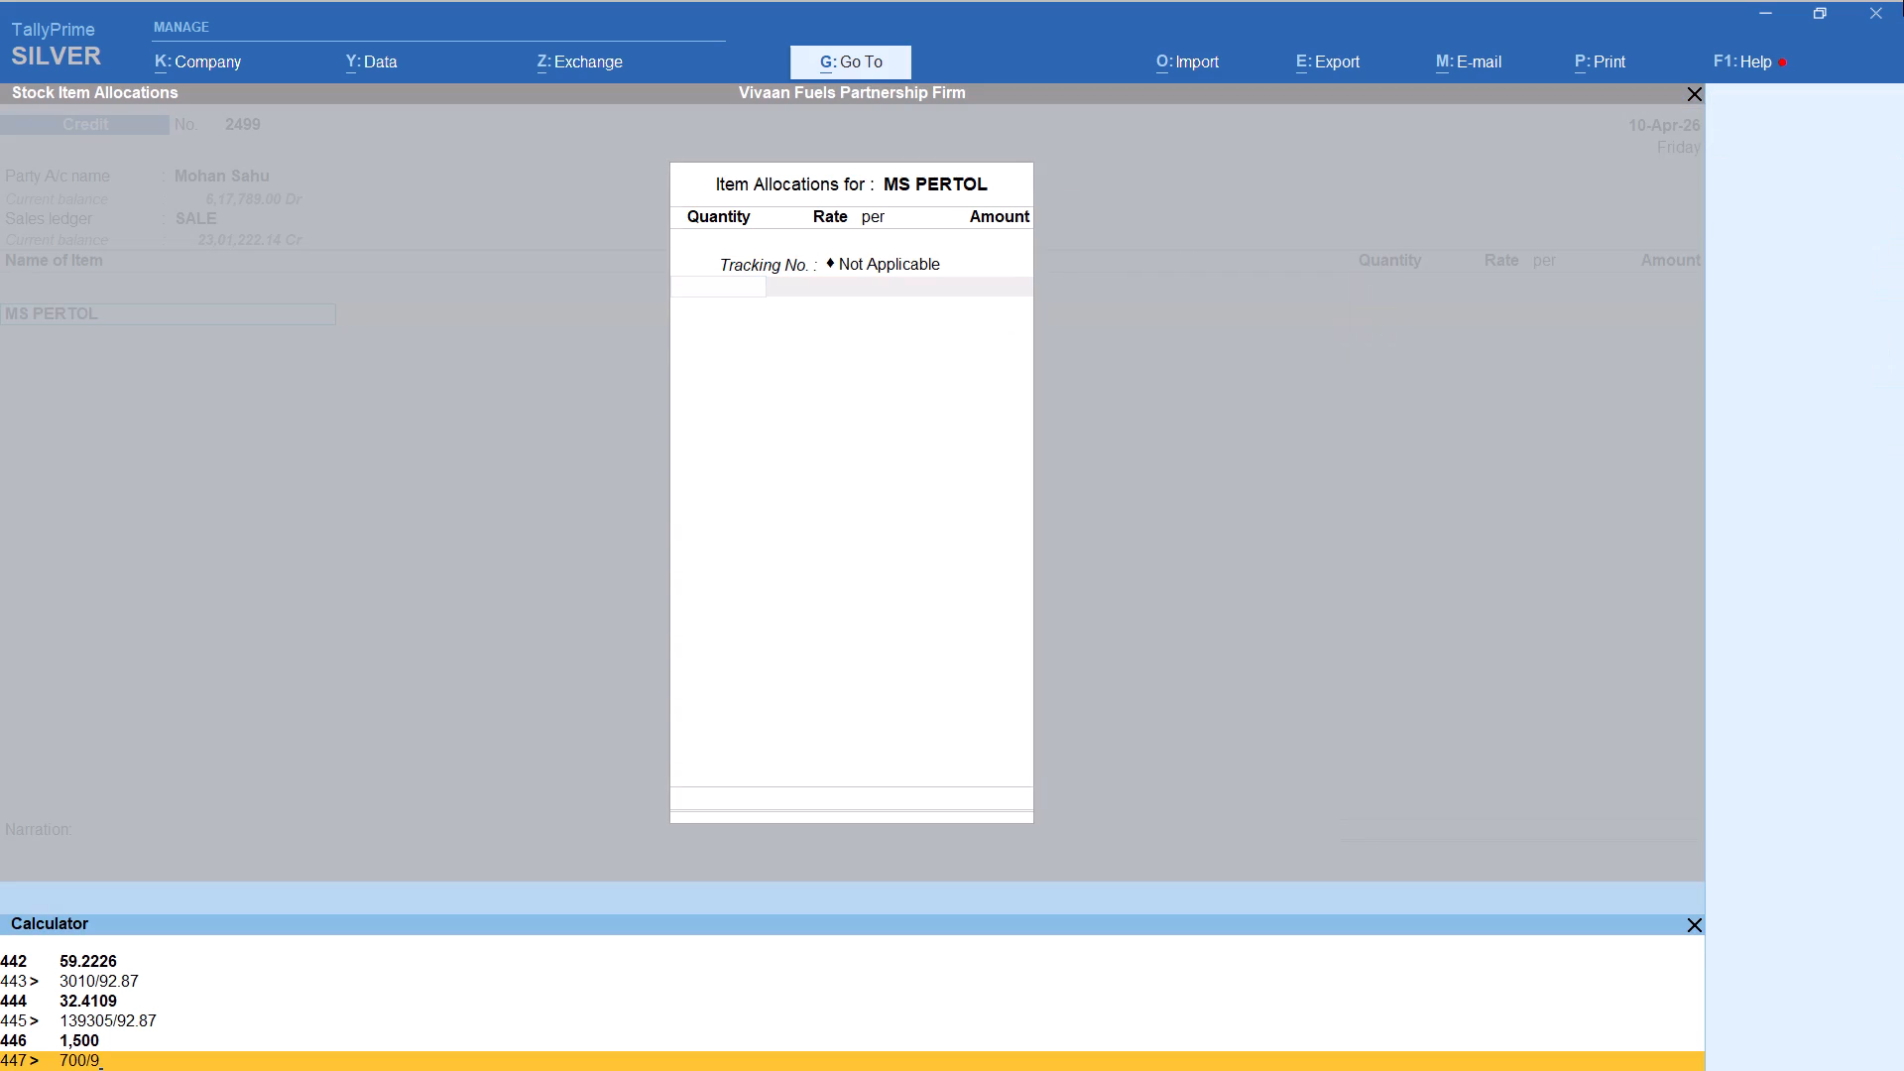
text(8.10)
key(Return)
key(Return)
key(Return)
key(Return)
key(Return)
key(Return)
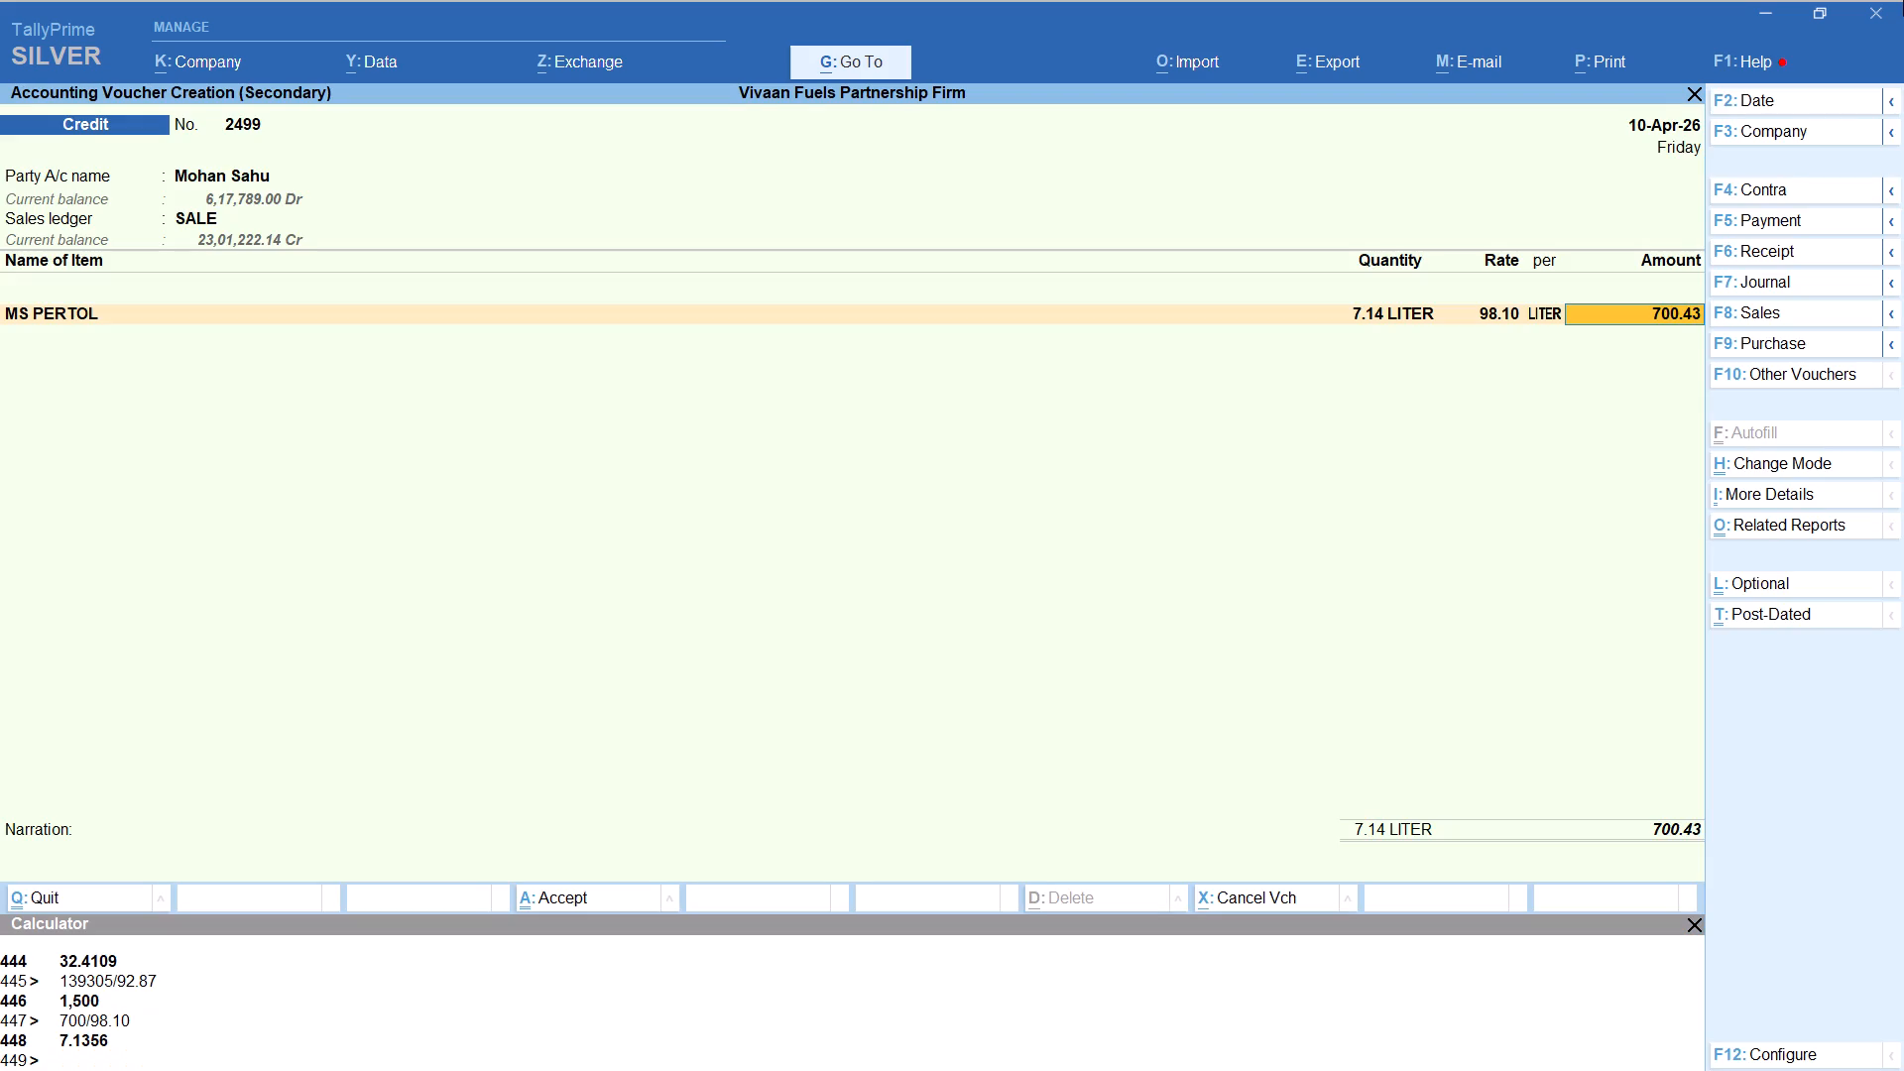
Add the Round Off ledger with its default amount to the Mohan voucher and save it.
key(Return)
text(ROU)
key(Return)
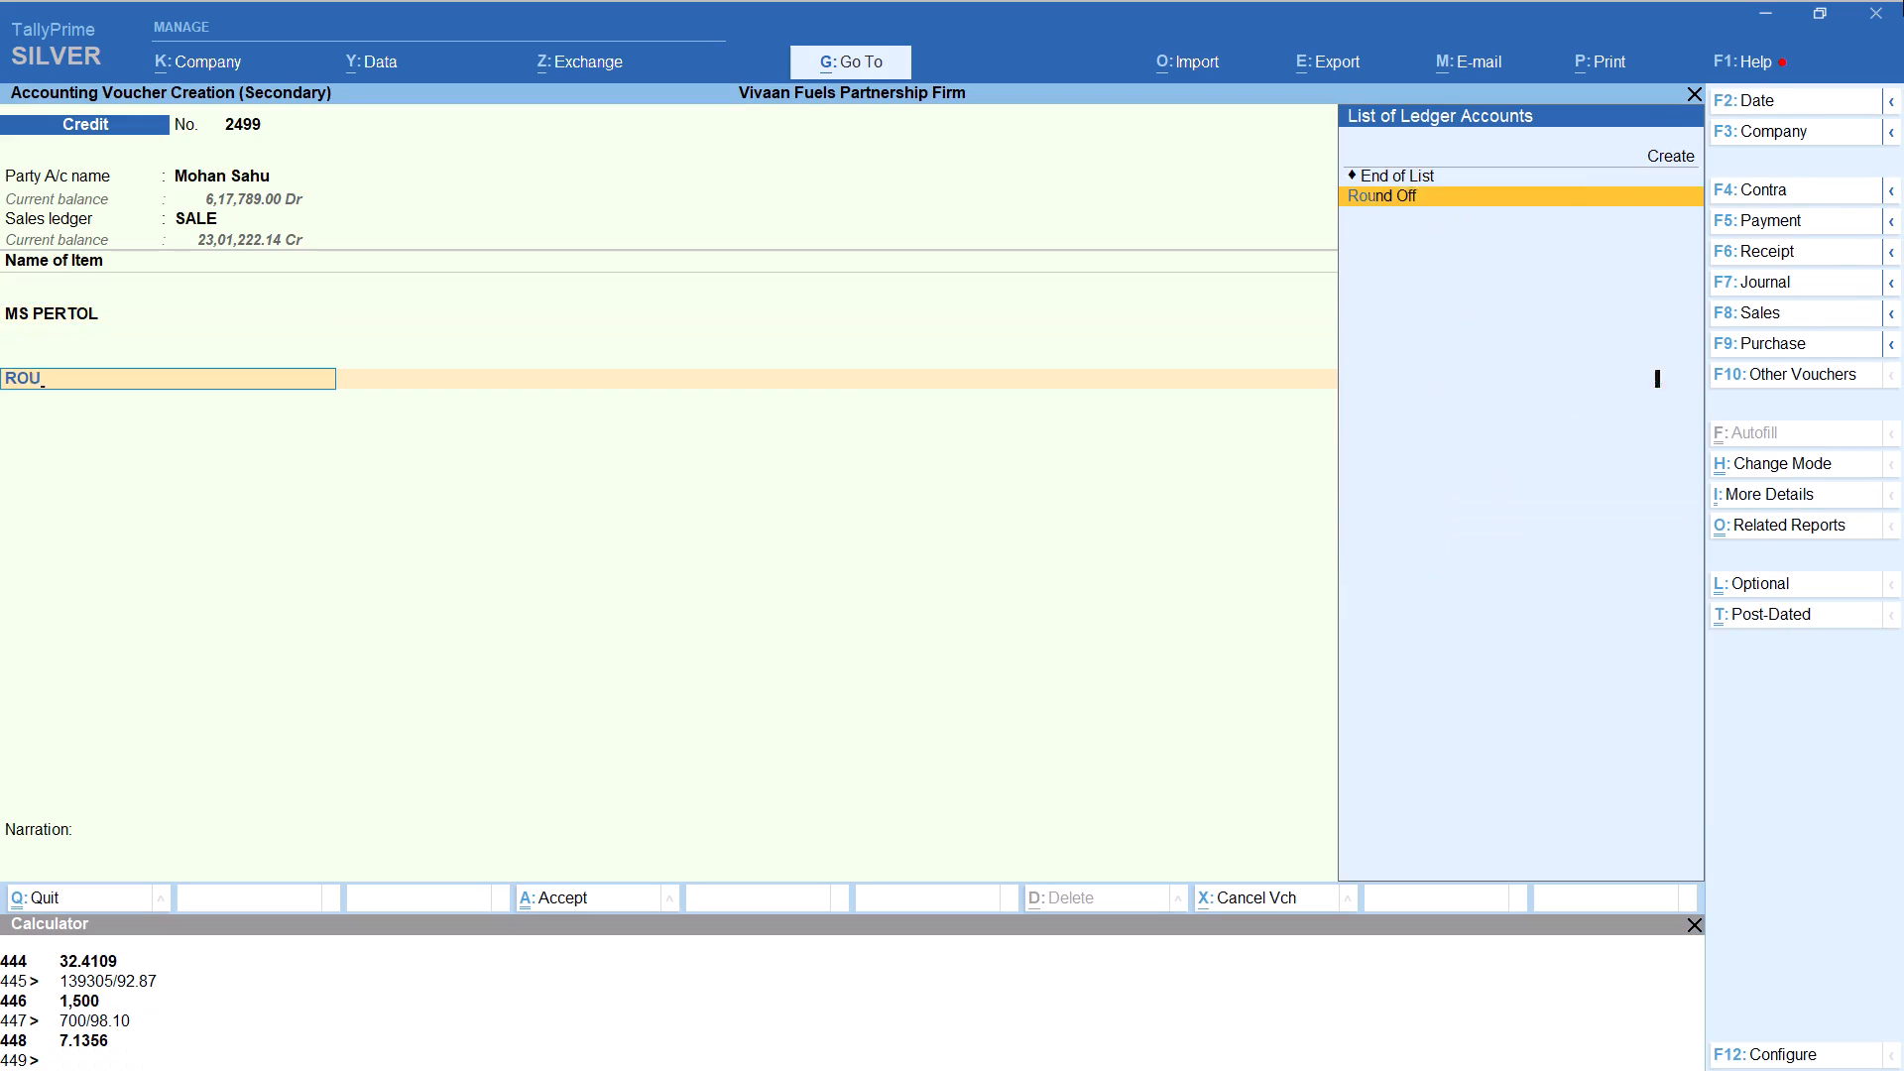
key(ctrl+a)
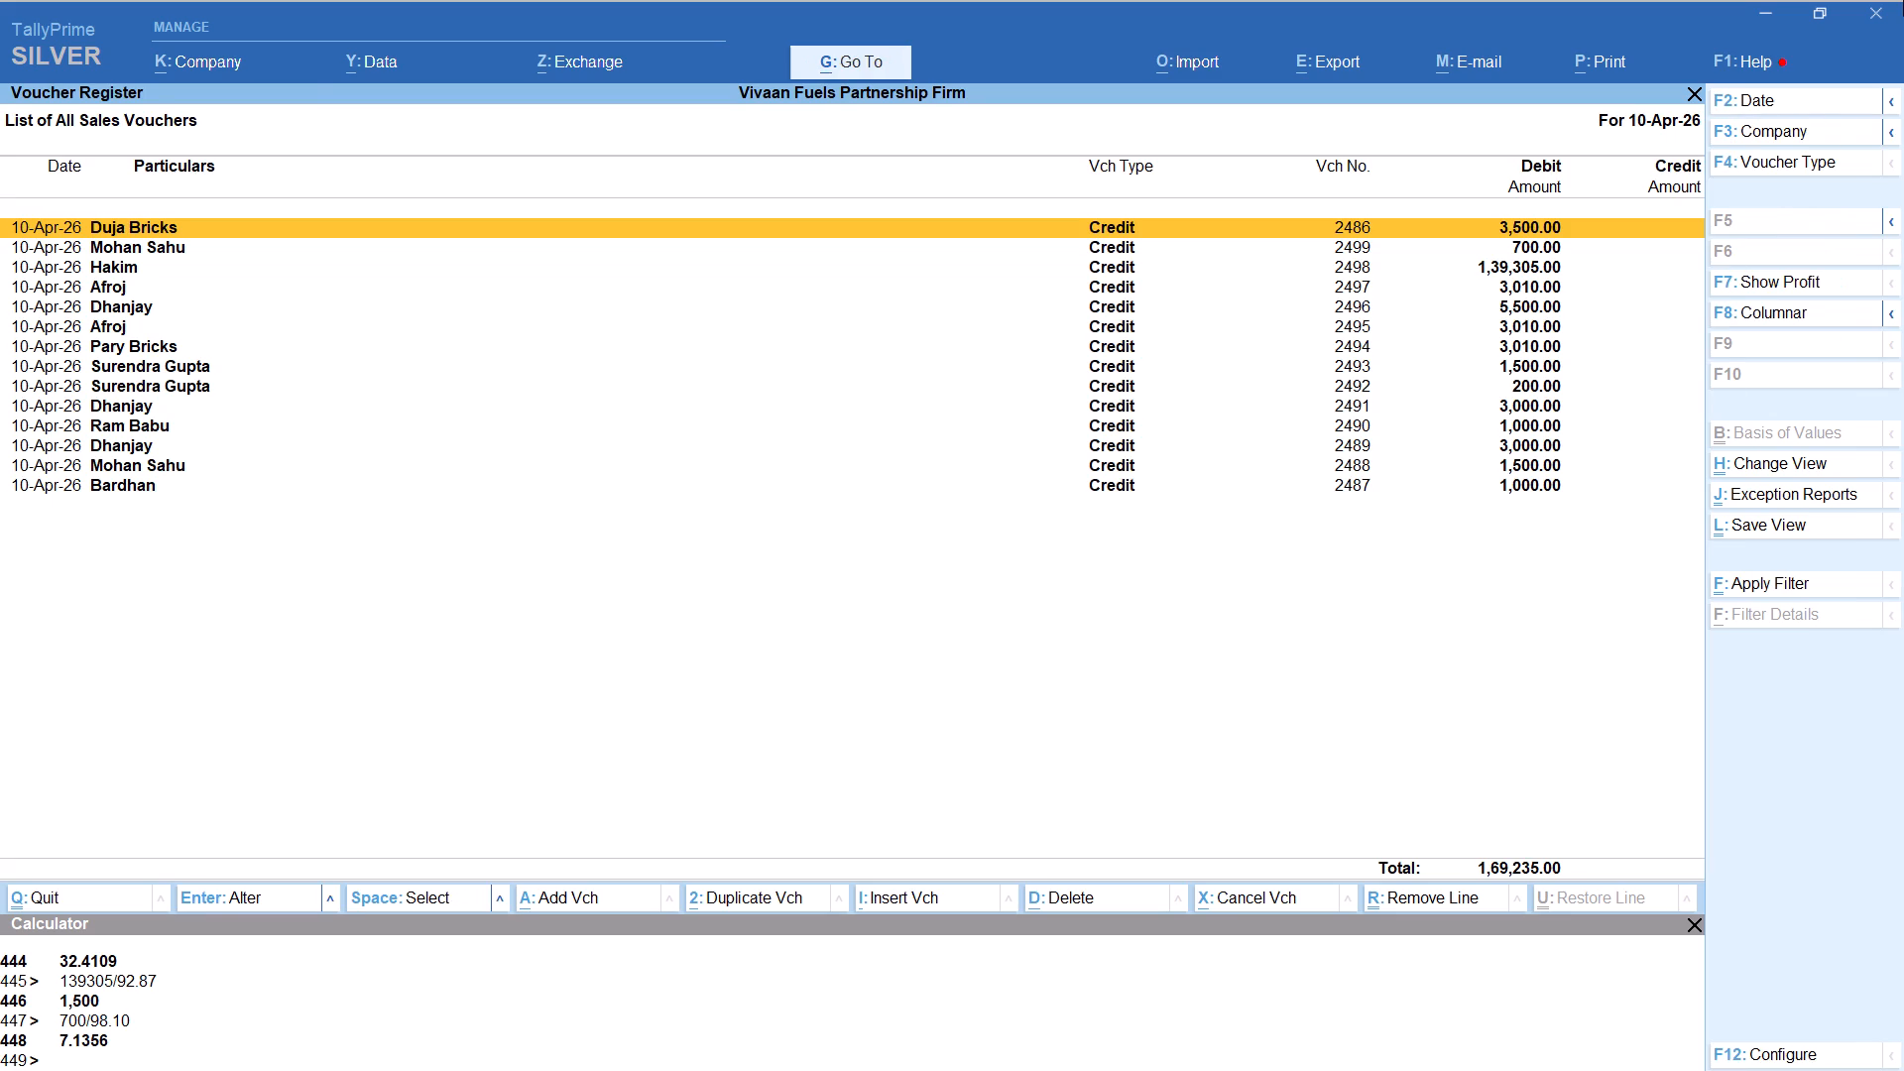
Start a new credit voucher for party Akash, keep the default party details and select the SALE ledger.
key(alt+a)
text(AKASH)
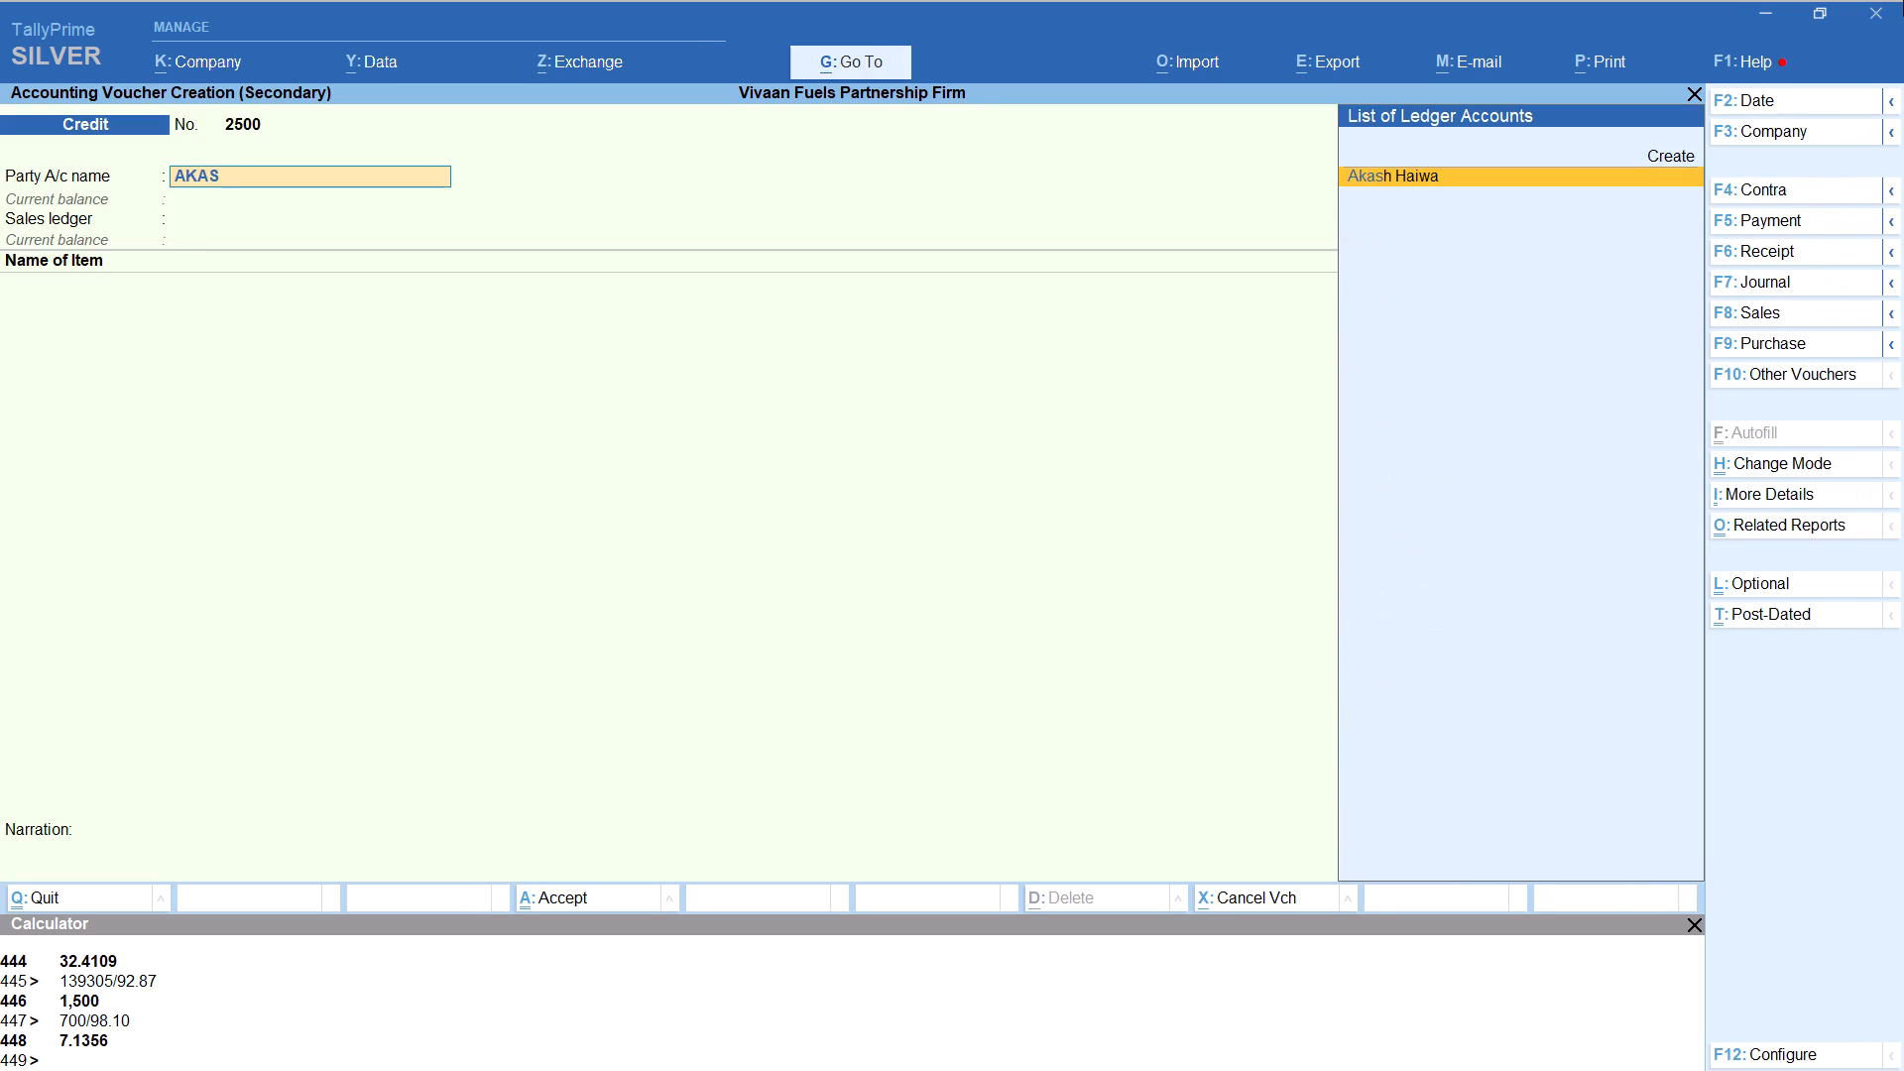
key(Return)
key(Return)
key(Return)
key(Return)
key(Return)
key(Return)
key(Return)
key(Return)
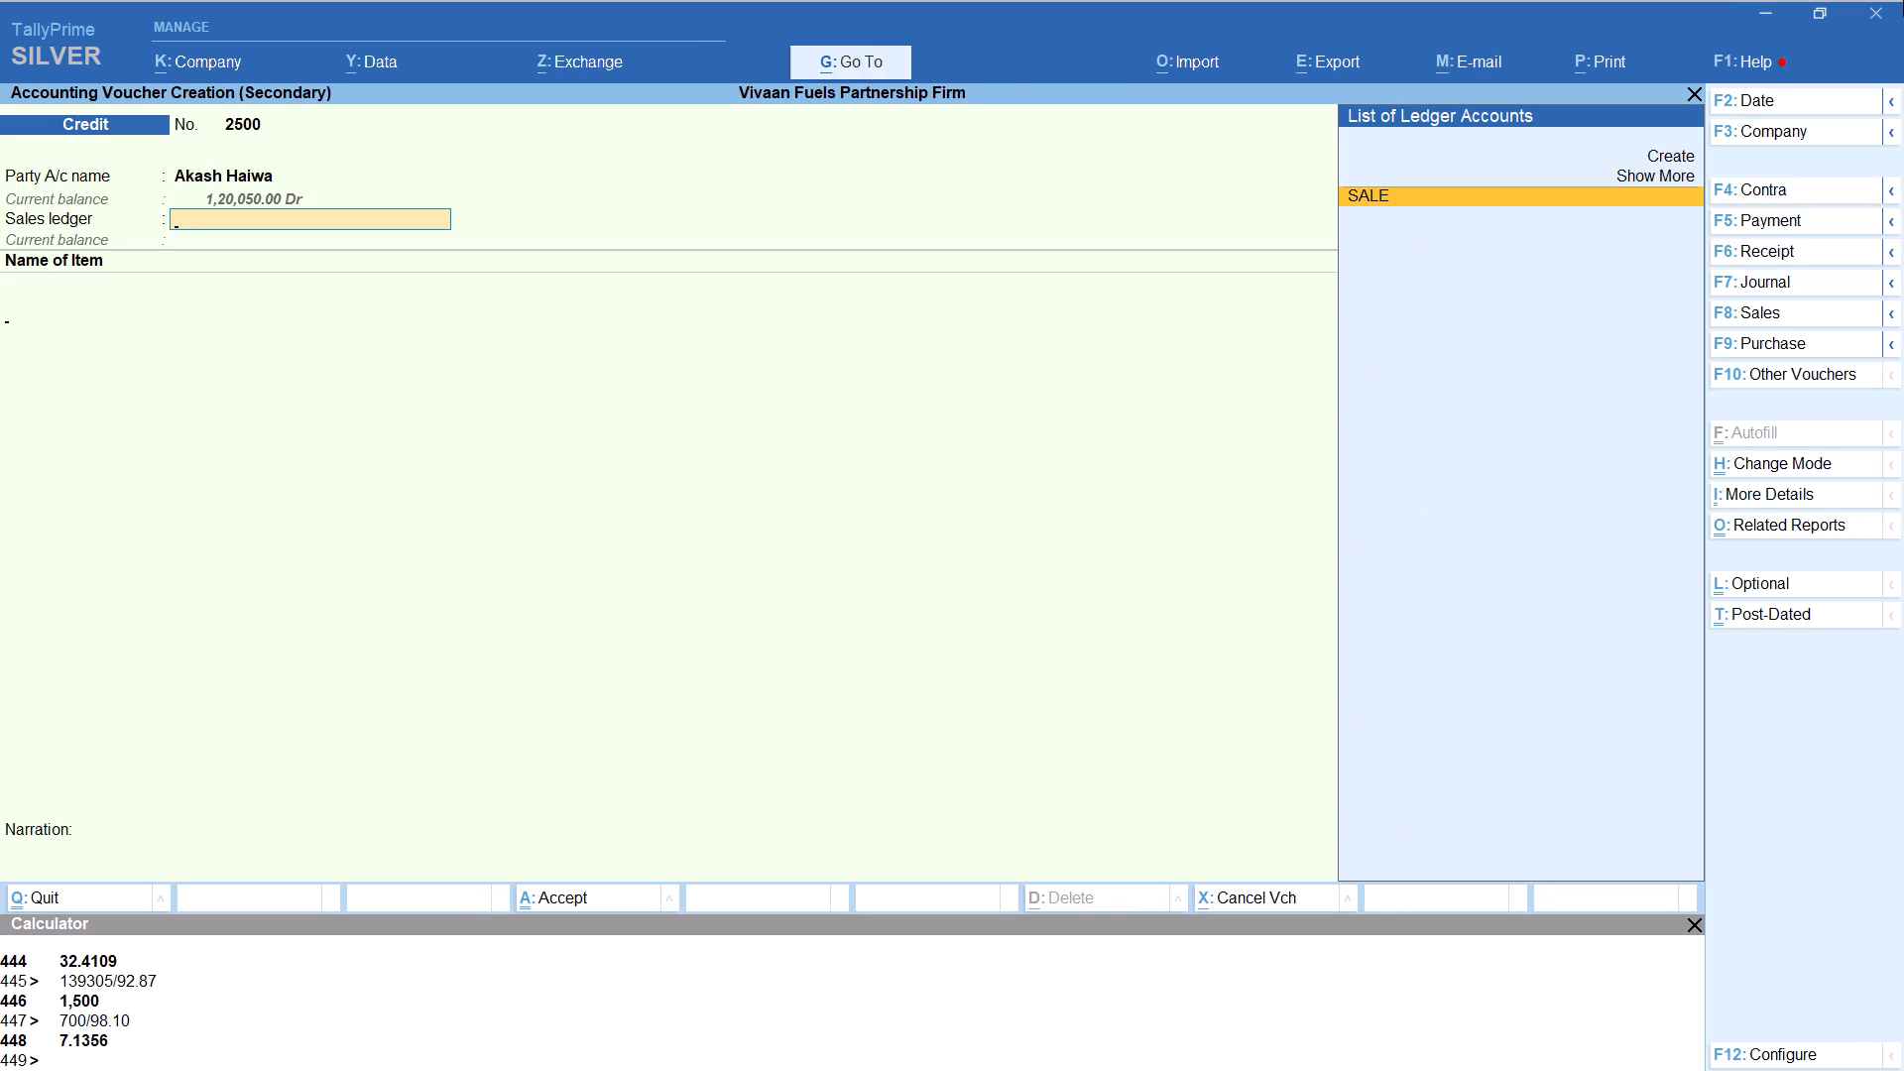
Add item HSD to the Akash voucher with tracking number Not Applicable and quantity calculated as 24330/92.87, keeping the 92.87 rate.
text(HS)
key(Return)
key(Up)
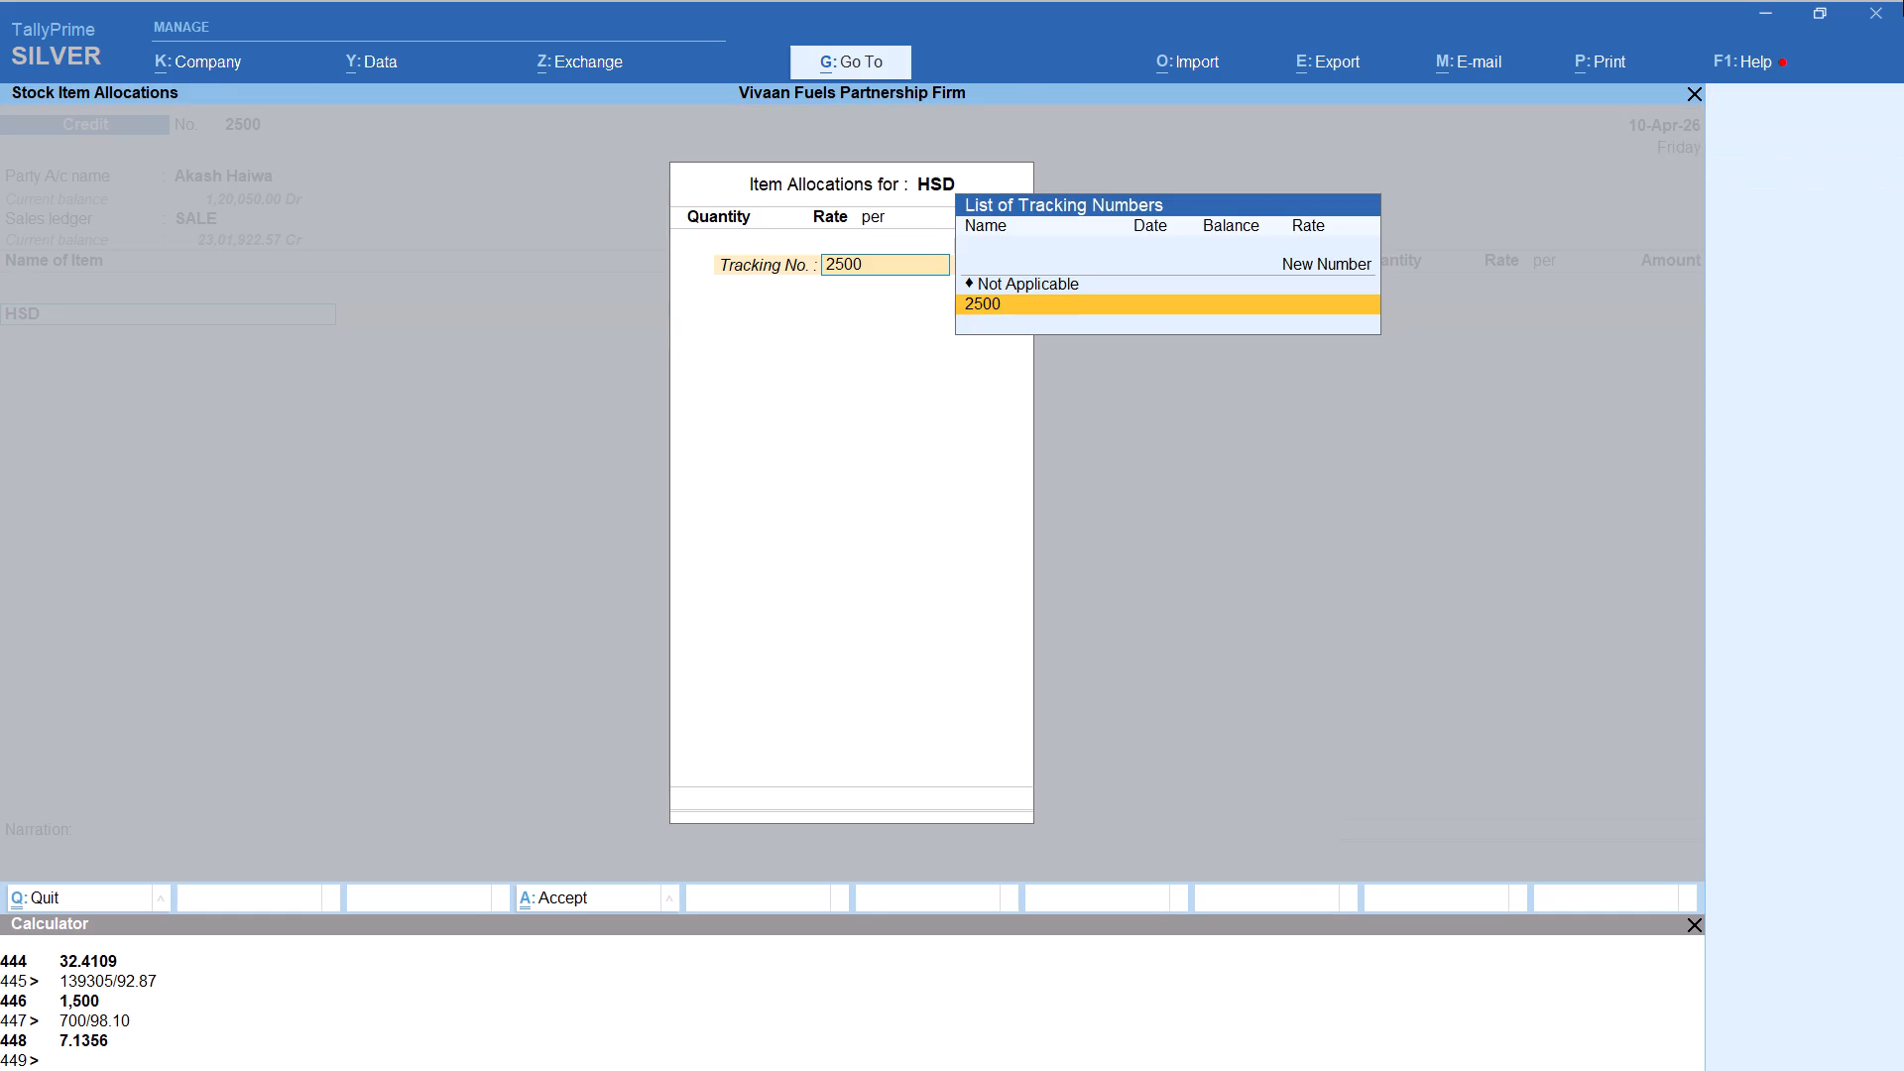
key(Return)
key(alt+c)
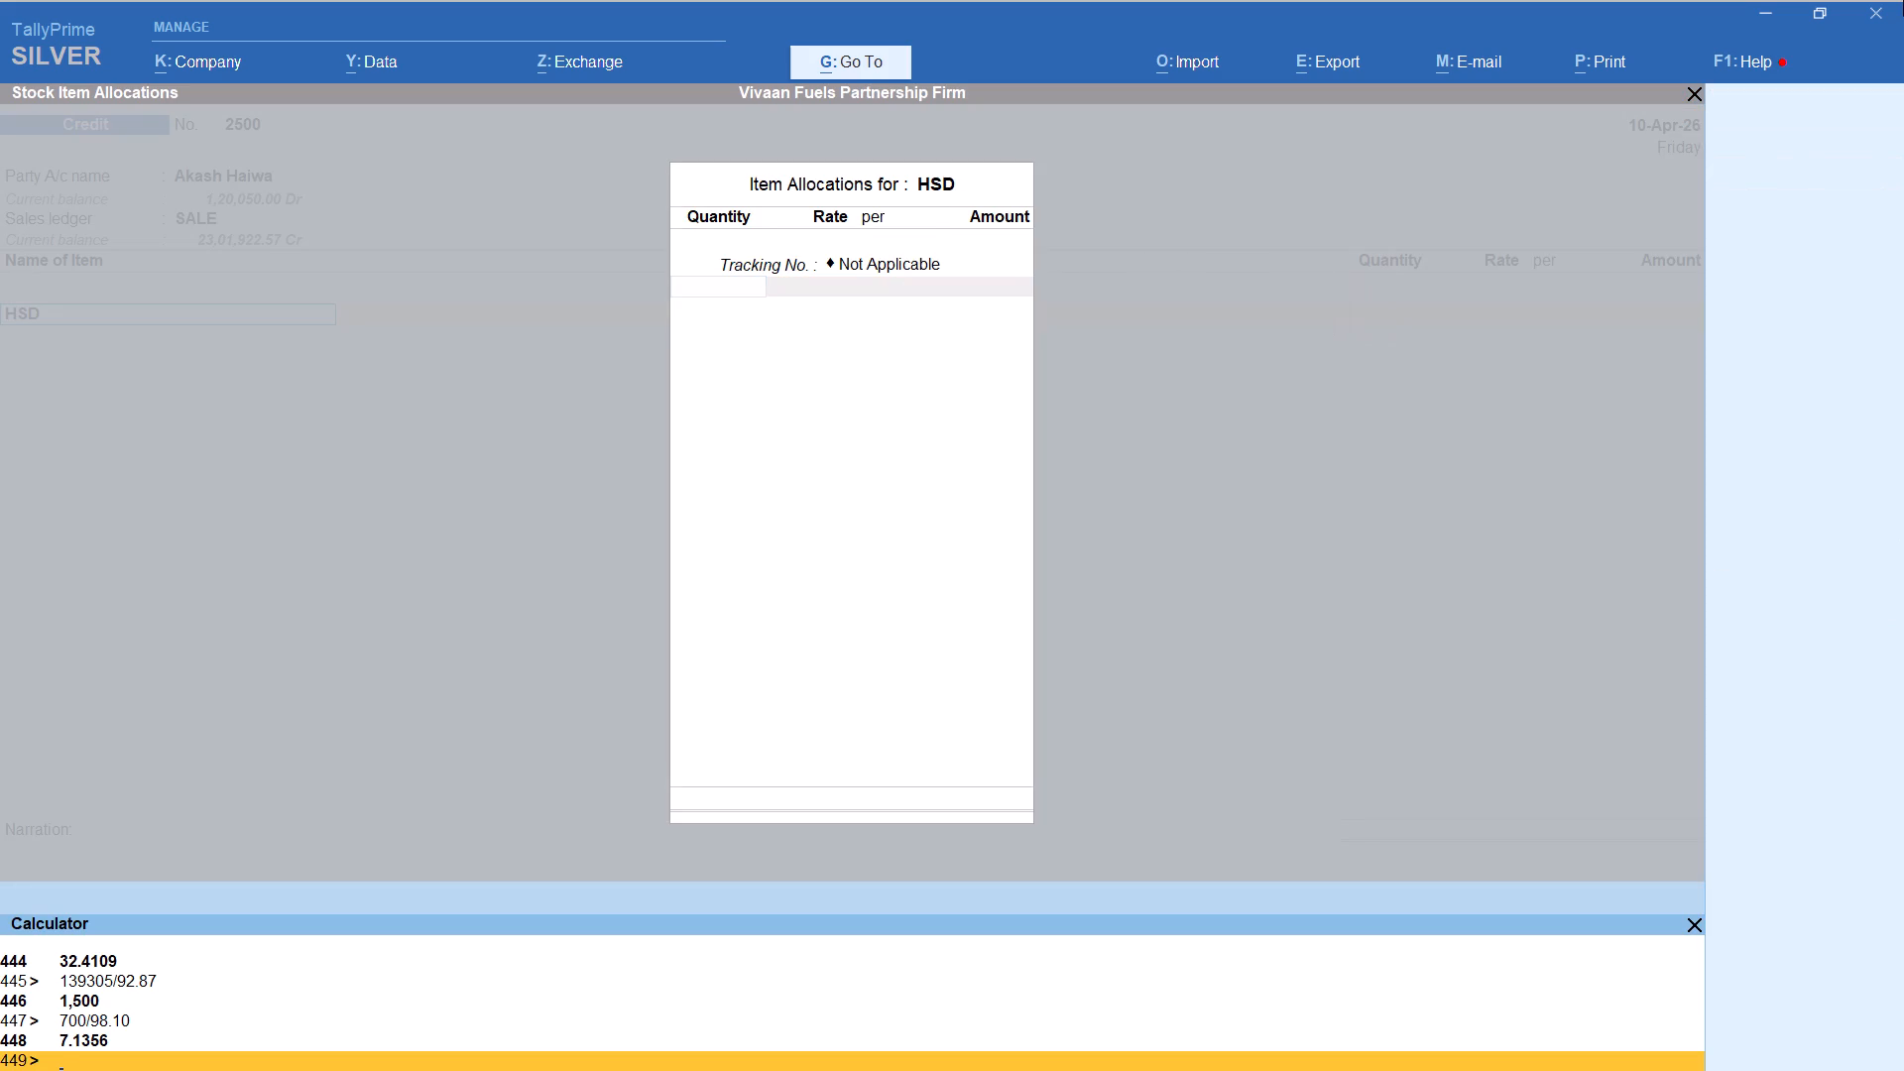
text(24330)
text(/92.87)
key(Return)
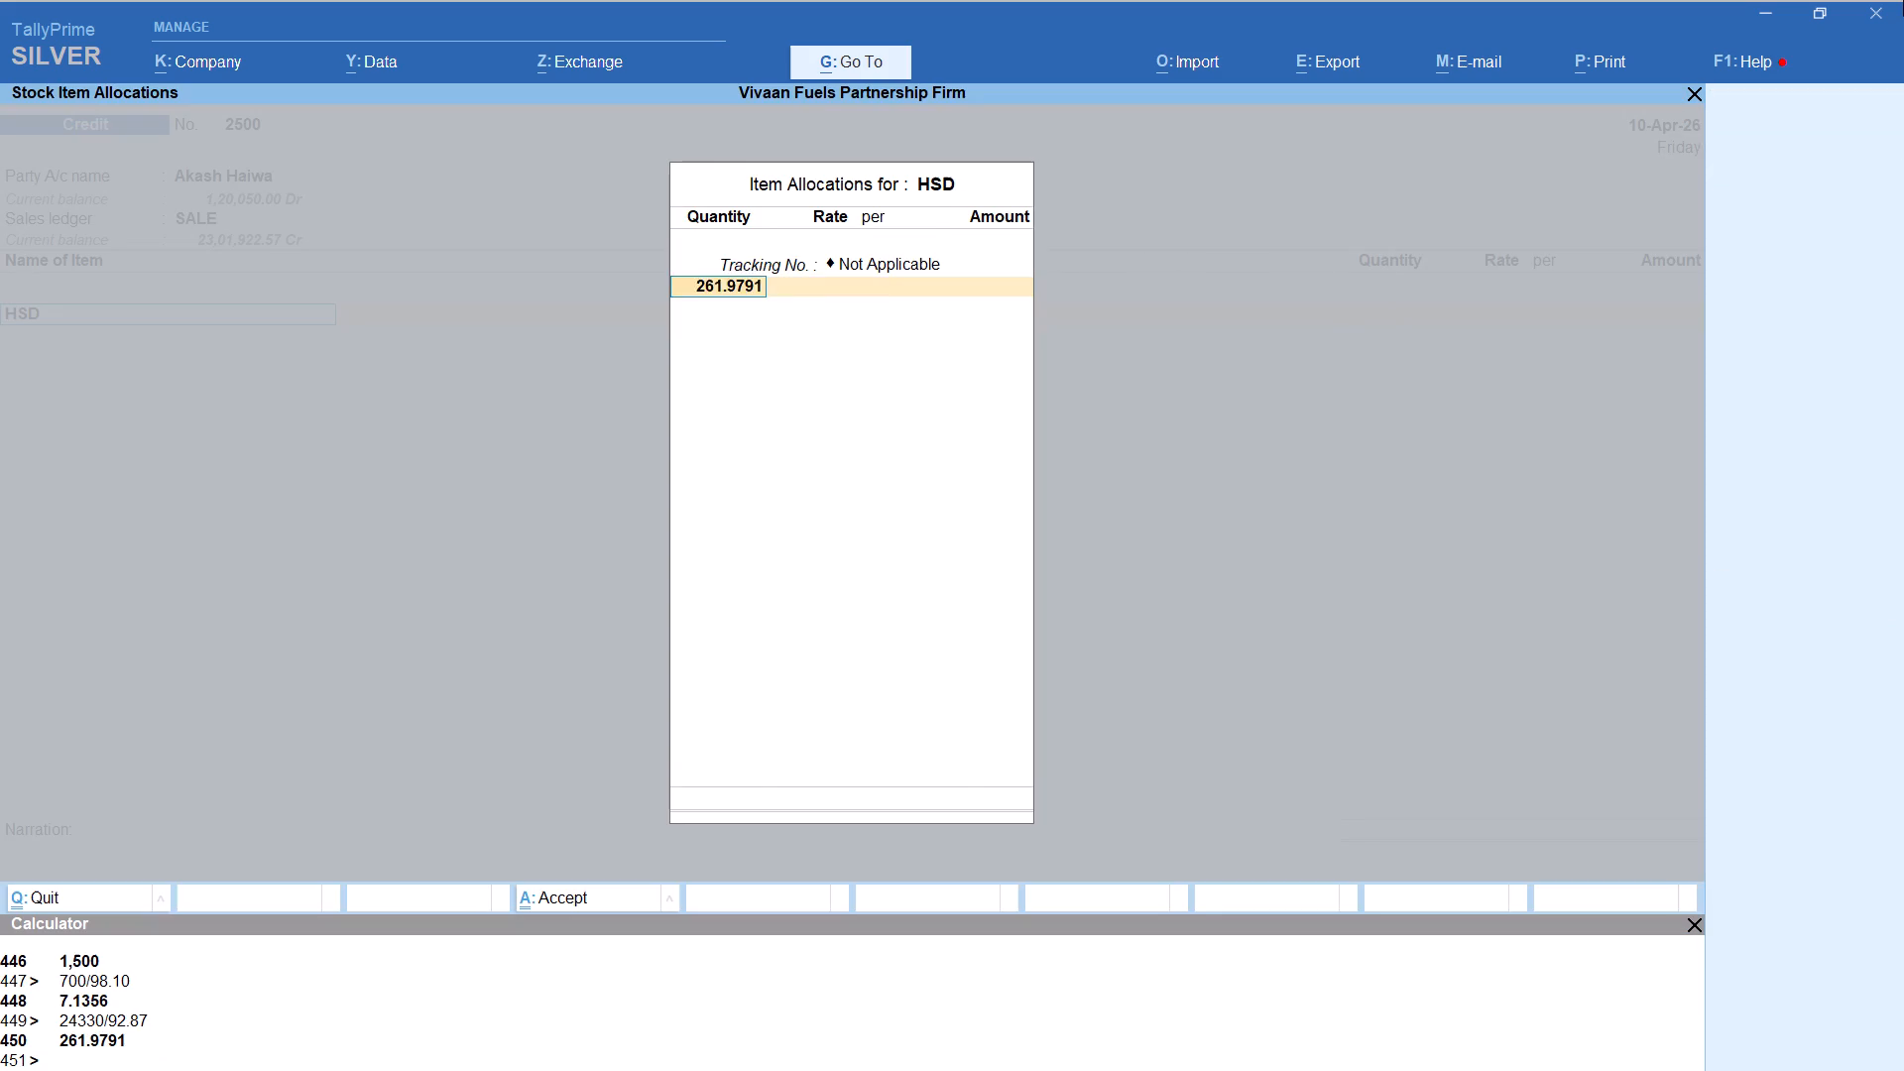
key(Return)
key(Return)
key(Return)
key(Return)
key(Return)
Add the Round Off ledger with its default amount to the Akash voucher and save it.
key(Return)
text(ROU)
key(Return)
key(ctrl+a)
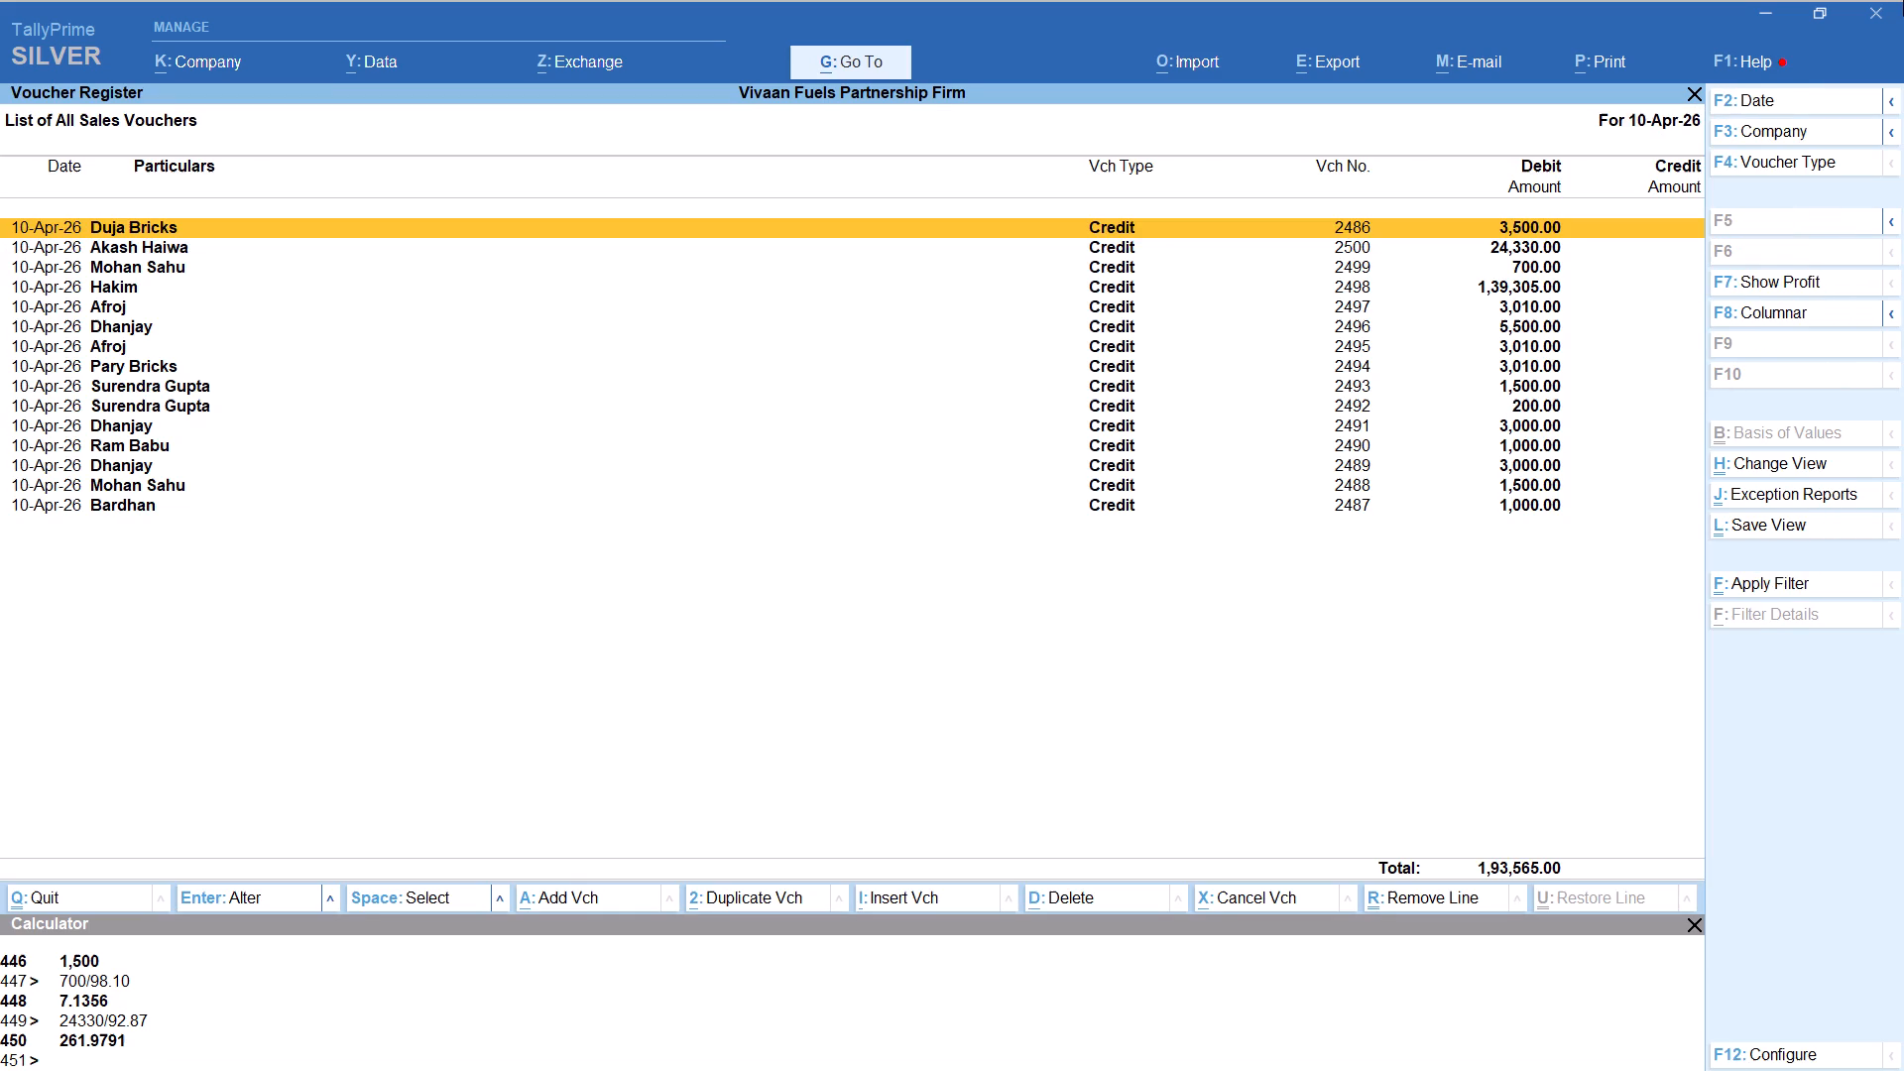
Start a new credit voucher for party Ravindra (not the Jcb account), keep the default party details and select the SALE ledger.
key(alt+a)
text(RAVINDRA)
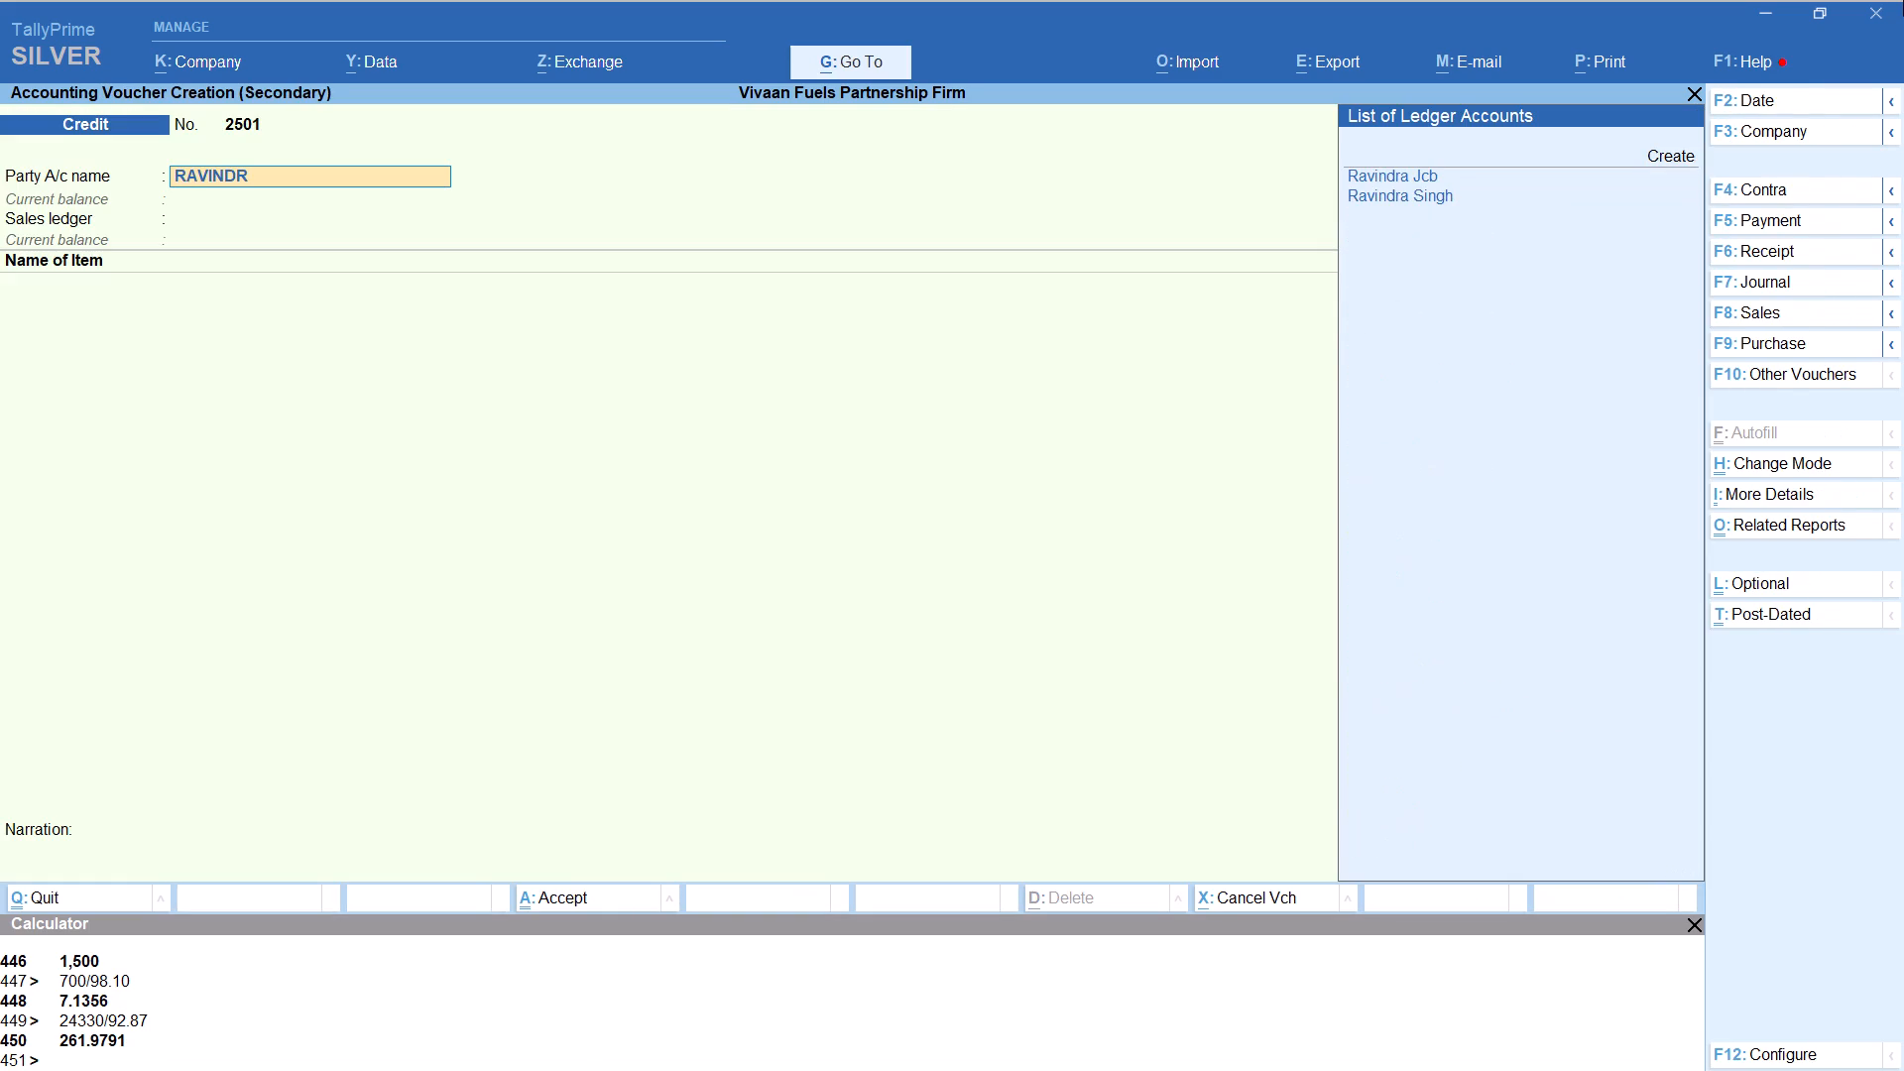
key(Down)
key(Down)
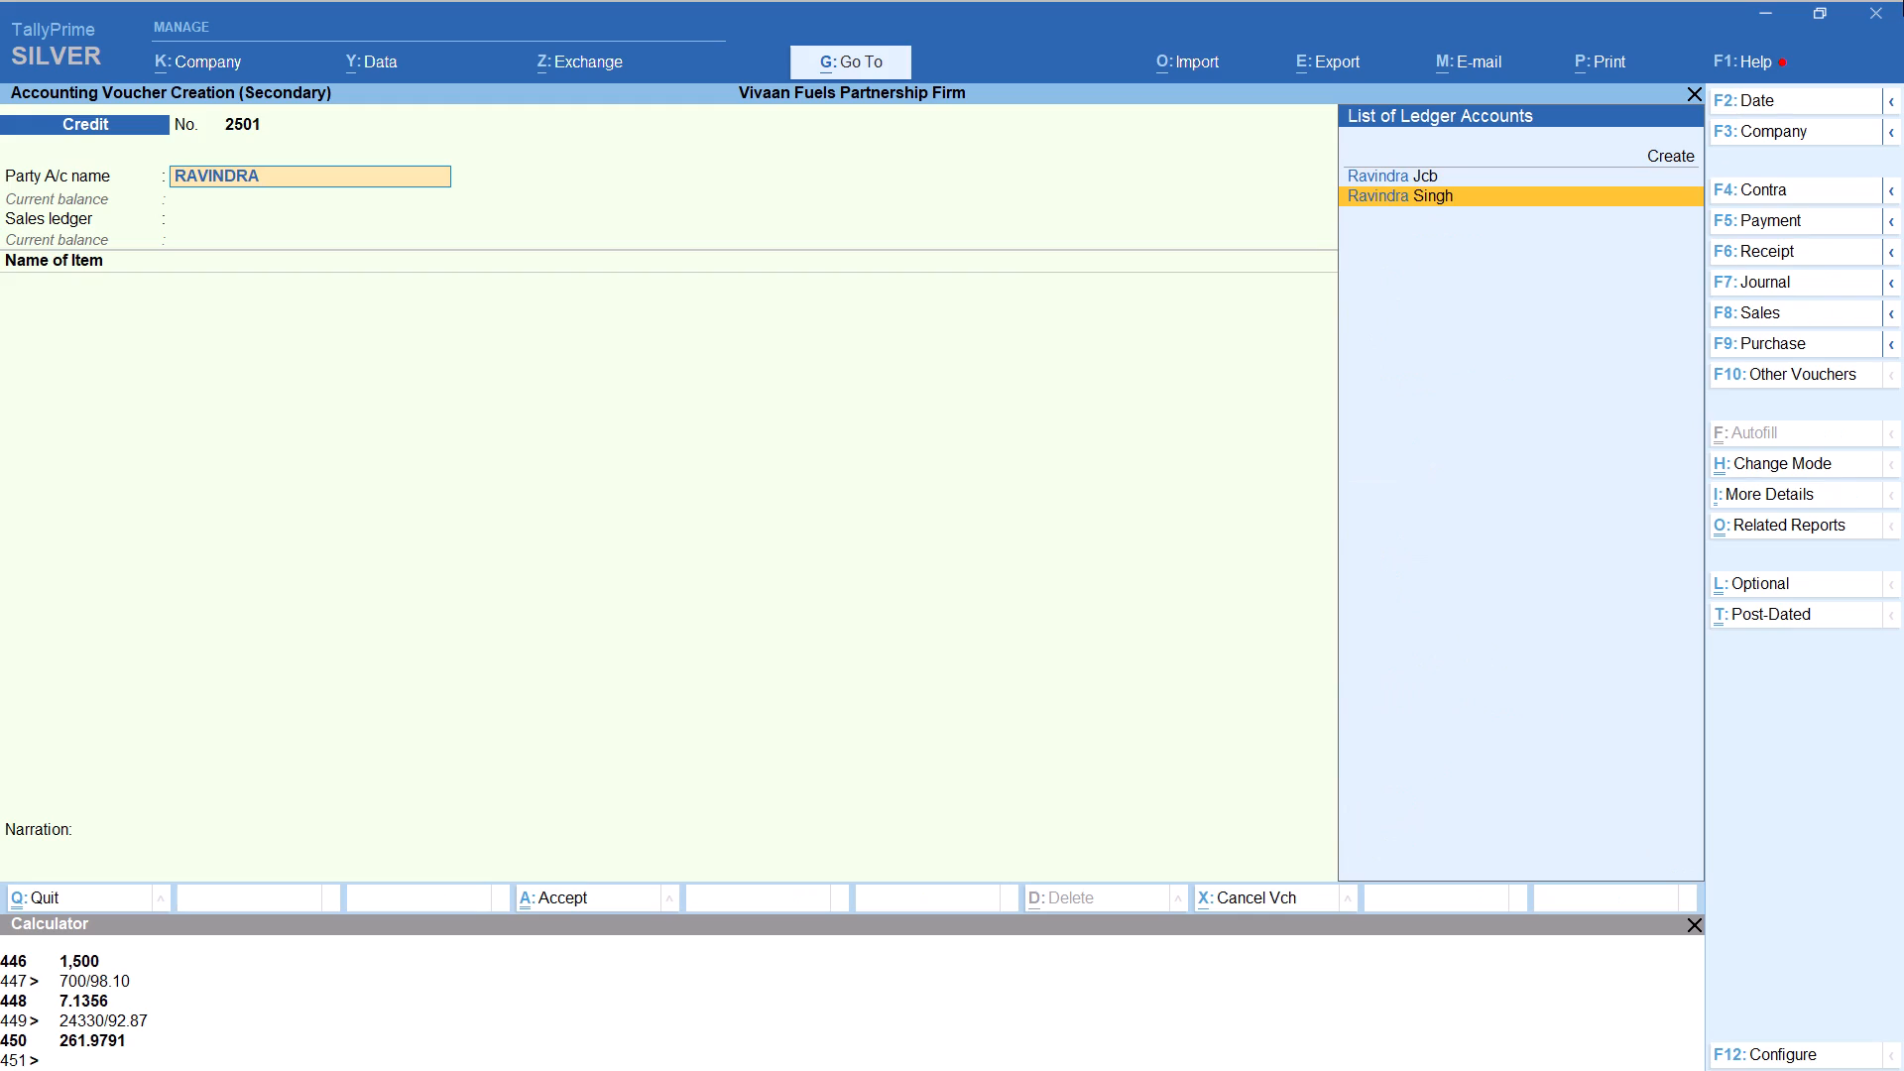
key(Return)
key(Return)
key(Return)
key(Return)
key(Return)
key(Return)
key(Return)
key(Return)
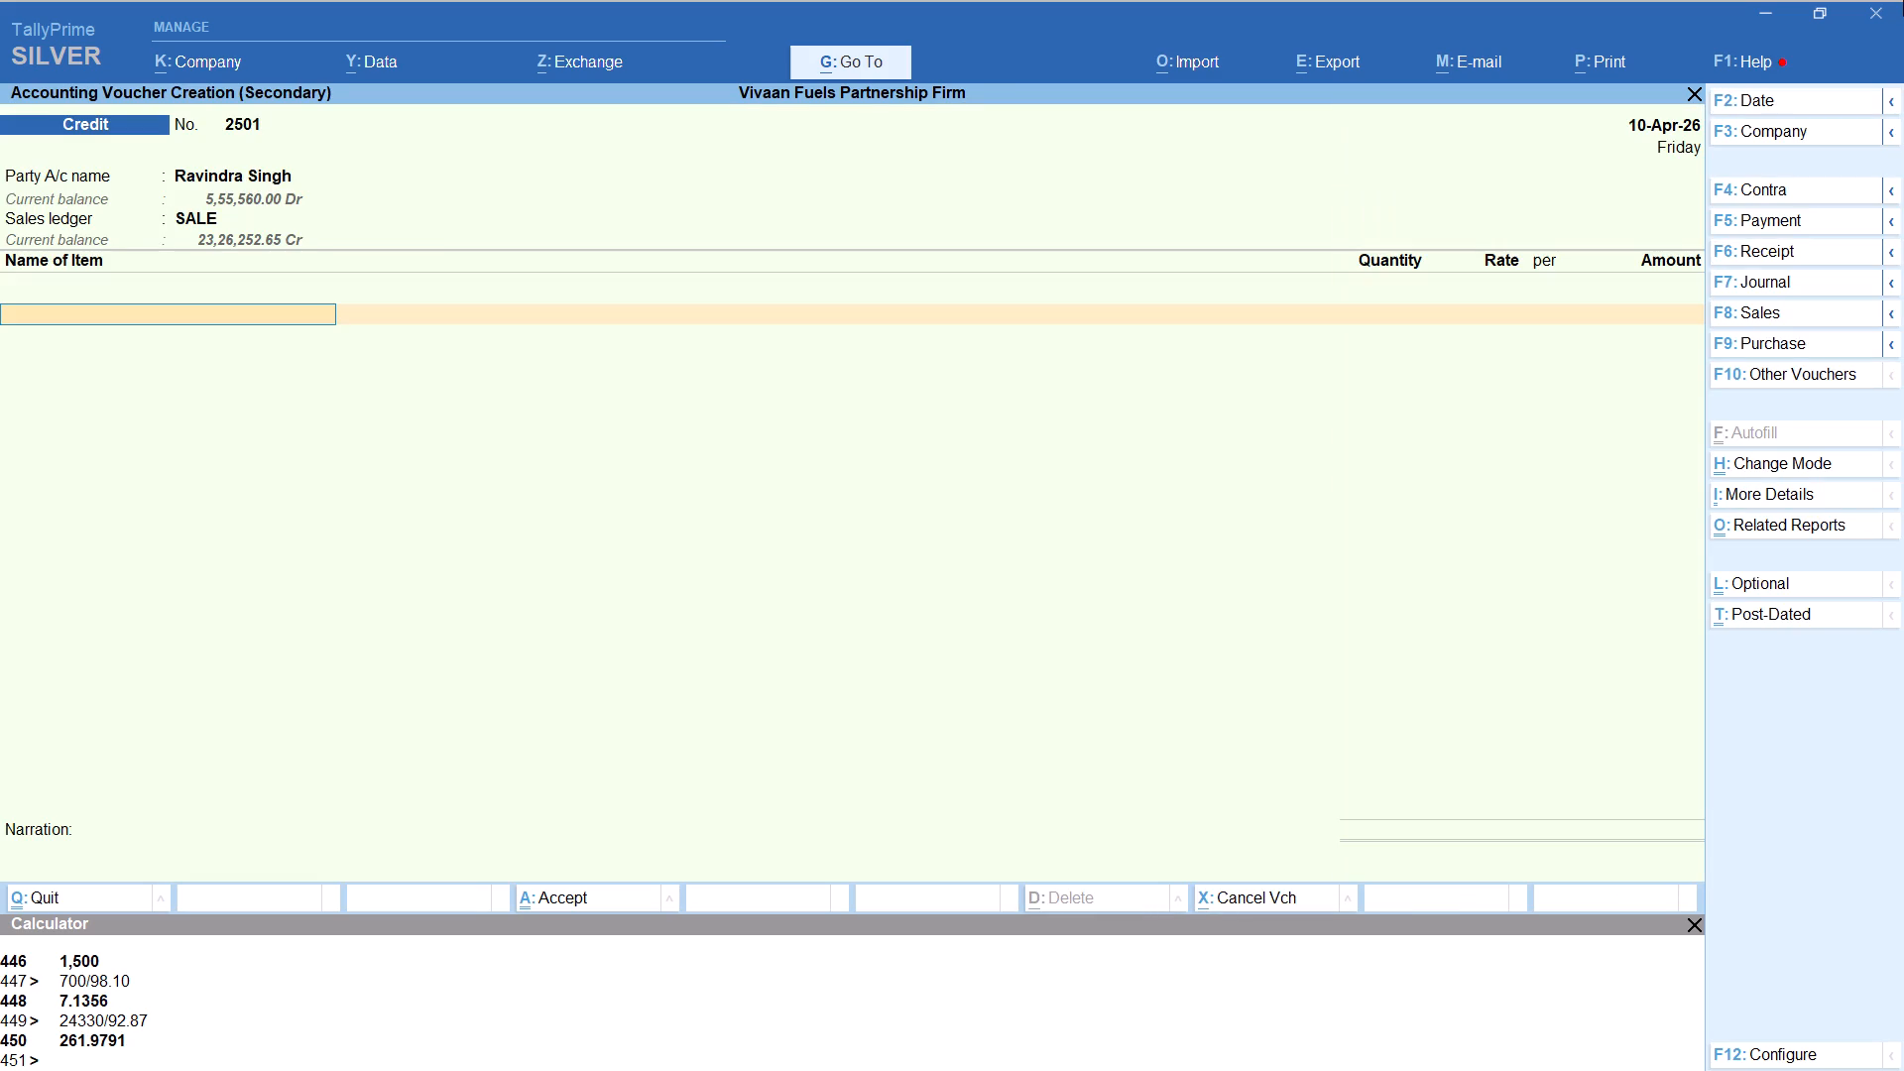
Add item HSD to the Ravindra voucher with tracking number Not Applicable and quantity calculated as 2643/92.87, keeping the 92.87 rate.
text(HS)
key(Return)
key(Up)
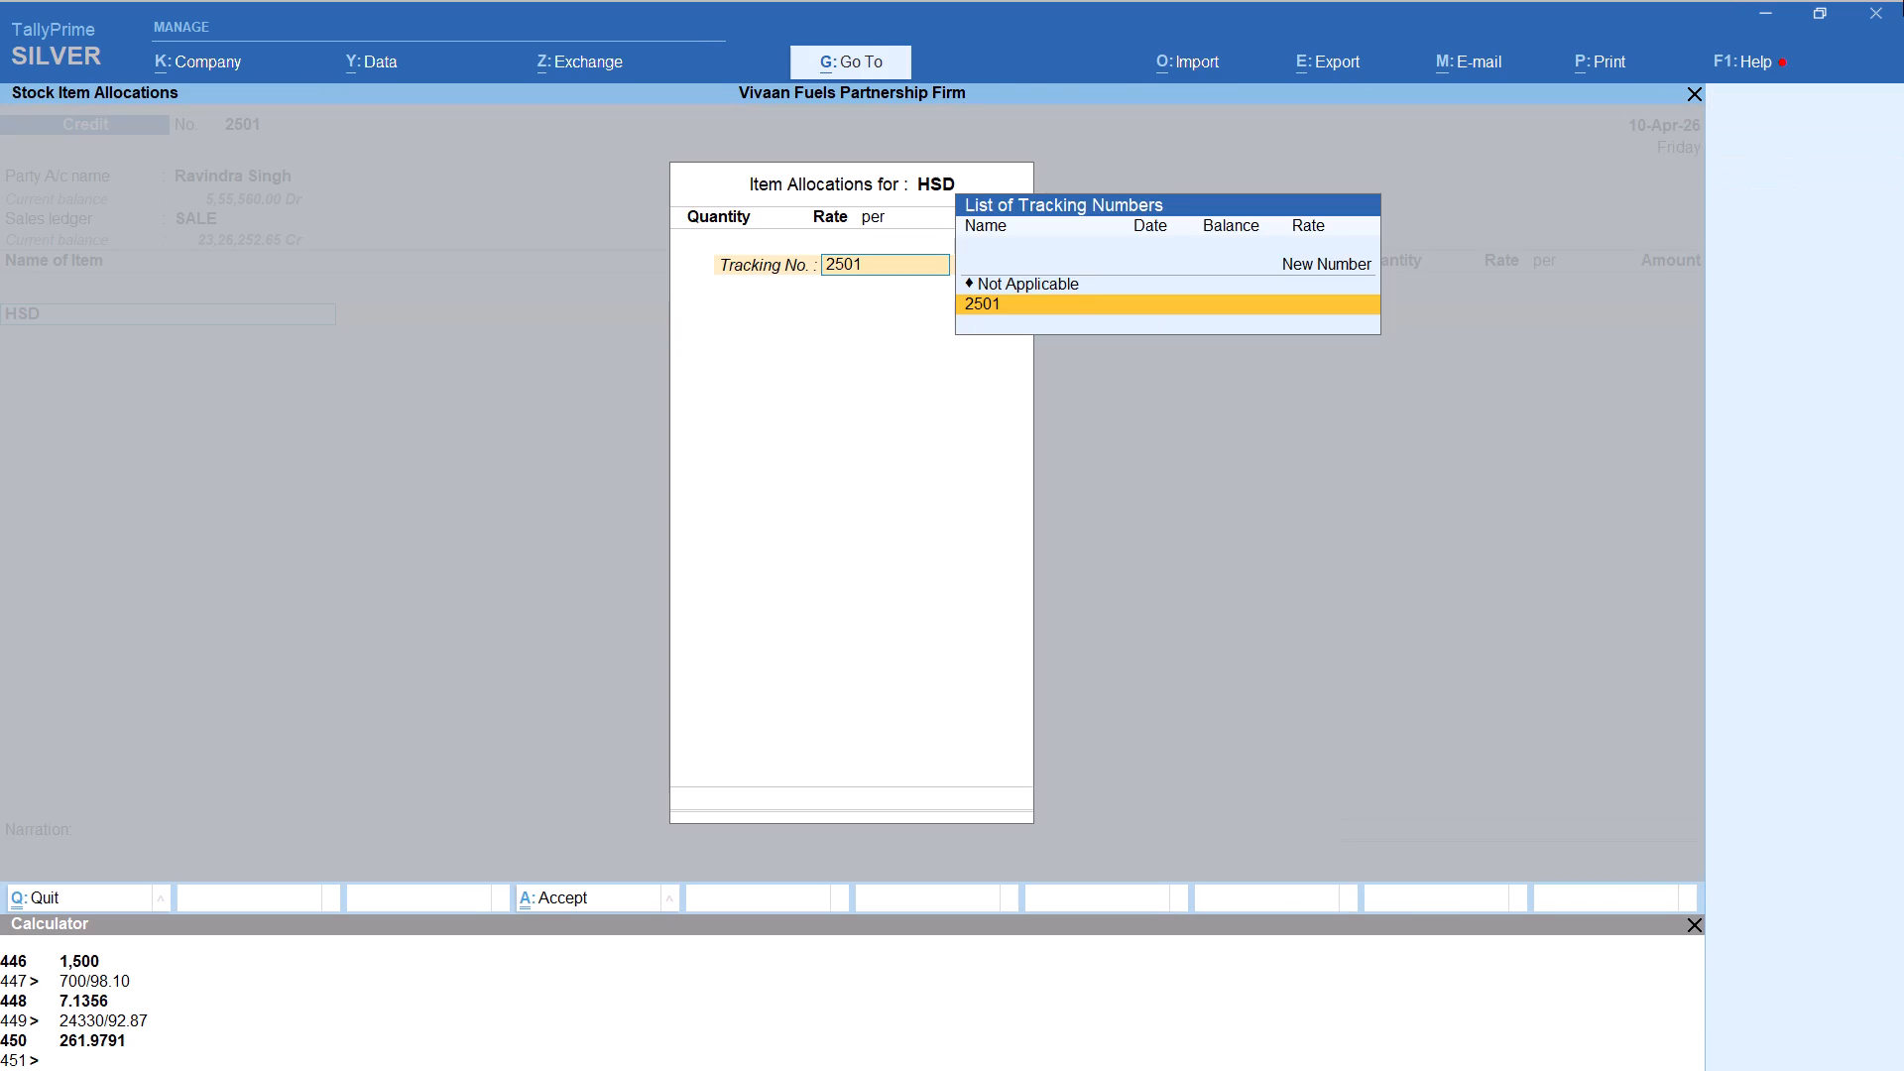
key(Return)
key(alt+c)
text(2643)
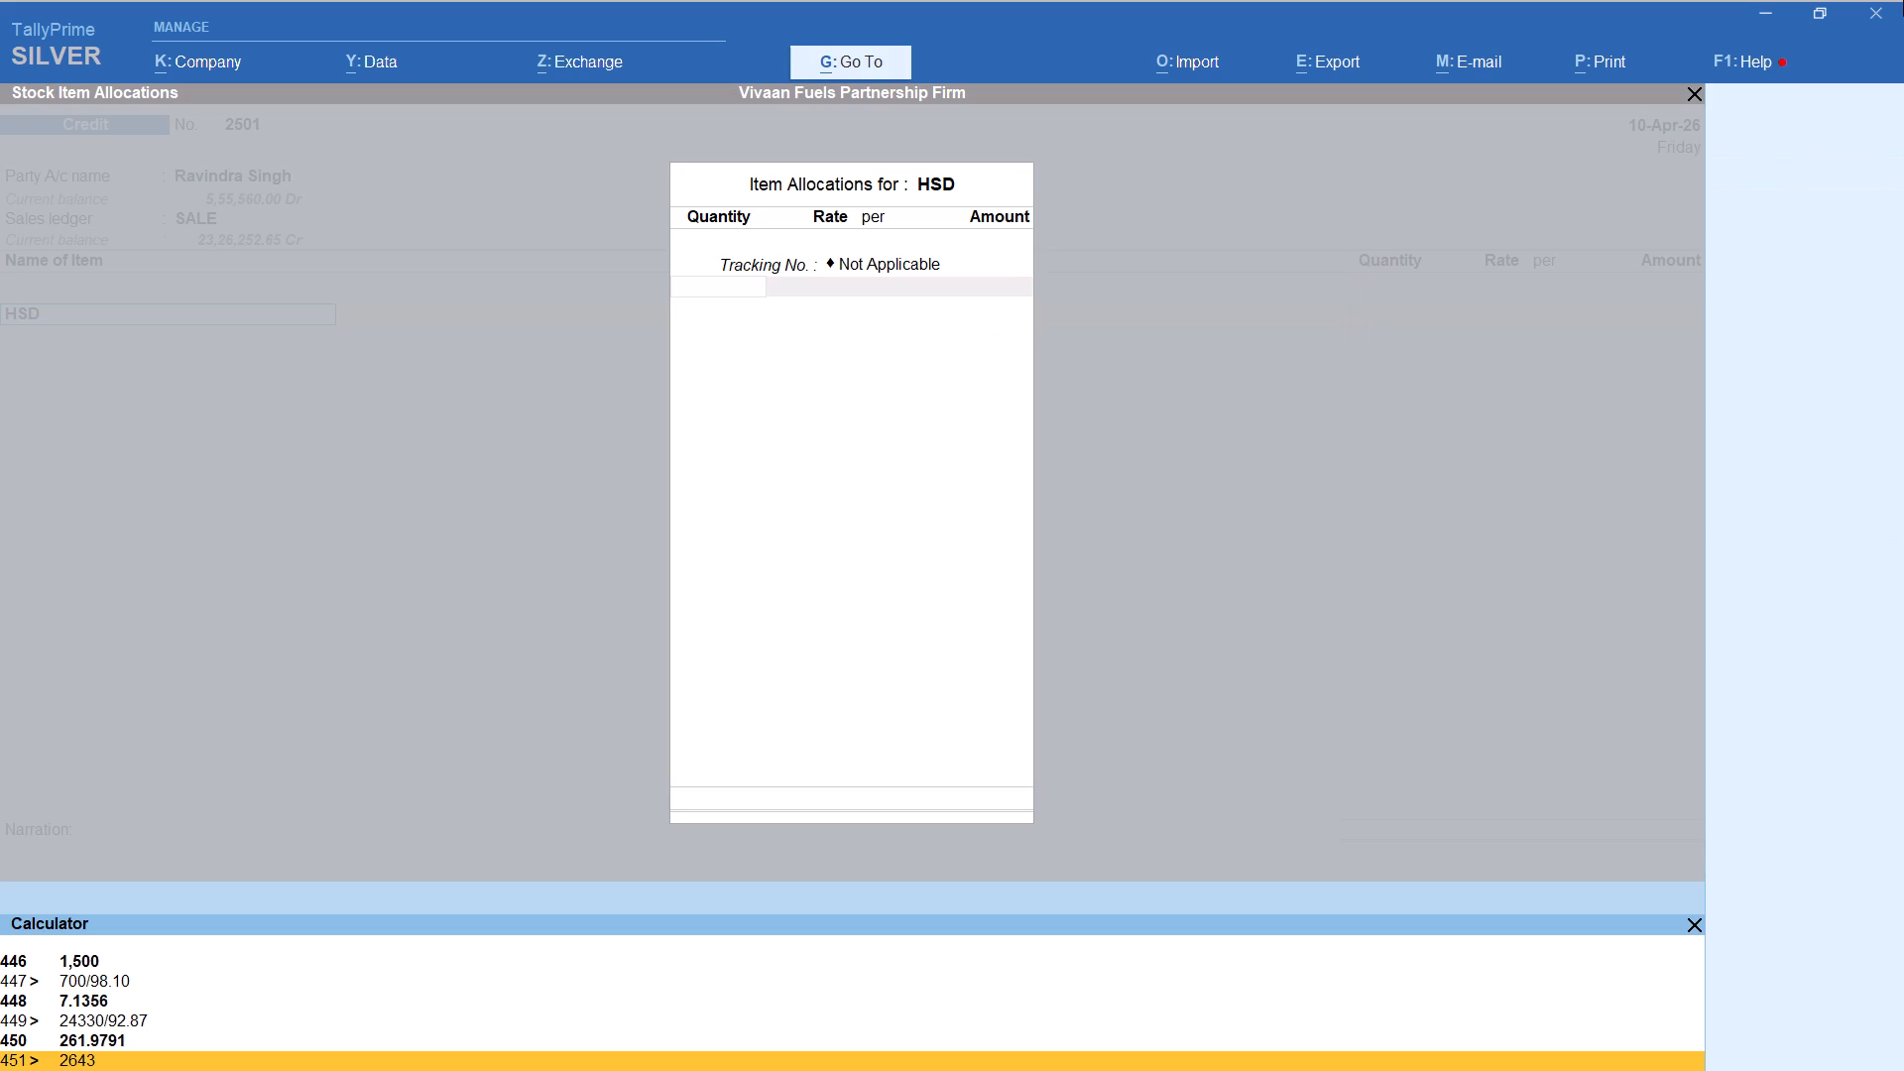
text(/92.87)
key(Return)
key(Return)
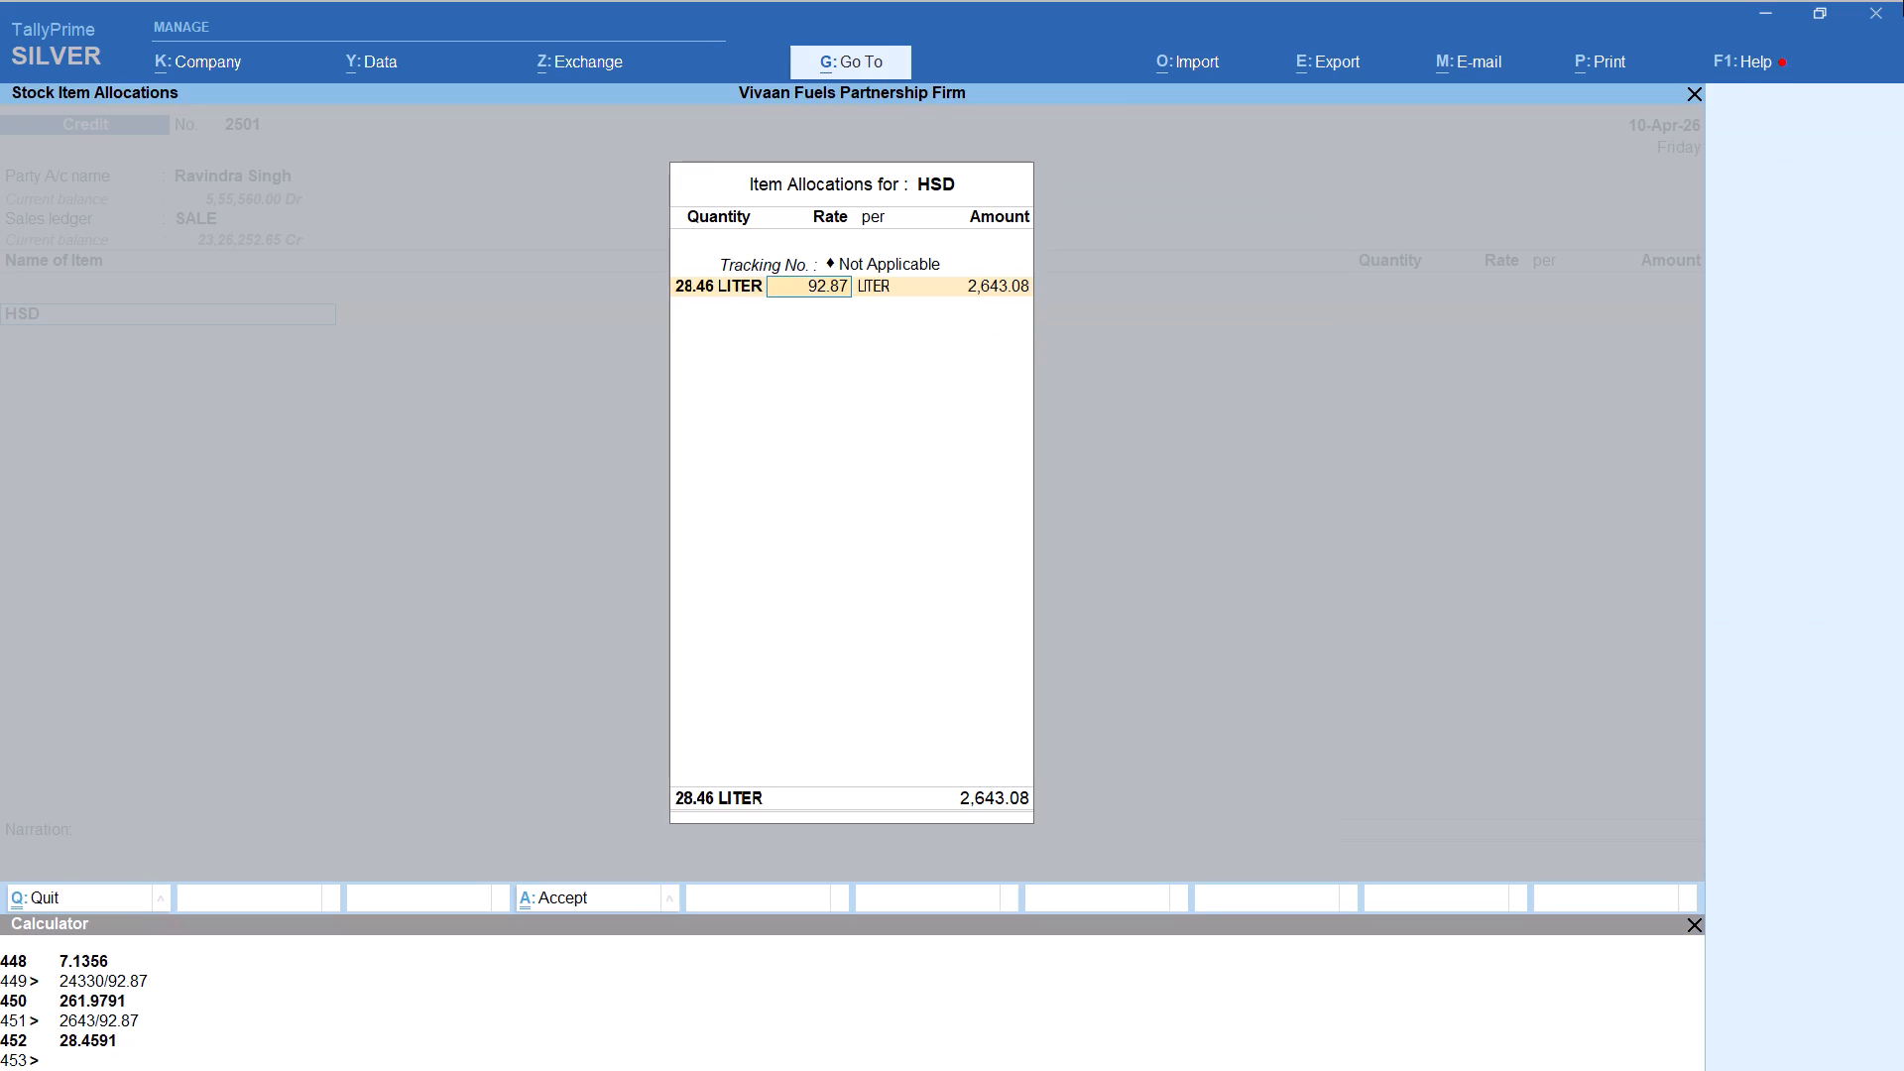
key(Return)
key(Return)
key(Return)
key(Return)
Add the Round Off ledger with its default amount to the Ravindra voucher and save it.
key(Return)
text(ROU)
key(Return)
key(ctrl+a)
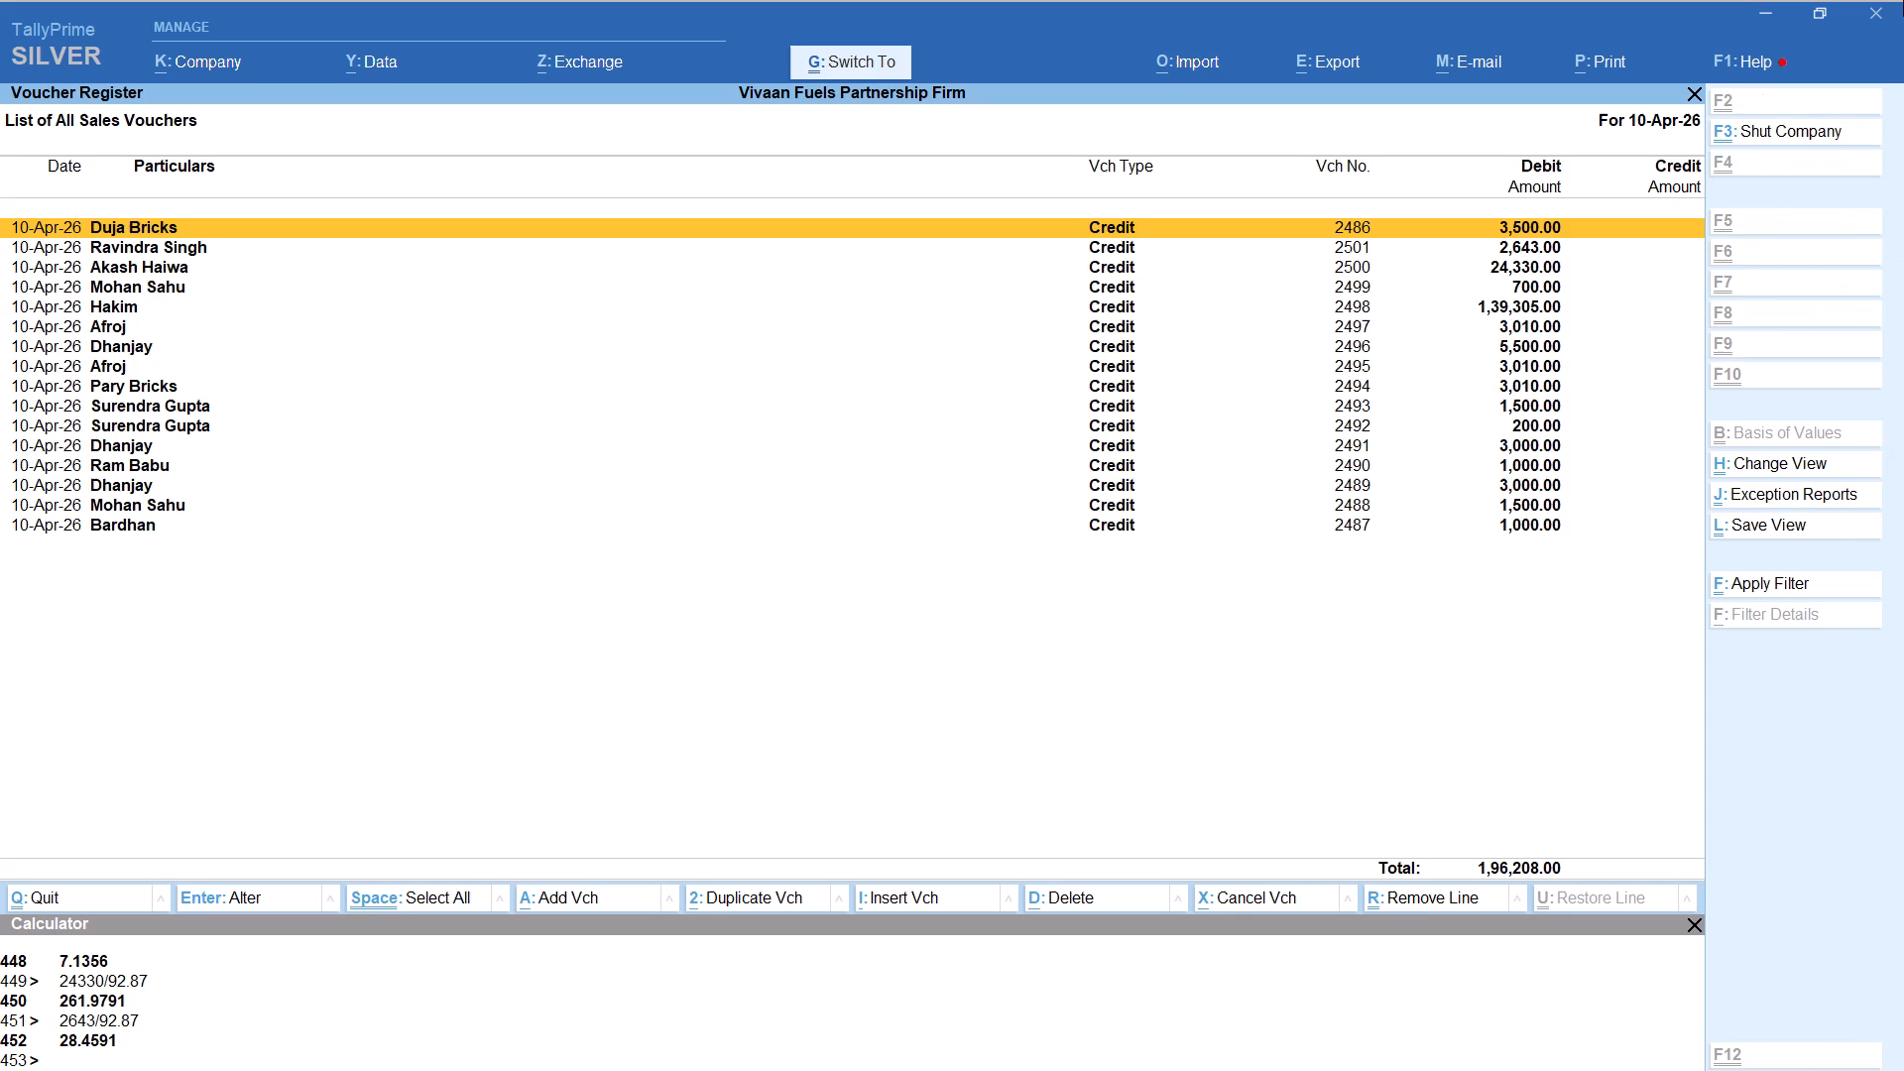
Start another credit voucher for the same Ravindra party (not Jcb), keep the default party details and select the SALE ledger.
key(alt+a)
text(RAVINDR)
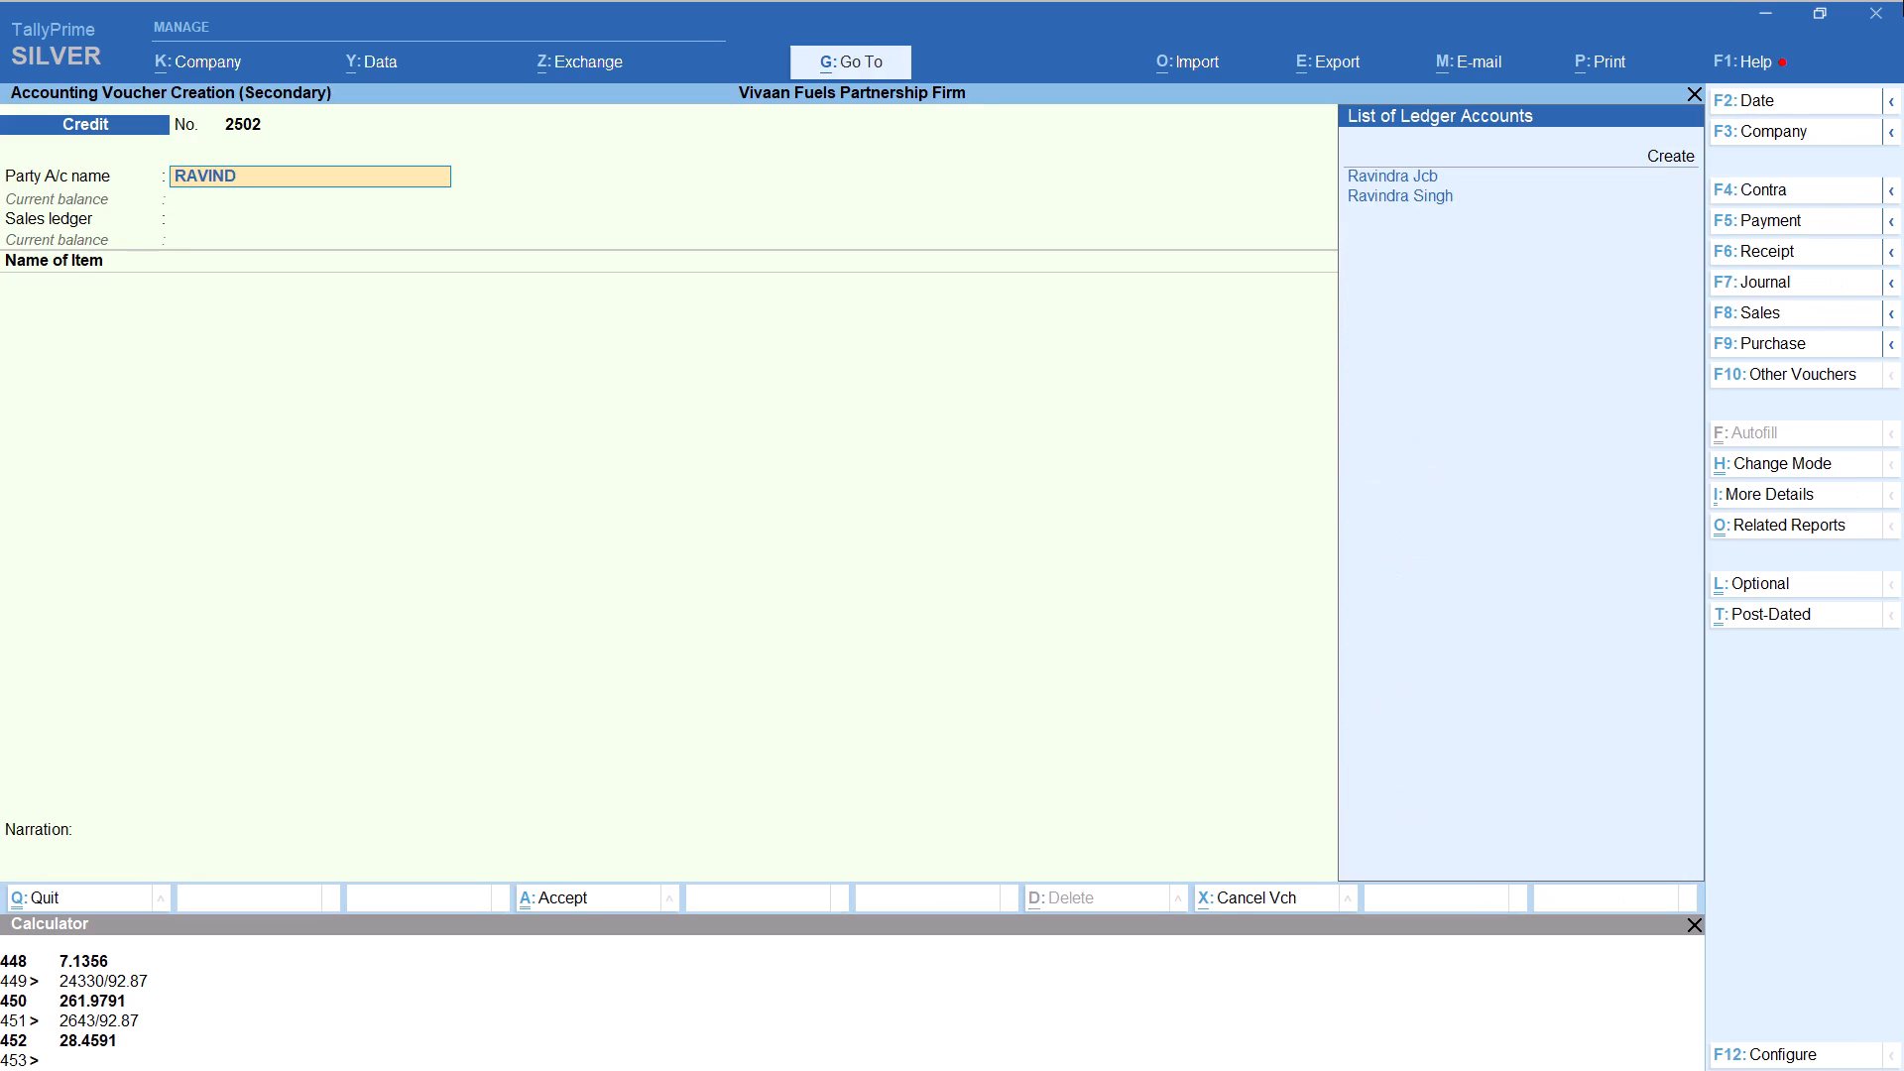
key(Down)
key(Down)
key(Return)
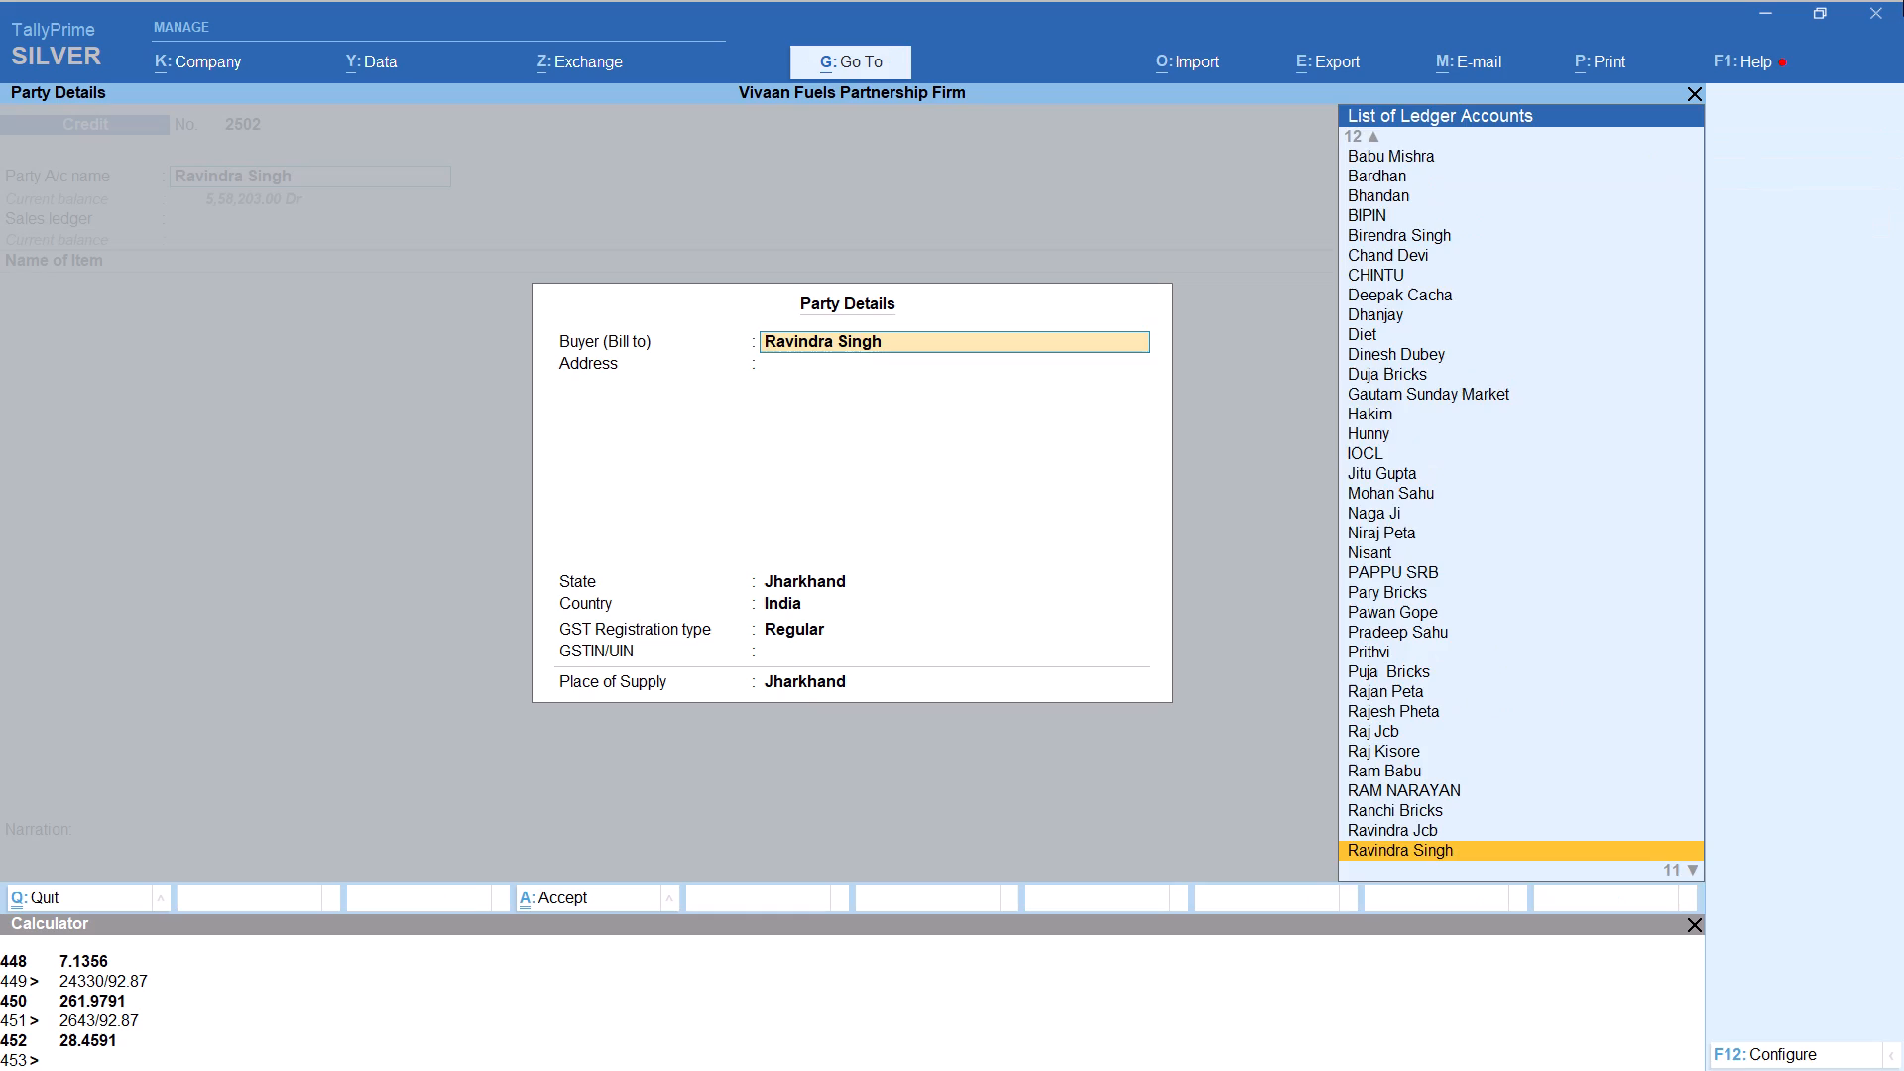
key(Return)
key(Return)
key(Return)
key(Return)
key(Return)
key(Return)
key(Return)
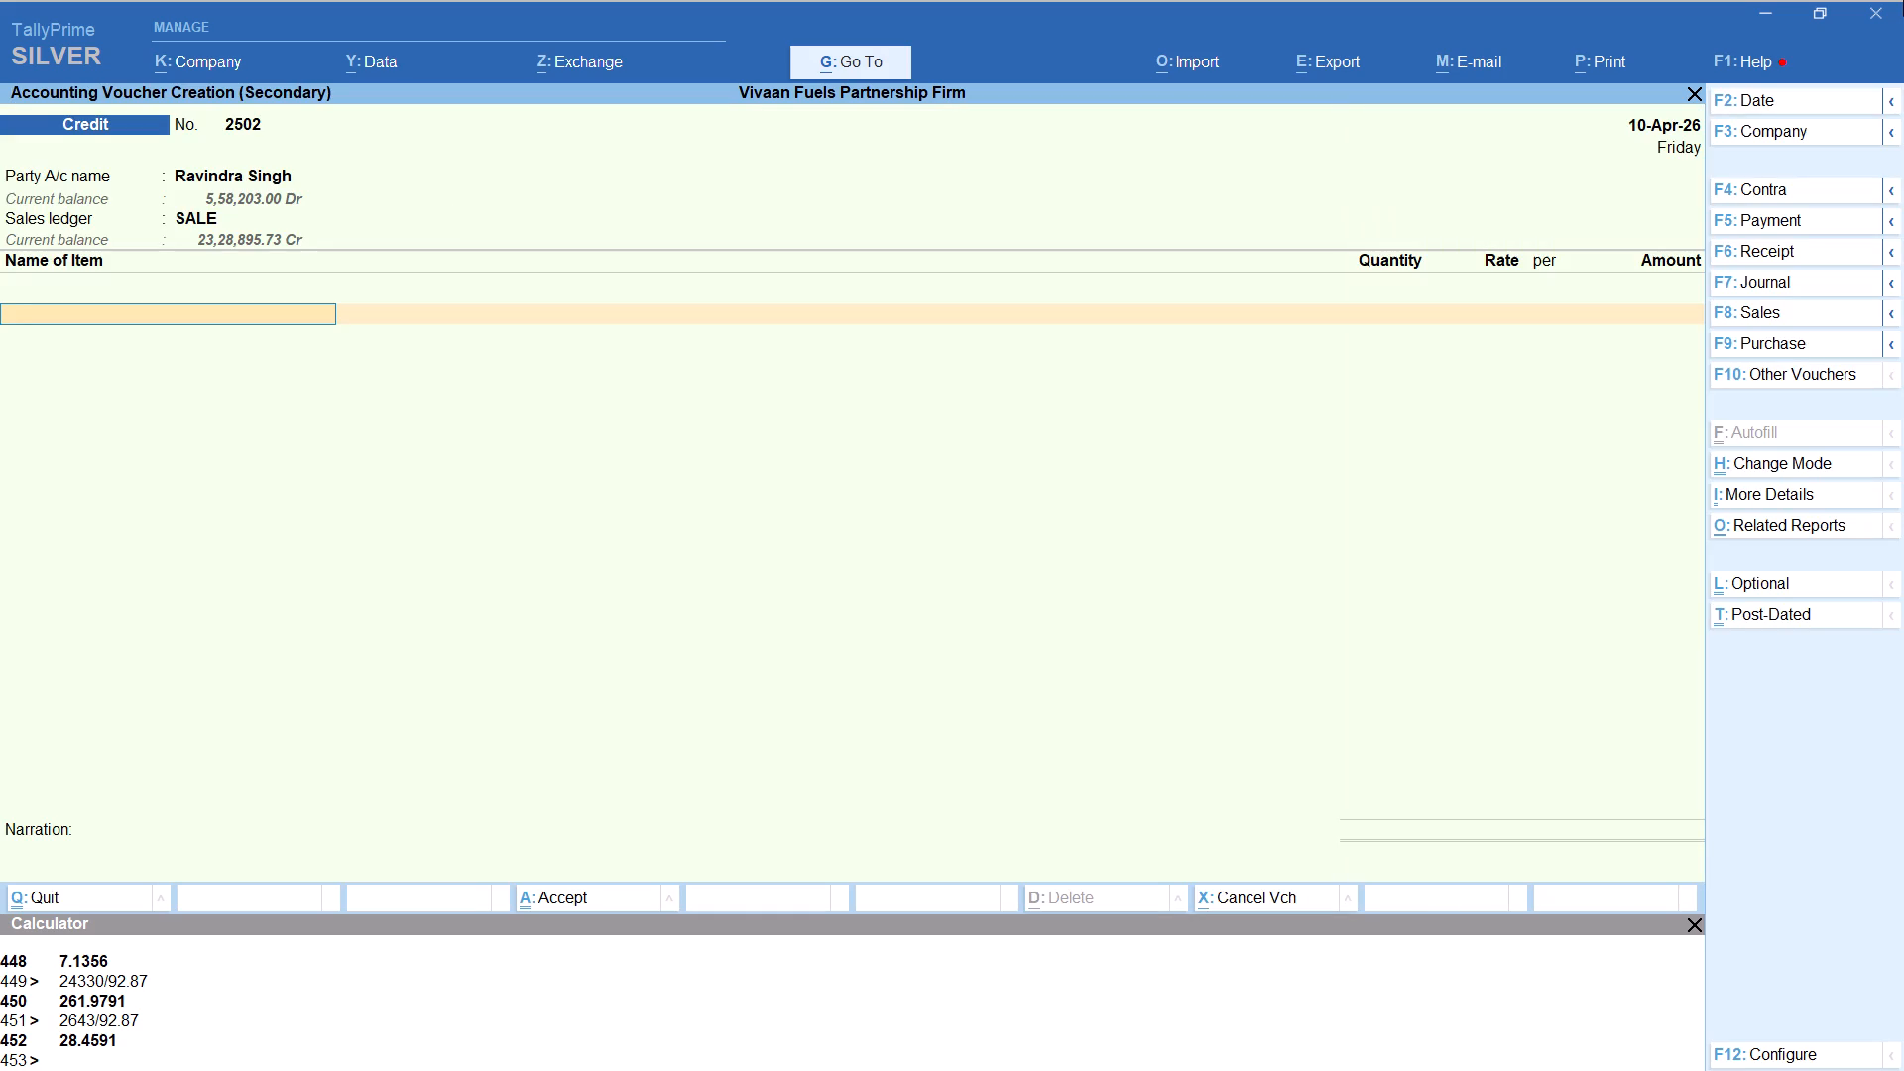
Add item HSD to the Ravindra voucher with tracking number Not Applicable and quantity calculated as 3226/92.87, keeping the 92.87 rate.
text(HS)
key(Return)
key(Up)
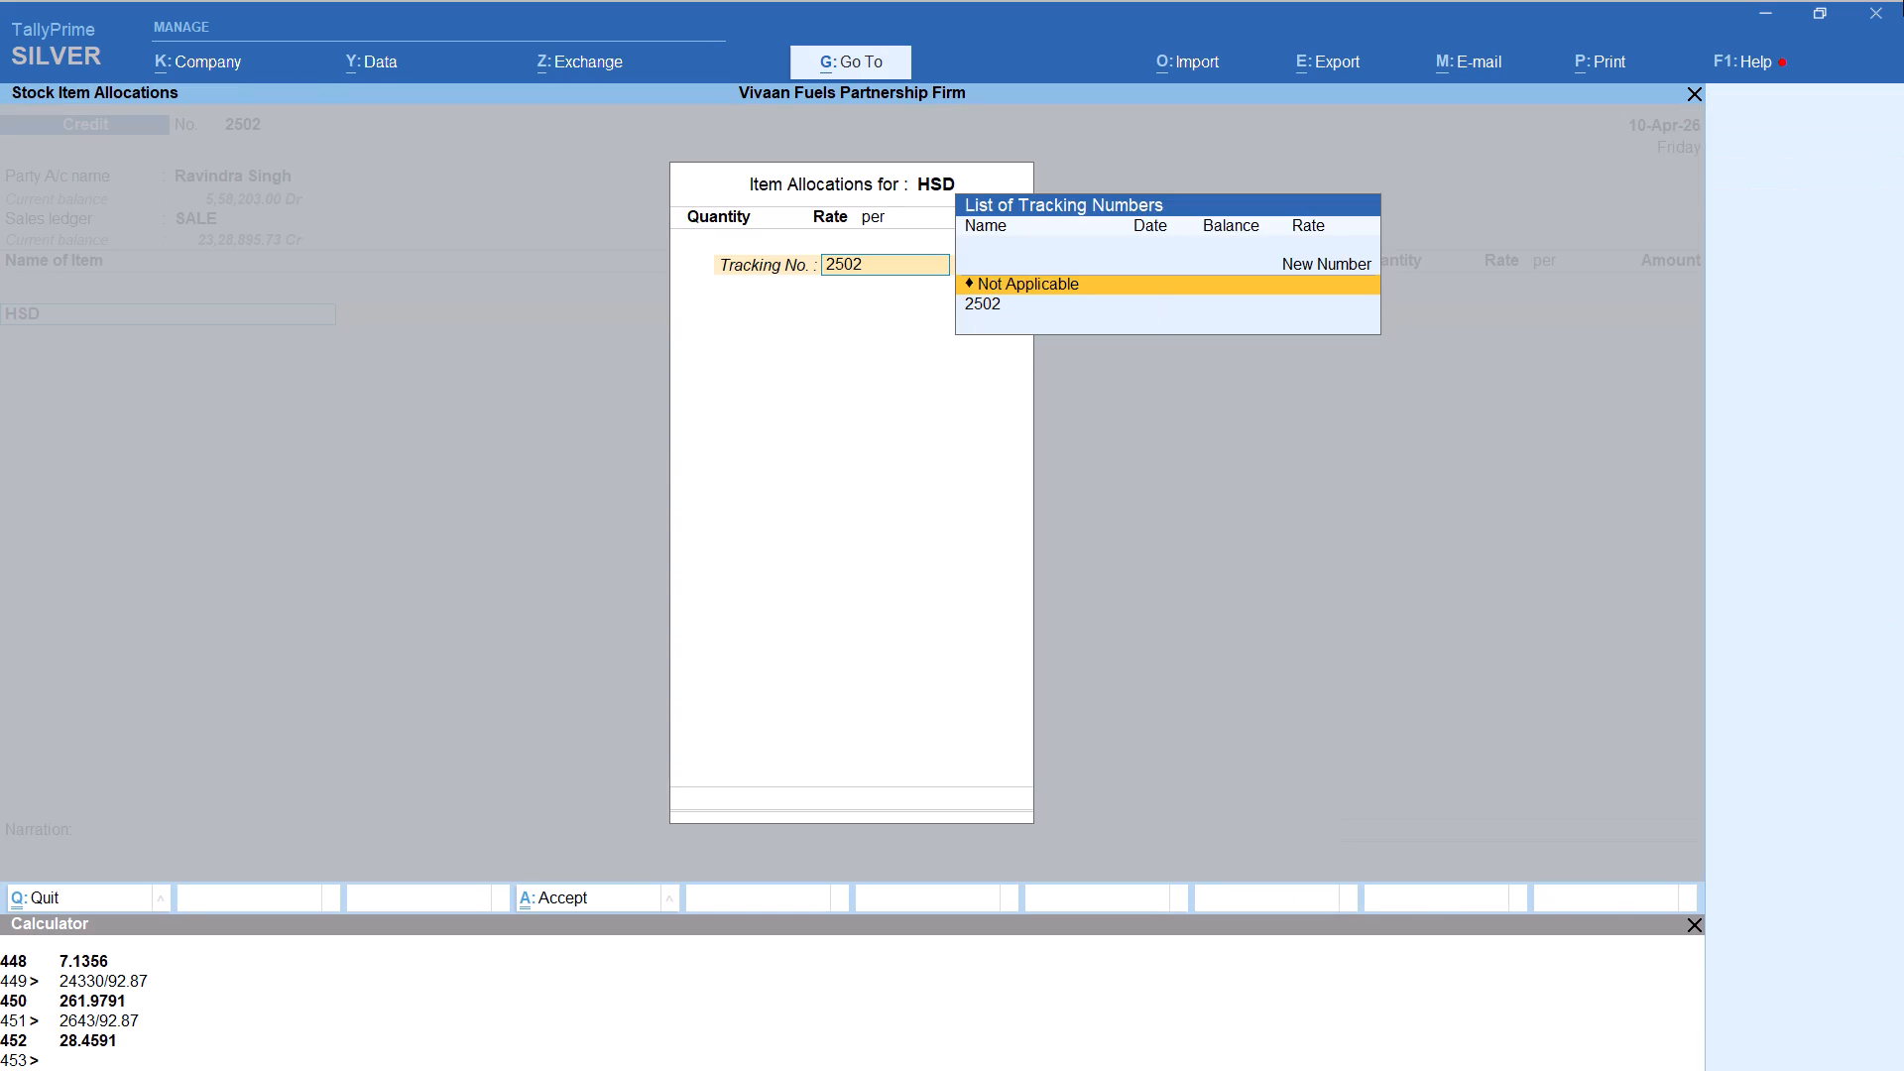
key(Return)
key(alt+c)
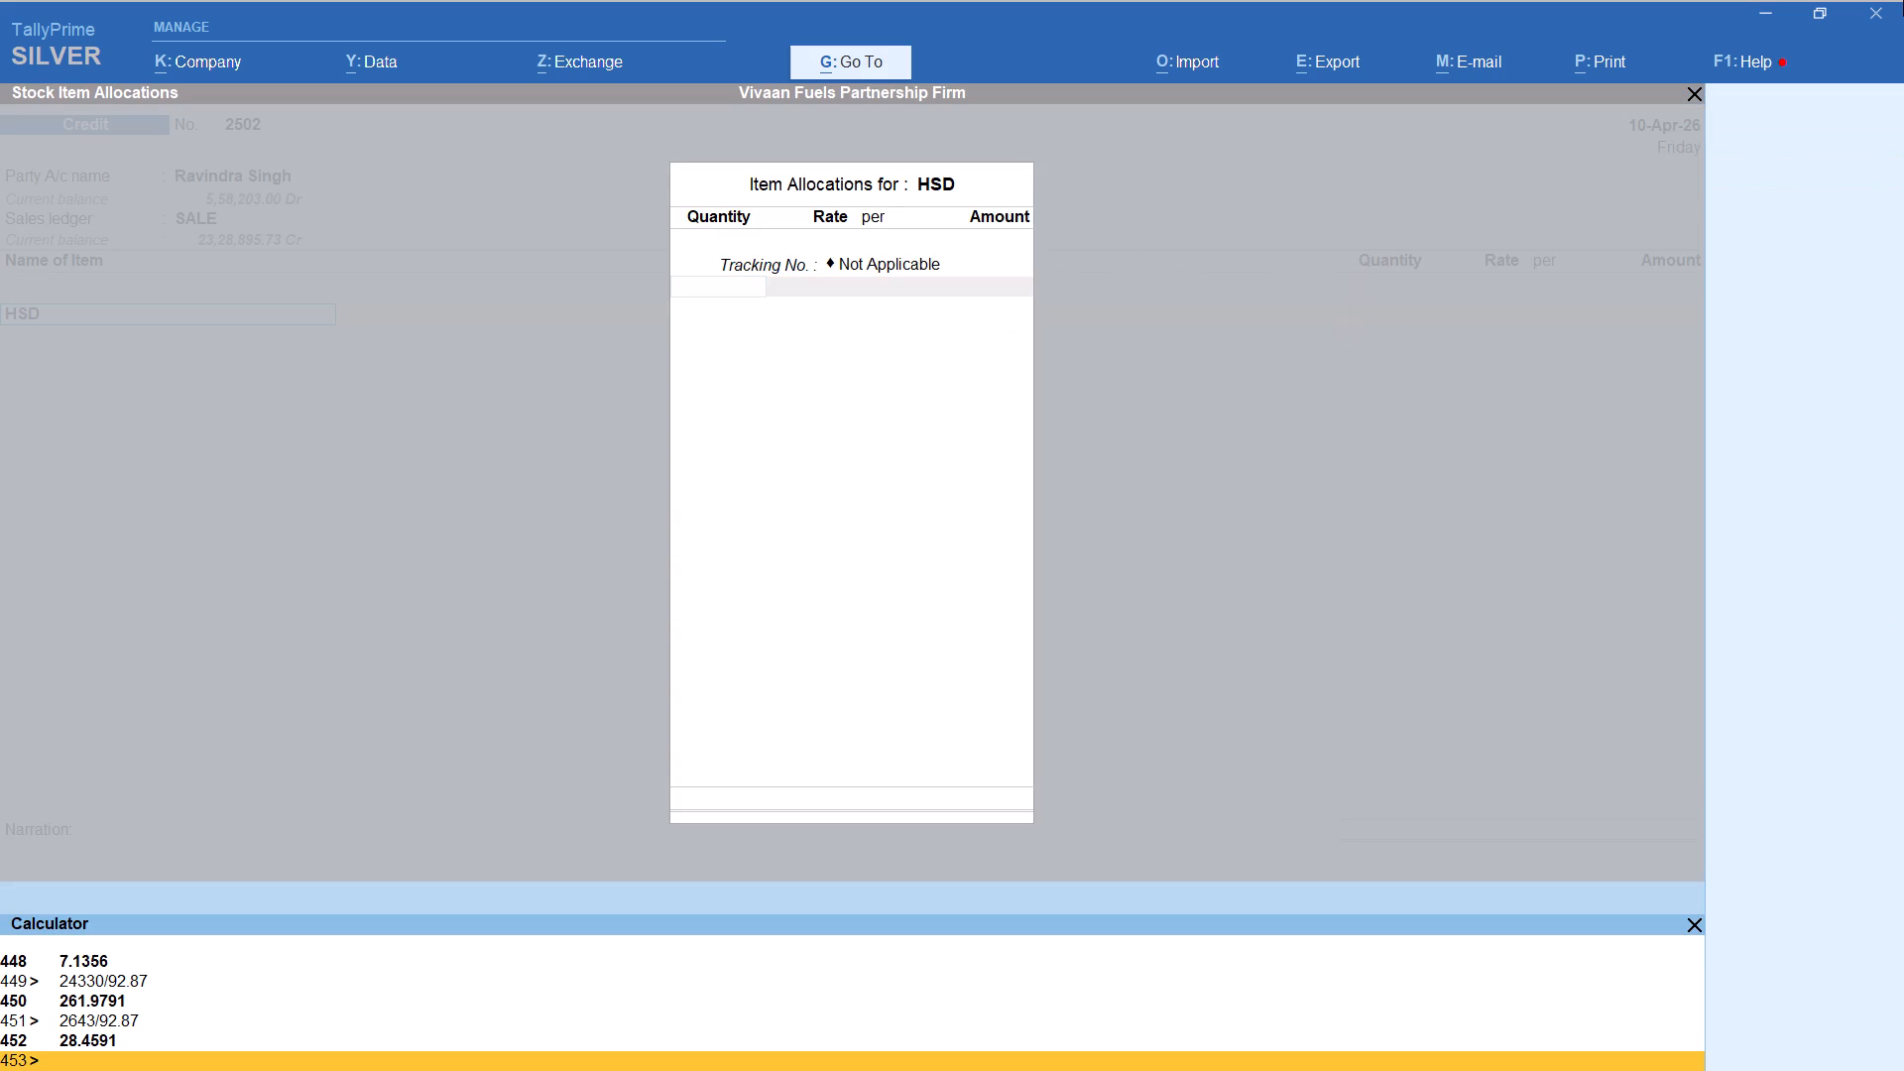
text(3226)
text(/92.87)
key(Return)
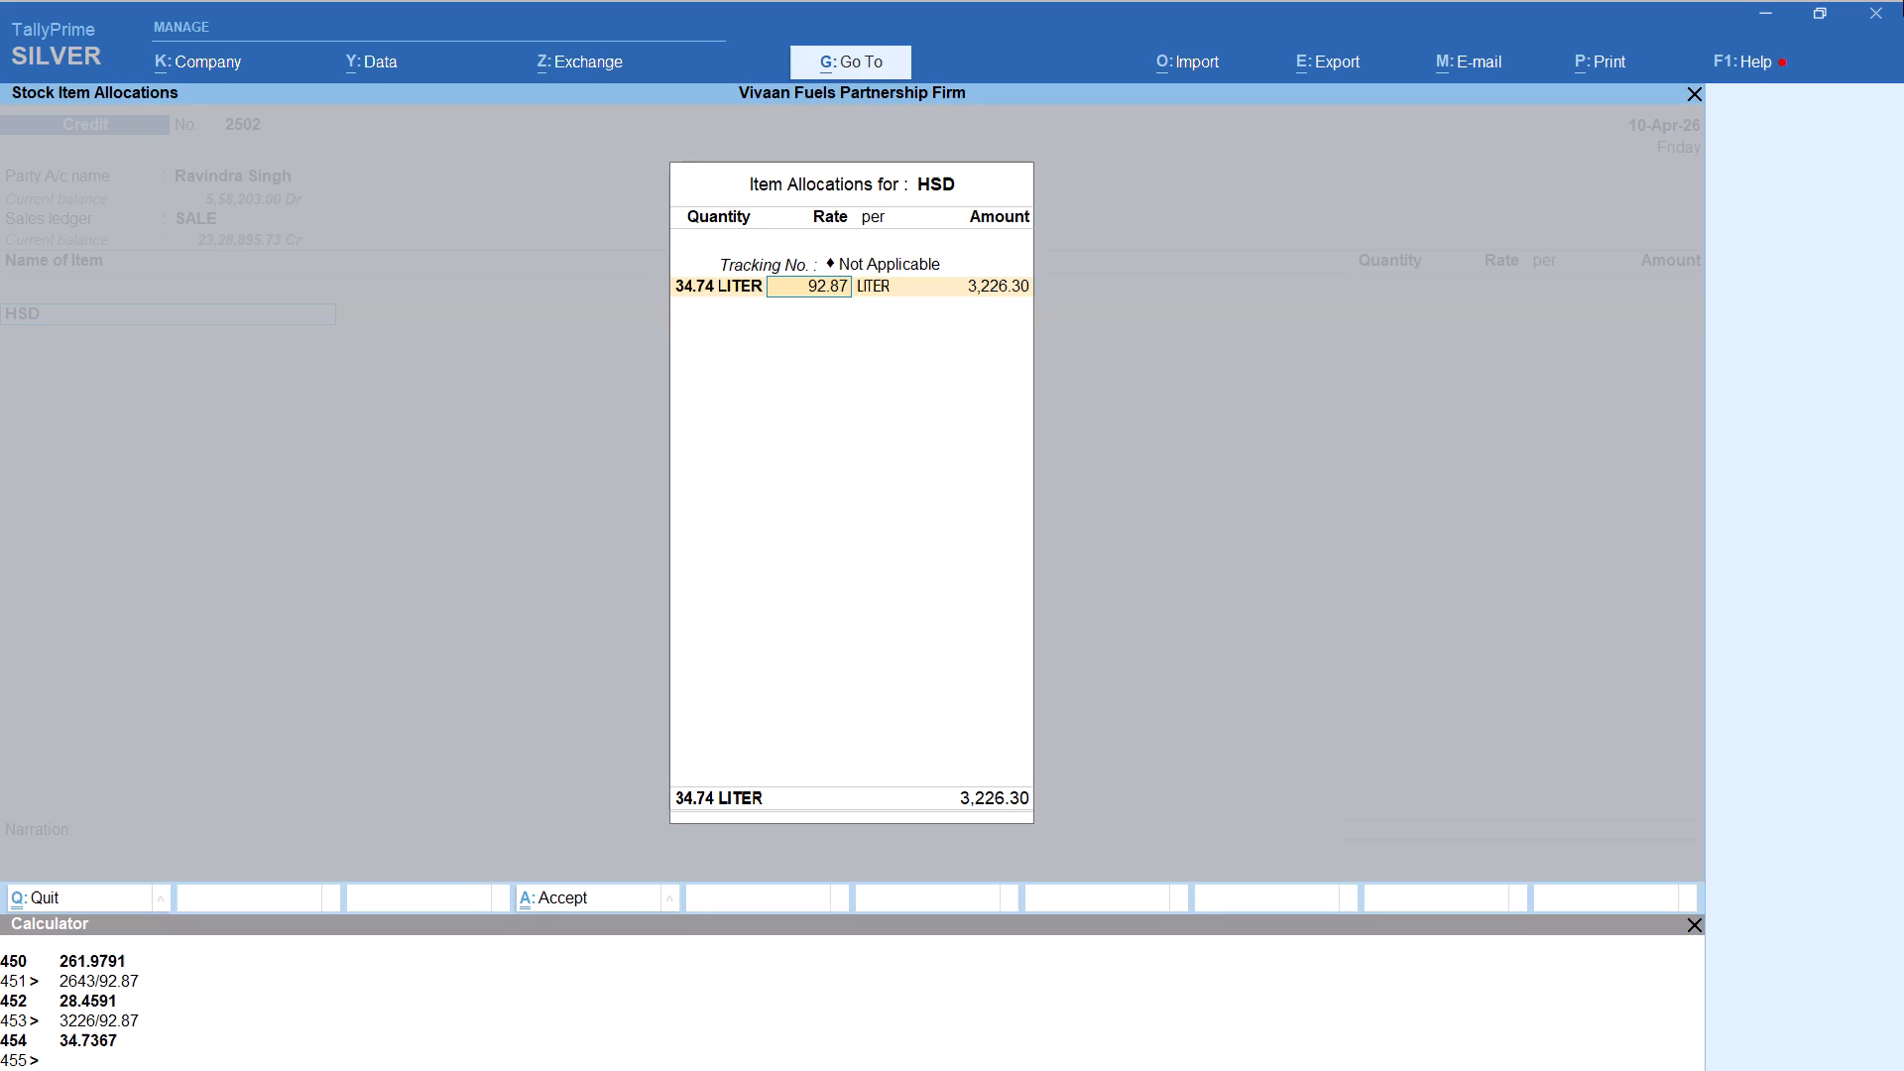
key(Return)
key(Return)
key(Return)
key(Return)
key(Return)
key(Return)
Add the Round Off ledger with its default amount to the Ravindra voucher and save it.
text(ROU)
key(Return)
key(ctrl+a)
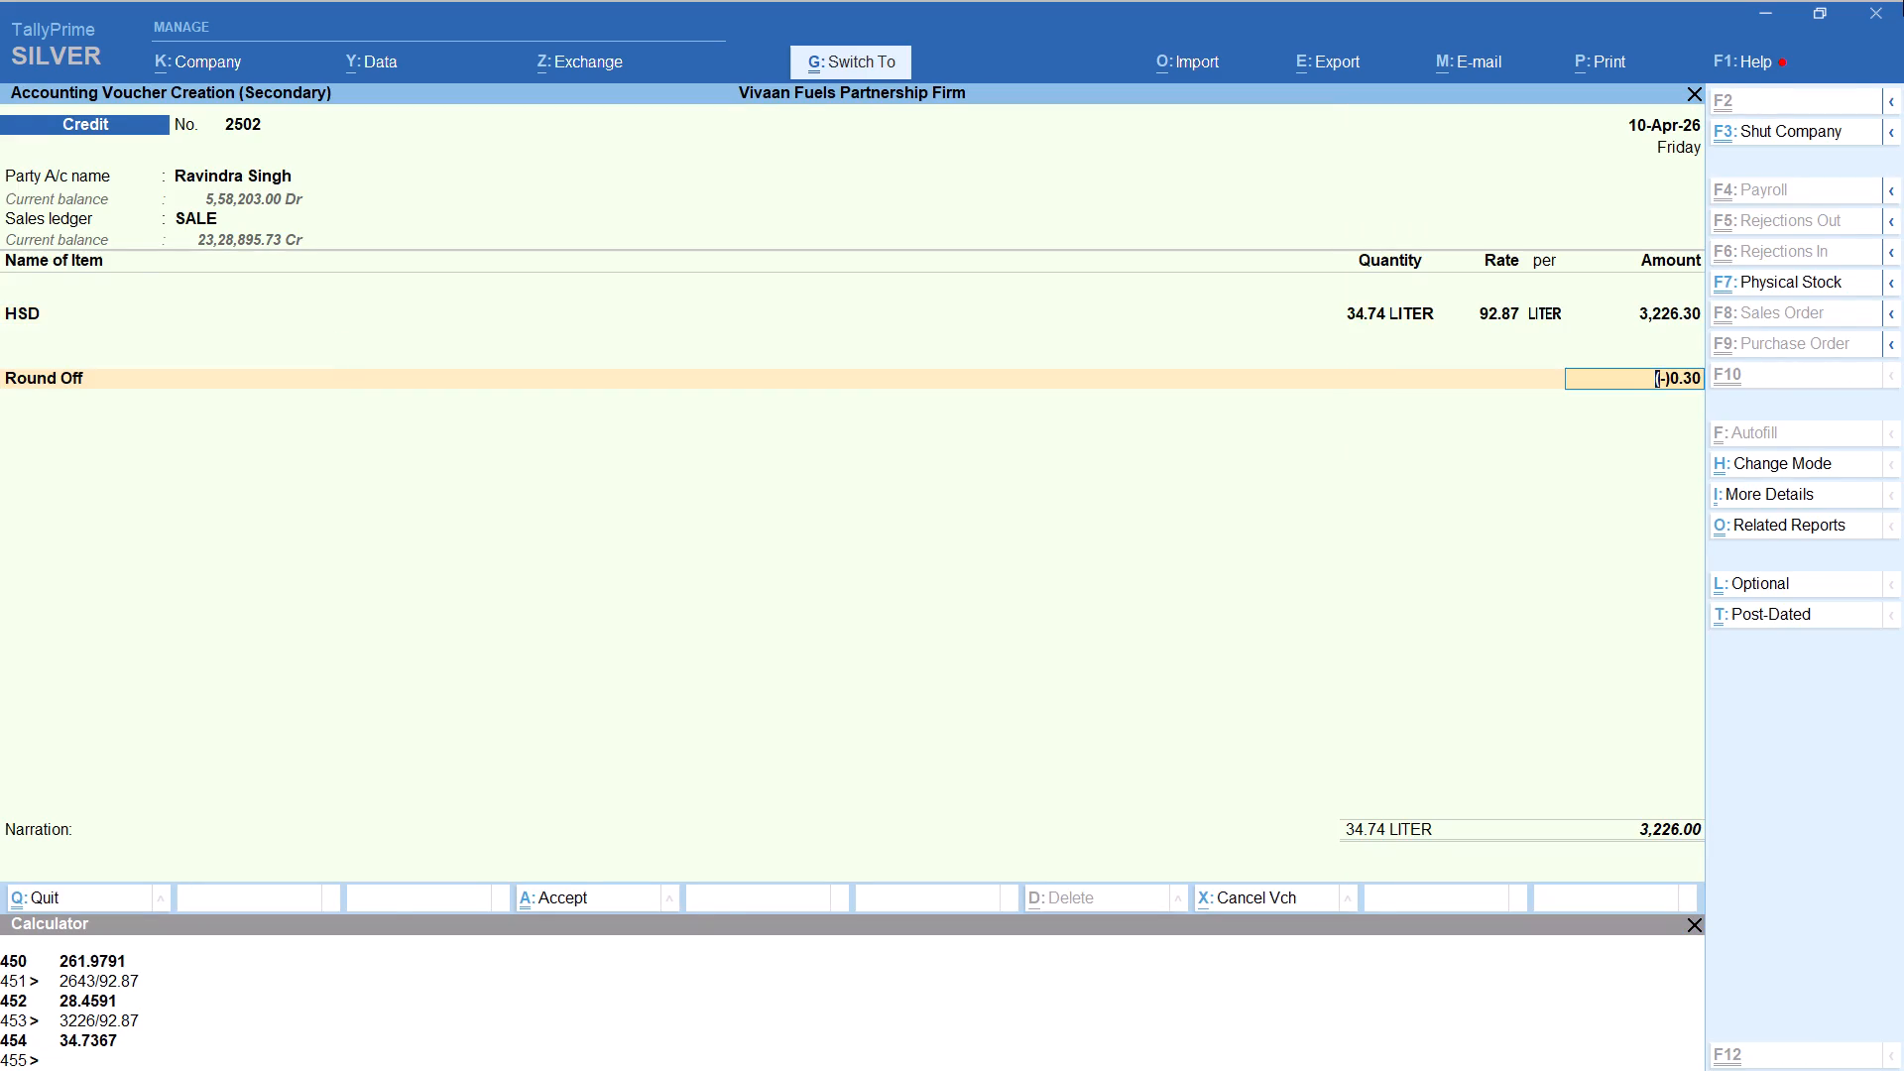
Start a new credit voucher for party CHINTU, keep the default party details and select the SALE ledger.
key(alt+a)
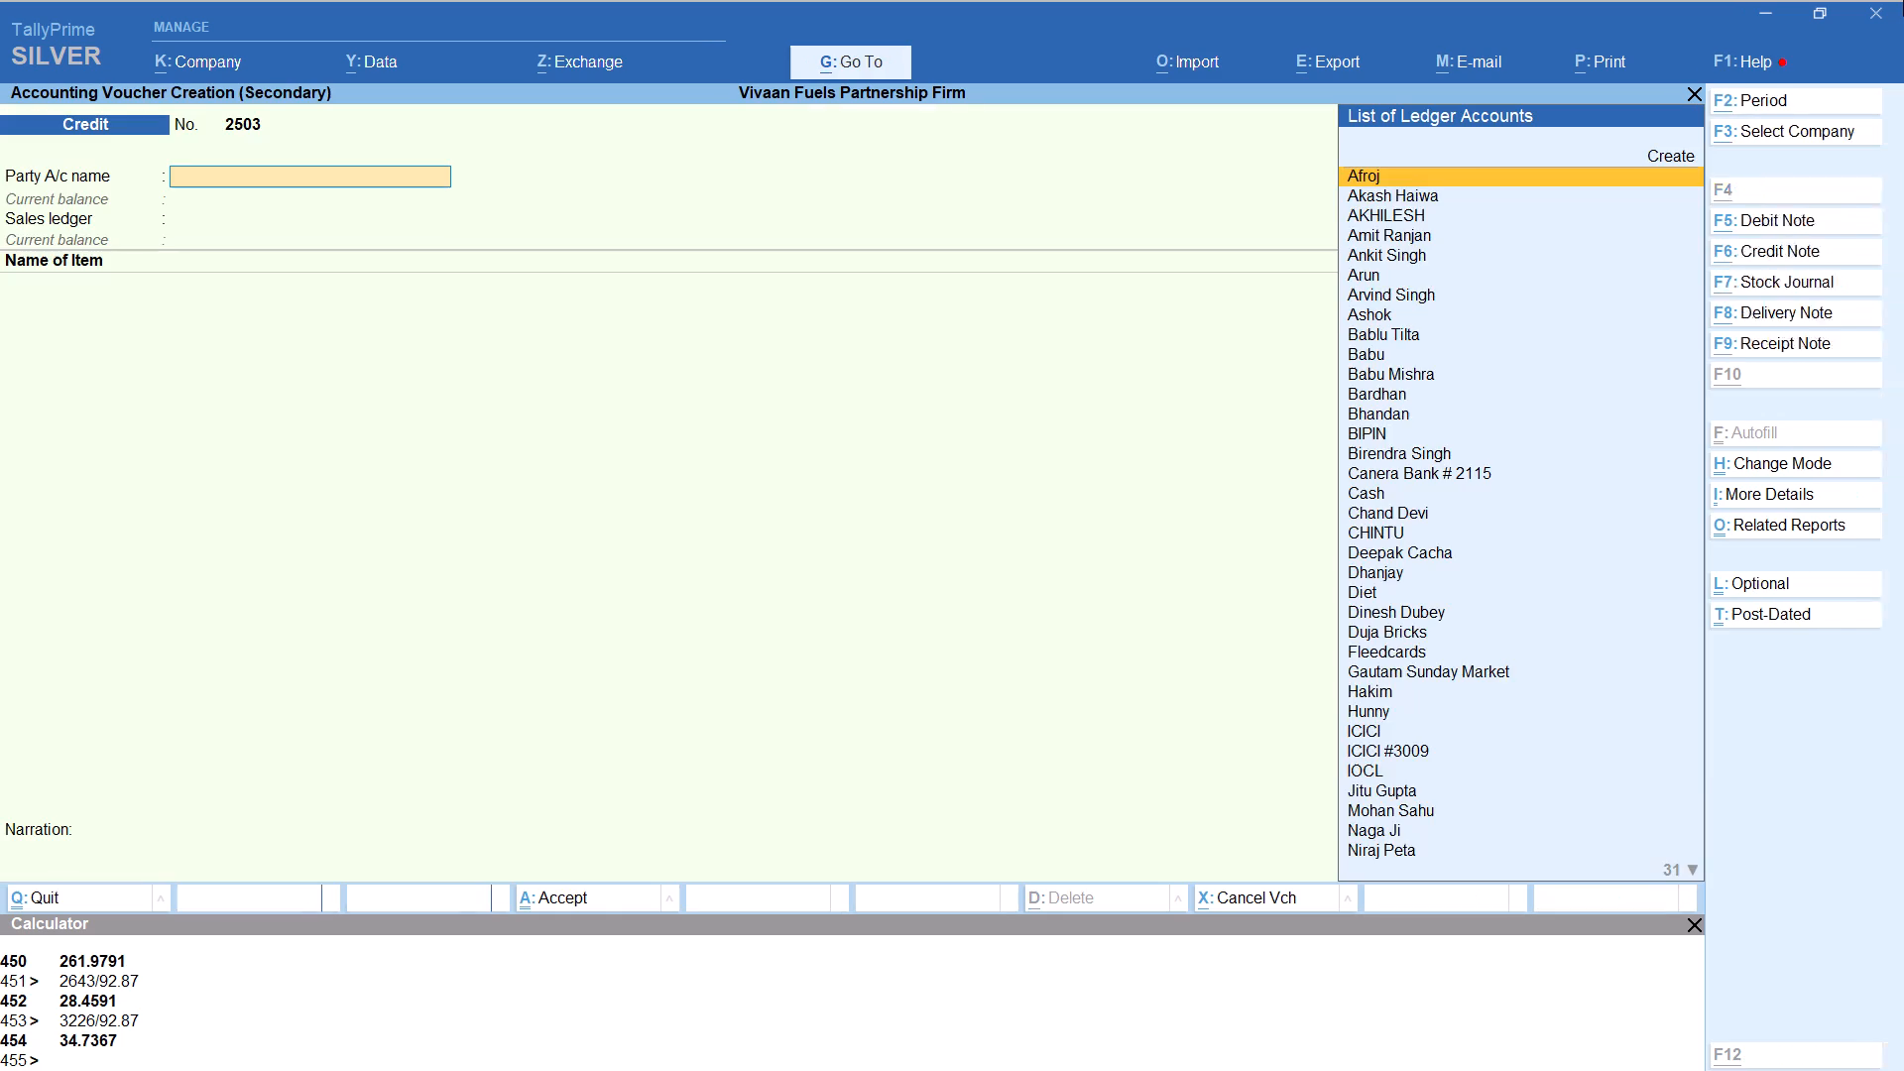
text(CHINTU)
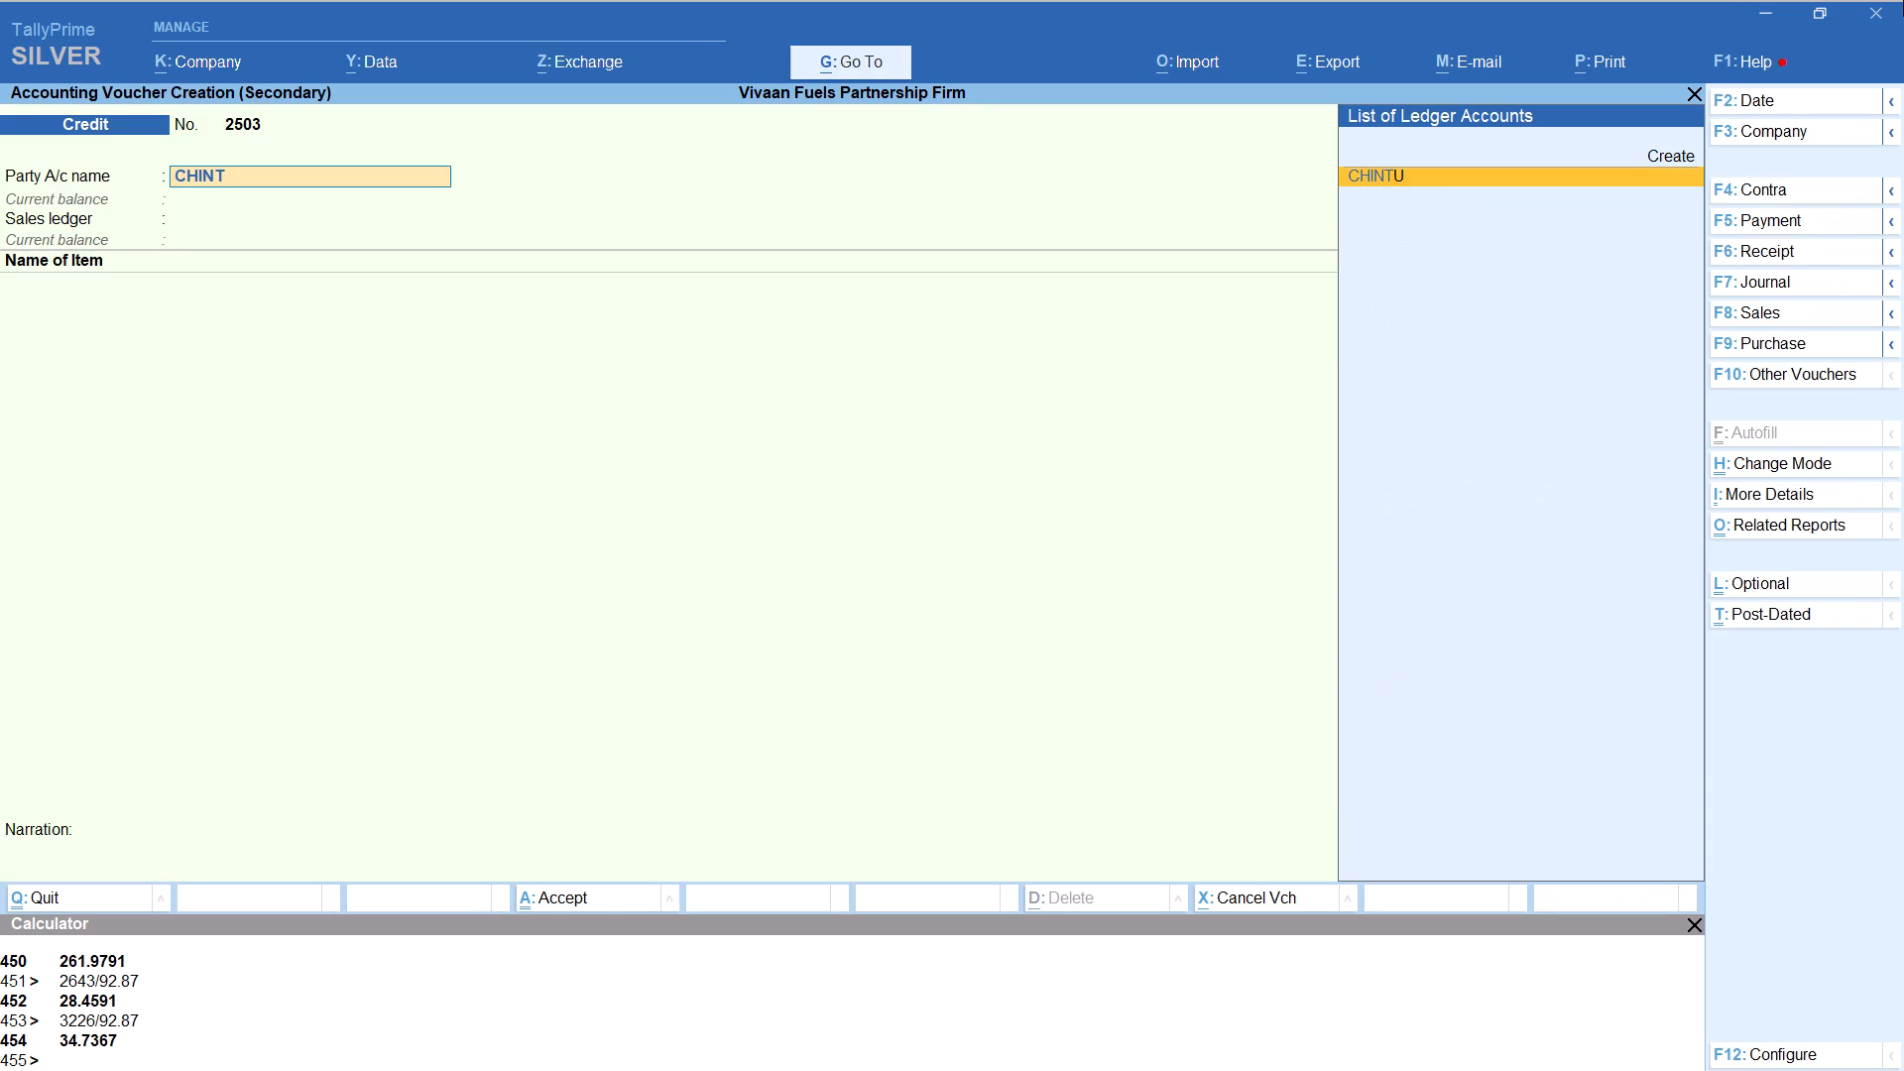
key(Return)
key(Return)
key(Return)
key(Return)
key(Return)
key(Return)
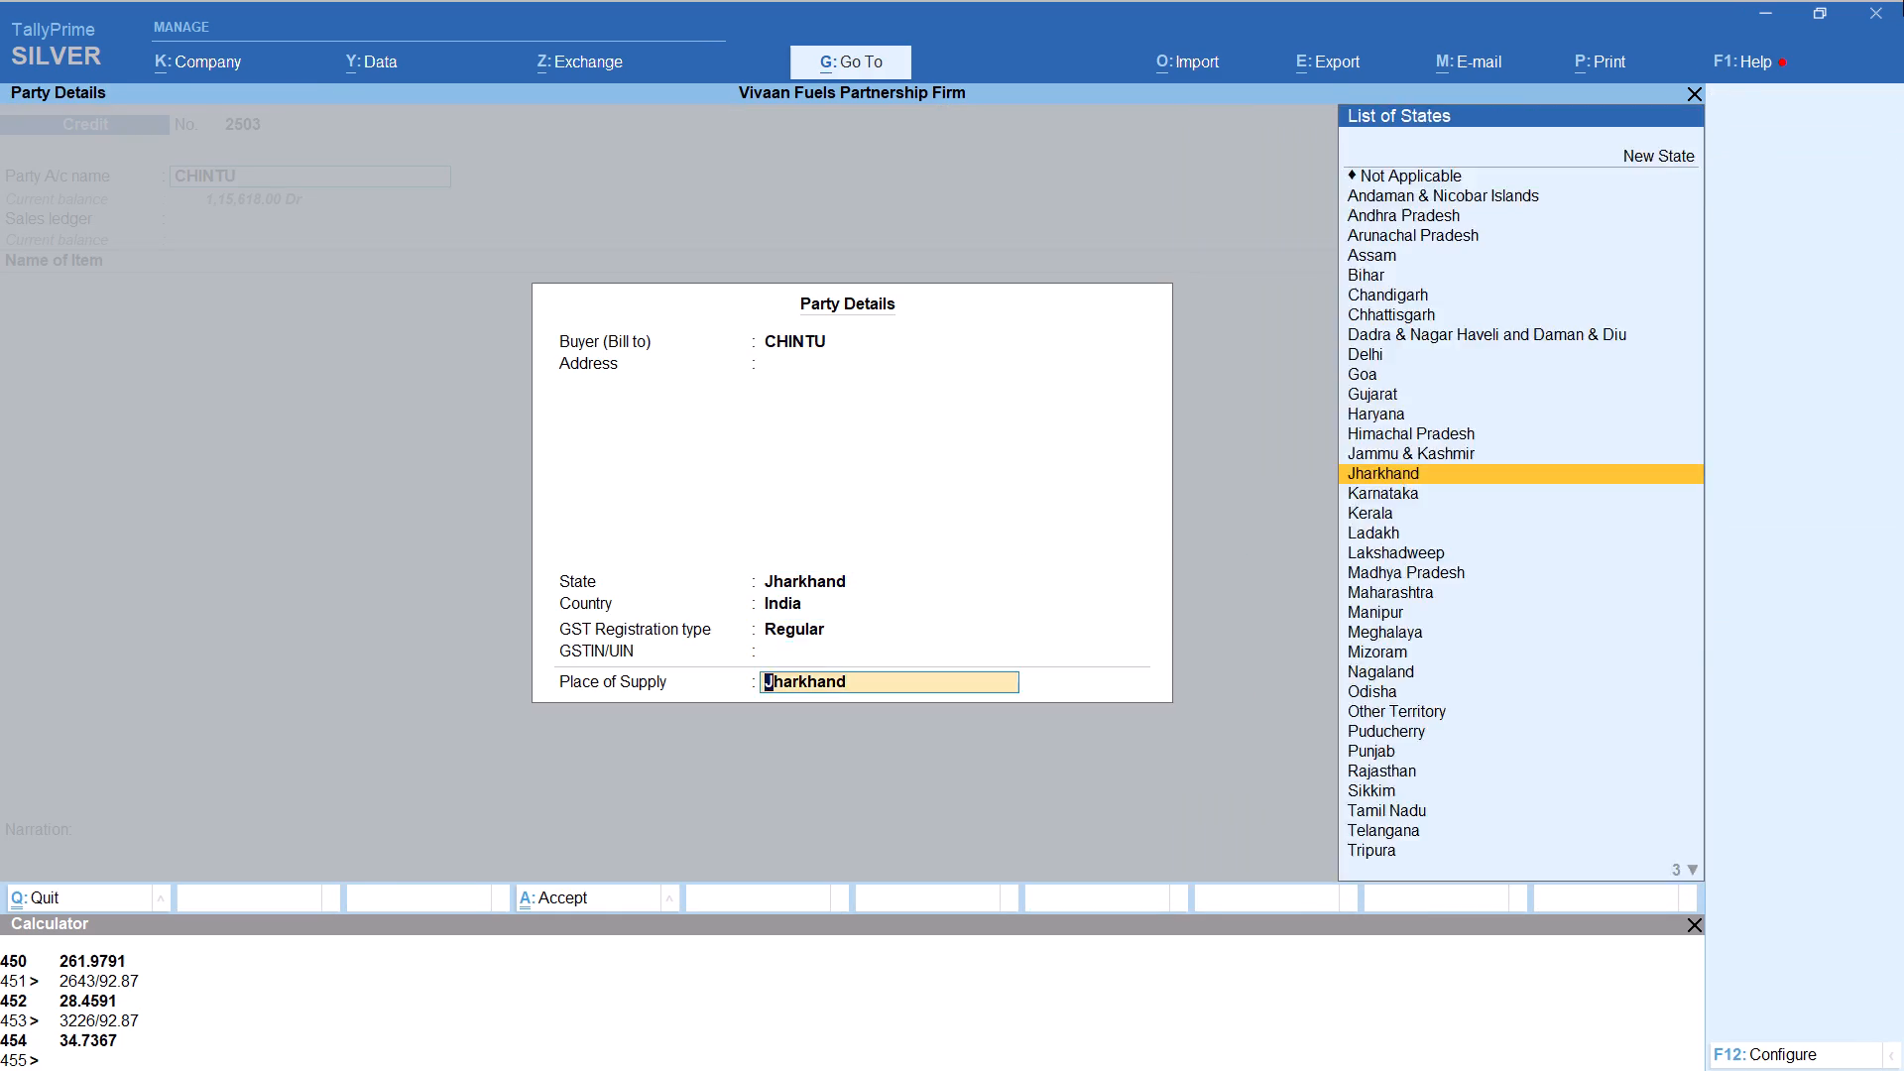
key(Return)
key(Return)
Add item HSD to the CHINTU voucher with tracking number Not Applicable and quantity calculated as 7438/92.87, keeping the 92.87 rate.
text(HS)
key(Return)
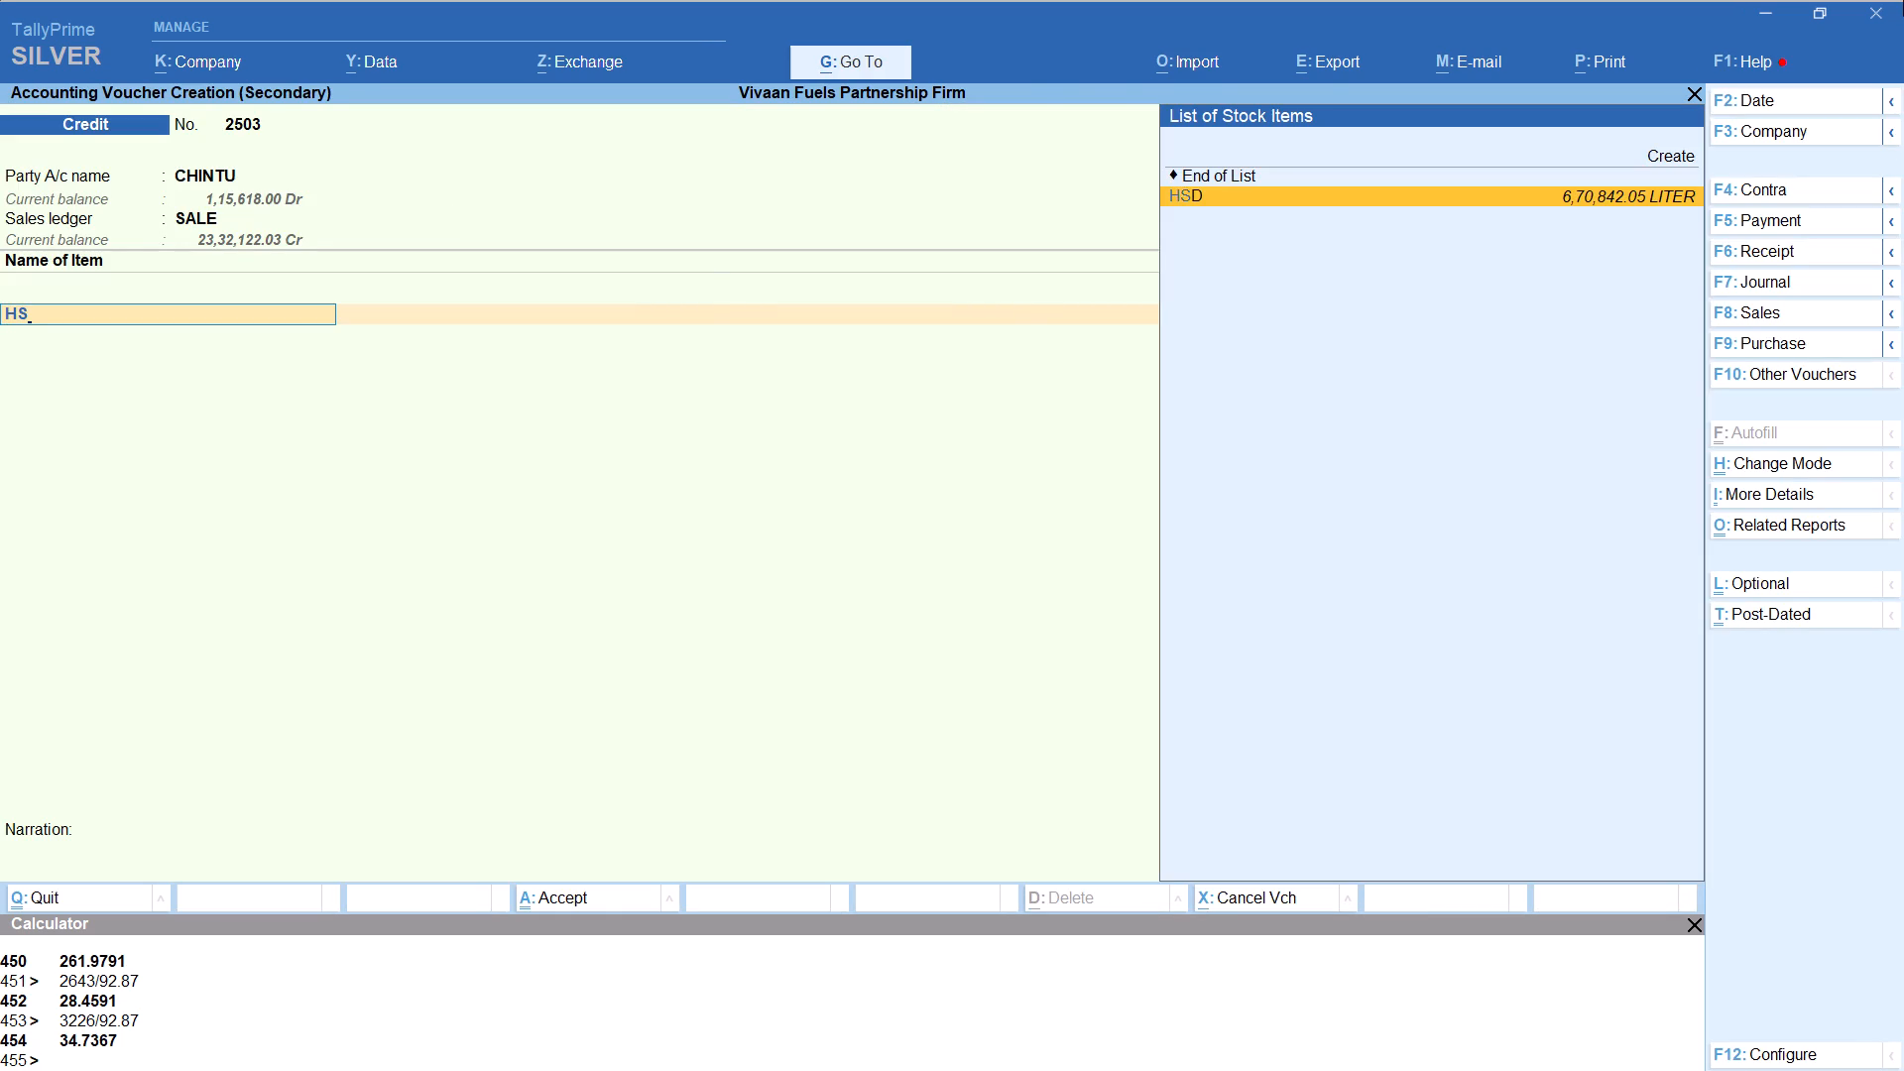
key(Up)
key(Return)
key(alt+c)
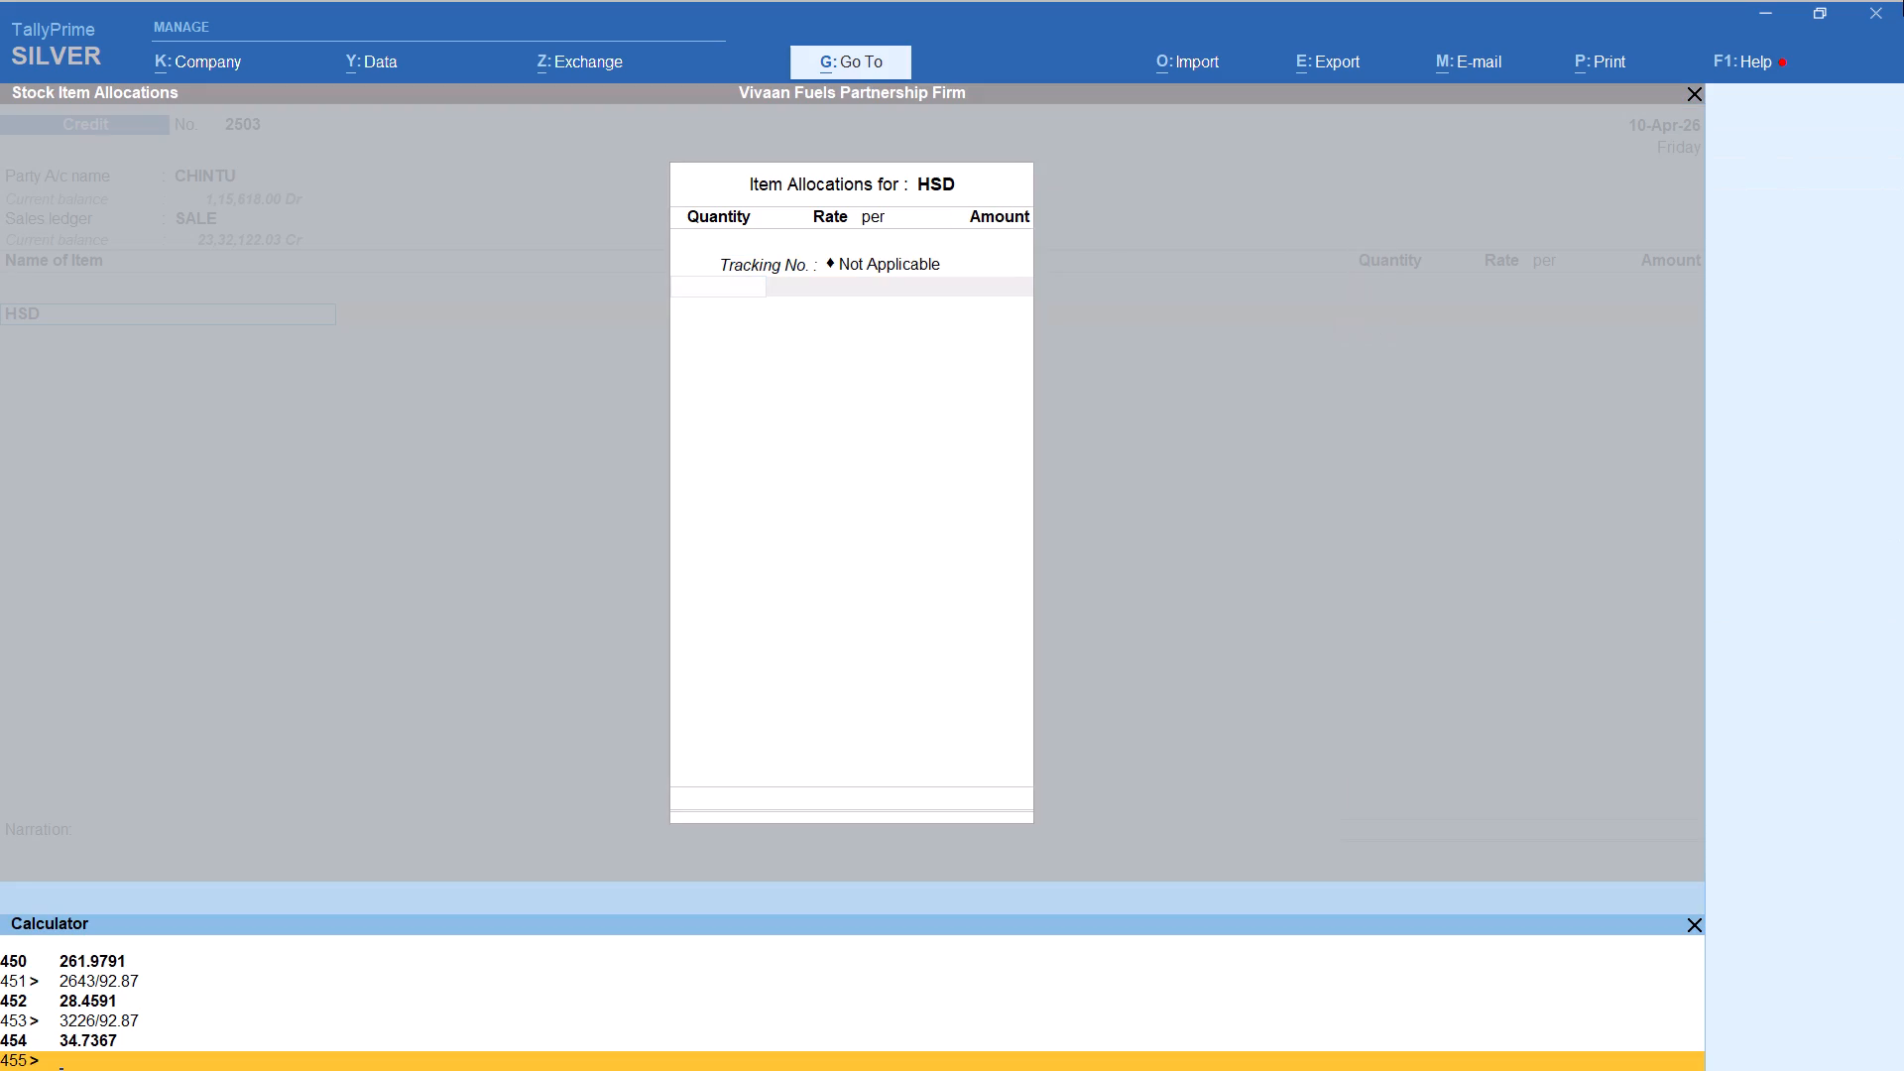
text(7438/92.87)
key(Return)
key(Return)
key(Return)
key(Return)
key(Return)
key(Return)
key(Return)
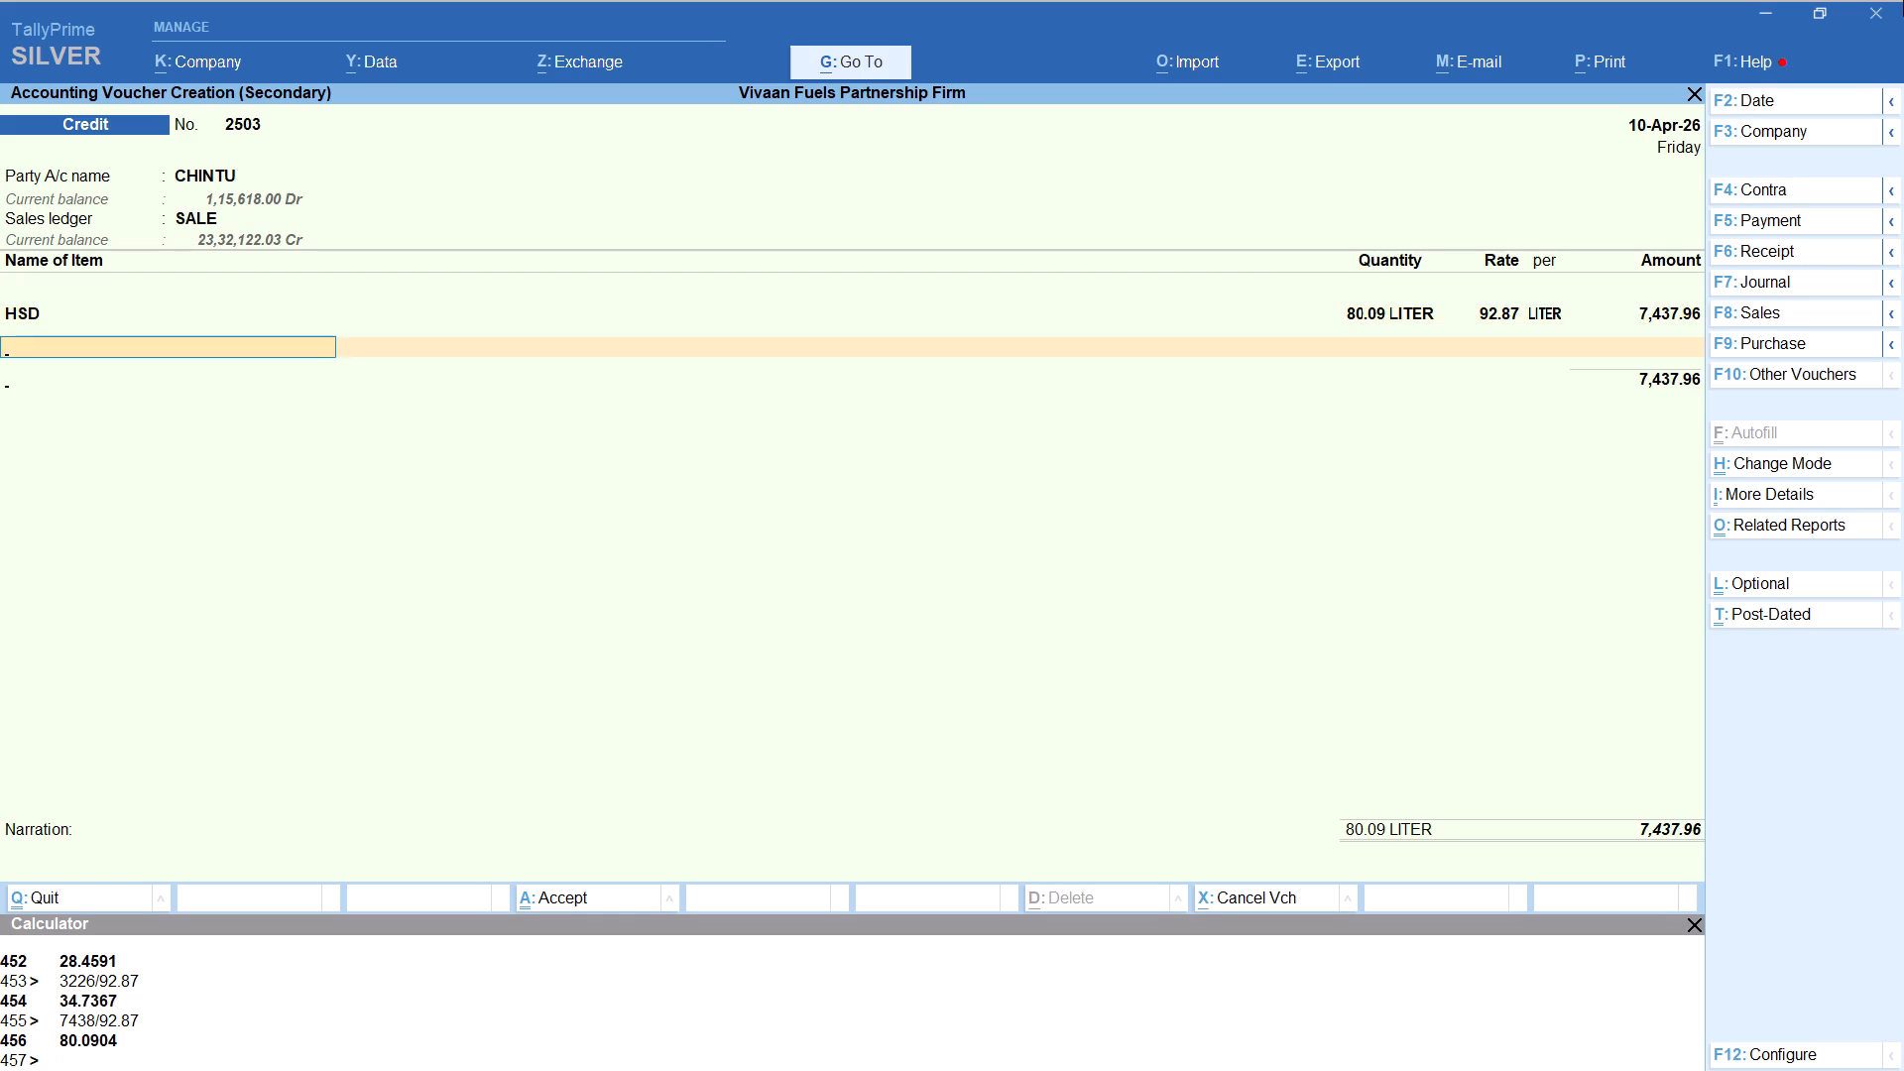
Add the Round Off ledger with its default amount to the CHINTU voucher and save it.
text(ROU)
key(Return)
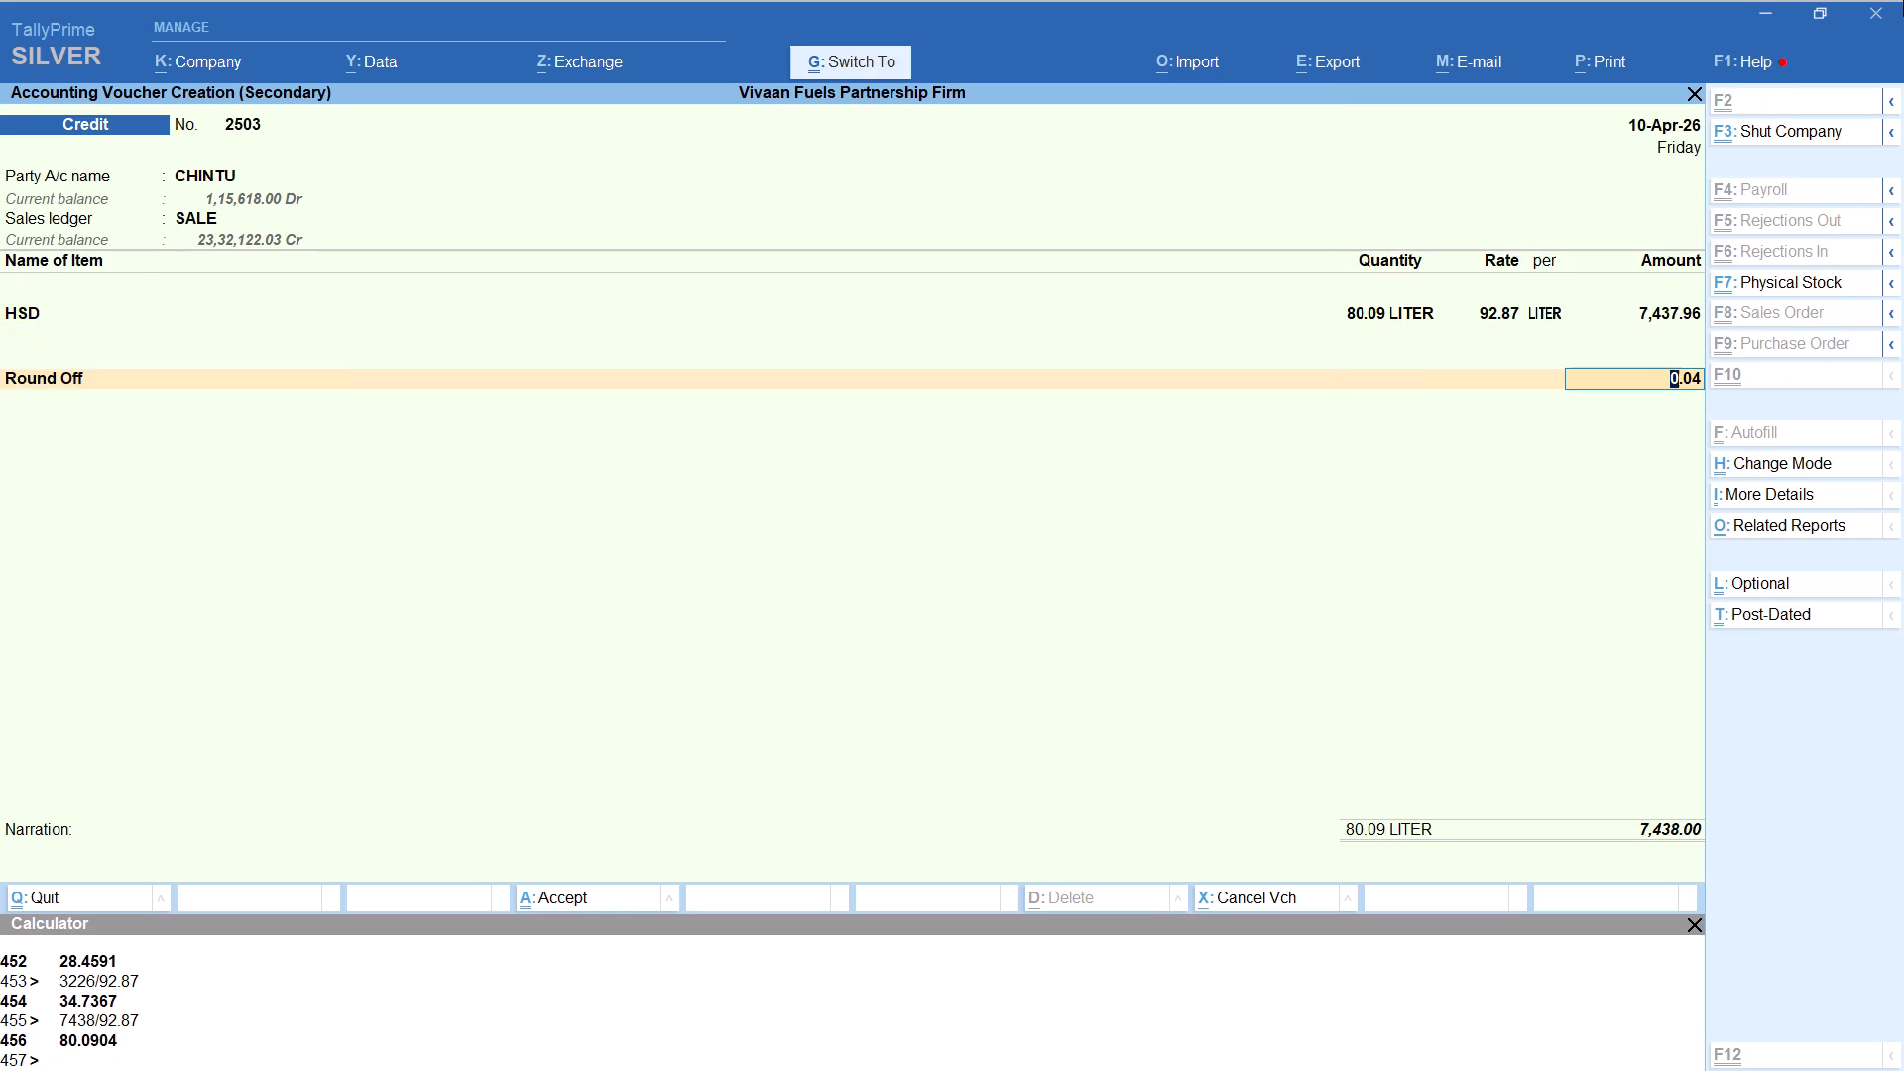
key(ctrl+a)
Start a new credit voucher for party Pary Bricks, keep the default party details and select the SALE ledger.
key(alt+a)
text(PARUY)
key(Return)
key(Return)
key(Return)
key(Return)
key(Return)
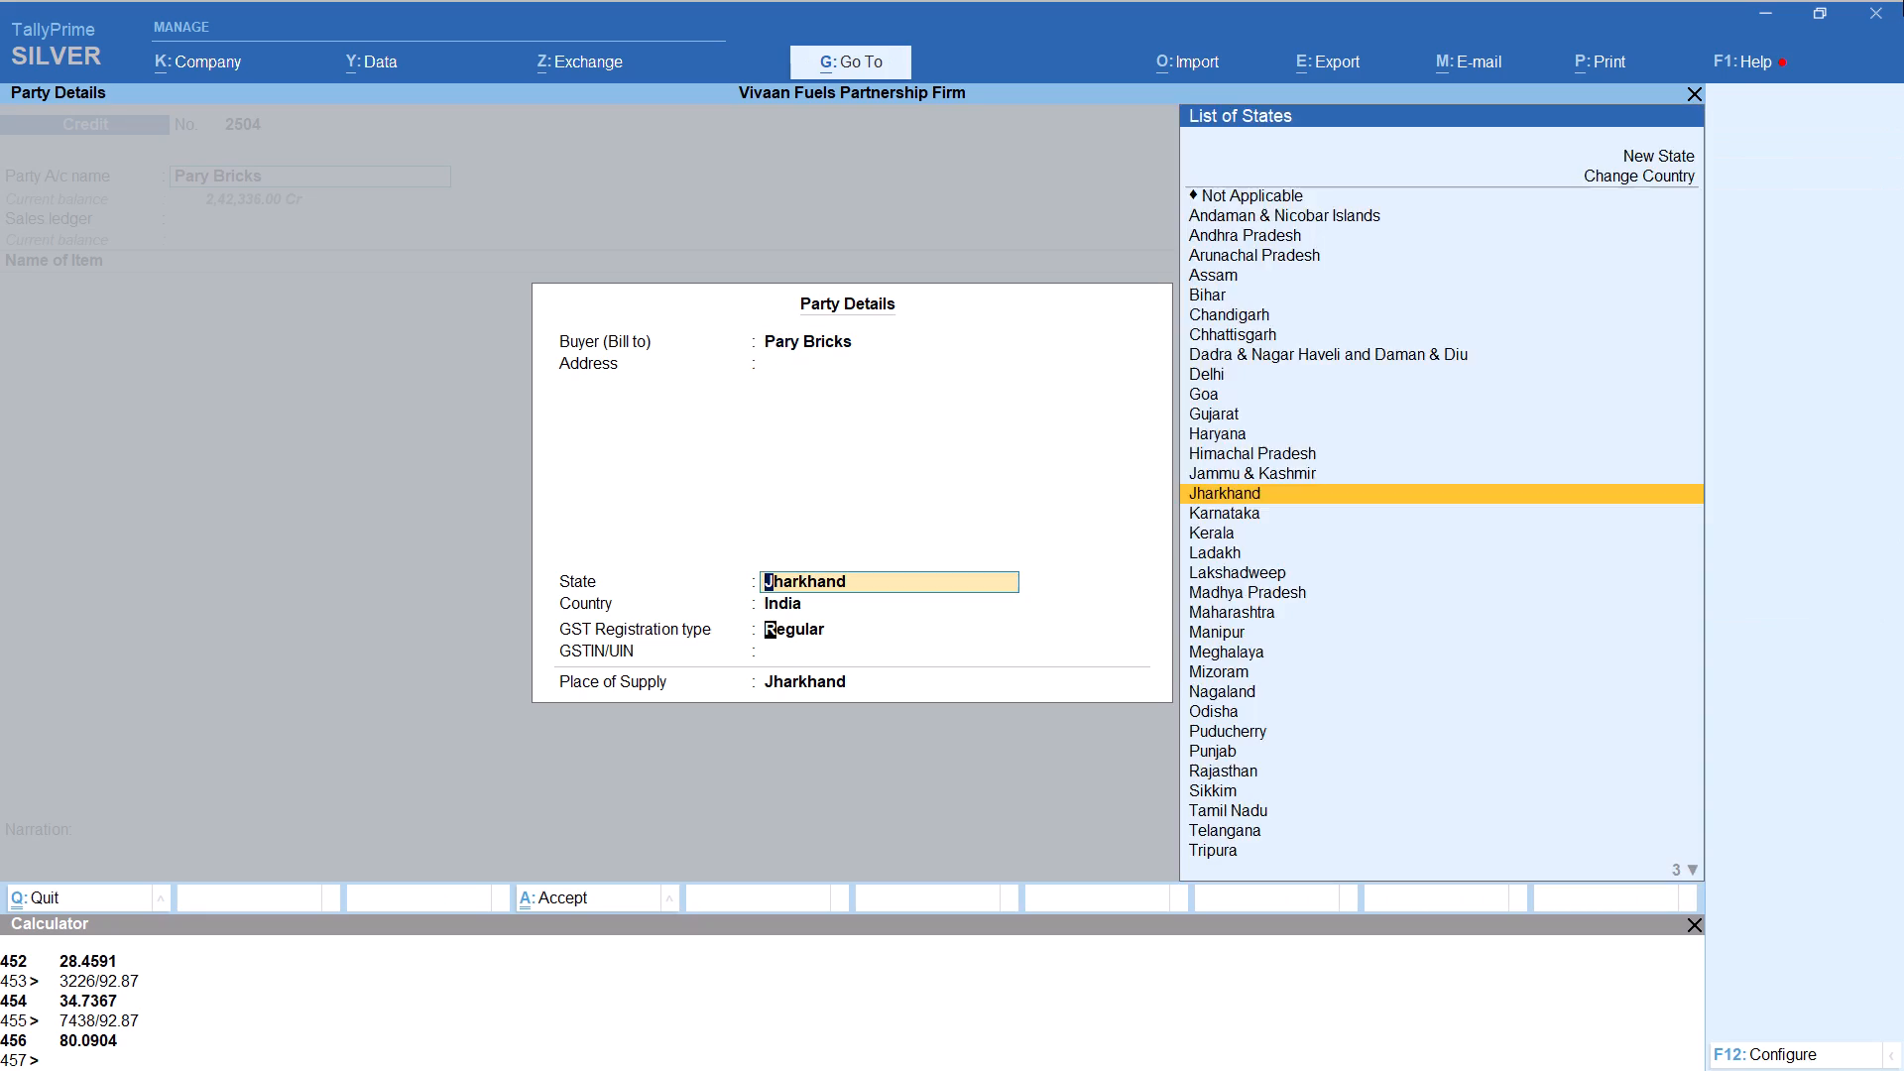
key(Return)
key(Return)
key(Return)
key(Return)
Add item HSD to the Pary Bricks voucher with tracking number Not Applicable and quantity calculated as 4010/92.87, keeping the 92.87 rate.
text(HS)
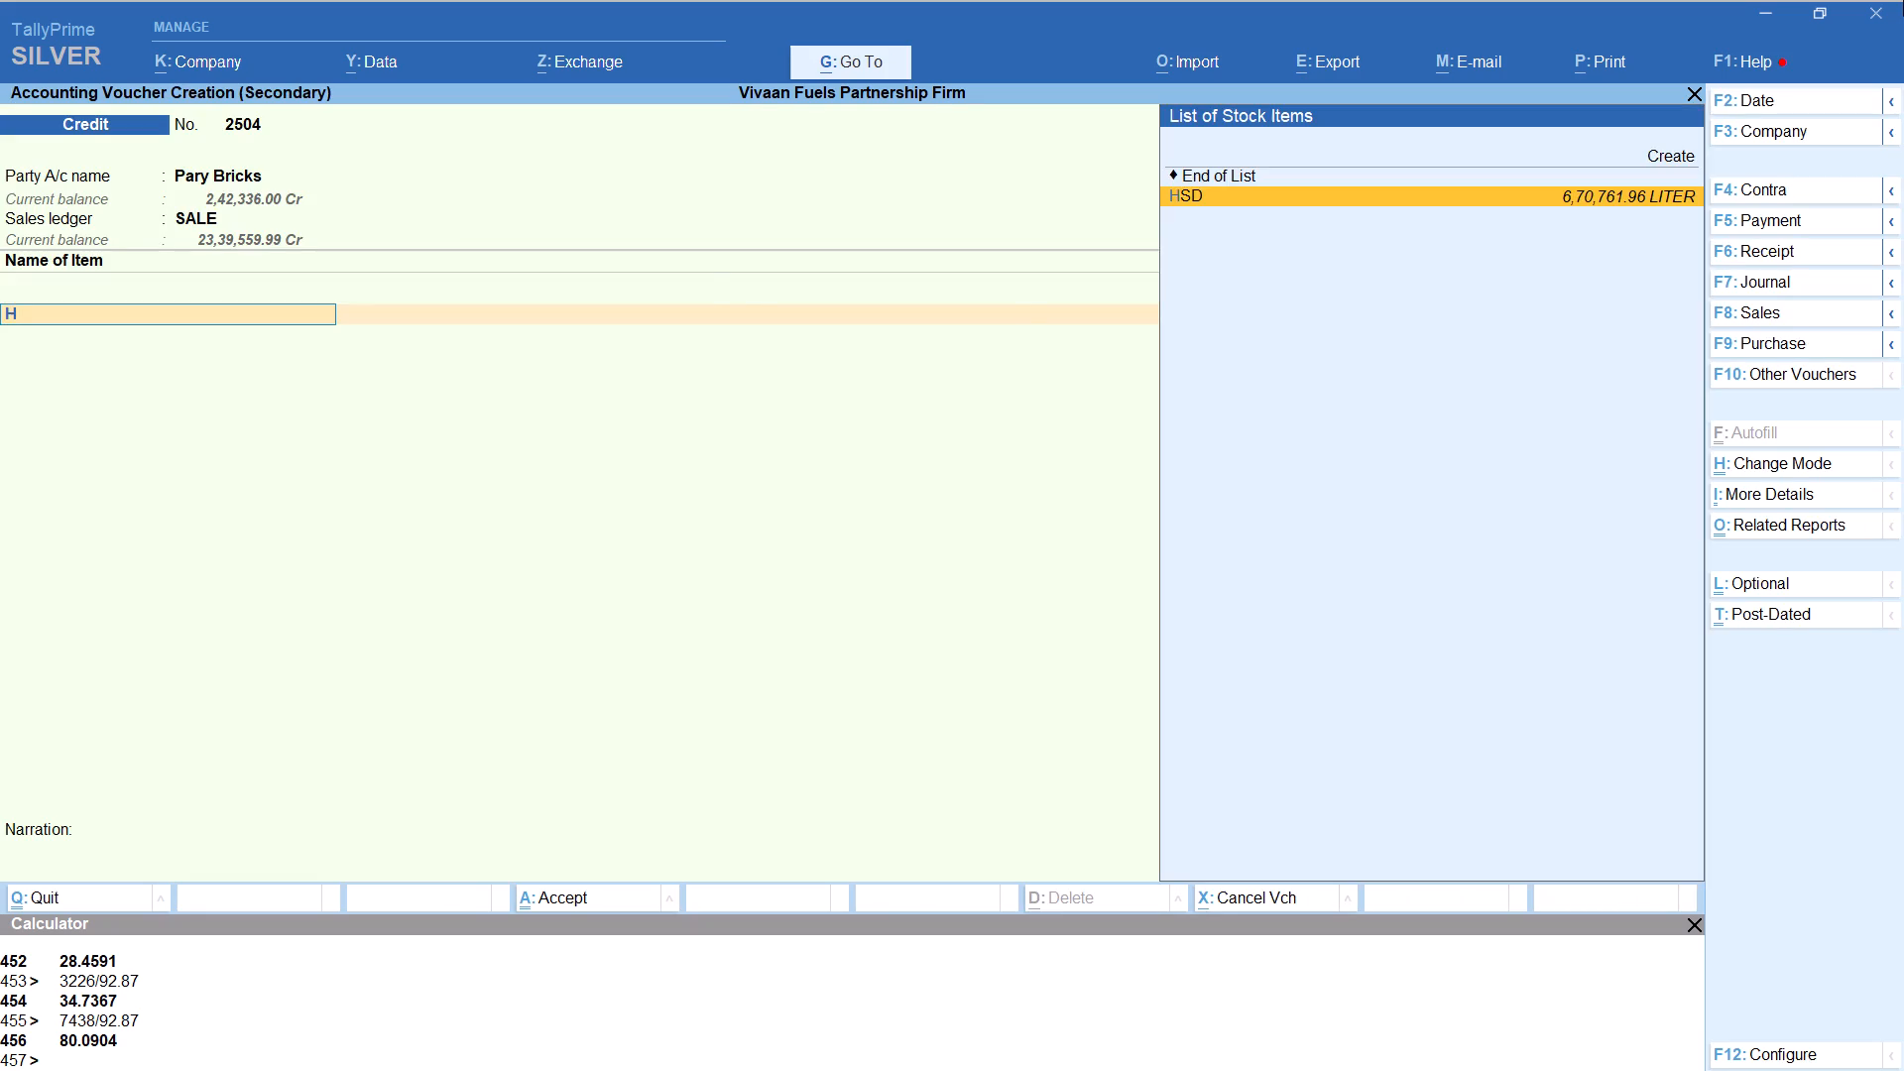
key(Return)
key(Up)
key(Return)
key(alt+c)
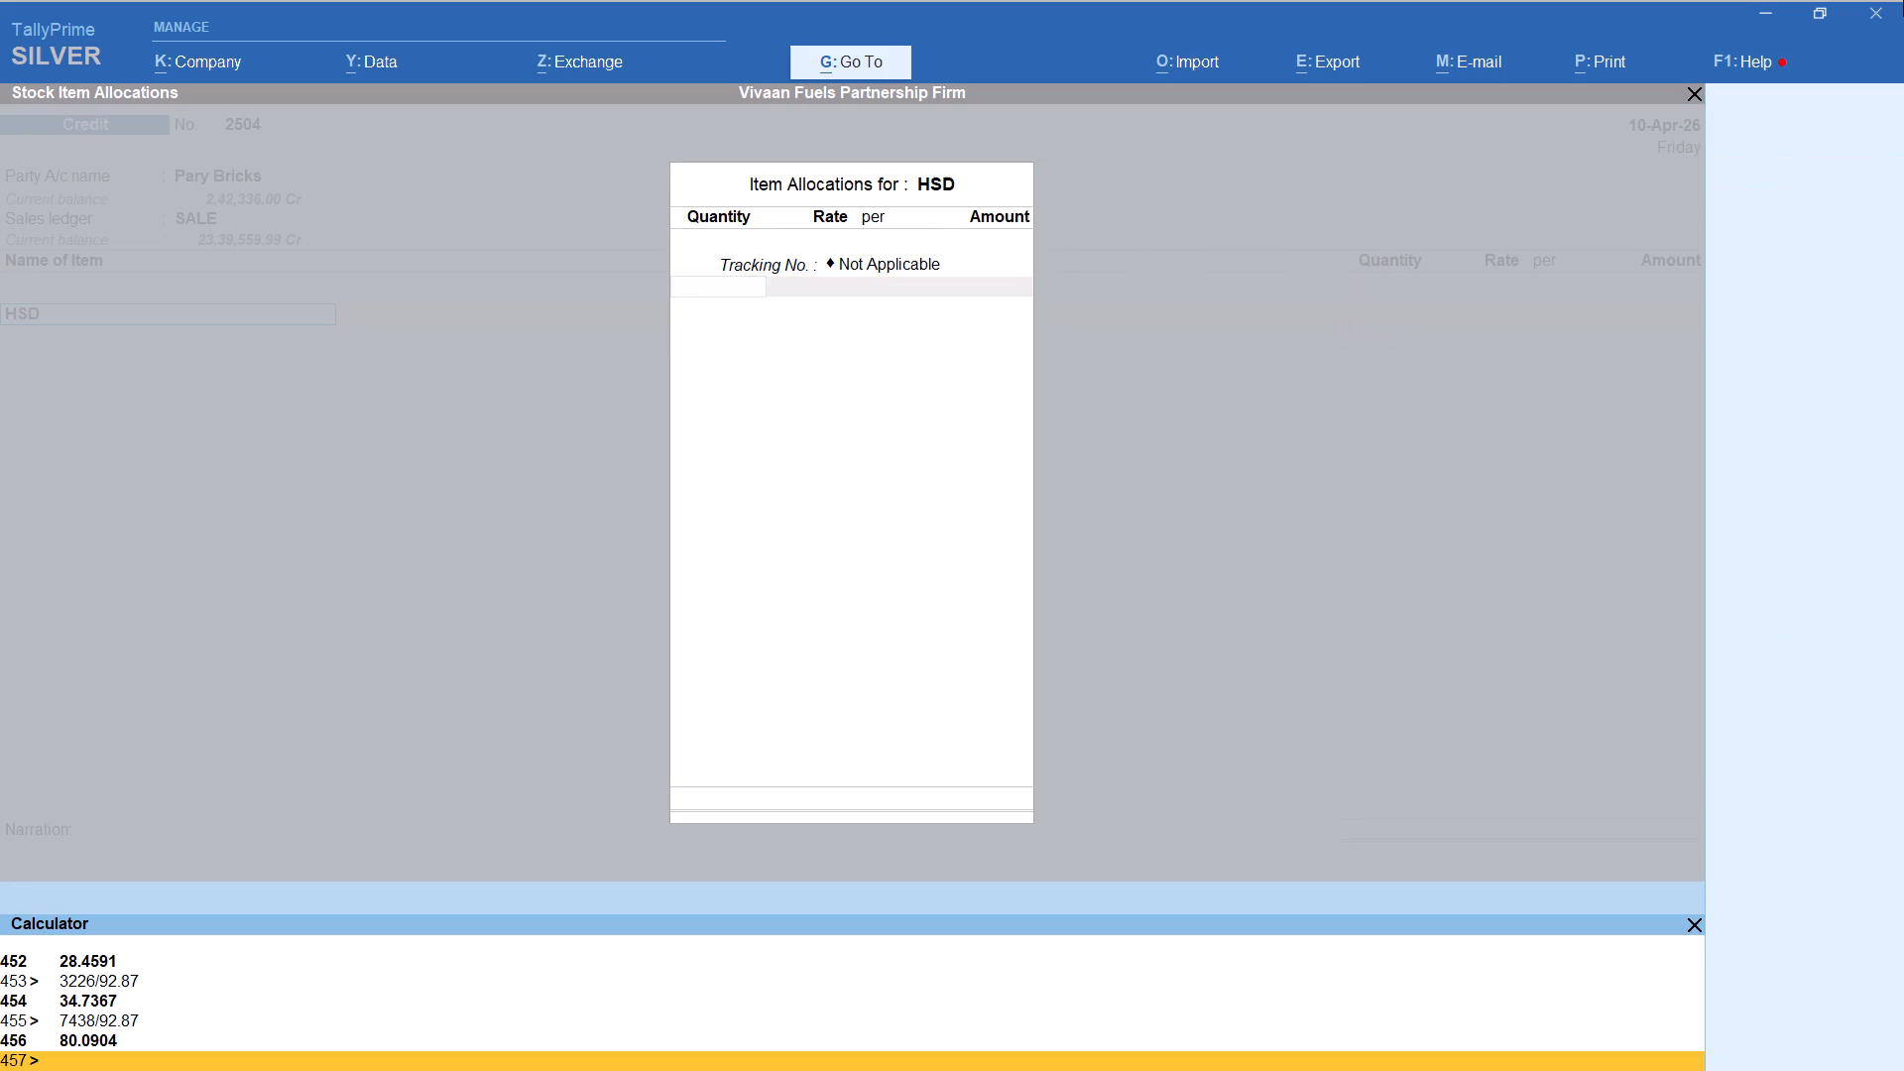
text(4010/92.87)
key(Return)
key(Return)
key(Return)
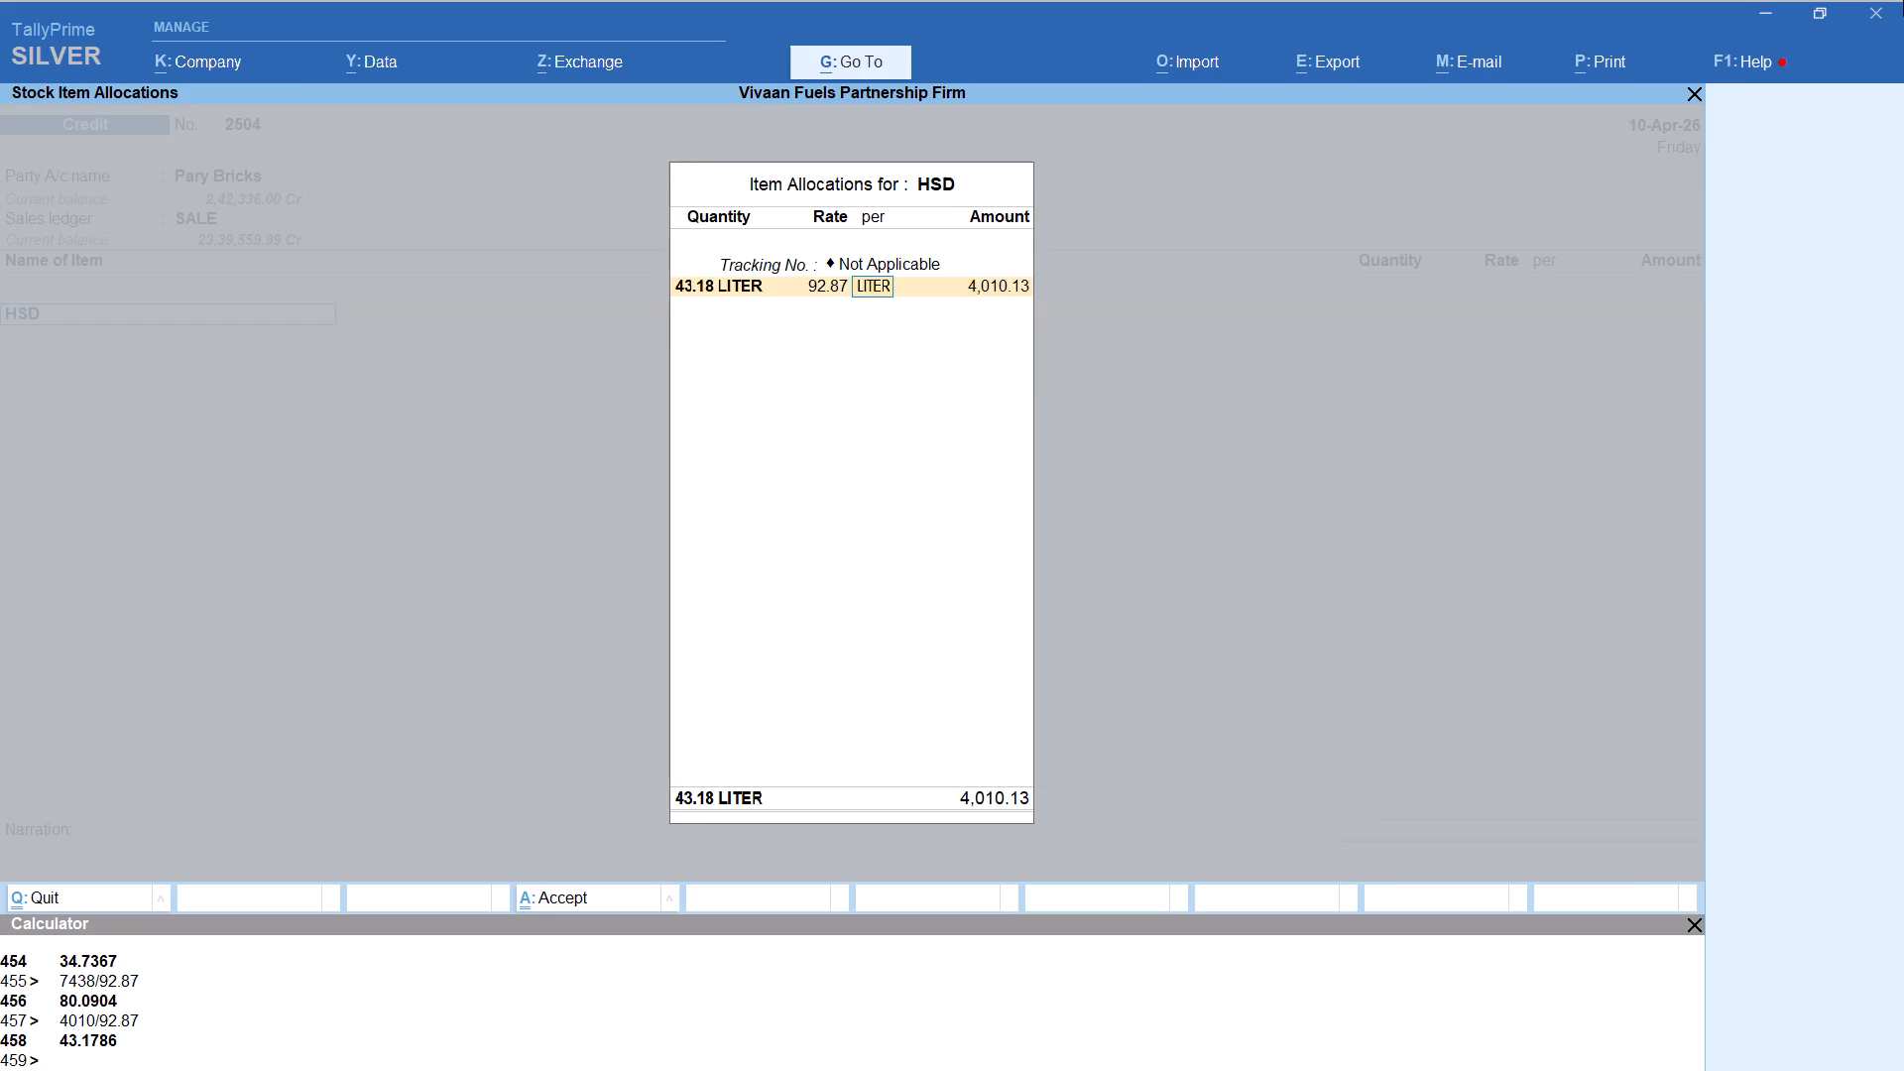
key(Return)
key(Return)
key(Return)
key(Return)
Add the Round Off ledger with its default amount to the Pary Bricks voucher and save it.
text(ROU)
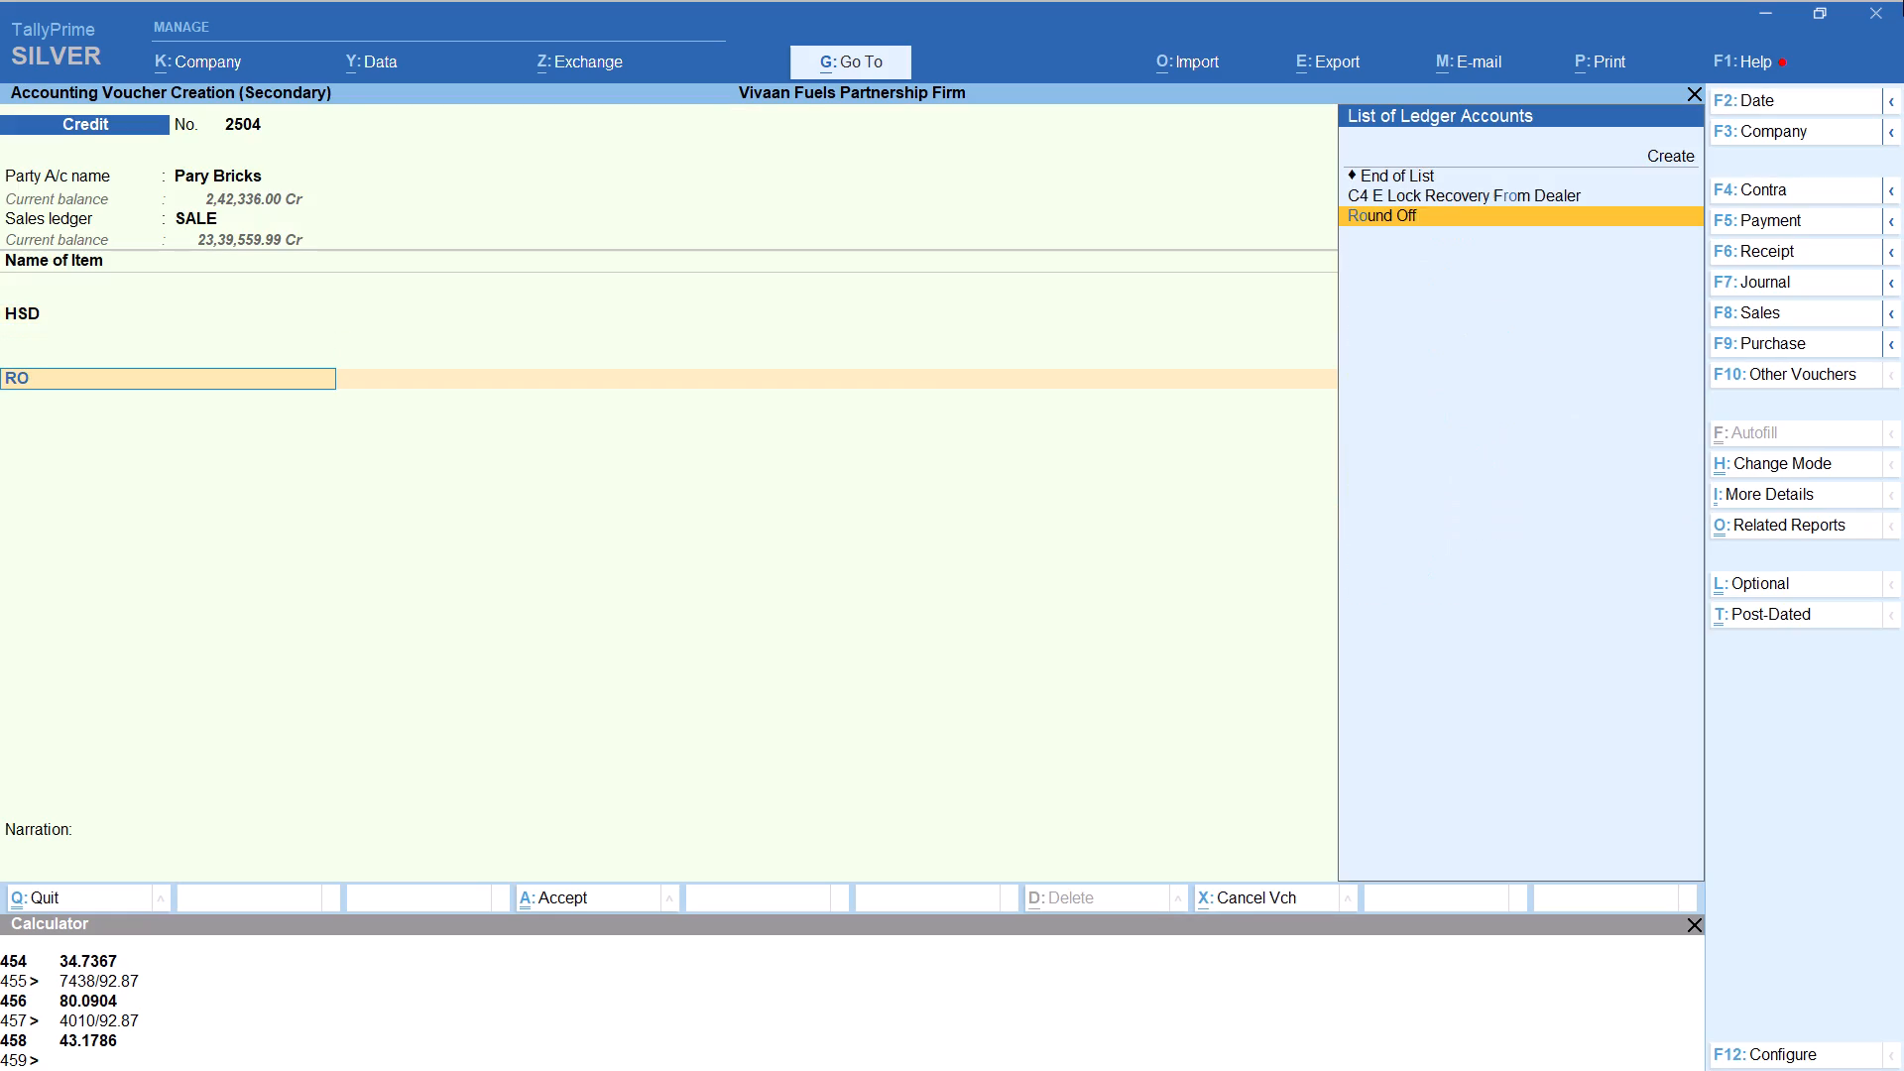
key(Return)
key(ctrl+a)
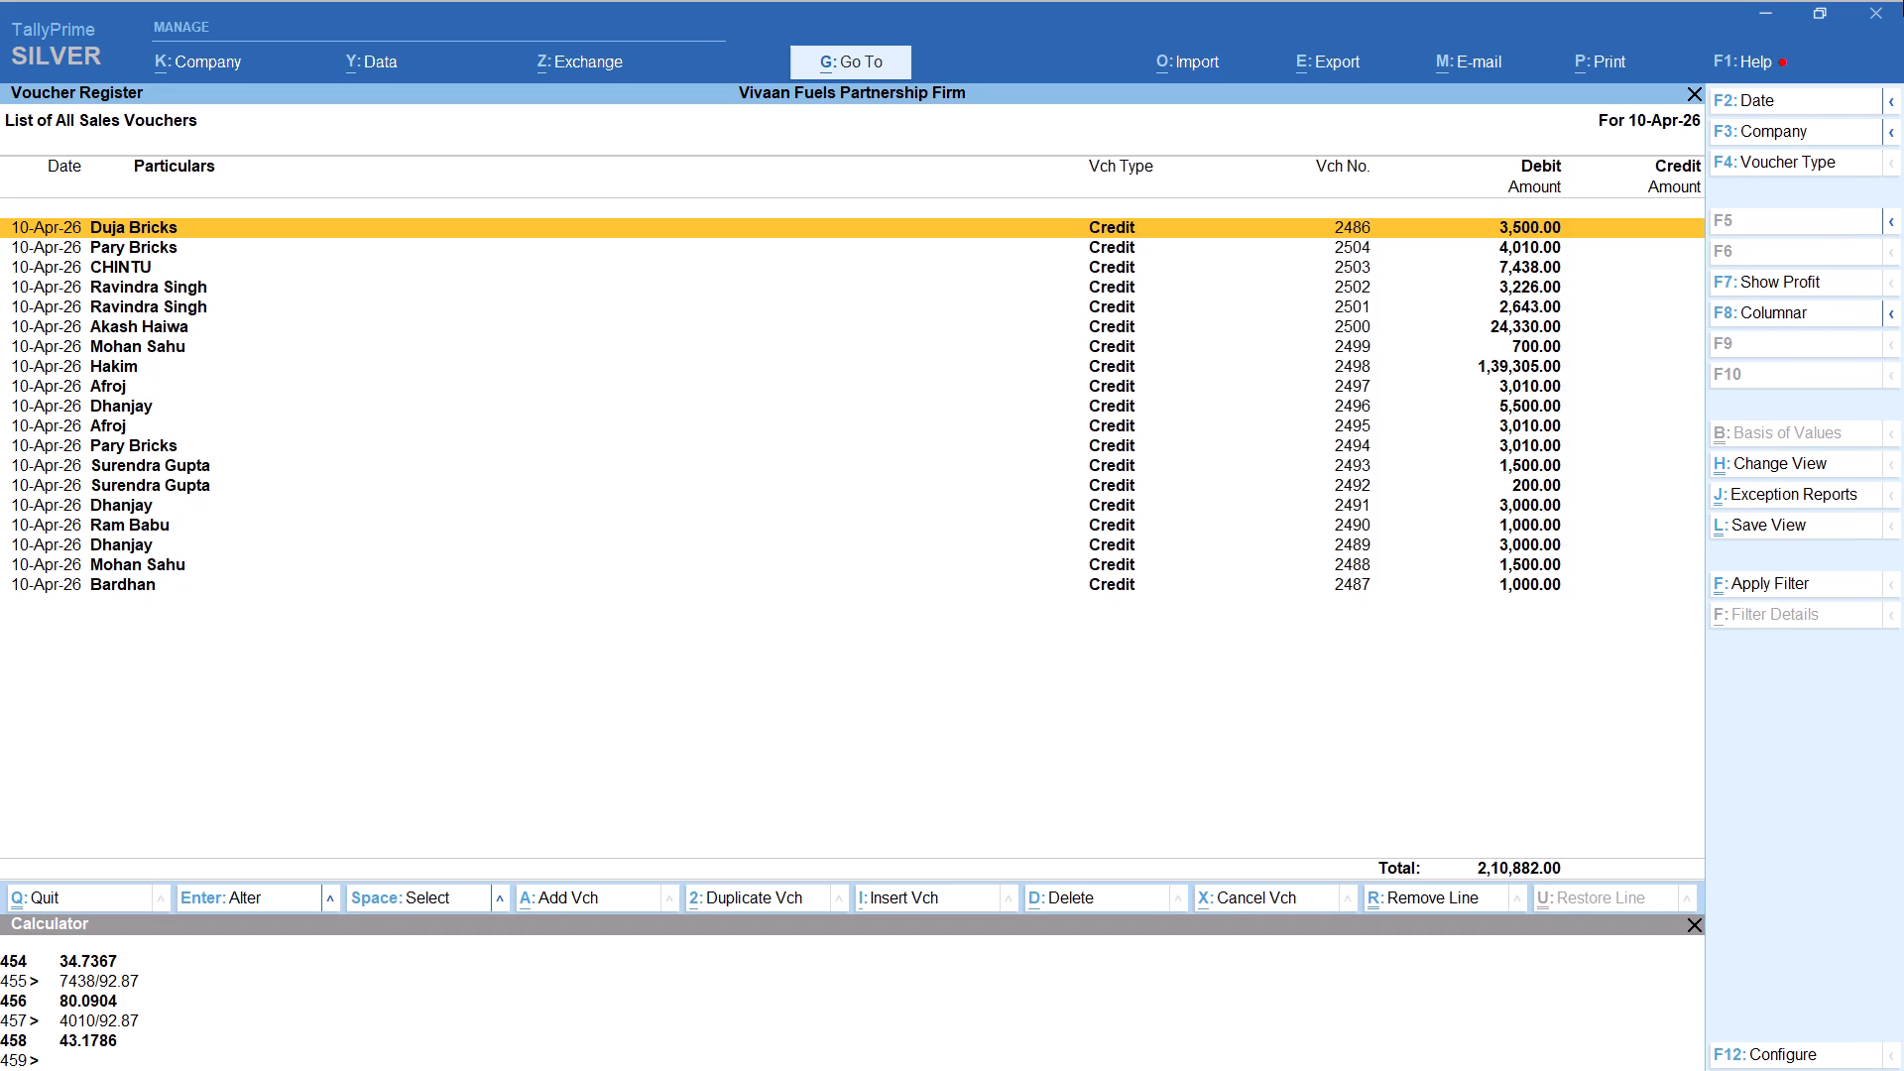
Start a new credit voucher for party Ravindra (not the Jcb account), keep the default party details and select the SALE ledger.
key(alt+a)
text(RAVIBN)
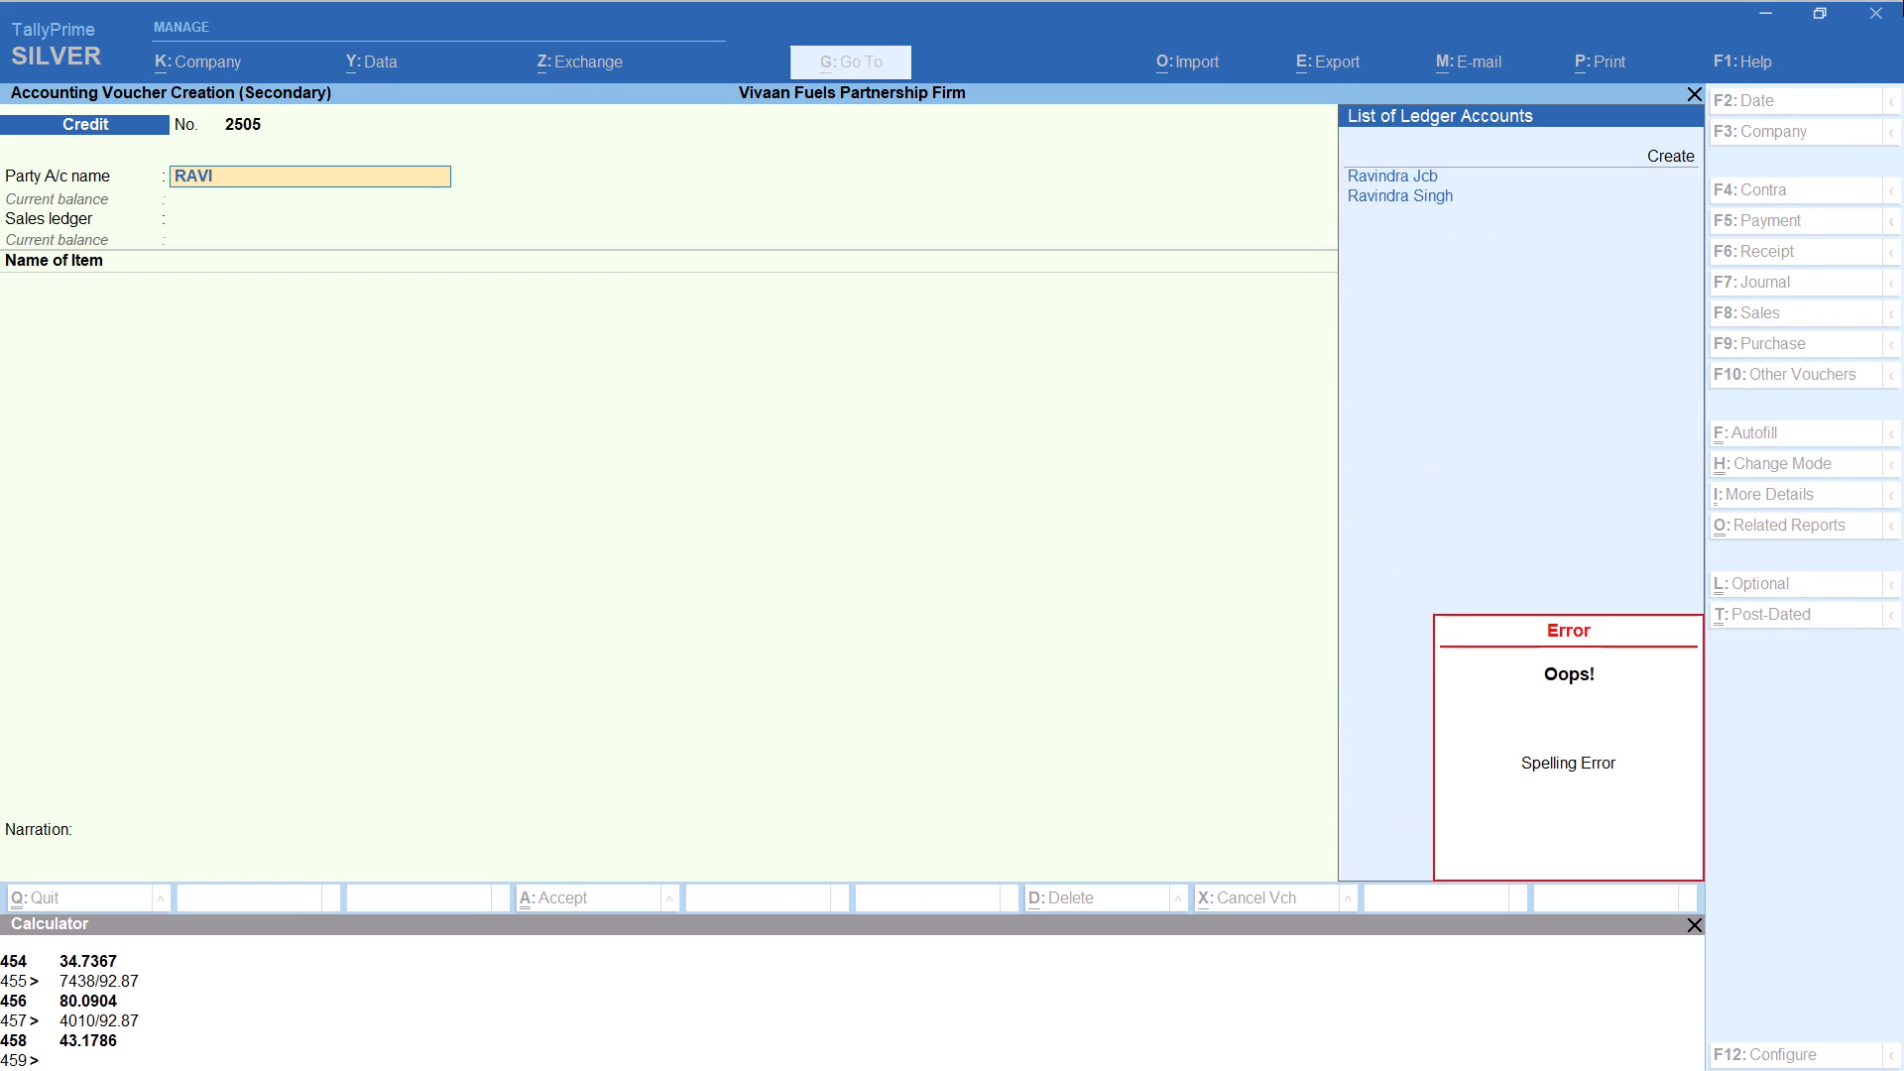
key(Down)
key(Down)
key(Return)
key(Return)
key(Return)
key(Return)
key(Return)
key(Return)
key(Return)
key(Return)
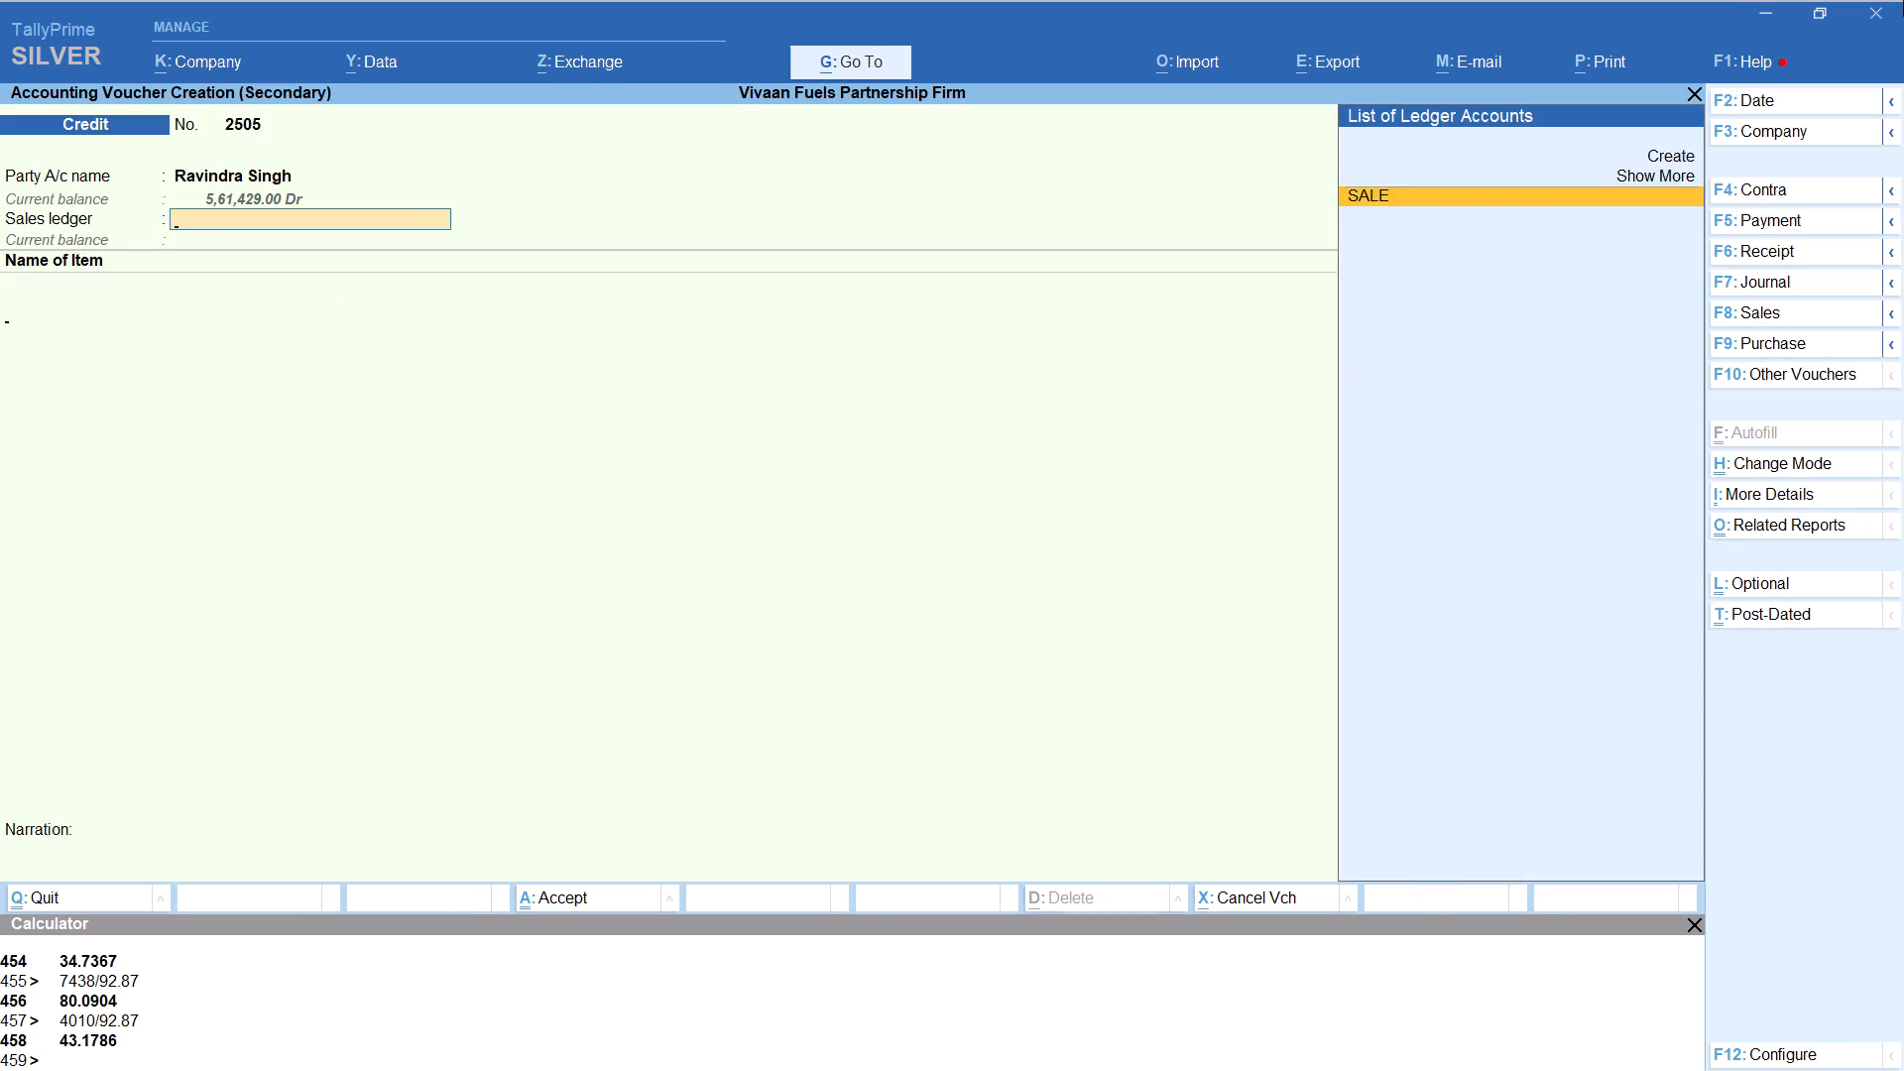
Add item HSD to the Ravindra voucher with tracking number Not Applicable and quantity calculated as 10785/92.87, keeping the 92.87 rate.
text(HS)
key(Return)
key(Up)
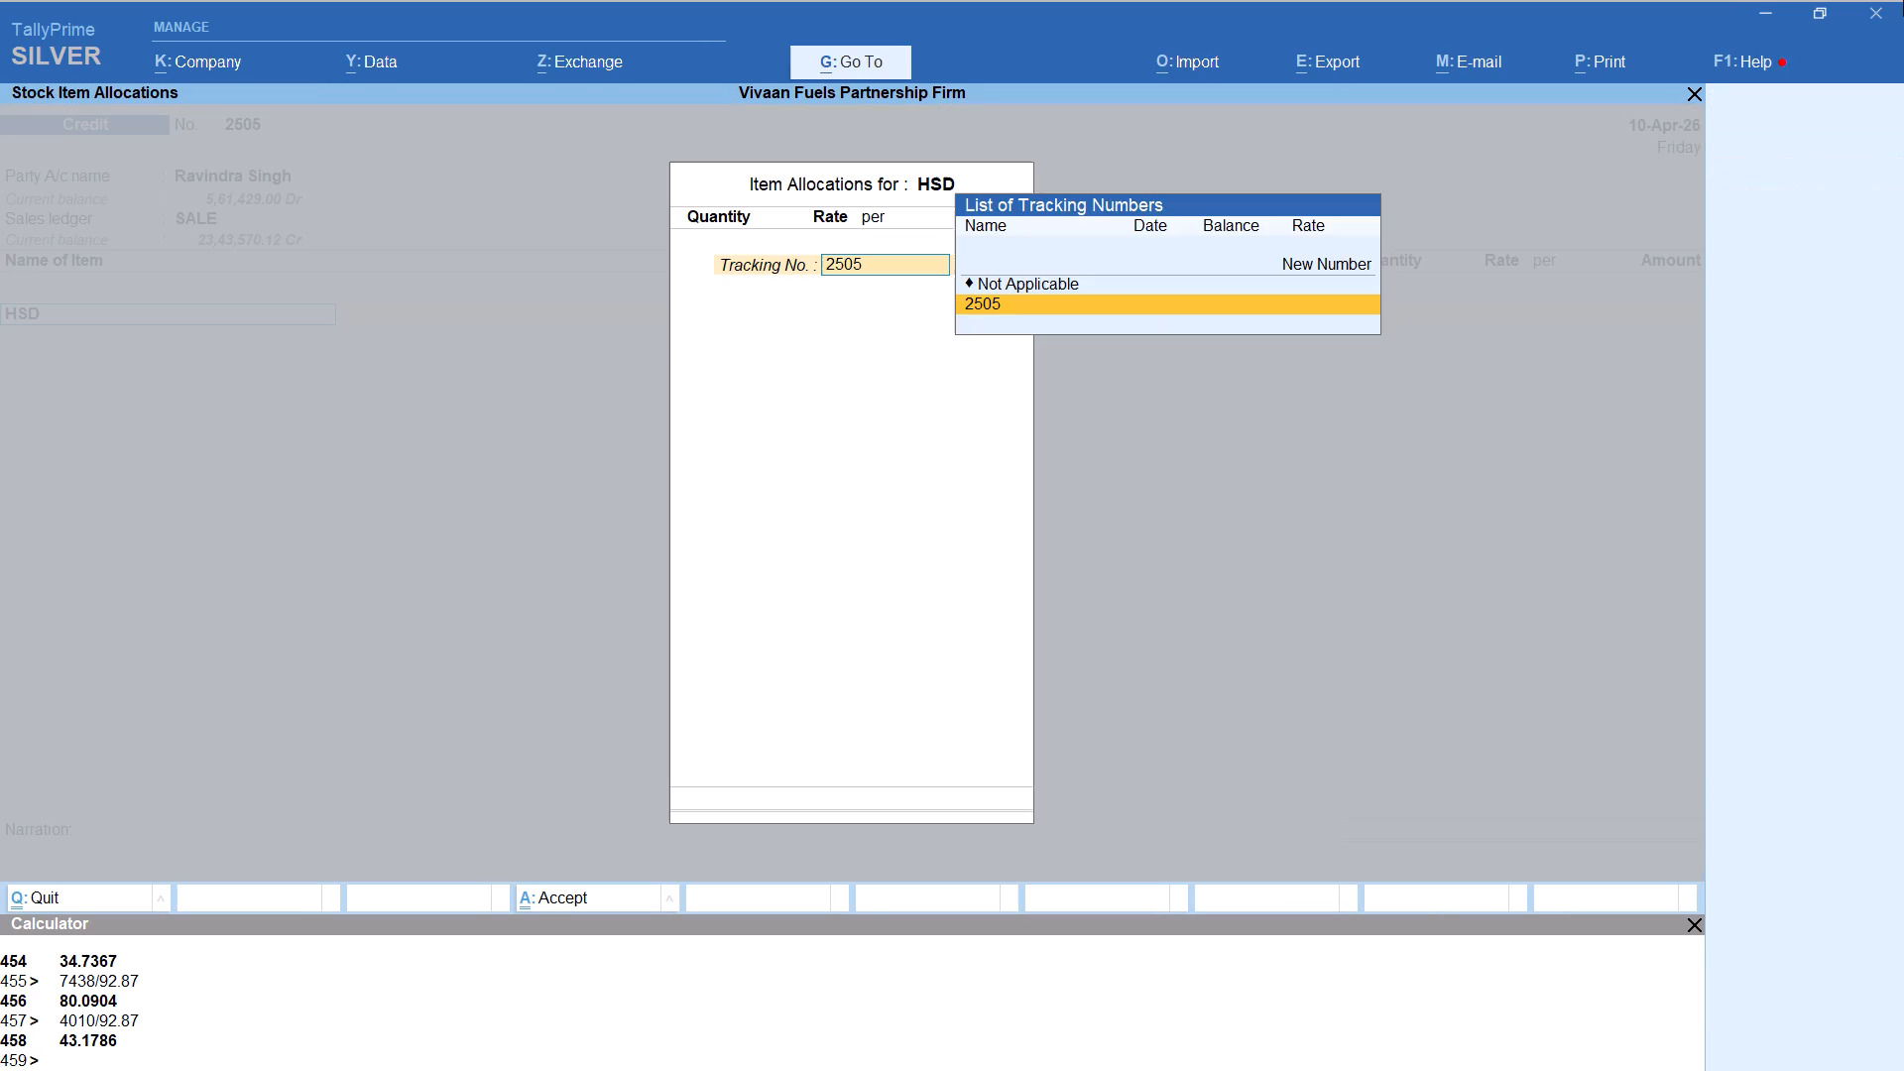
key(Return)
key(alt+c)
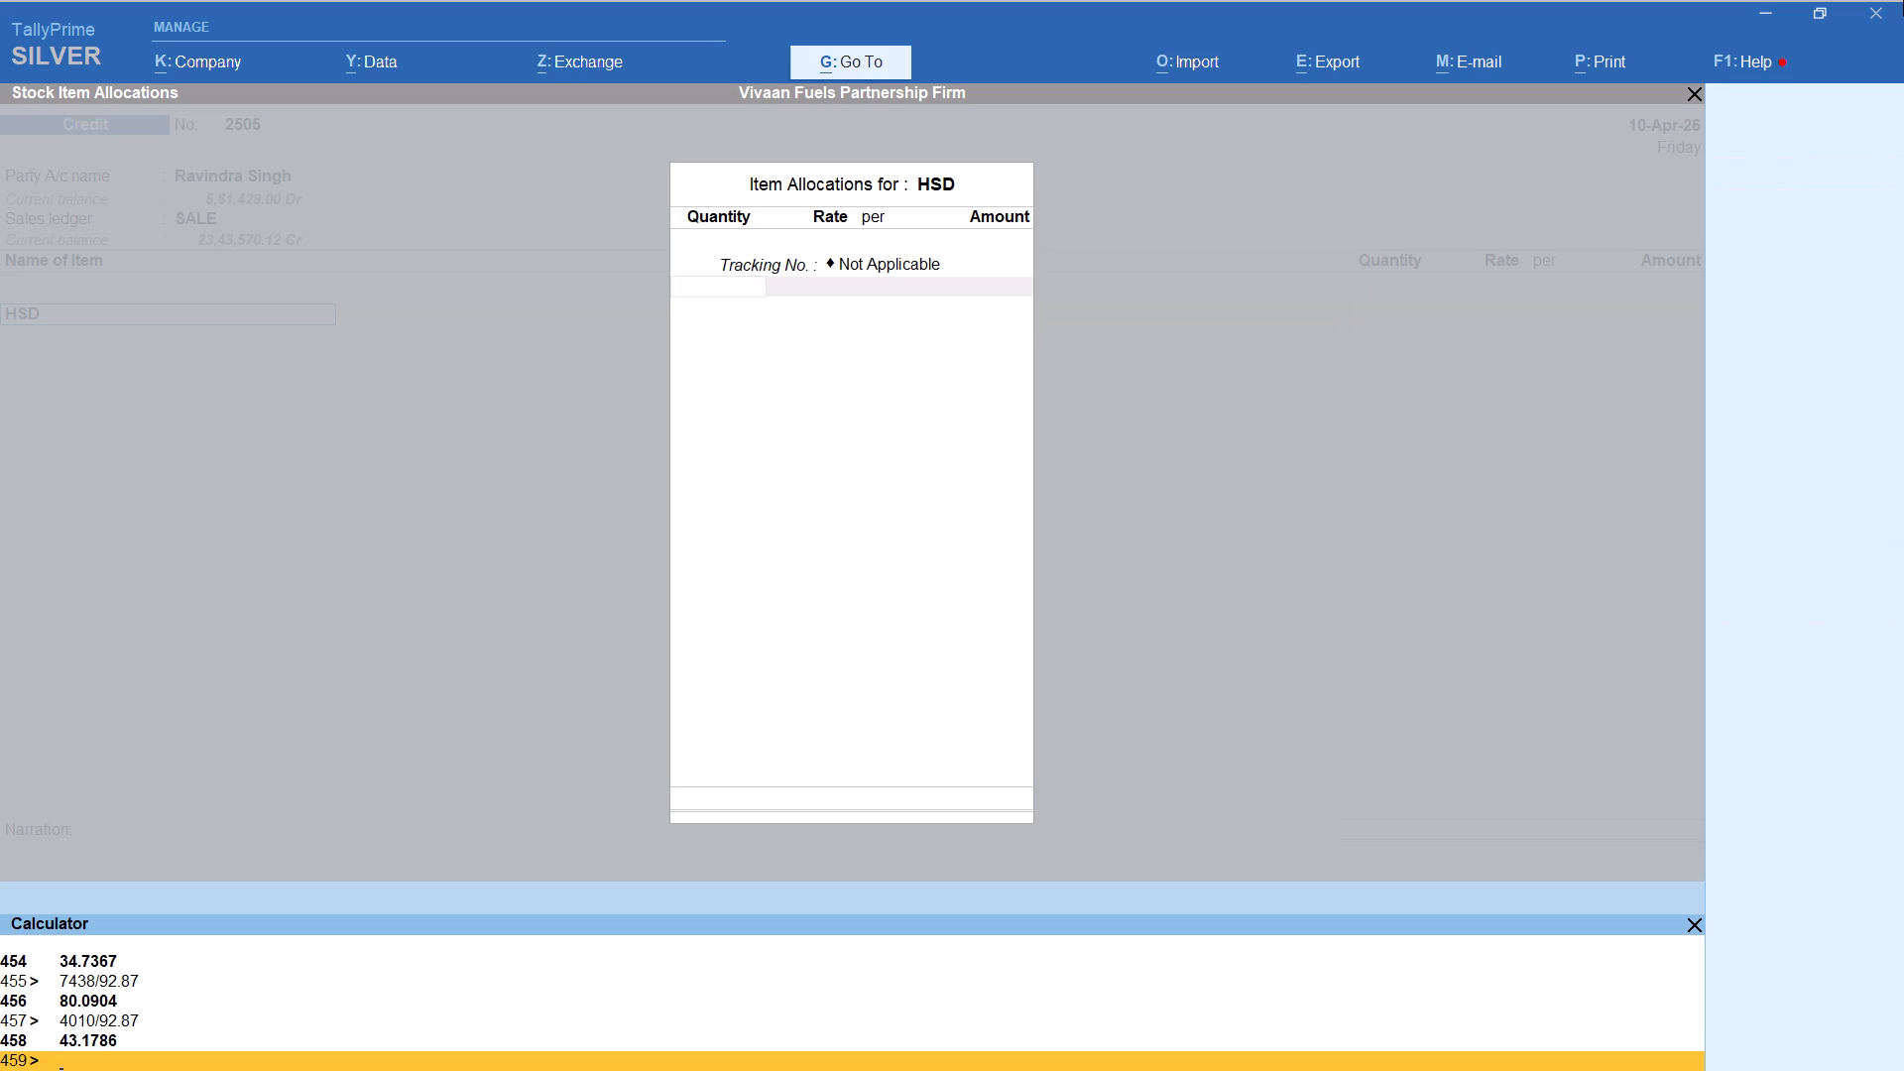
text(10785)
text(/92.87)
key(Return)
key(Return)
key(Return)
key(Return)
key(Return)
key(Return)
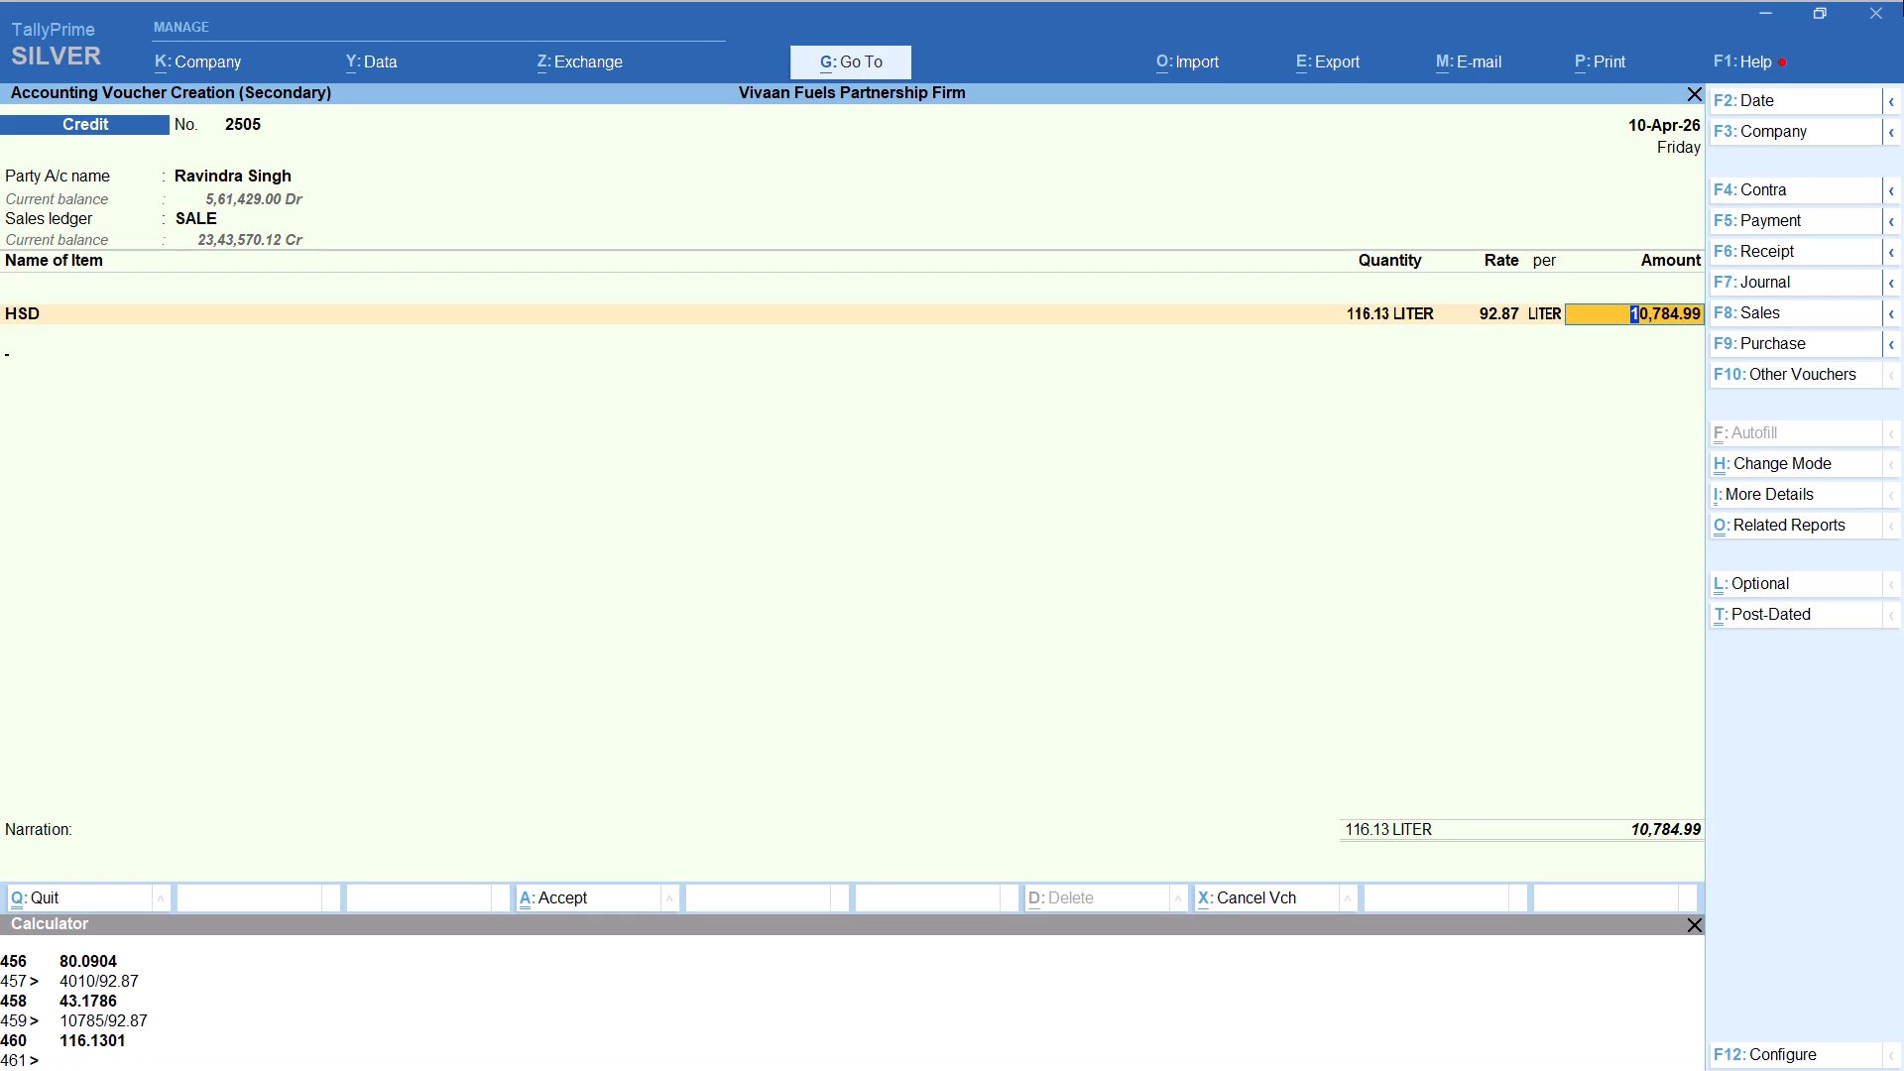
key(Return)
Add the Round Off ledger with its default amount to the Ravindra voucher and save it.
text(ROU)
key(Return)
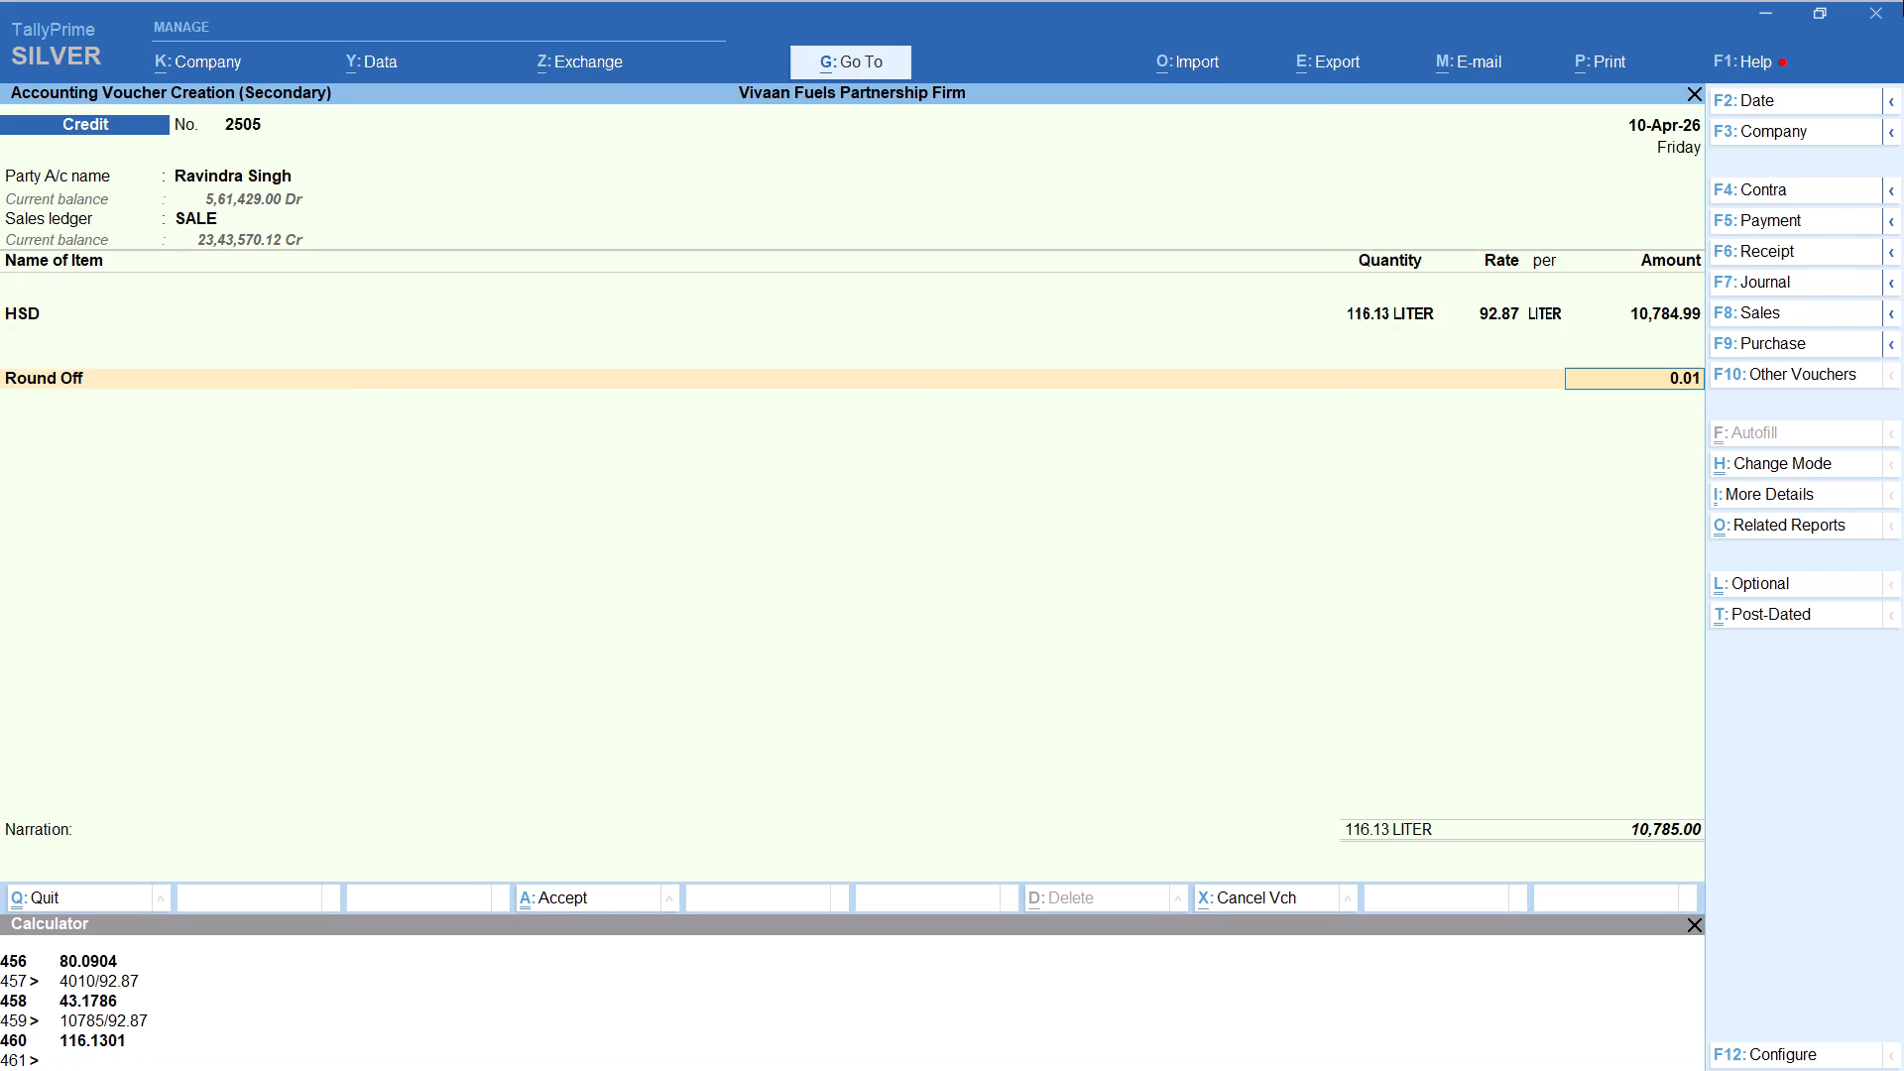
key(ctrl+a)
Start a new credit voucher for party Gautam Sunday Market, keep the default party details and select the SALE ledger.
key(alt+a)
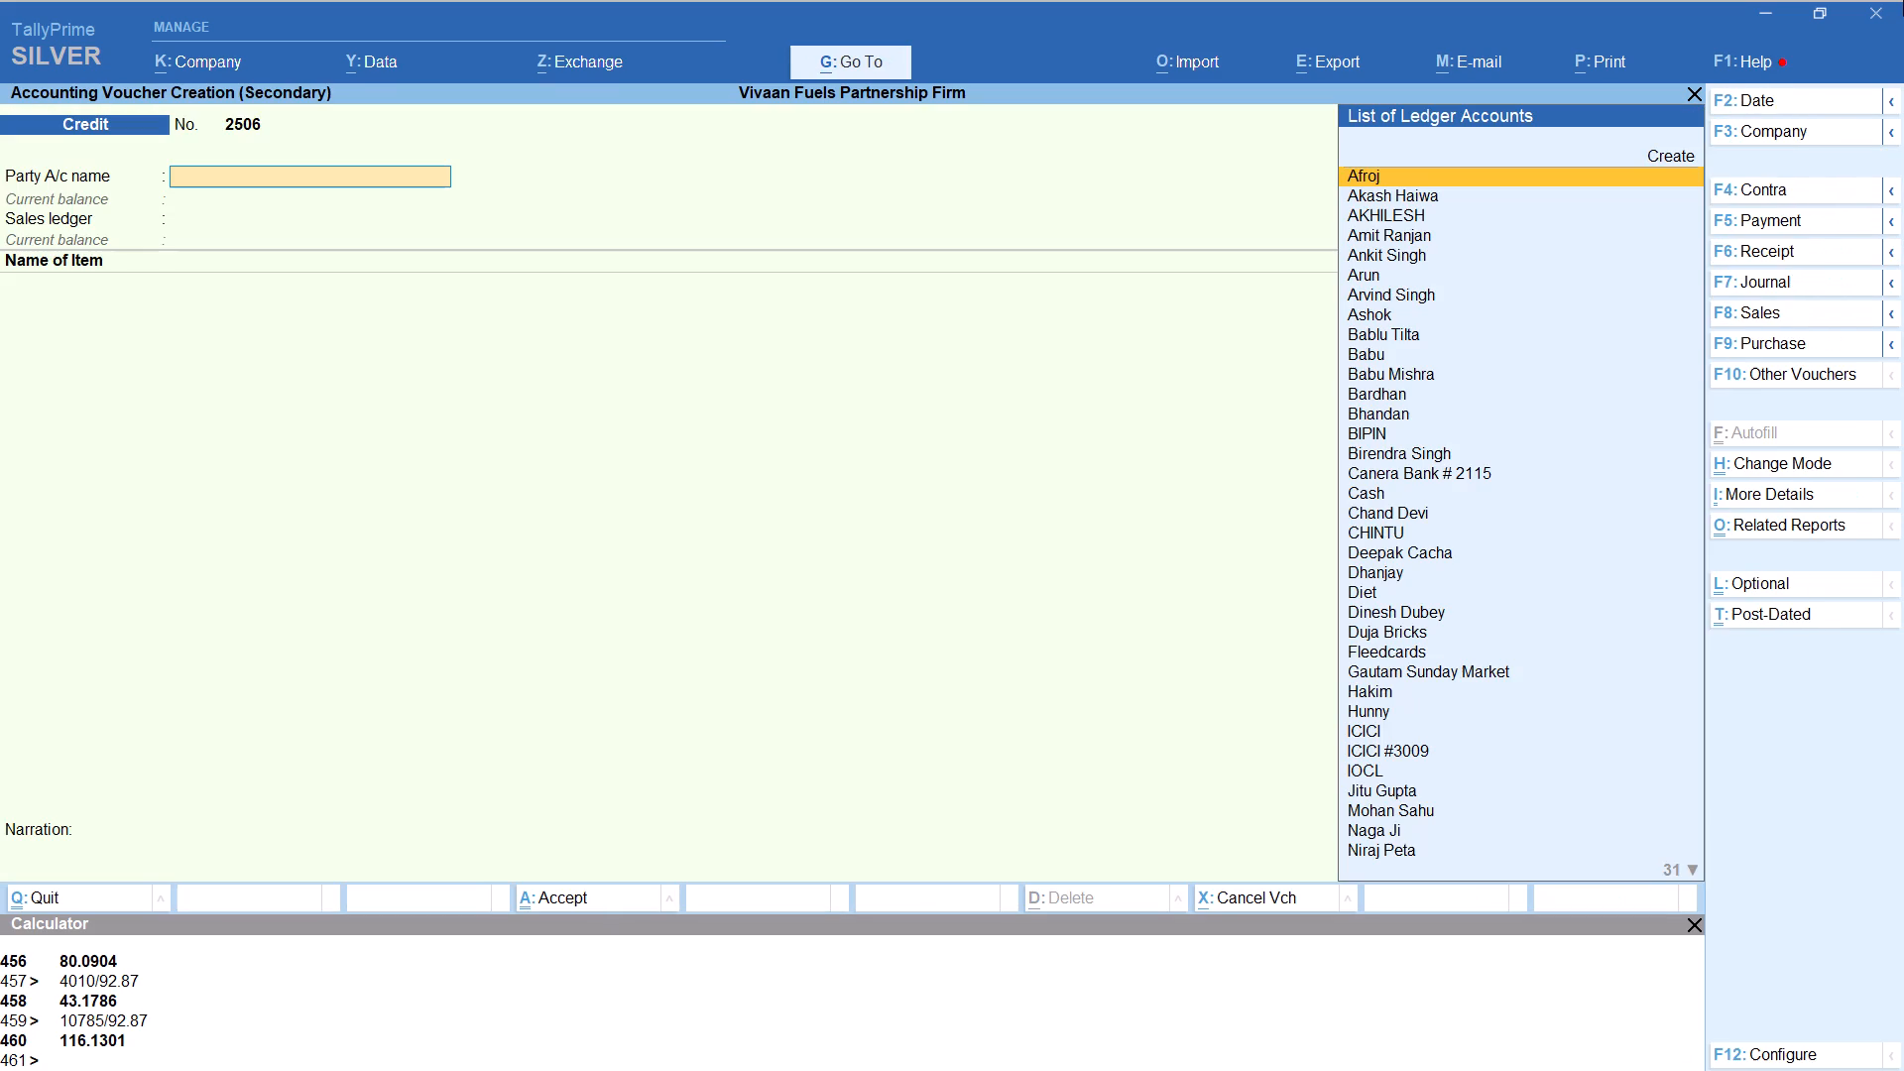
text(GAUTRAM)
key(Return)
key(Return)
key(Return)
key(Return)
key(Return)
key(Return)
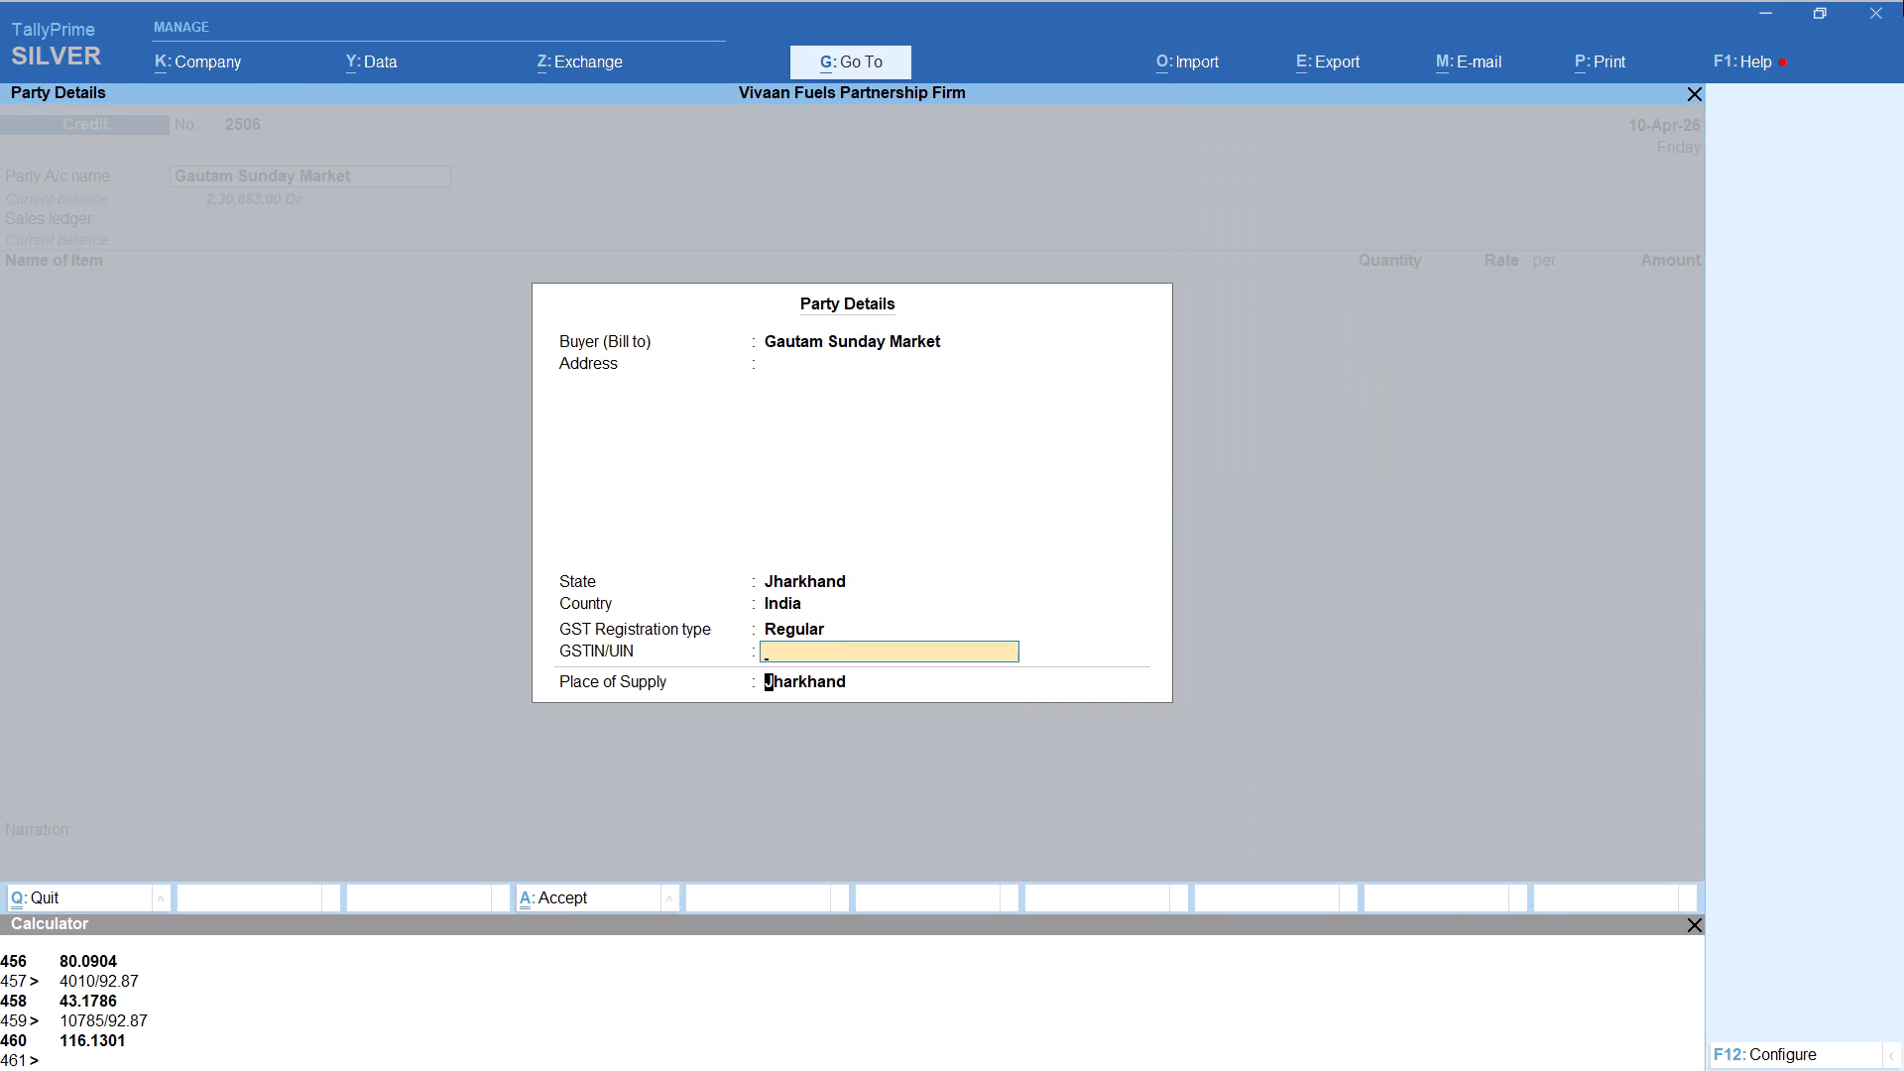
key(Return)
key(Return)
Add item HSD to the Gautam Sunday Market voucher with tracking number Not Applicable and quantity calculated as 5795/92.87, keeping the 92.87 rate.
text(HS)
key(Return)
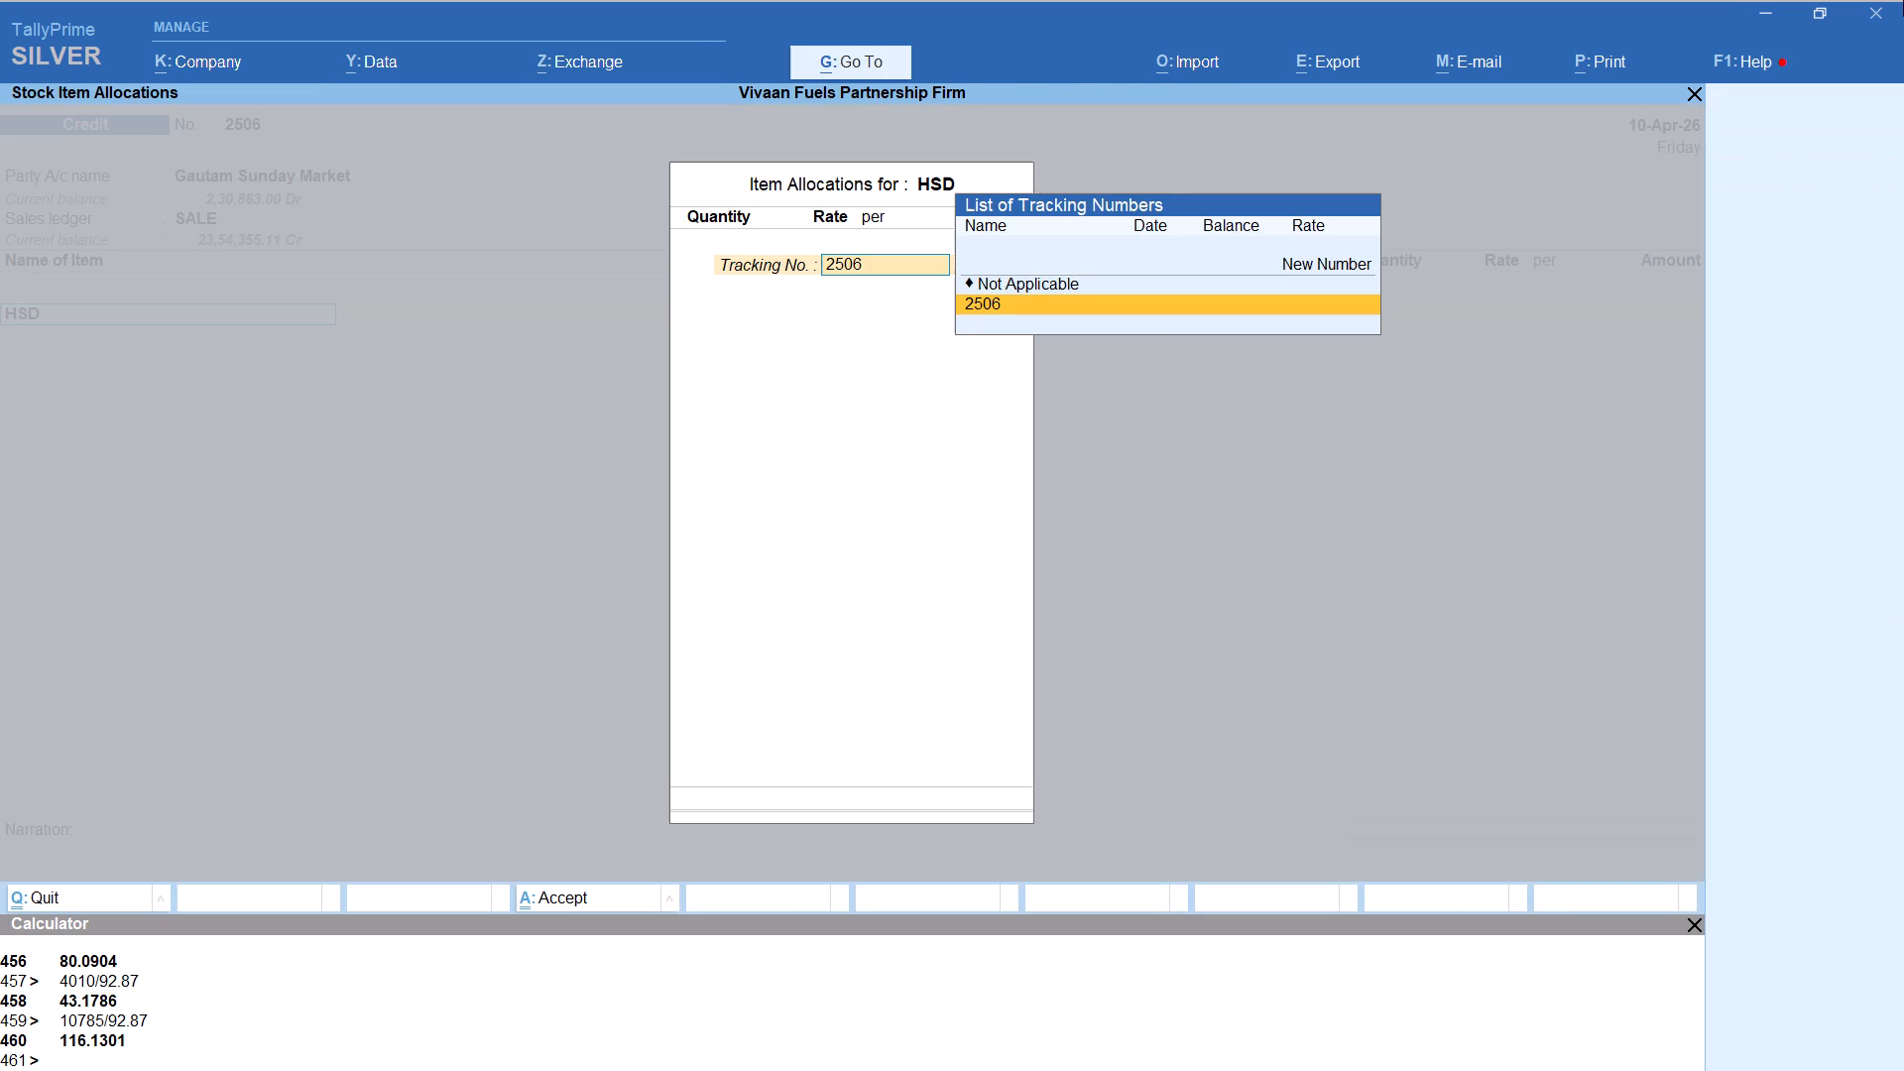
key(Up)
key(Return)
key(alt+c)
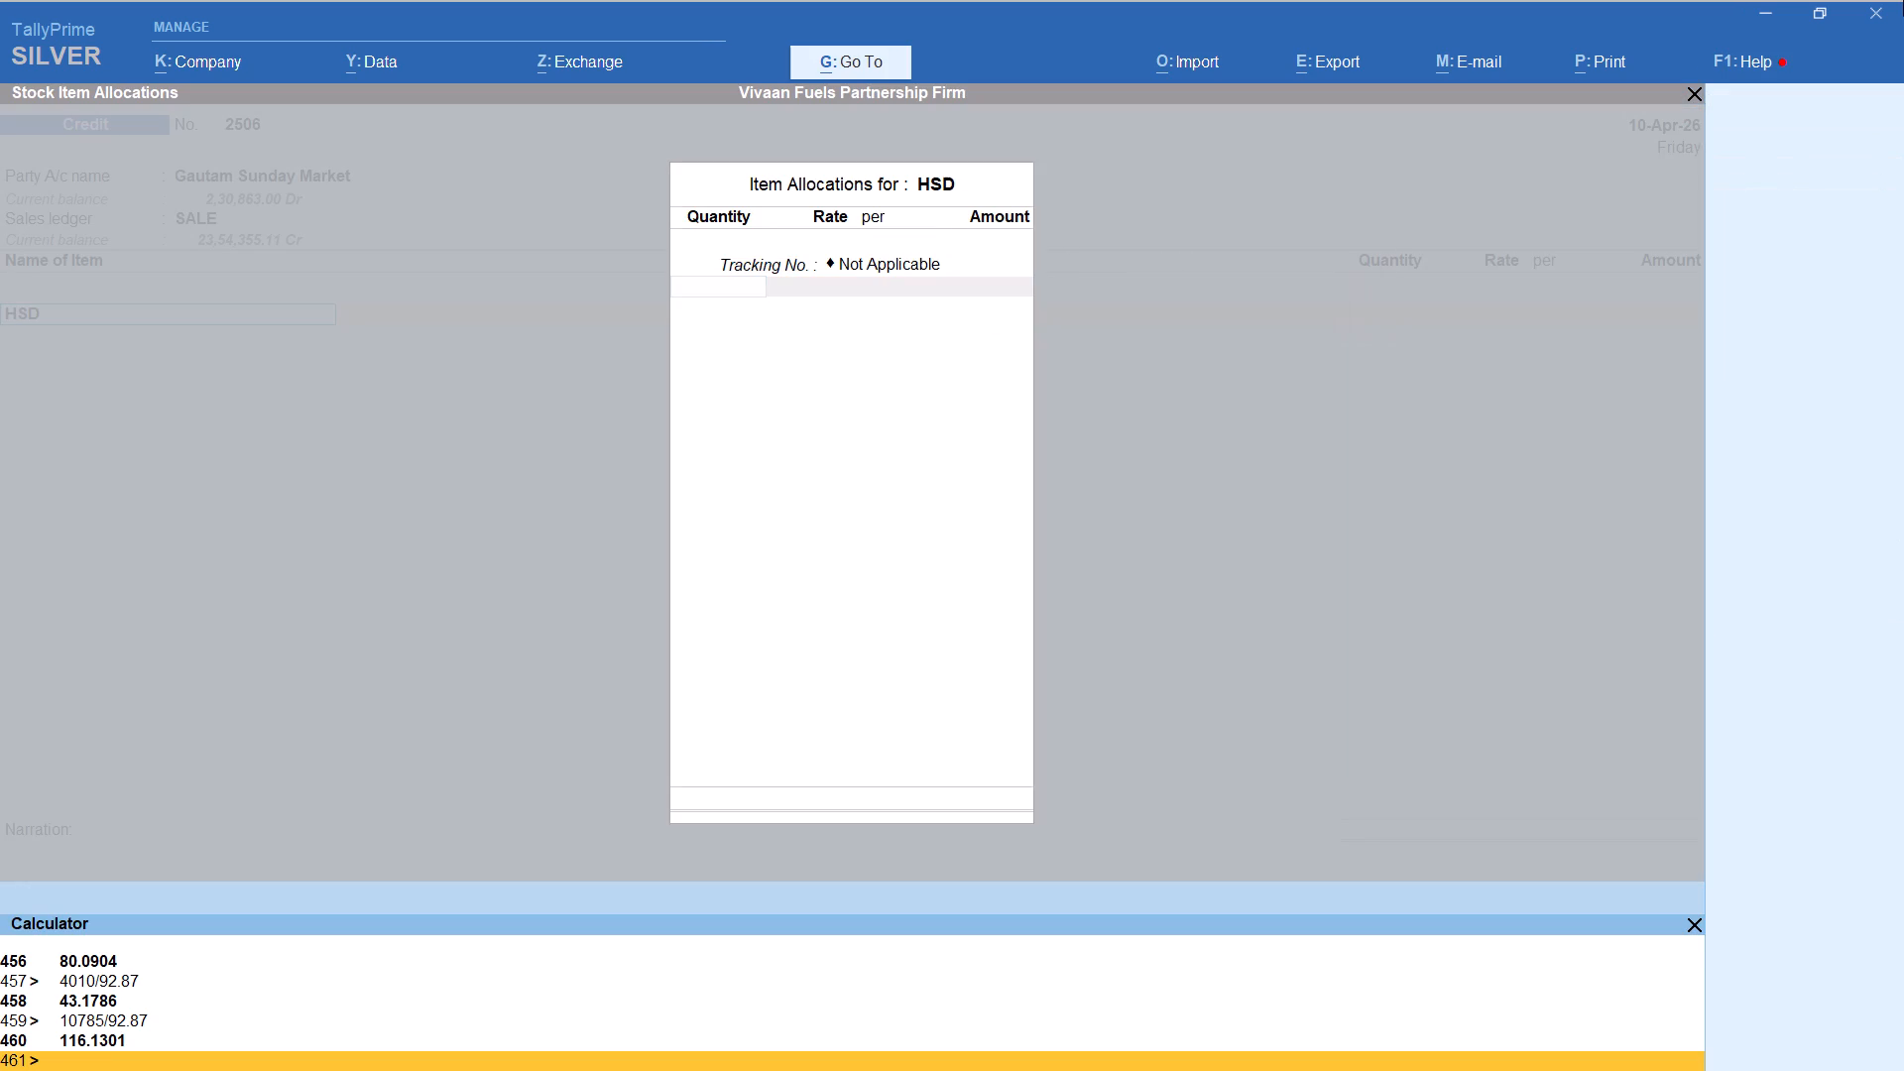
text(5795)
text(/92.87)
key(Return)
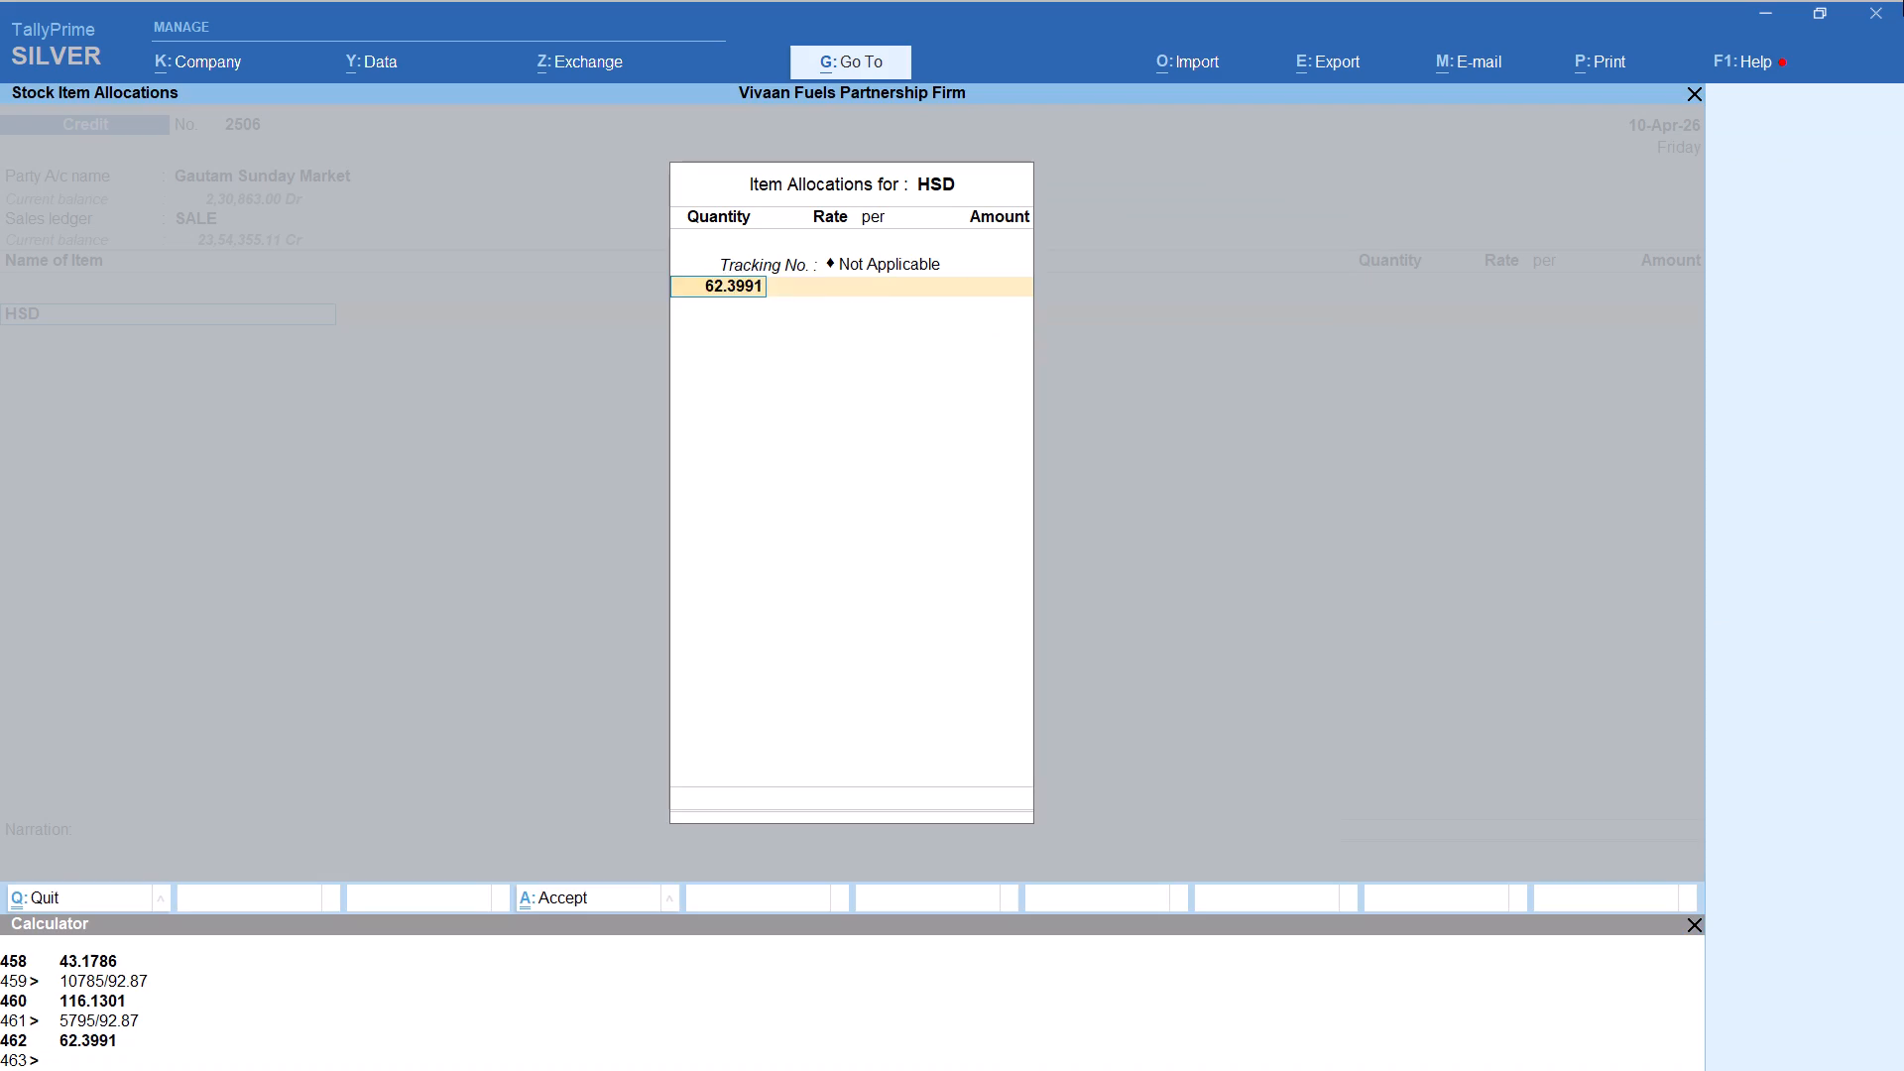
key(Return)
key(Return)
key(Return)
key(Return)
key(Return)
key(Return)
Add the Round Off ledger with its default amount to the Gautam Sunday Market voucher and save it.
text(ROU)
key(Return)
key(ctrl+a)
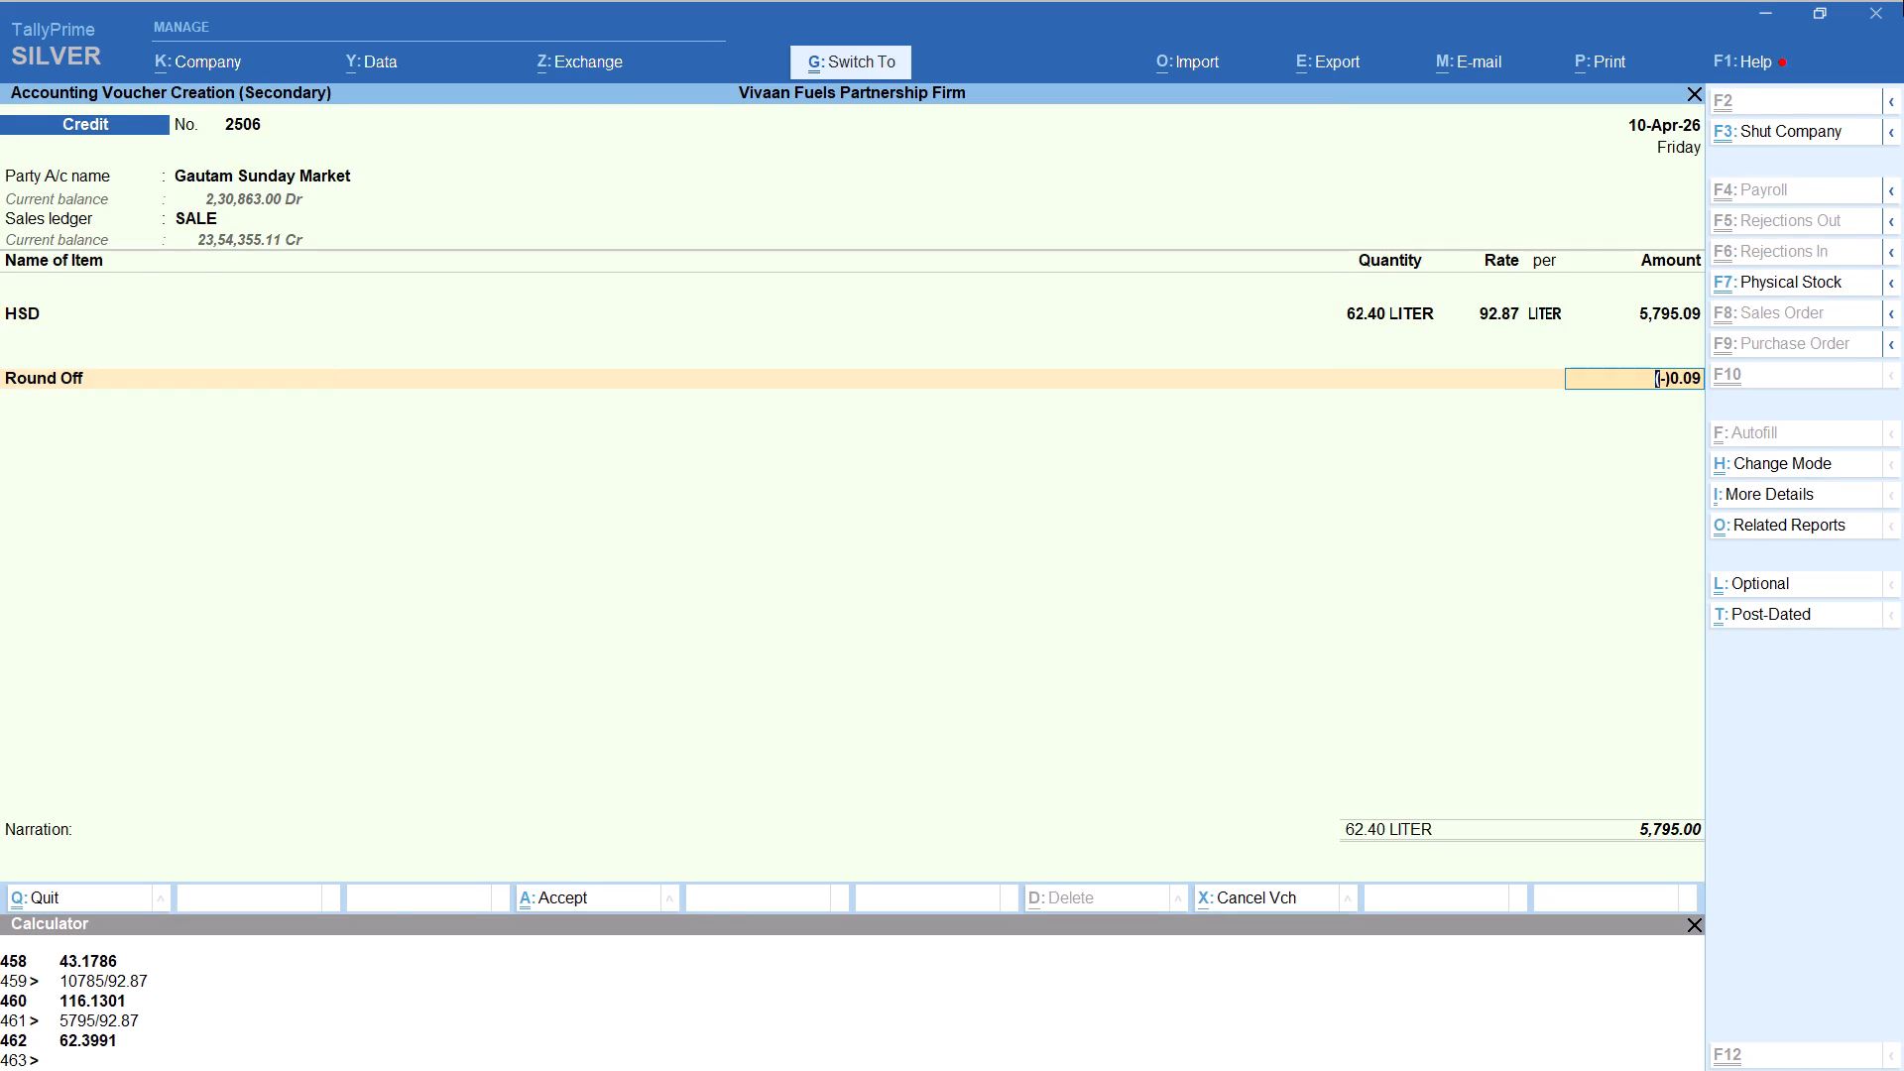
Start a new credit voucher for party Mohan, keep the default party details and select the SALE ledger.
key(alt+a)
text(MOHAN)
key(Return)
key(Return)
key(Return)
key(Return)
key(Return)
key(Return)
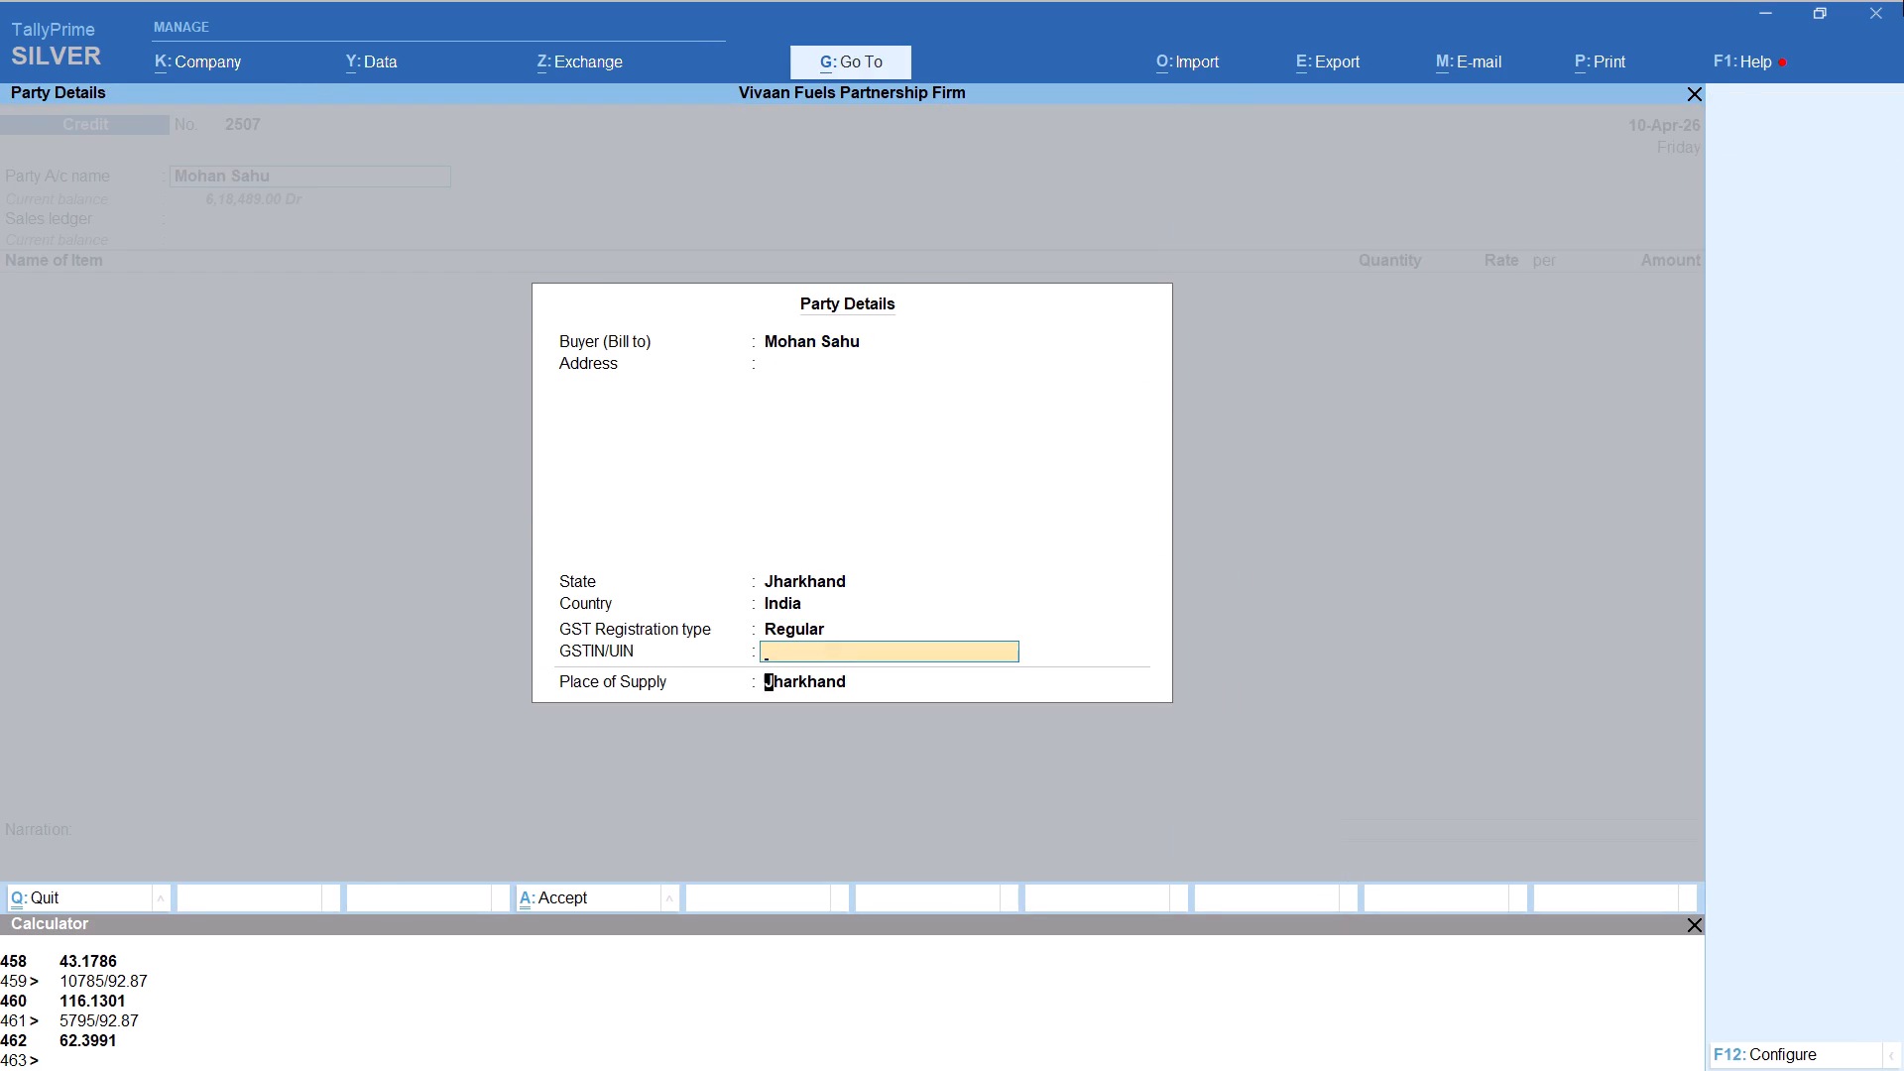
key(Return)
key(Return)
Add item HSD to the Mohan voucher with tracking number Not Applicable and quantity calculated as 2500/92.87, keeping the 92.87 rate.
text(HS)
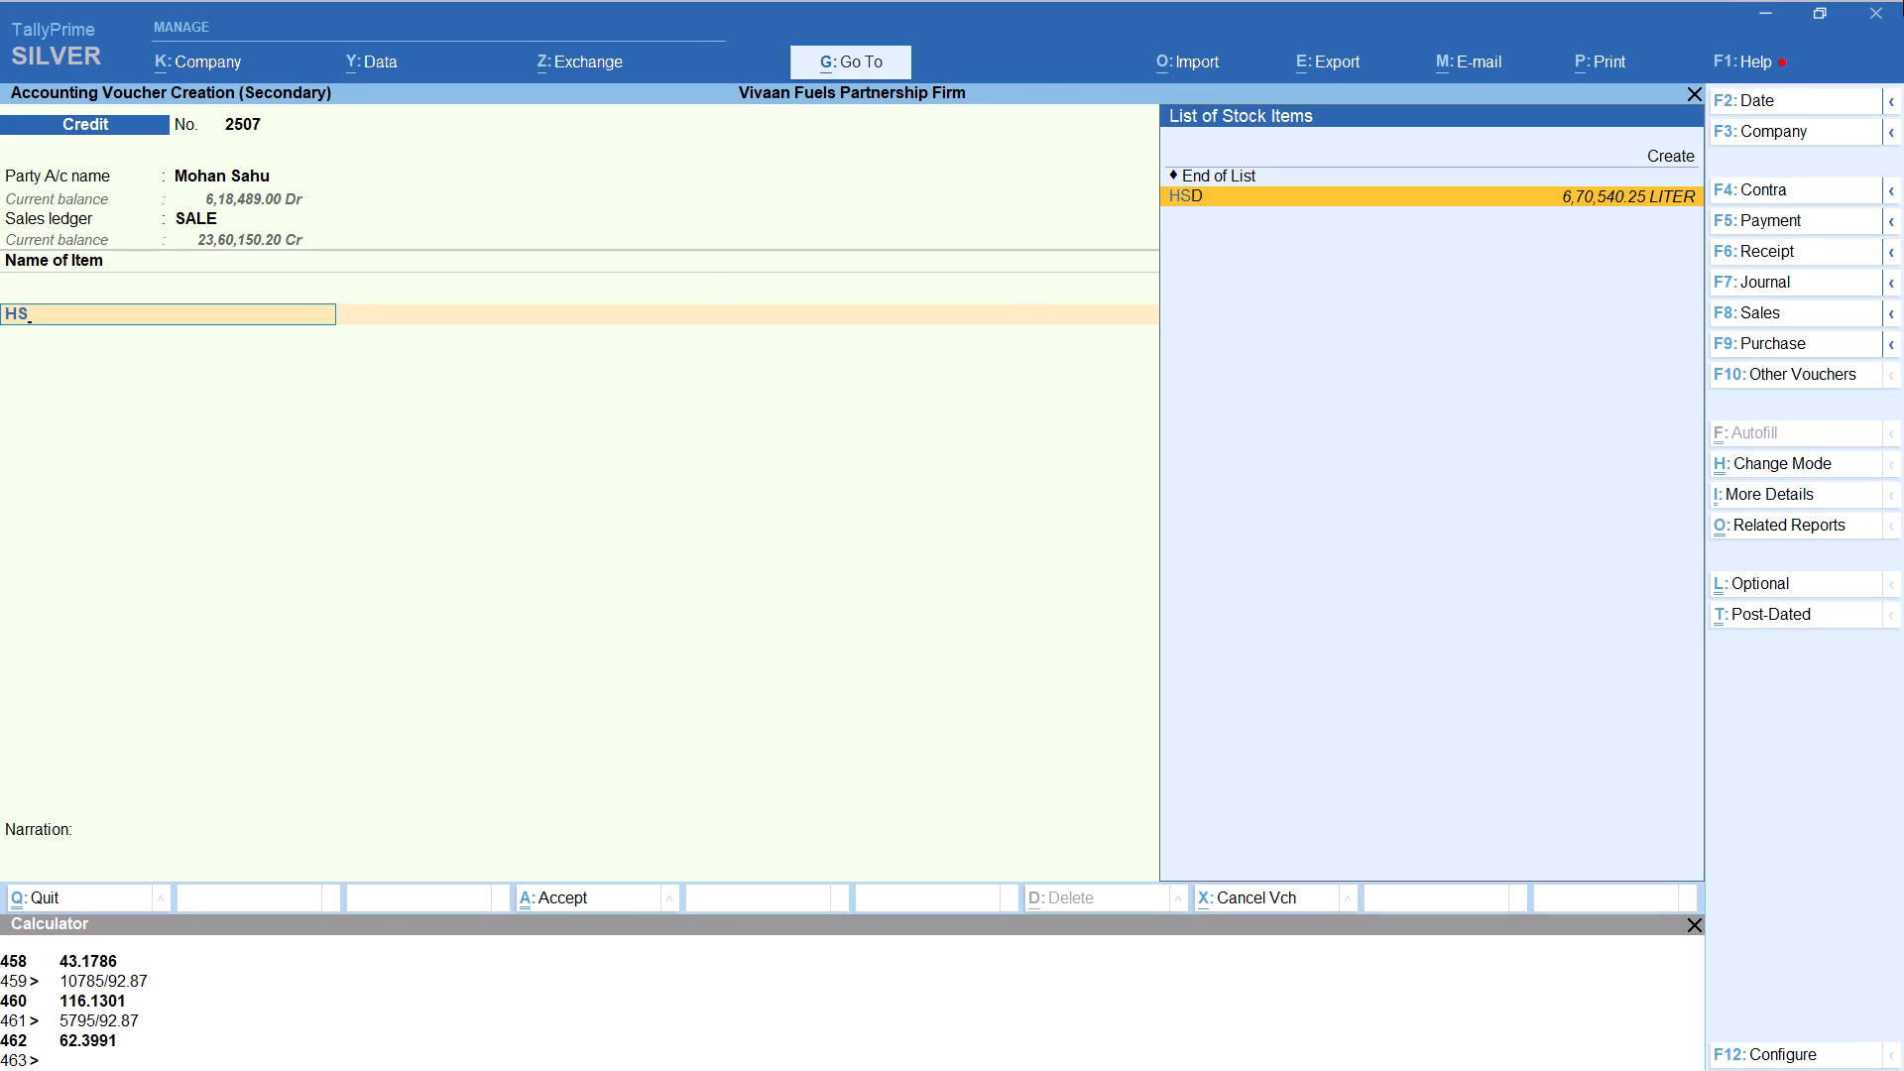
key(Return)
key(Up)
key(Return)
key(alt+c)
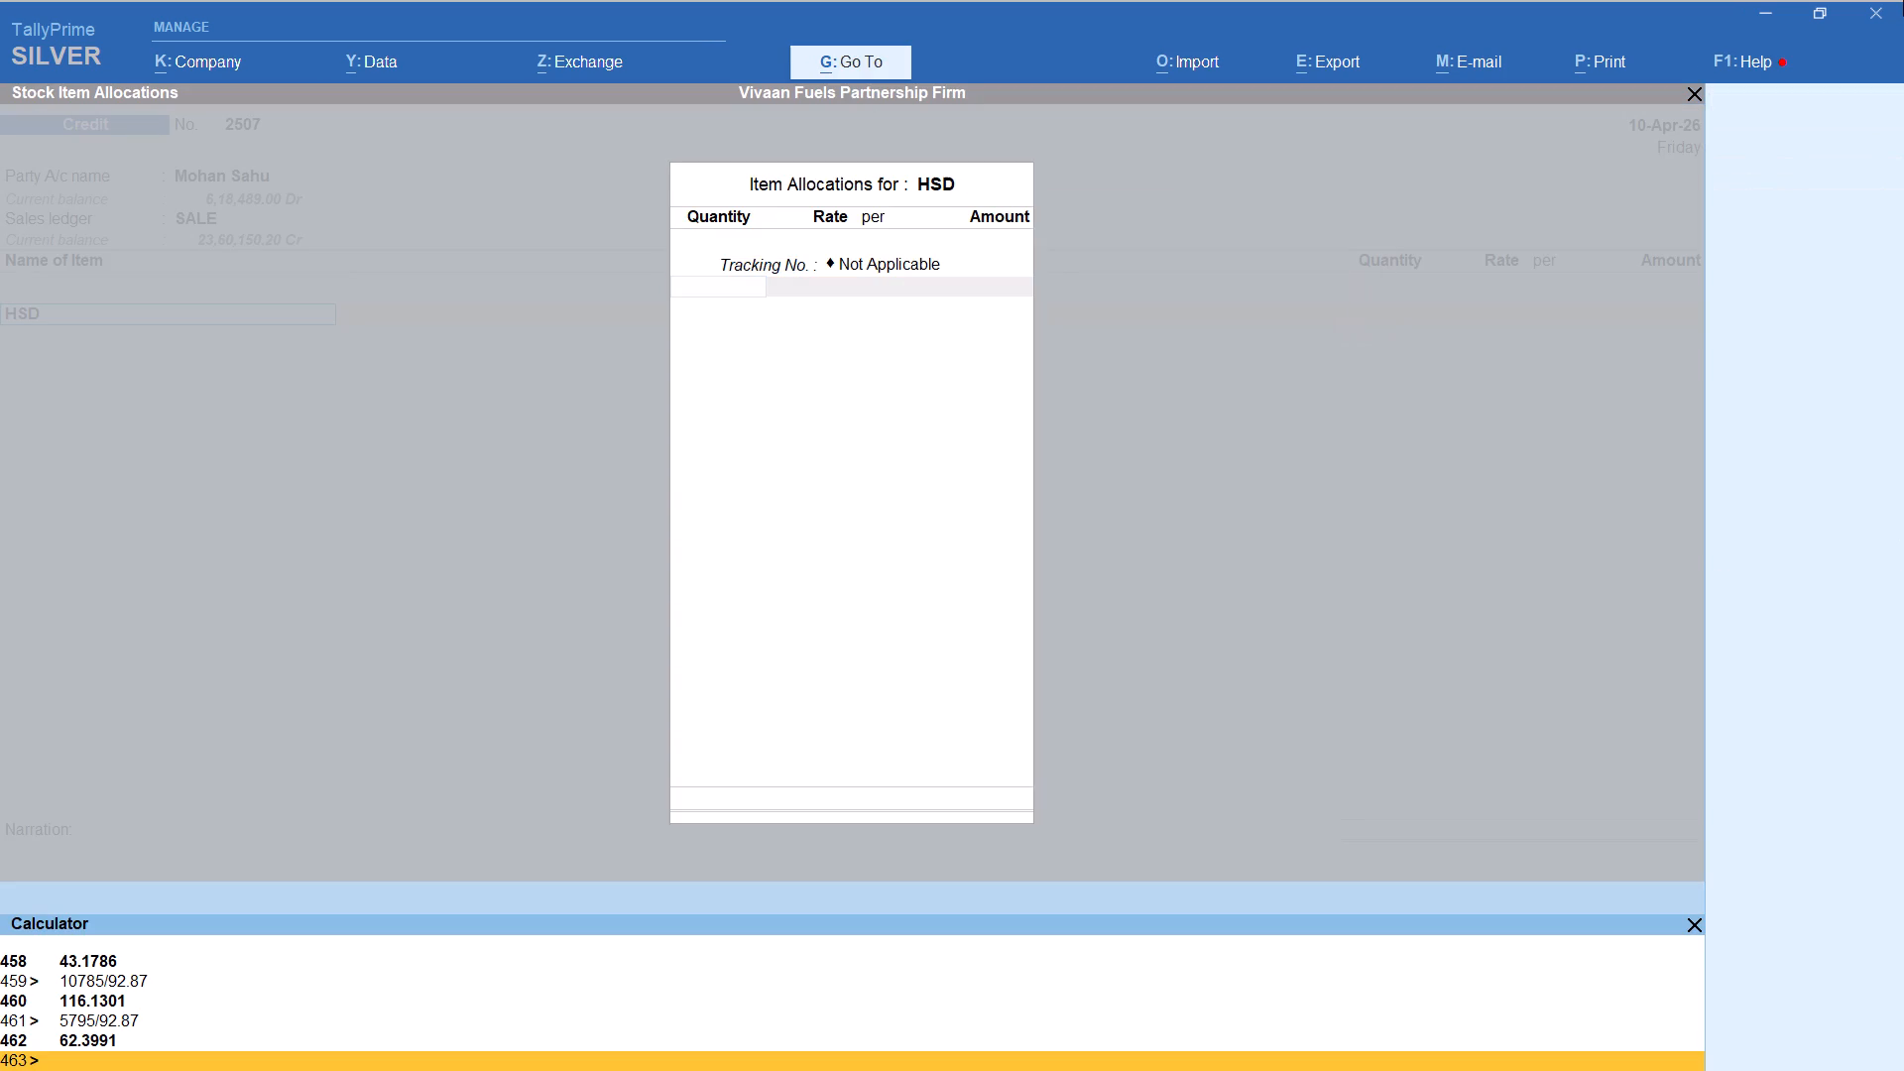
text(2500)
text(/92.87)
key(Return)
key(Return)
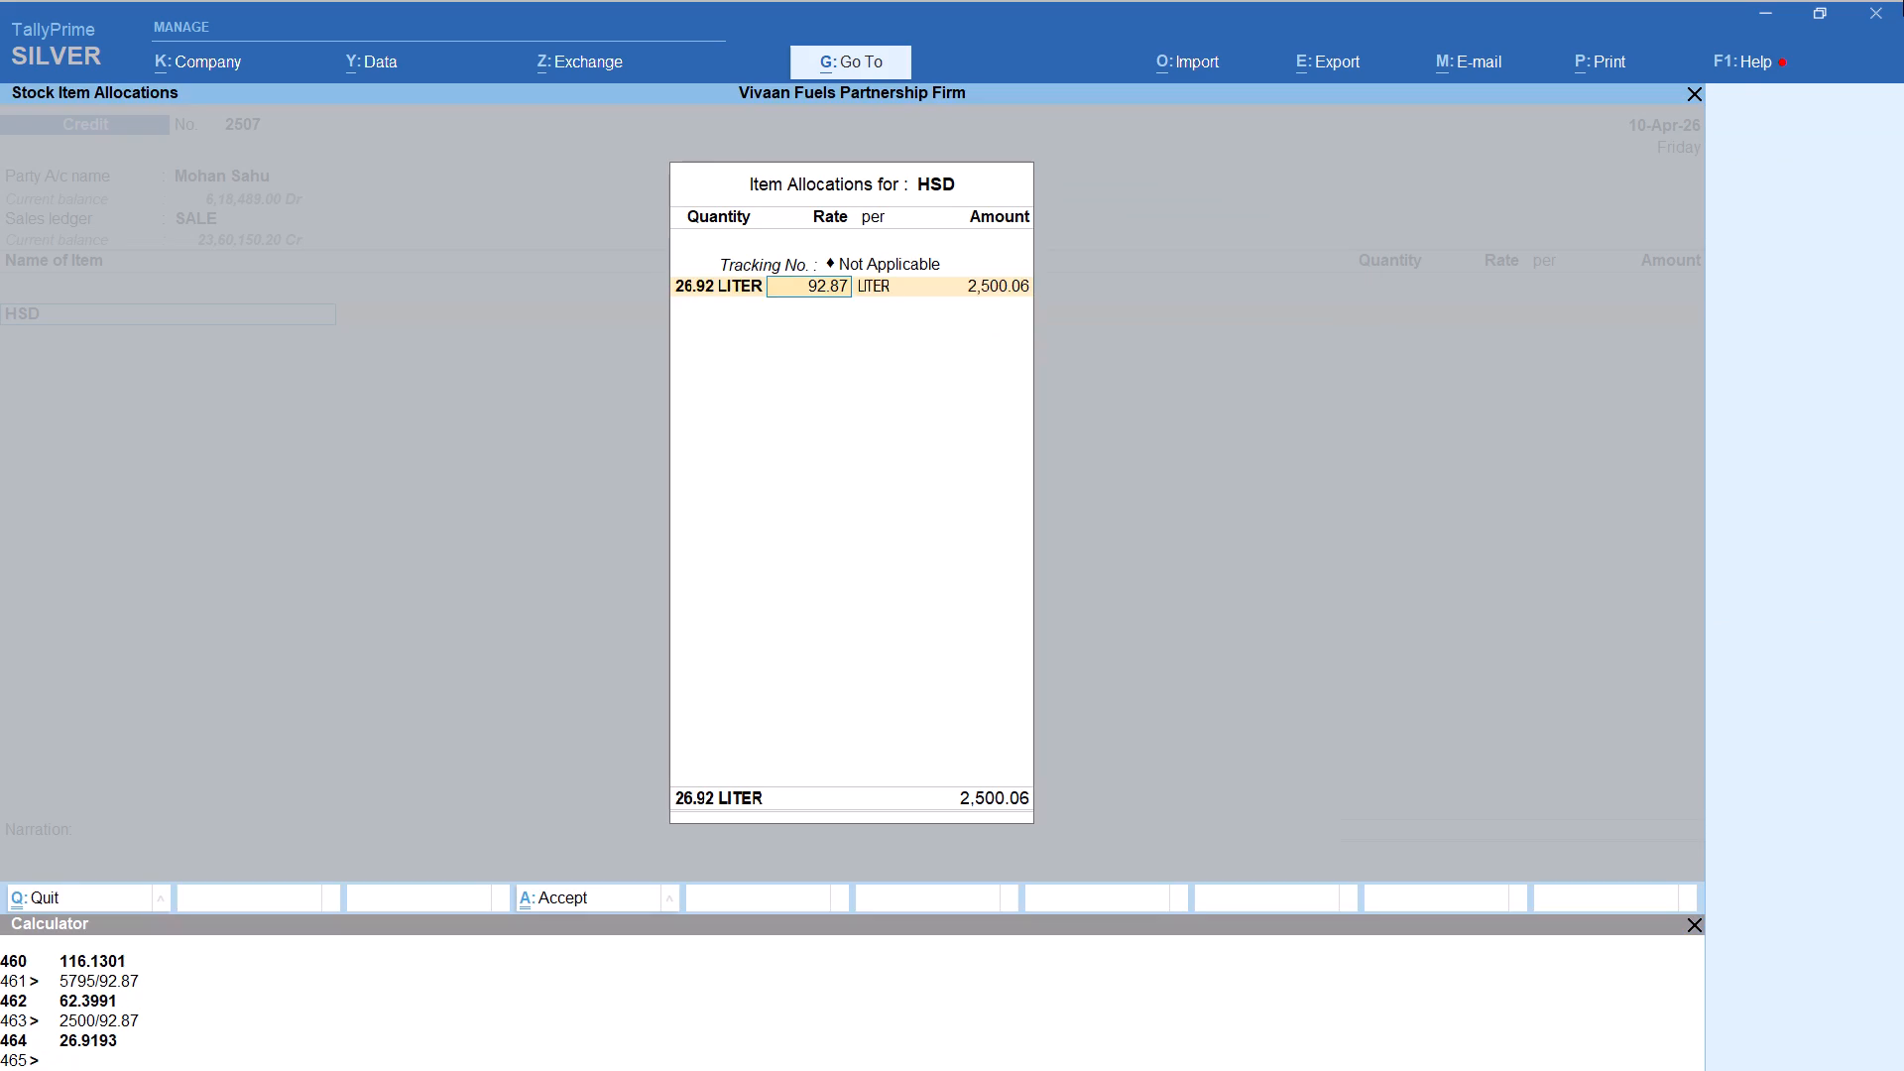
key(Return)
key(Return)
key(Return)
key(Return)
key(Return)
Add the Round Off ledger with its default amount to the Mohan voucher and save it.
text(ROU)
key(Return)
key(ctrl+a)
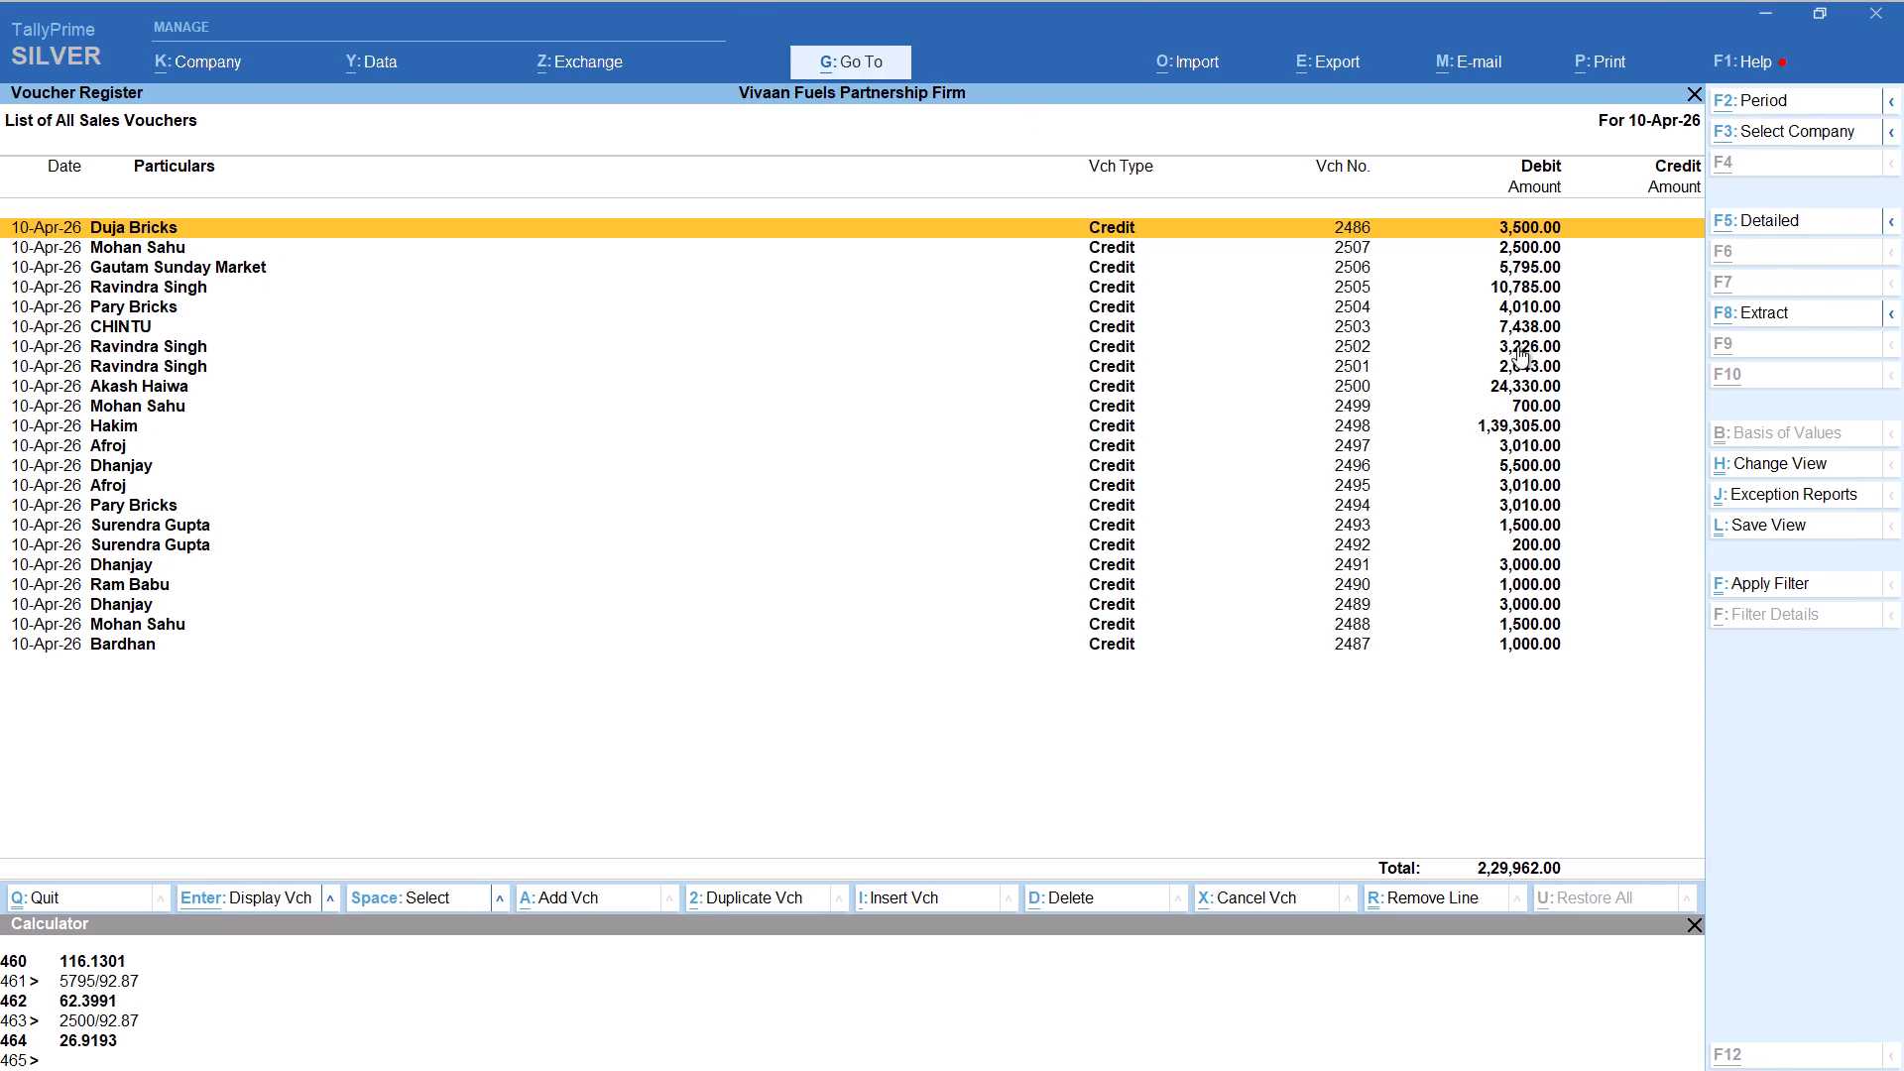
Compare the 10-Apr credit figure and its formula in the Excel balance sheet with the TallyPrime voucher register total for that day.
key(alt+Tab)
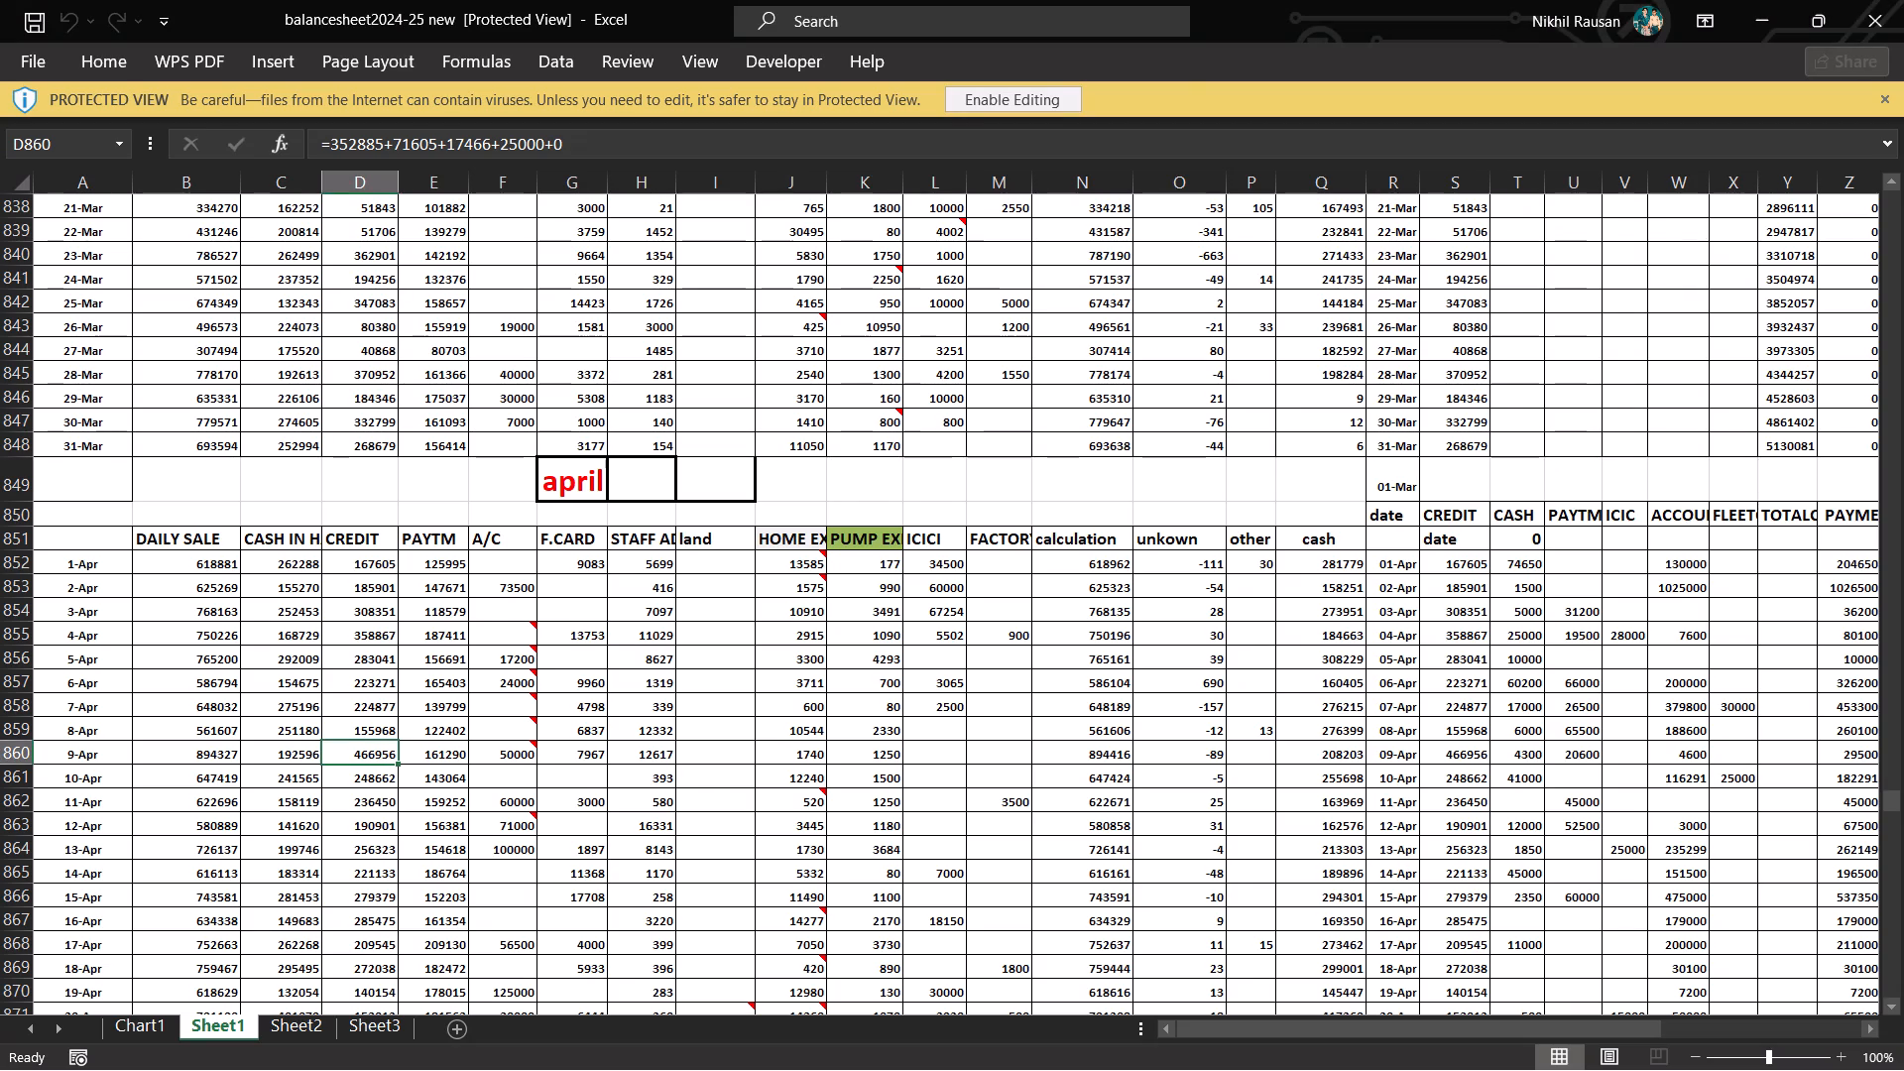
click(373, 786)
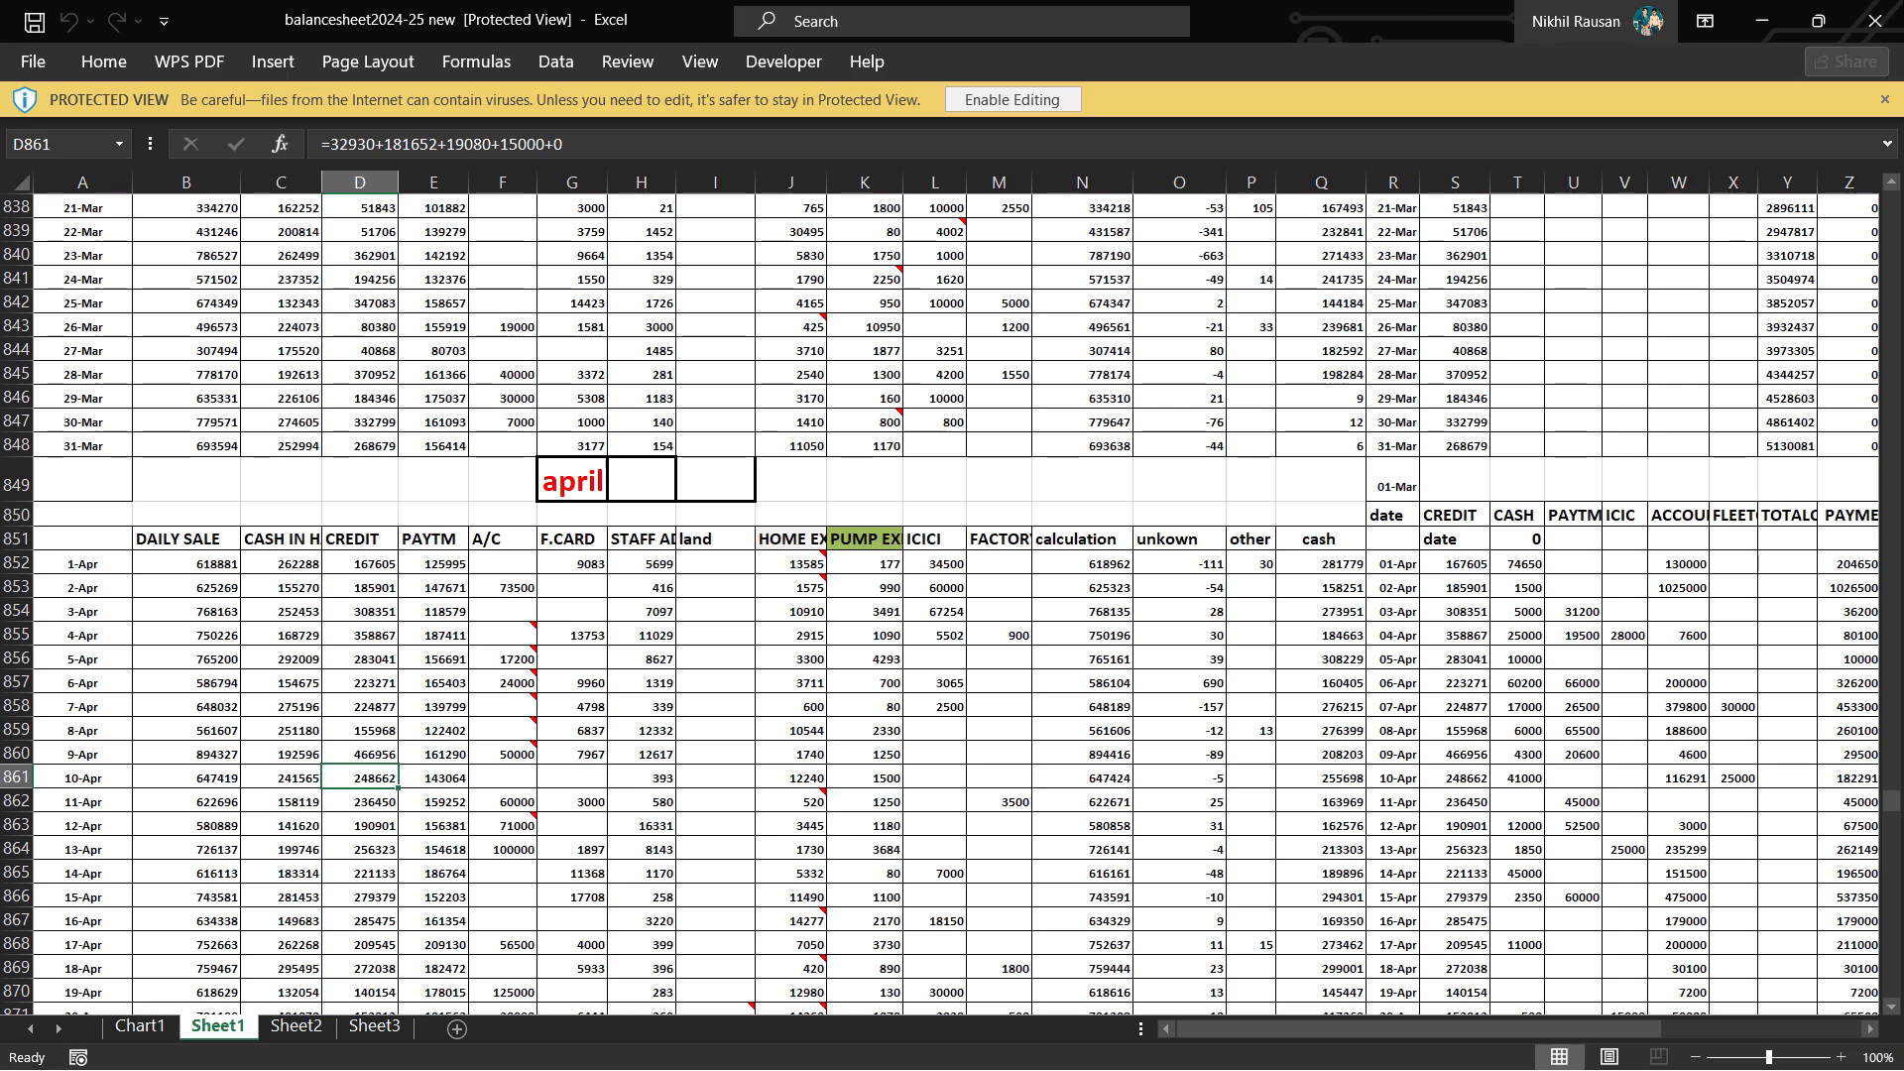
key(alt+Tab)
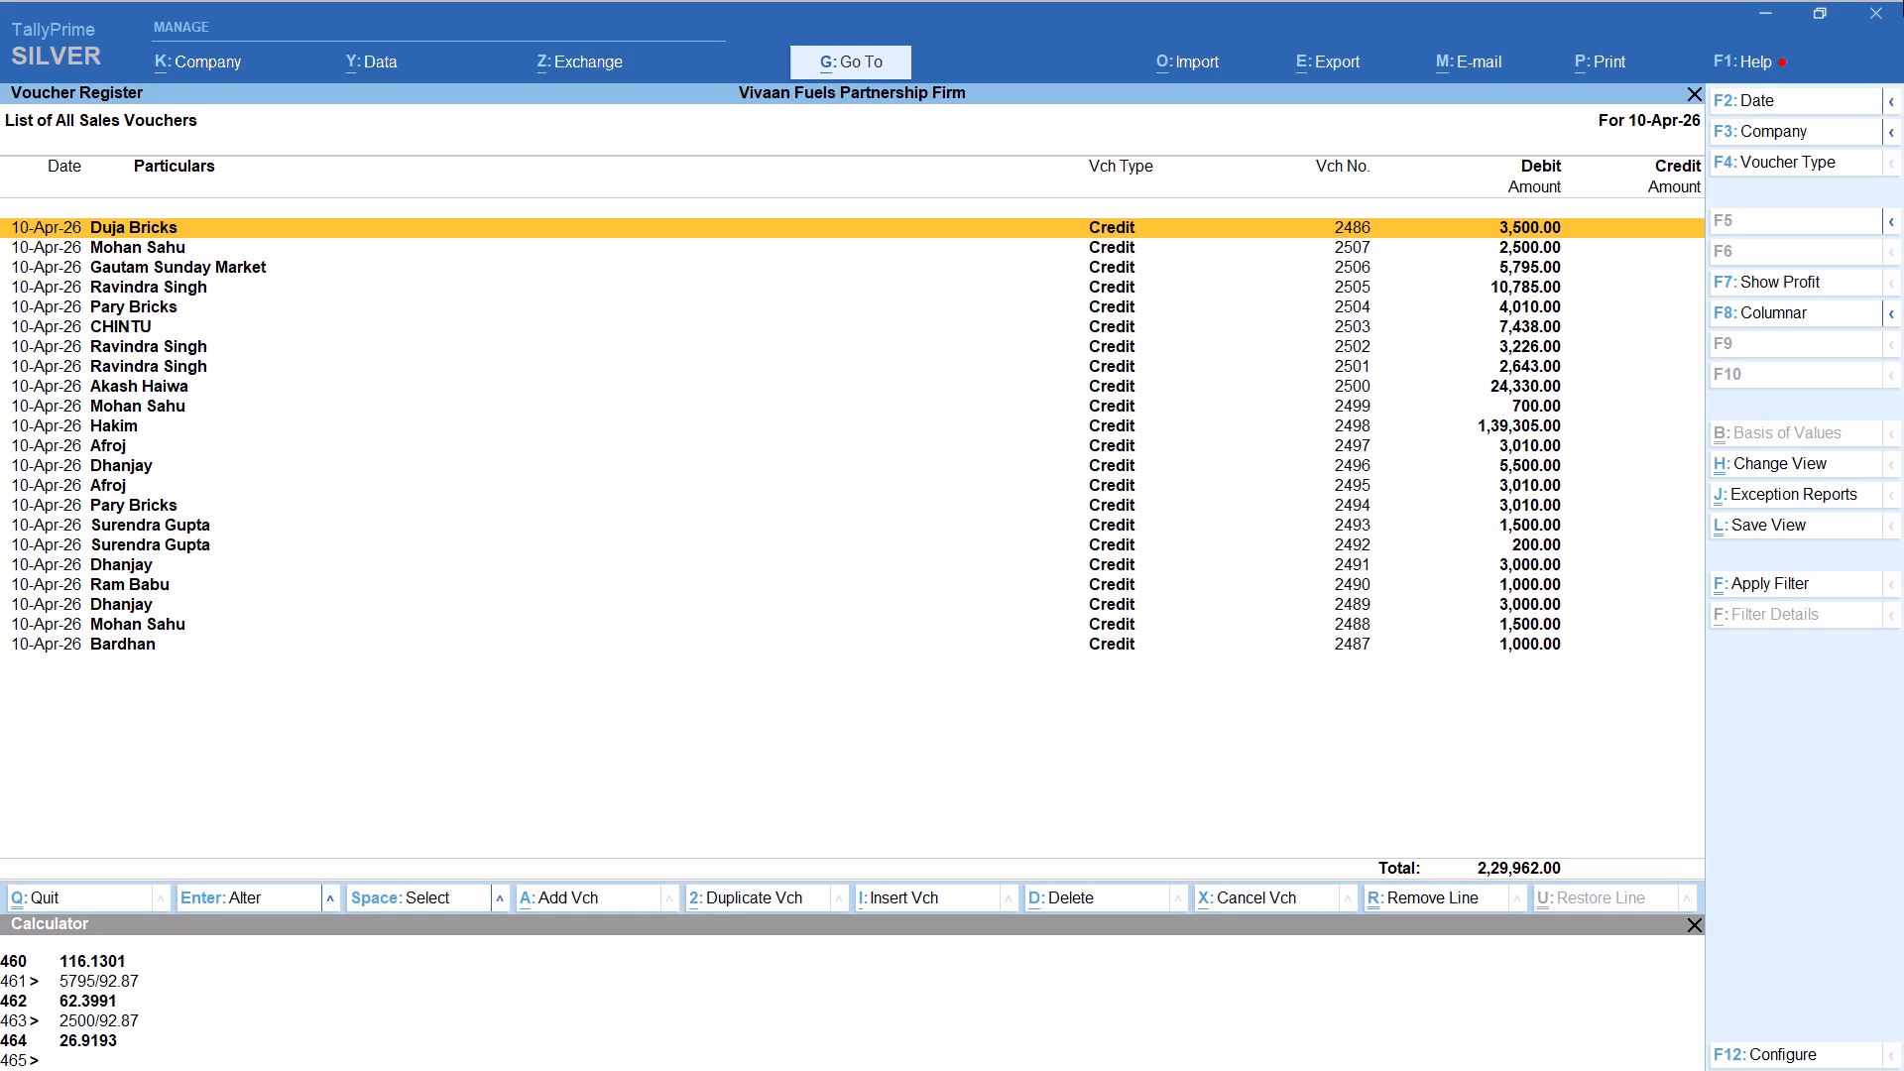
key(alt+Tab)
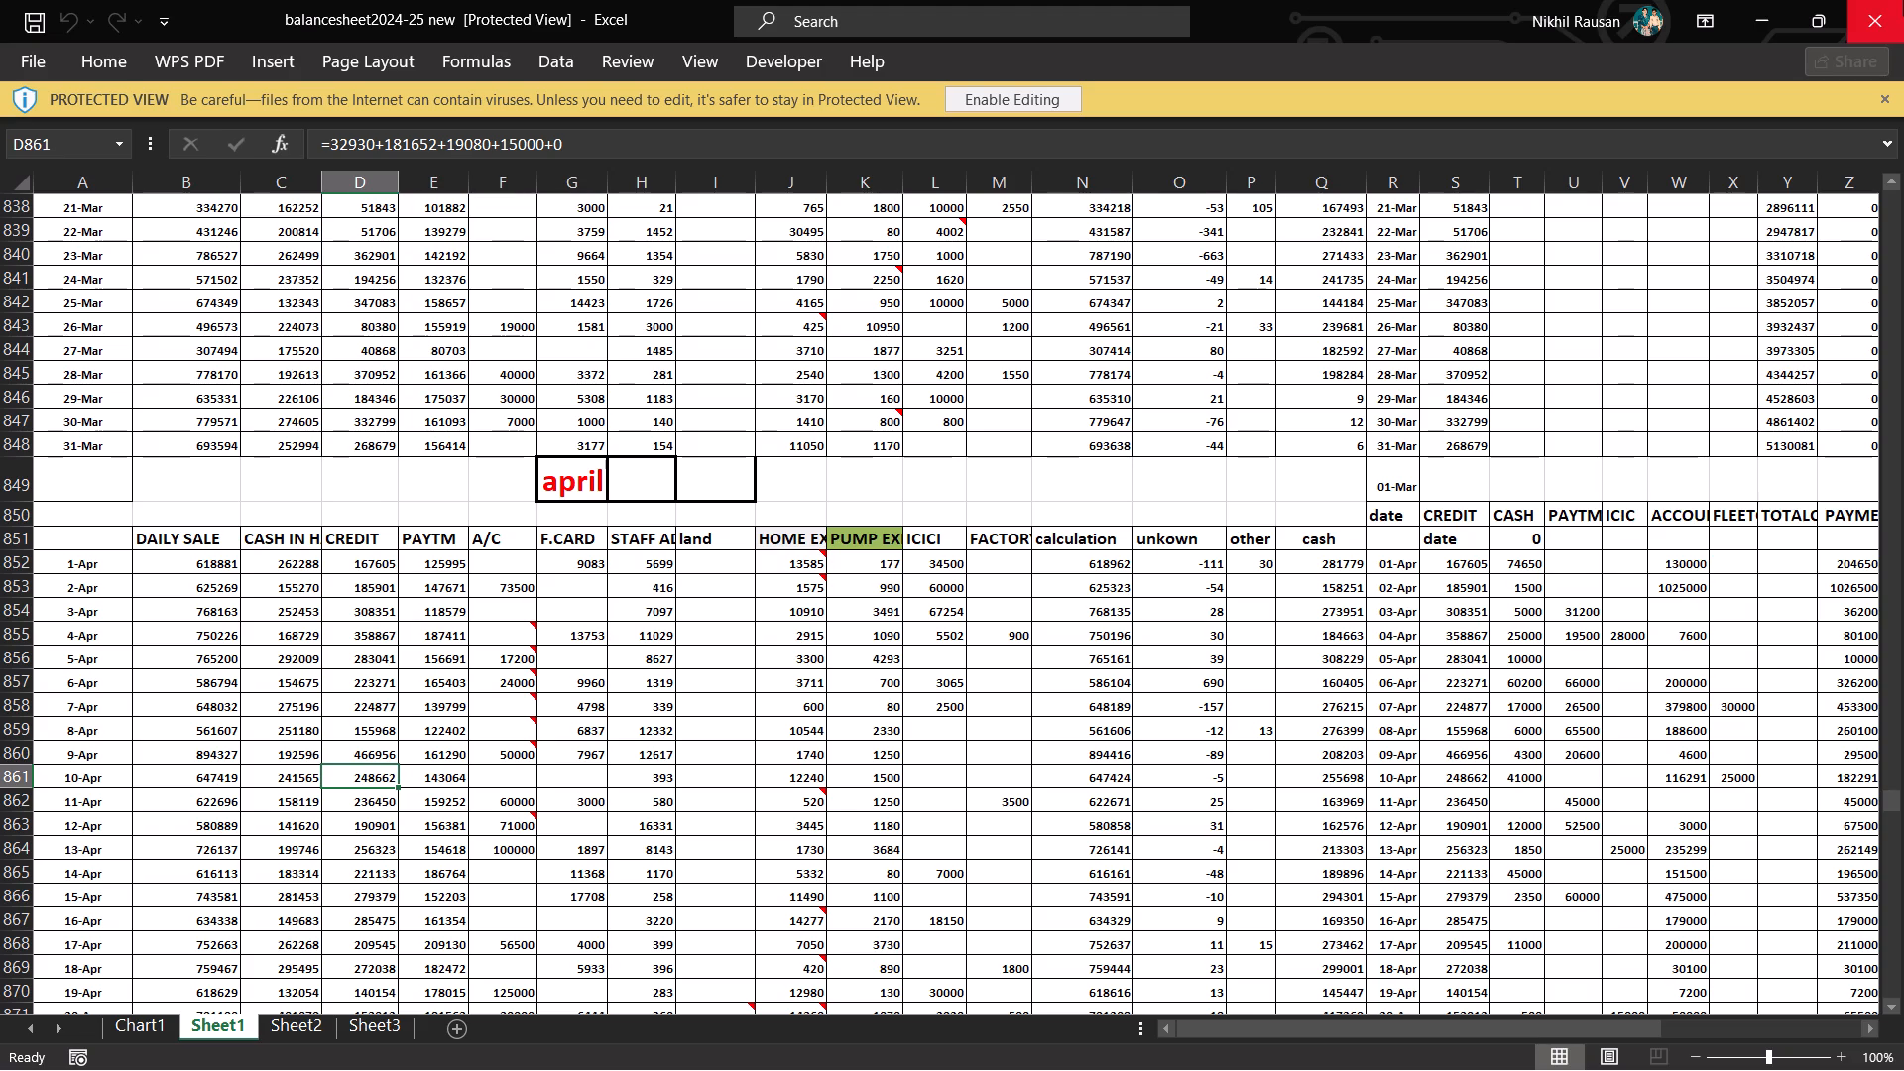
key(alt+Tab)
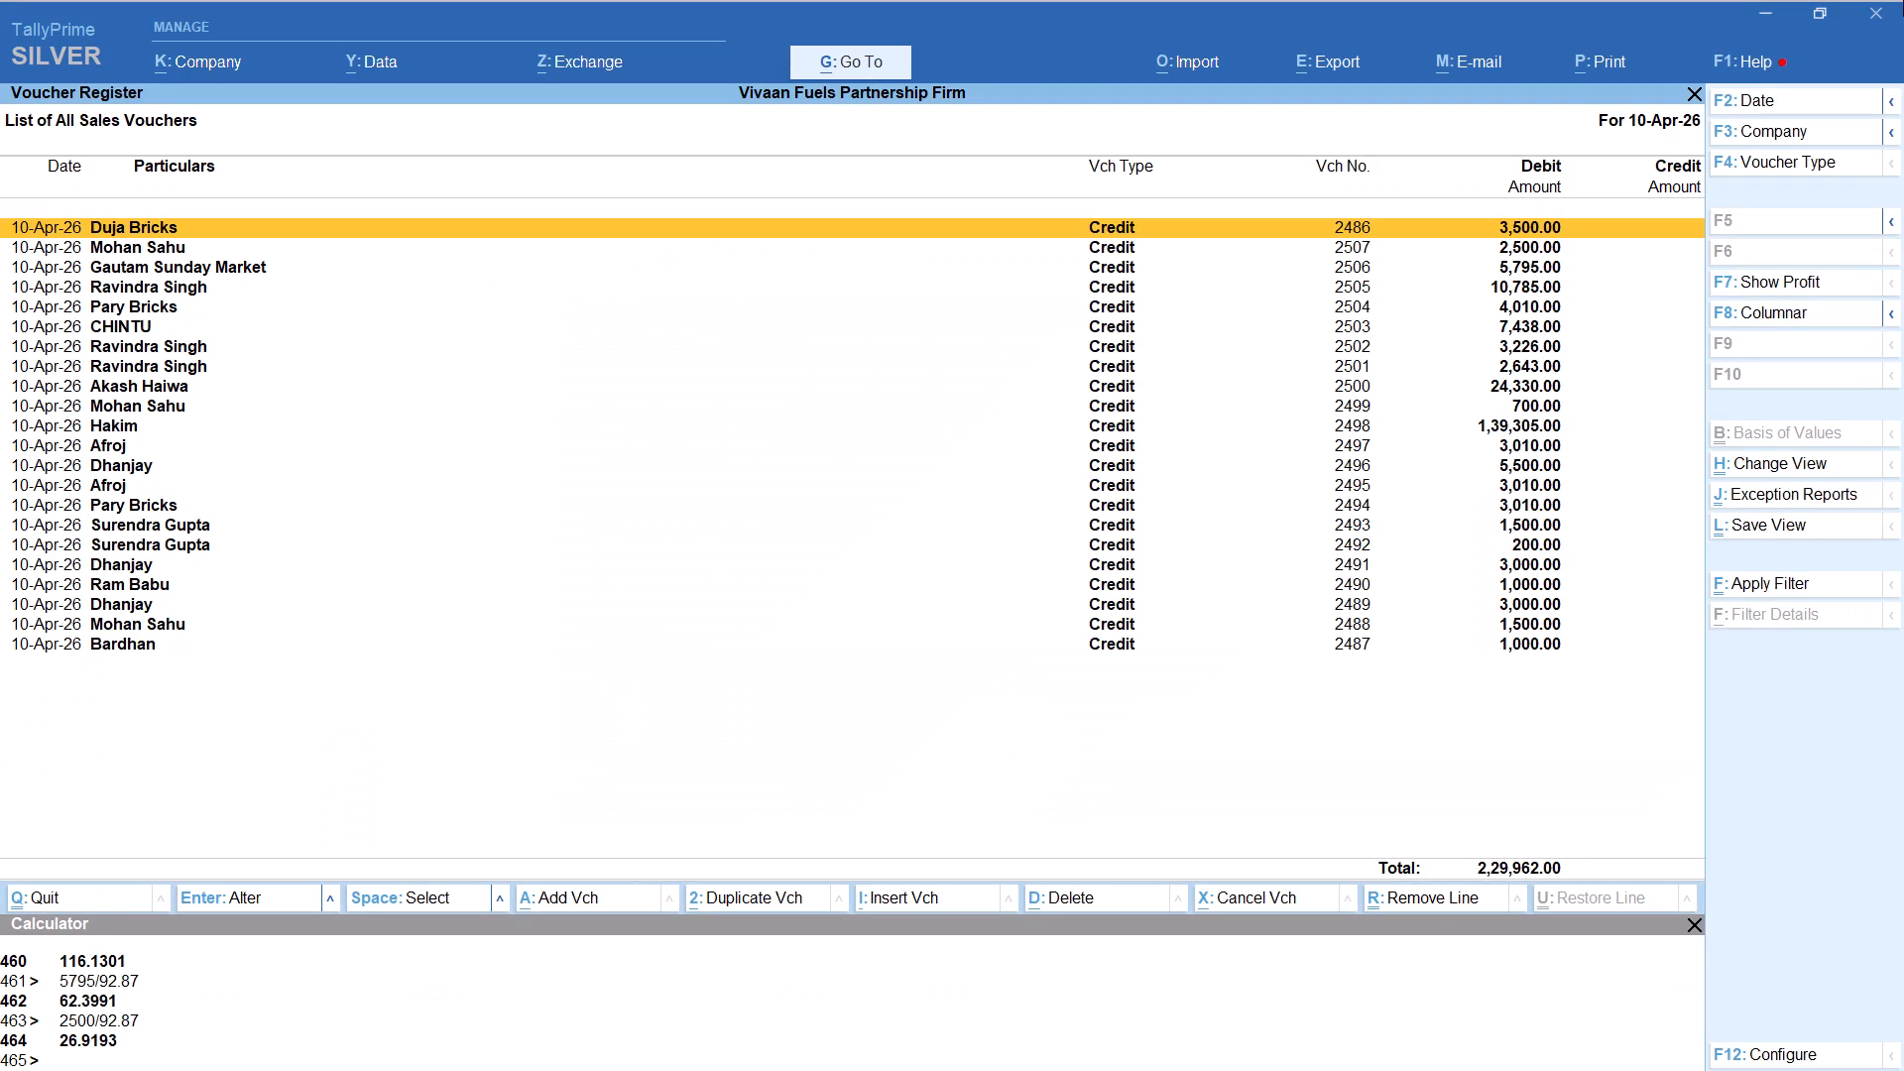
key(period)
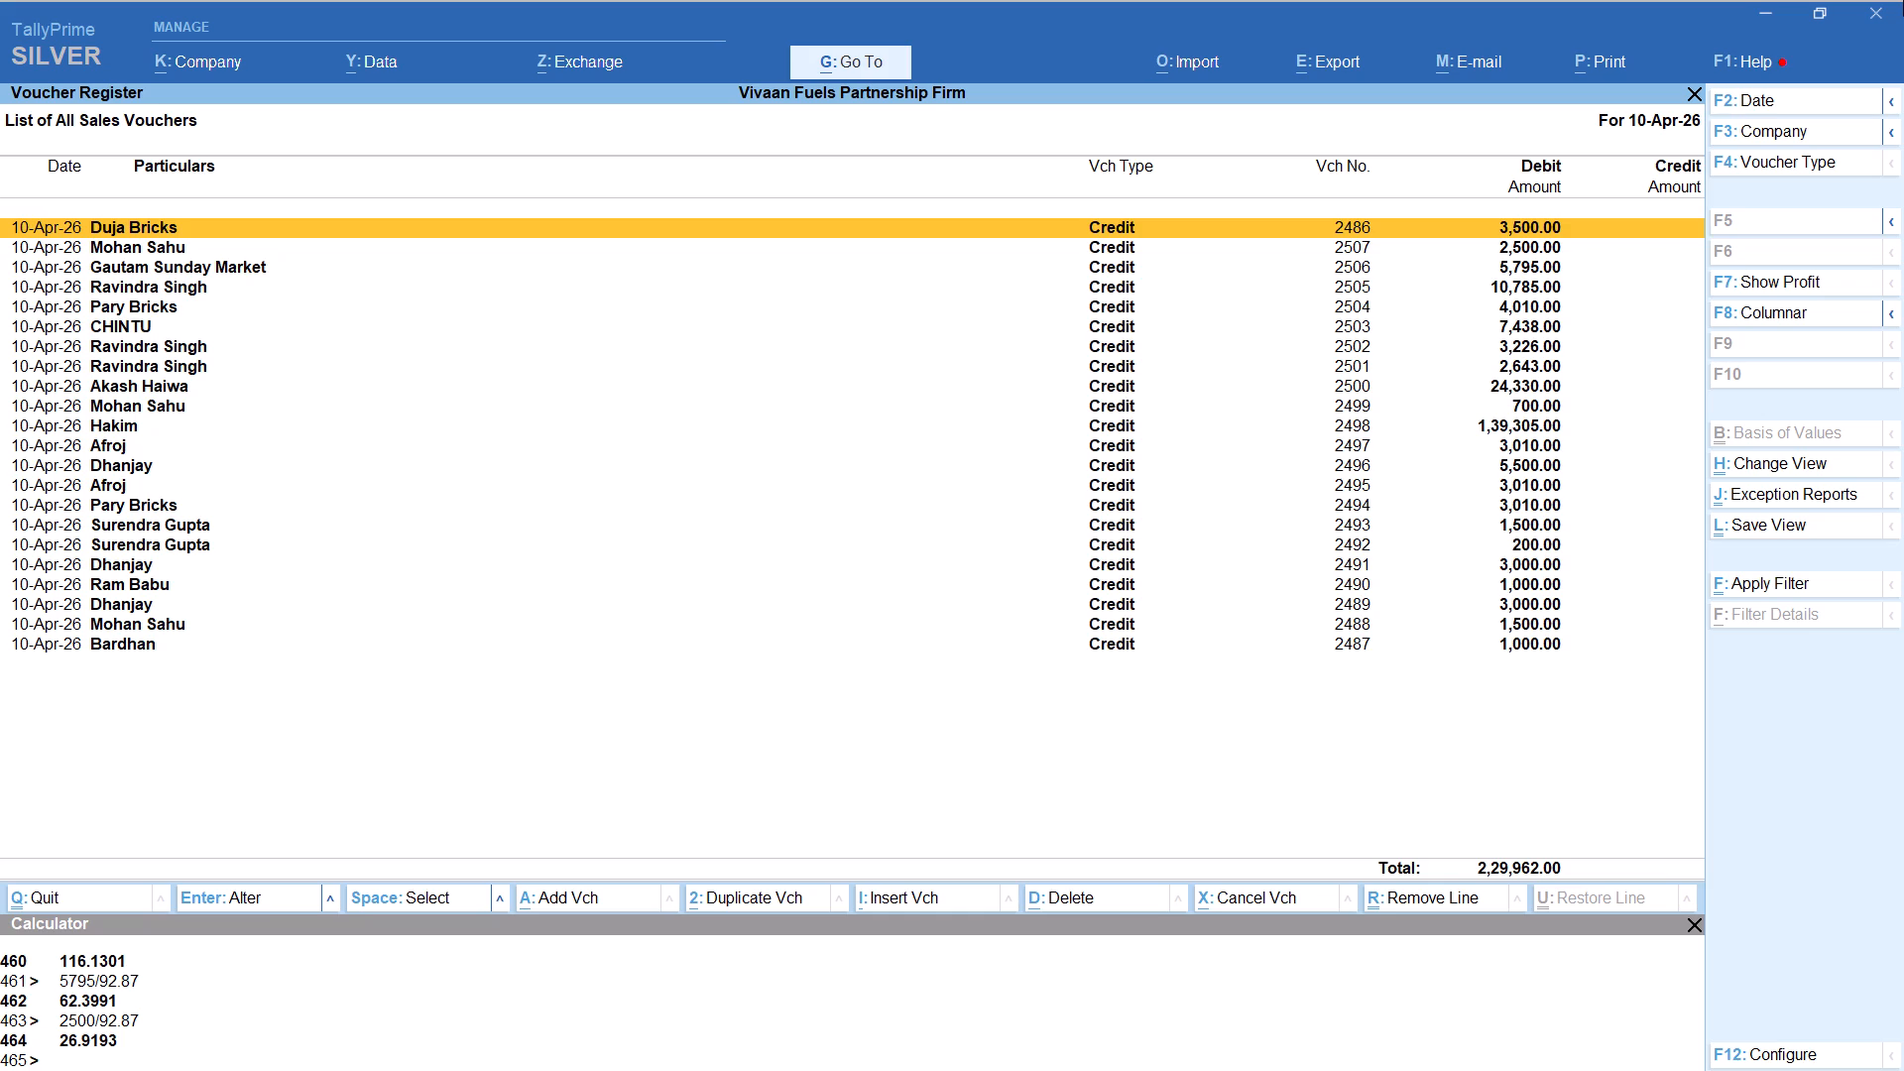
Check the 10-Apr-26 sales vouchers one by one from the bottom of the register for a missing or wrong entry.
key(Down)
key(Down)
key(Down)
key(Down)
key(Down)
key(Down)
key(Down)
key(Down)
key(Down)
key(Down)
key(Down)
key(Down)
key(Down)
key(Down)
key(Down)
key(Down)
key(Down)
key(Down)
key(Down)
key(Down)
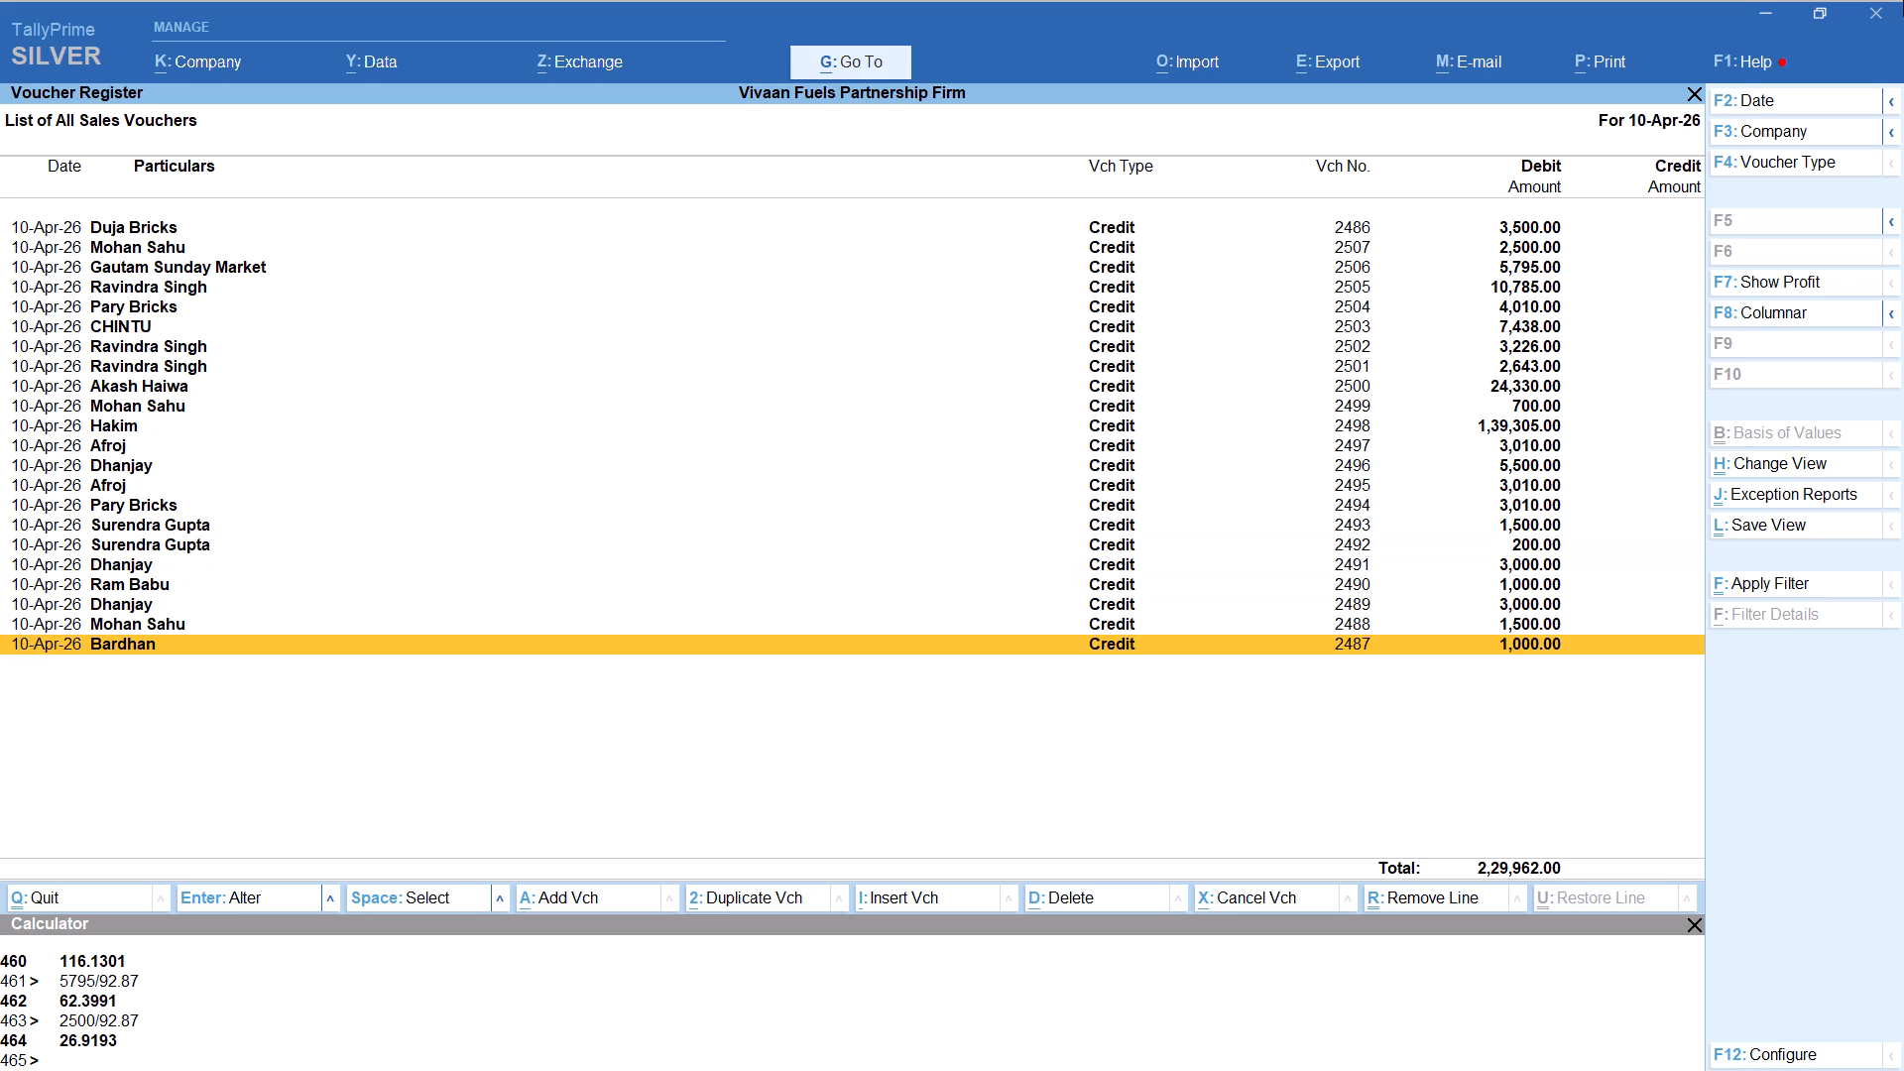
key(Up)
key(Up)
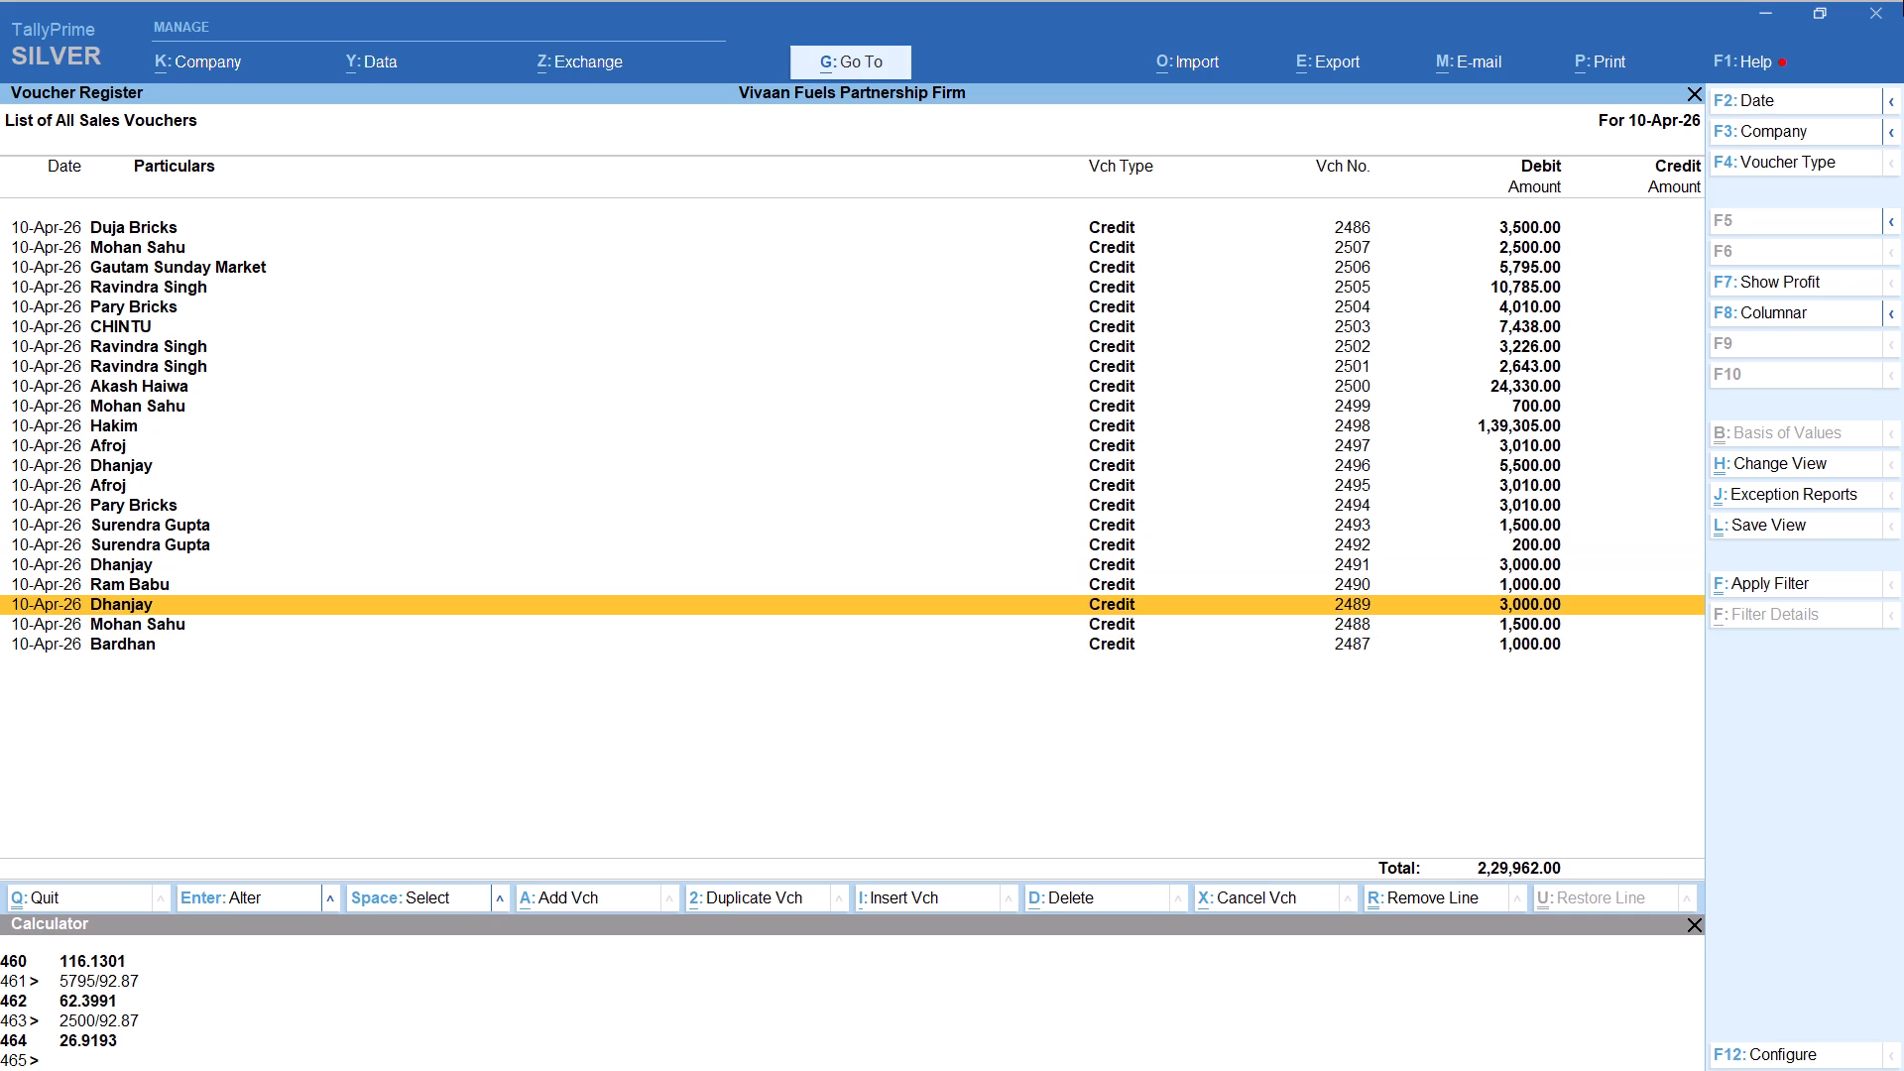
key(Up)
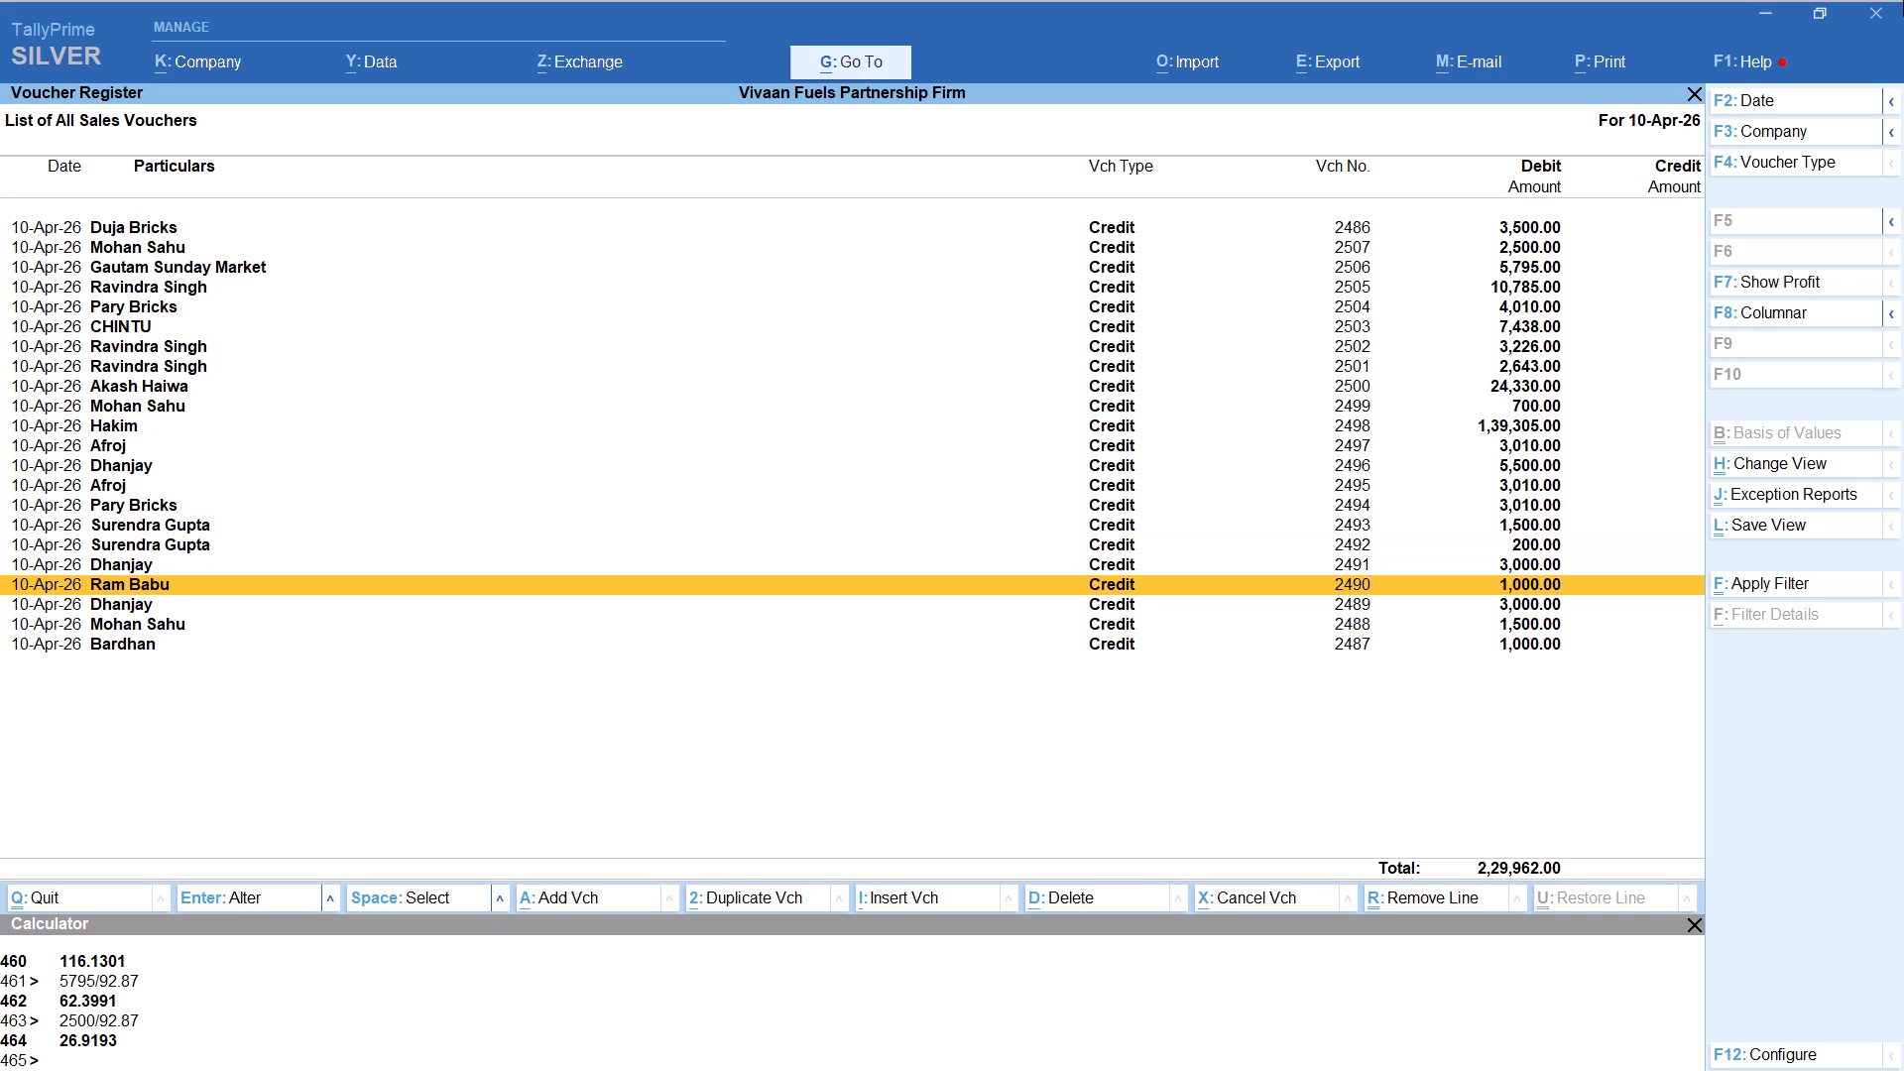
key(Up)
key(Up)
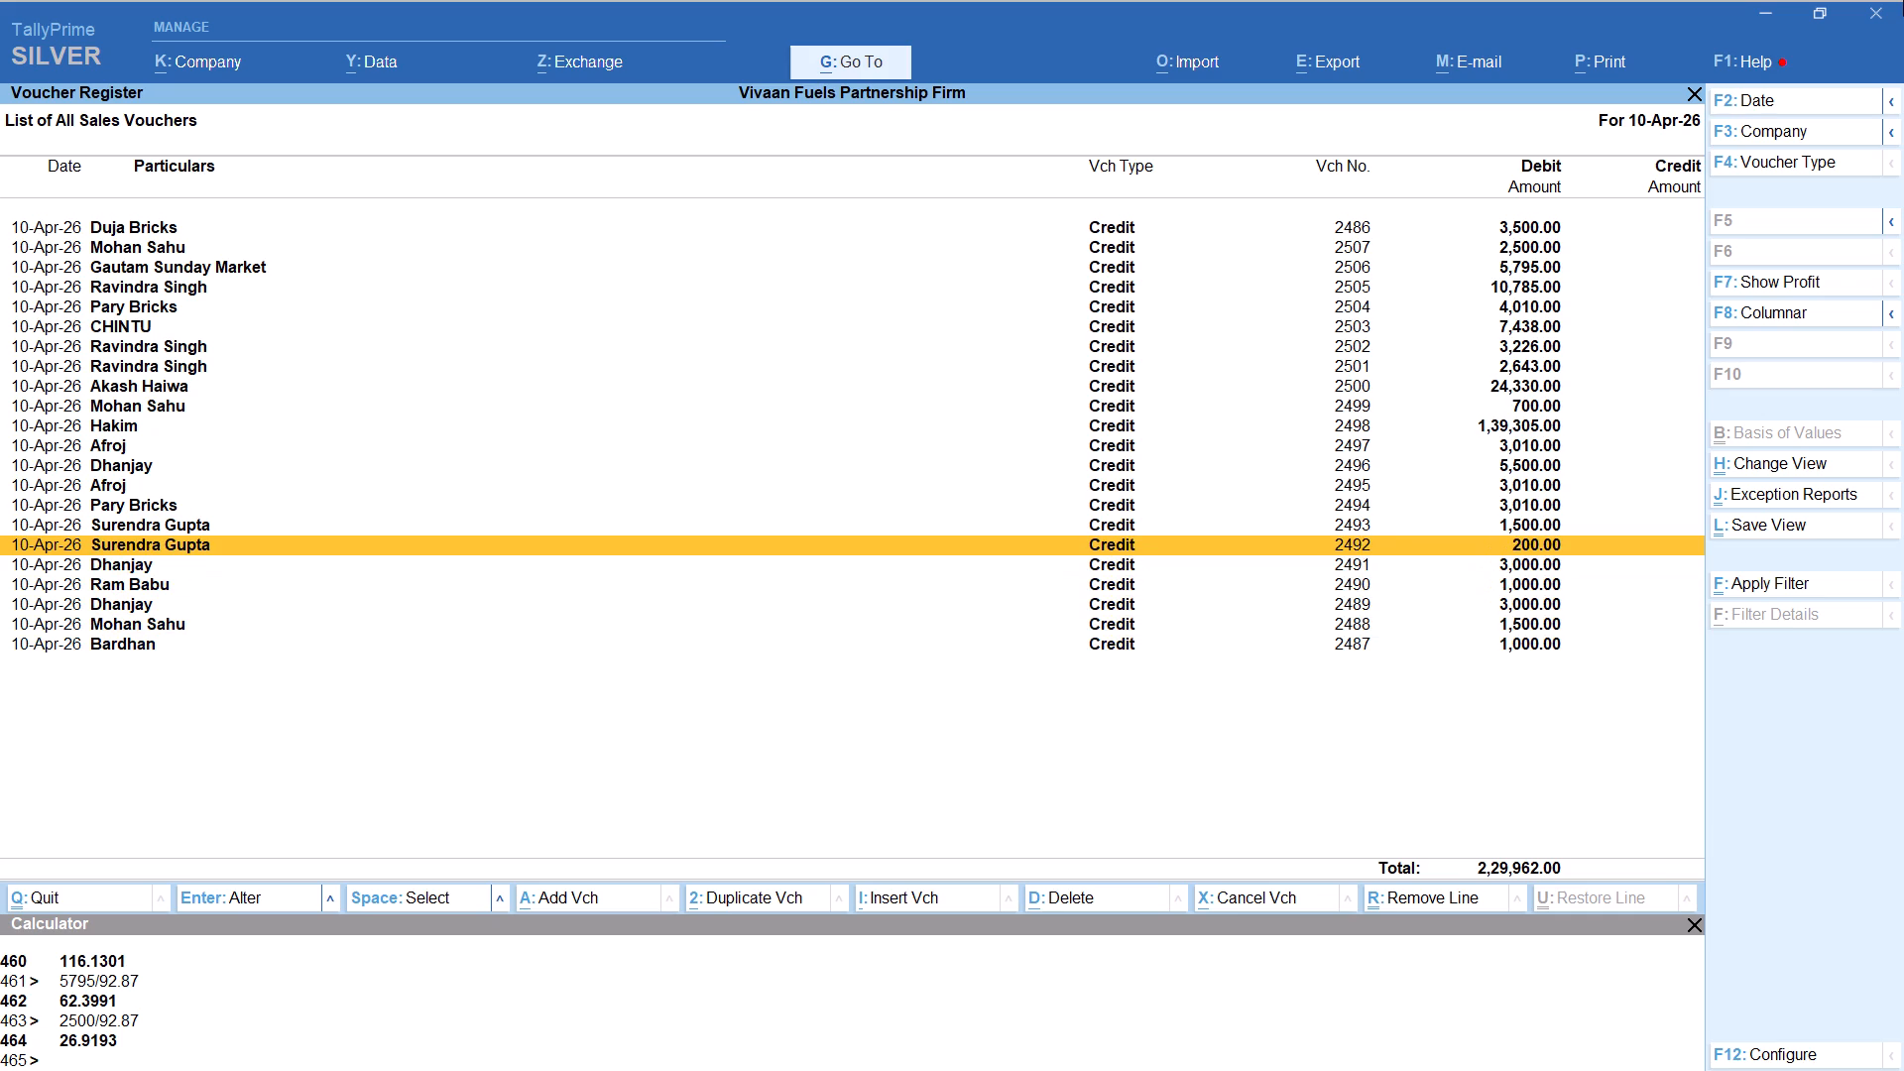
key(Up)
key(Down)
key(Up)
key(Down)
key(Down)
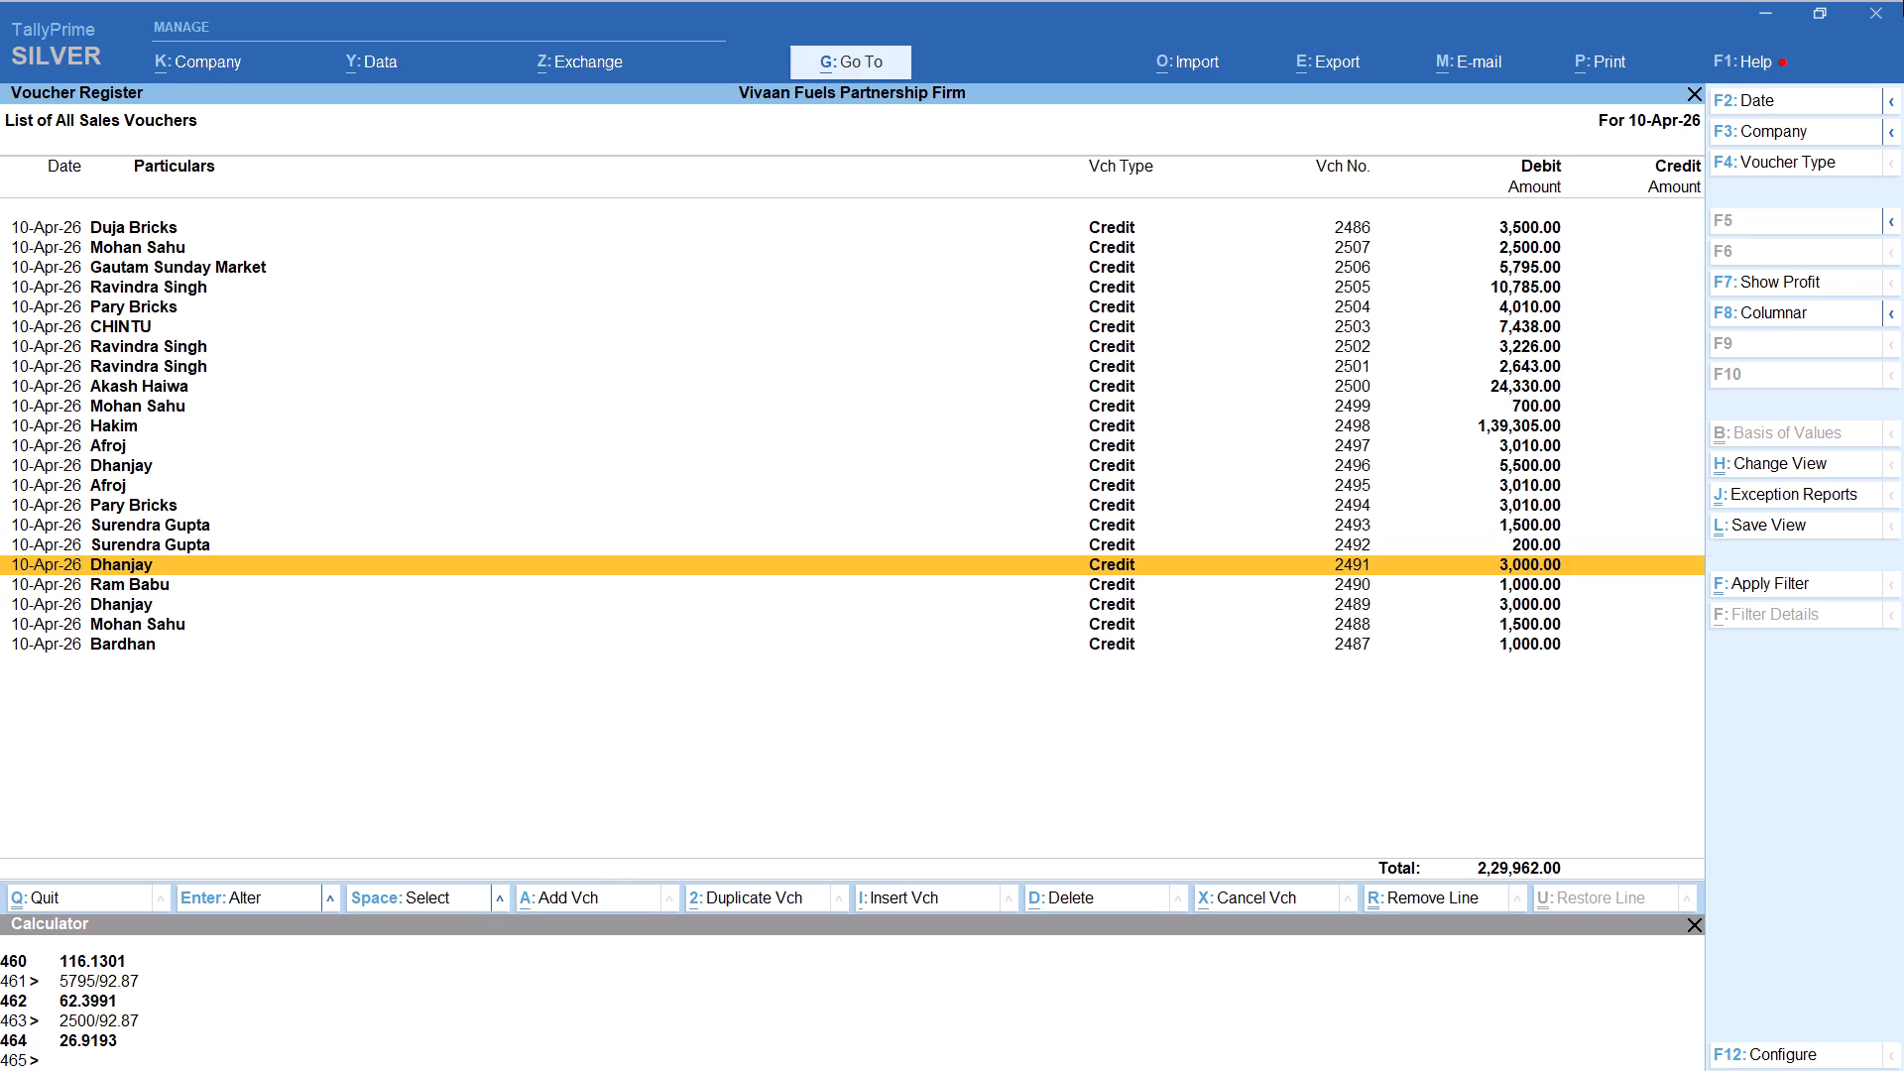
key(Up)
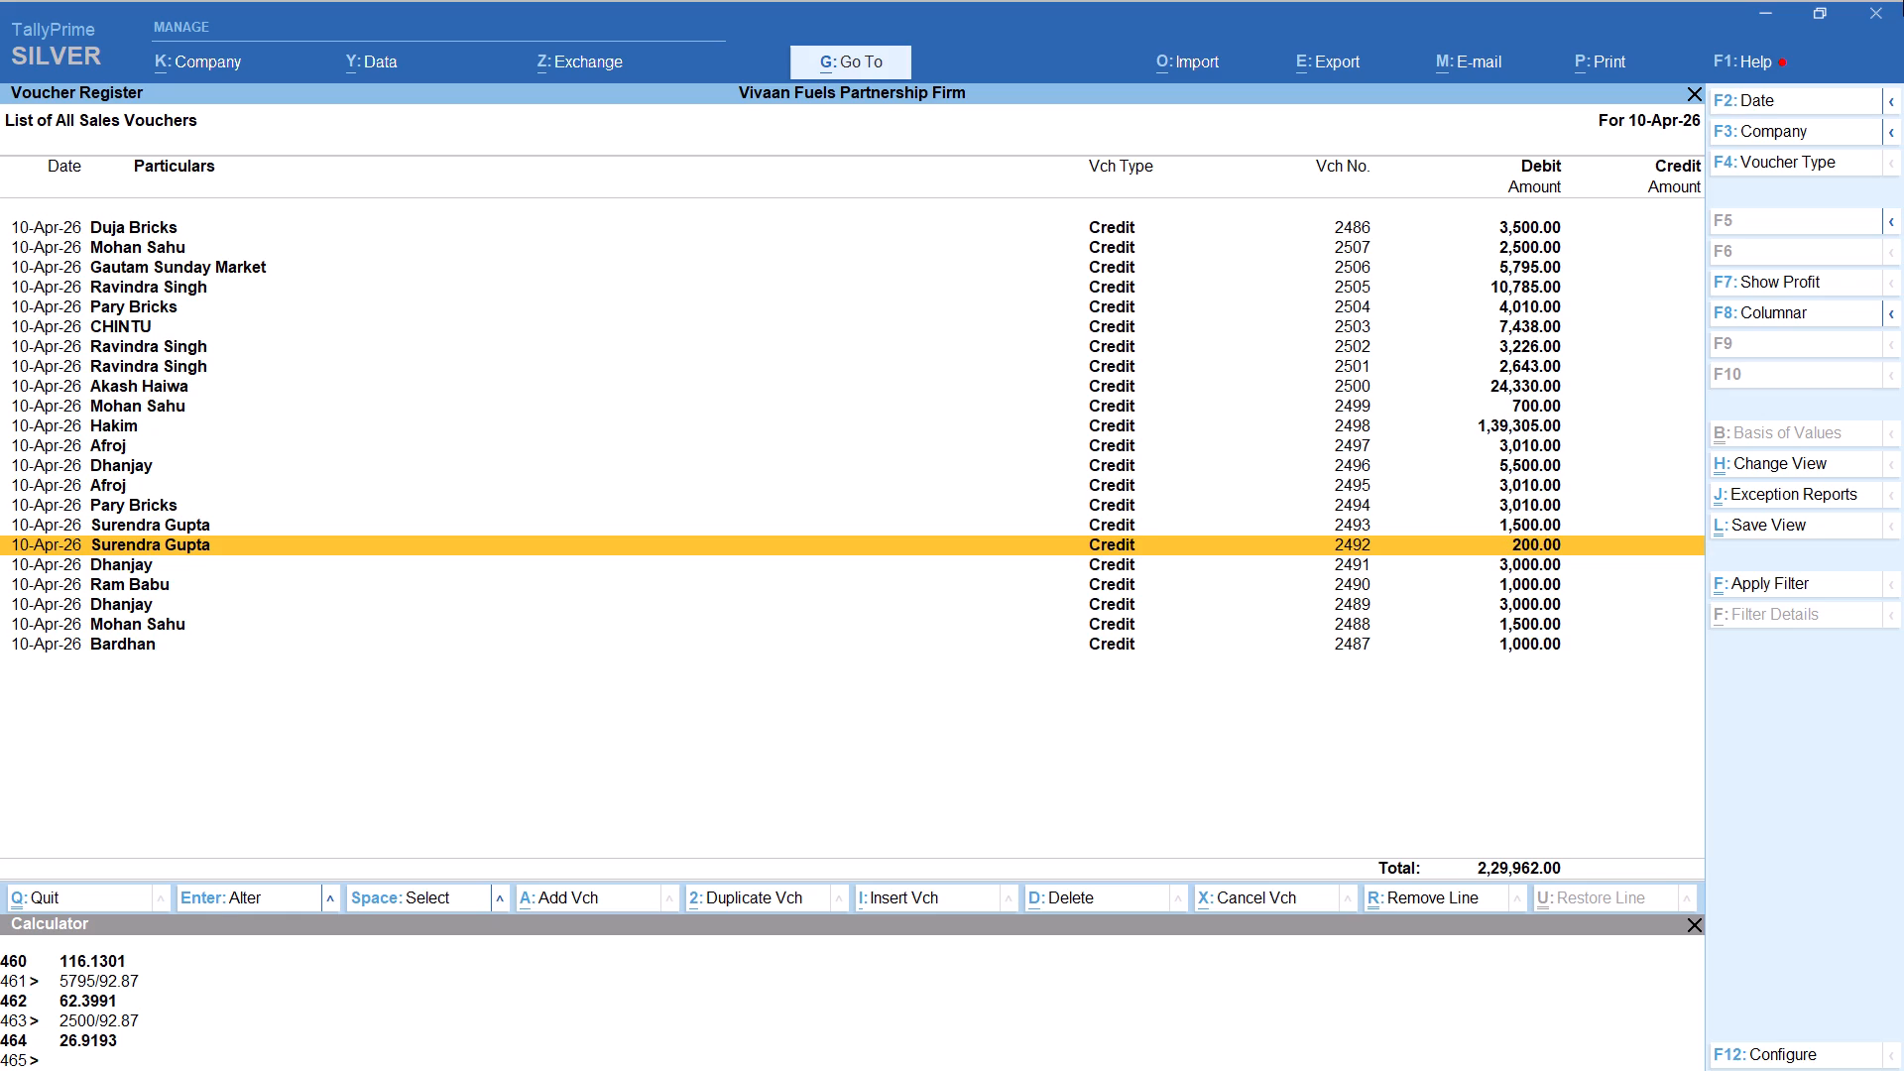
key(alt+a)
text(RAJ)
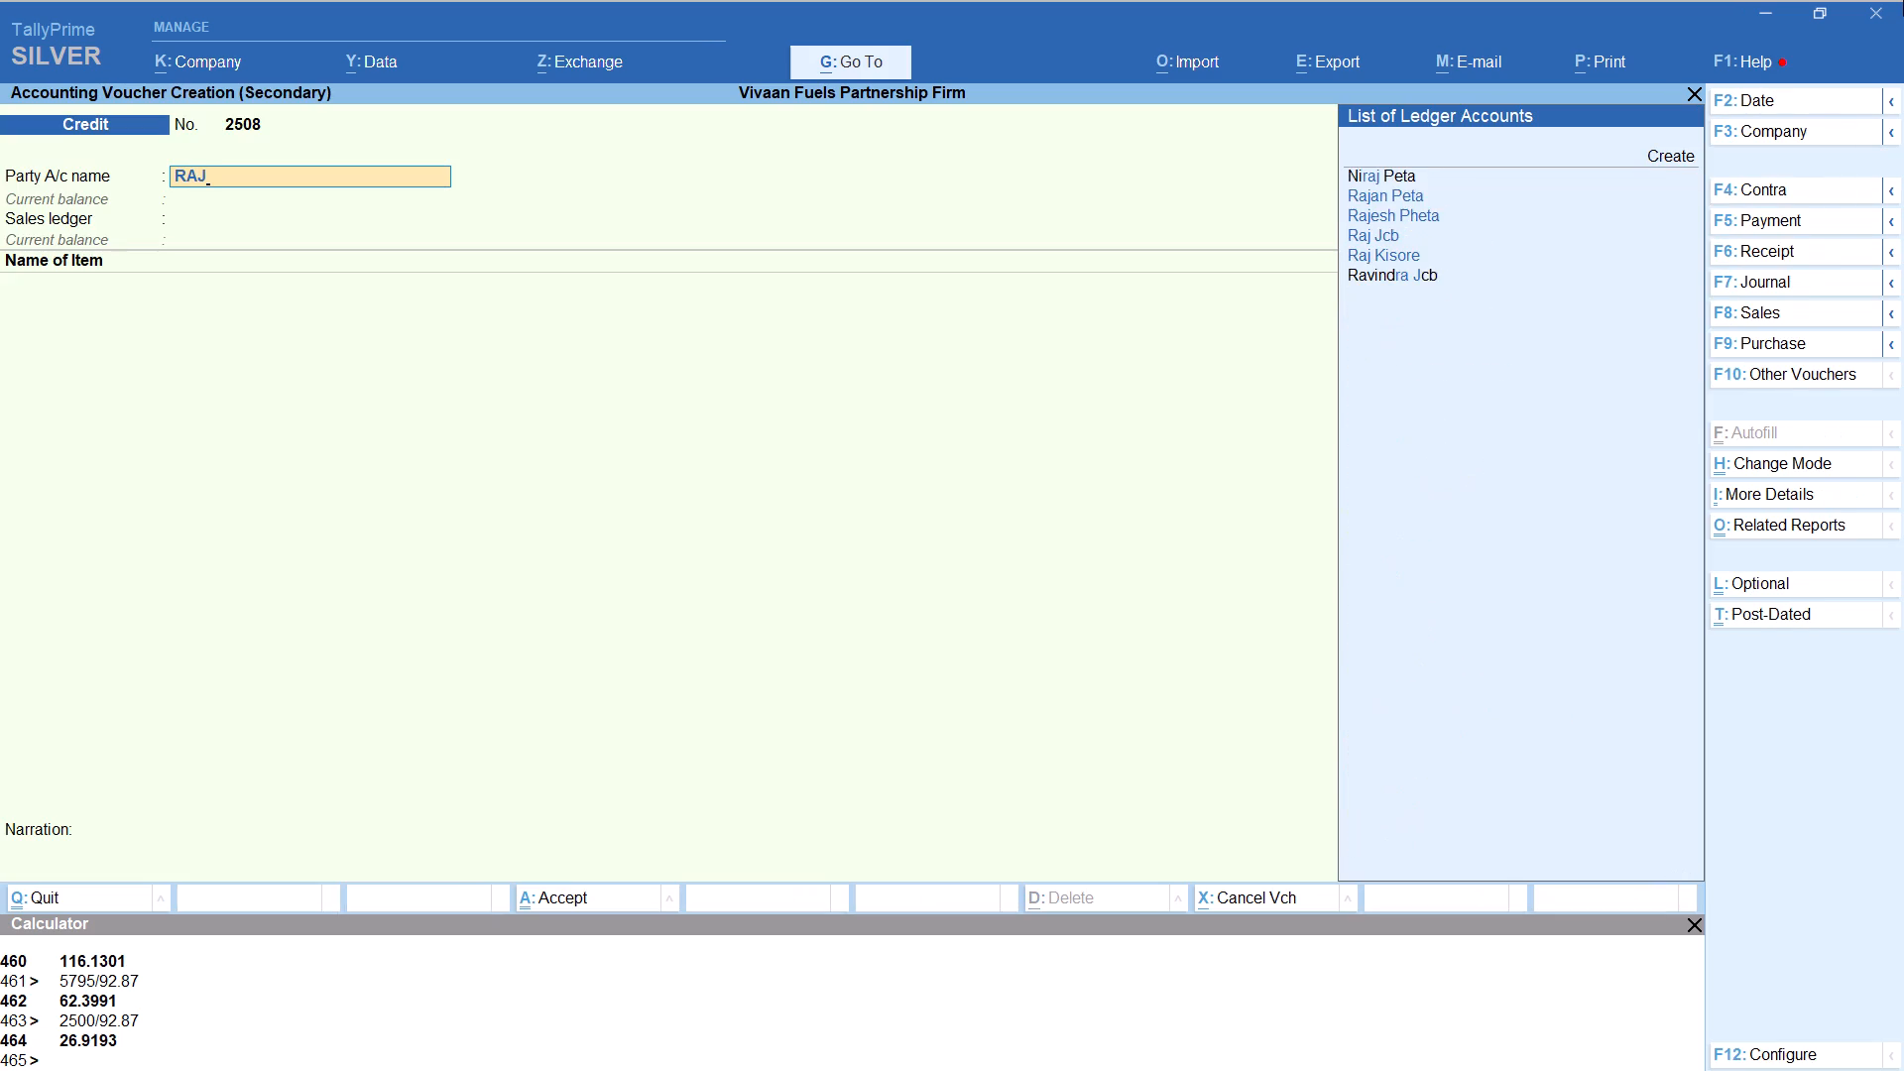
key(Down)
key(Down)
key(Down)
key(Down)
key(Up)
key(Return)
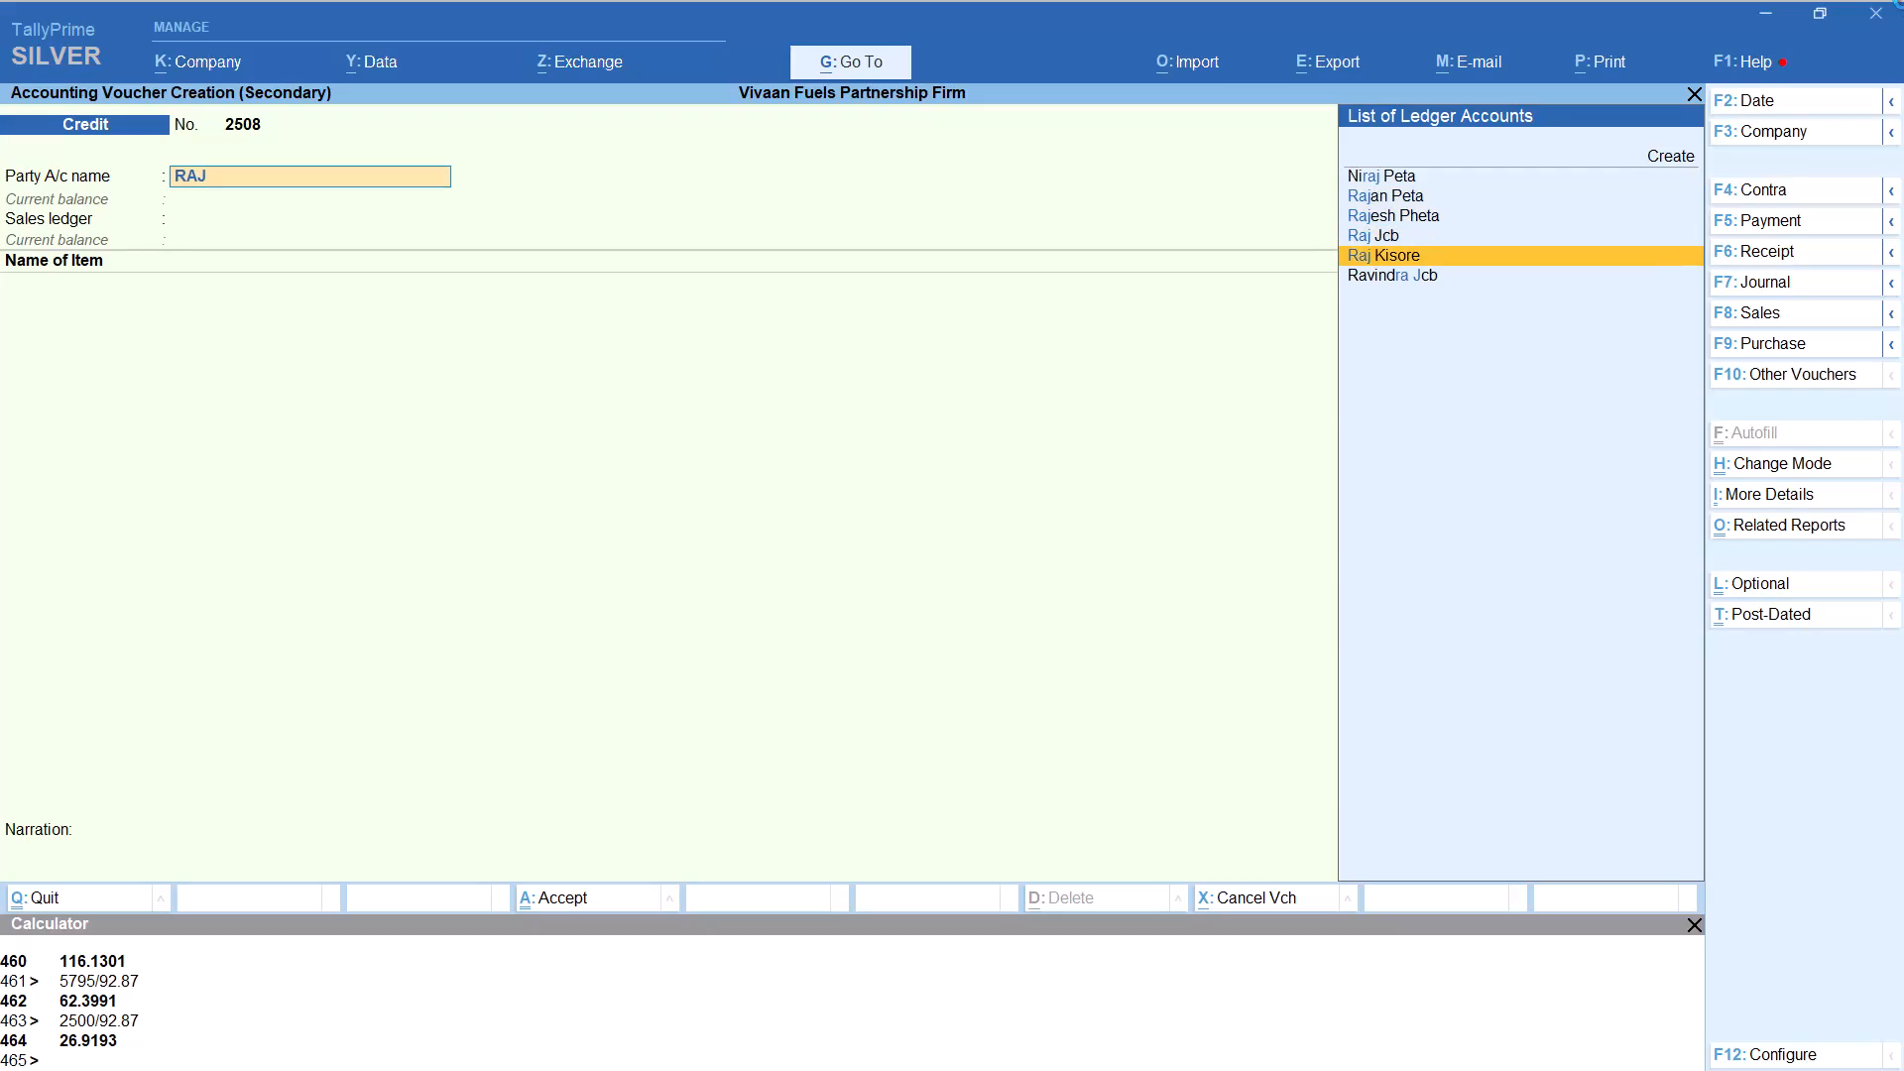
key(Return)
key(Return)
key(Return)
key(Return)
key(Return)
key(Return)
key(Return)
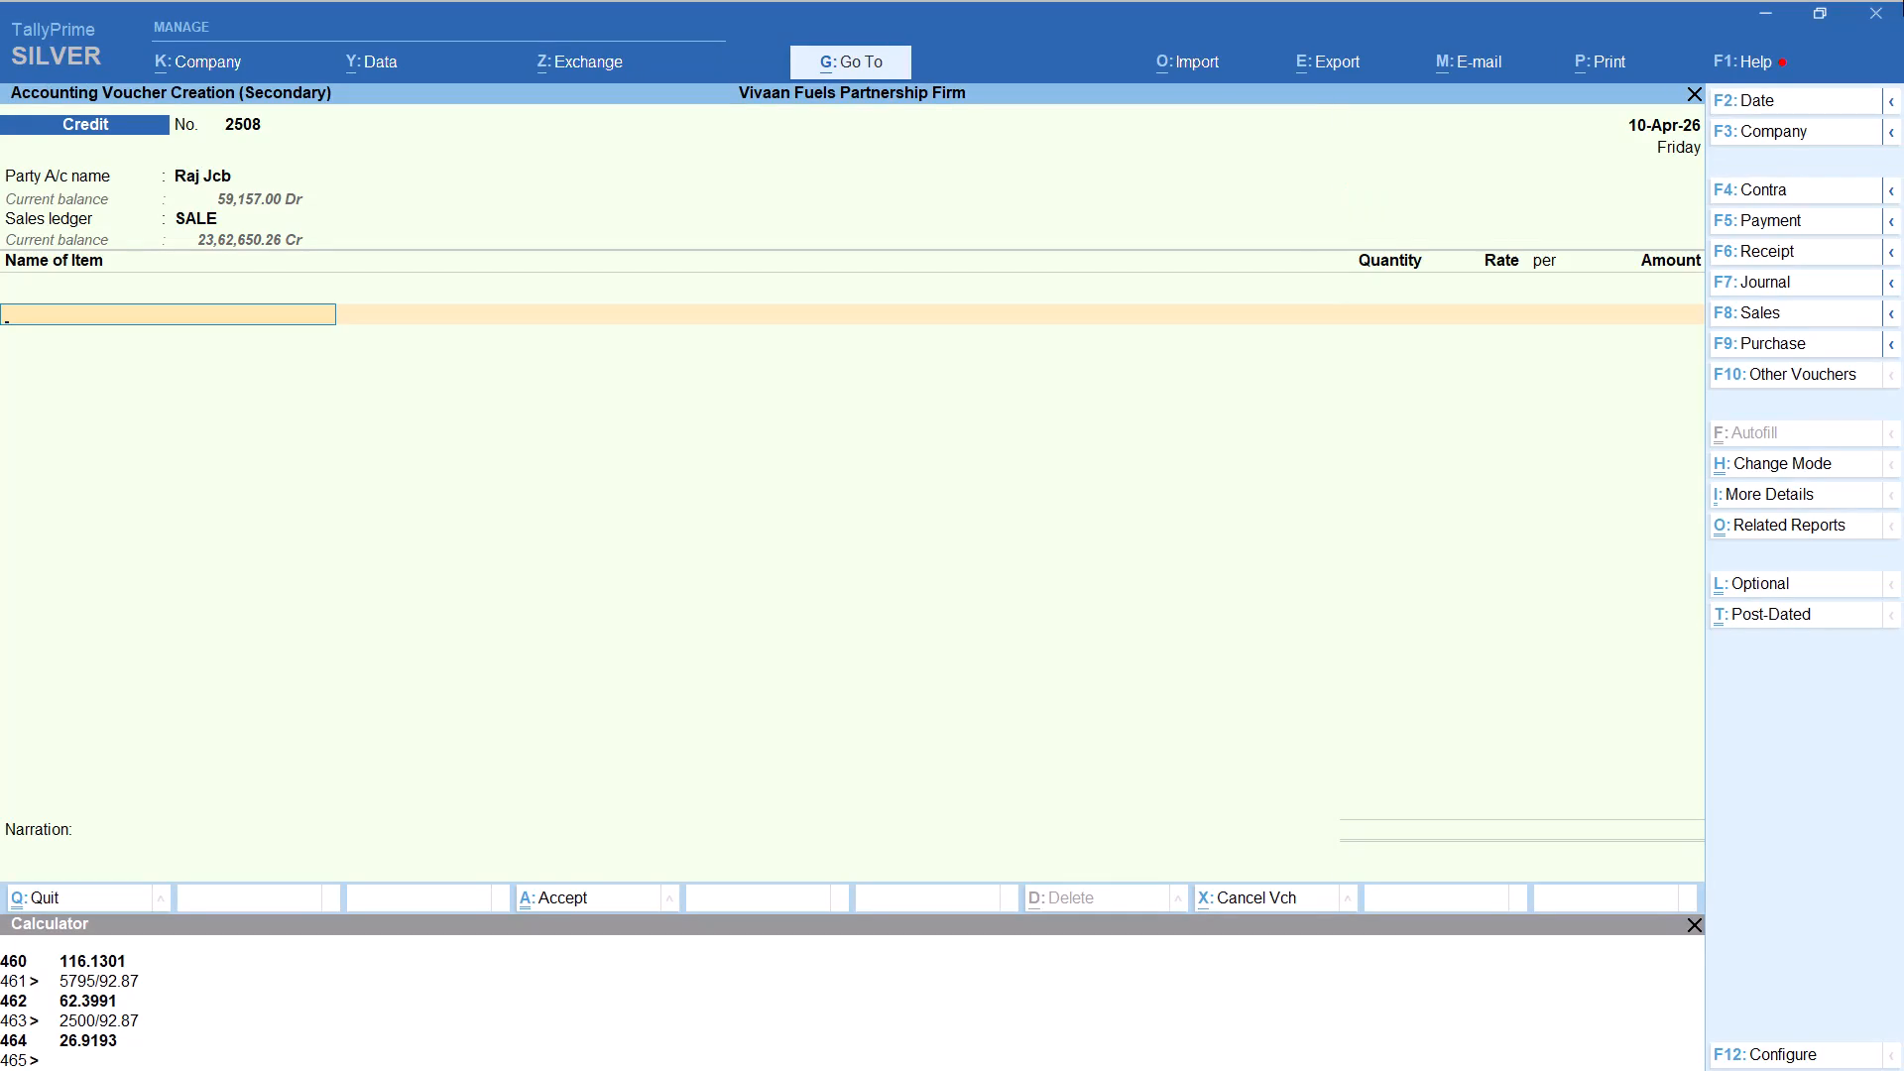
Add item MS PERTOL to the Raj Jcb voucher with tracking number Not Applicable and quantity calculated as 200/98.10, keeping the 98.10 rate.
text(MS)
key(Down)
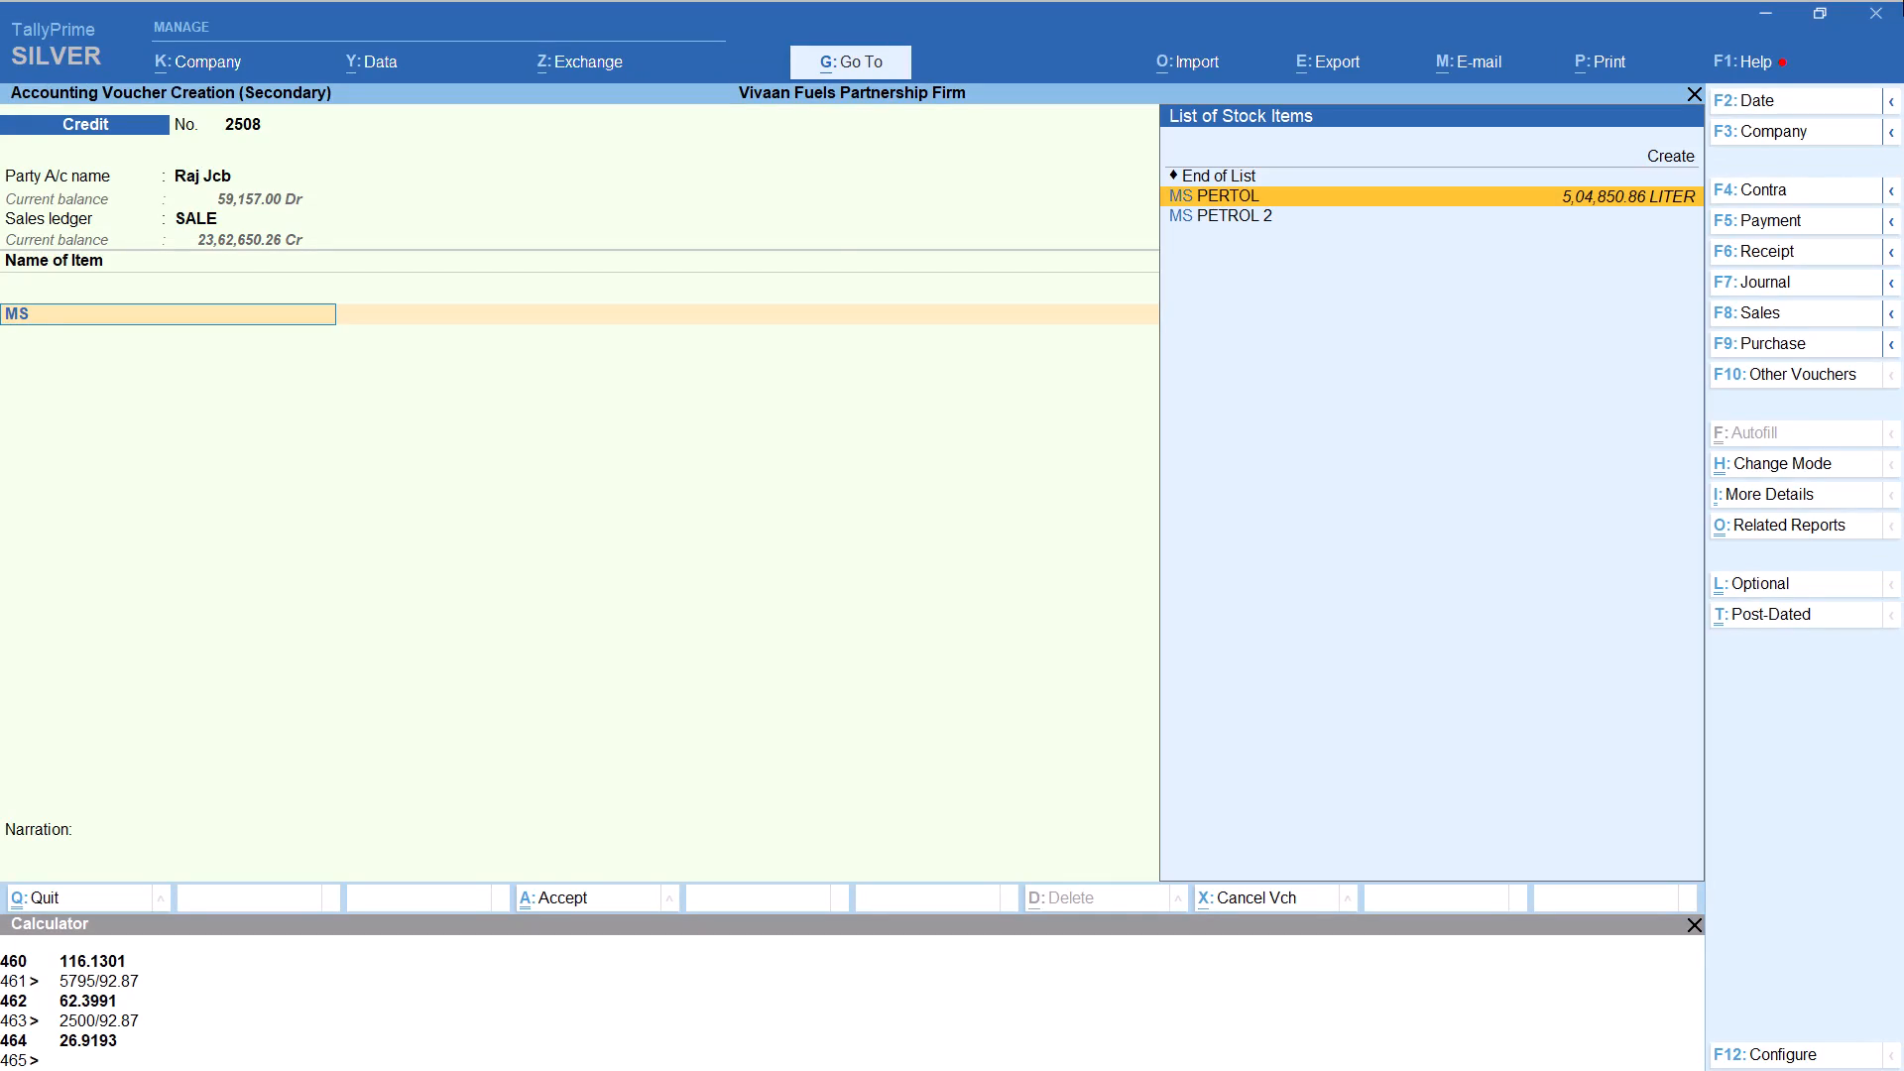
key(Return)
key(Up)
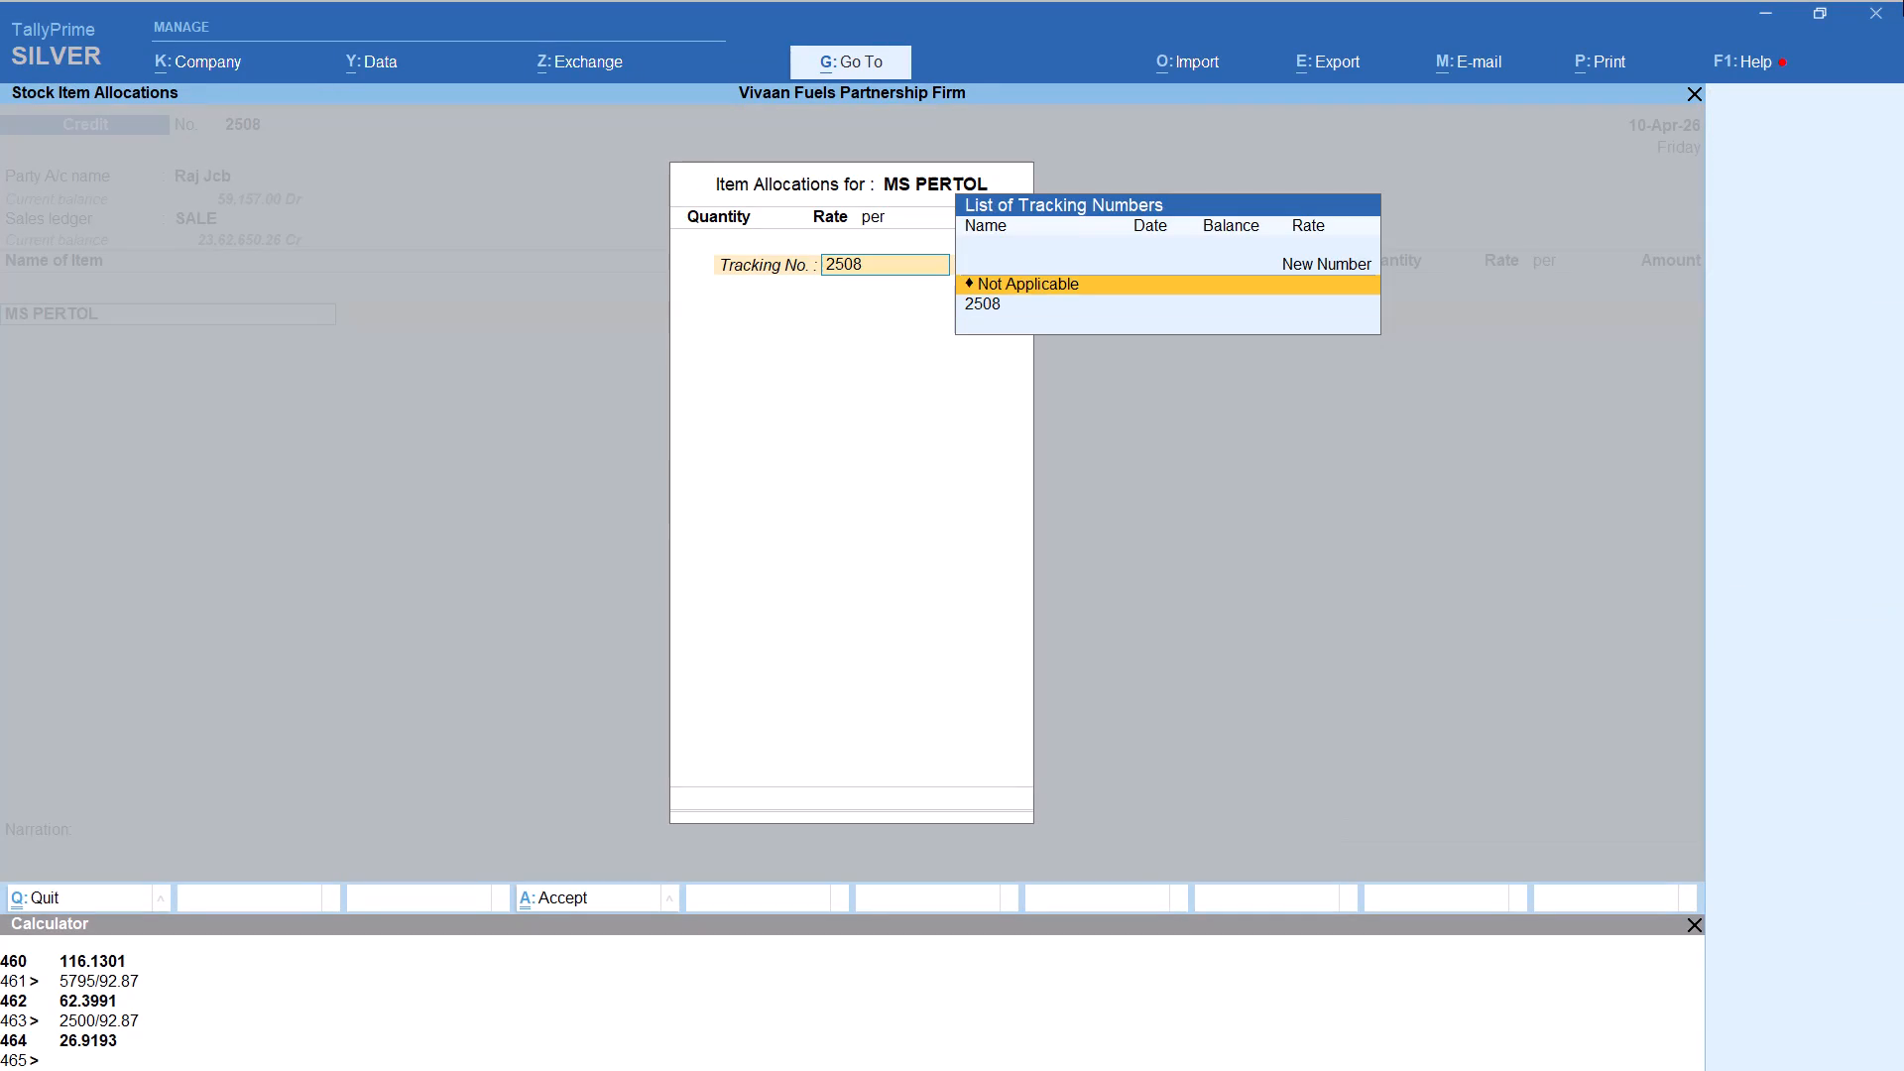
key(Return)
key(alt+c)
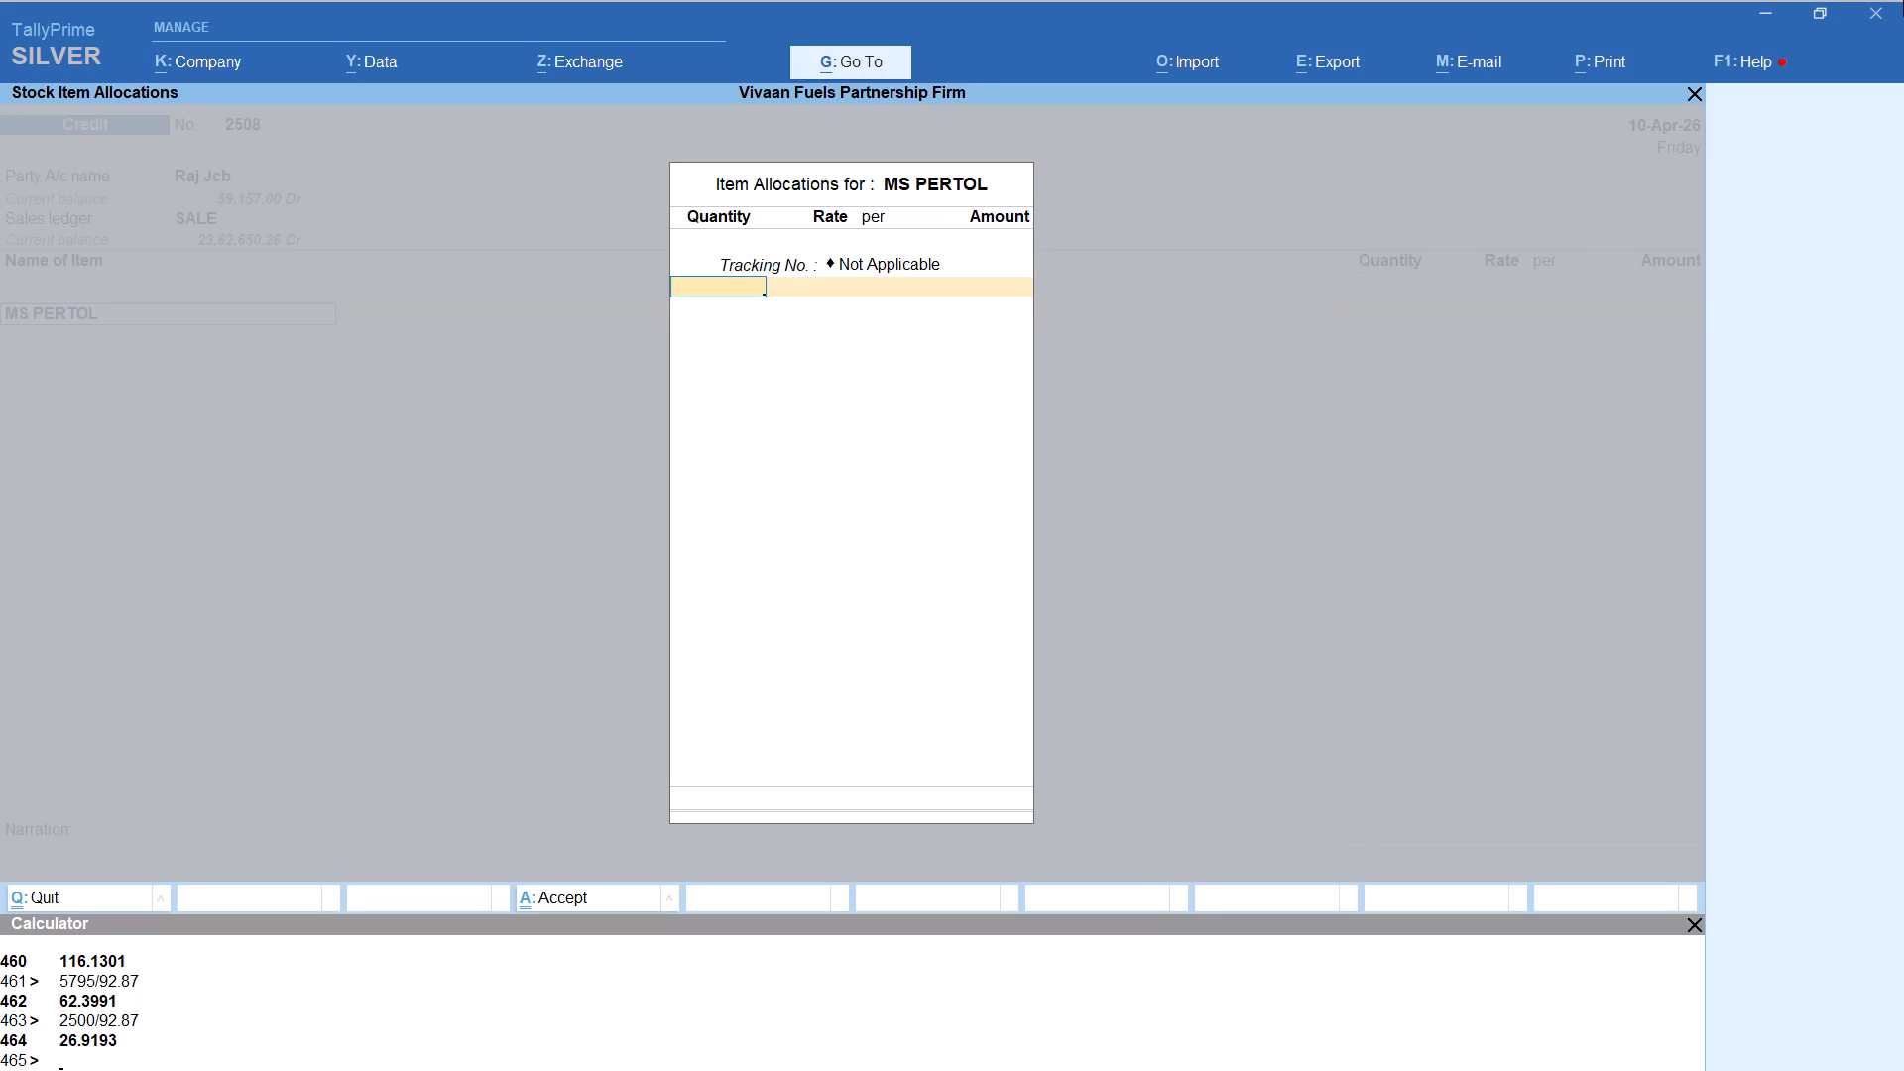
text(200)
text(/98.10)
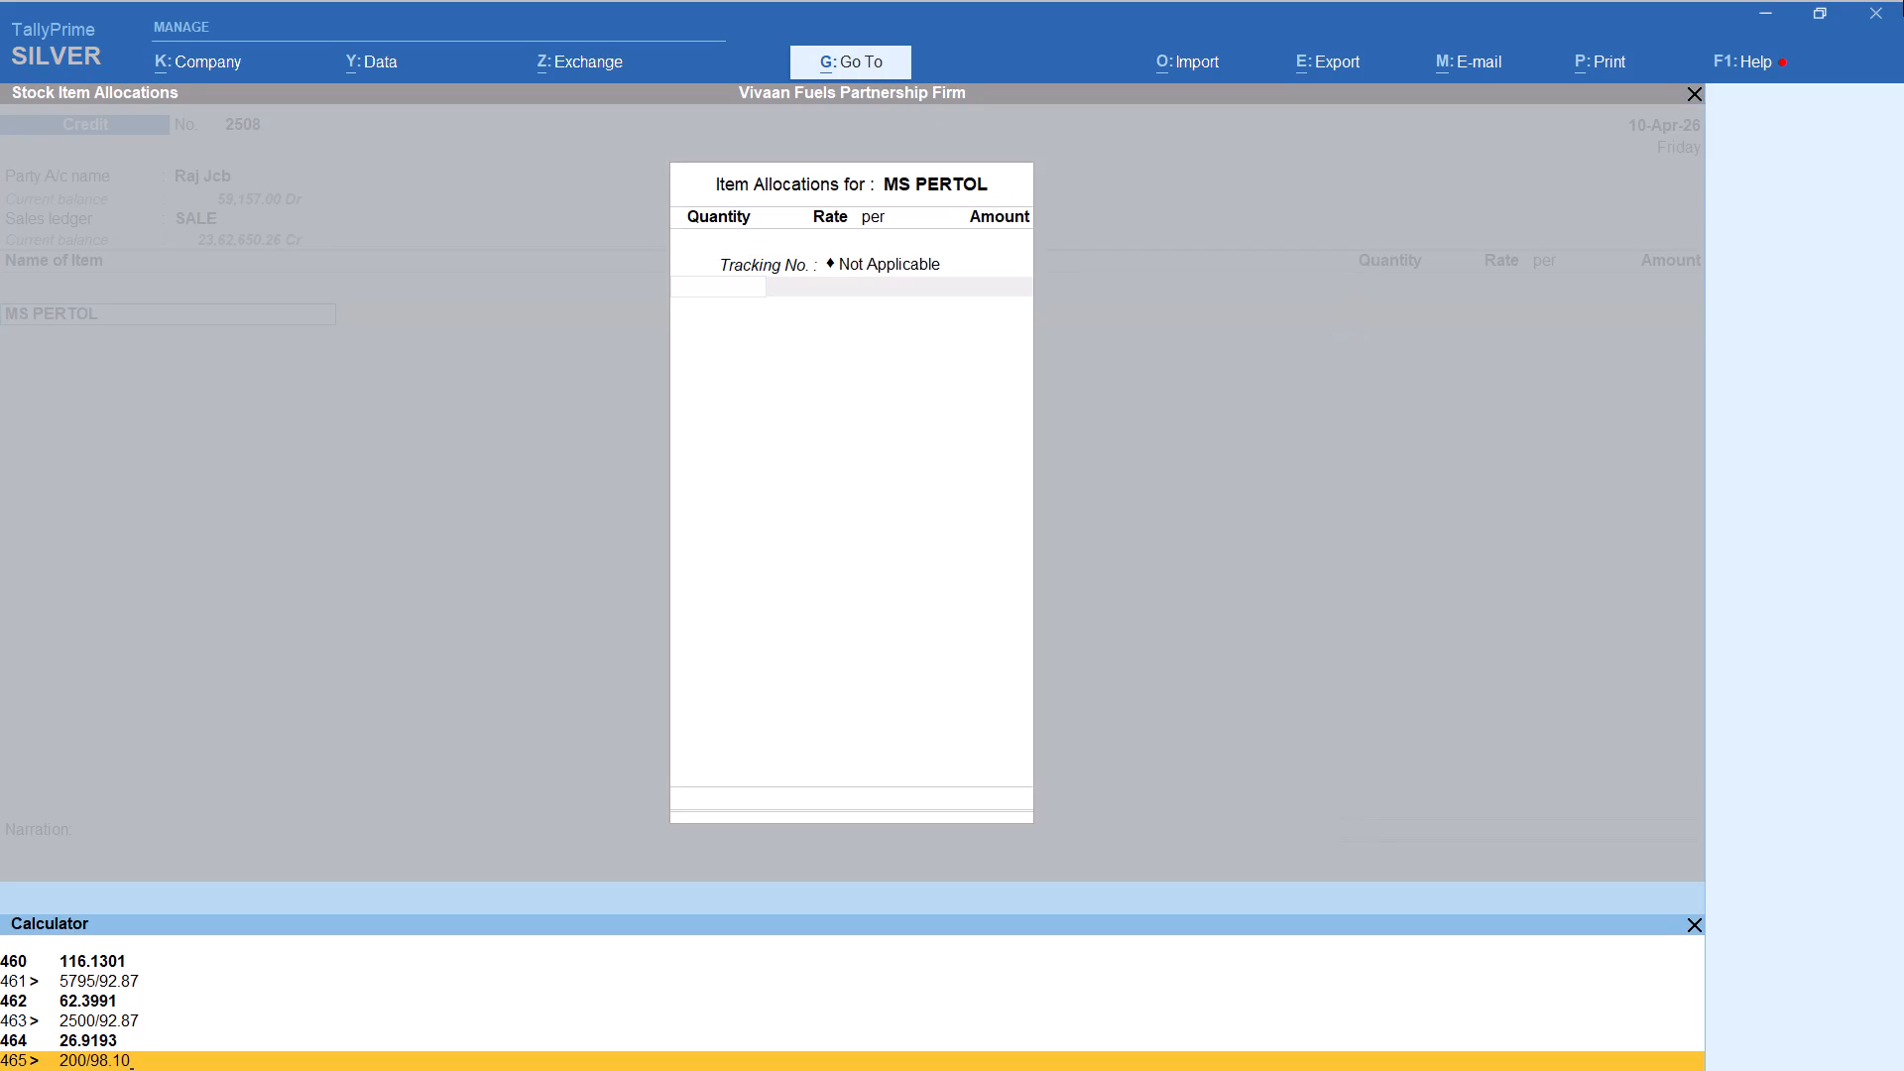
key(Return)
key(Return)
key(Return)
key(Return)
key(Return)
key(Return)
key(Return)
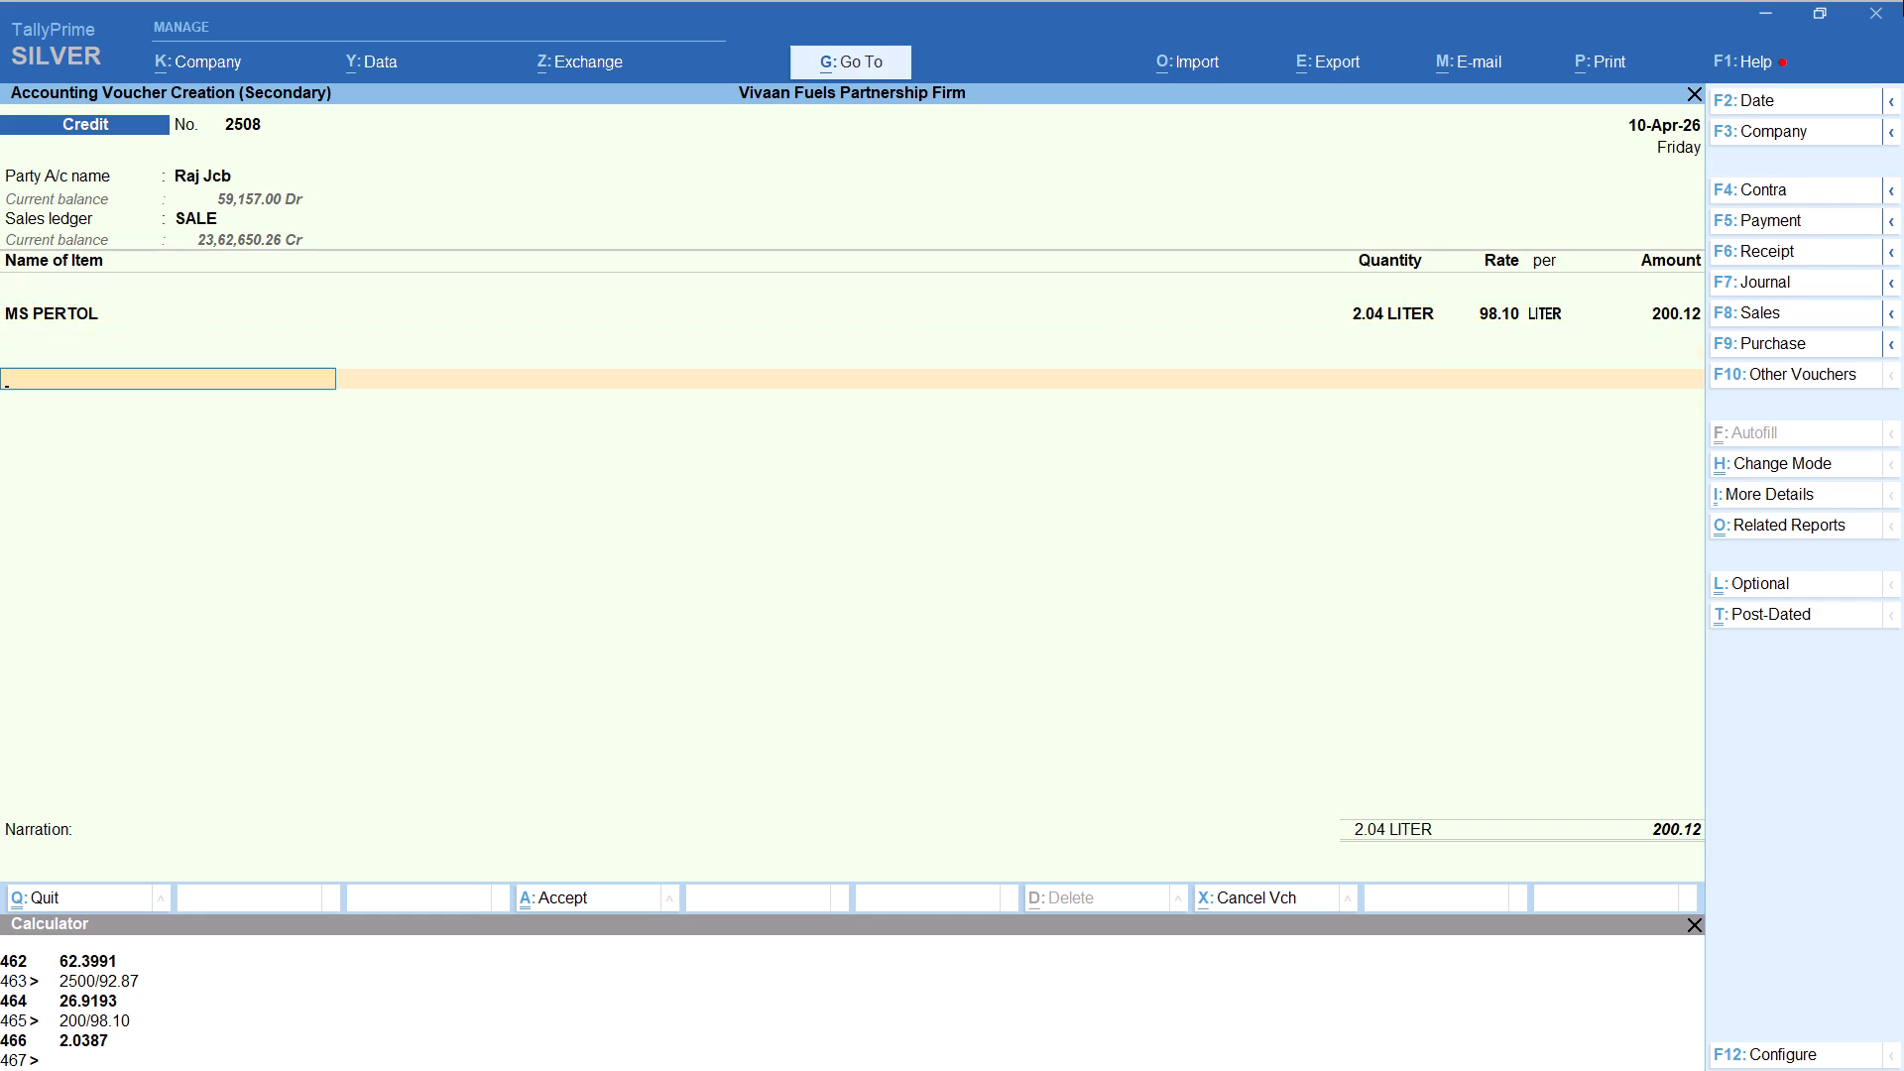
Add the Round Off ledger with its default amount to the Raj Jcb voucher and save it.
text(ROU)
key(Return)
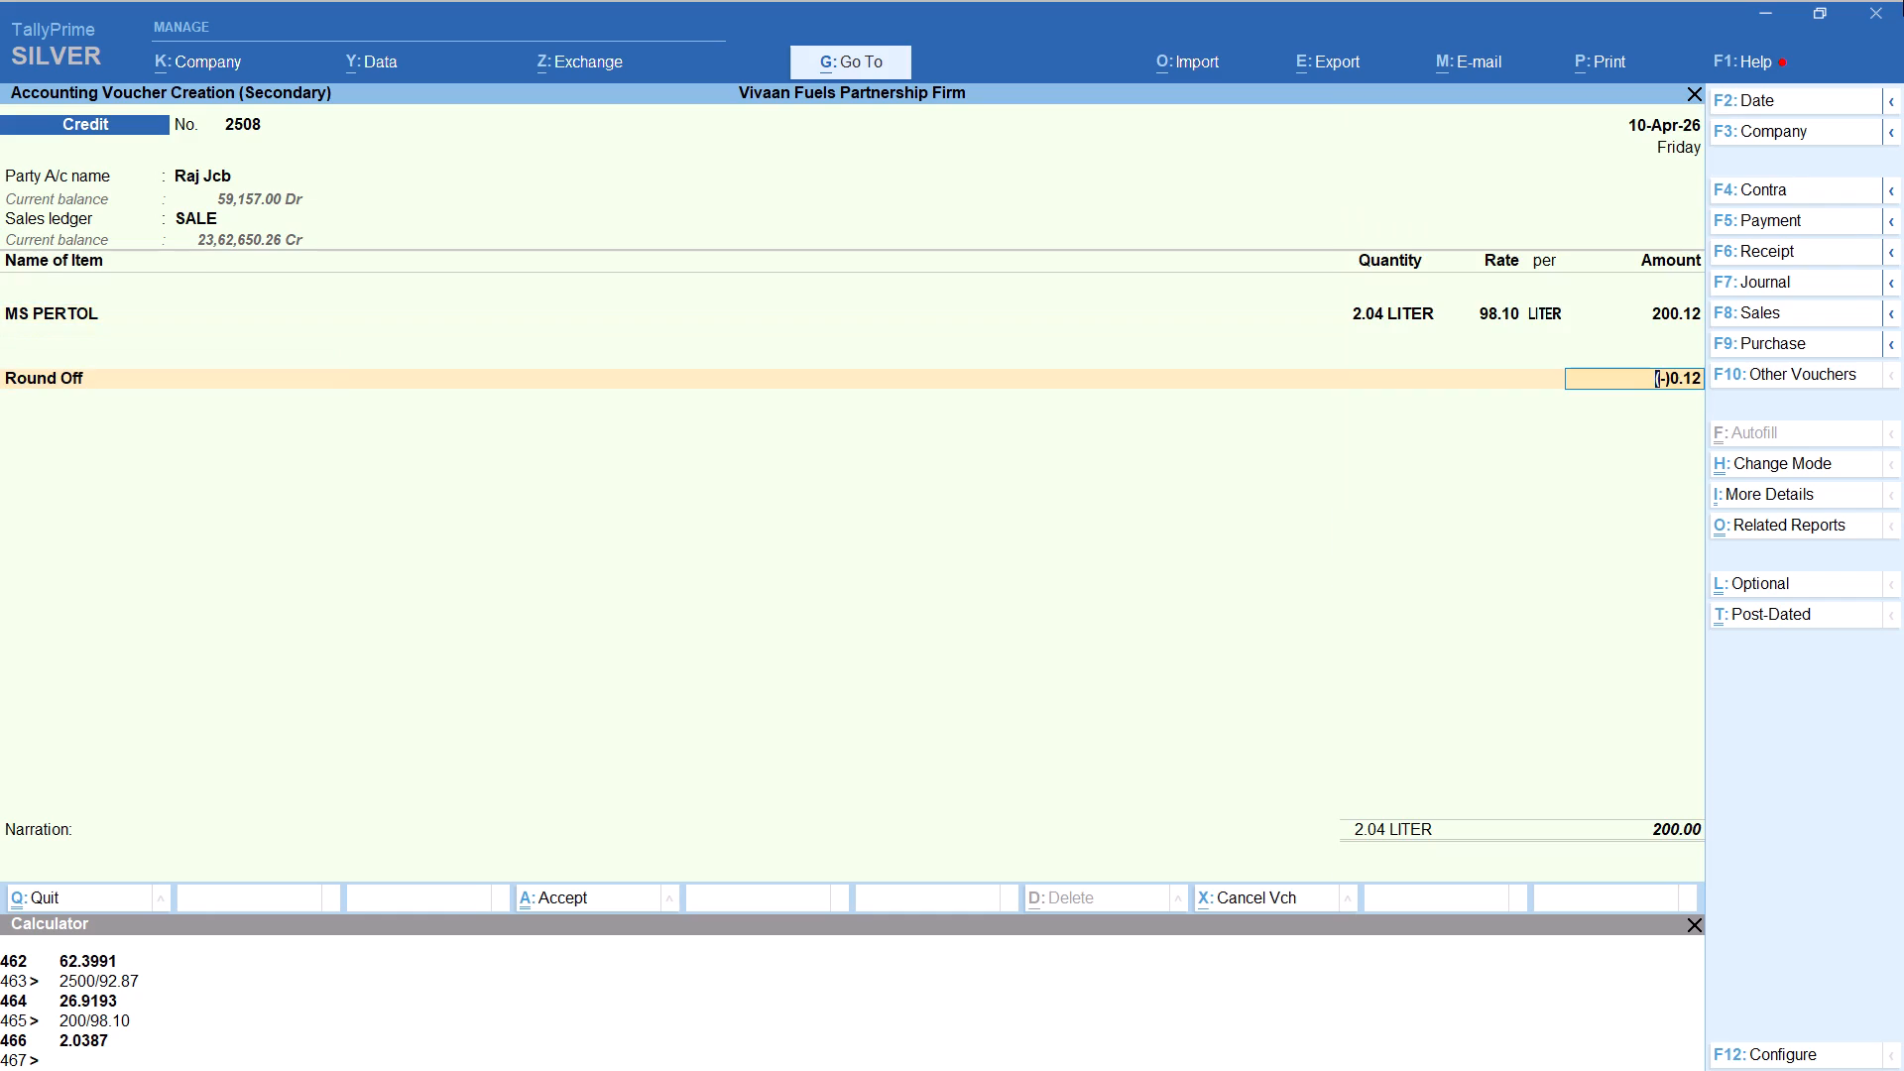
key(ctrl+a)
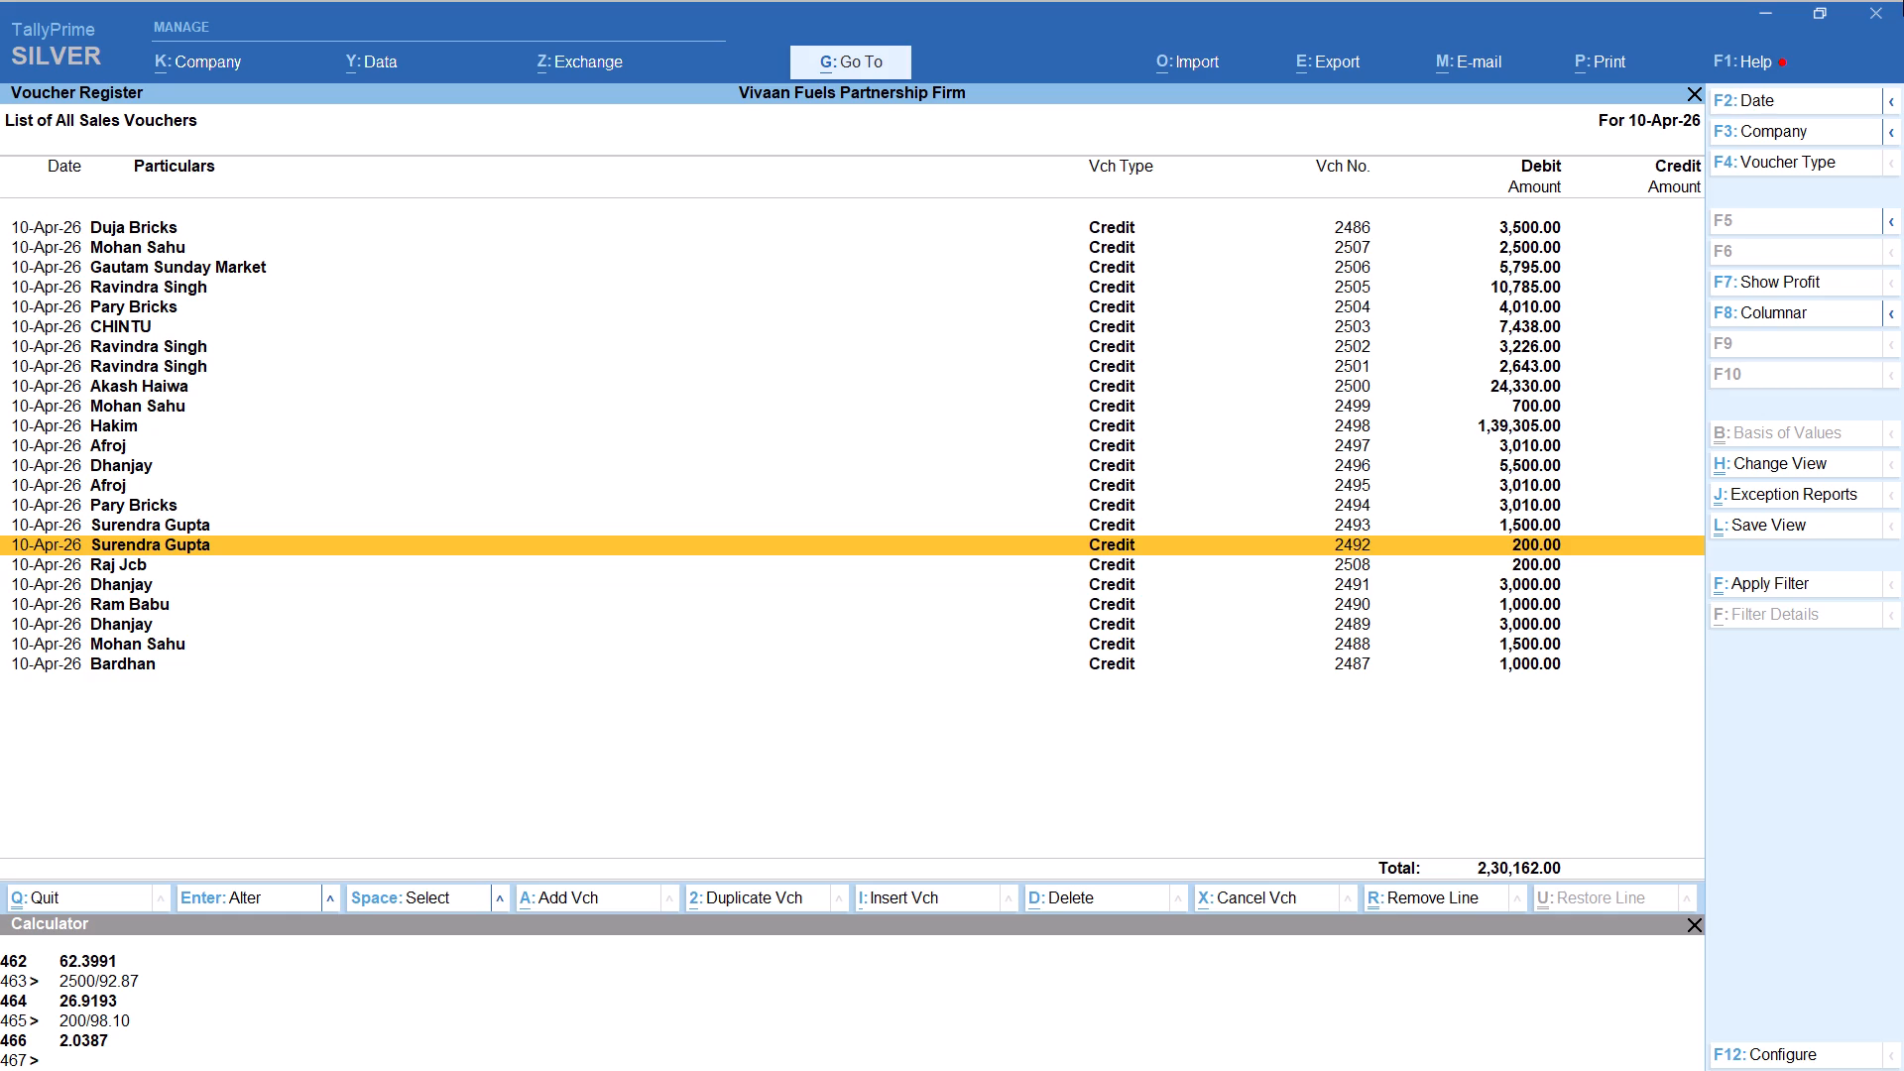
Reopen the Raj Jcb voucher of 10-Apr-26 and change its MS PERTOL quantity to 3500/98.10, keeping the 98.10 rate.
key(Down)
key(Down)
key(Up)
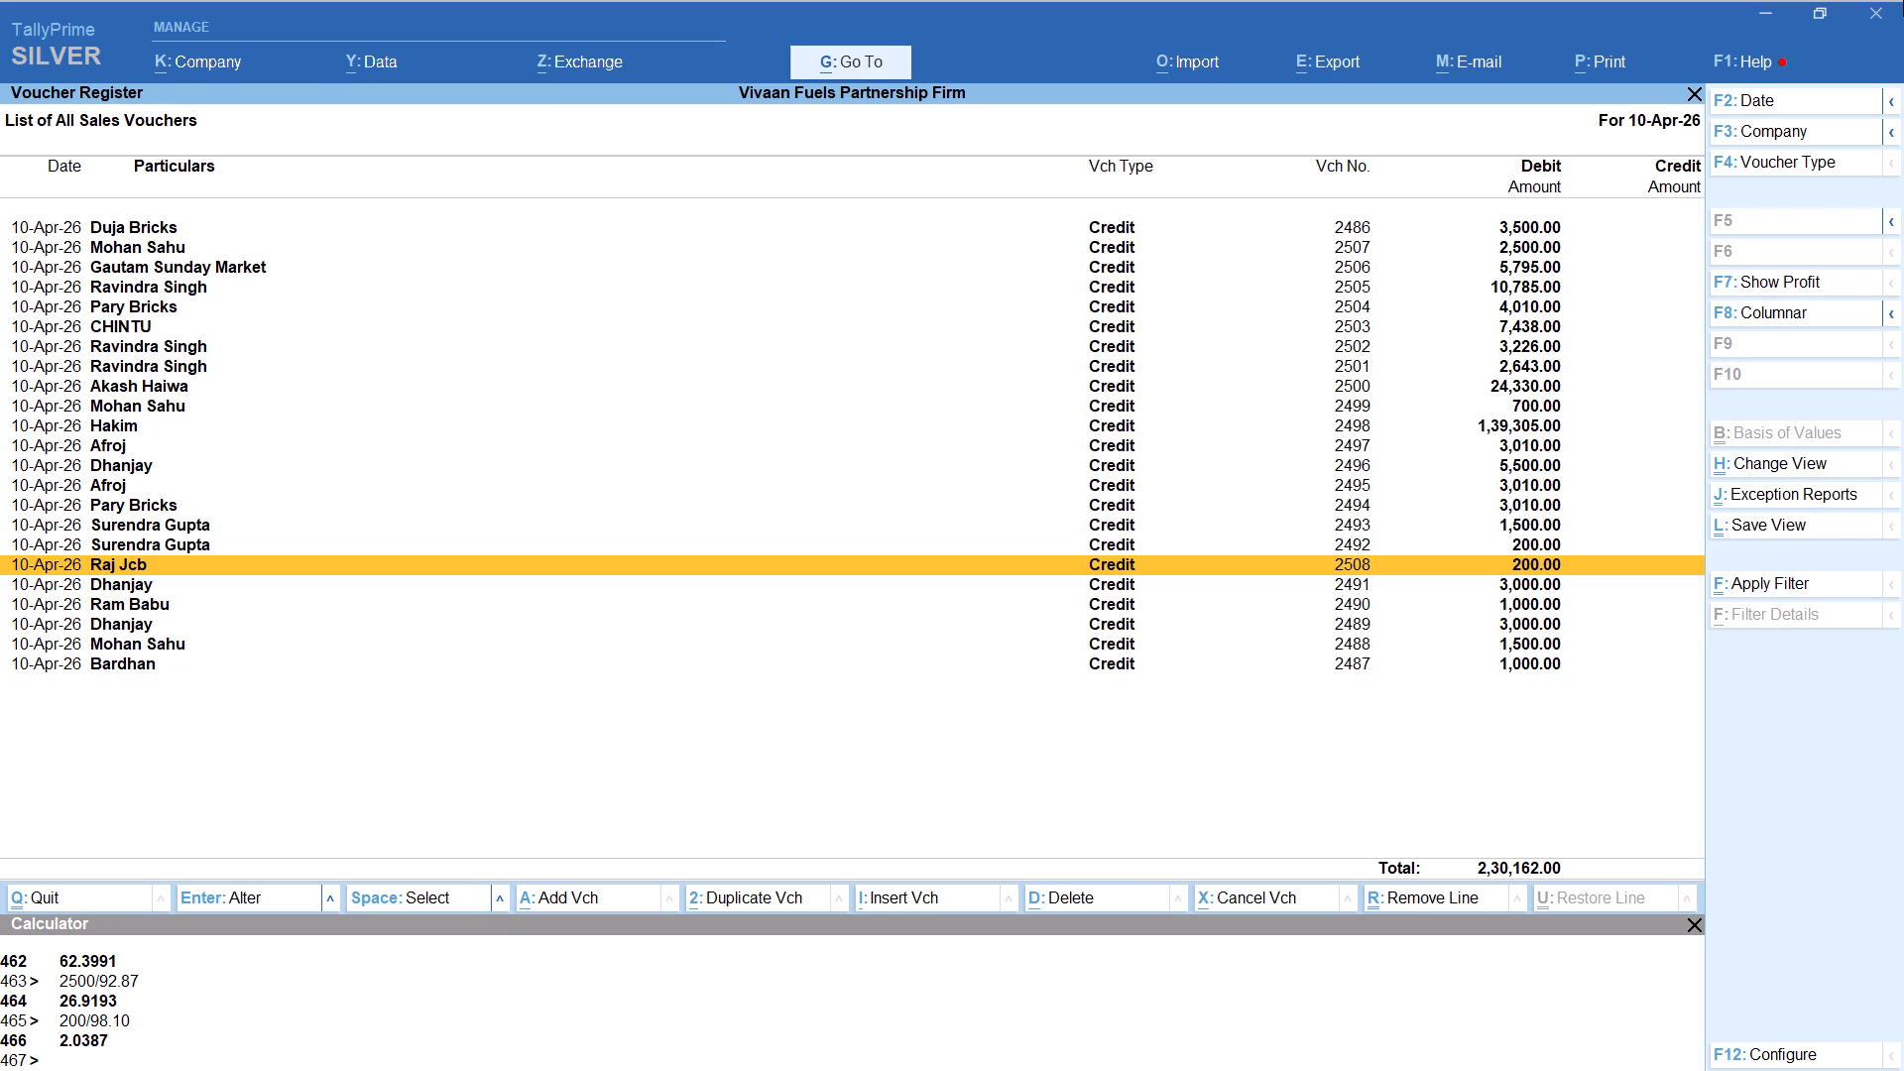
key(Return)
key(Return)
key(Return)
key(Return)
key(Return)
key(Return)
key(Return)
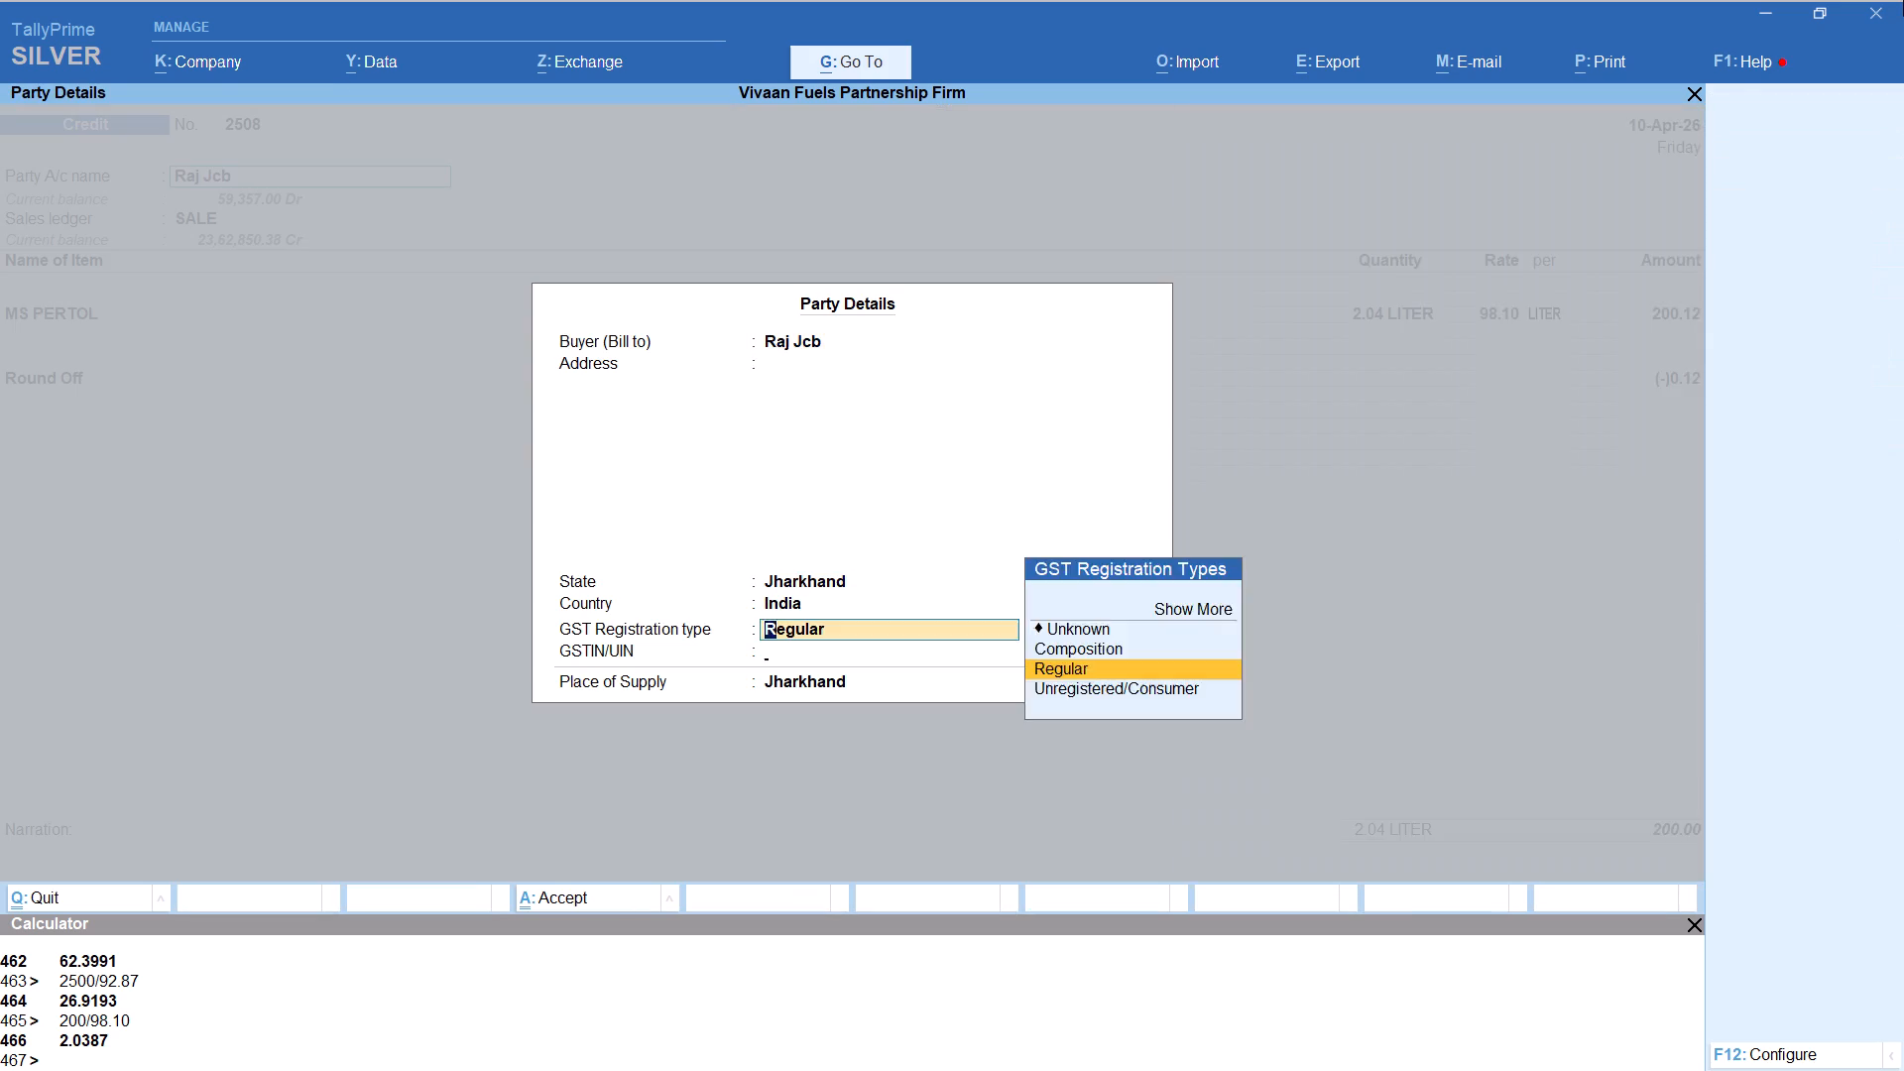
key(Return)
key(Return)
key(Return)
key(Return)
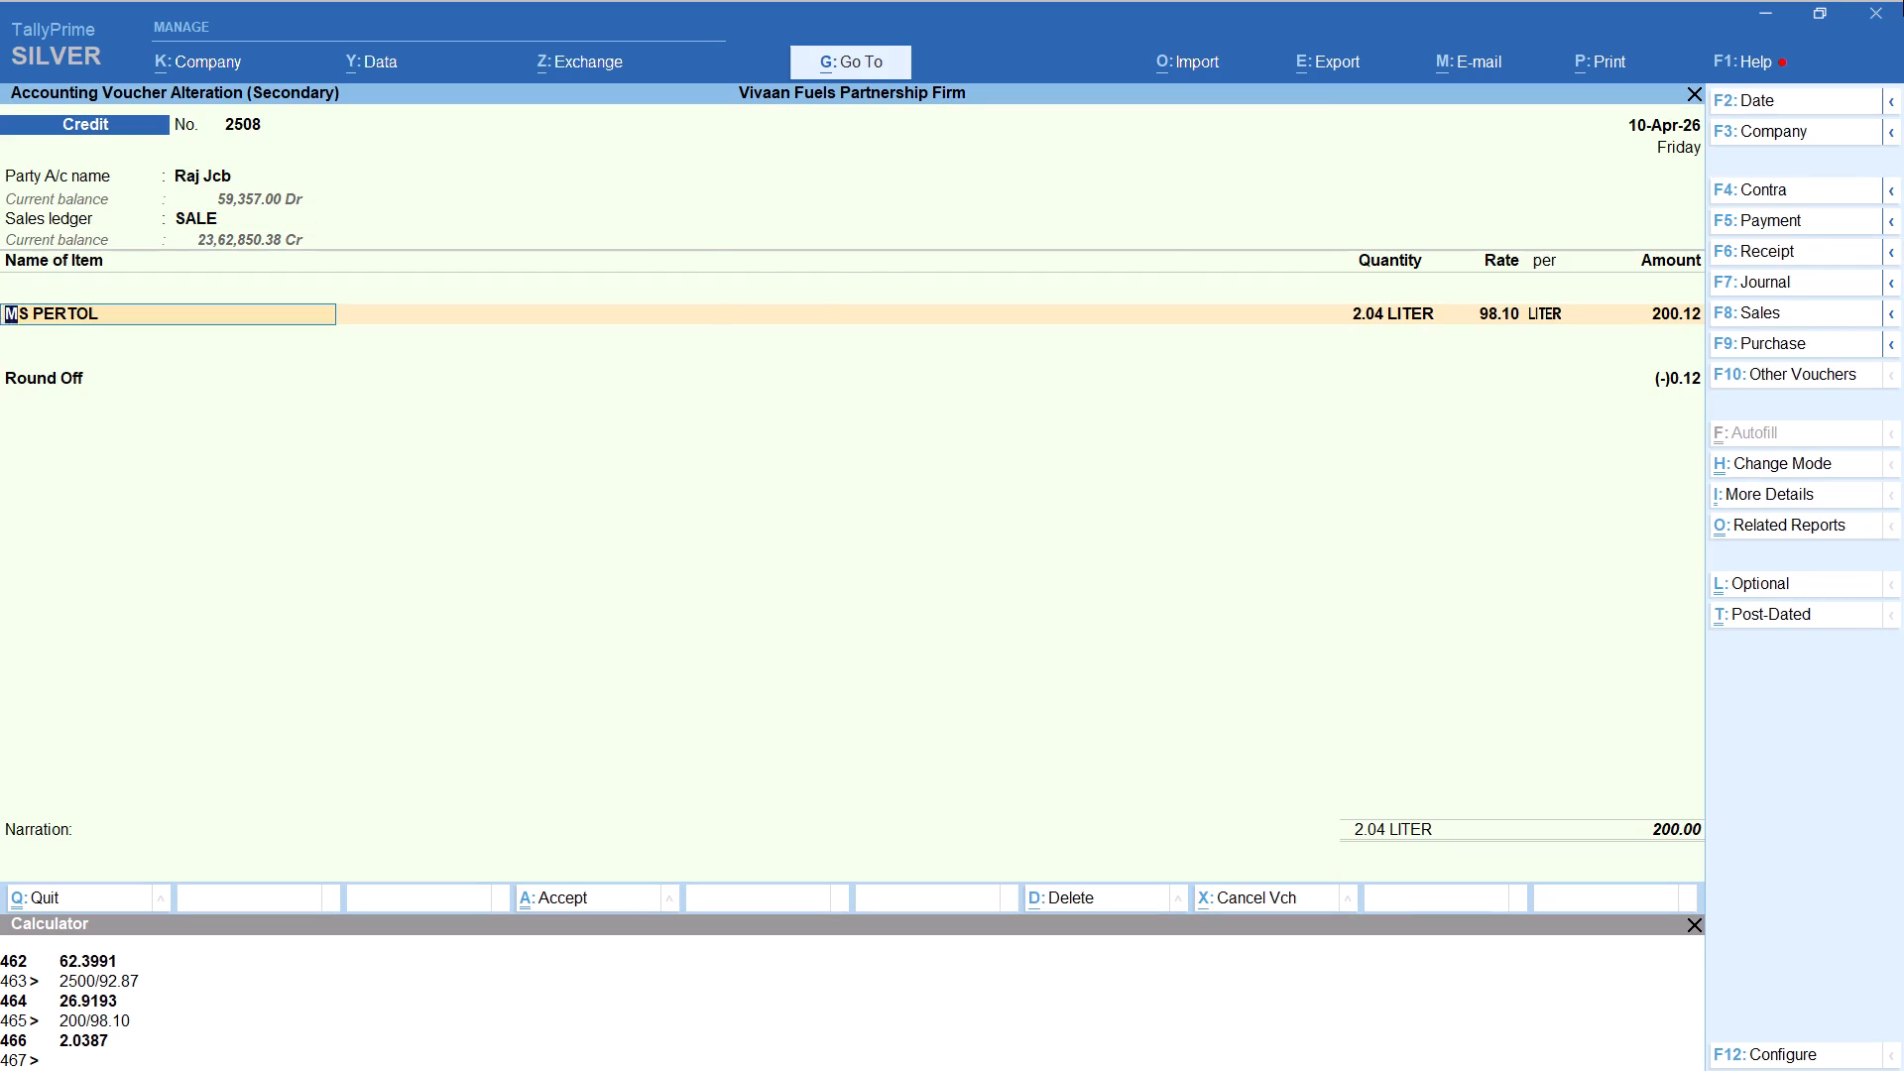
key(Return)
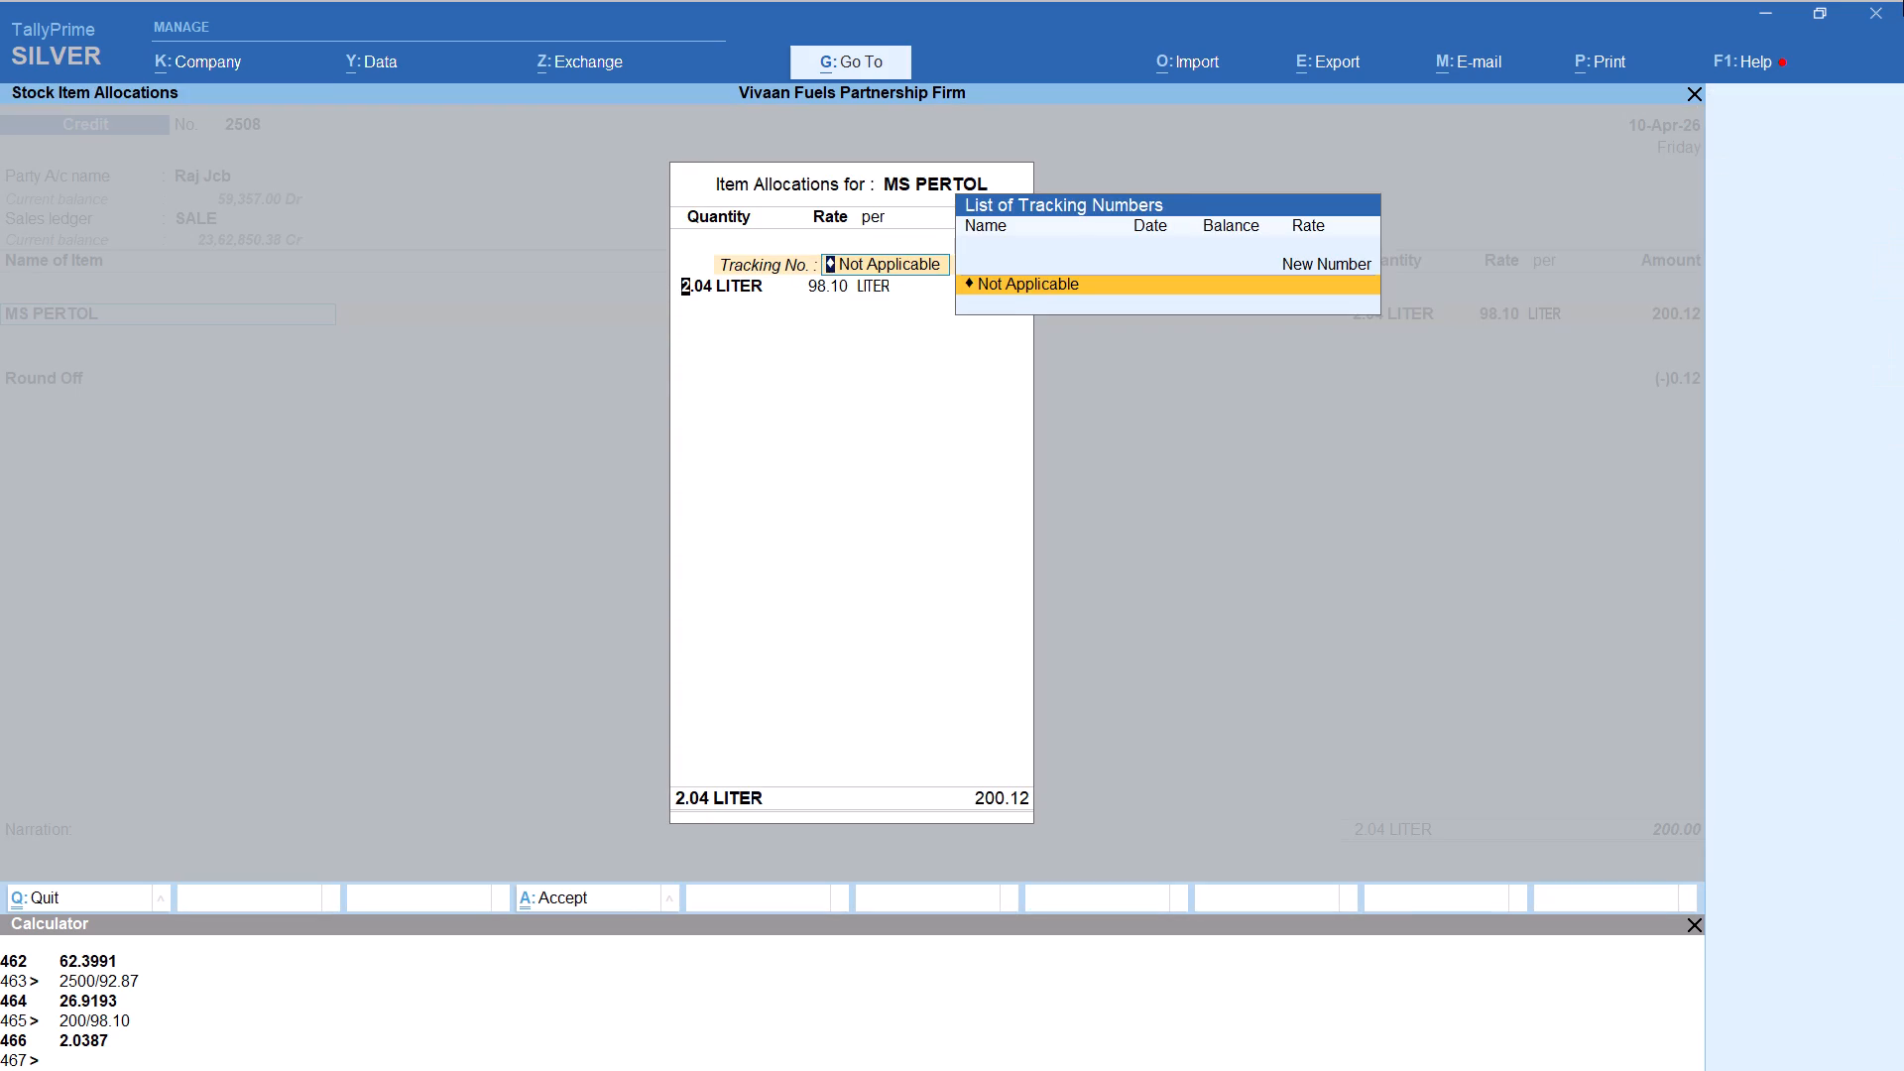
key(alt+c)
text(3500)
text(/98.10)
key(Return)
key(Return)
key(Return)
key(Return)
key(Return)
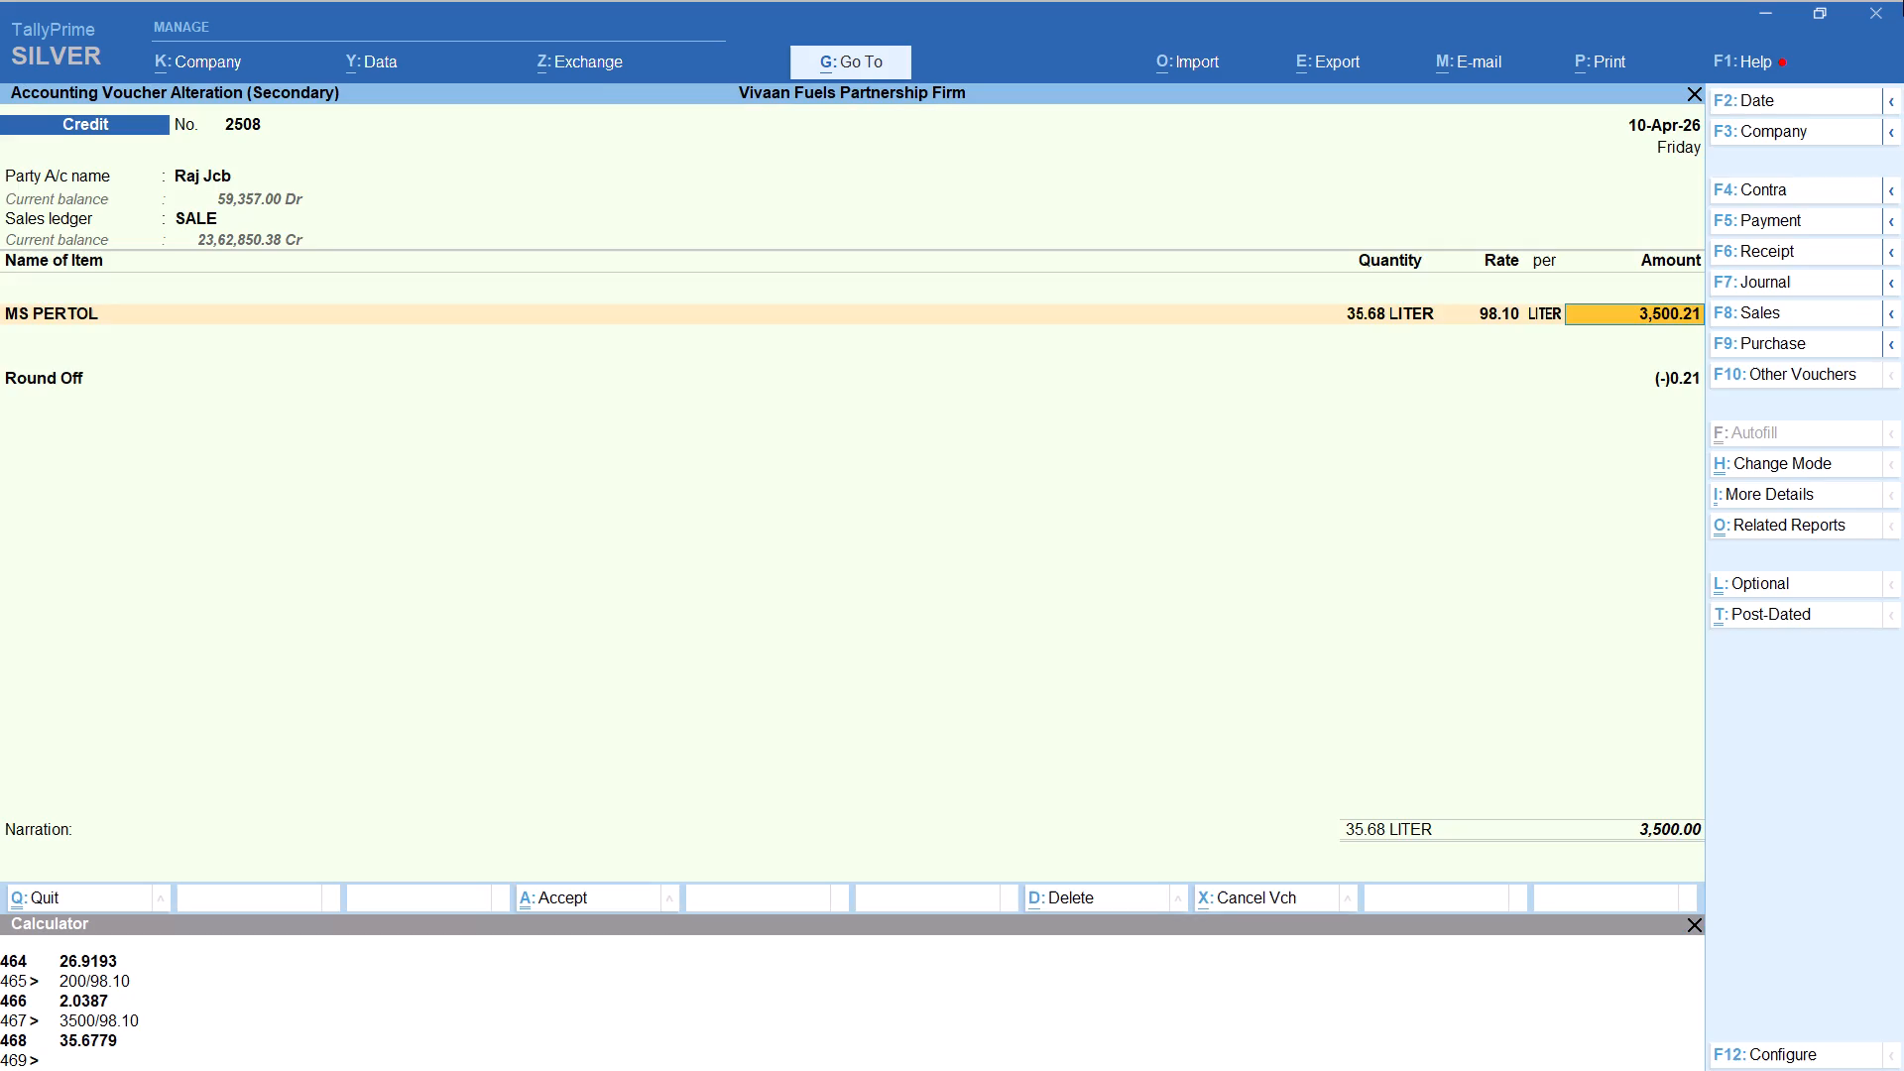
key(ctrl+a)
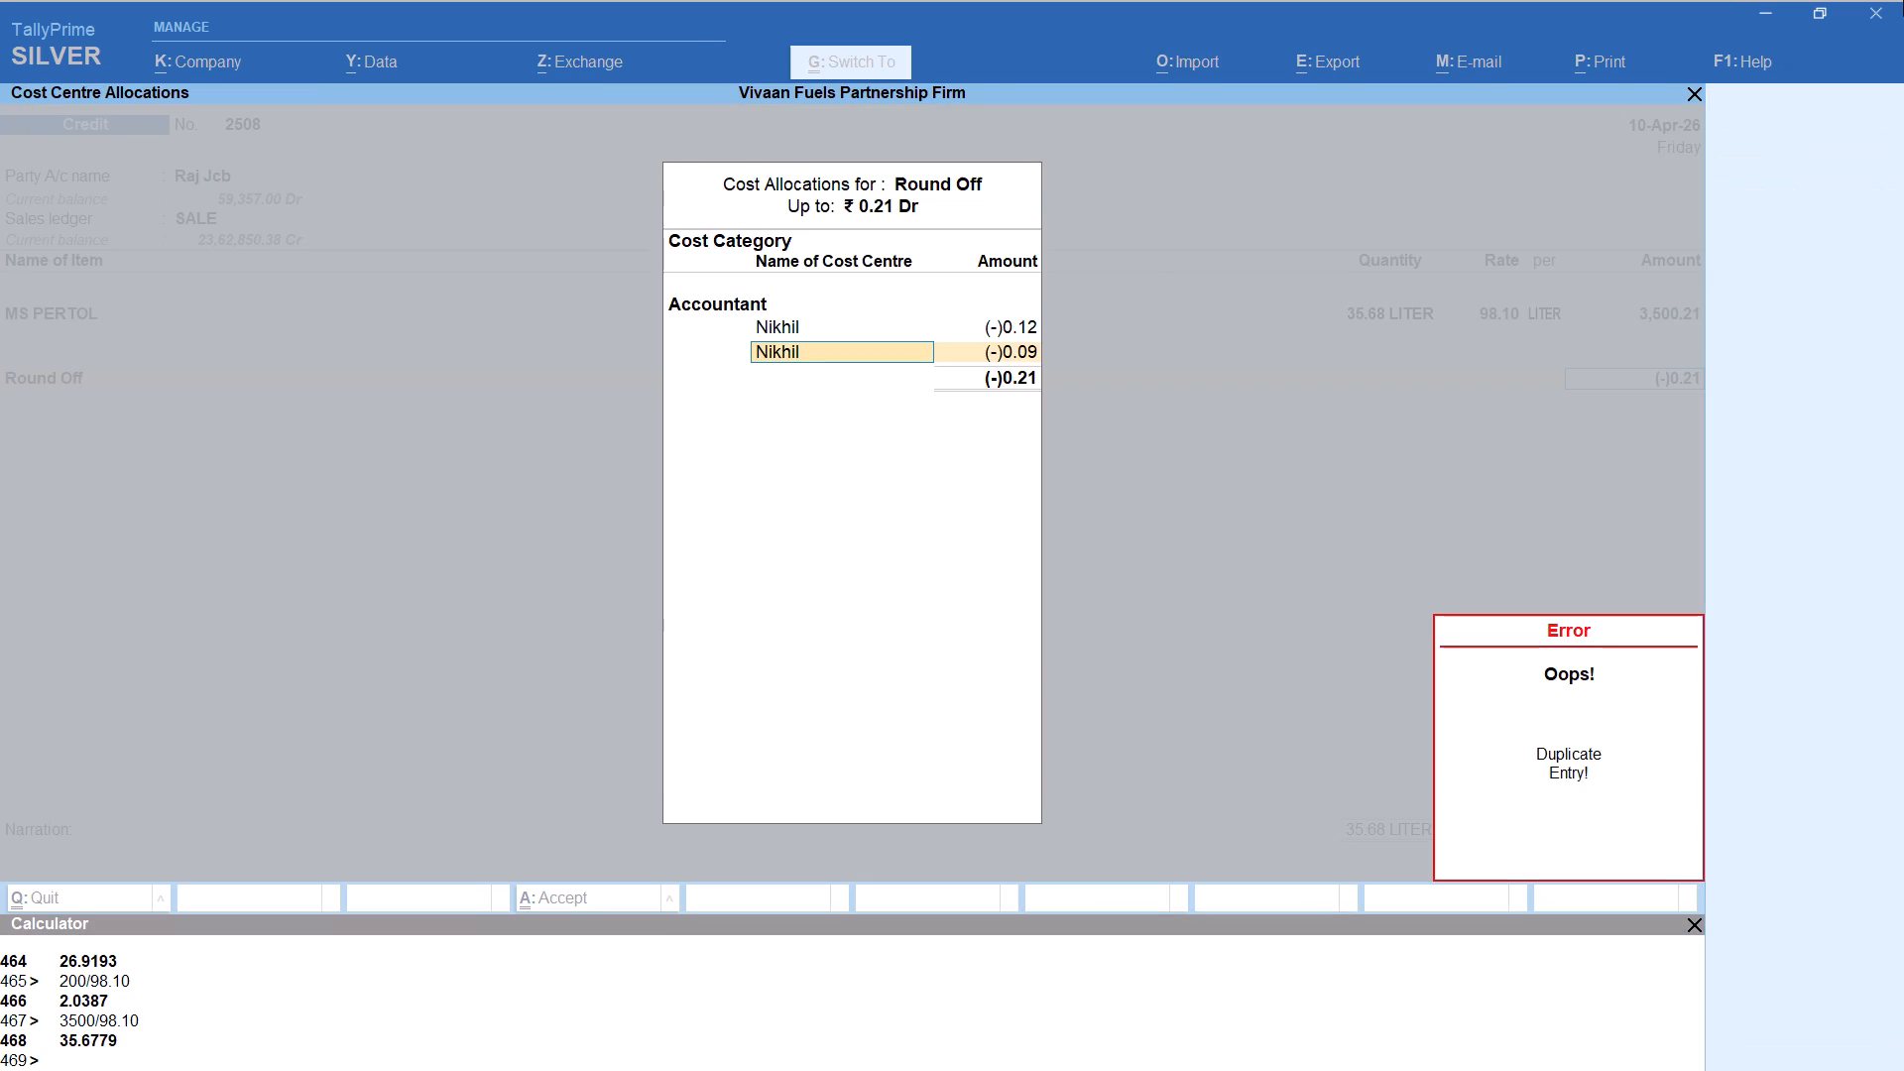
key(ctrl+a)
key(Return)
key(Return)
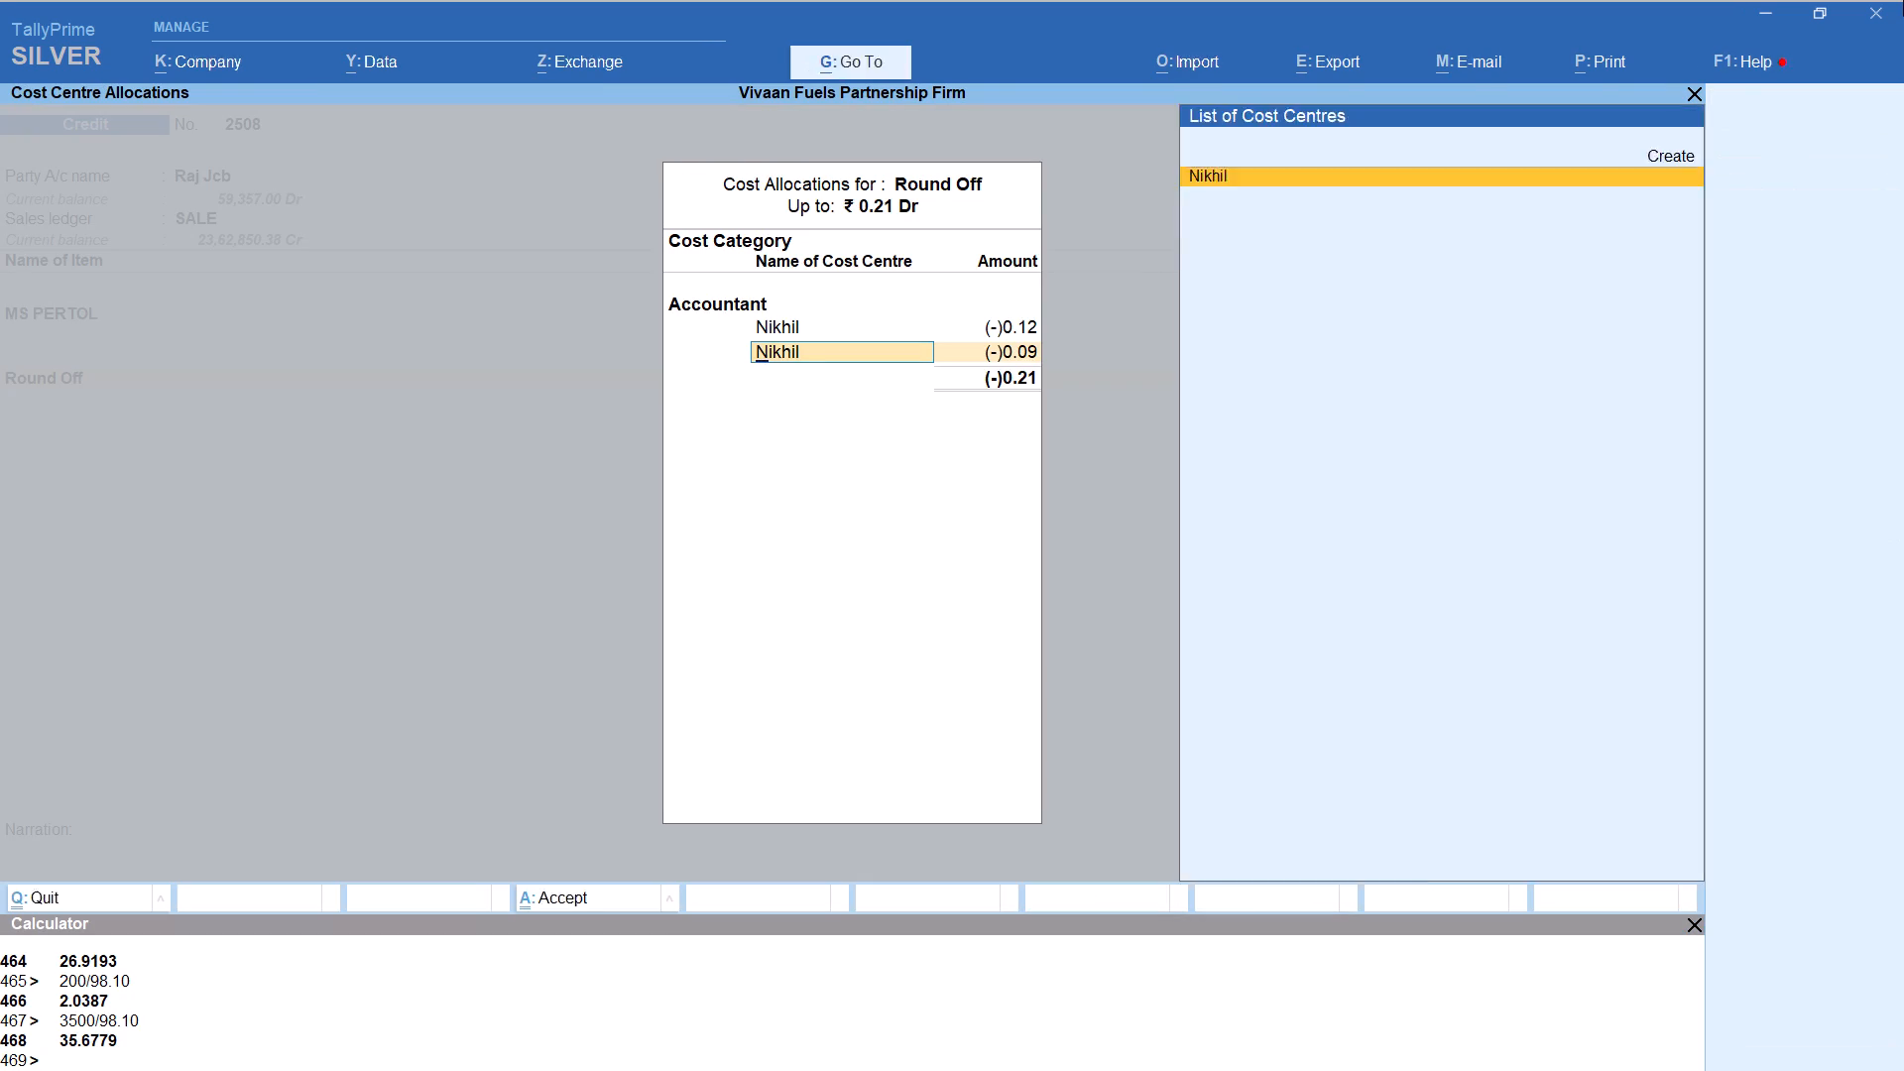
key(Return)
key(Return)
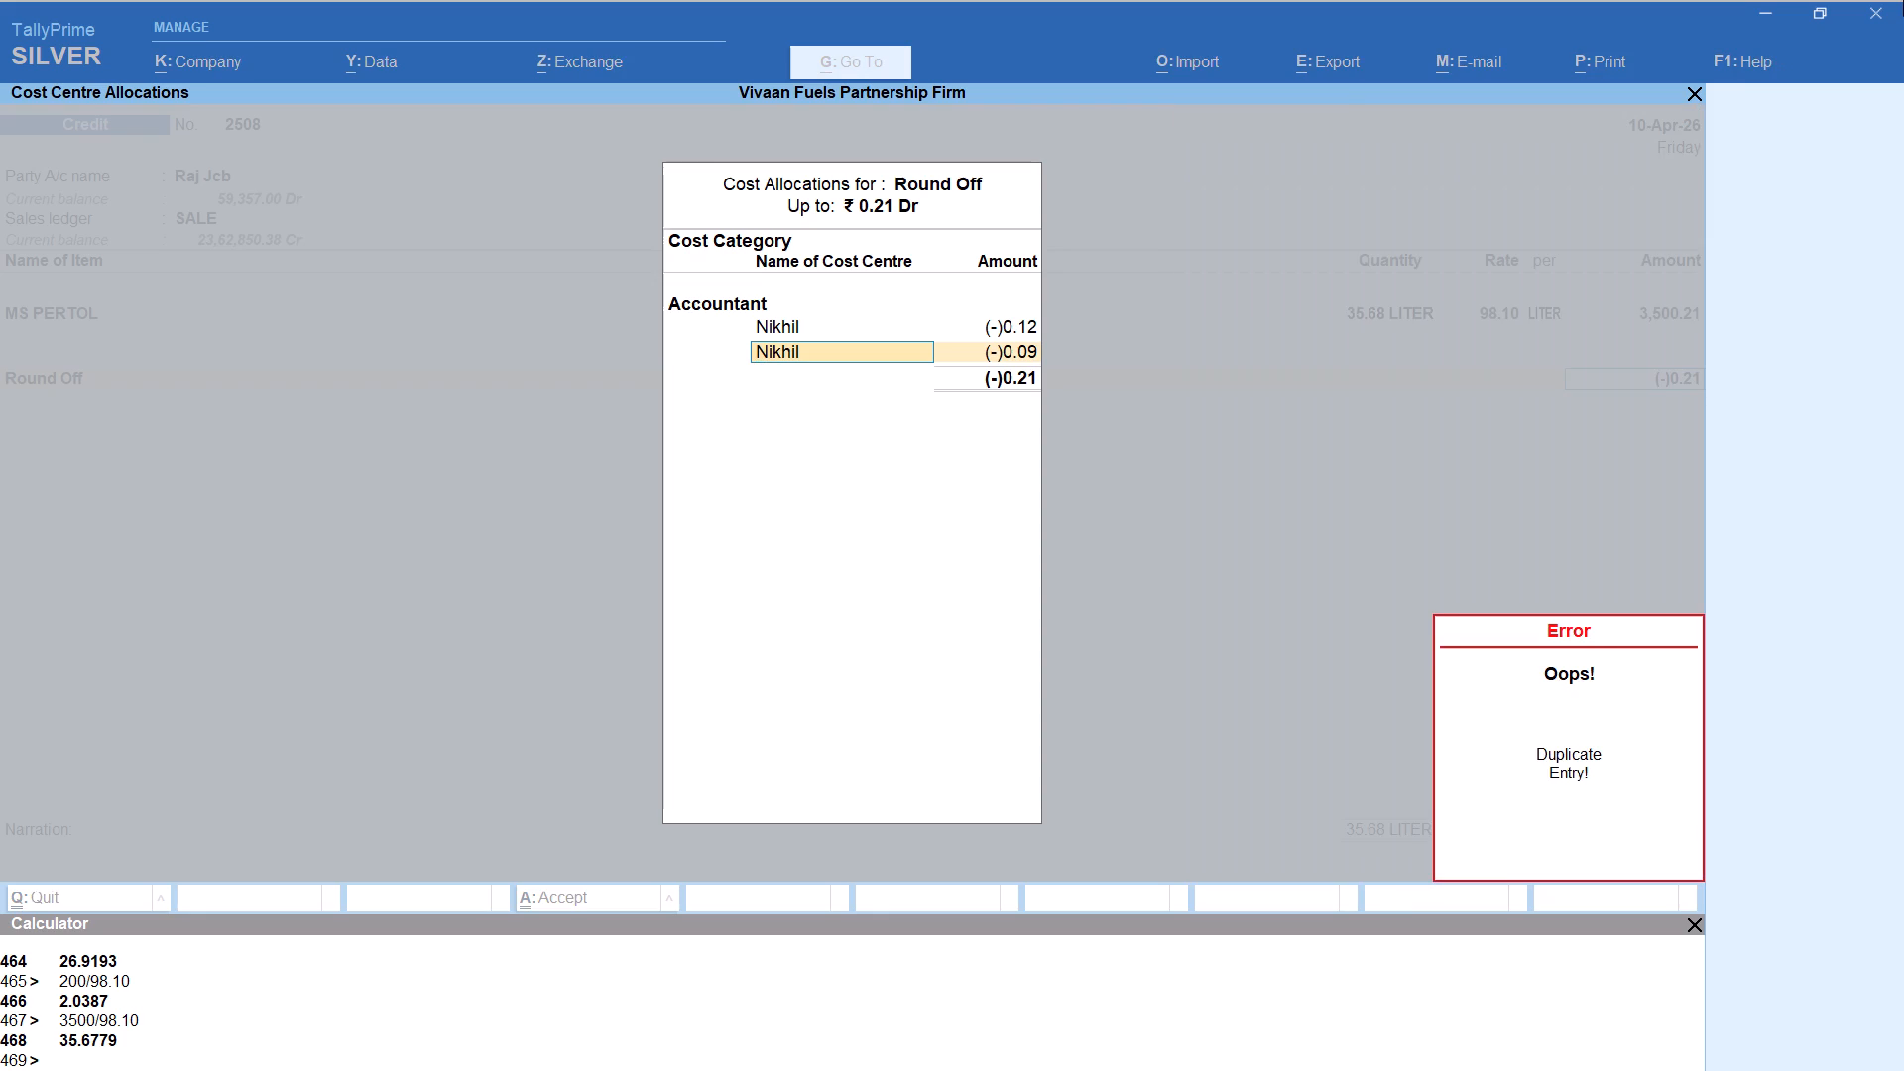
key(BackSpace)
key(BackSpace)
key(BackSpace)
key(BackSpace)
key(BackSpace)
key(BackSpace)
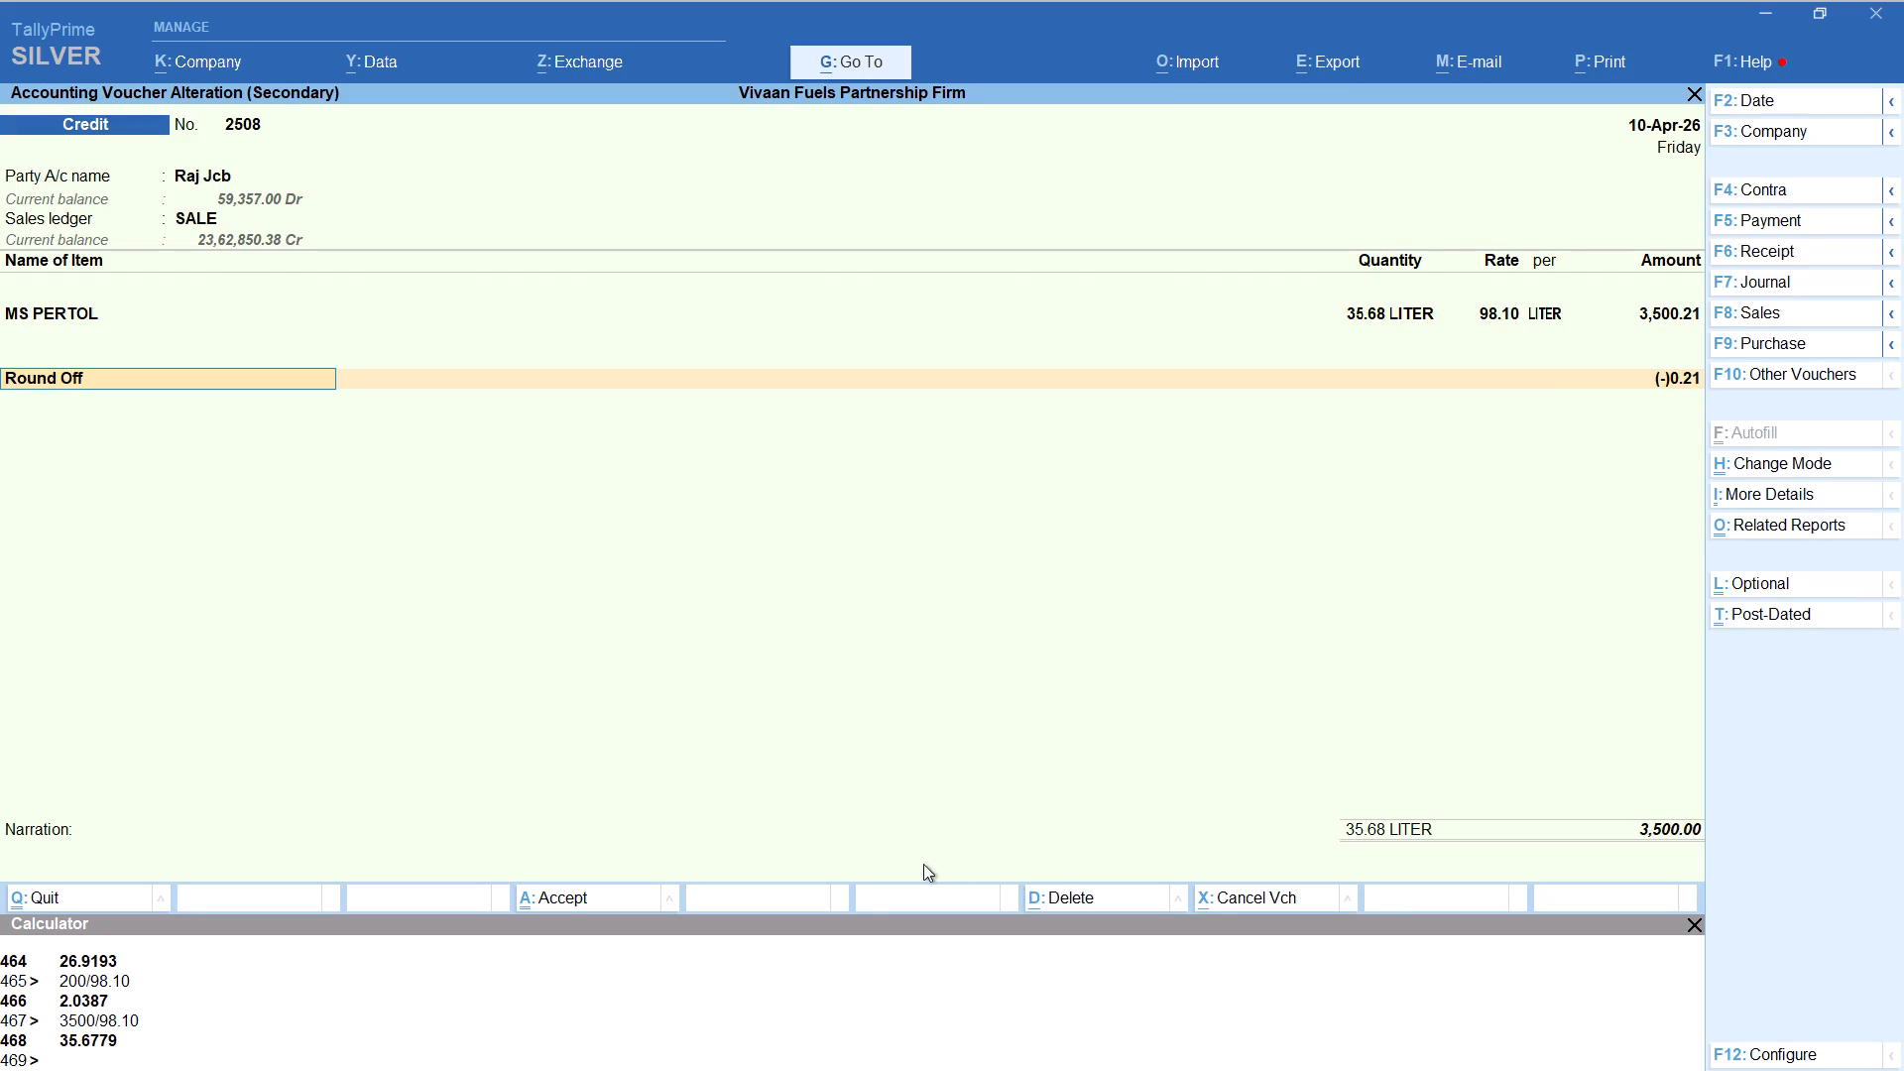
Delete the Raj Jcb credit voucher no. 2508 of 10-Apr-26.
click(1044, 887)
key(Return)
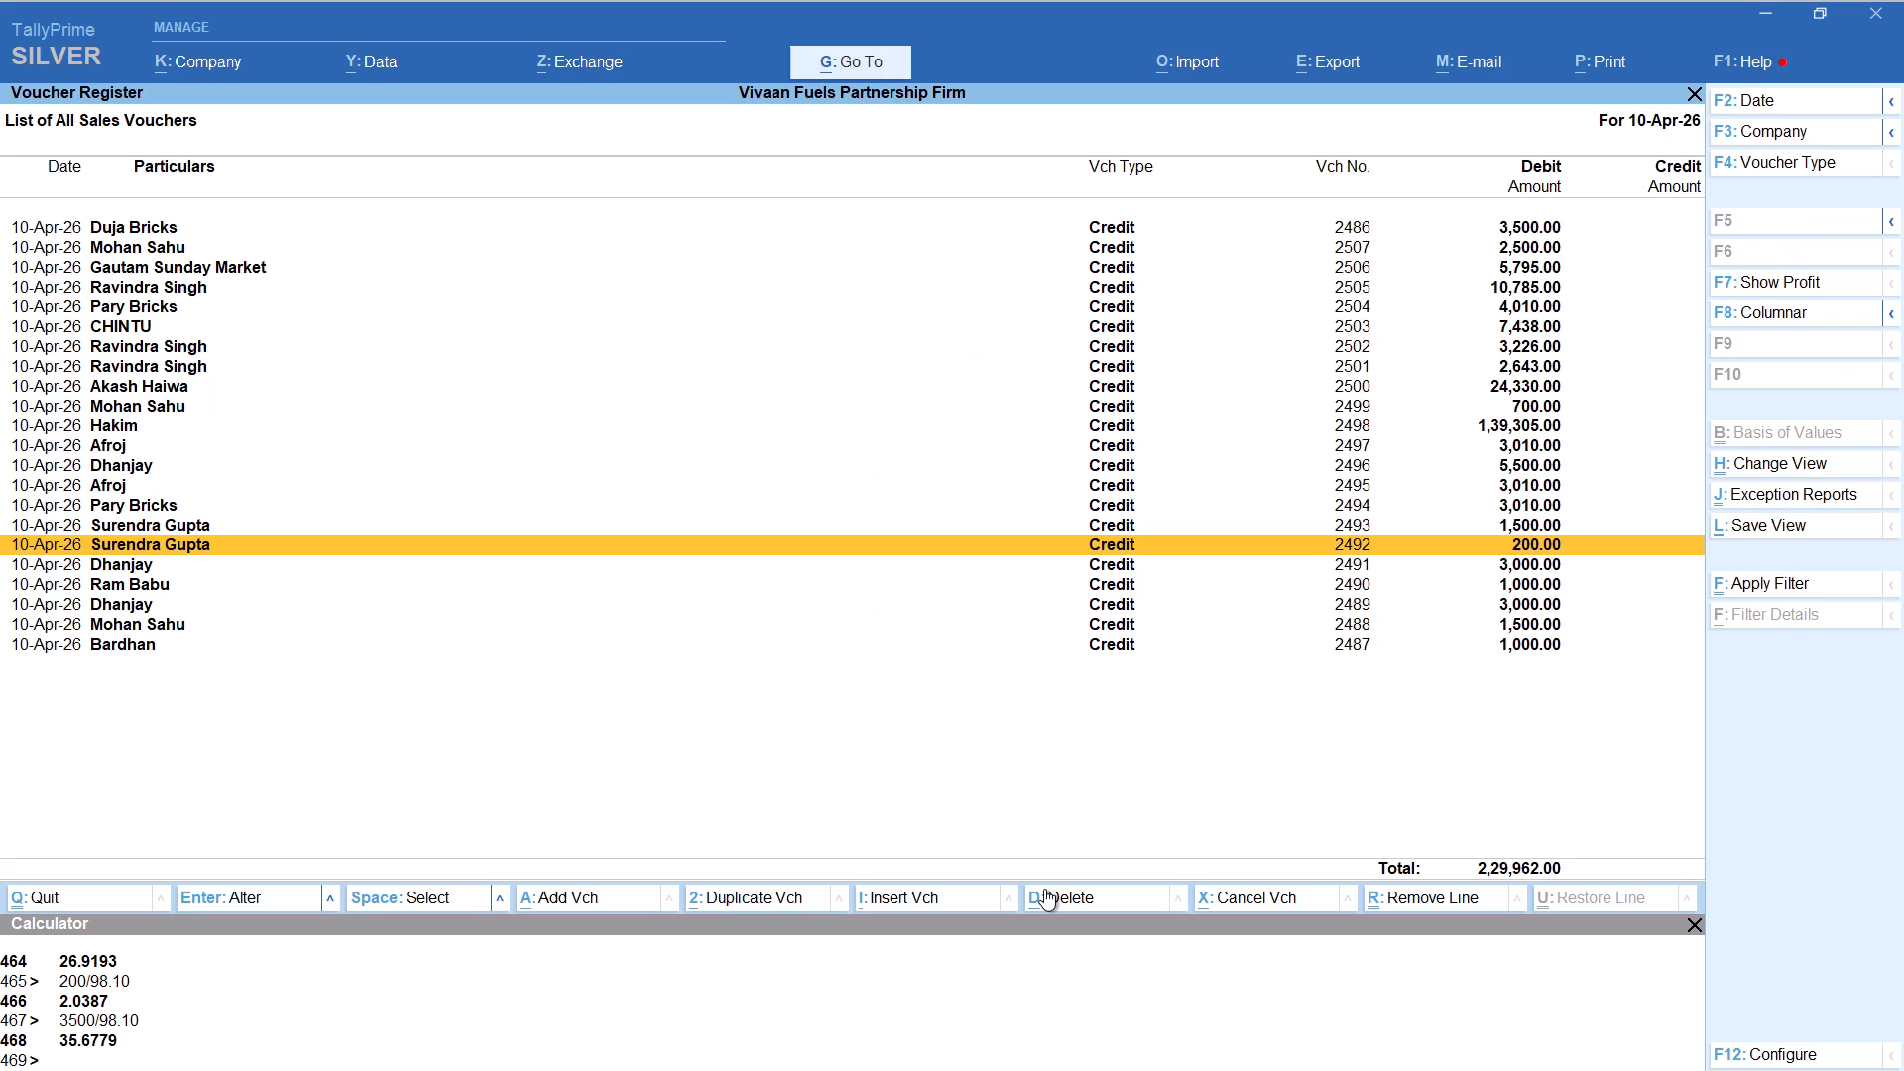
key(alt+a)
text(RAJ)
key(Down)
key(Down)
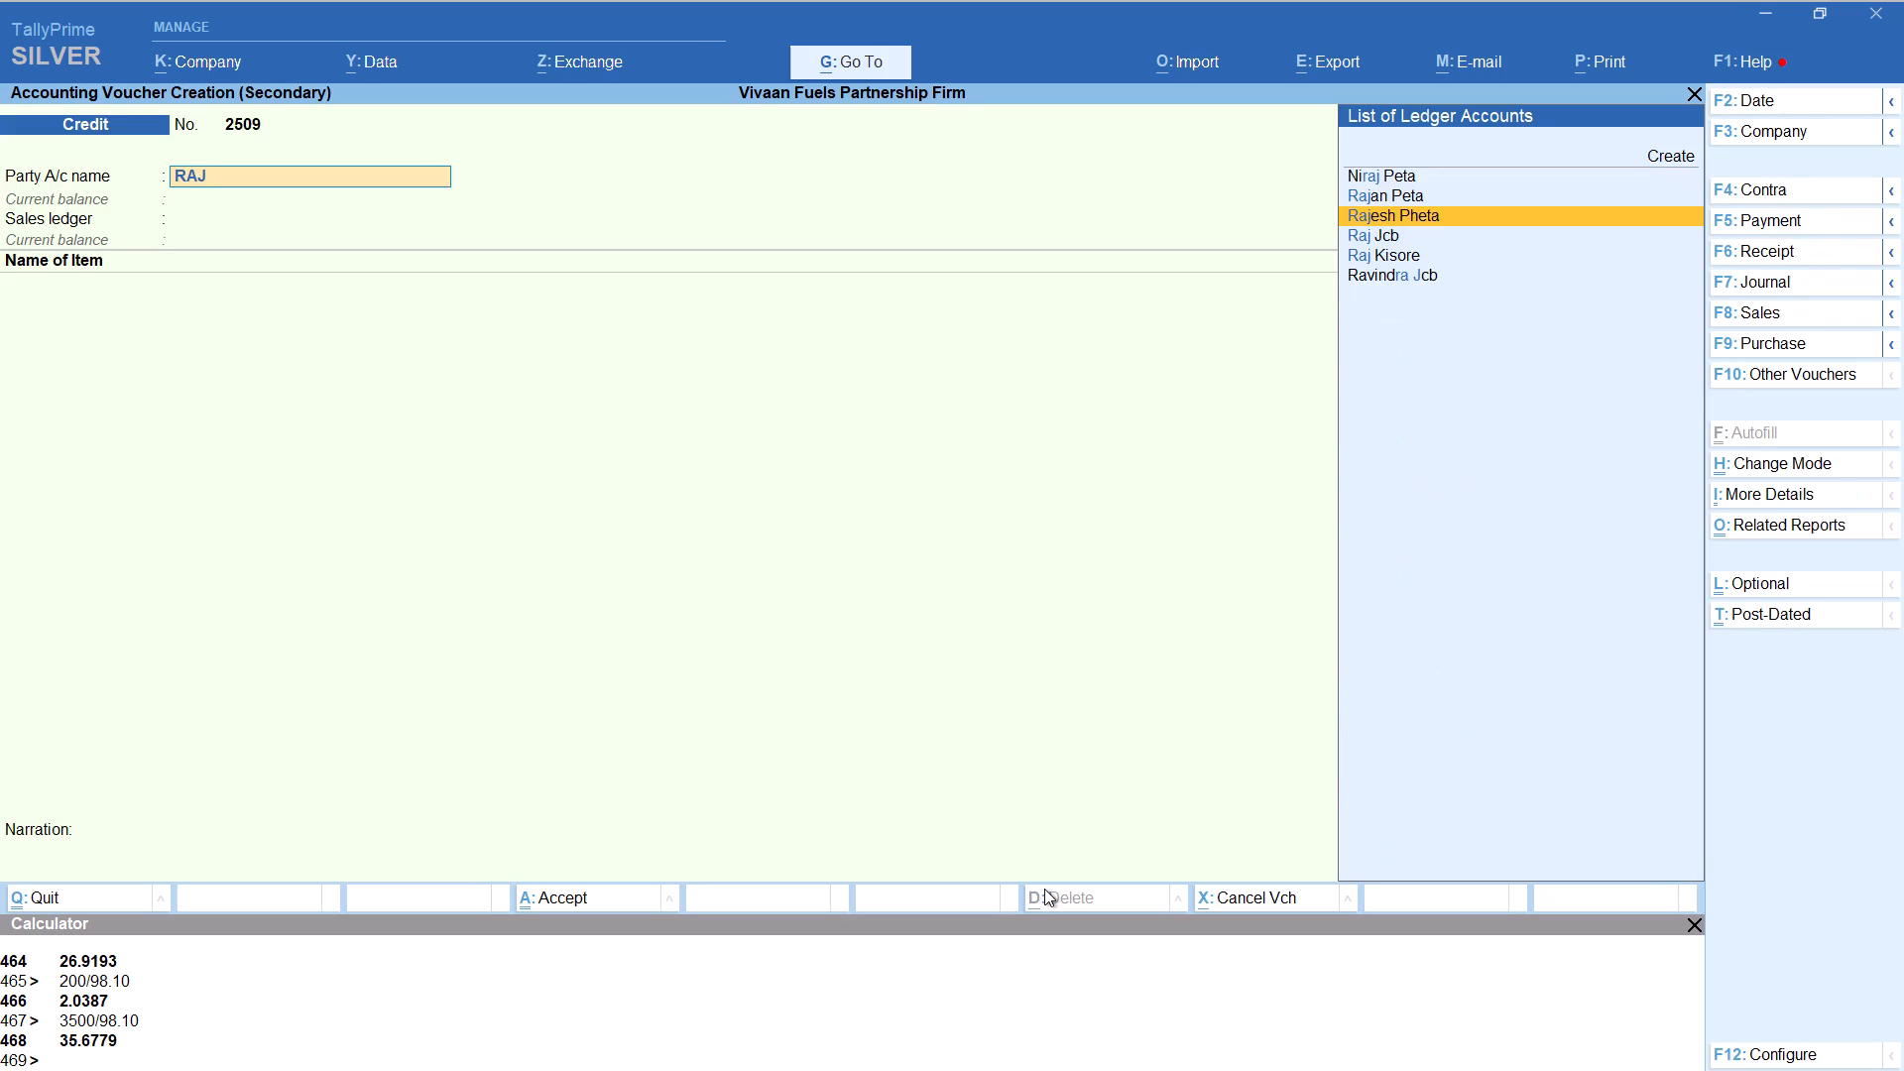
key(Down)
key(Return)
key(Return)
key(Return)
key(Return)
key(Return)
key(Return)
key(Return)
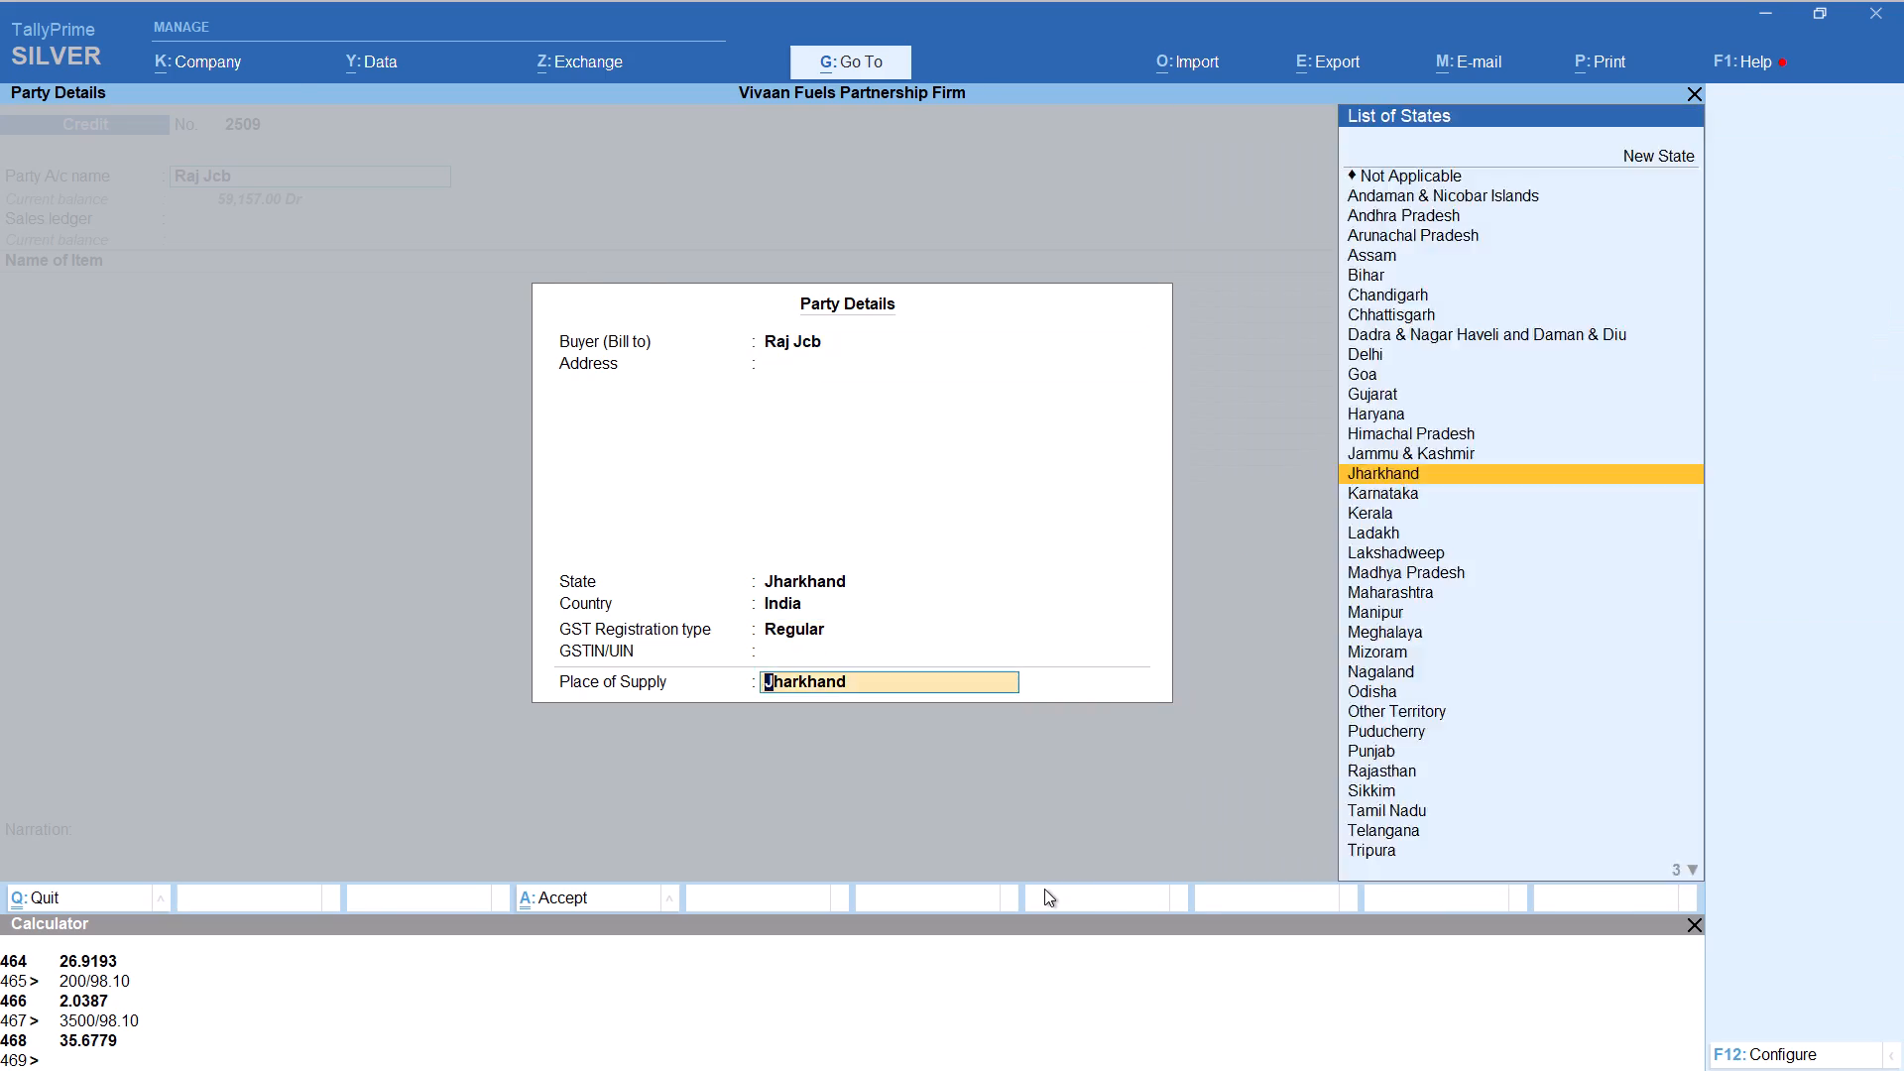
key(Return)
Add item HSD to the Raj Jcb voucher with tracking number Not Applicable and quantity calculated as 3500/92.87, keeping the 92.87 rate.
text(HSD)
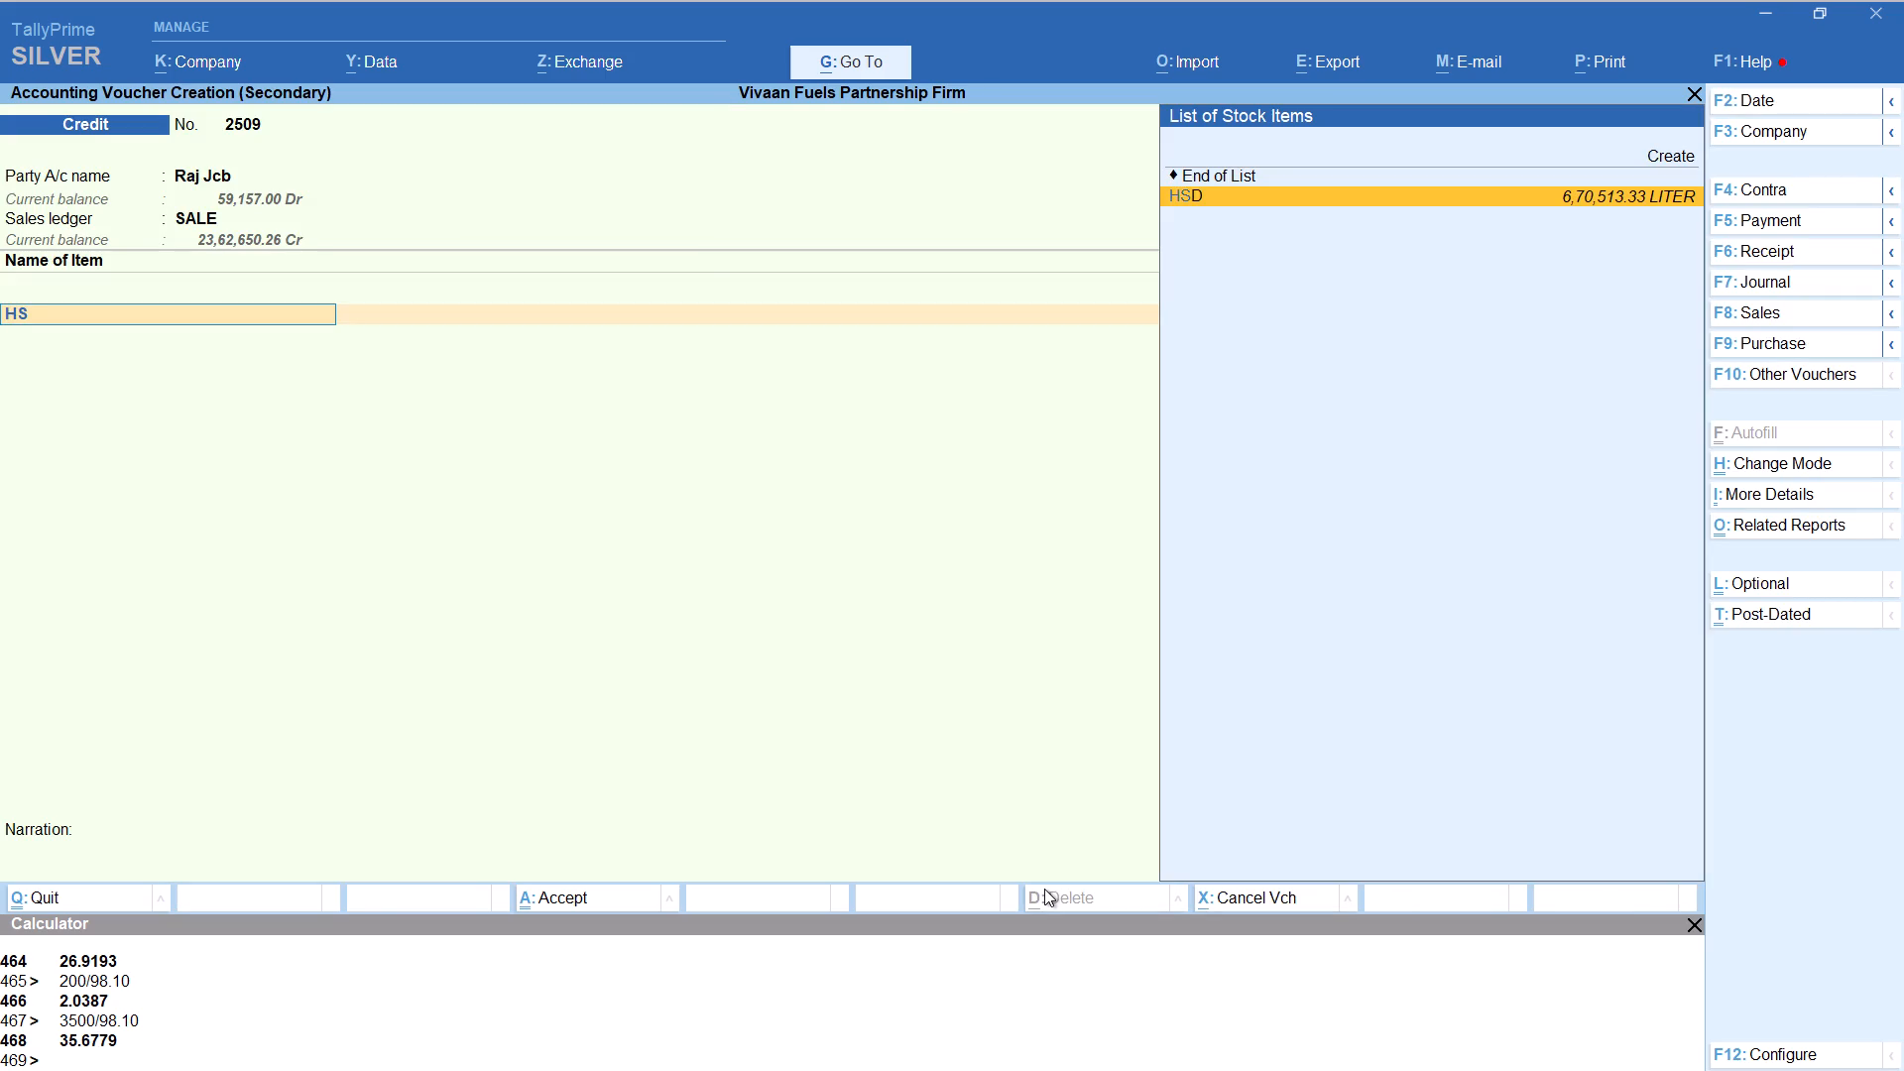
key(Return)
key(Up)
key(Return)
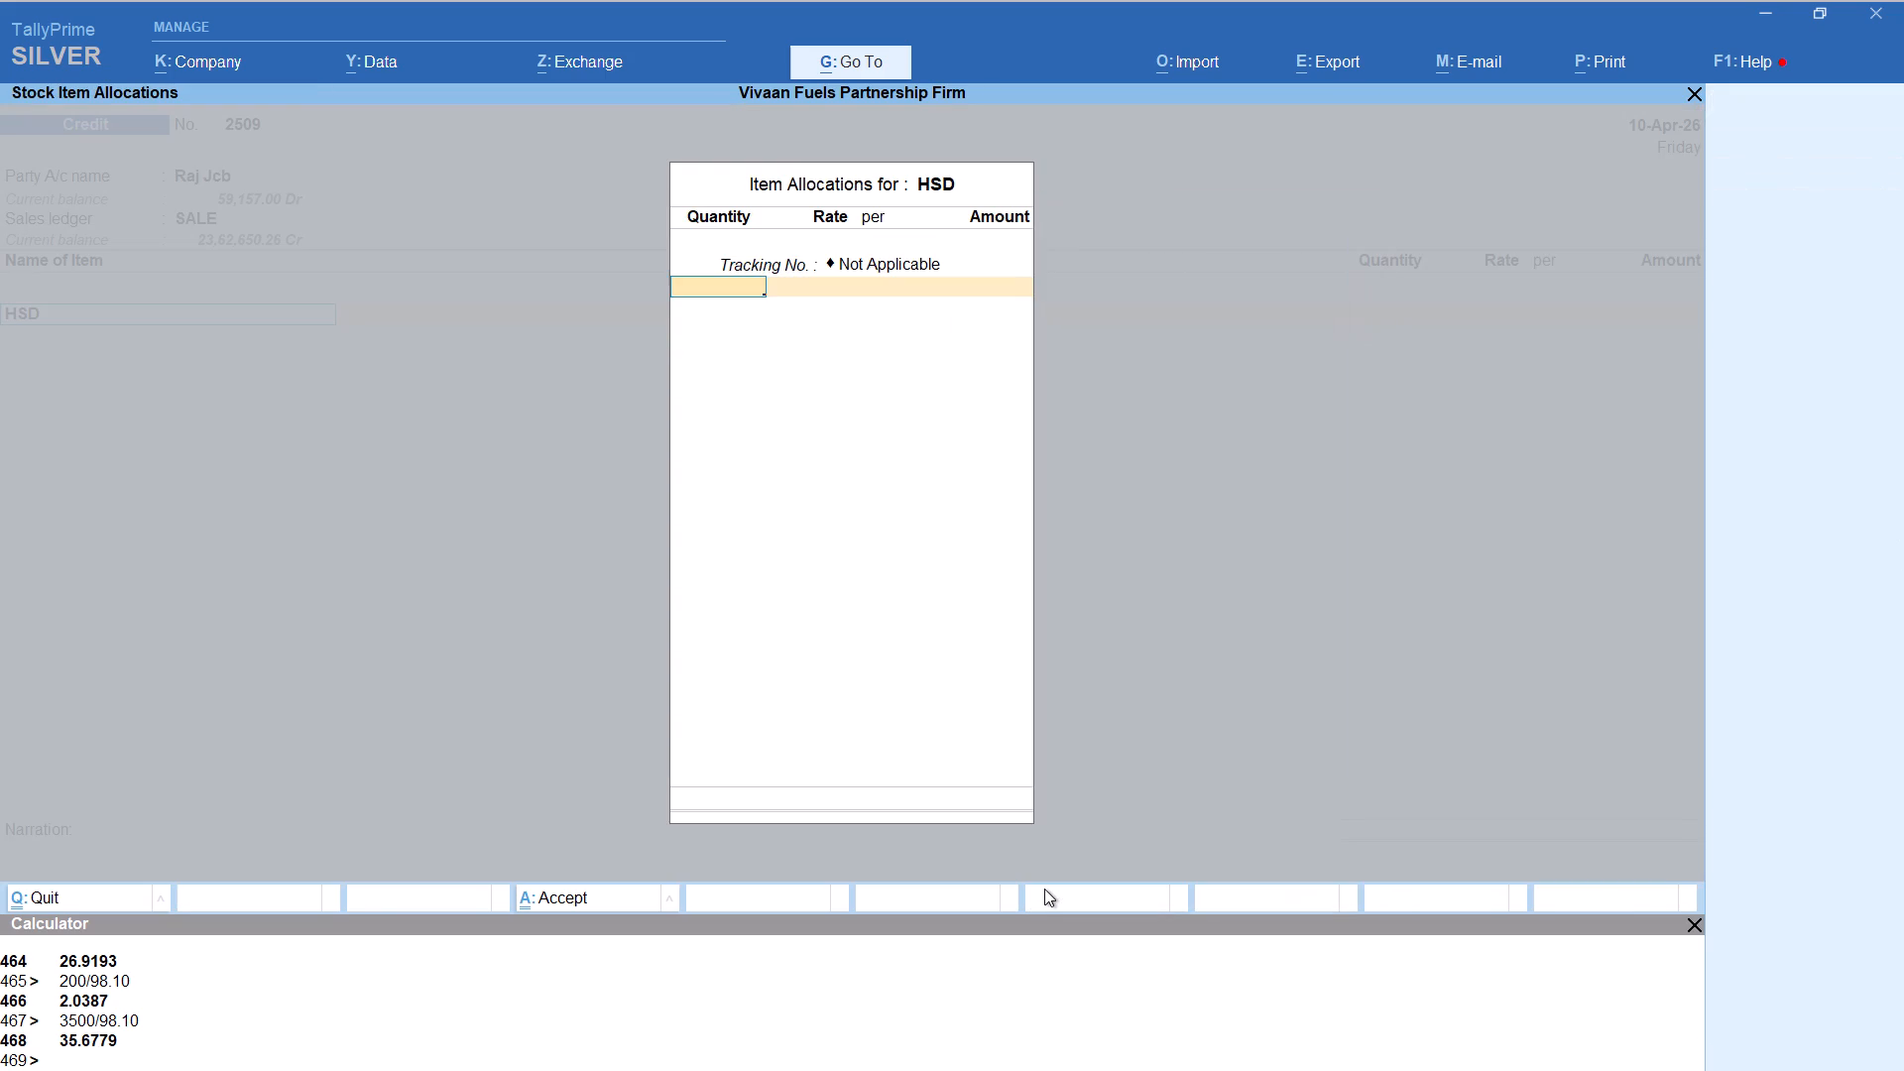
key(alt+c)
text(3500/92.87)
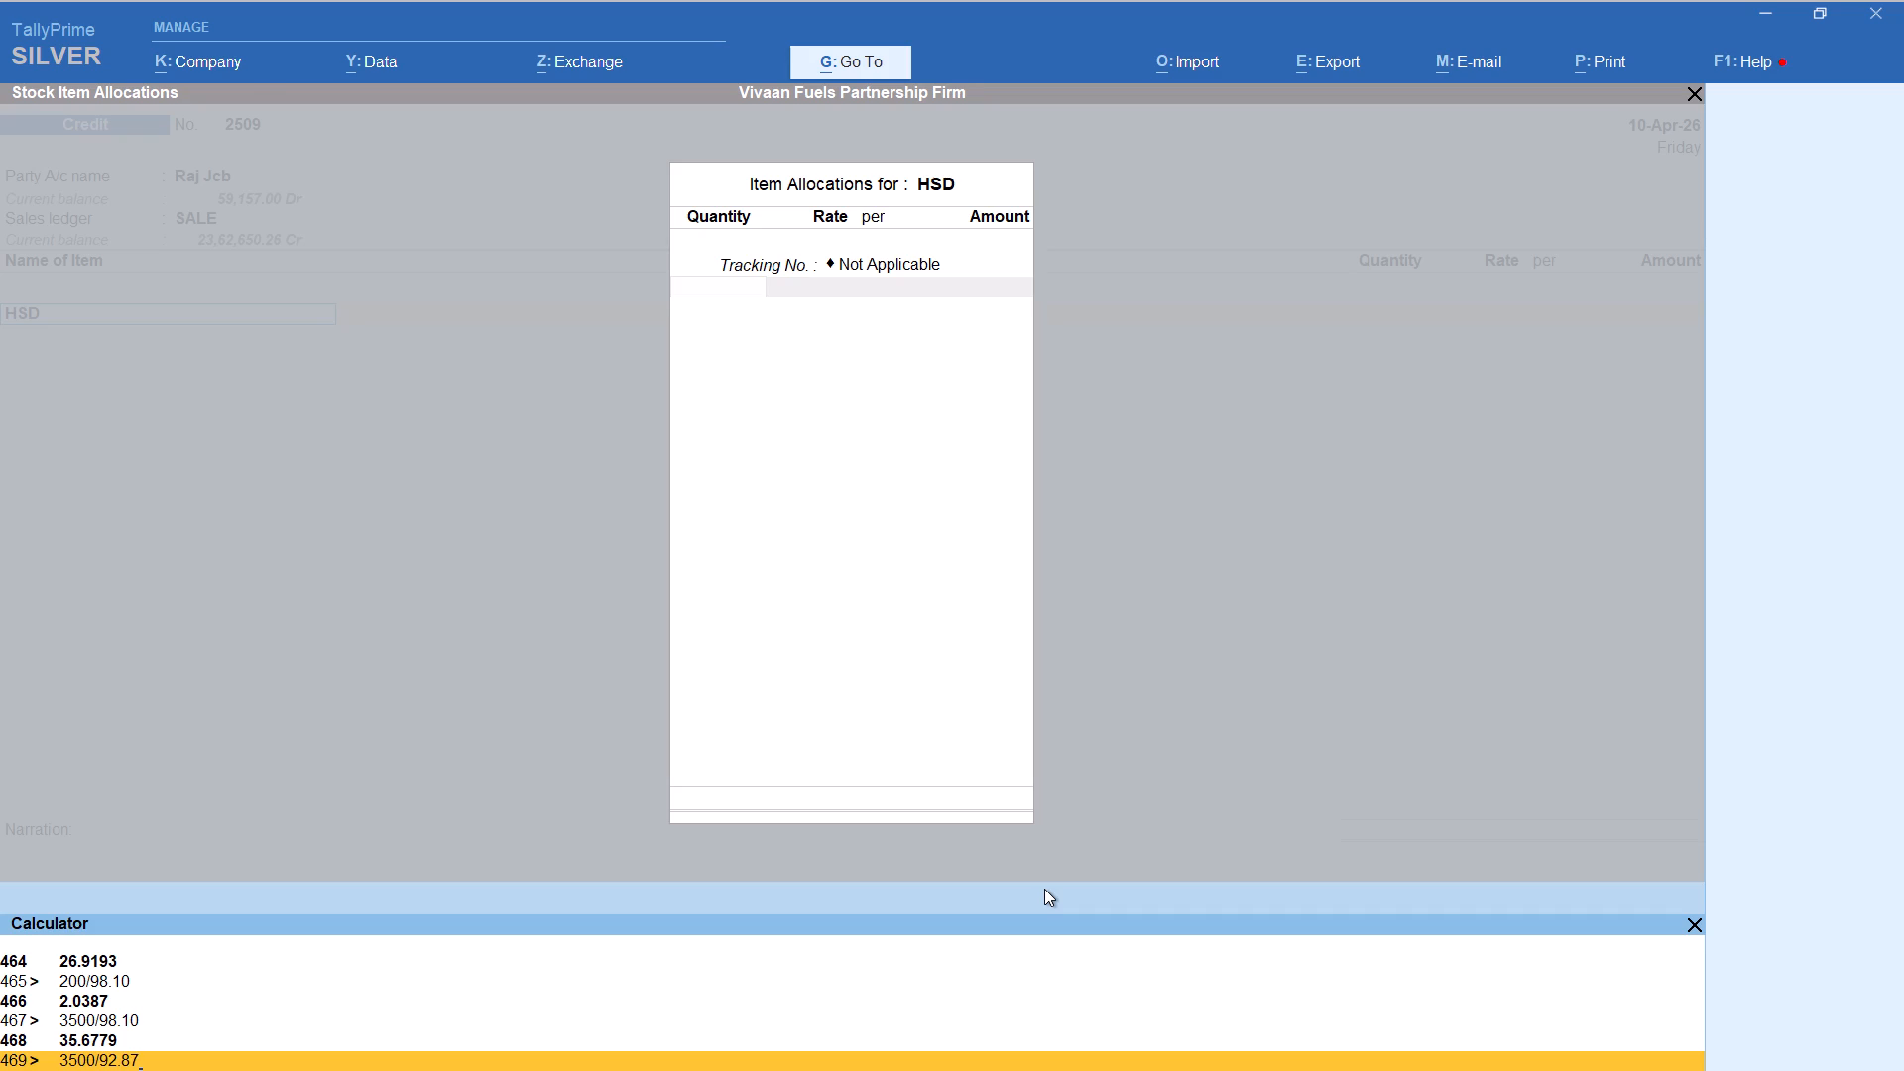
key(Return)
key(Return)
key(Return)
key(Return)
key(Return)
key(Return)
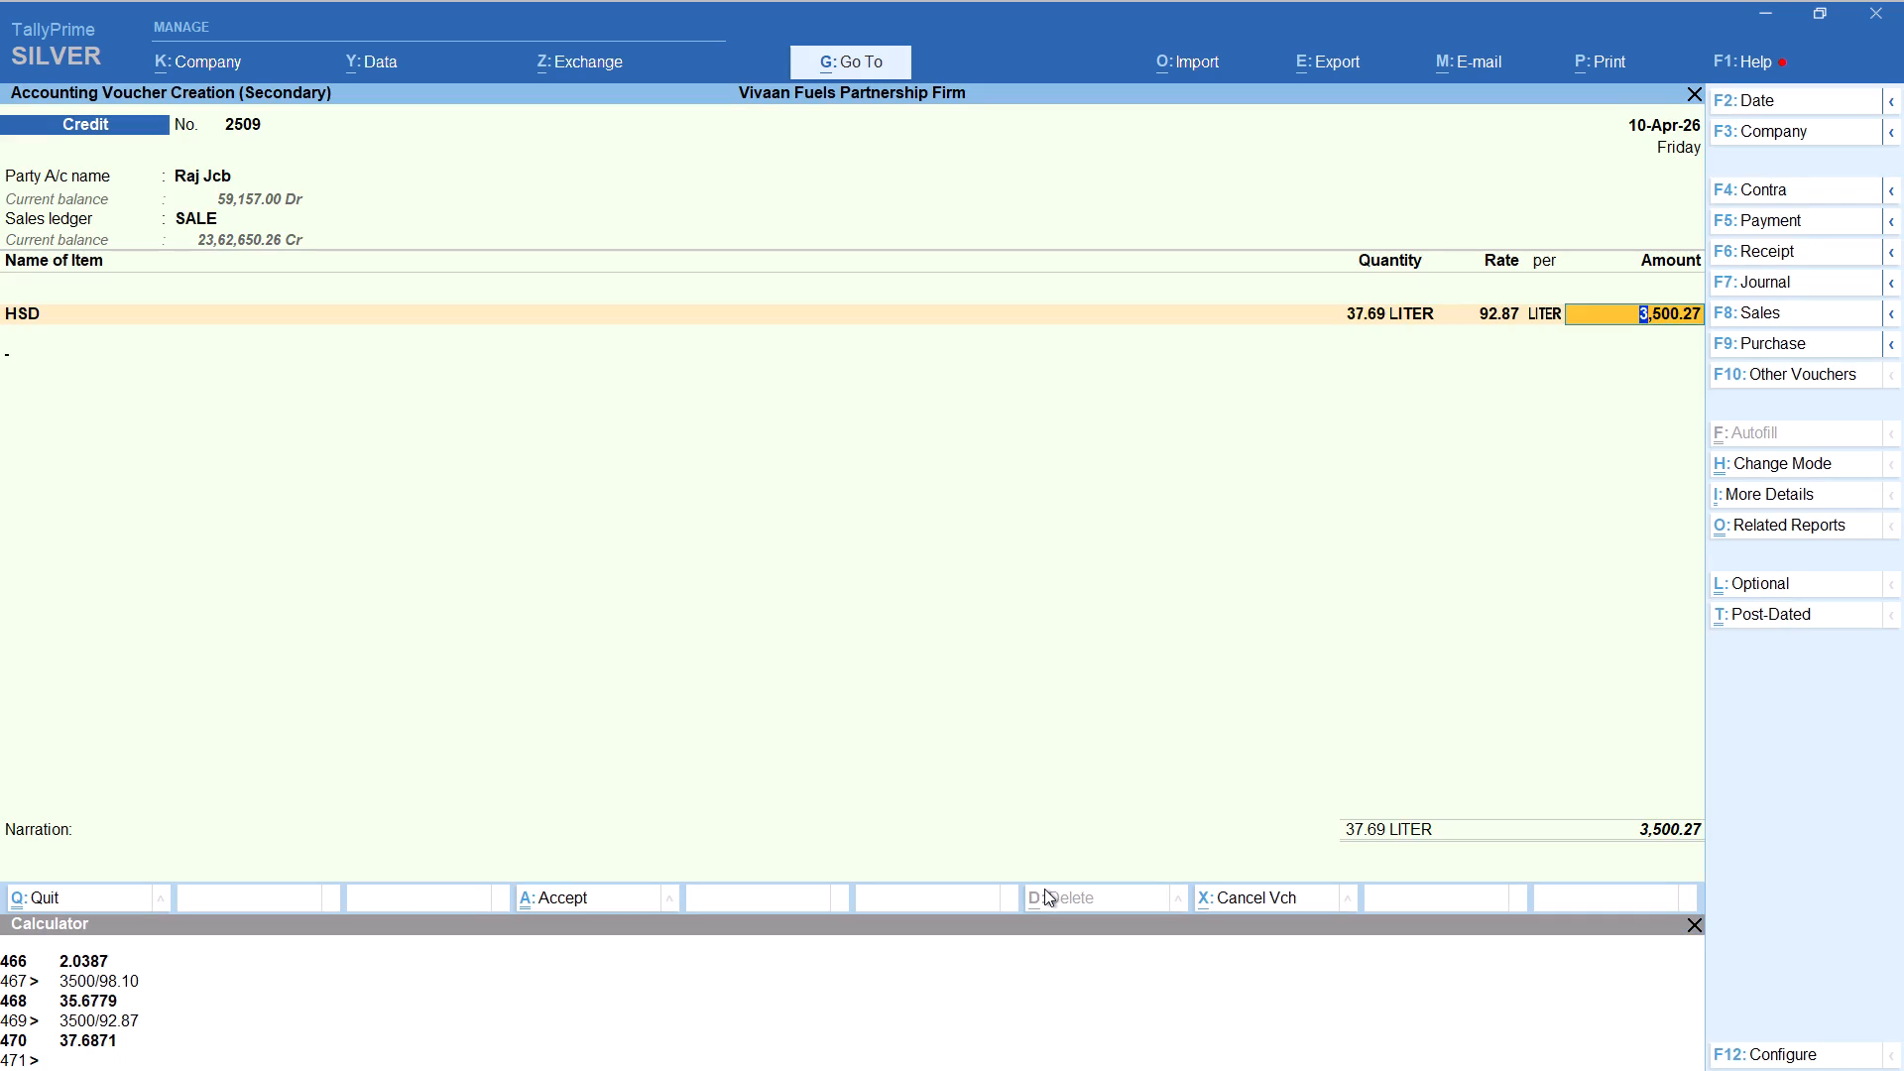
Add the Round Off ledger with its default amount to the Raj Jcb voucher and save it.
key(Return)
text(ROU)
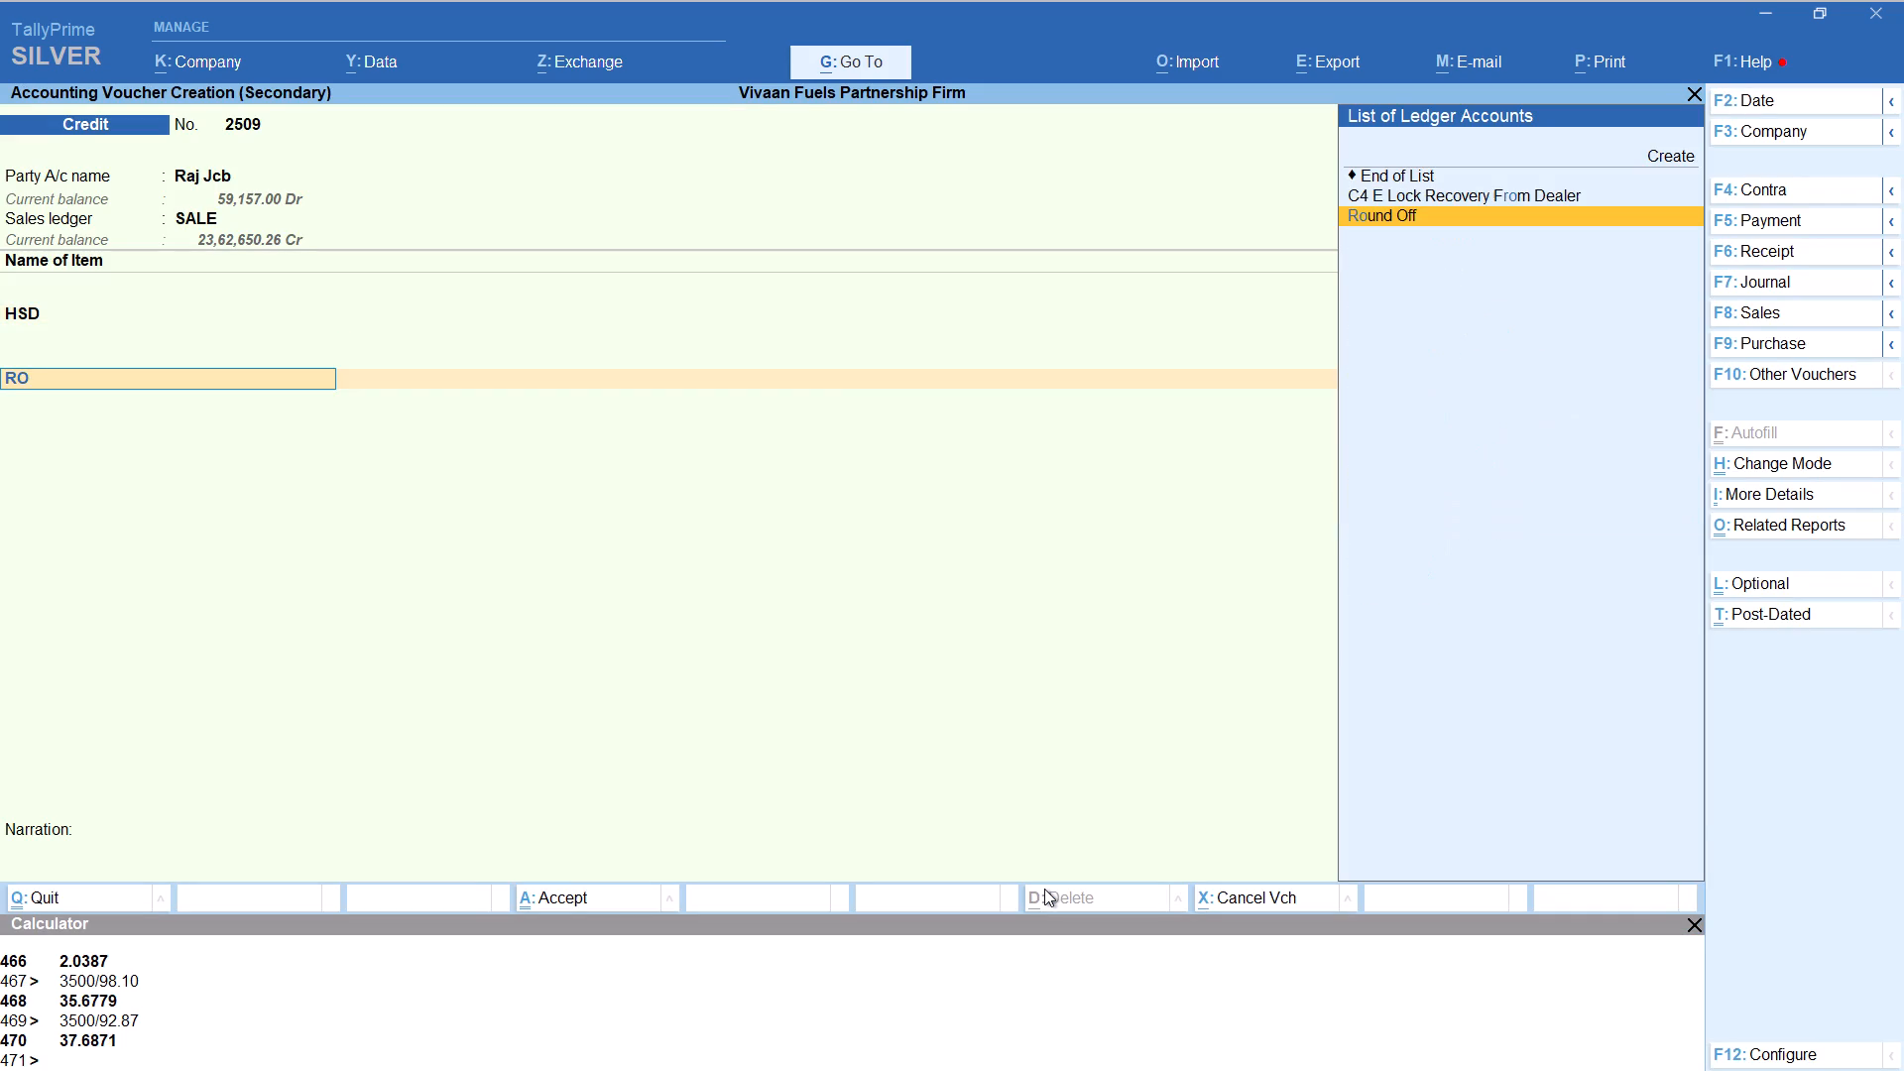
key(Return)
key(ctrl+a)
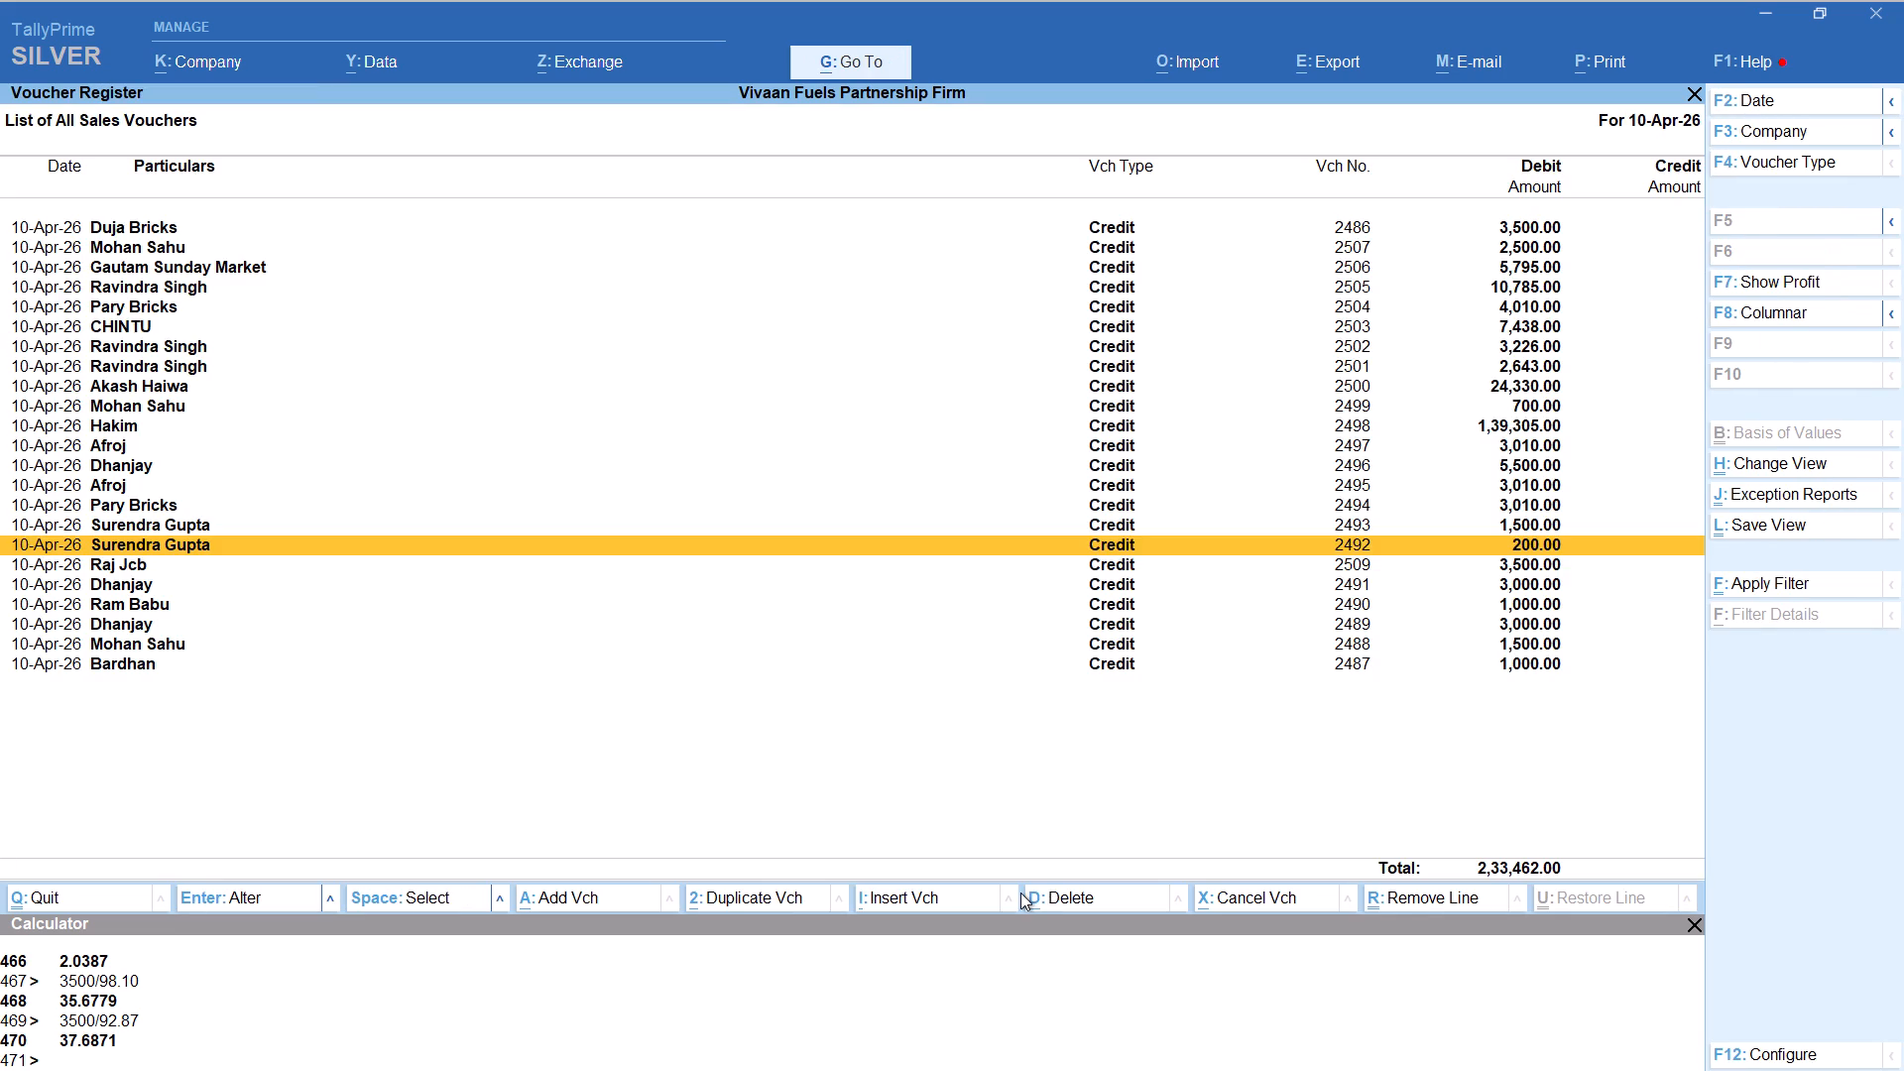
Start a new credit voucher for party Surendra, keep the default party details and use the SALE ledger.
key(Up)
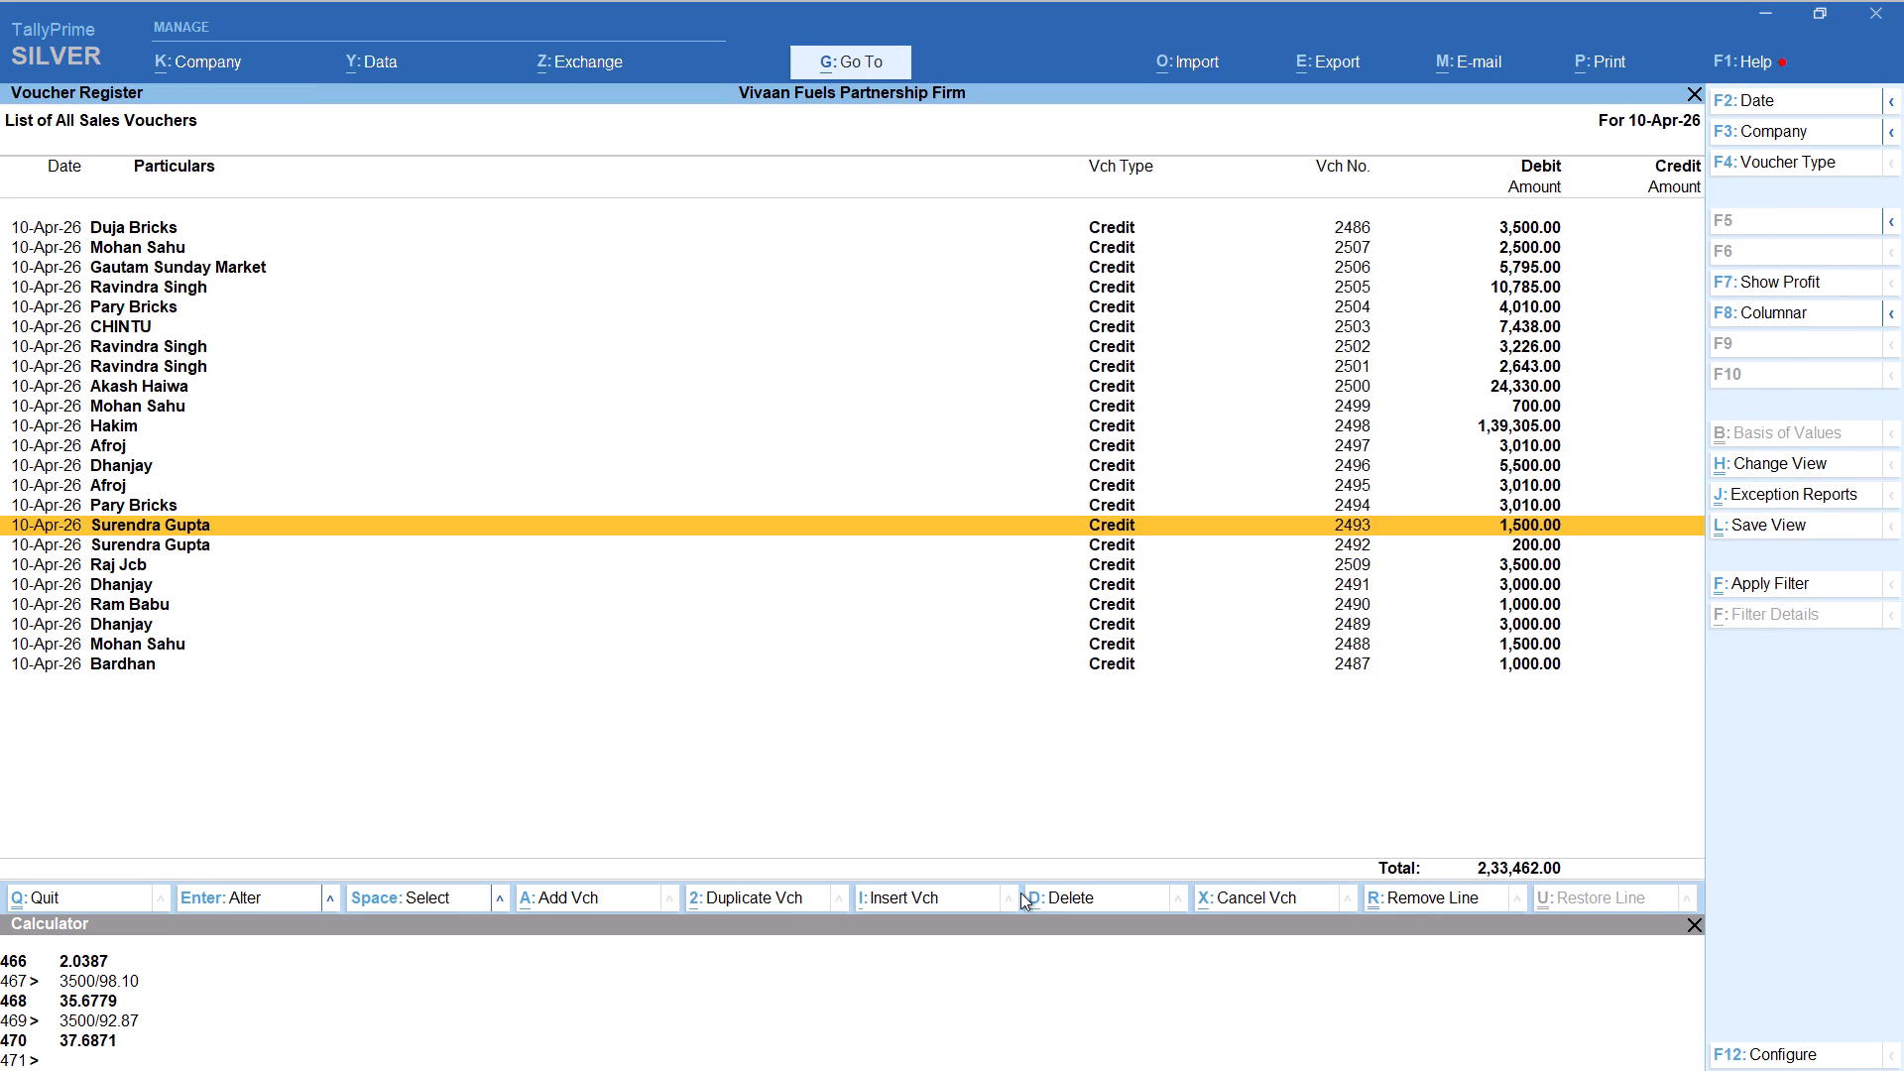
key(Down)
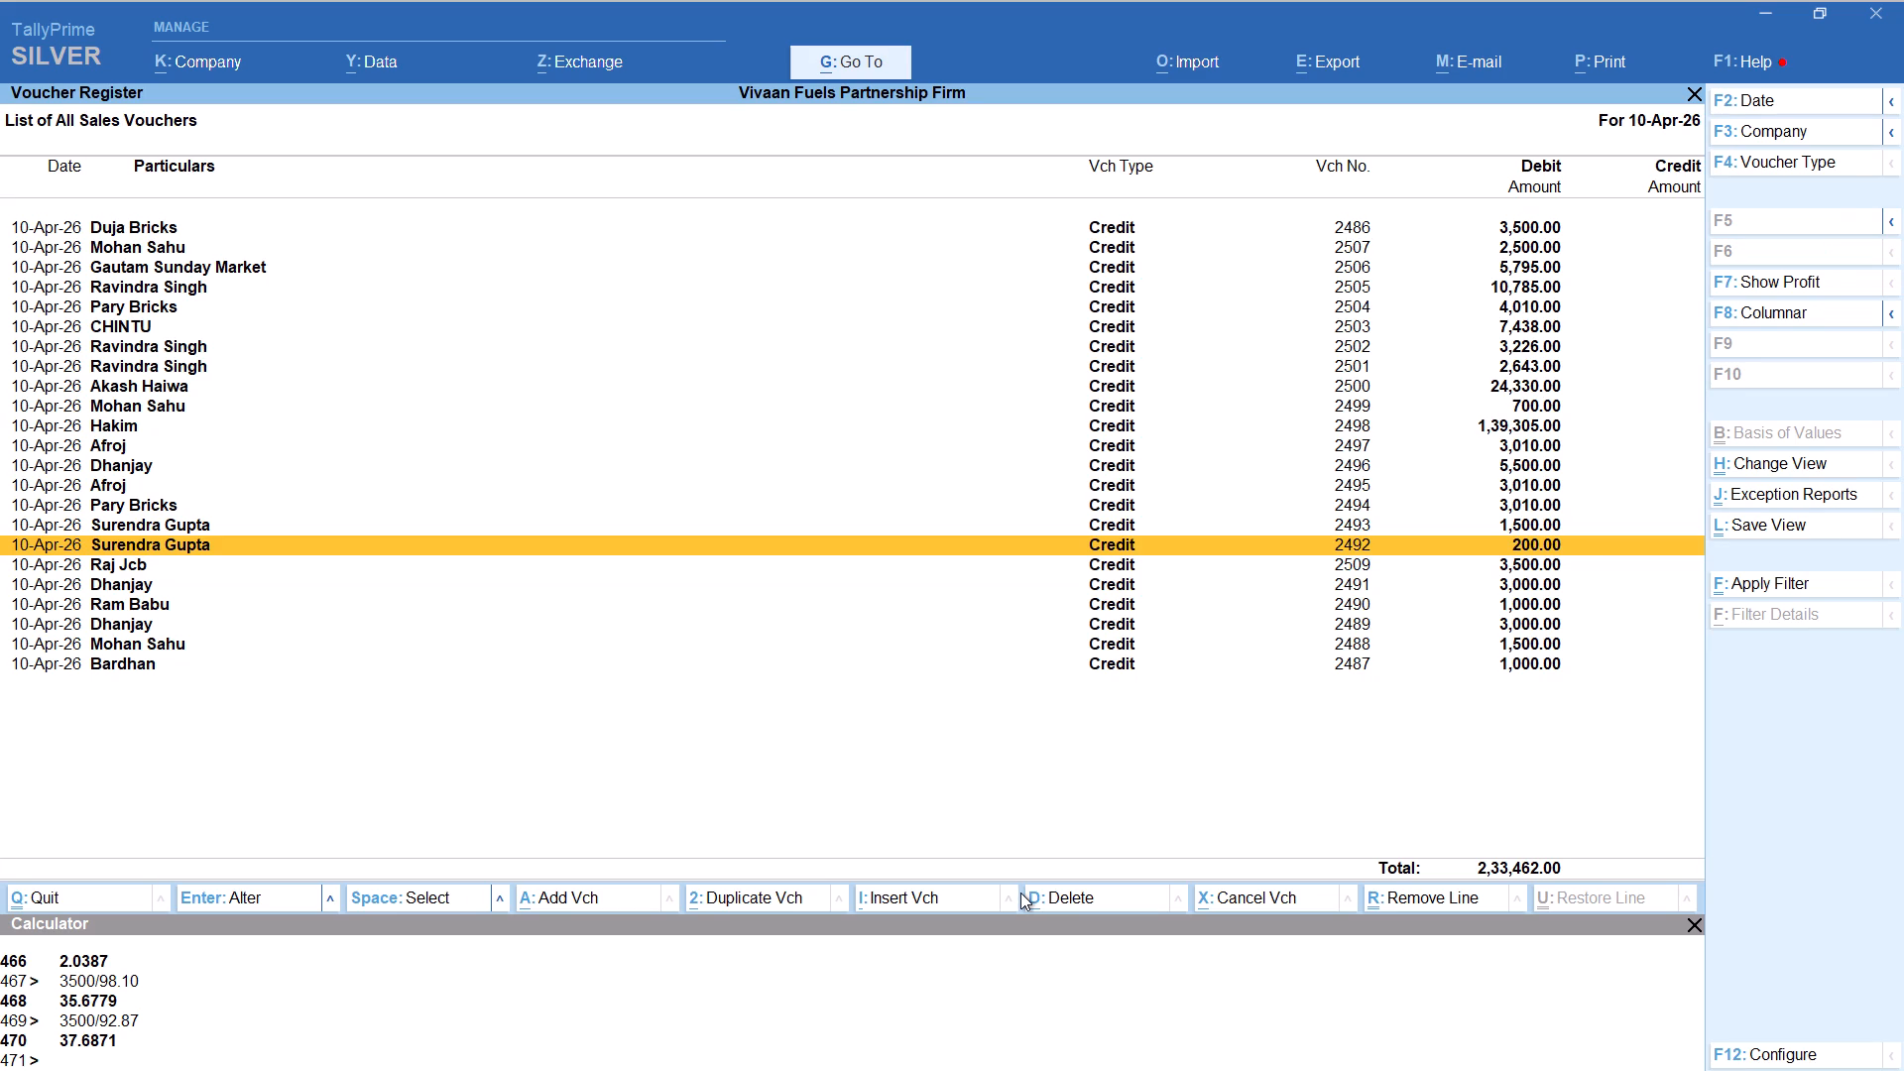
key(alt+a)
text(SUR)
key(Return)
key(Return)
key(Return)
key(Return)
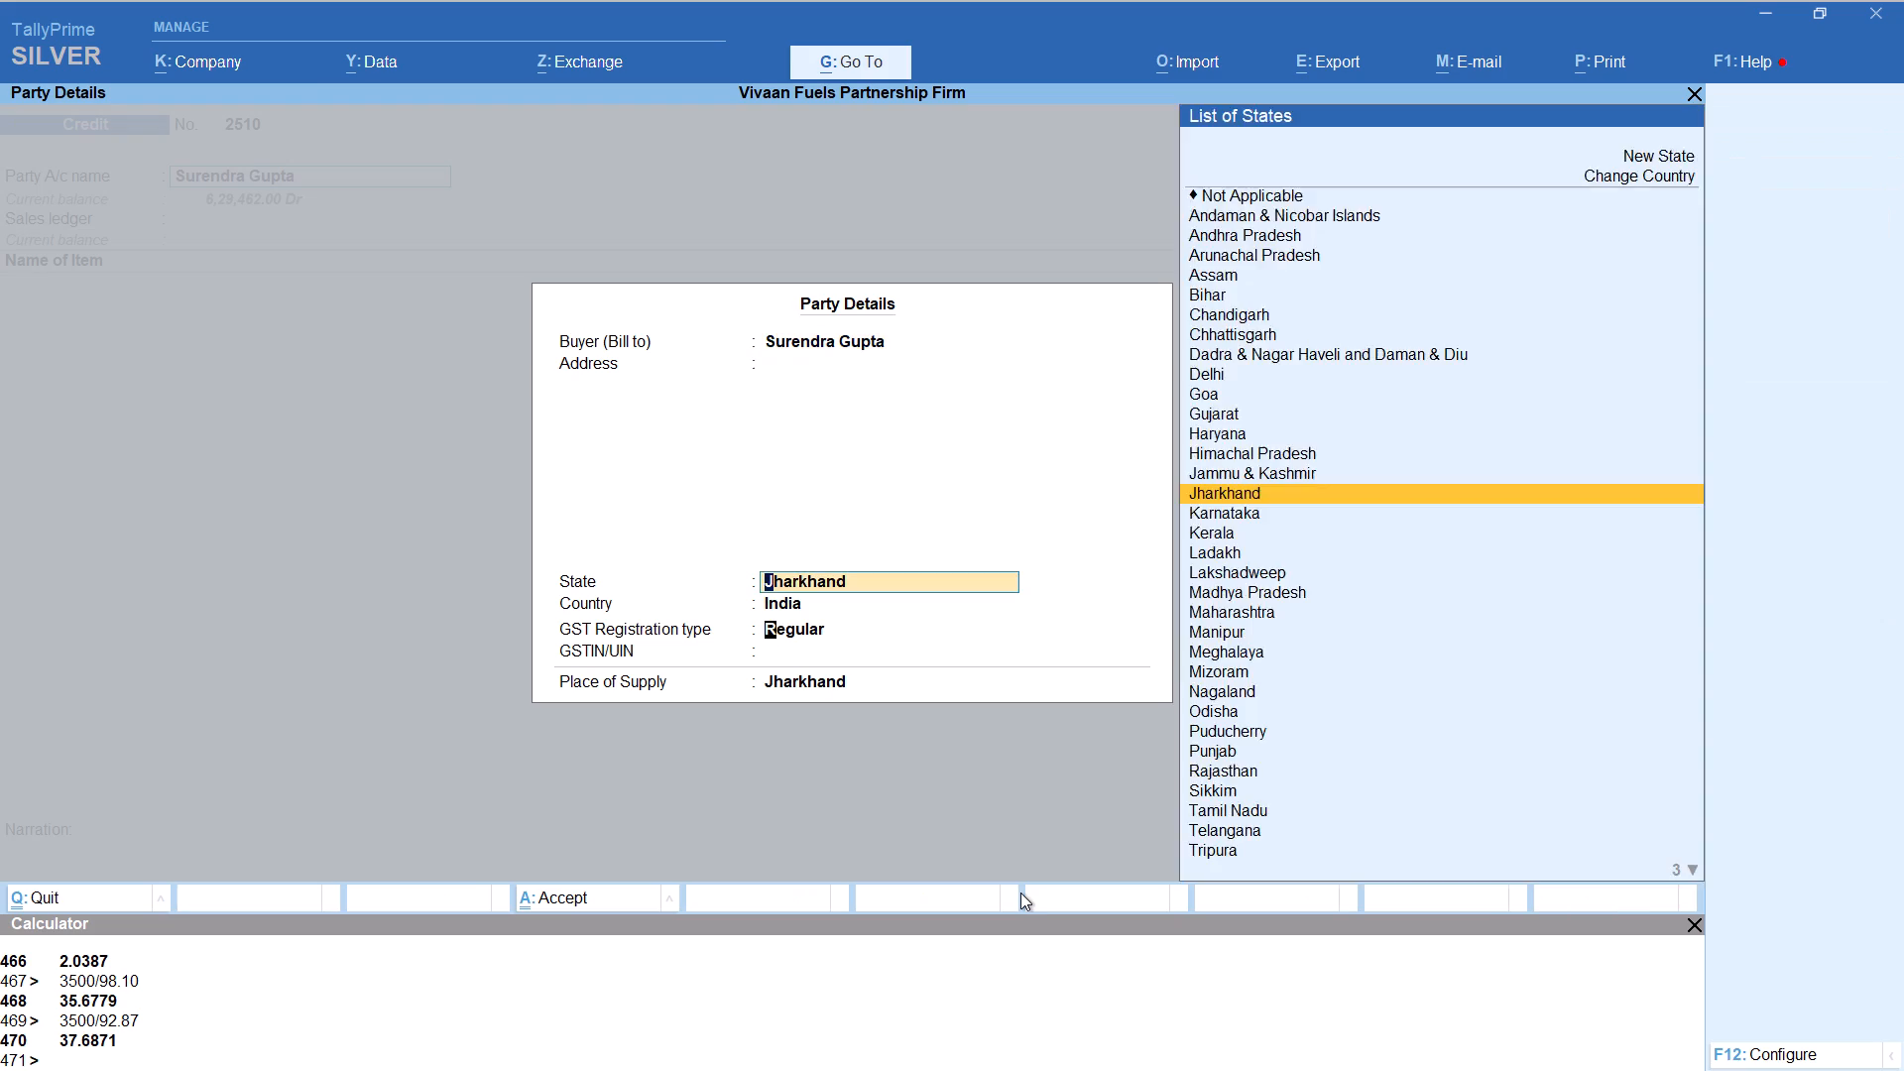
key(Return)
key(Return)
key(Return)
key(Return)
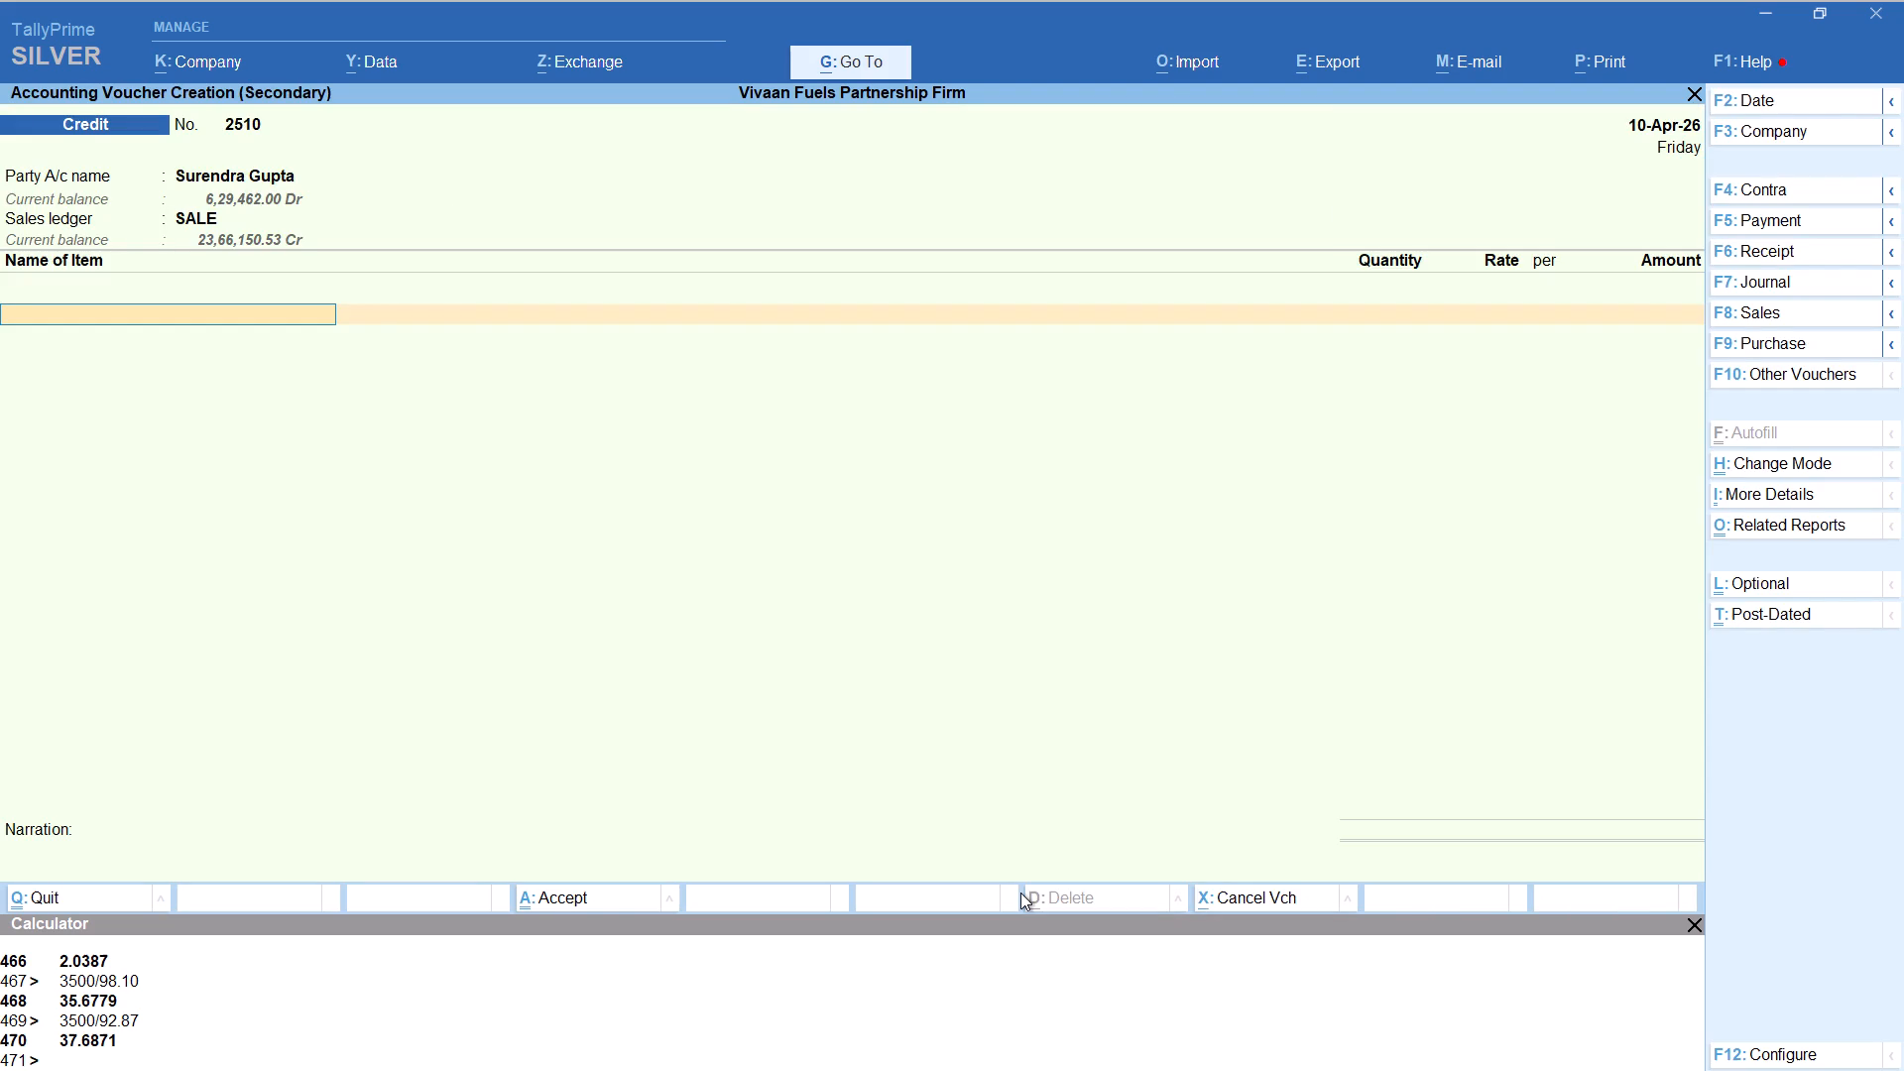
Add item HSD to the Surendra voucher with tracking number Not Applicable and quantity calculated as 1700/92.87, keeping the 92.87 rate.
text(HS)
key(Return)
key(Up)
key(Return)
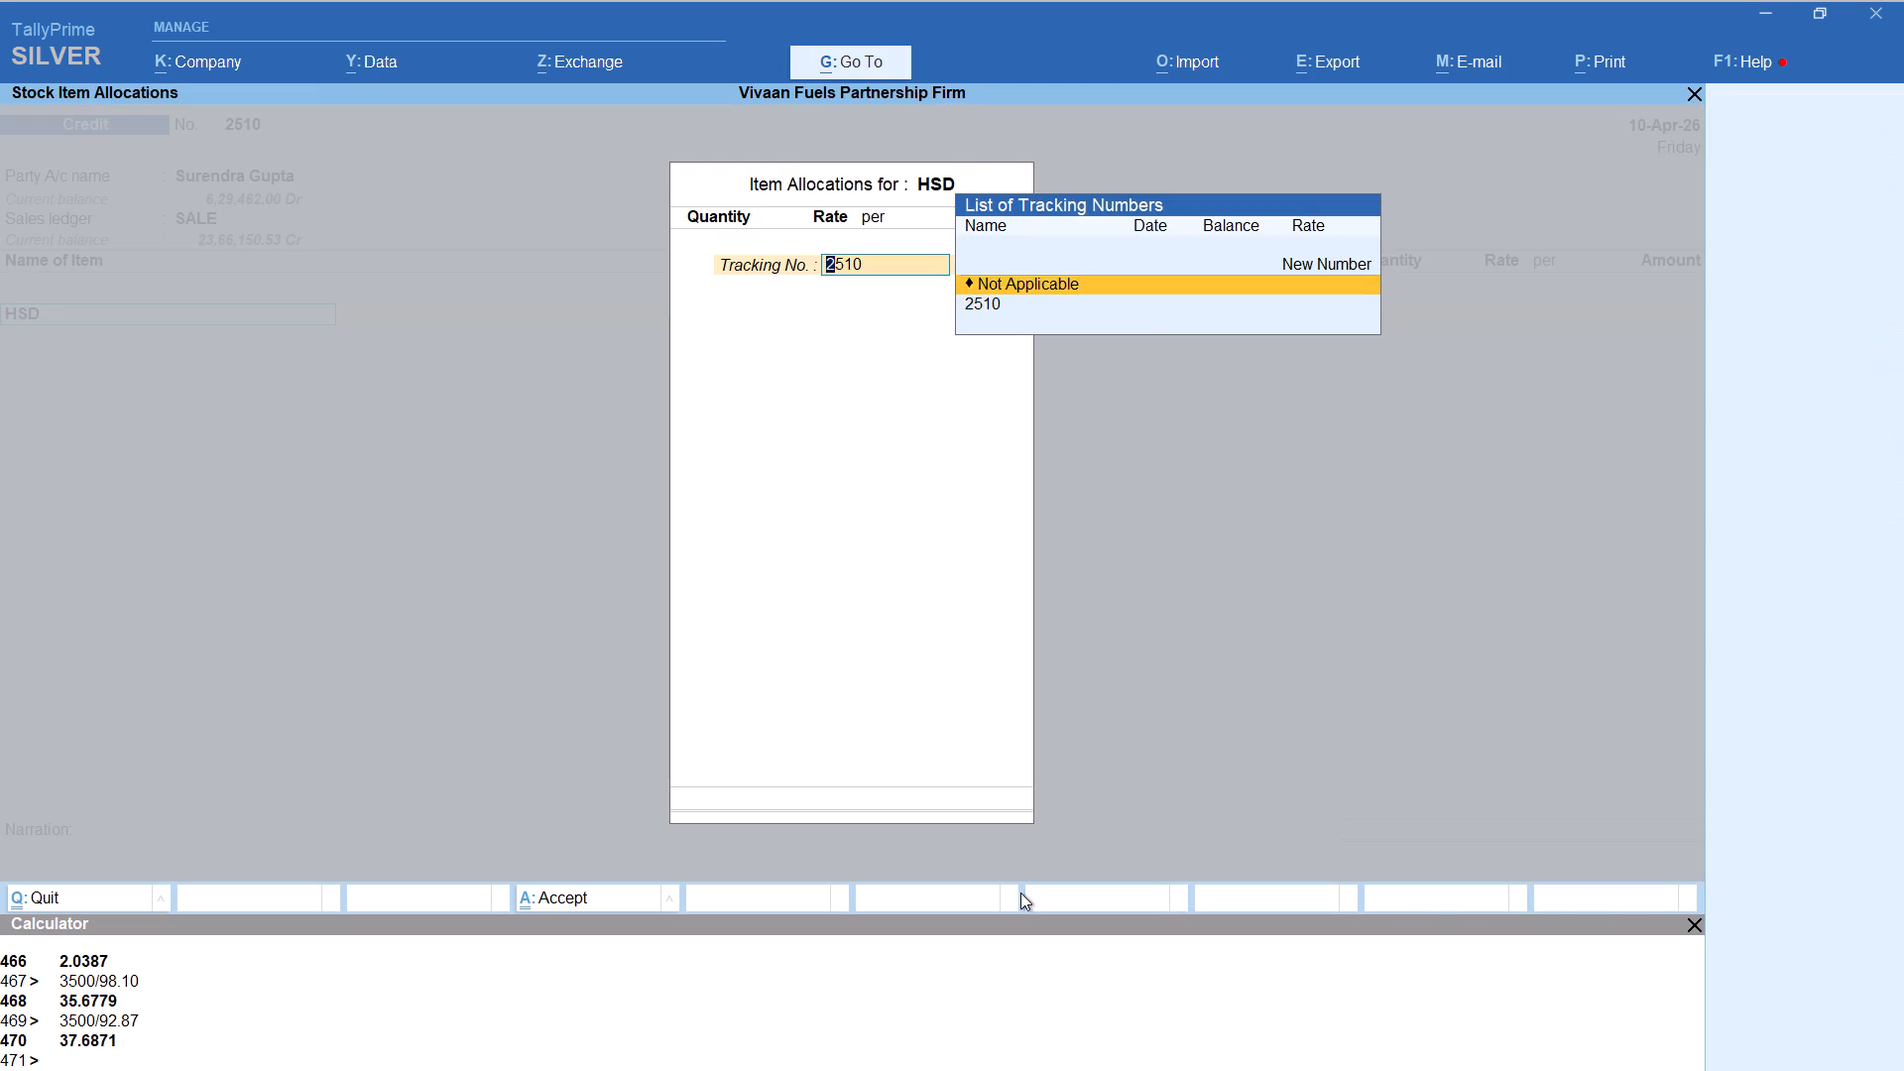
key(alt+c)
text(1700/92.87)
key(Return)
key(Return)
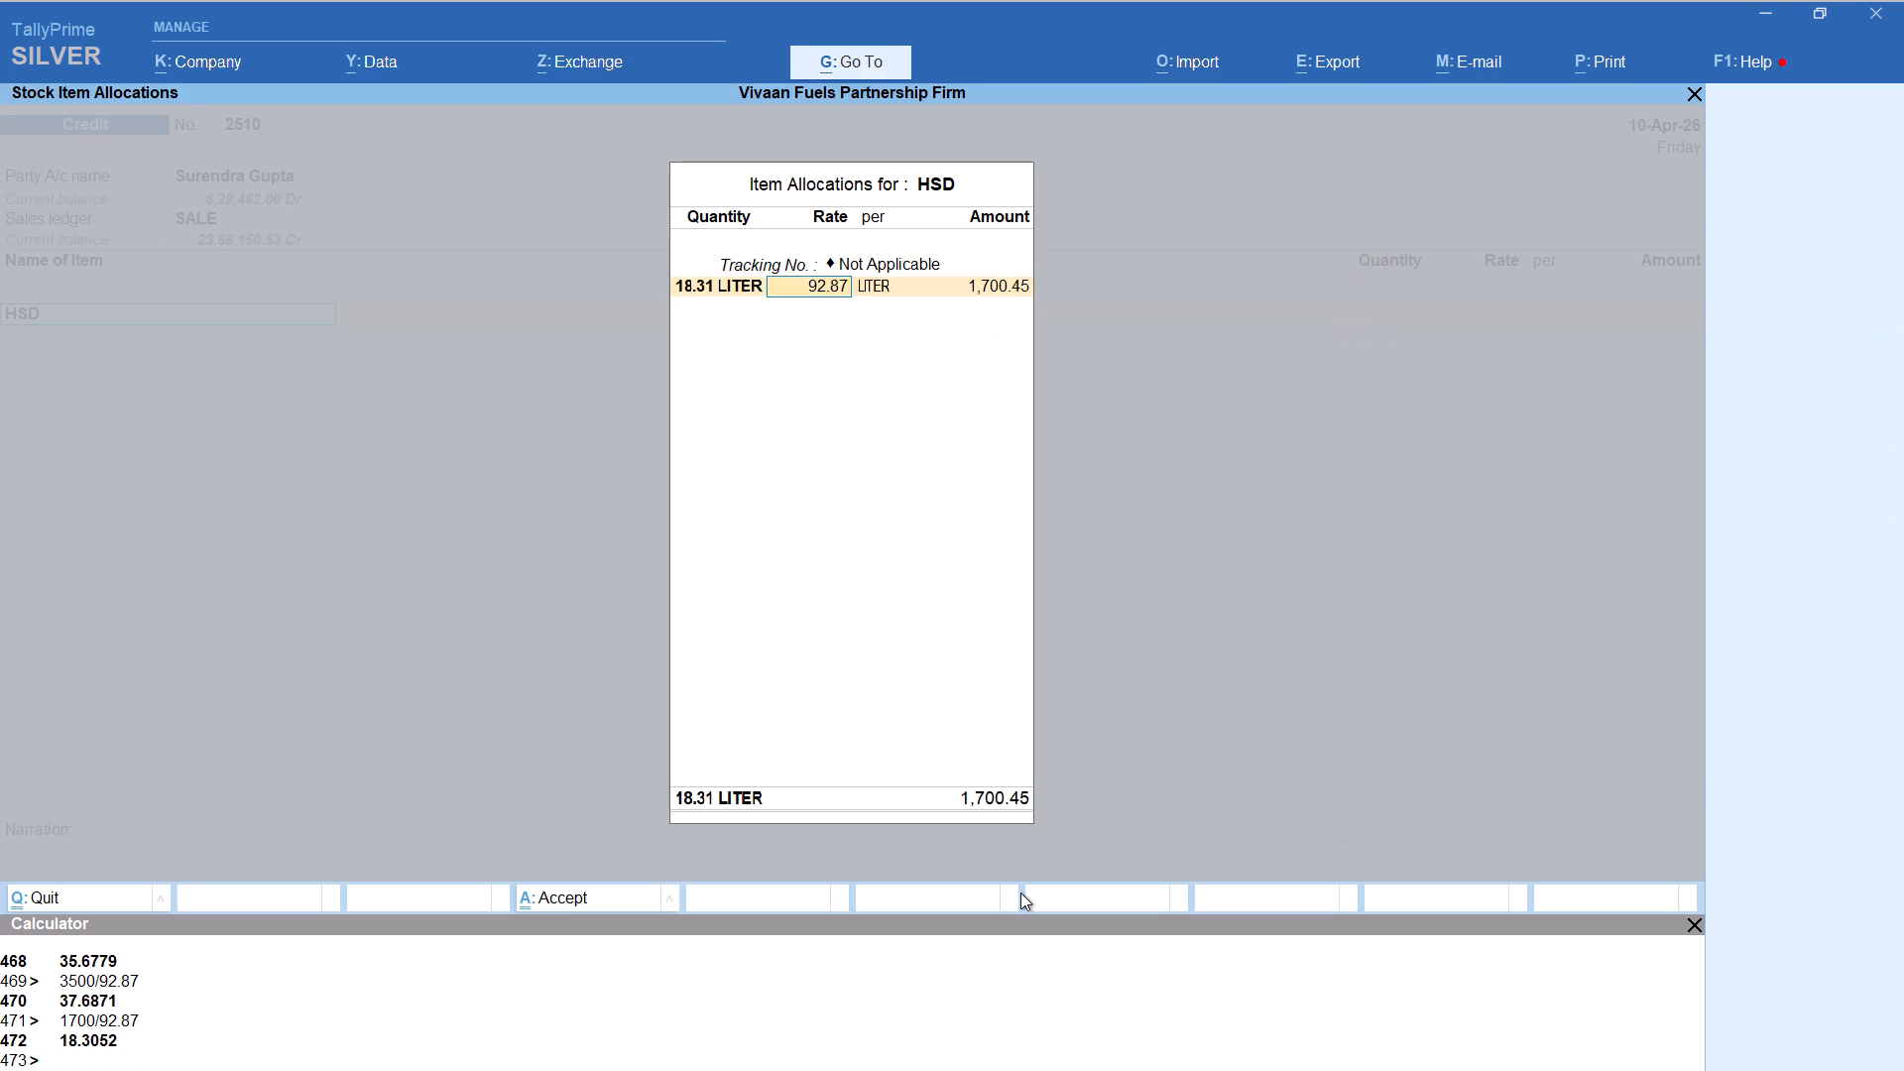
key(Return)
key(Return)
key(Return)
key(Return)
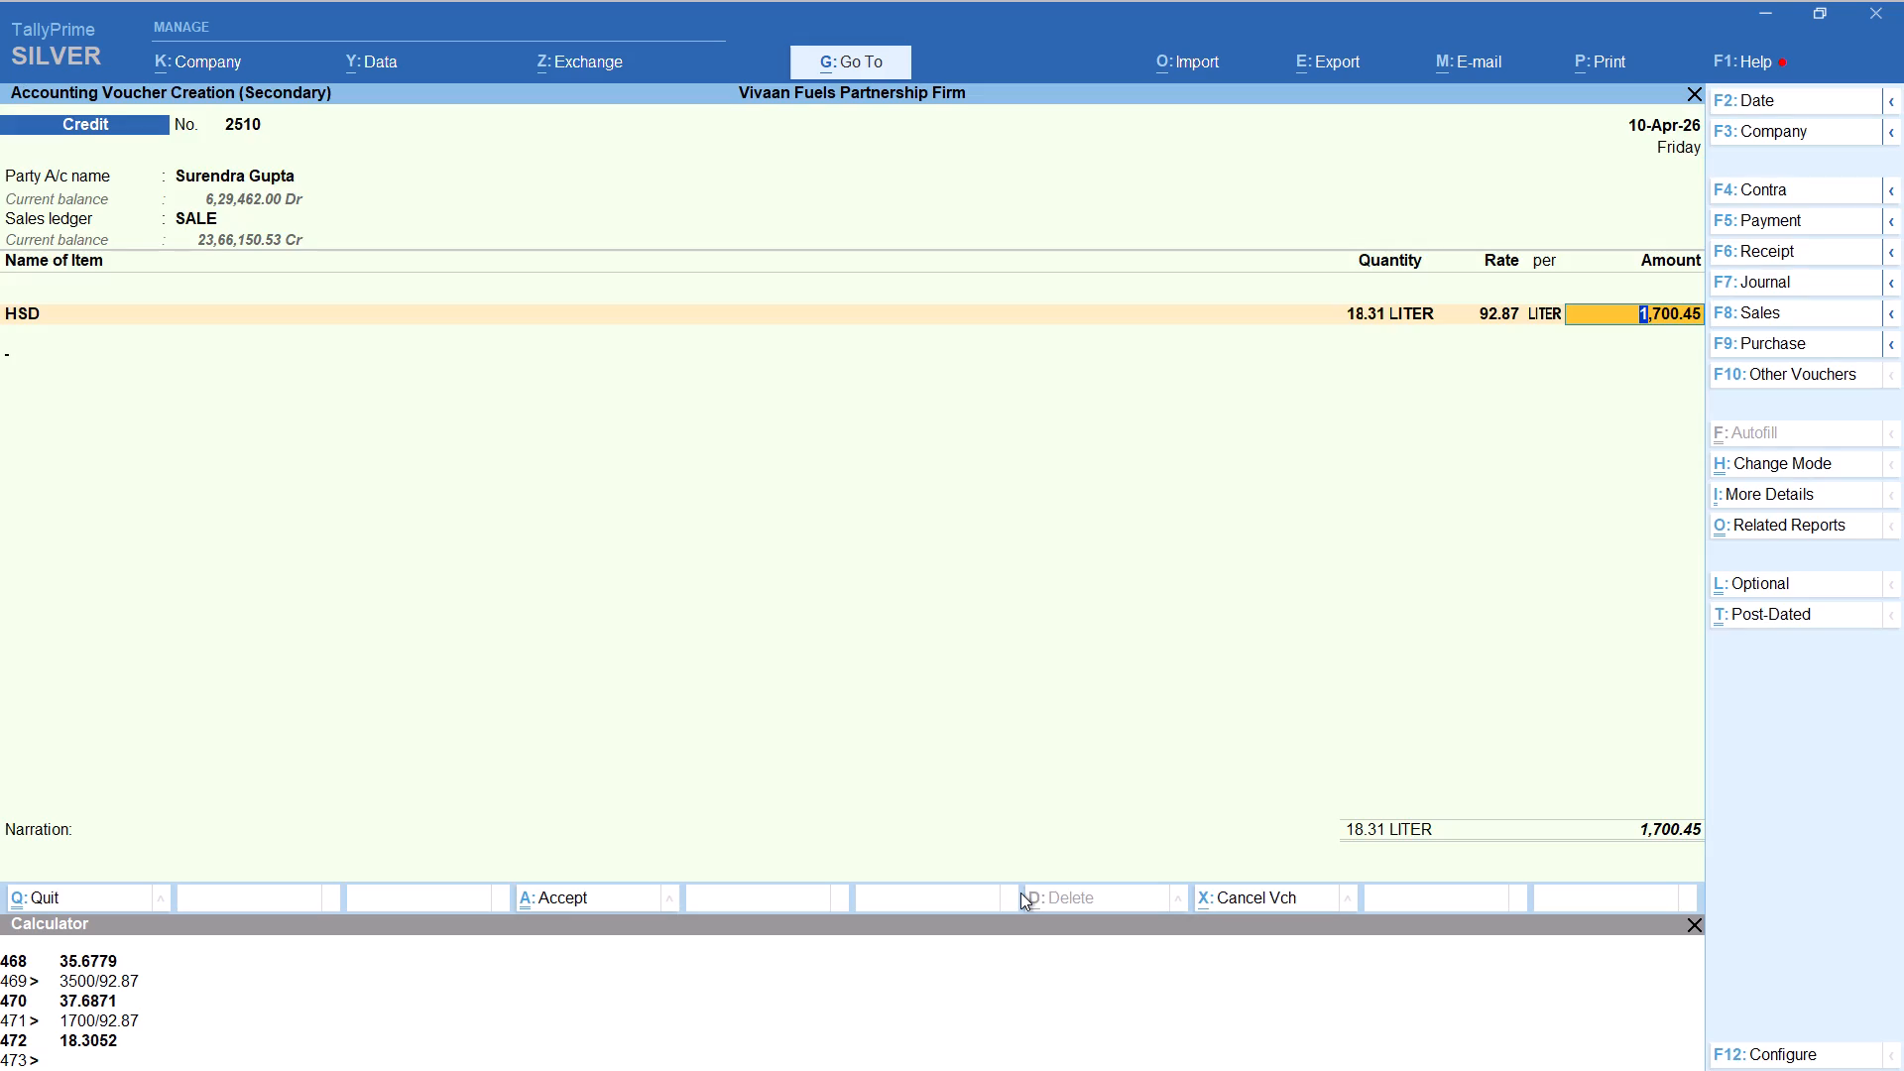
Add the Round Off ledger with its default amount to the Surendra voucher and save it.
key(Return)
text(ROU)
key(Return)
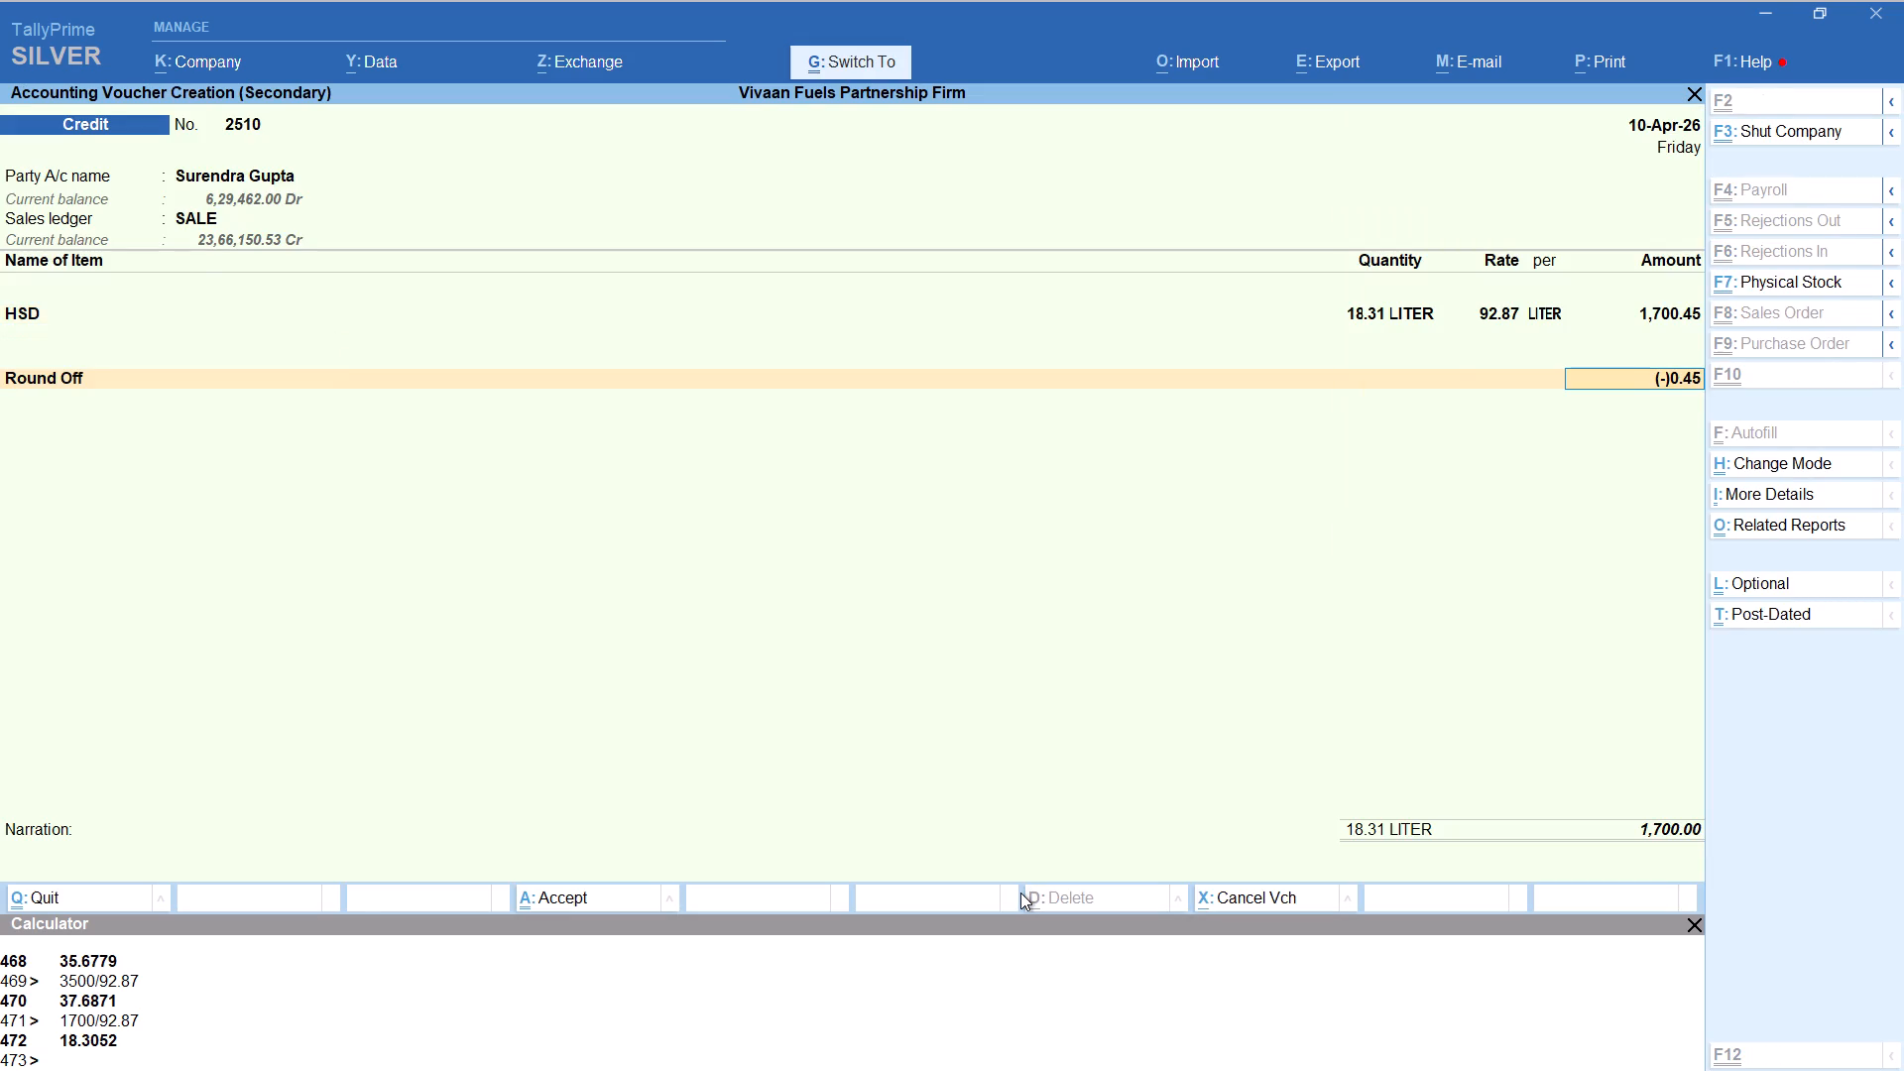
key(ctrl+a)
Check the 10-Apr credit figure in Excel against the TallyPrime register and delete Surendra's 1,500.00 voucher no. 2493.
key(alt+Tab)
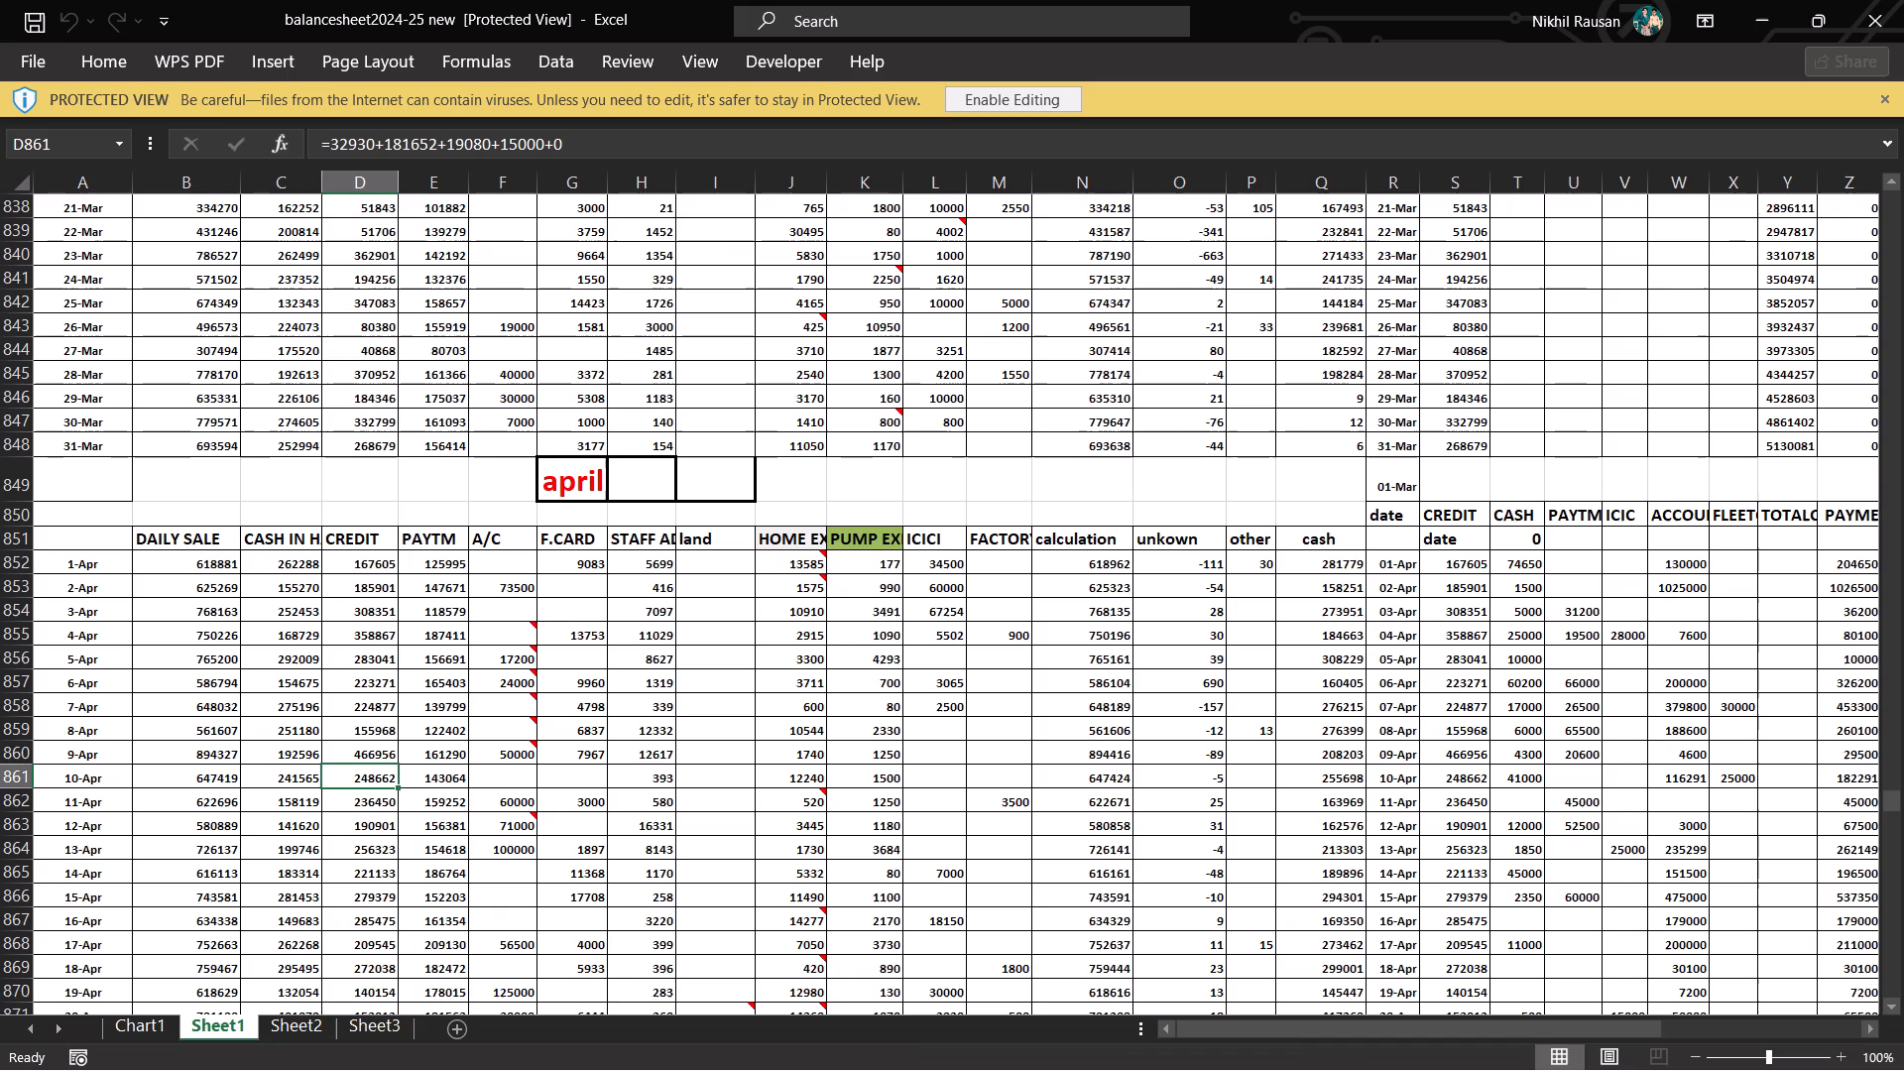
key(alt+Tab)
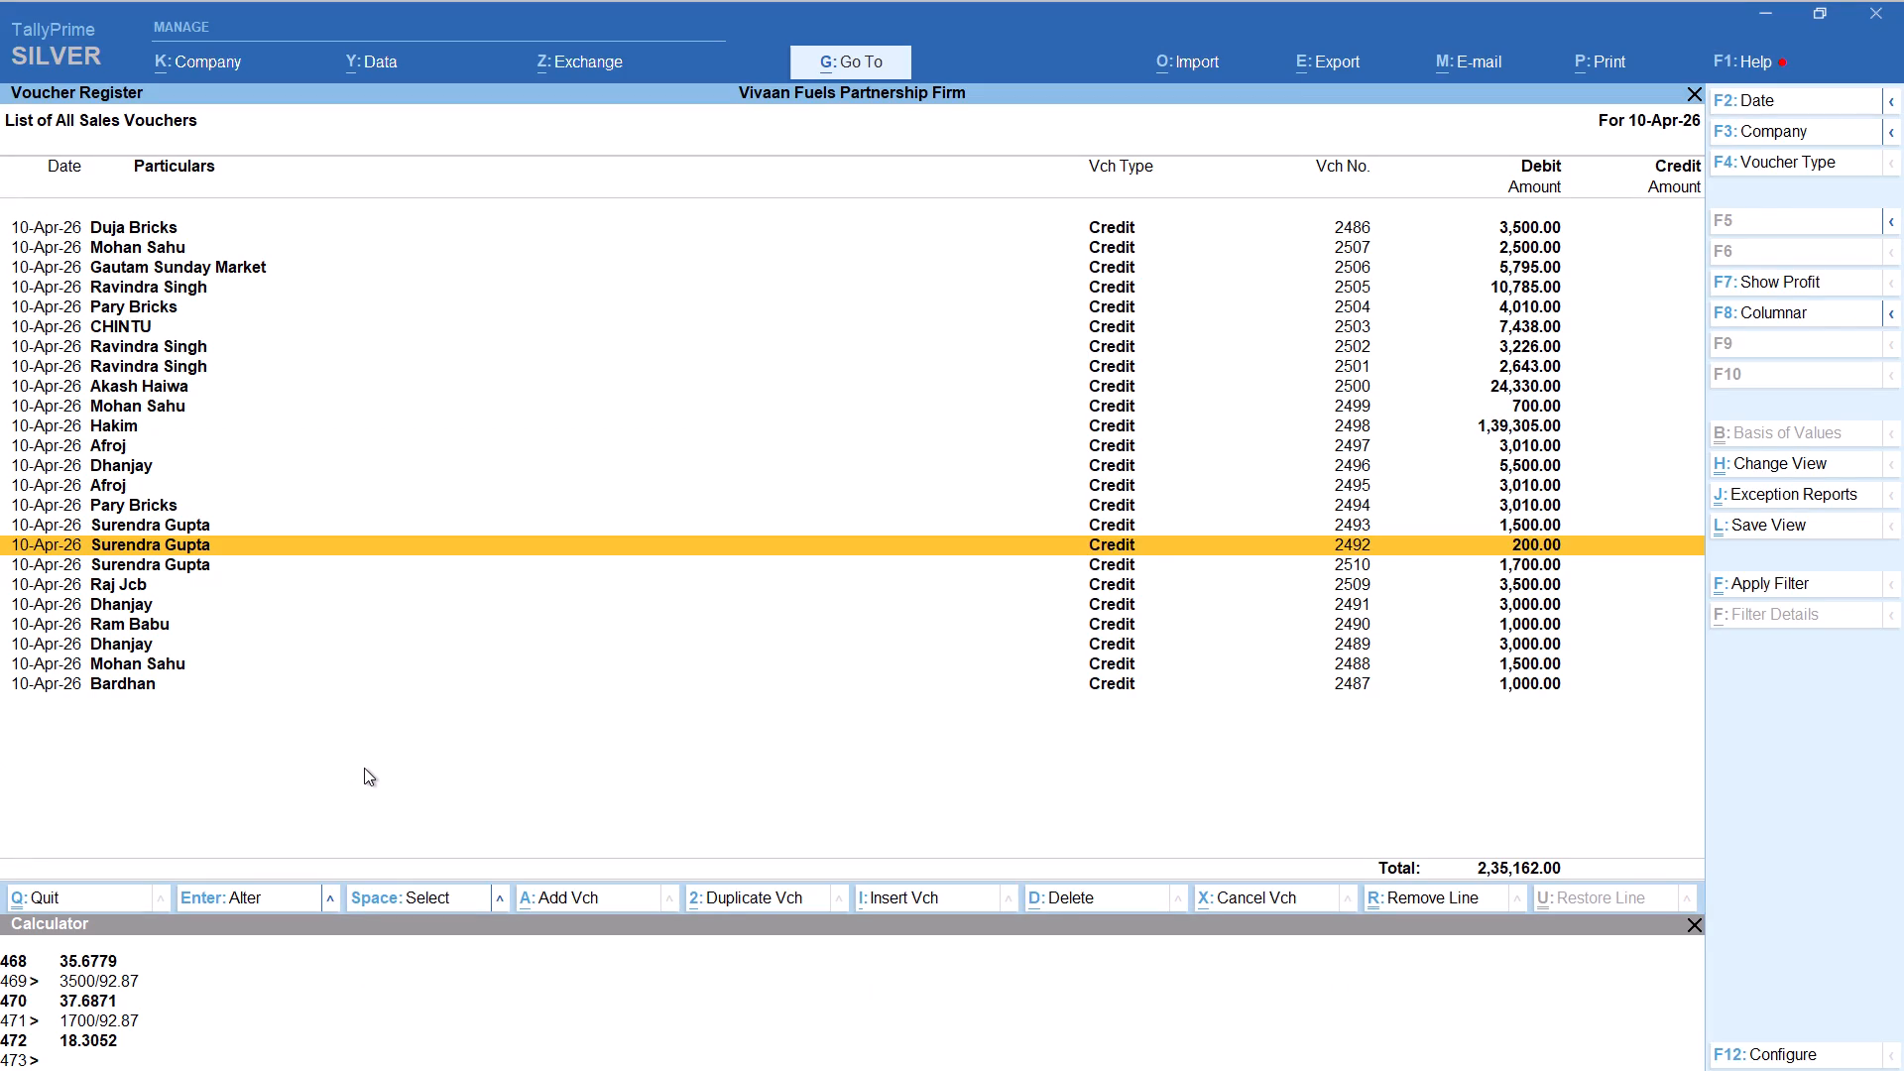
key(alt+Tab)
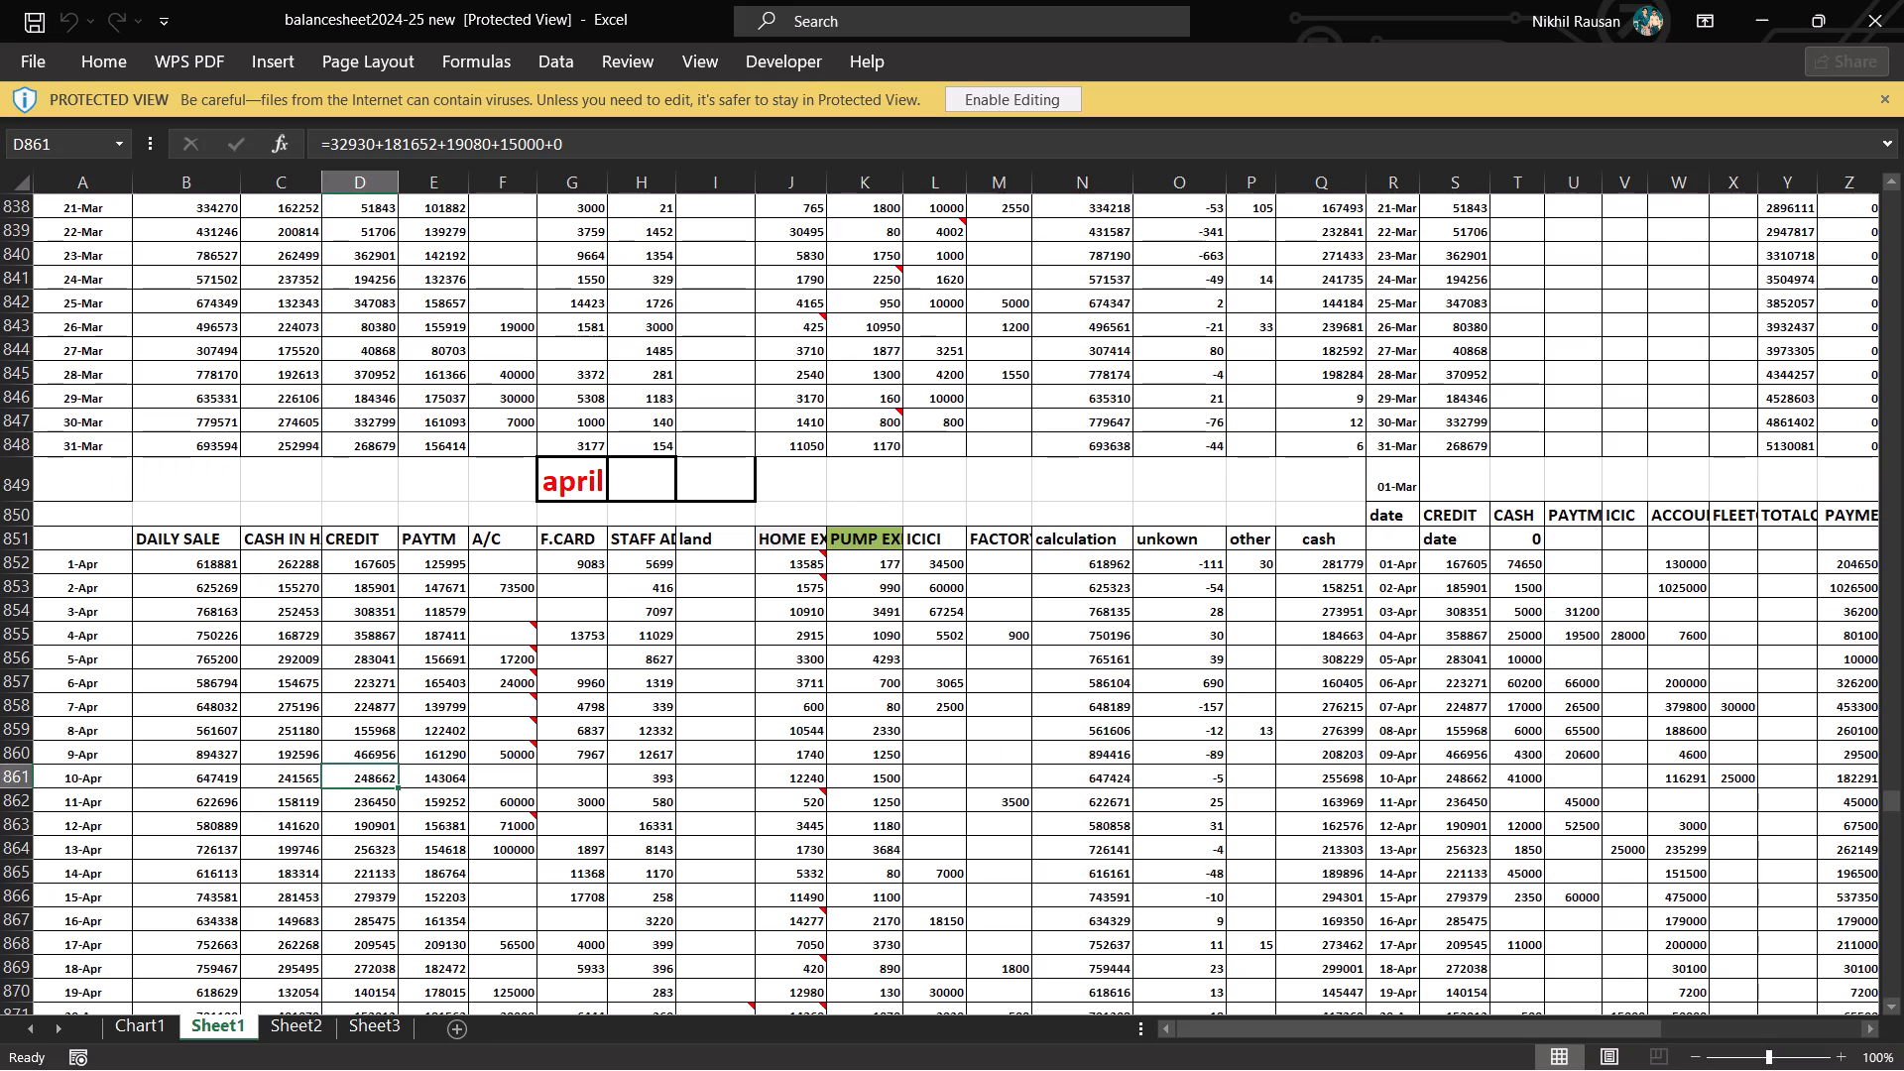
key(alt+Tab)
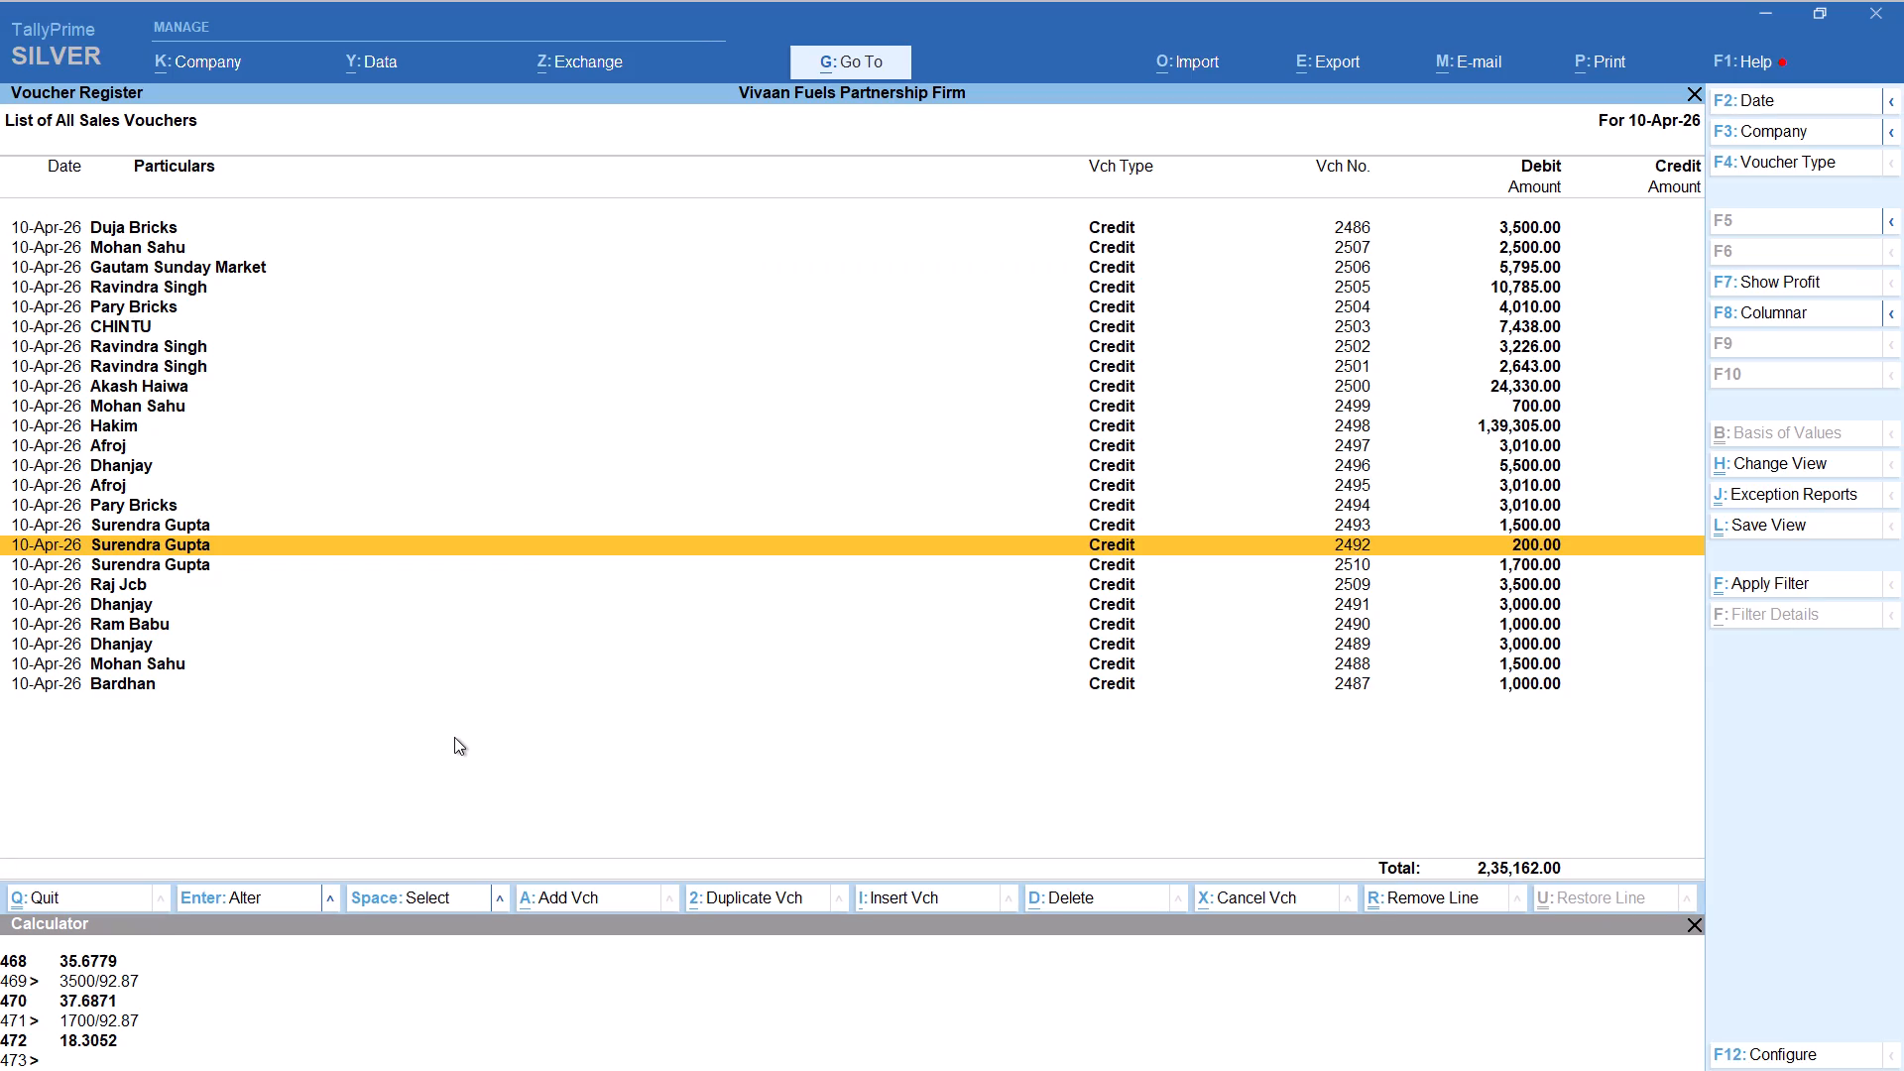
click(180, 562)
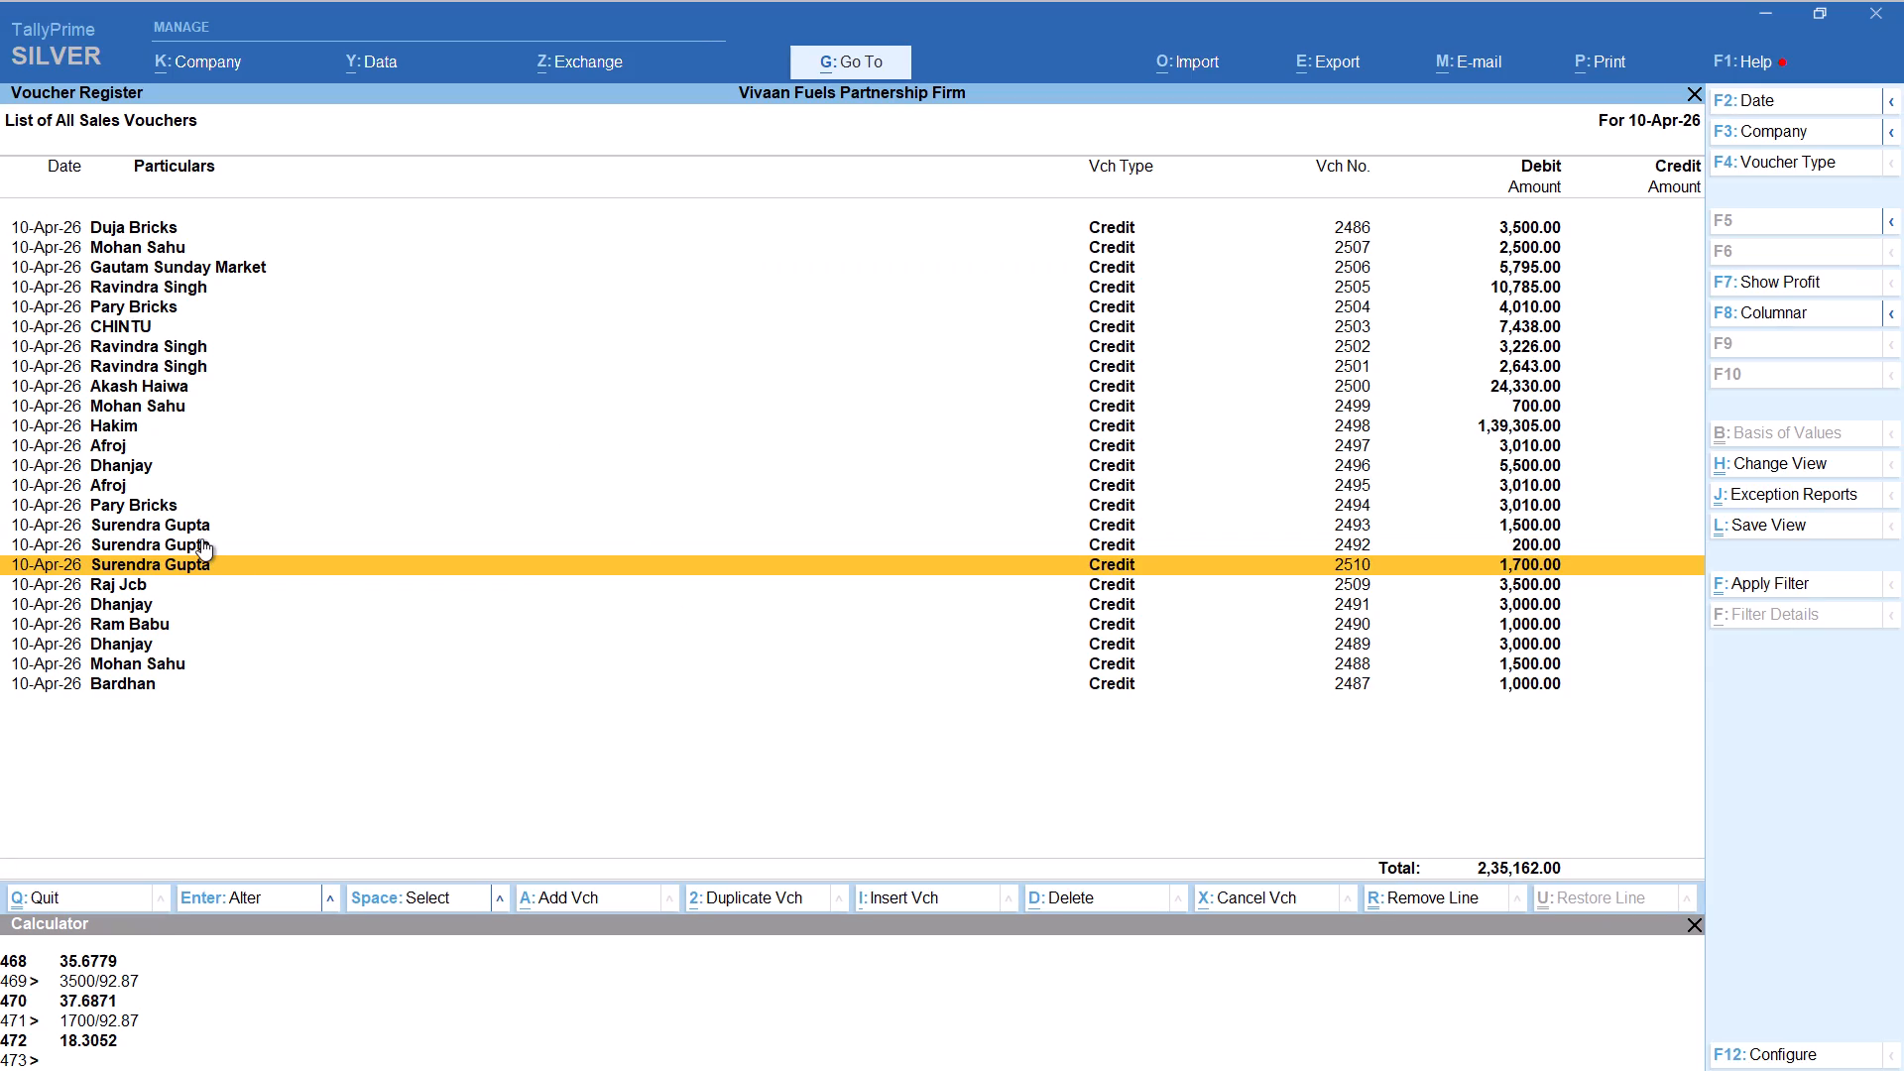
click(118, 521)
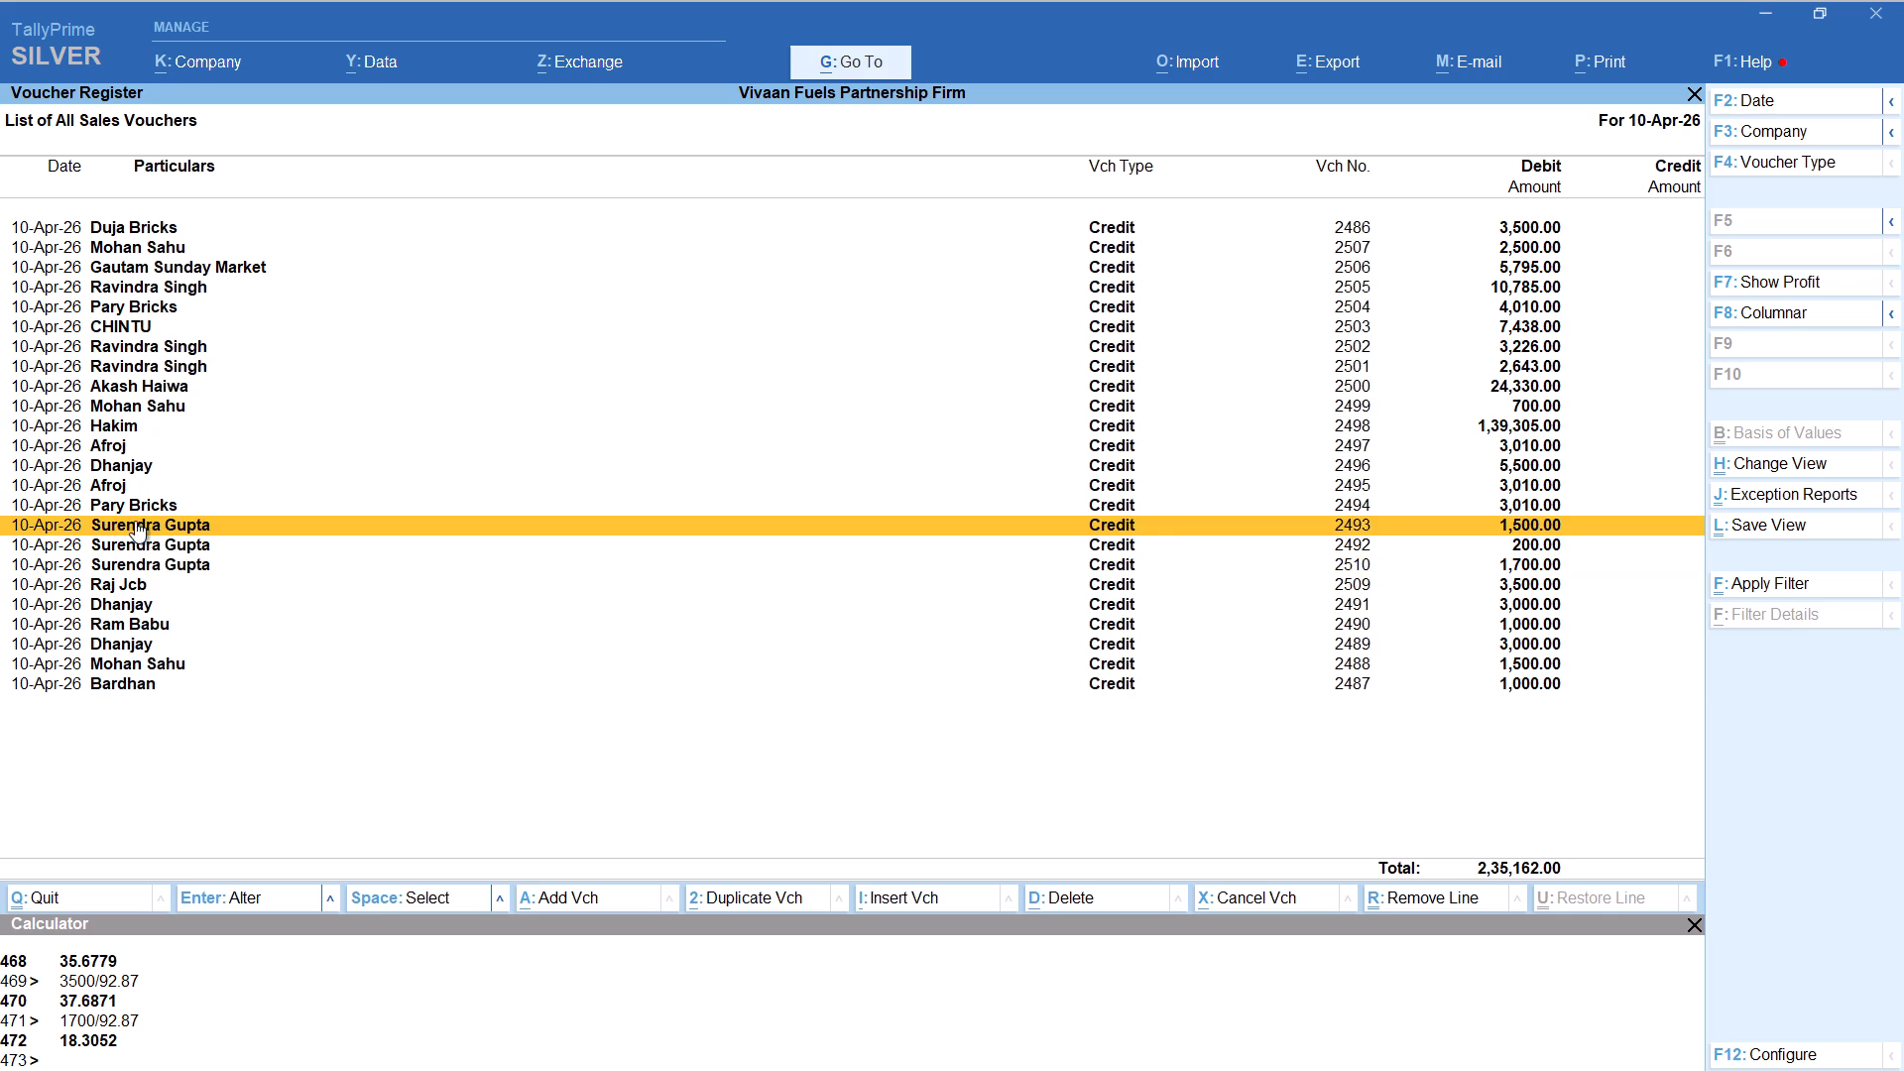
double_click(138, 522)
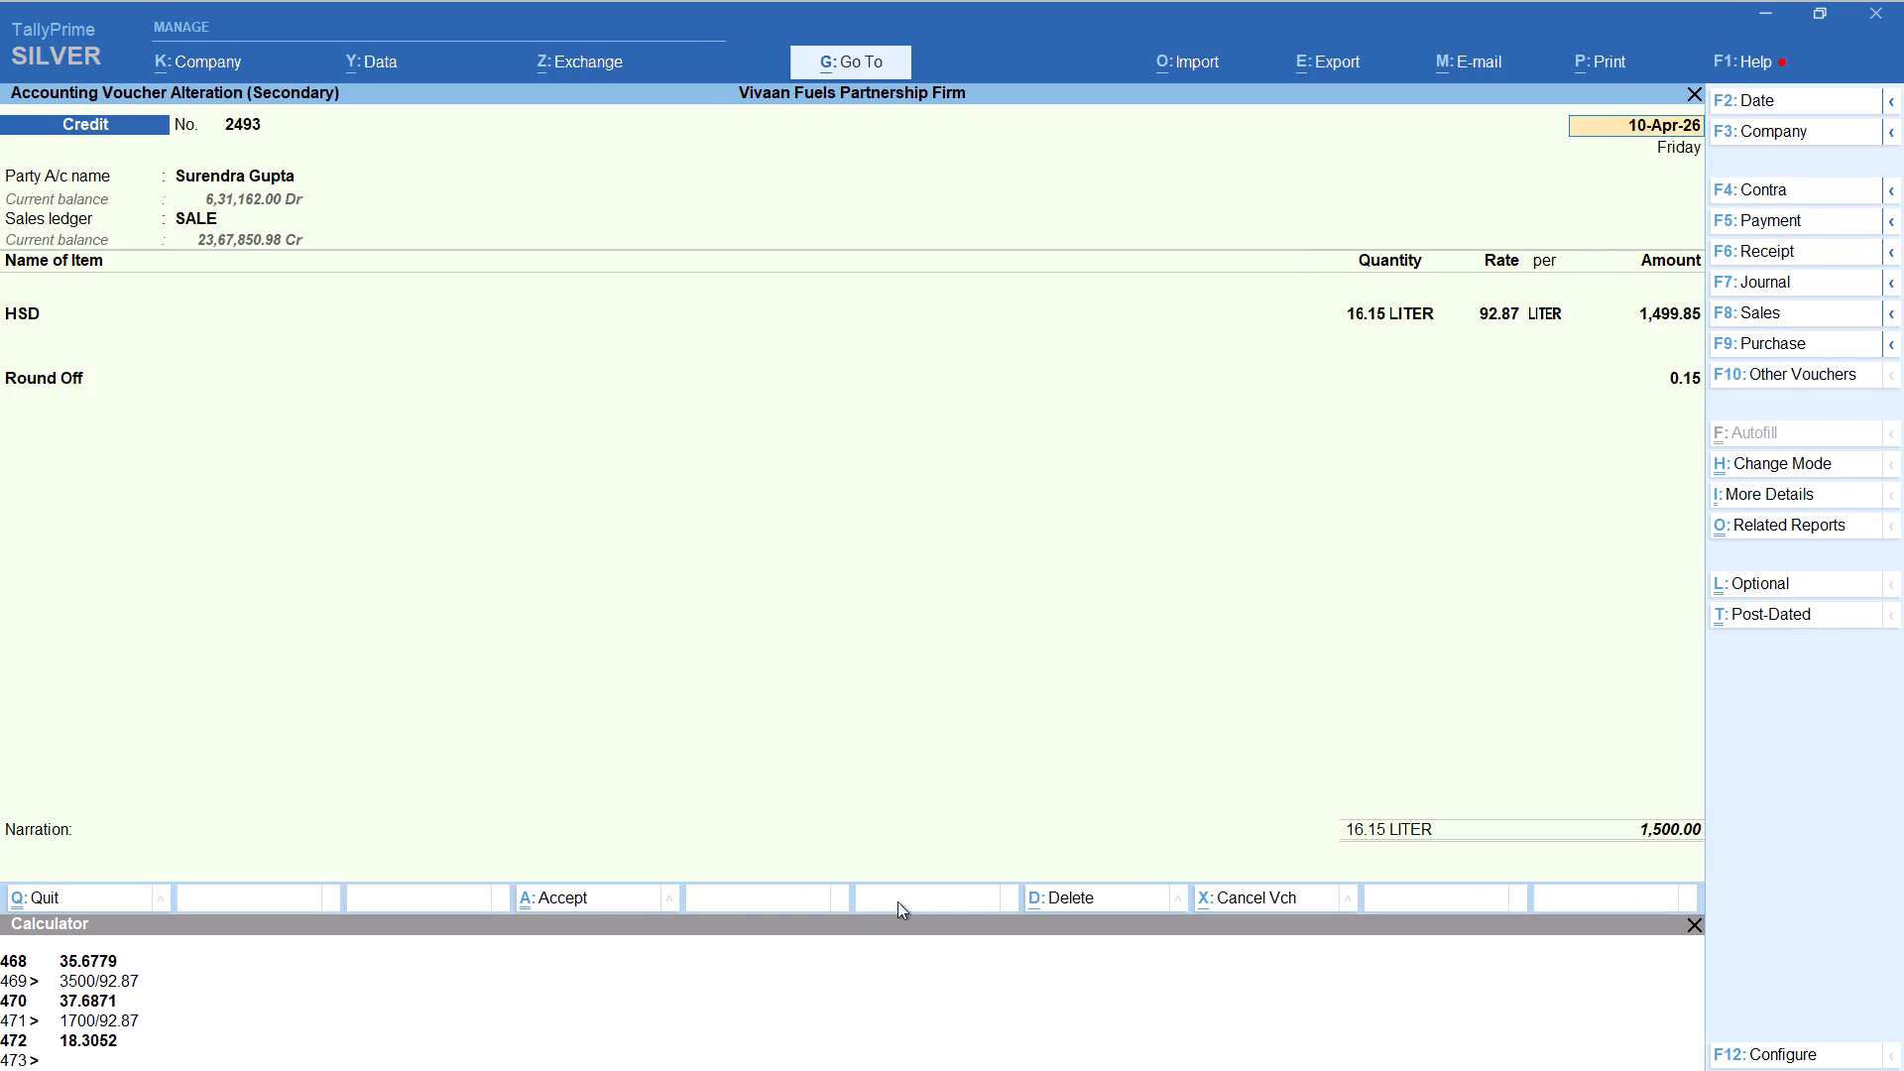
click(1081, 894)
key(Return)
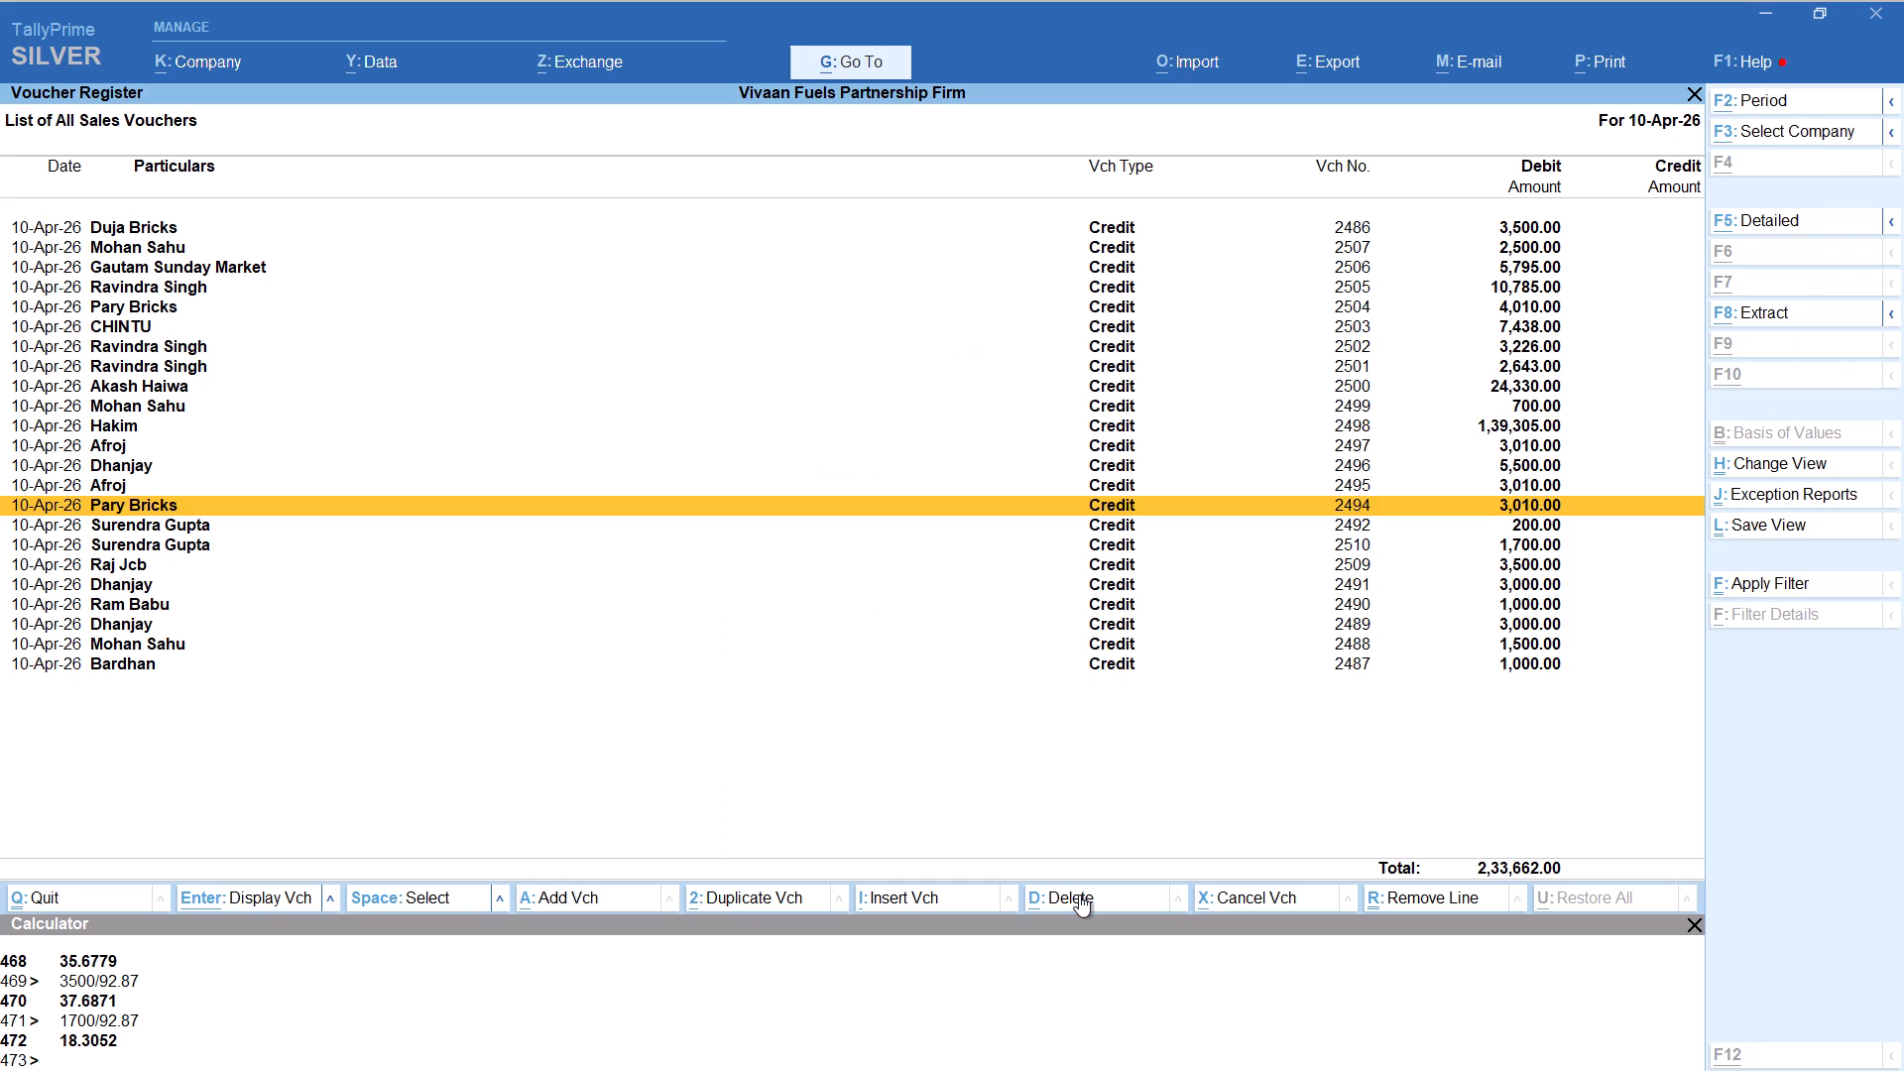
Compare the 10-Apr credit figure in the Excel balance sheet with the TallyPrime voucher register's total.
key(alt+Tab)
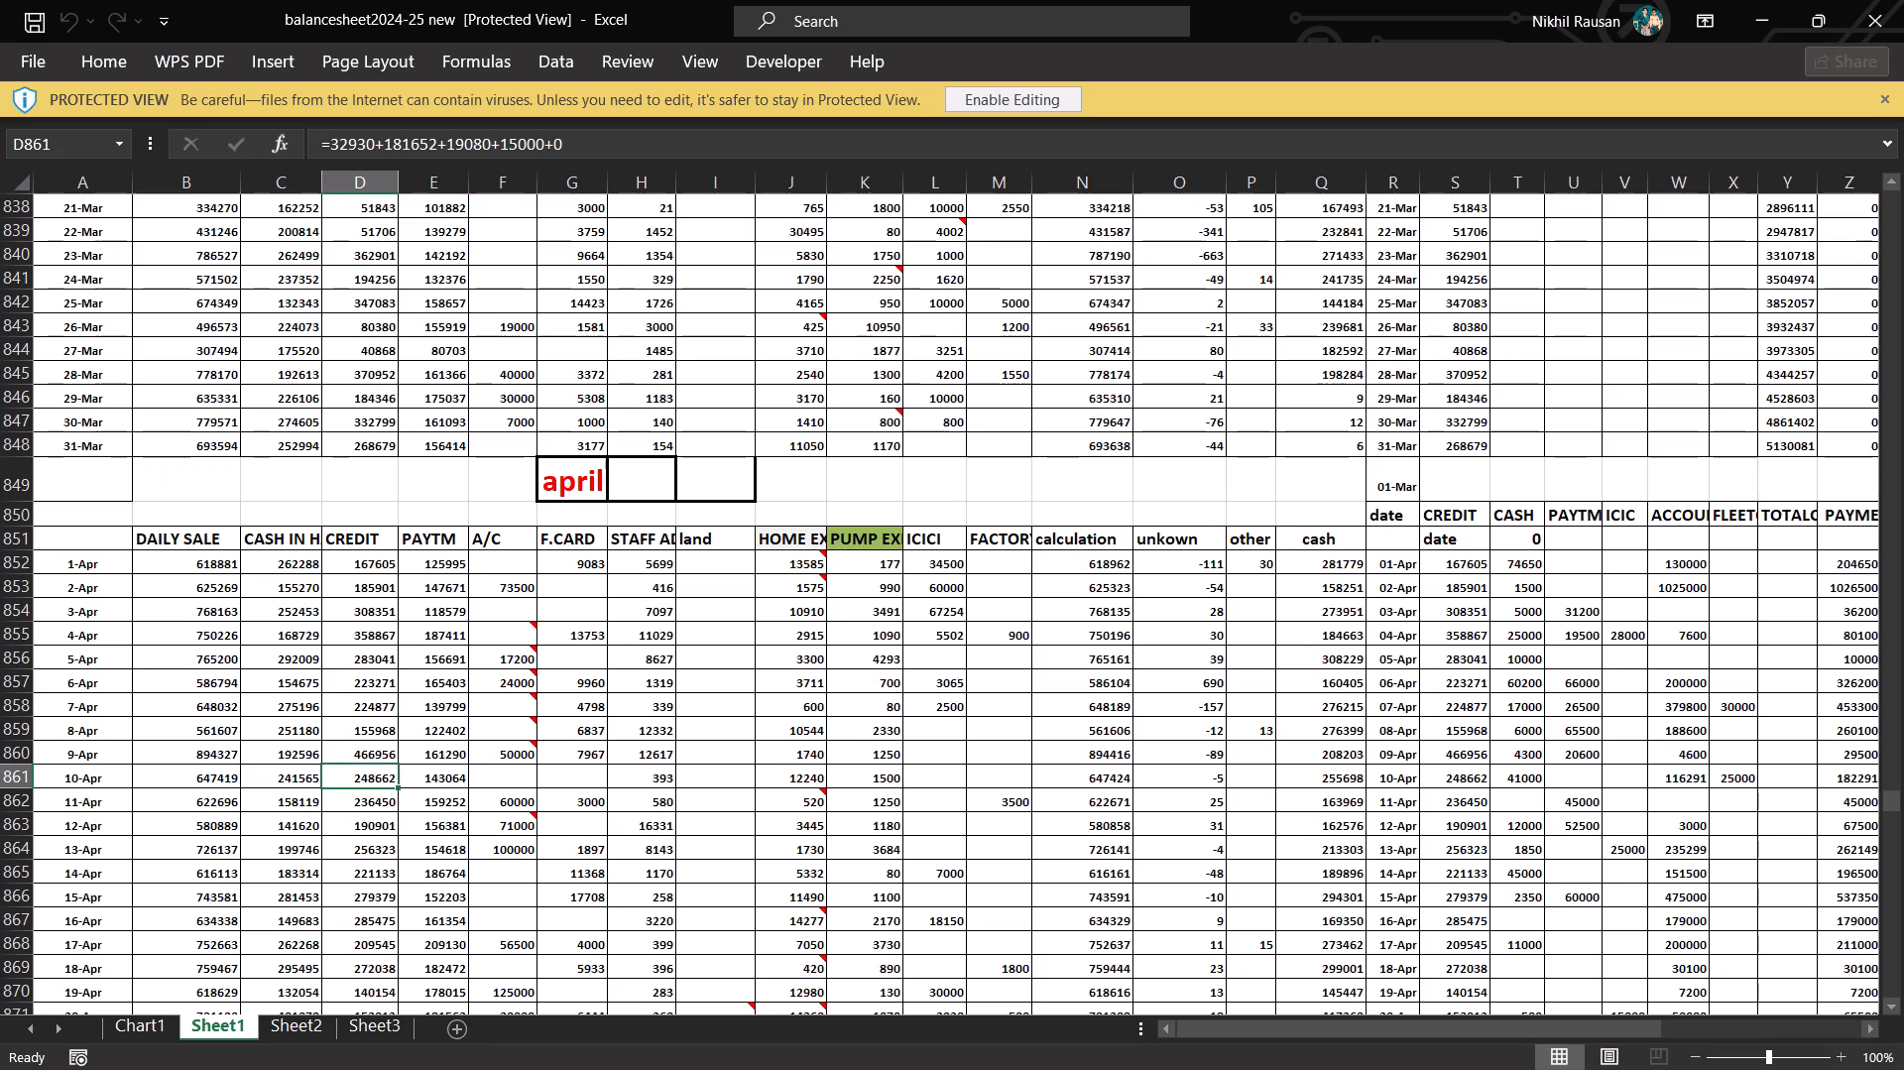
key(alt+Tab)
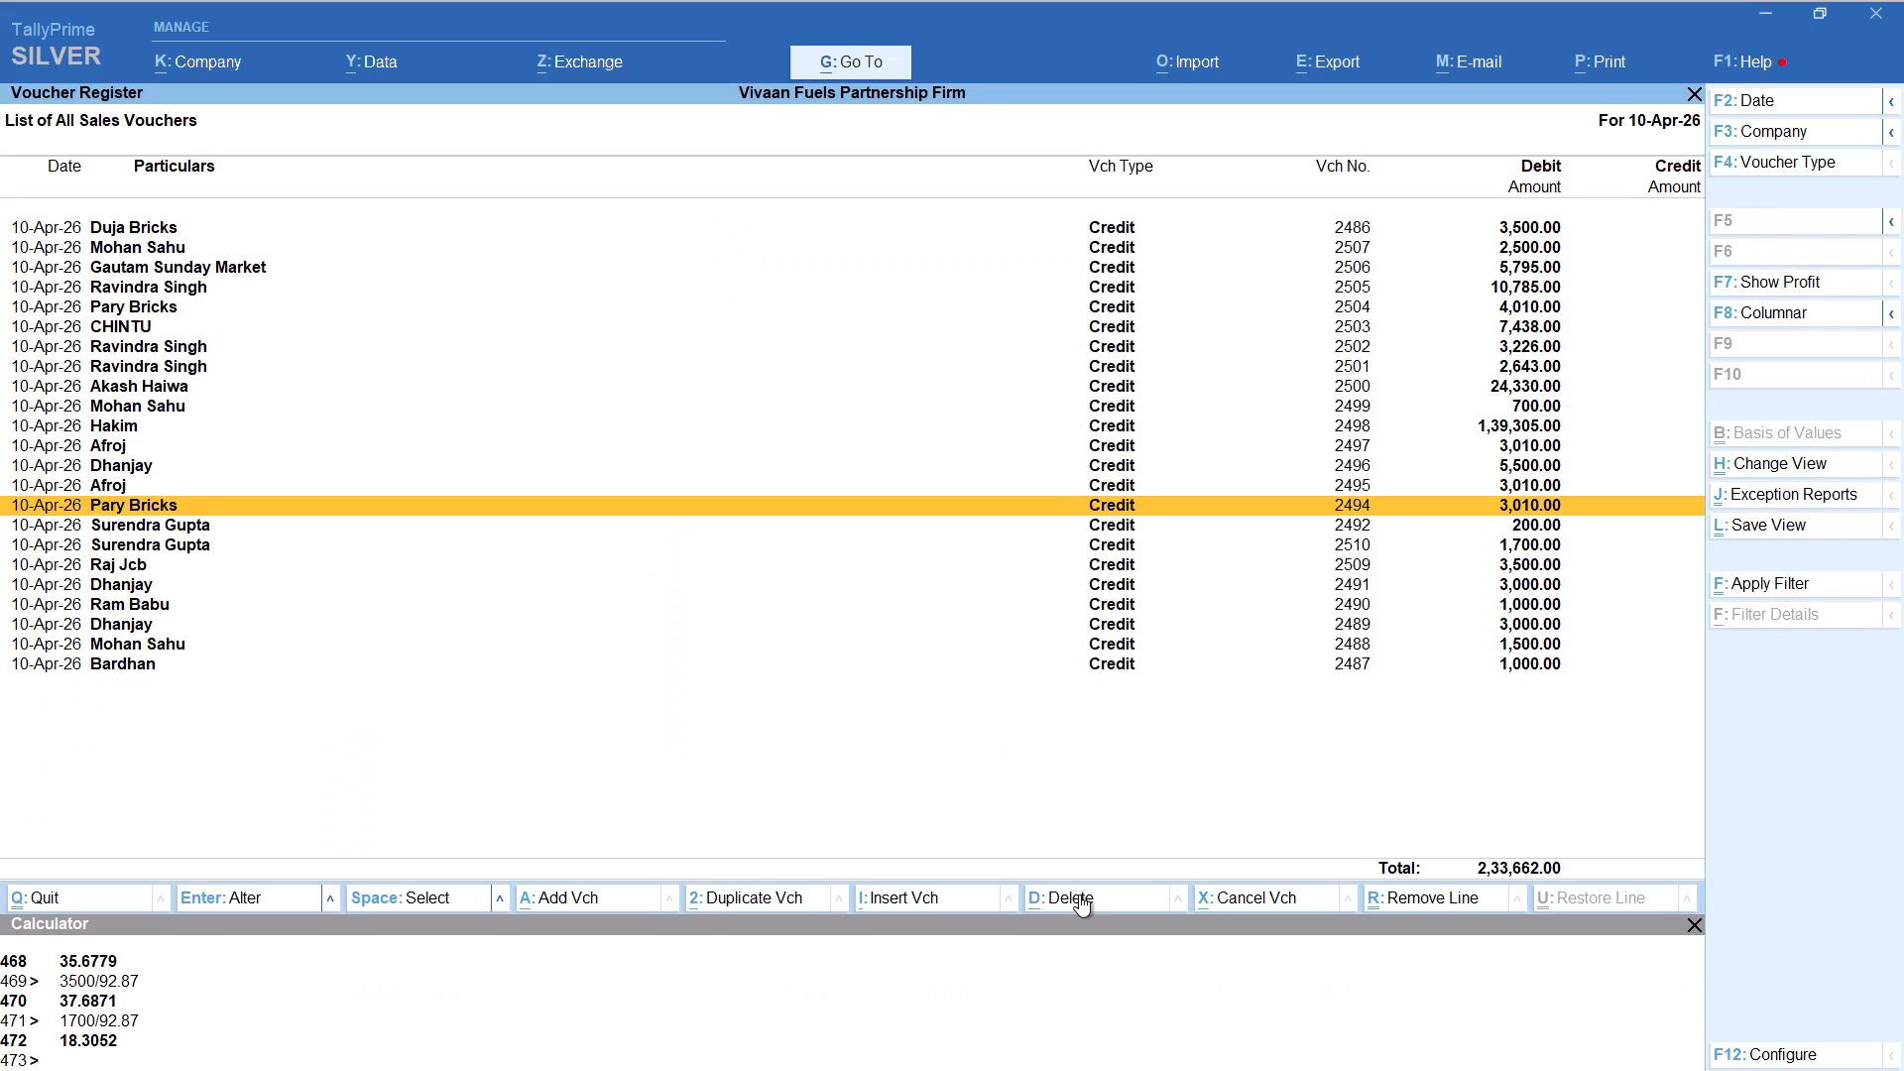
key(alt+Tab)
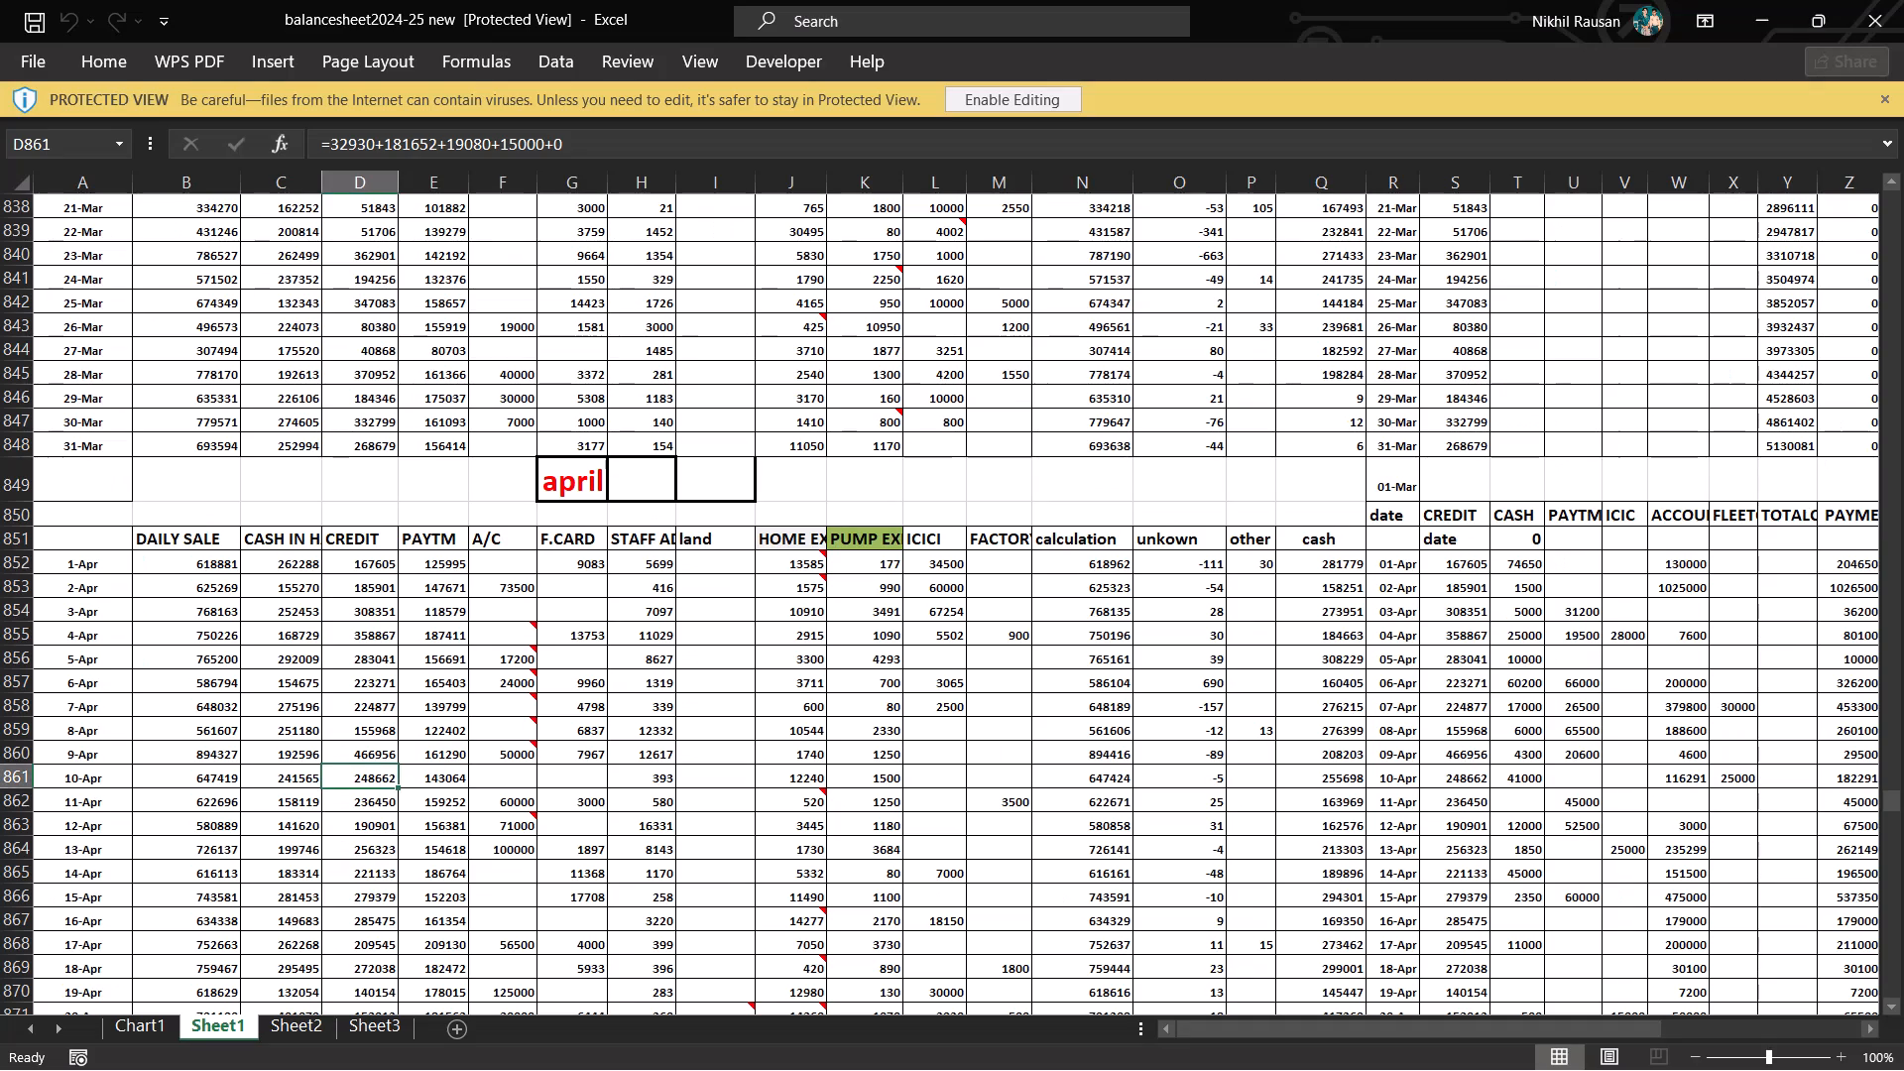
key(alt+Tab)
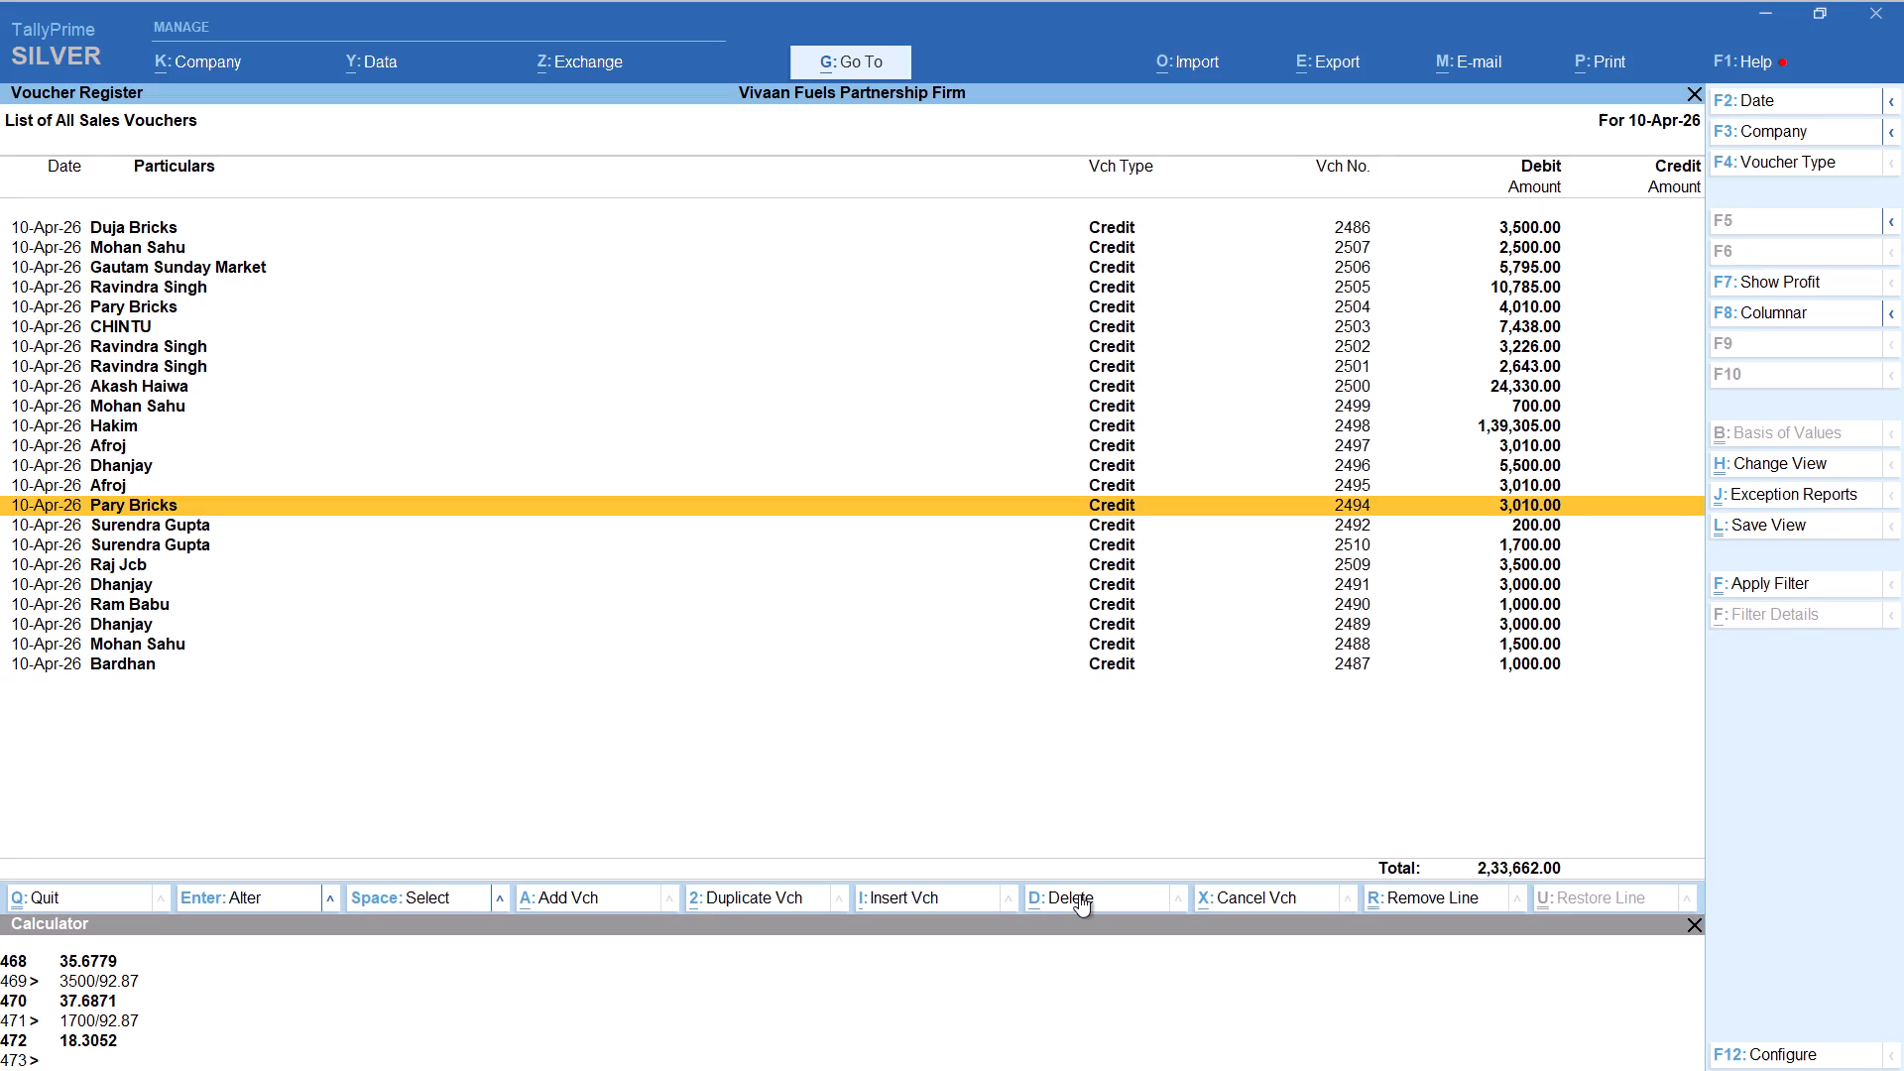
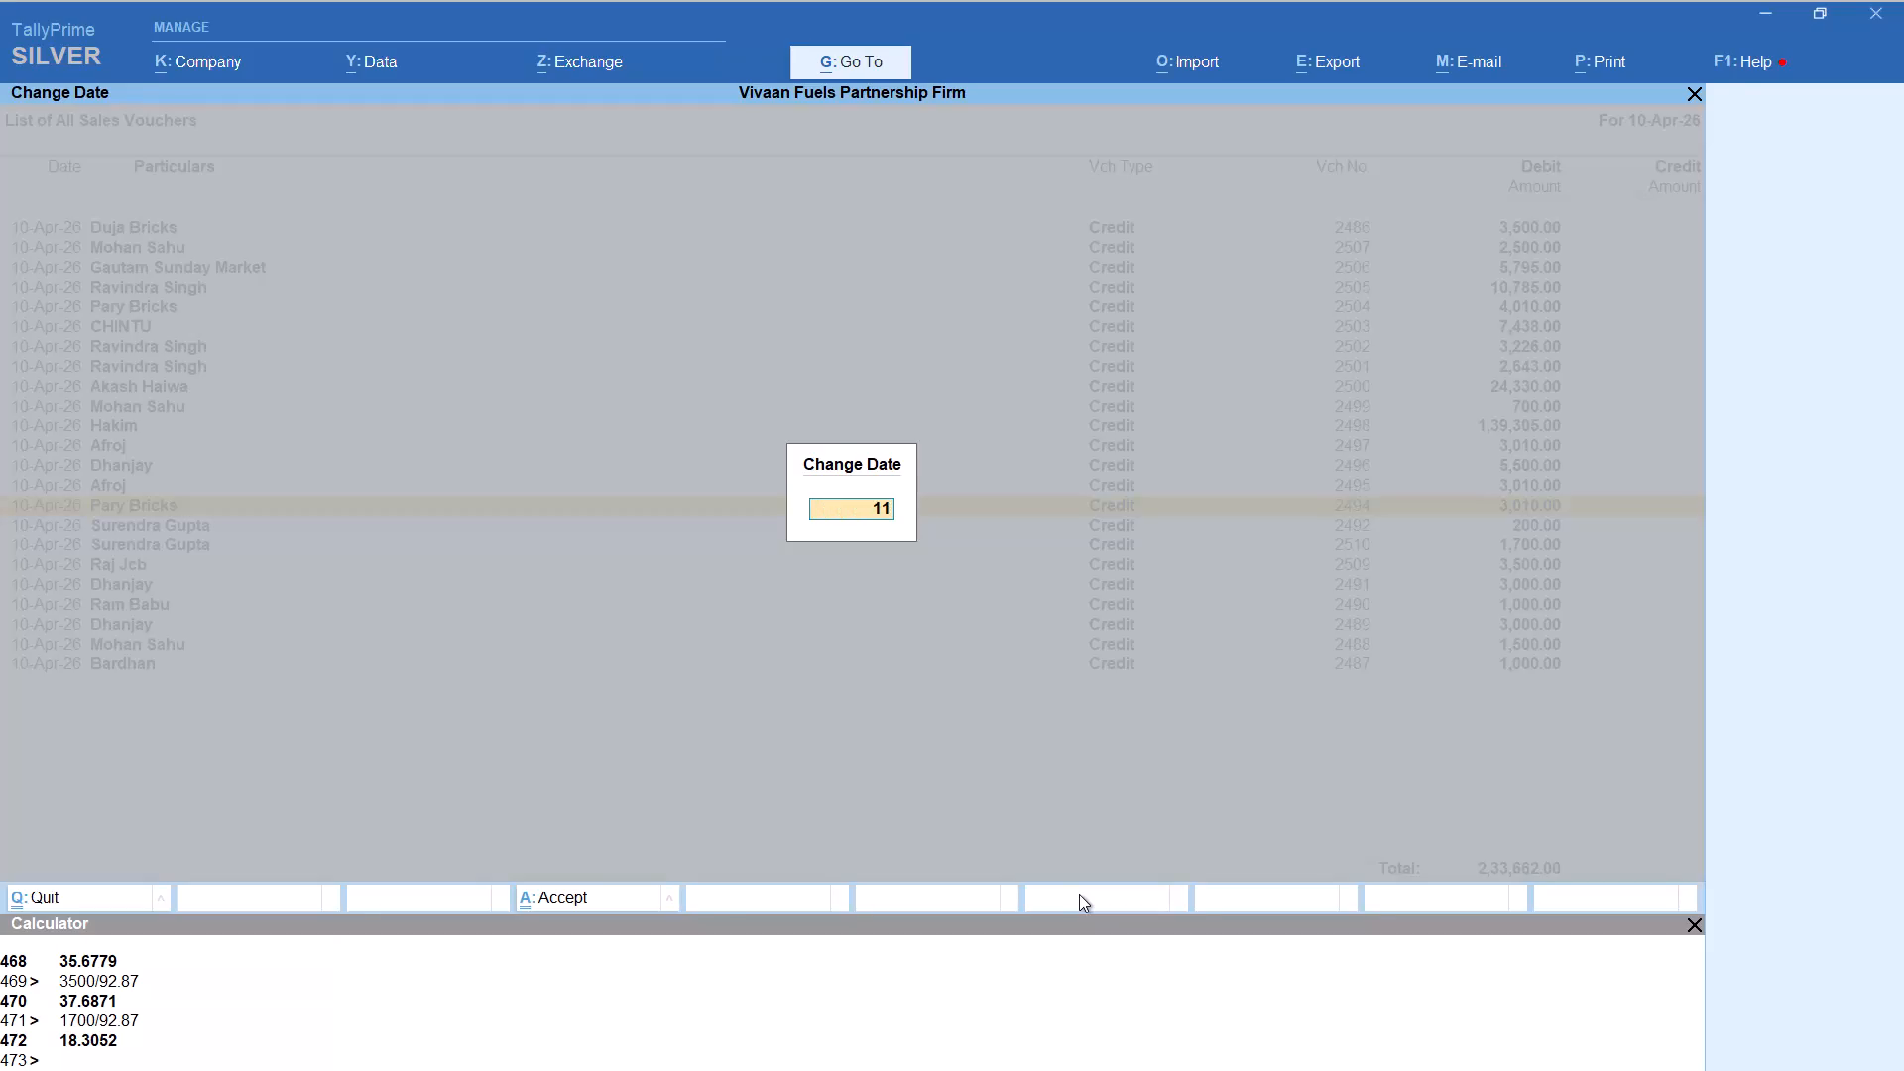
Set the sales voucher register's date to 11-Apr-26.
key(Return)
Start a Credit sales voucher in item entry mode for Santosh, keeping the default party details and sales ledger SALE.
key(alt+a)
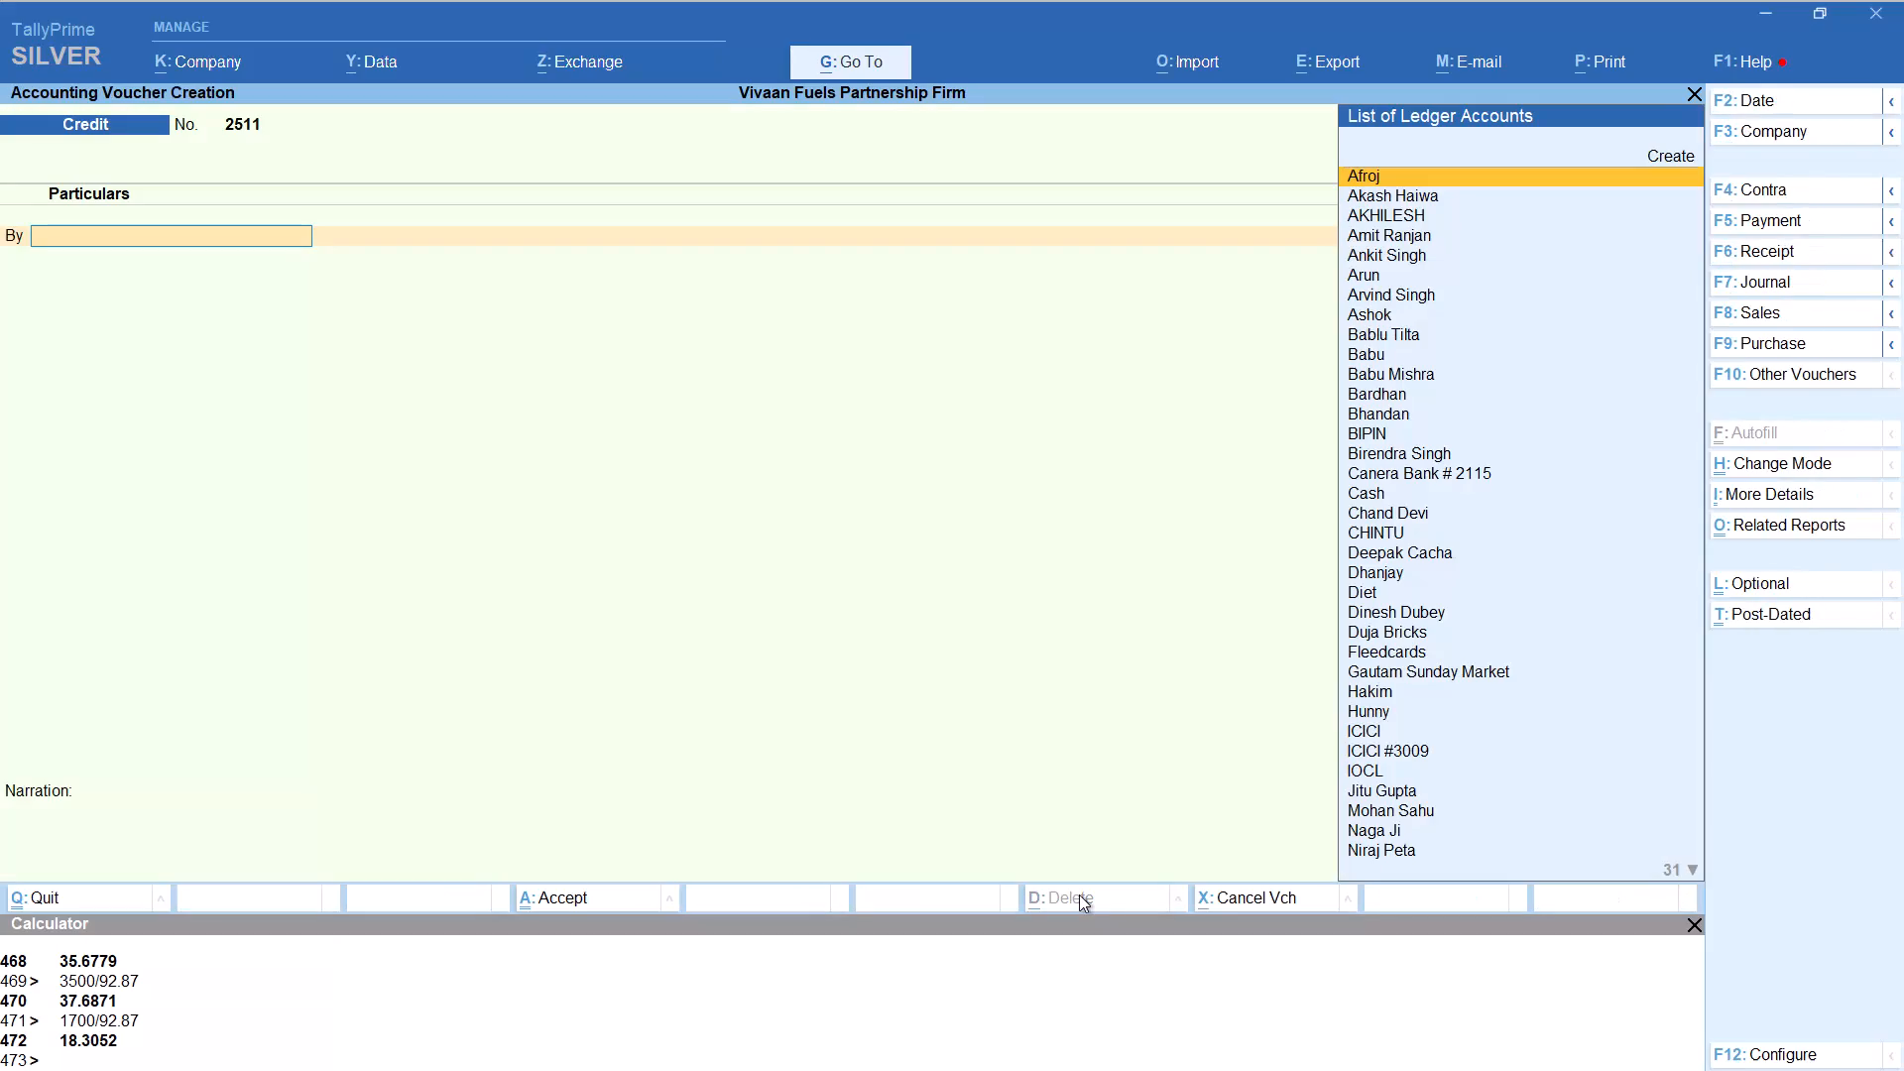
key(F8)
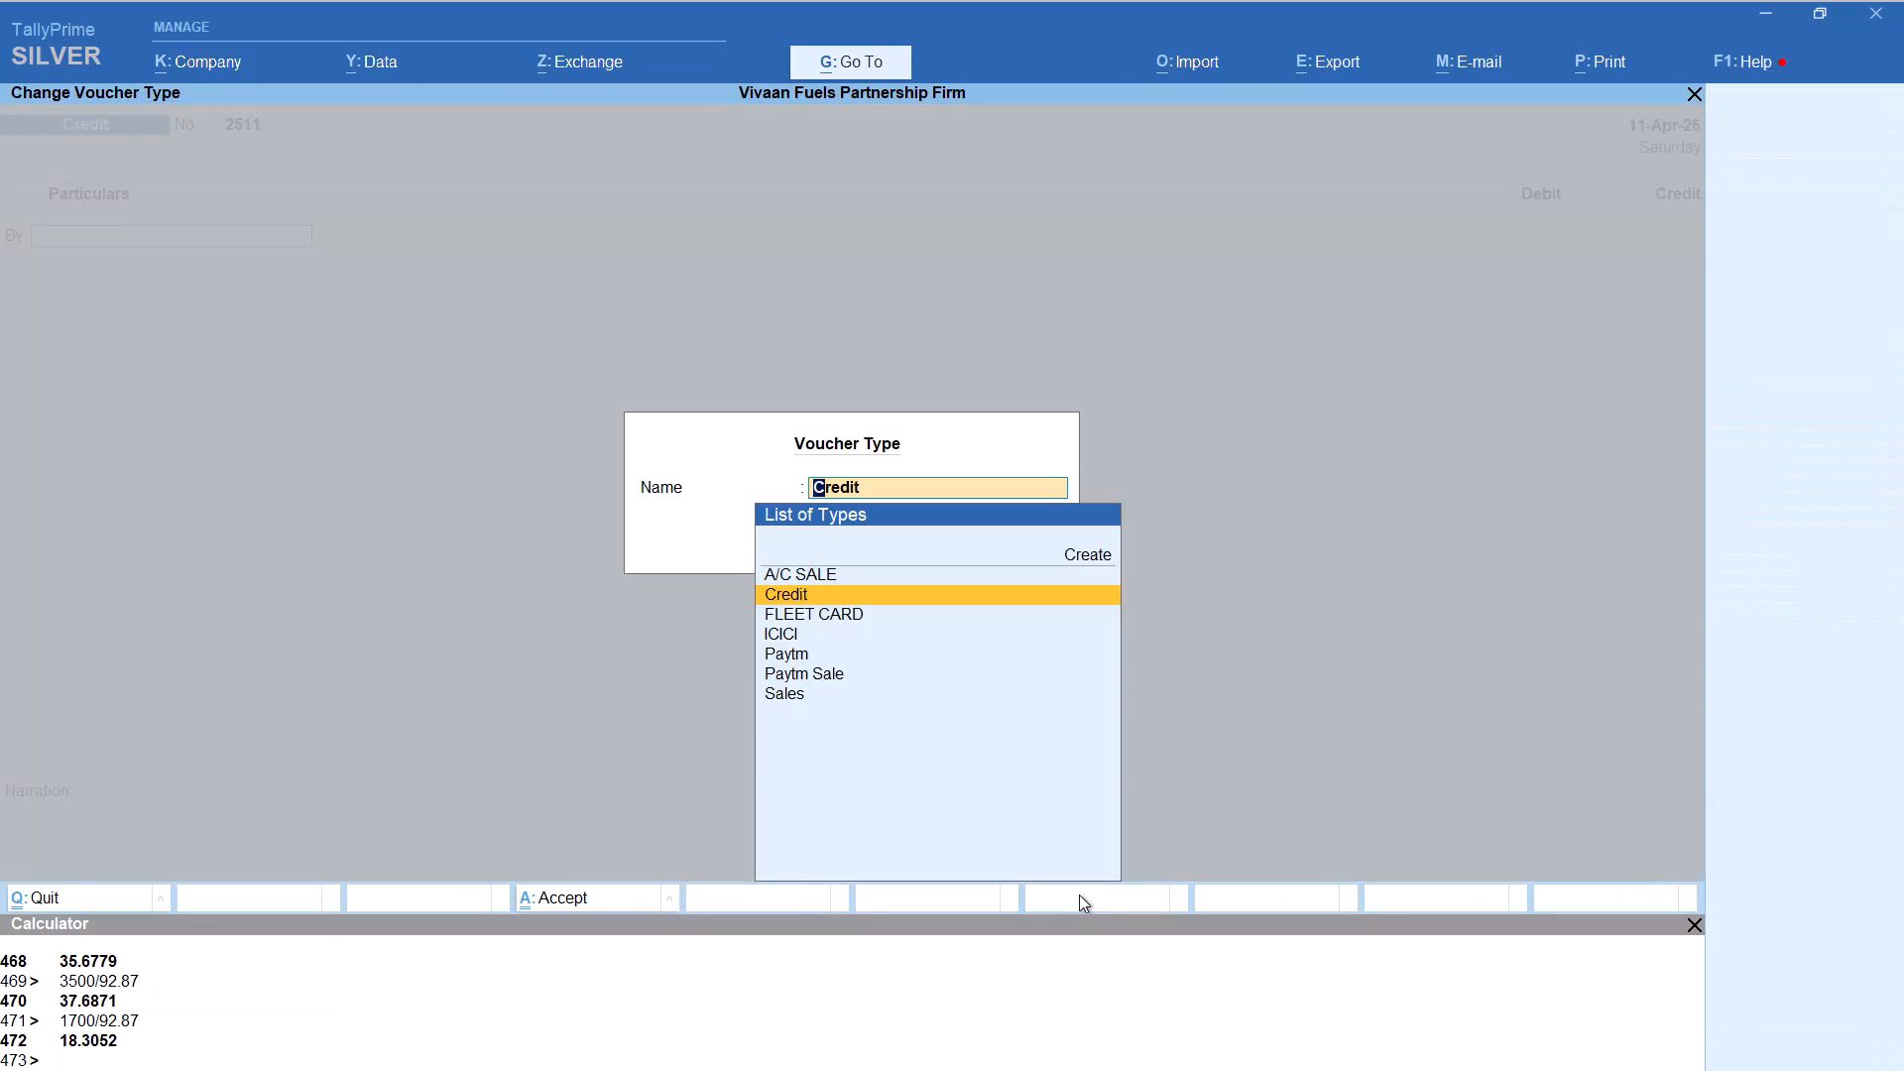
key(Return)
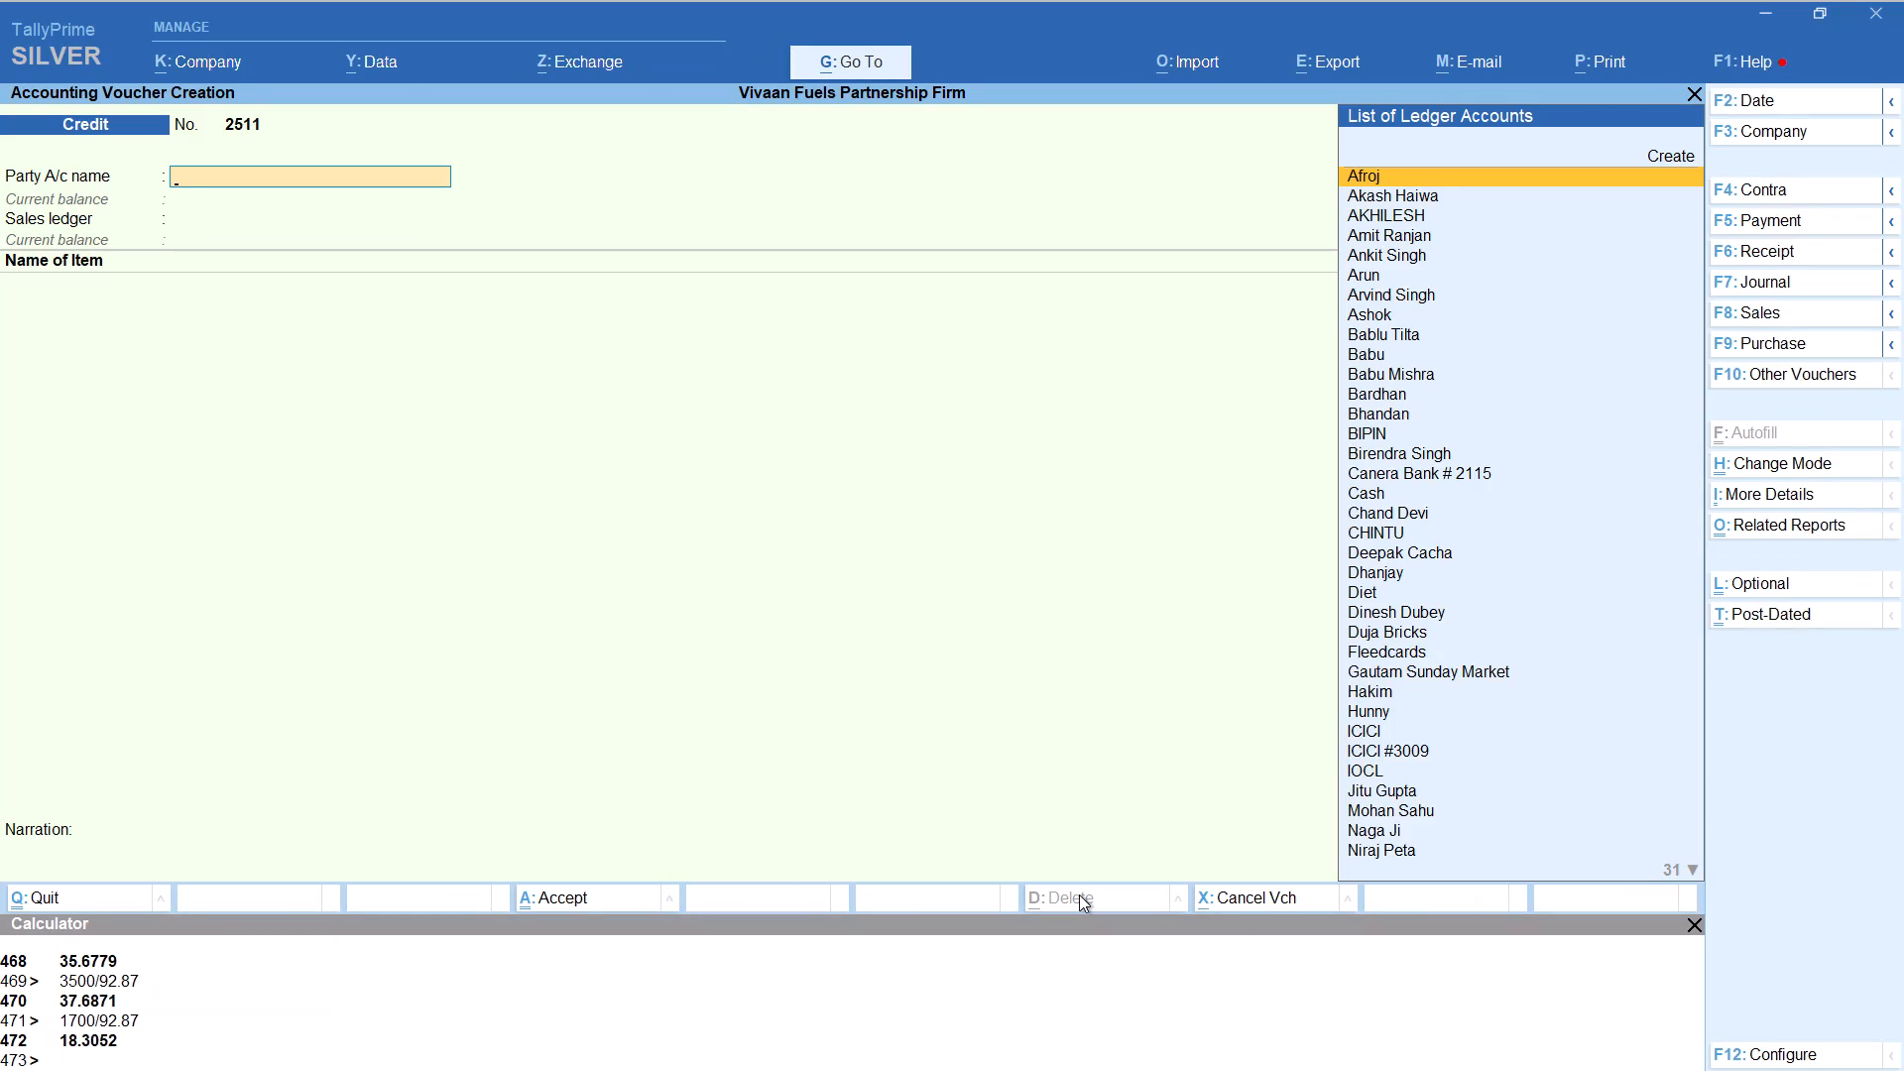
text(SA)
text(NTOSH)
key(Return)
key(Return)
key(Return)
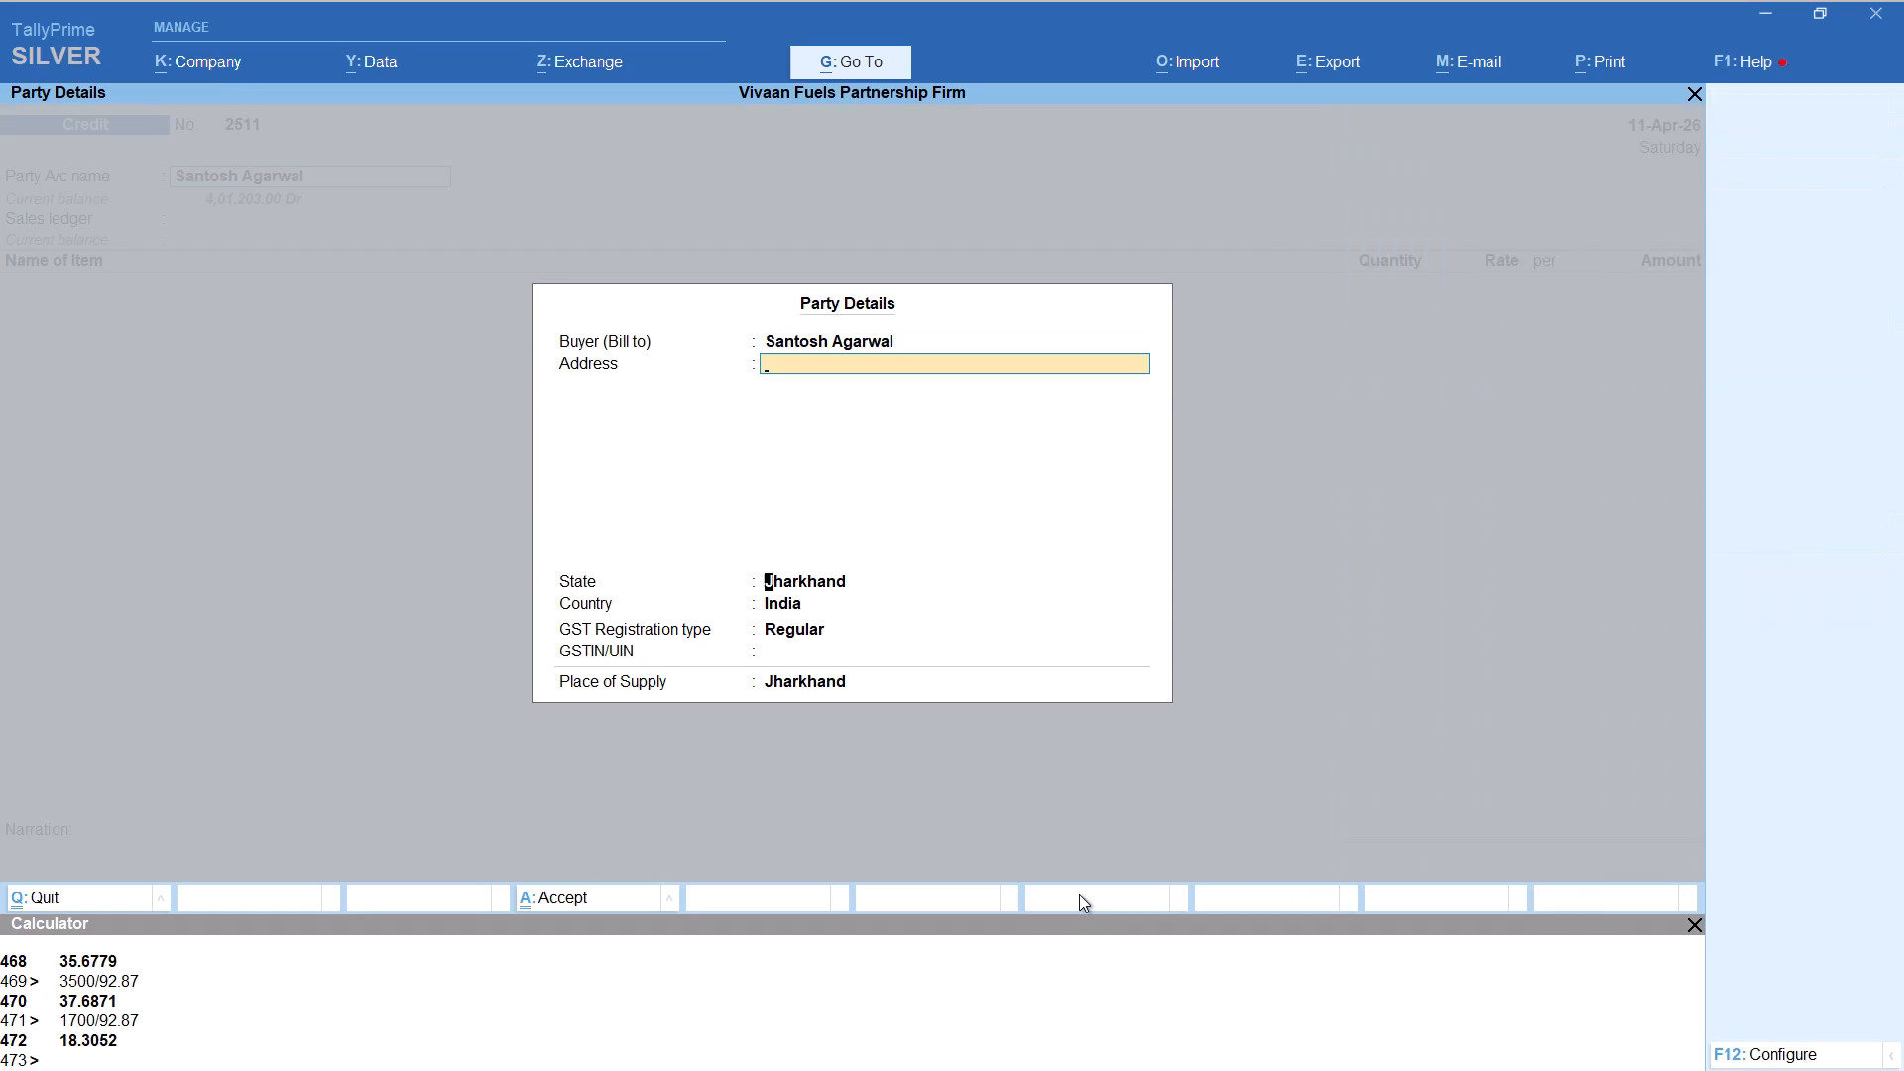
key(Return)
key(Return)
key(Return)
key(Return)
key(Return)
Add item HSD to the Santosh voucher with tracking number Not Applicable and quantity calculated as 55722/92.87, keeping the 92.87 rate.
text(HS)
key(Return)
key(Up)
key(Return)
key(alt+c)
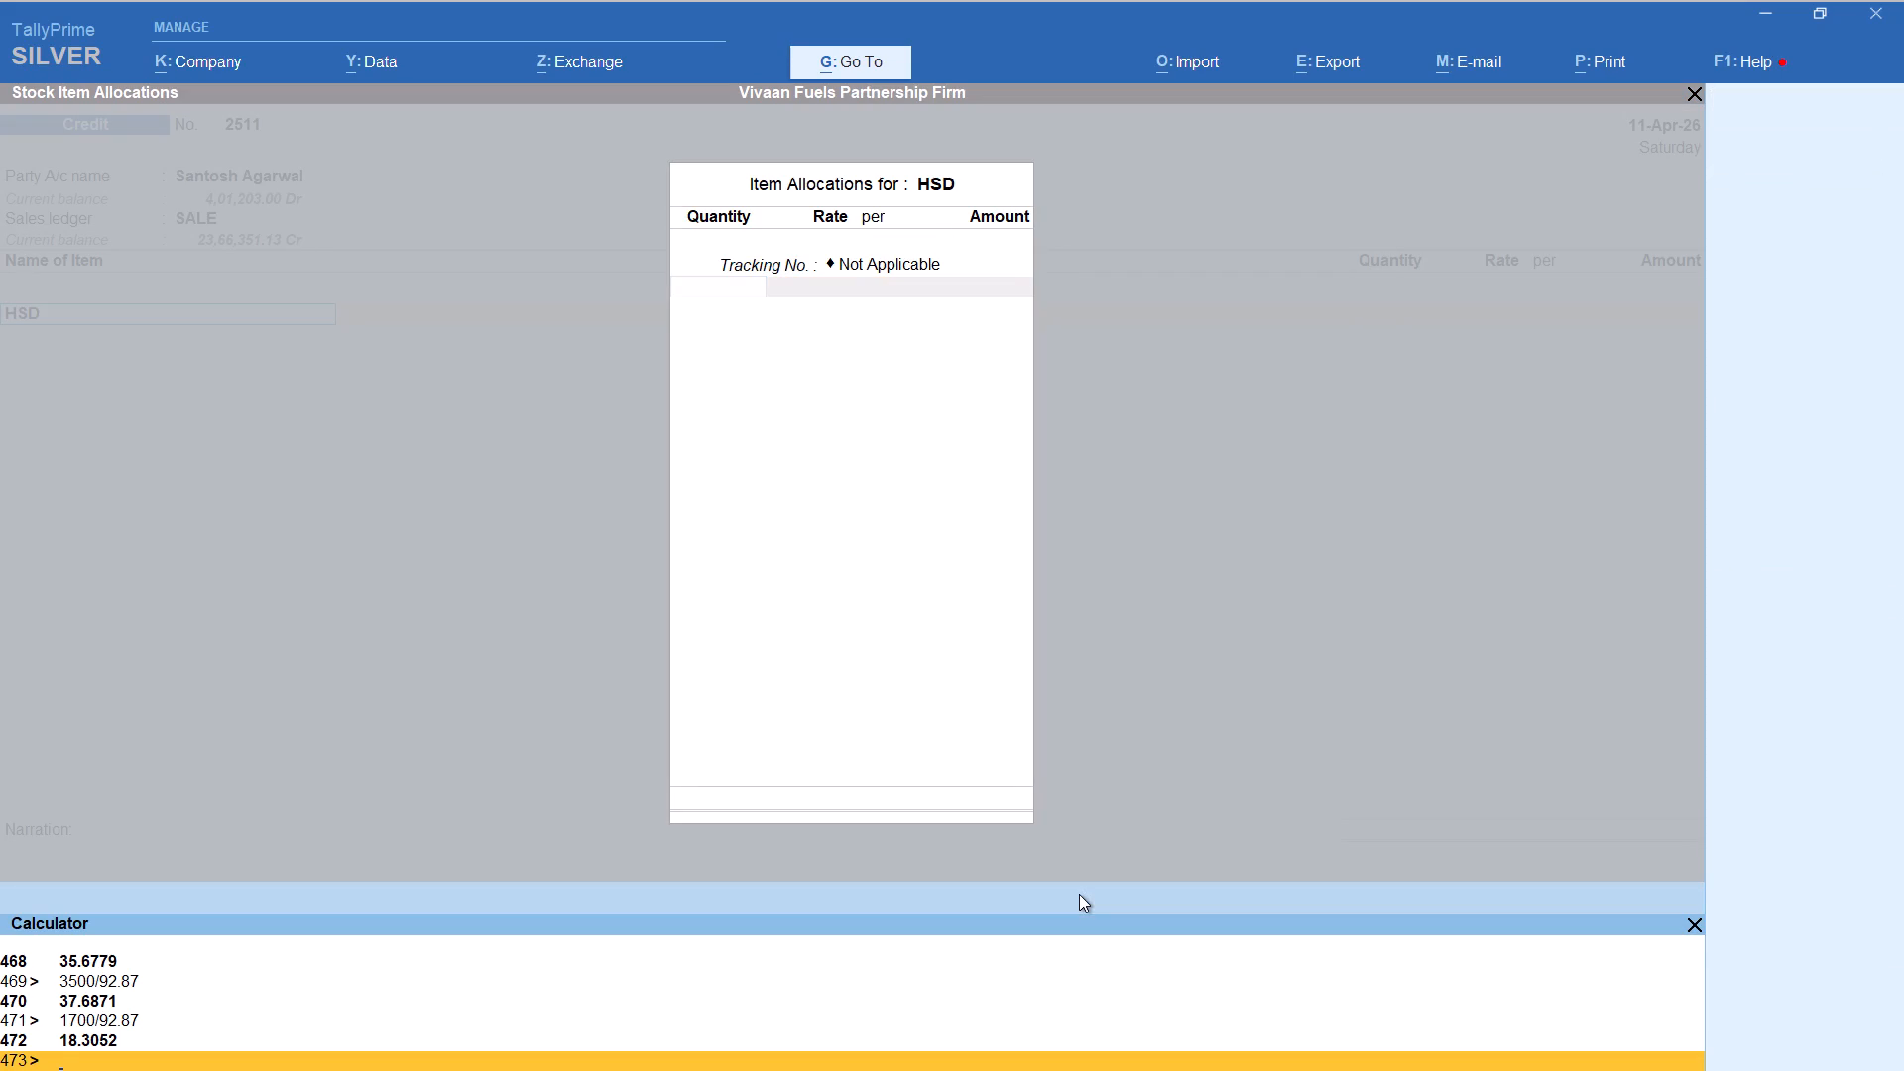
text(55722)
text(/92.87)
key(Return)
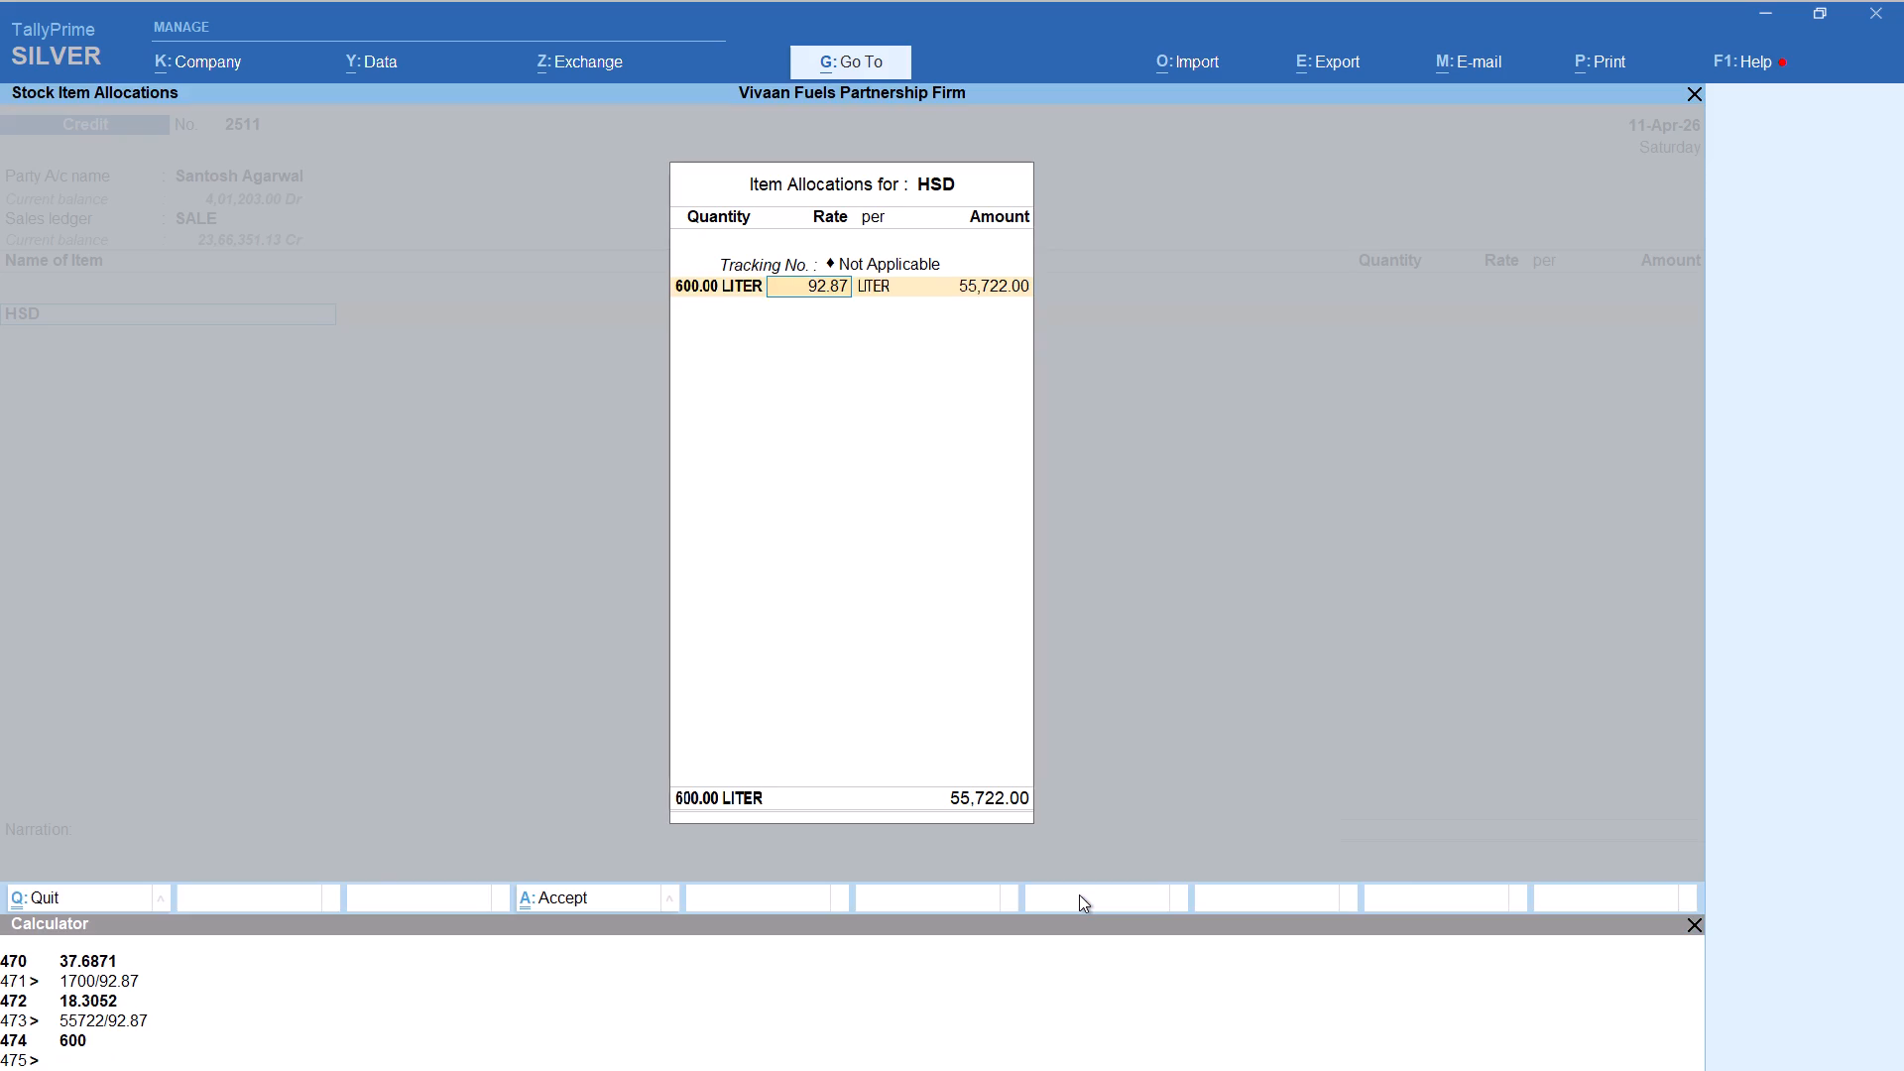
key(Return)
key(Return)
key(Return)
key(Return)
key(Return)
key(Return)
Add the Round Off ledger with its default amount to the Santosh voucher and save it.
text(ROU)
key(Return)
key(ctrl+a)
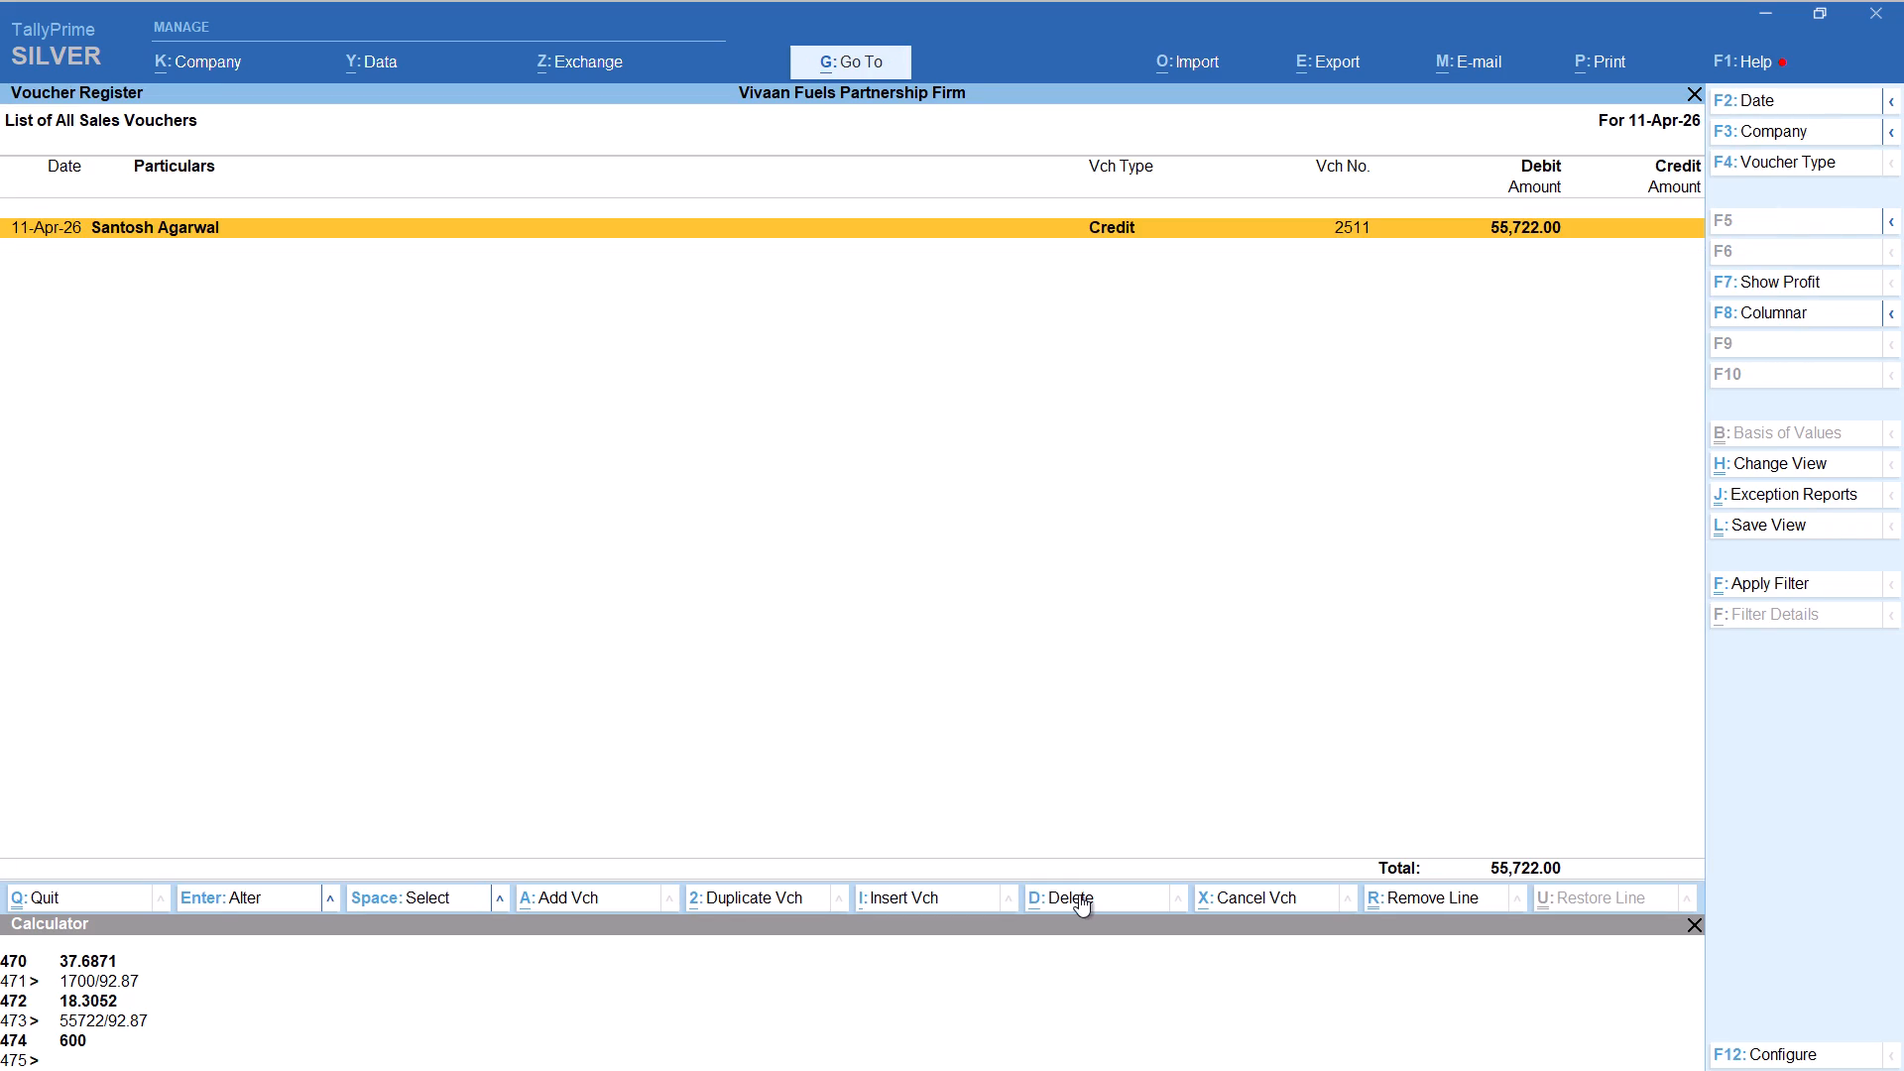
Start a new Credit voucher for Raj Jcb, keeping the default party details and sales ledger SALE.
key(alt+a)
text(RAJ)
key(Down)
key(Down)
key(Down)
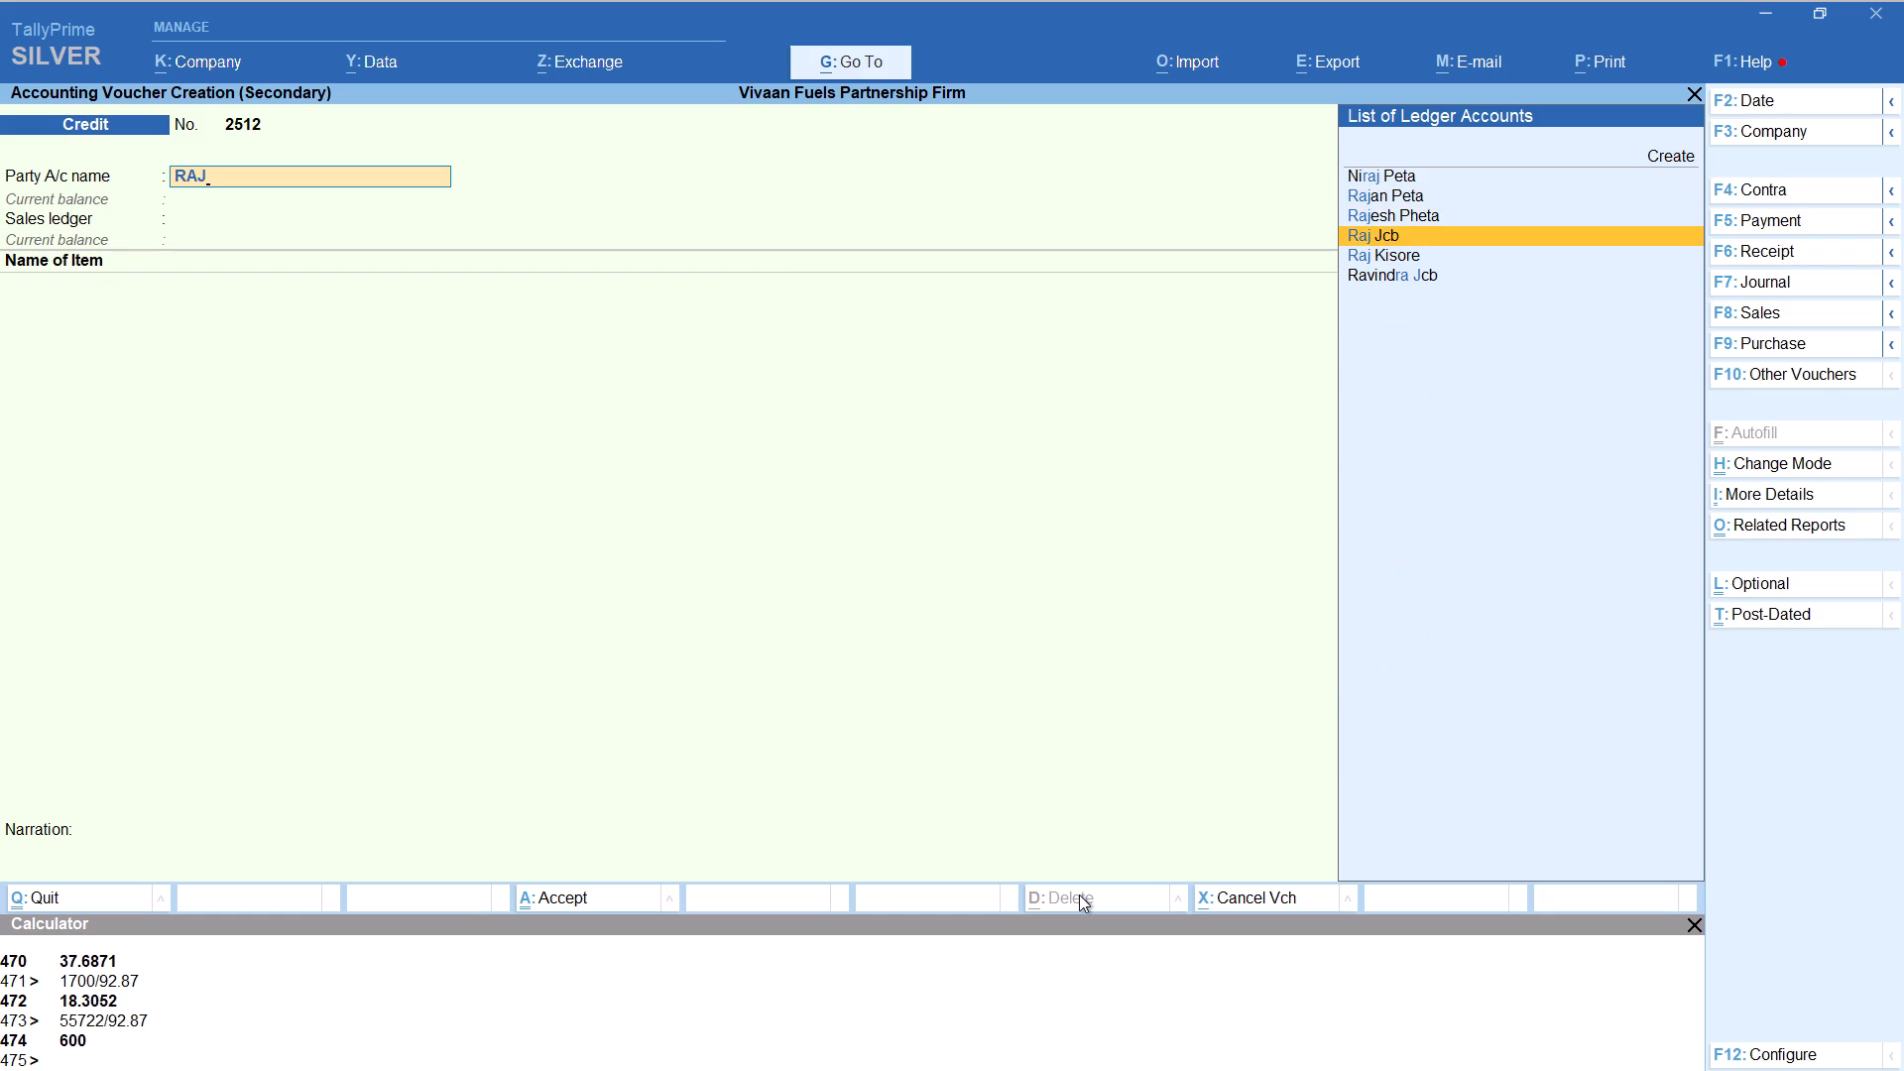
key(Return)
key(Return)
key(Return)
key(Return)
key(Return)
key(Return)
key(Return)
key(Return)
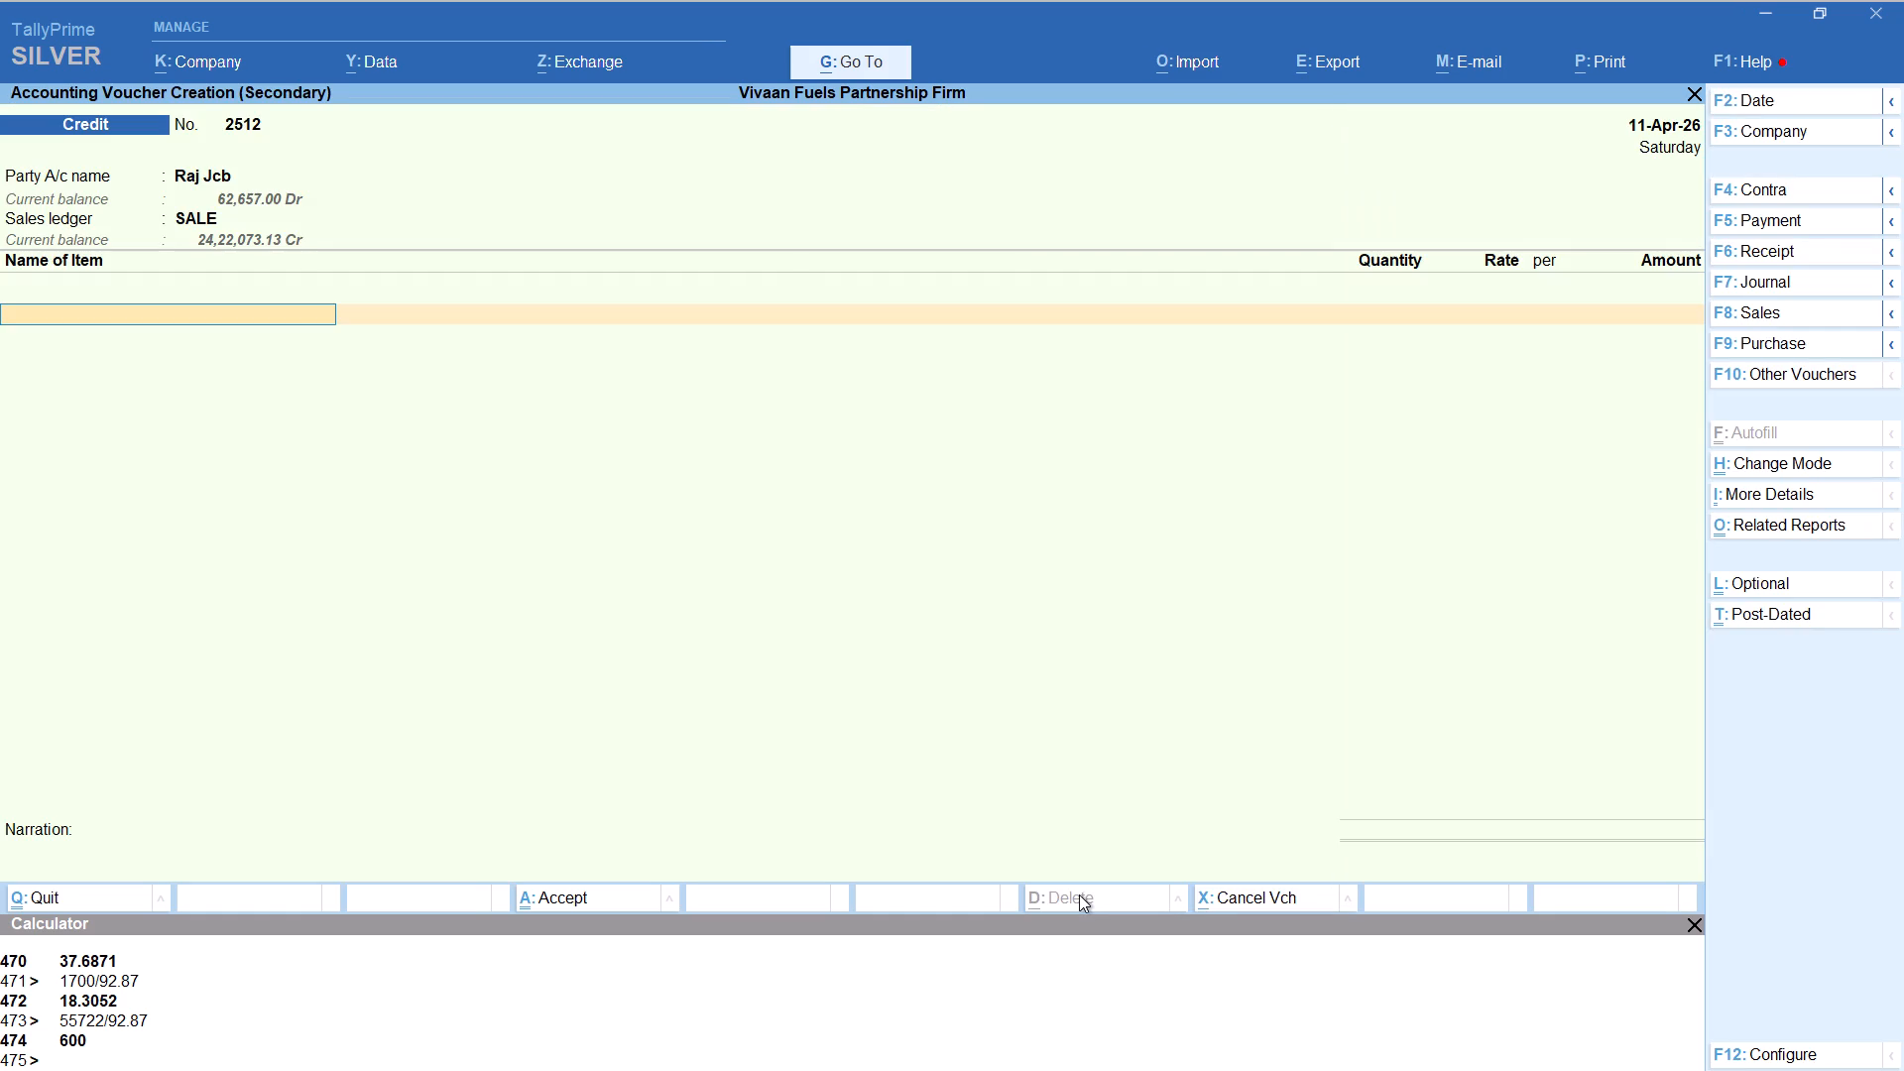
Add item HSD to the Raj Jcb voucher with tracking number Not Applicable and quantity calculated as 1000/92.87, keeping the 92.87 rate.
text(HSD)
key(Return)
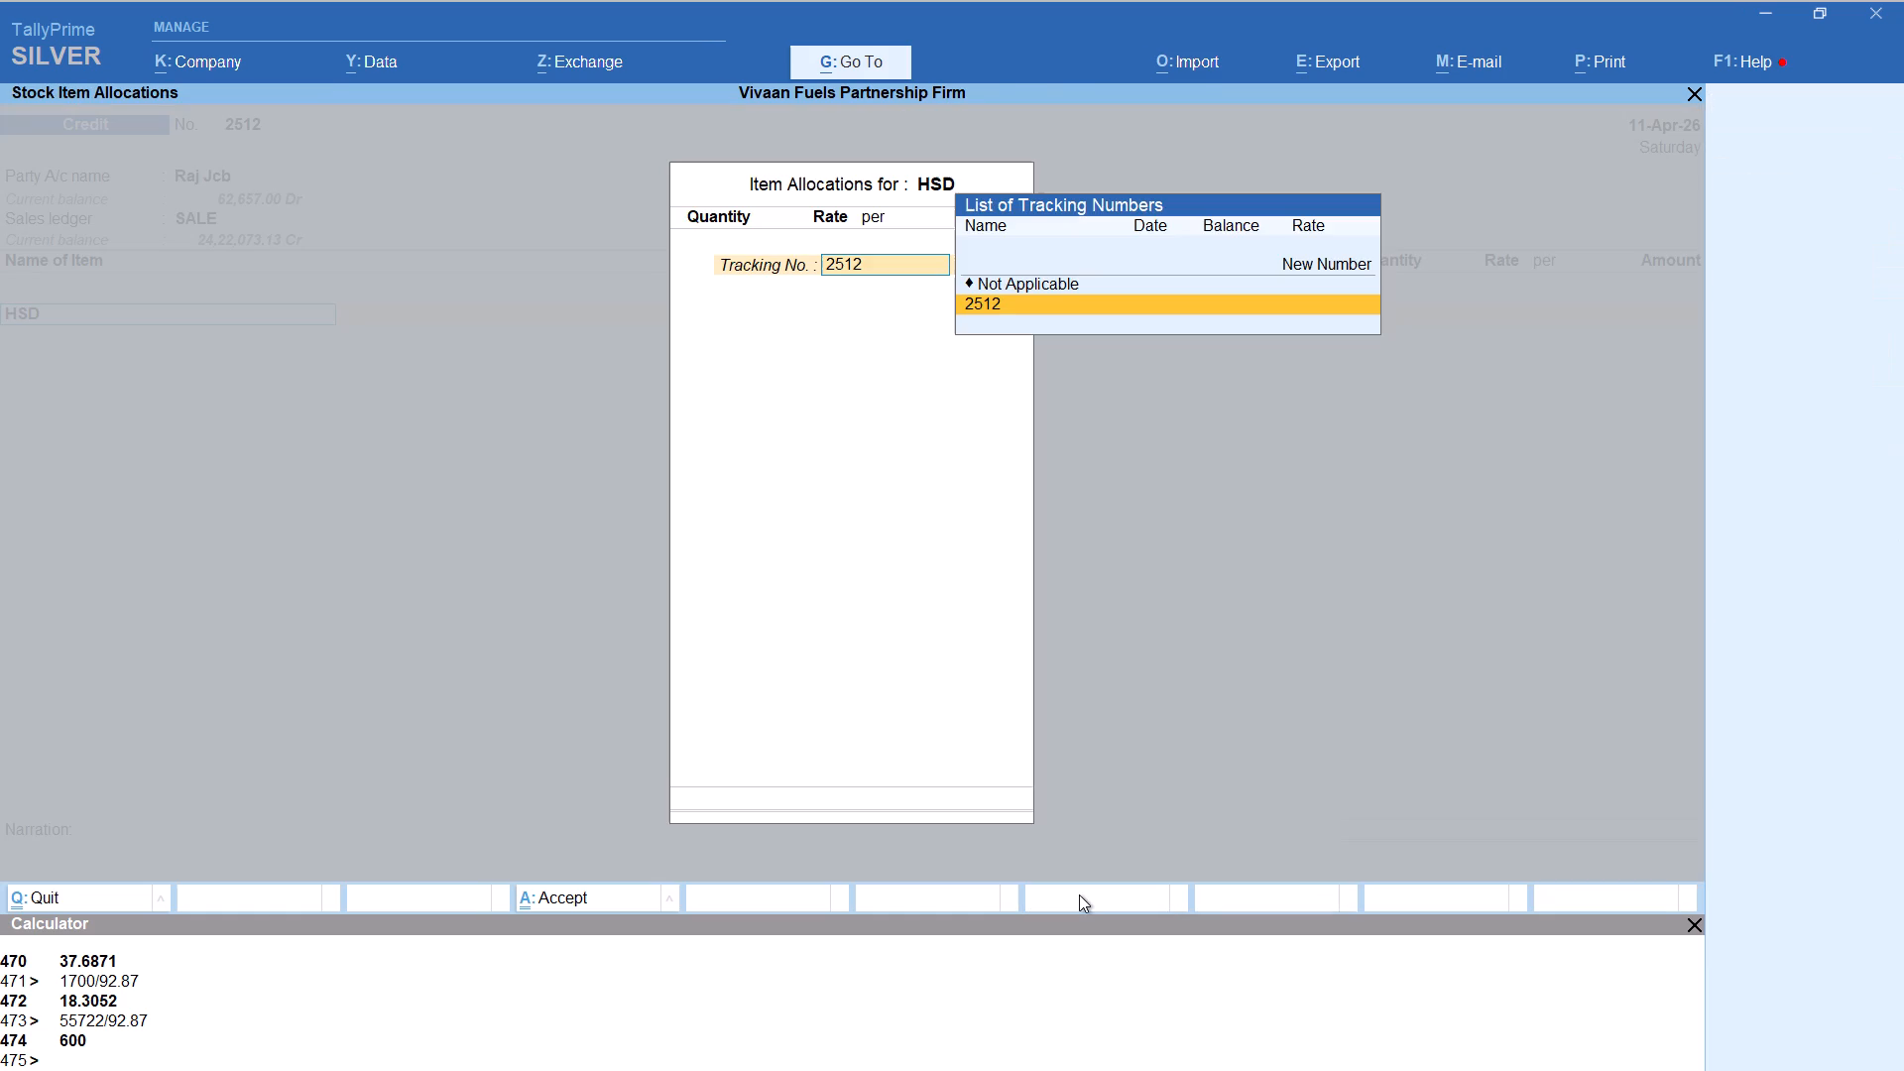
key(Up)
key(Return)
key(alt+c)
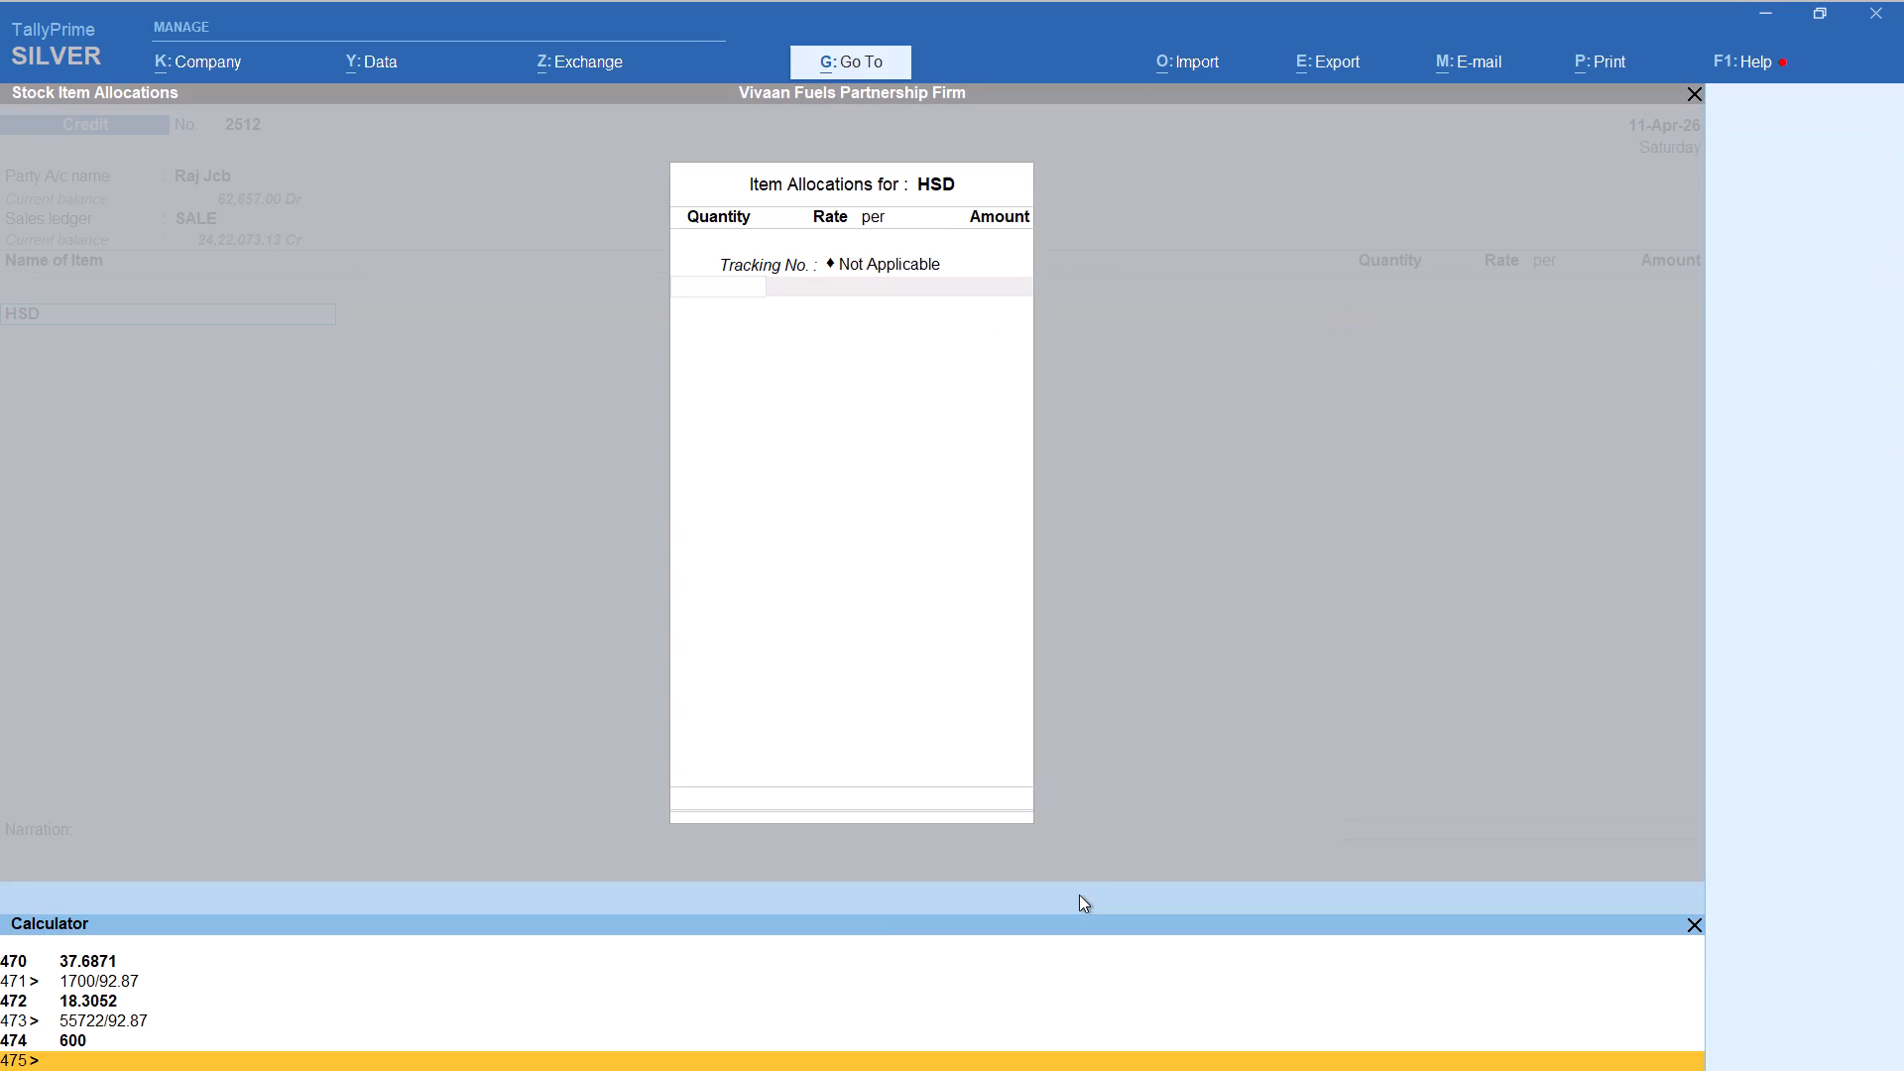
text(1000/92.87)
key(Return)
key(Return)
key(Return)
key(Return)
key(Return)
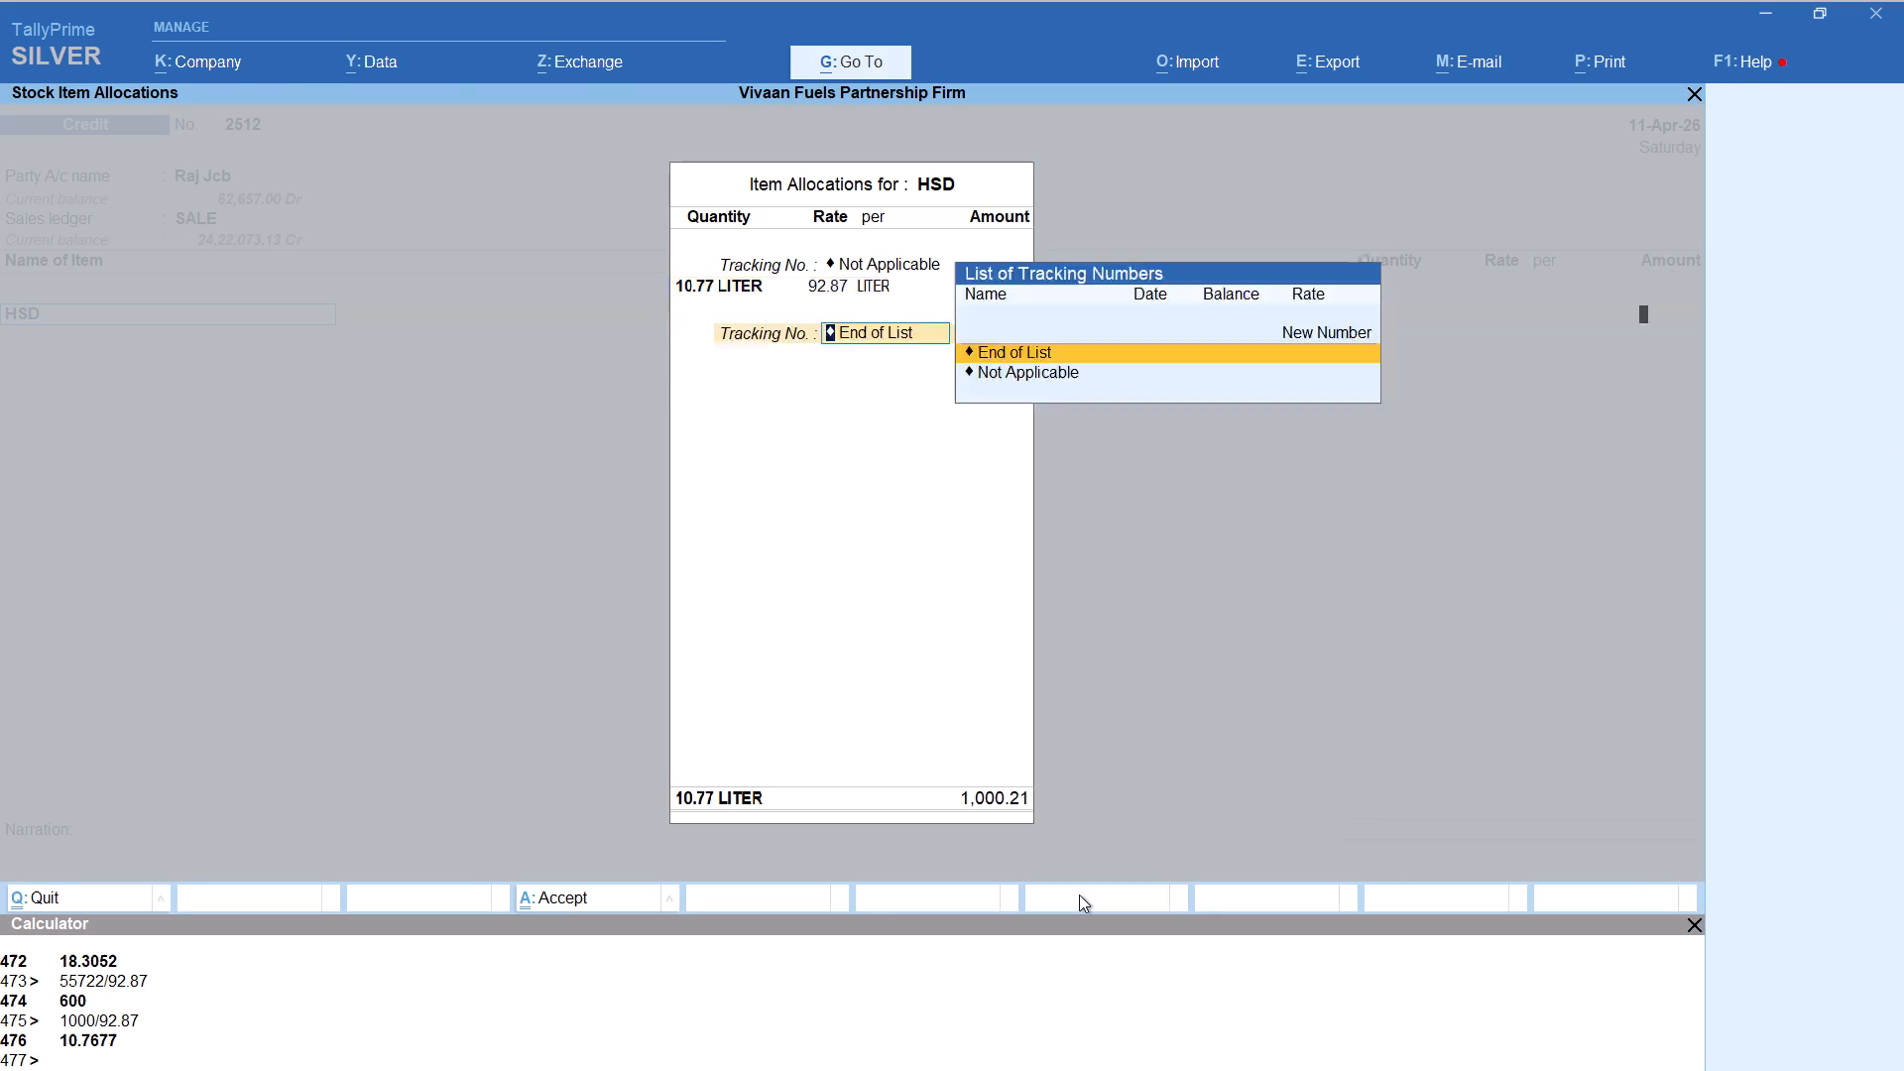
key(Return)
key(Return)
Add the Round Off ledger with its default amount to the Raj Jcb voucher and save it.
key(r)
key(o)
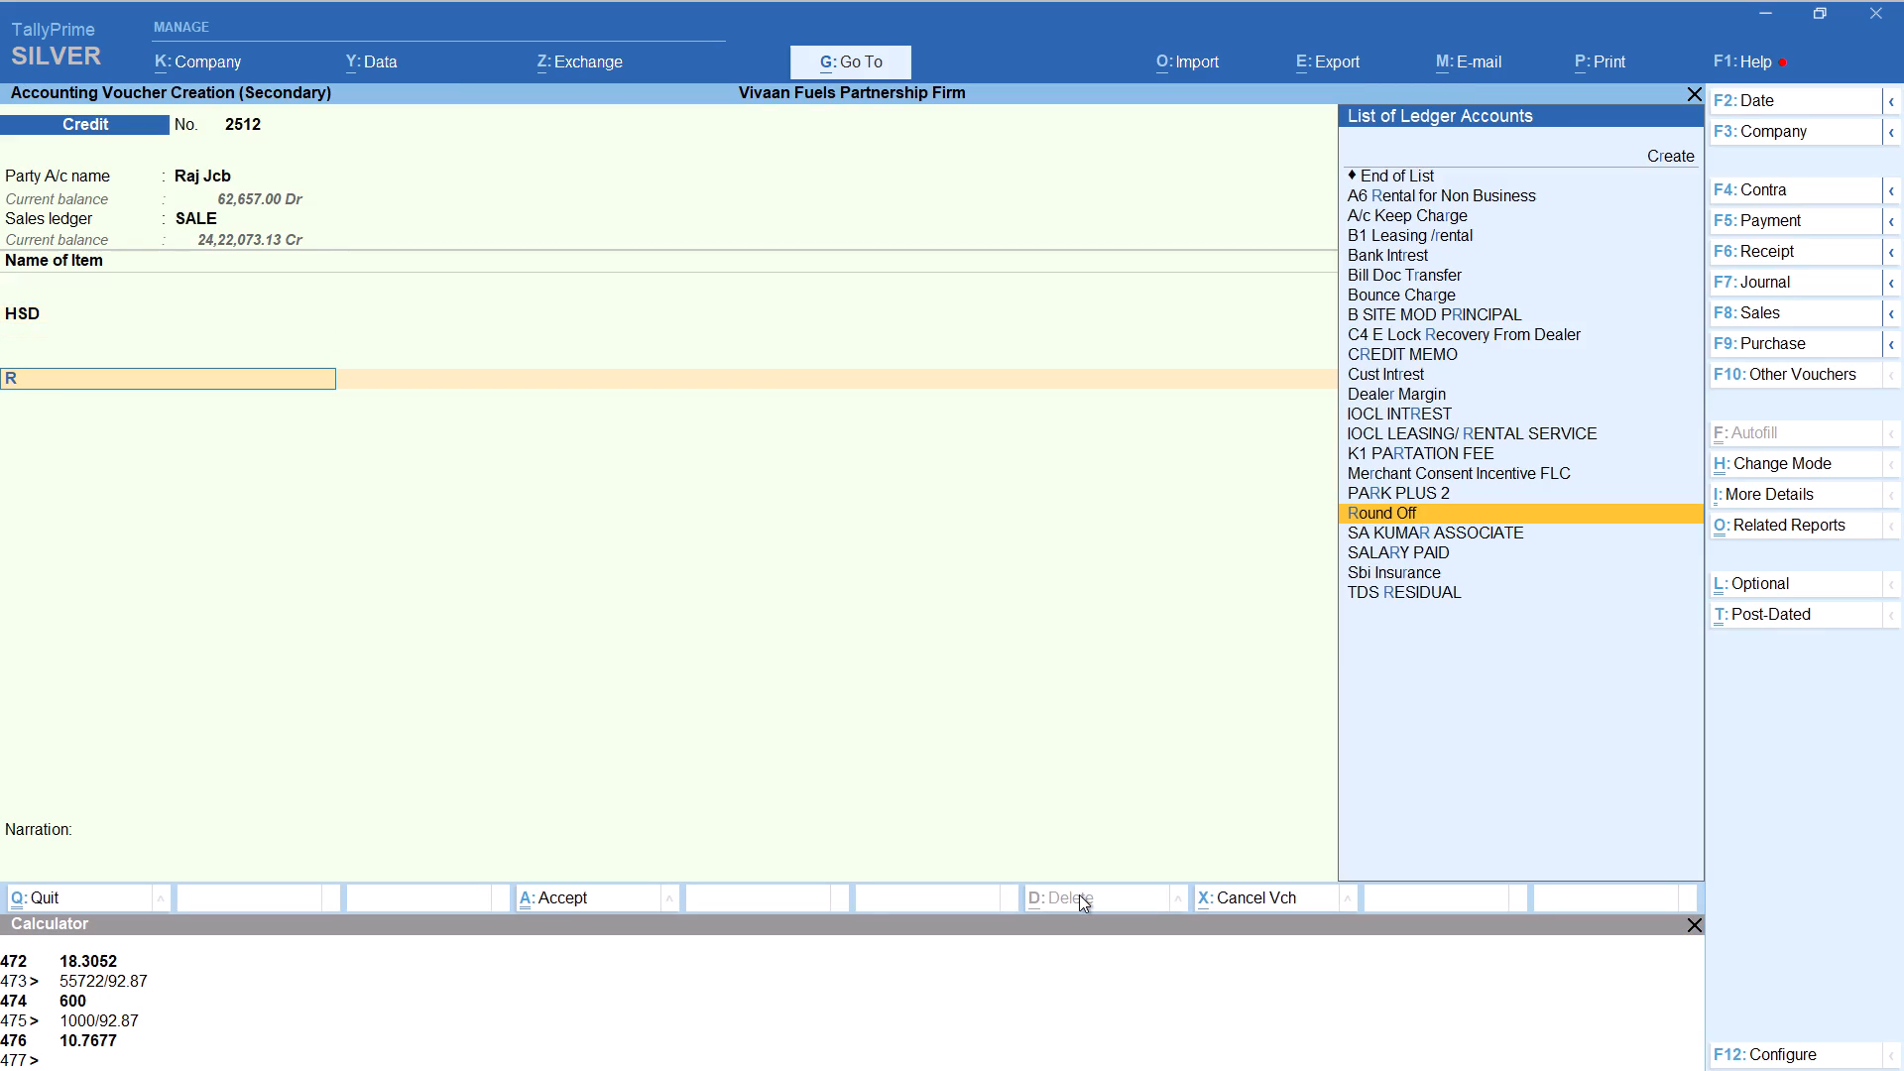
key(Return)
key(ctrl+a)
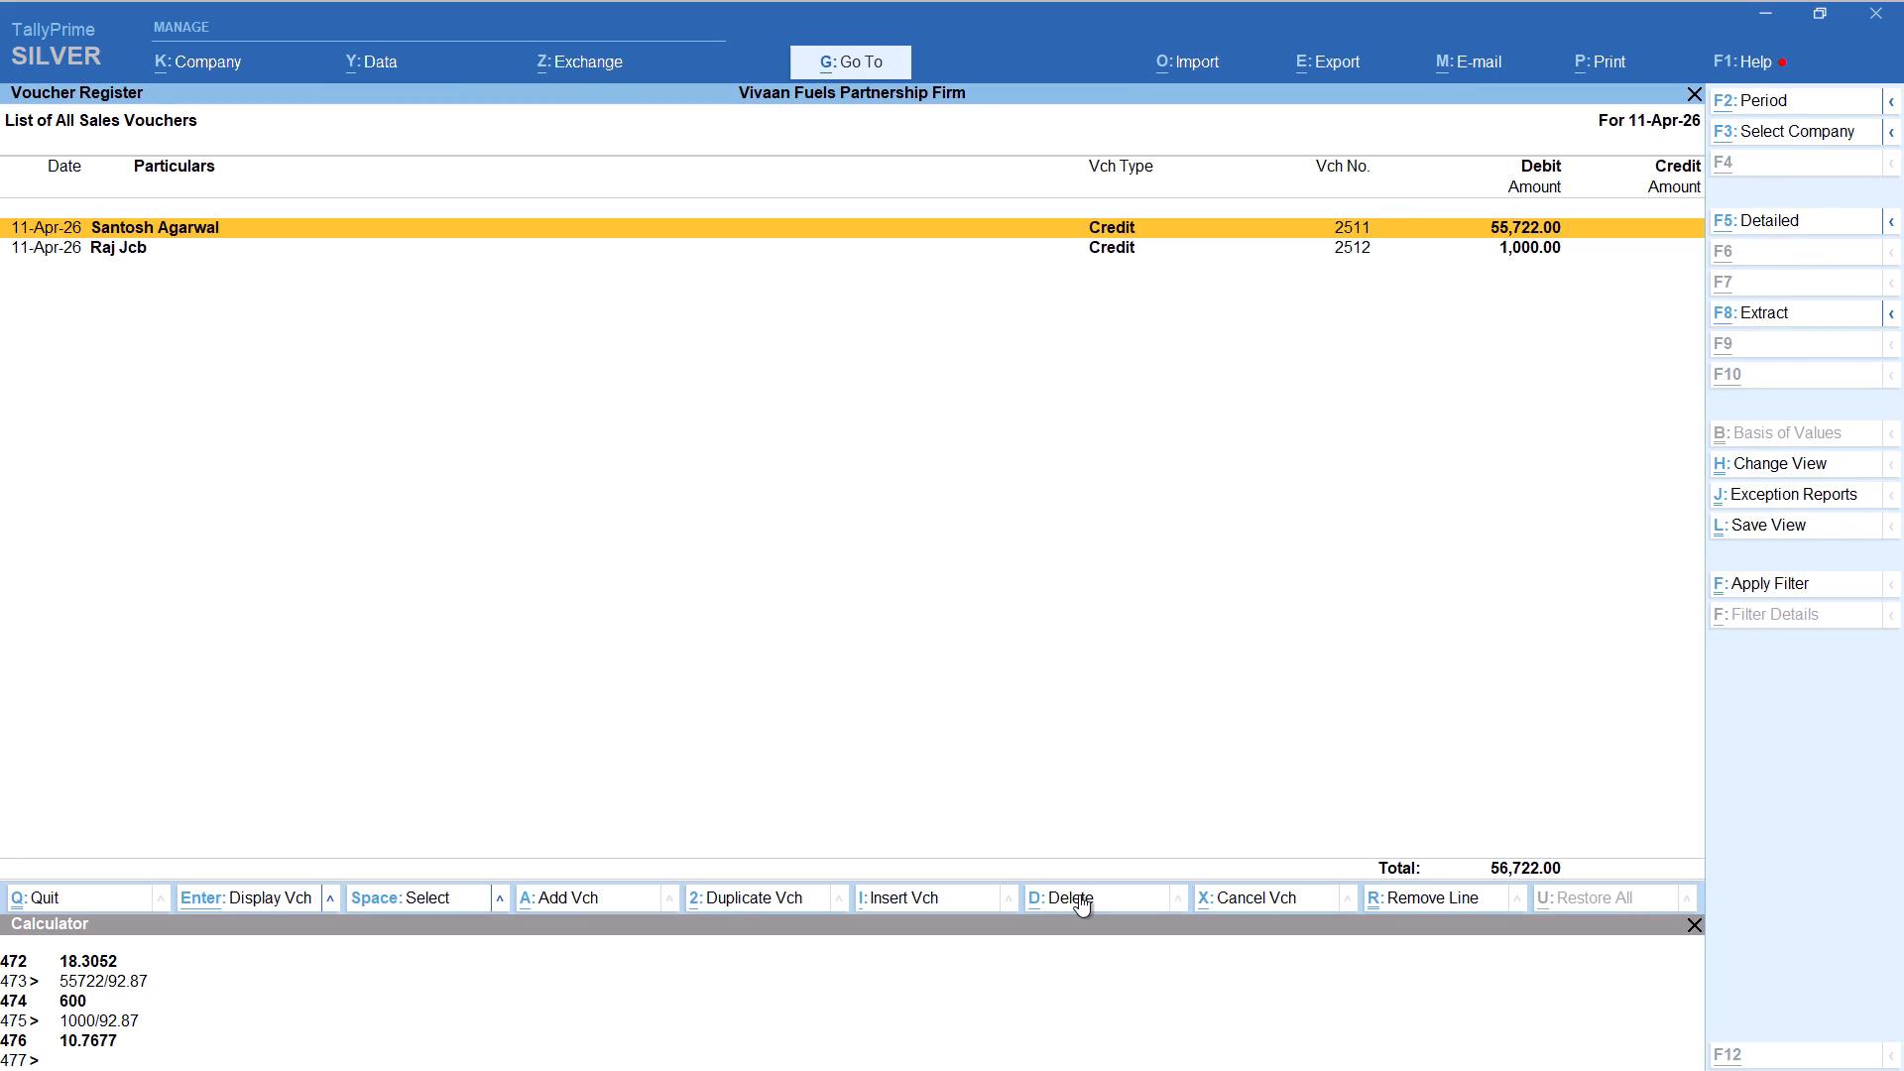
Start a new Credit voucher for Dhanjay, keeping the default party details and sales ledger SALE.
key(alt+a)
text(DHANJ)
key(Return)
key(Return)
key(Return)
key(Return)
key(Return)
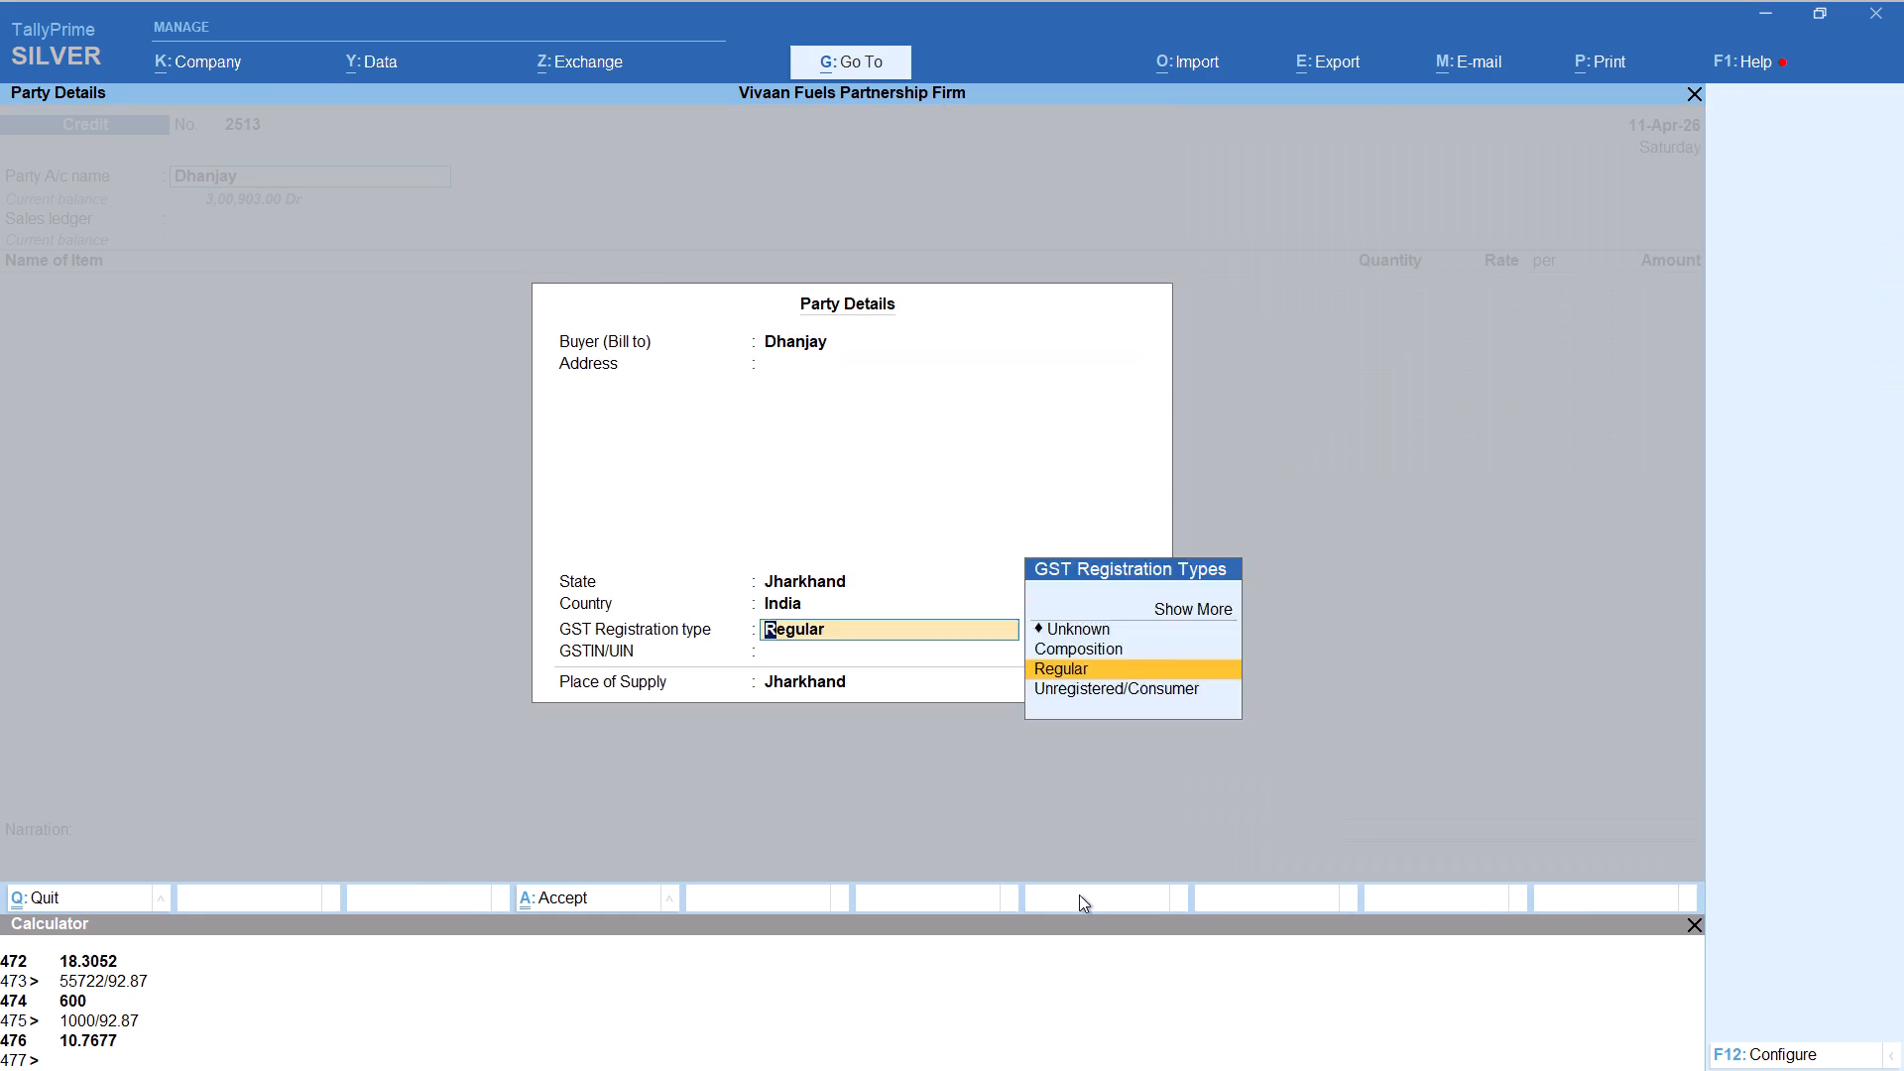
key(Return)
key(Return)
key(Return)
Add item HSD to the Dhanjay voucher with tracking number Not Applicable and quantity calculated as 3000/92.87, keeping the 92.87 rate.
text(HS)
key(Return)
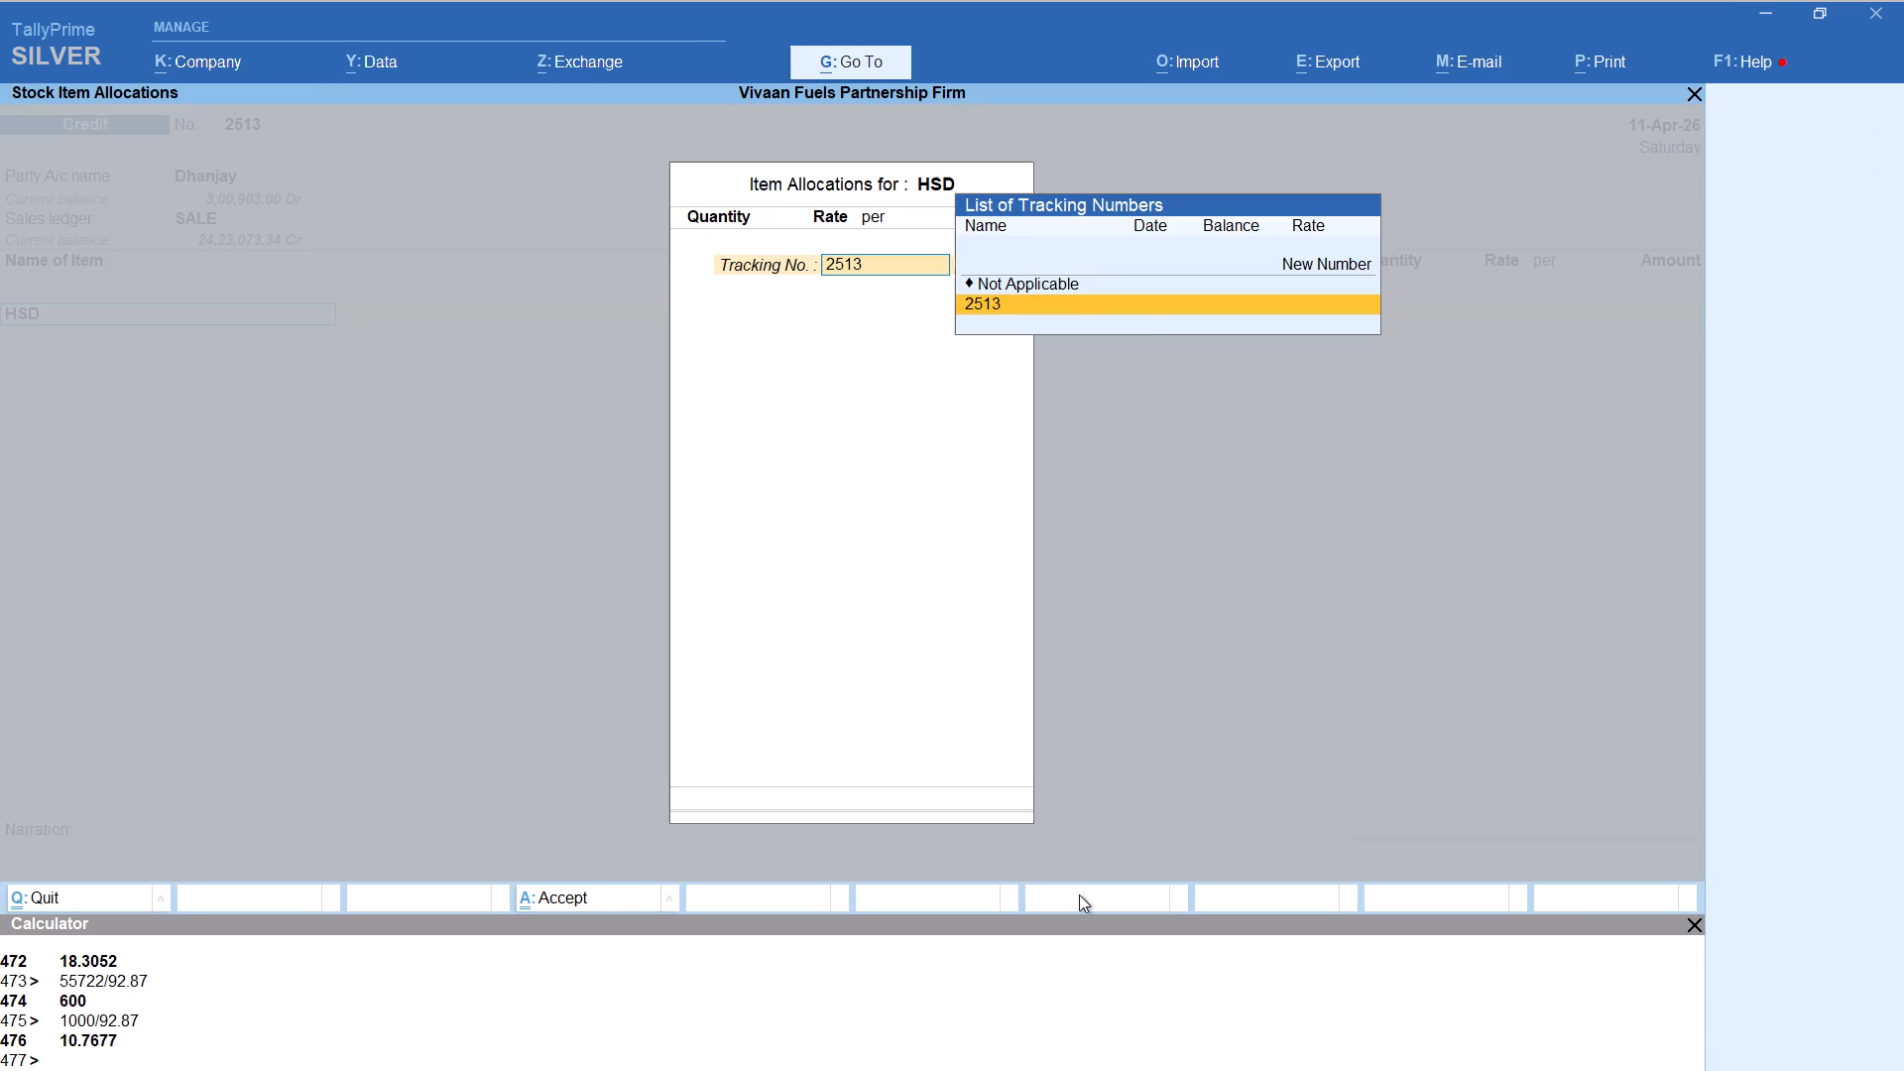
key(Up)
key(Return)
key(alt+c)
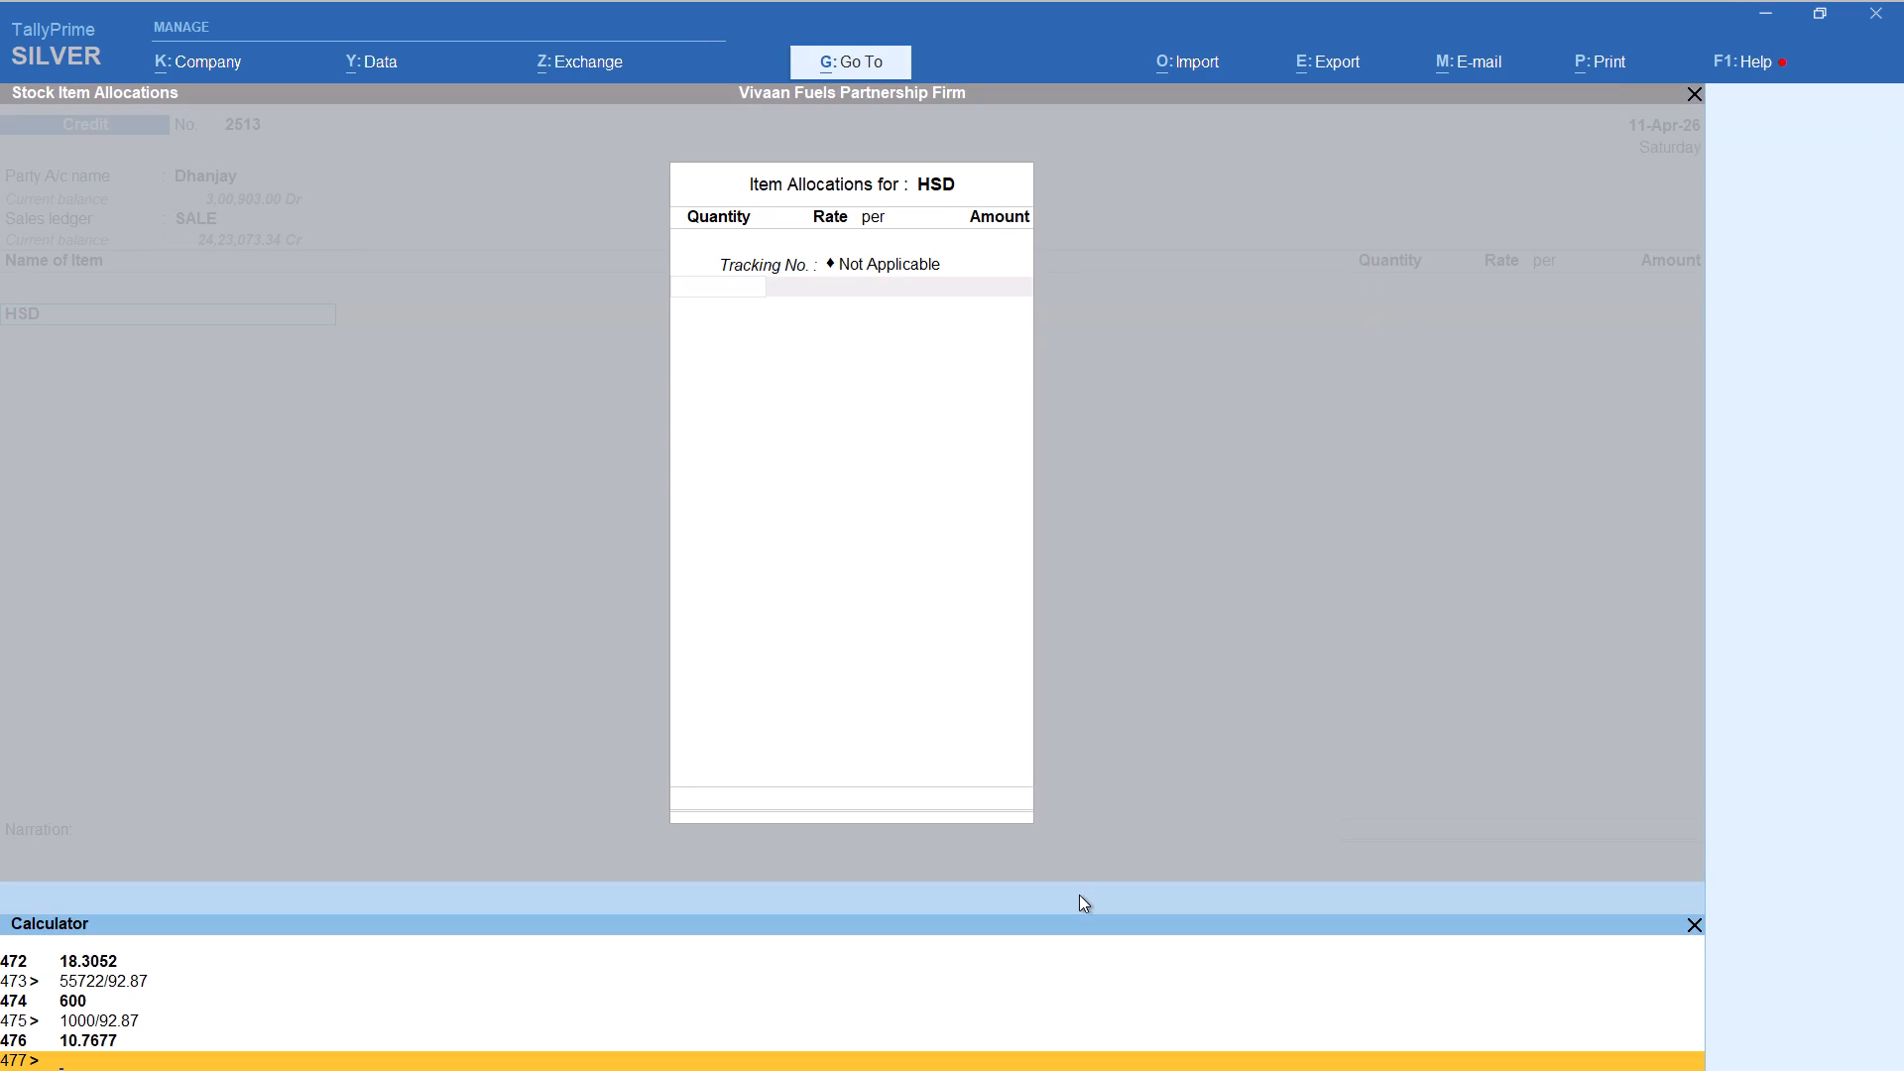
text(3000)
text(/92.87)
key(Return)
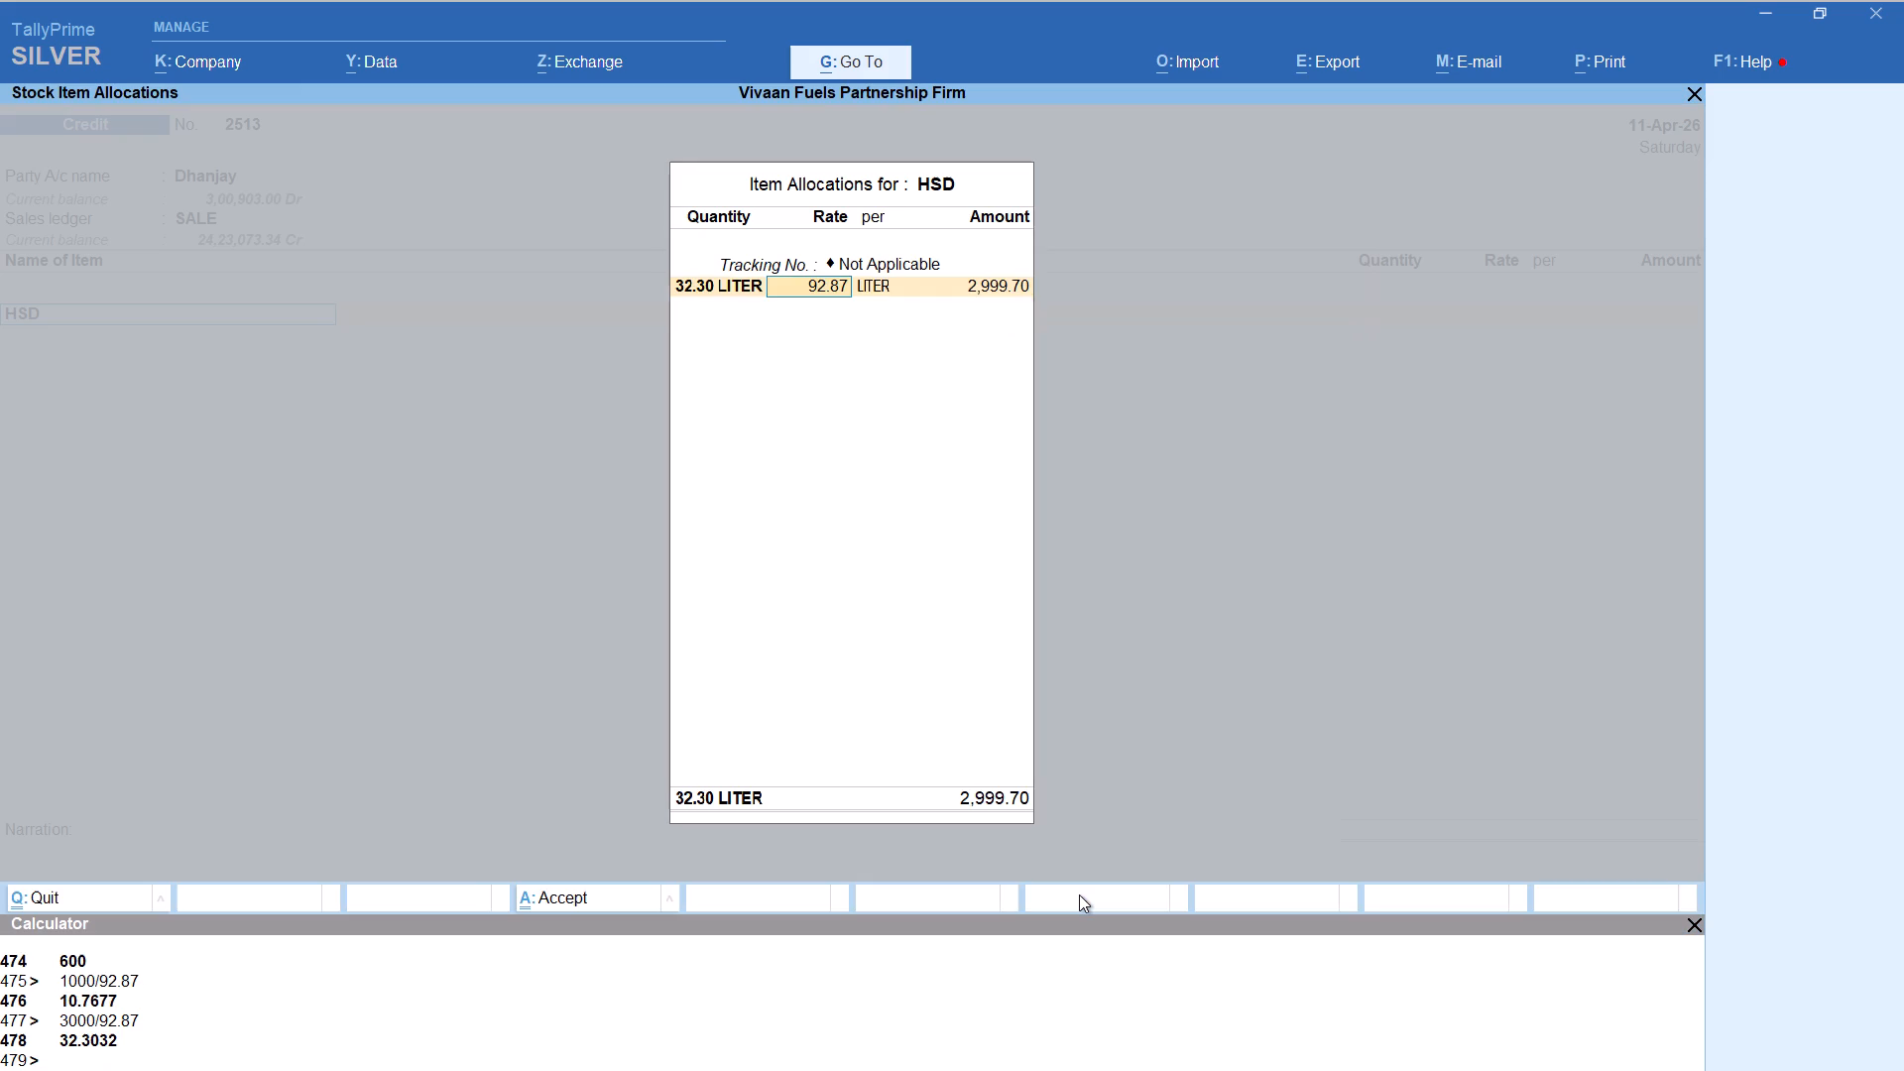
key(Return)
key(Return)
key(Return)
key(Return)
key(Return)
key(Return)
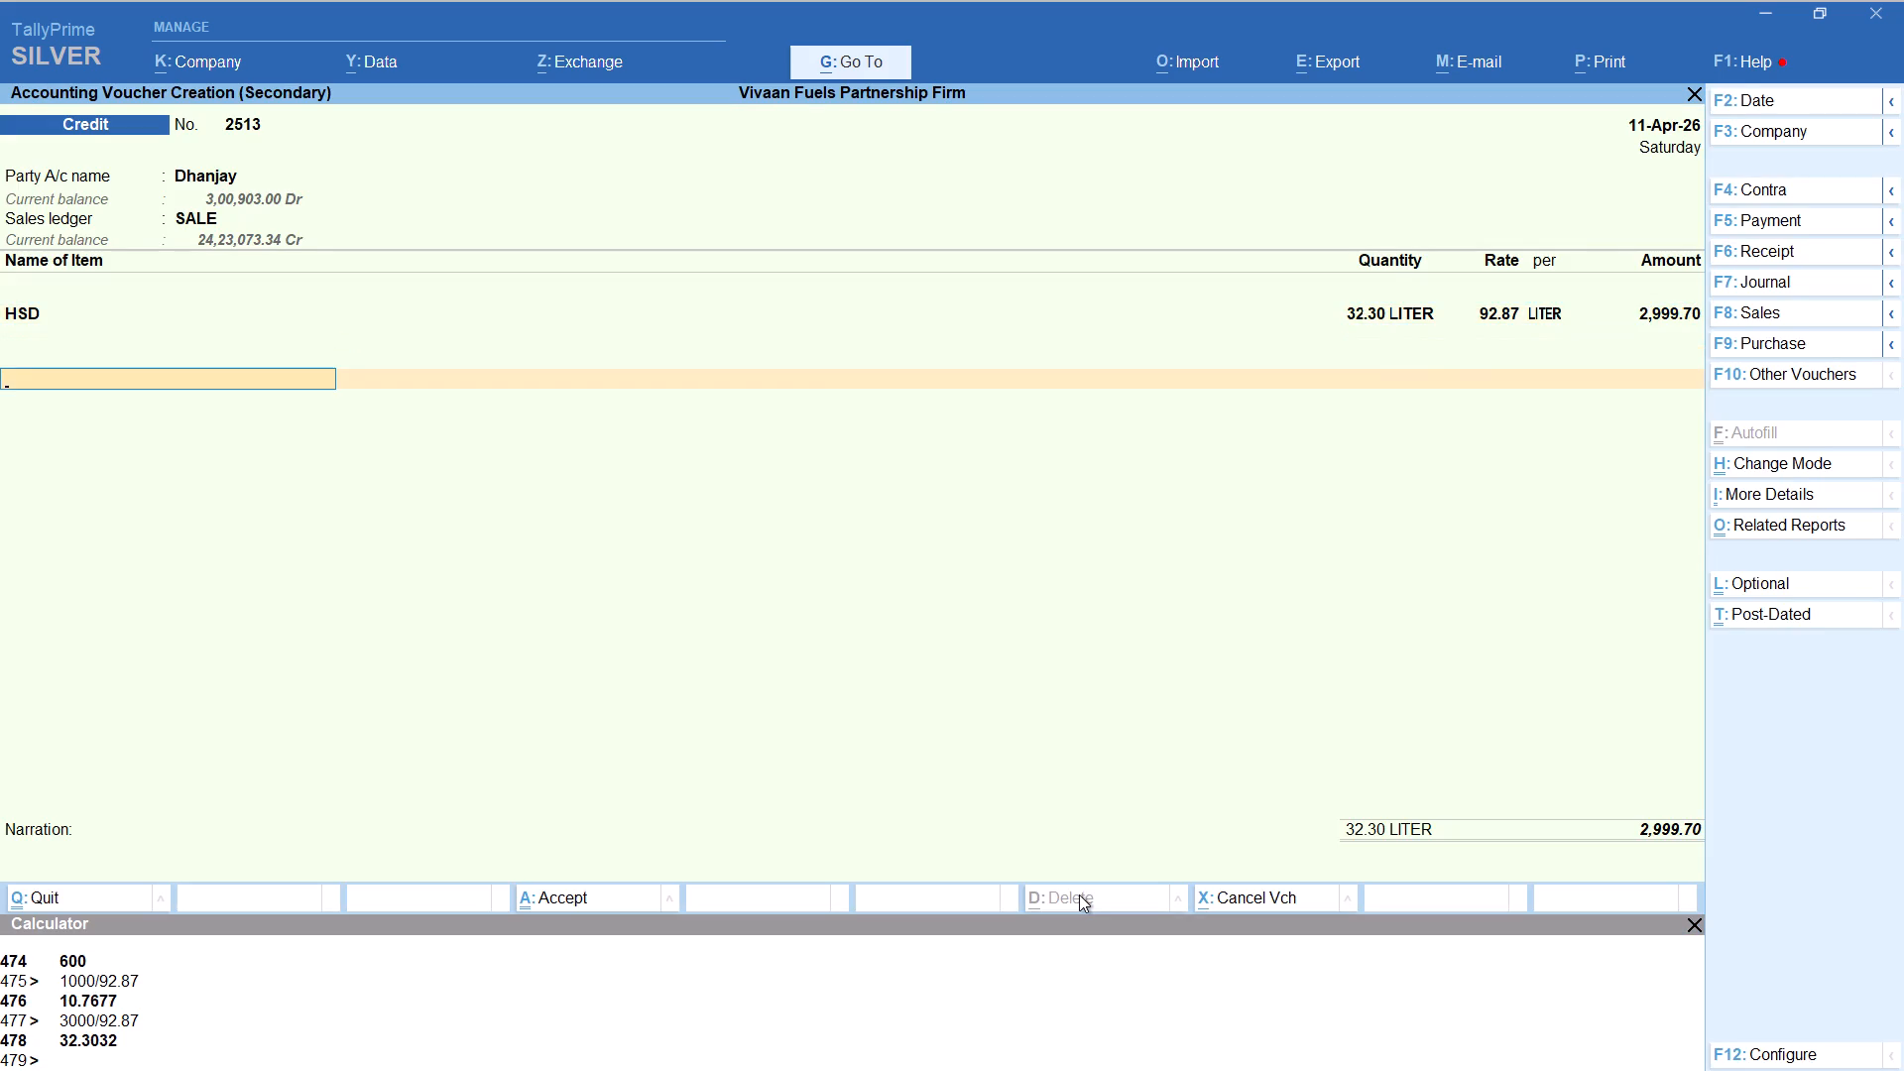
Add the Round Off ledger with its default amount to the Dhanjay voucher and save it.
text(ROU)
key(Return)
key(ctrl+a)
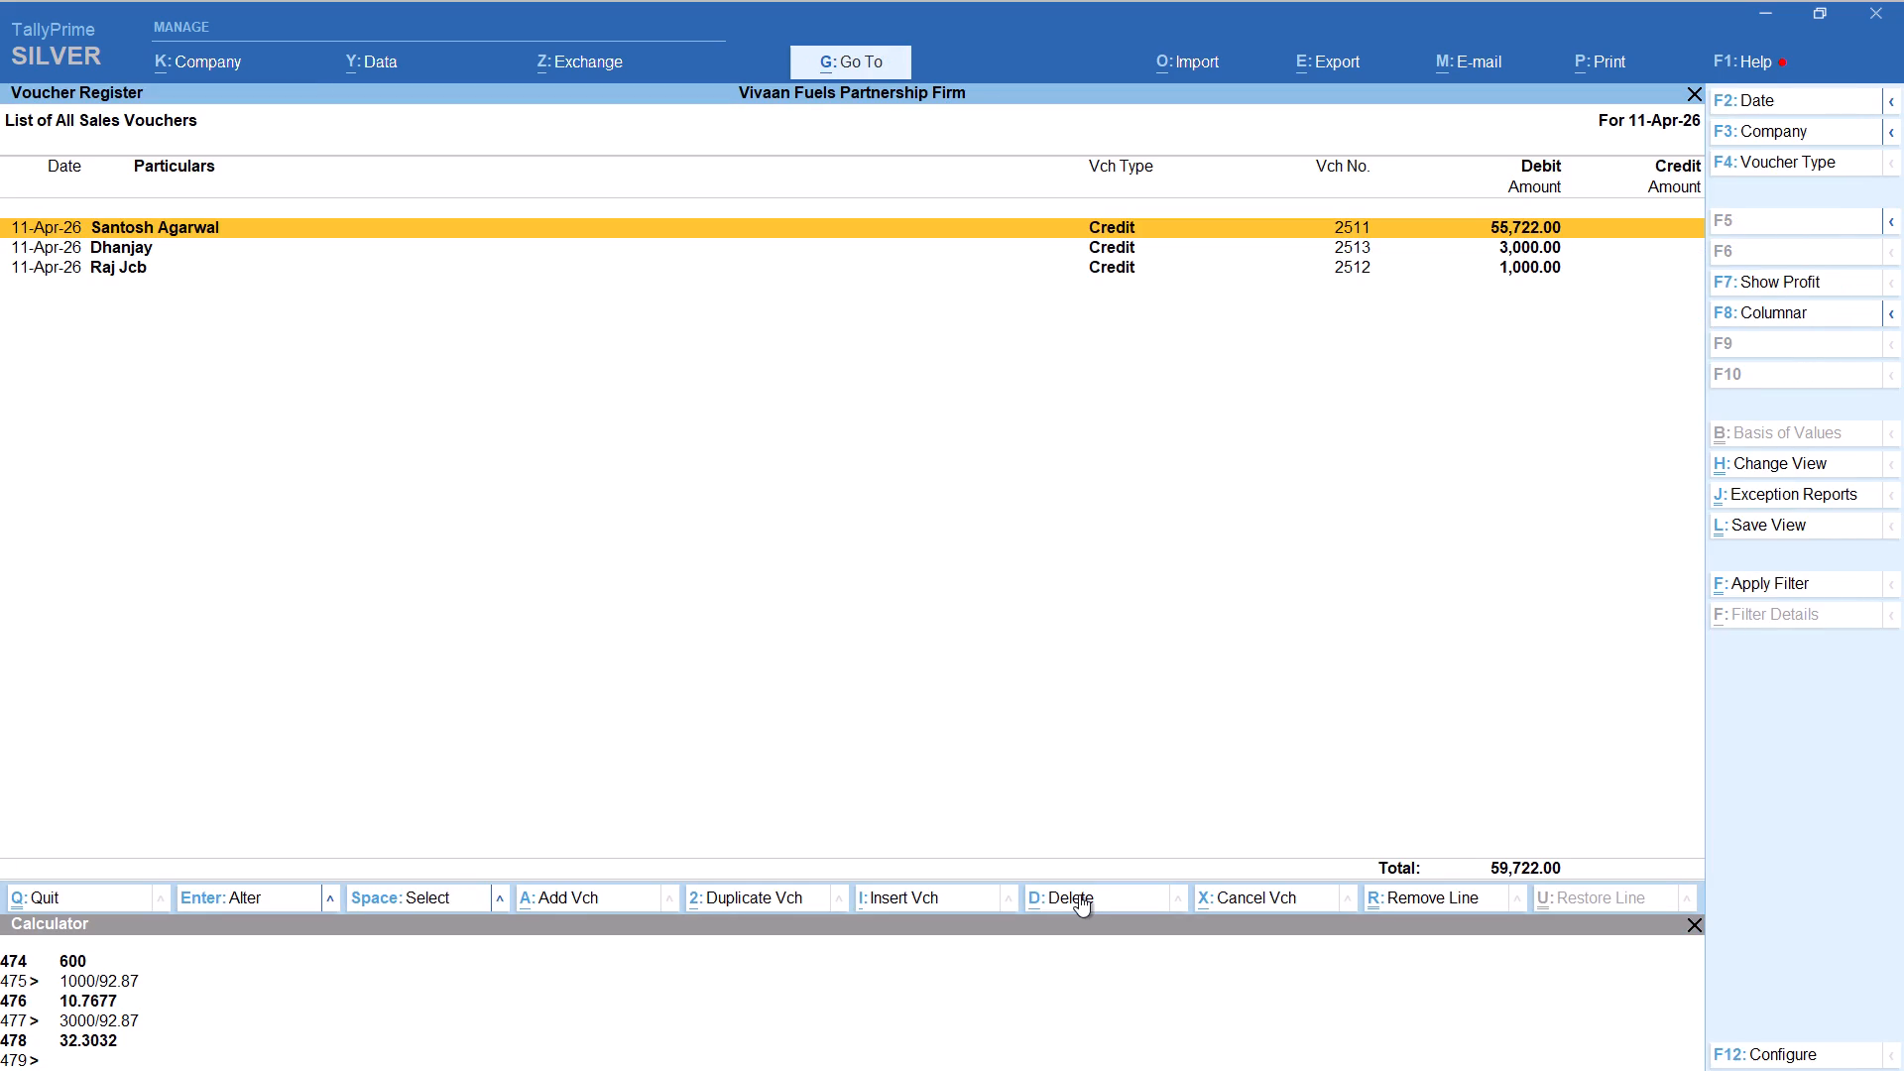
Start a new Credit voucher for CHINTU, keeping the default party details.
key(alt+a)
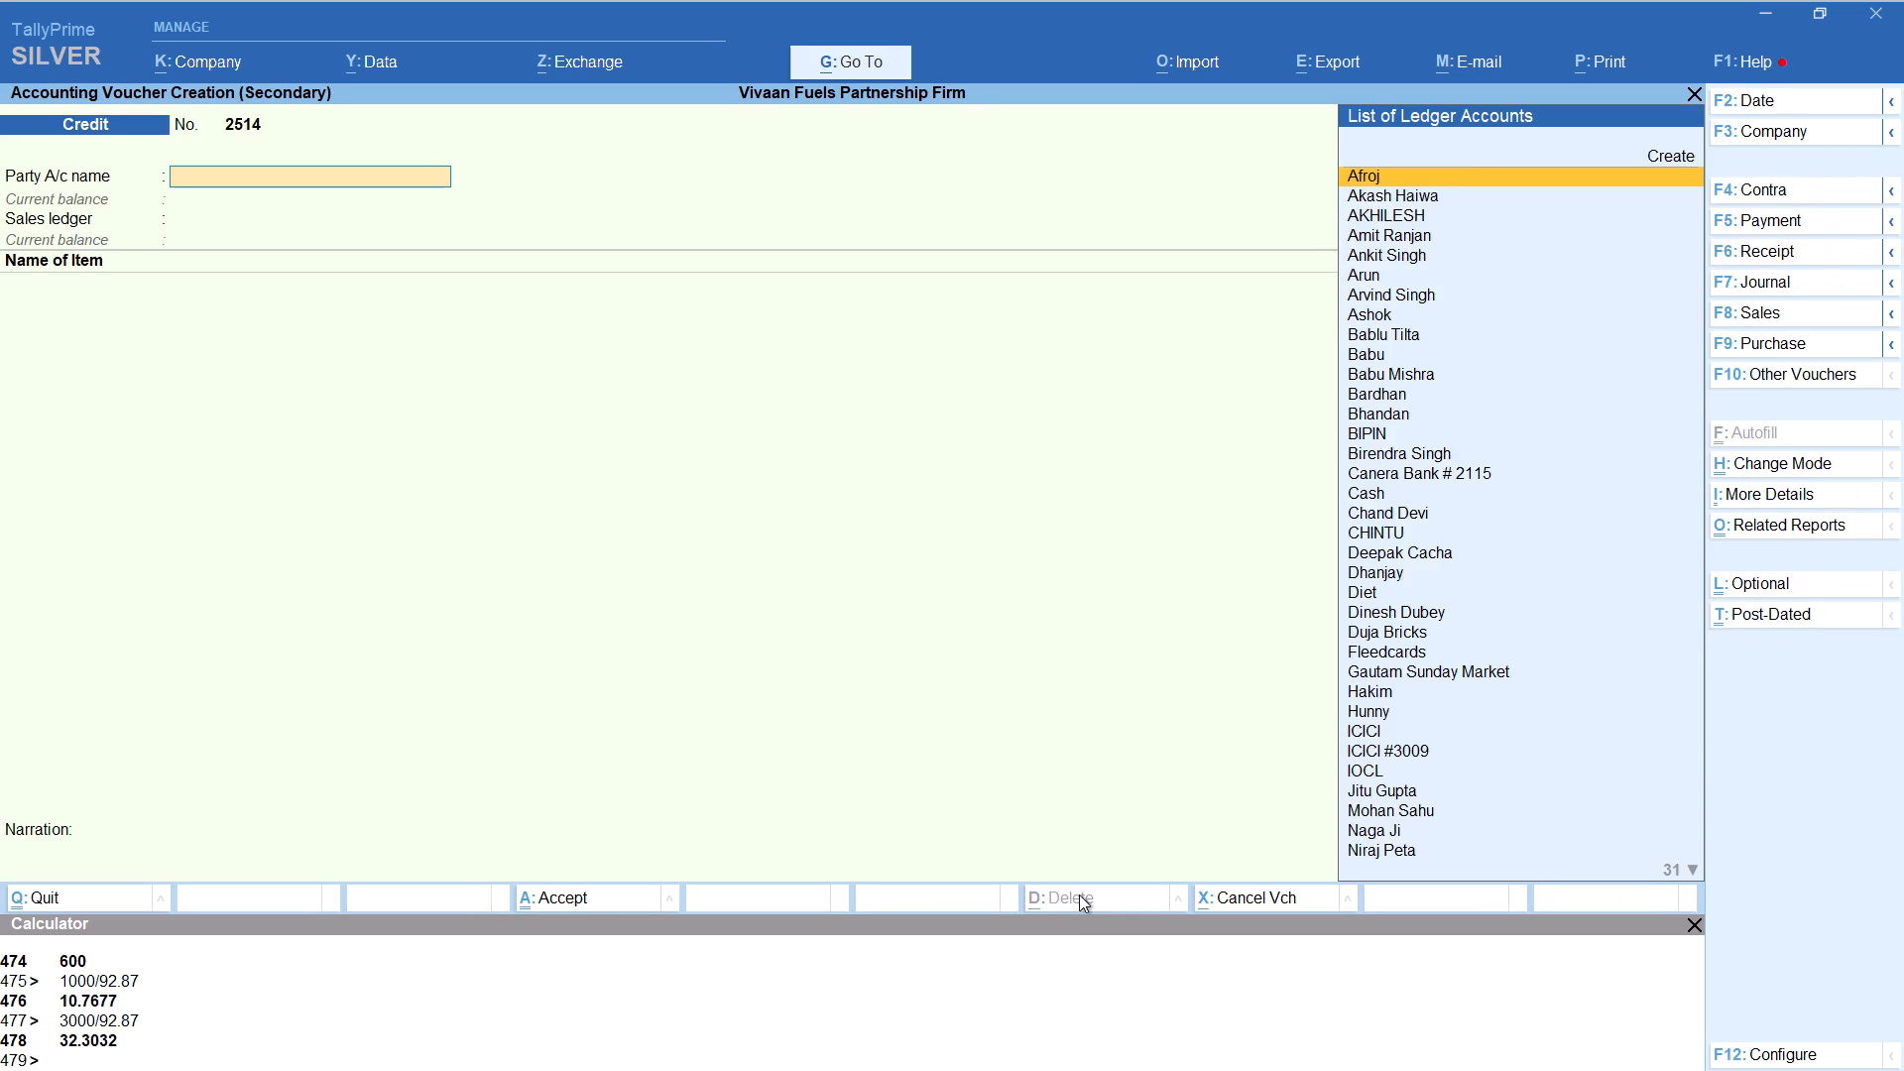
text(CHINTU)
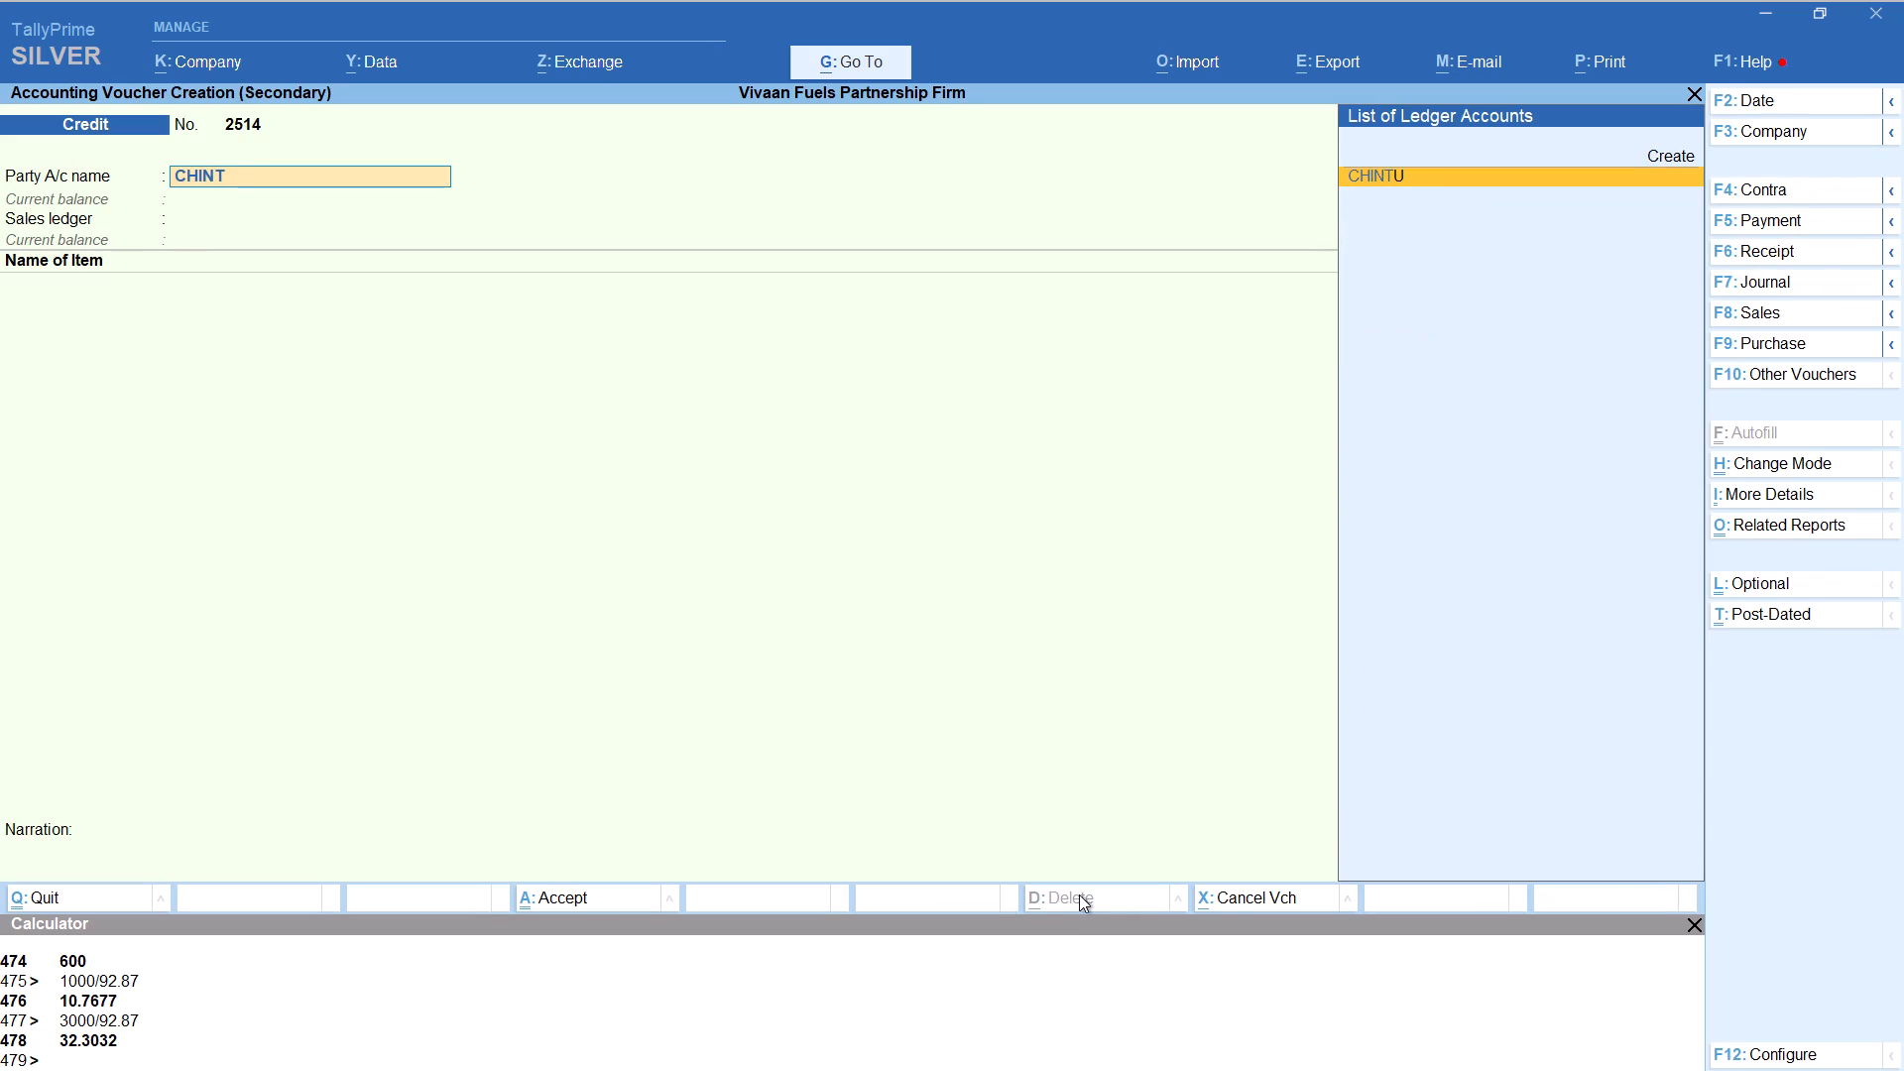
key(Return)
key(Return)
key(Return)
key(Return)
key(Return)
key(Return)
key(Return)
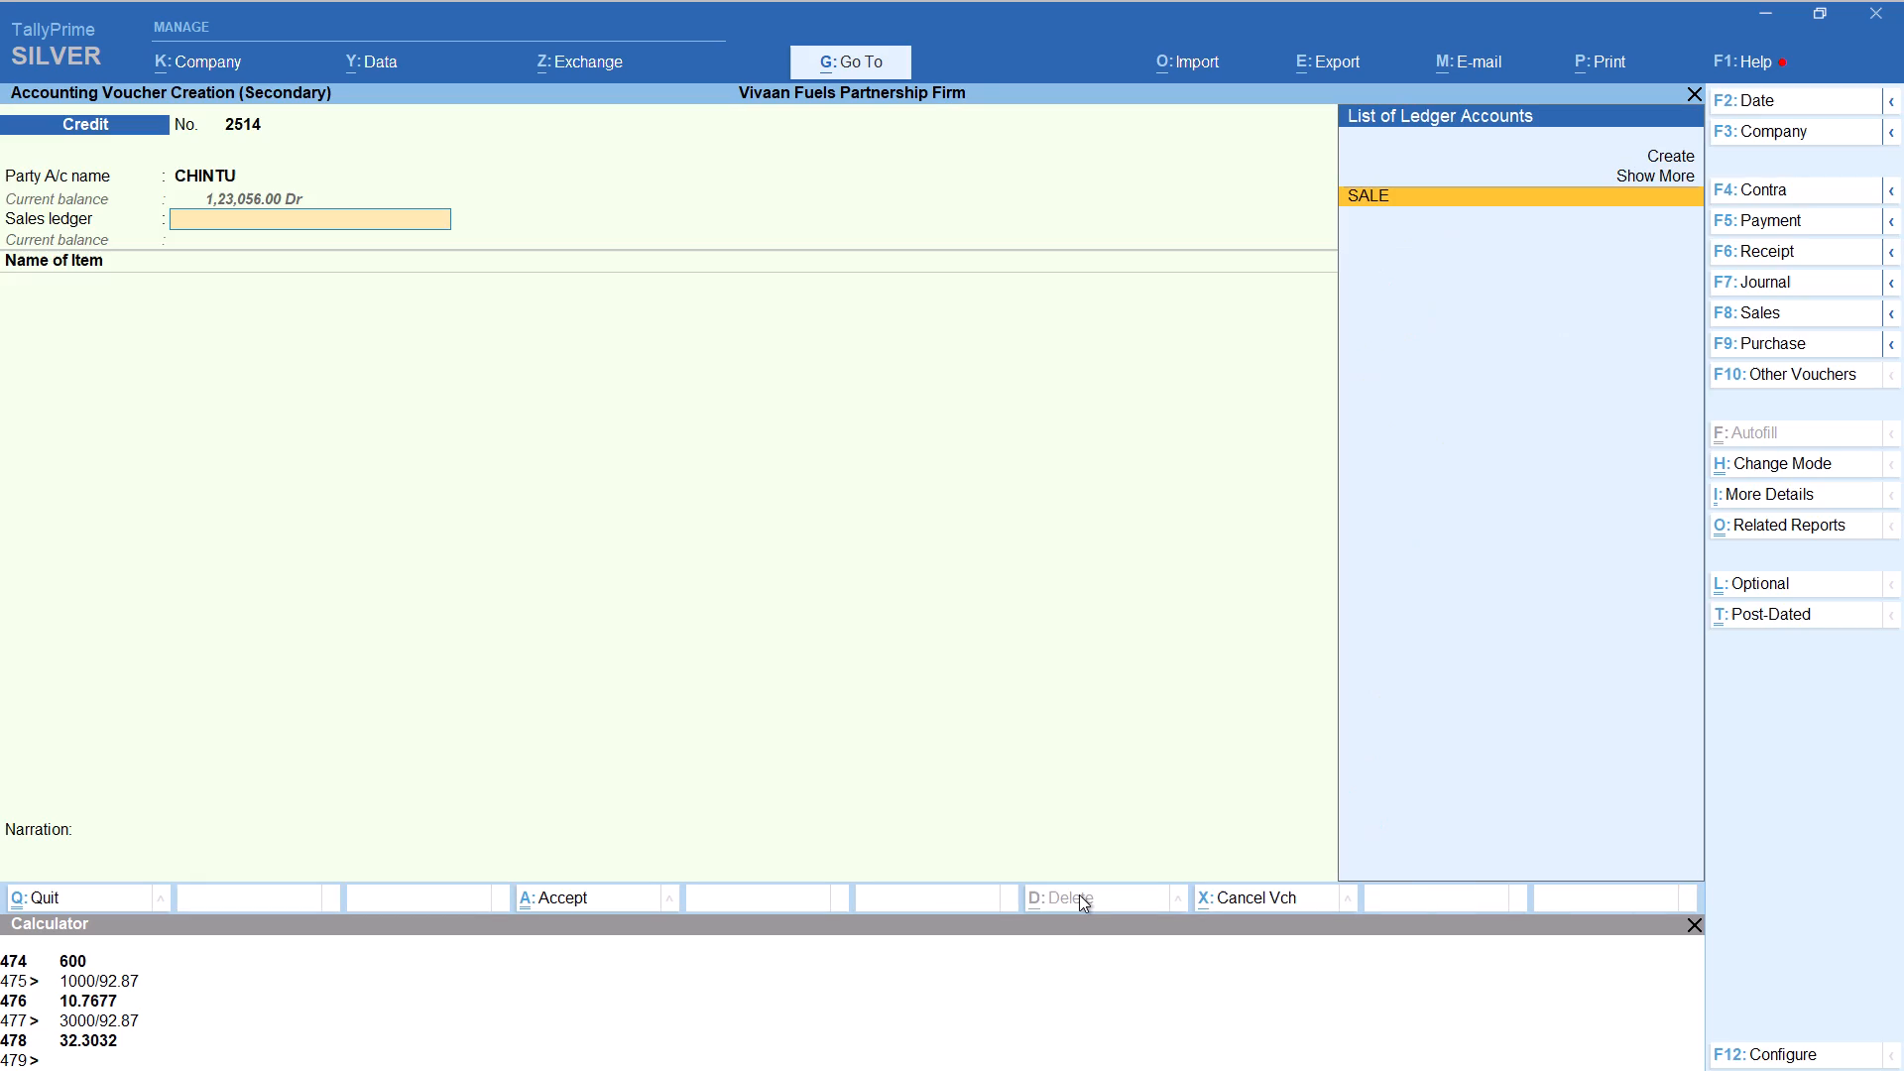
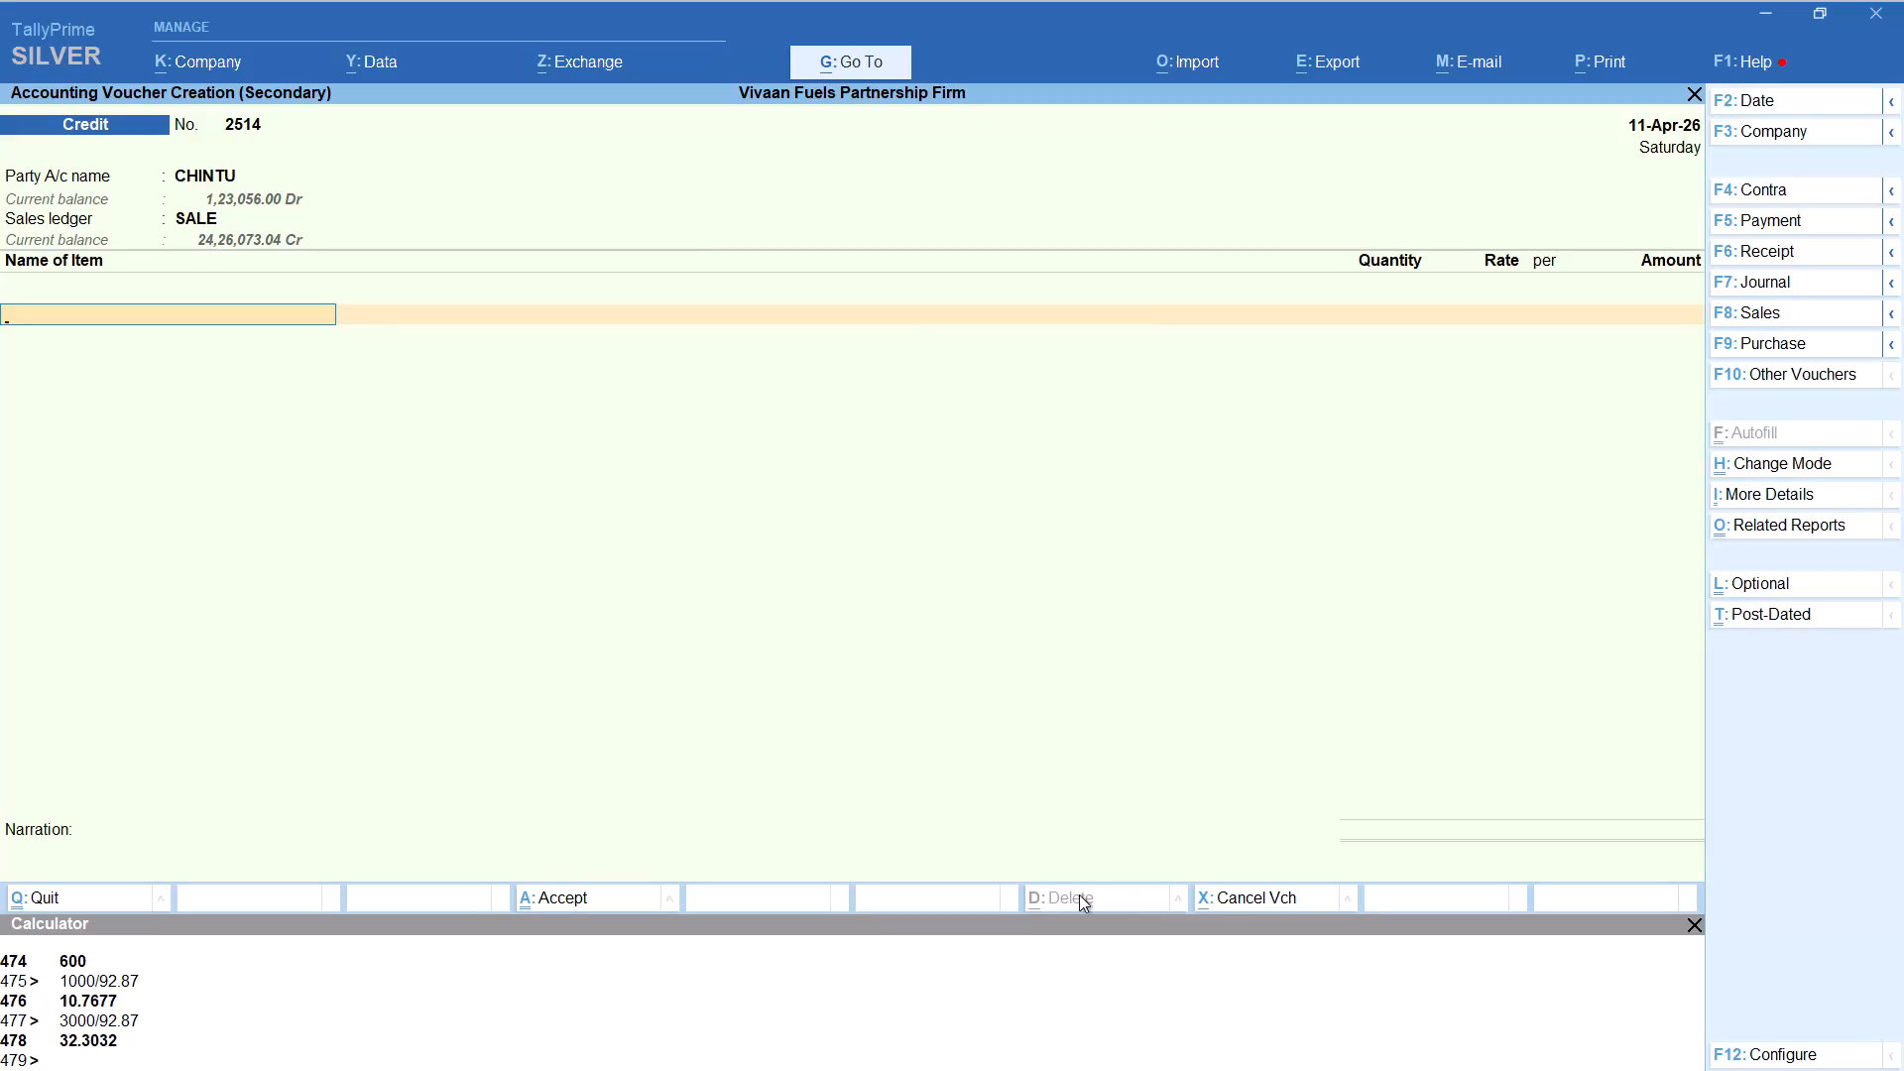
Add item HSD to the CHINTU voucher with tracking number Not Applicable and quantity calculated as 5000/92.87, keeping the 92.87 rate.
text(HS)
key(Return)
key(Up)
key(Return)
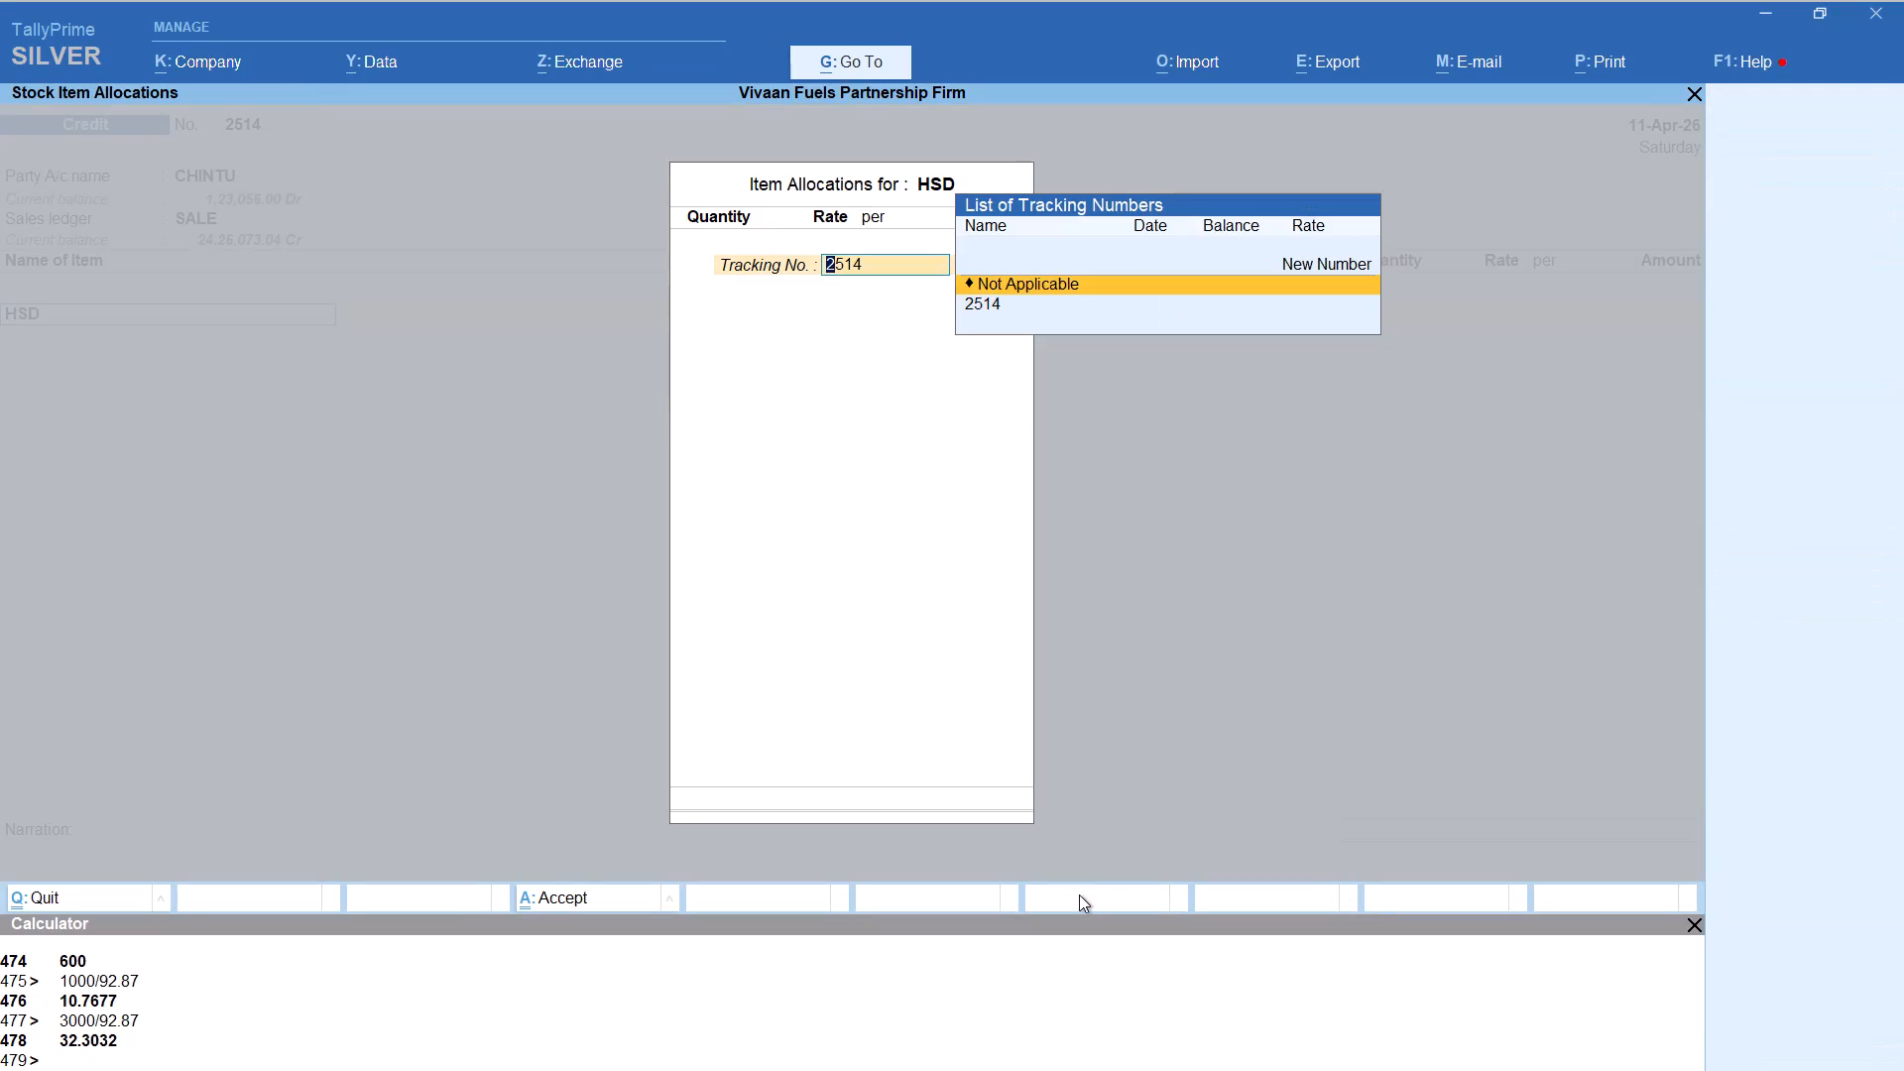
key(alt+c)
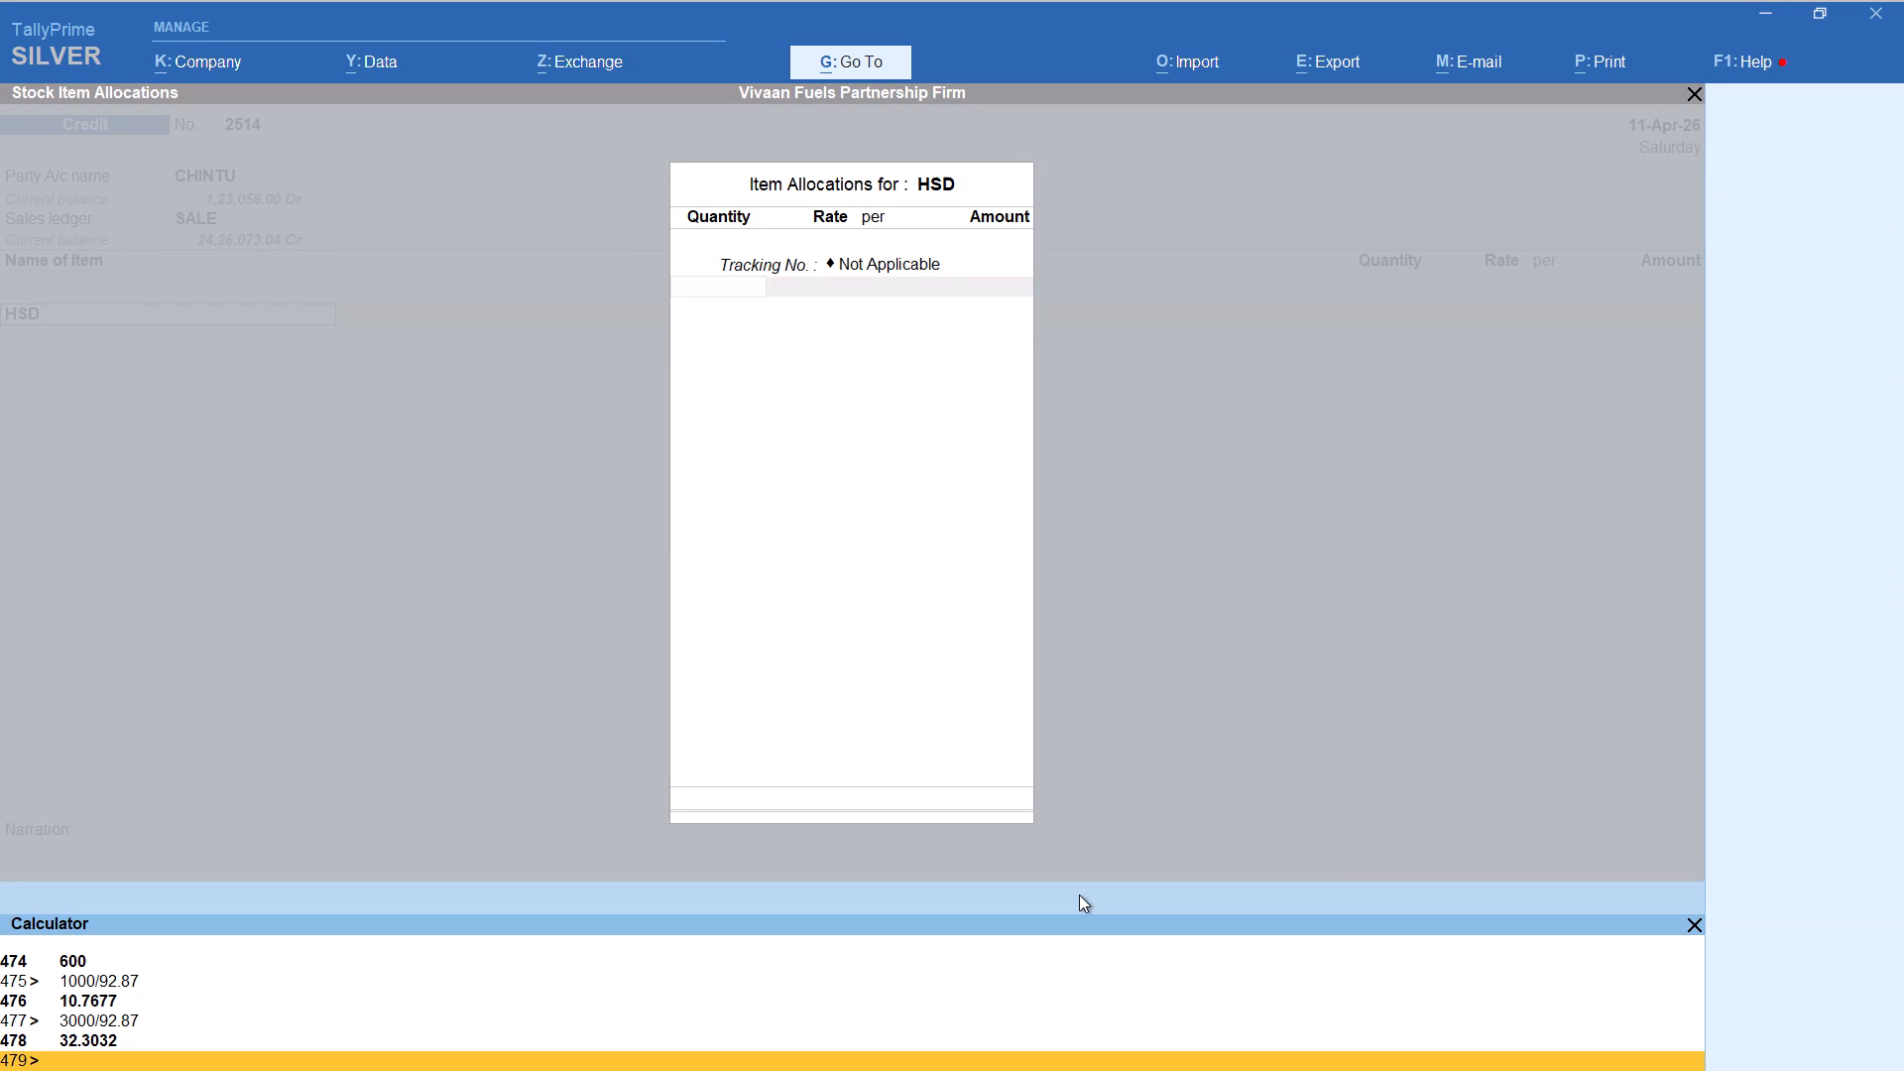
text(5000)
text(/92.87)
key(Return)
key(Return)
key(Return)
key(Return)
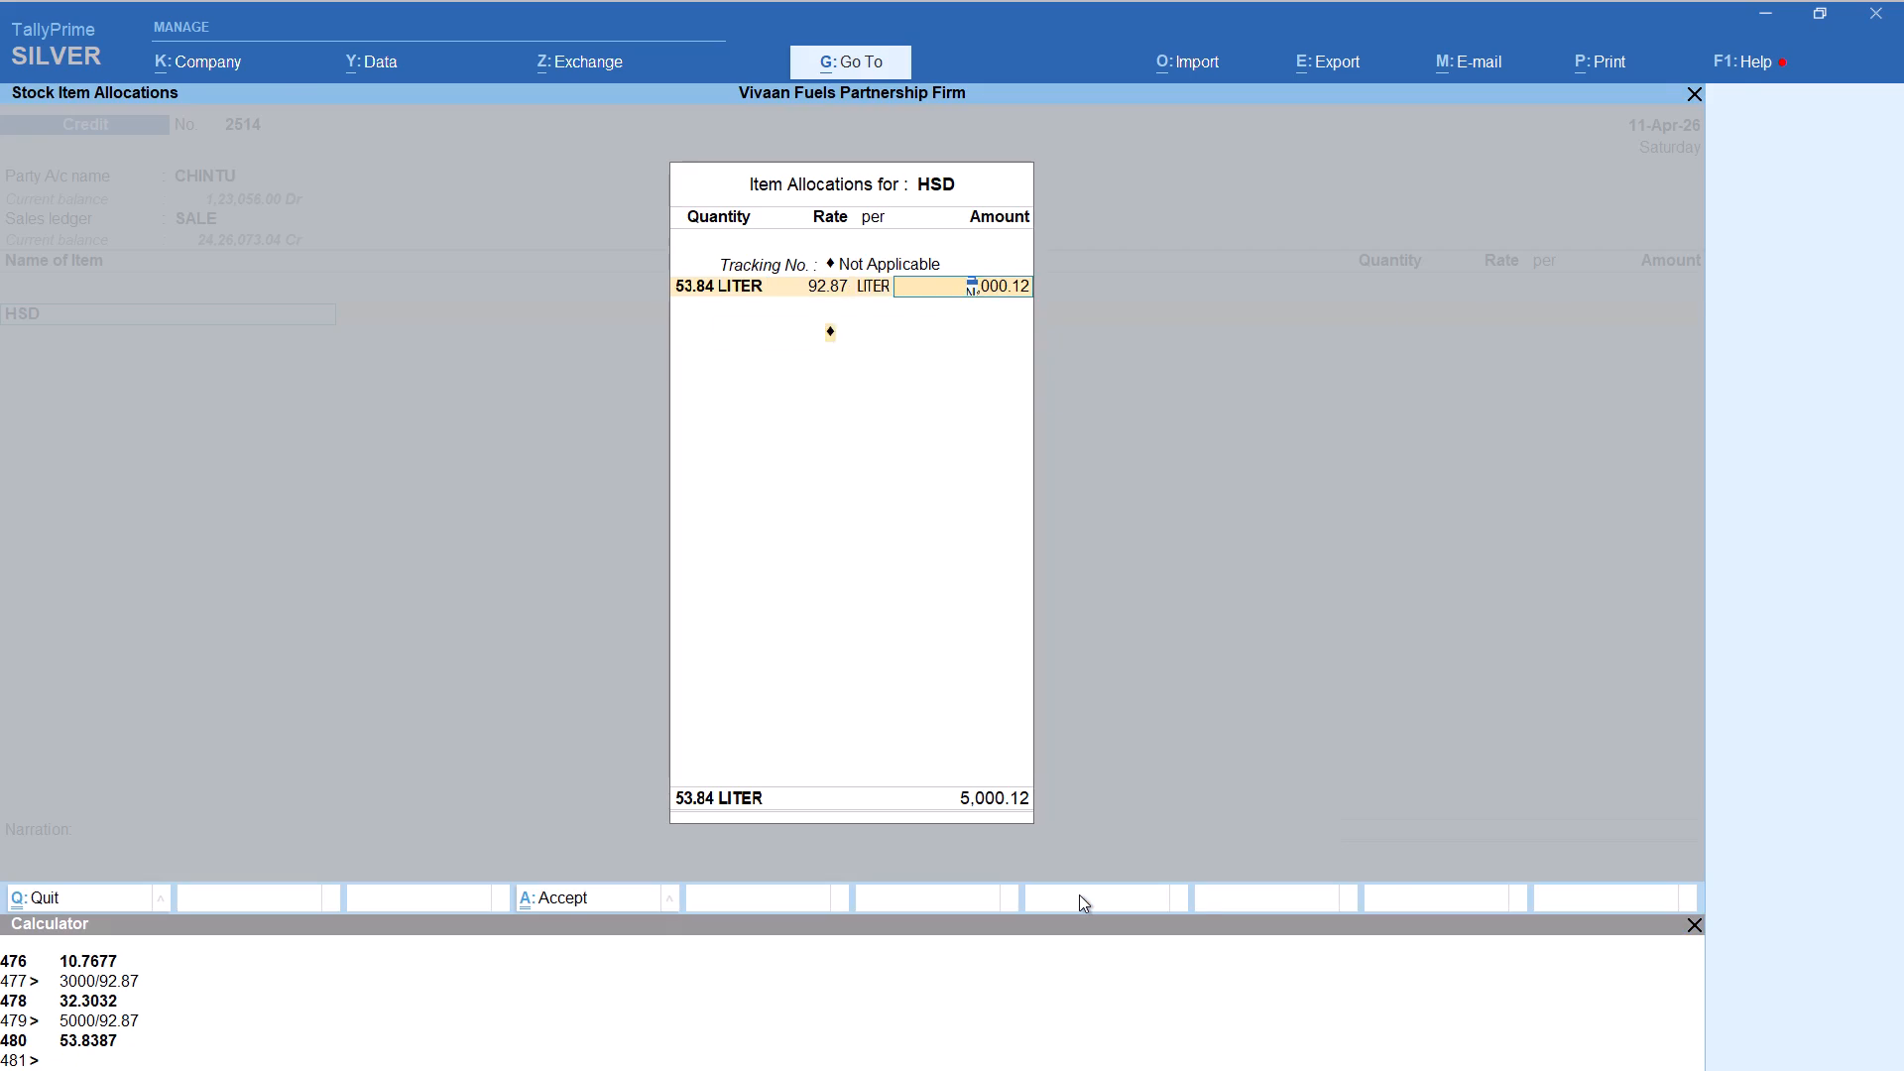
key(Return)
key(Return)
key(Return)
Add the Round Off ledger with its default amount to the CHINTU voucher and save it.
text(ROU)
key(Return)
key(ctrl+a)
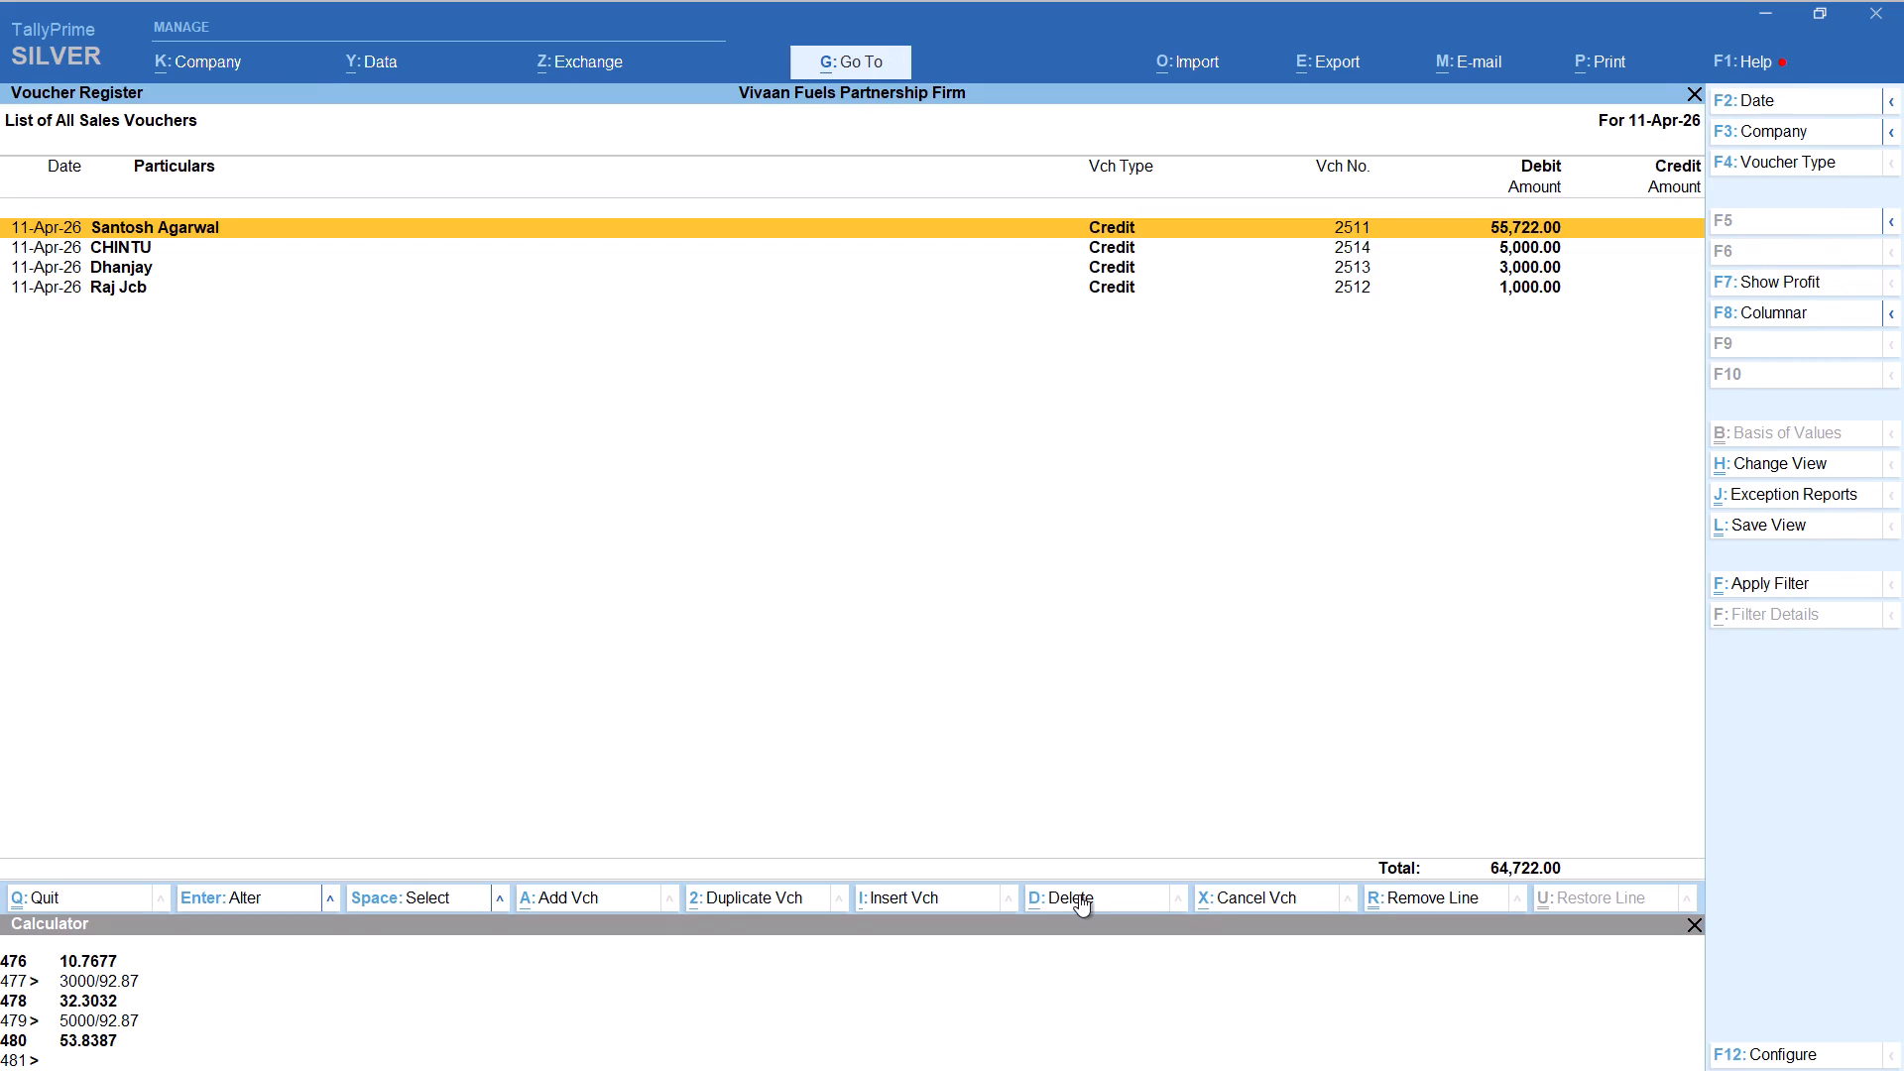
Start a new Credit voucher for the party Birendra, keeping the default party details and sales ledger SALE.
key(alt+a)
text(BIRE)
key(Return)
key(Return)
key(Return)
key(Return)
key(Return)
key(Return)
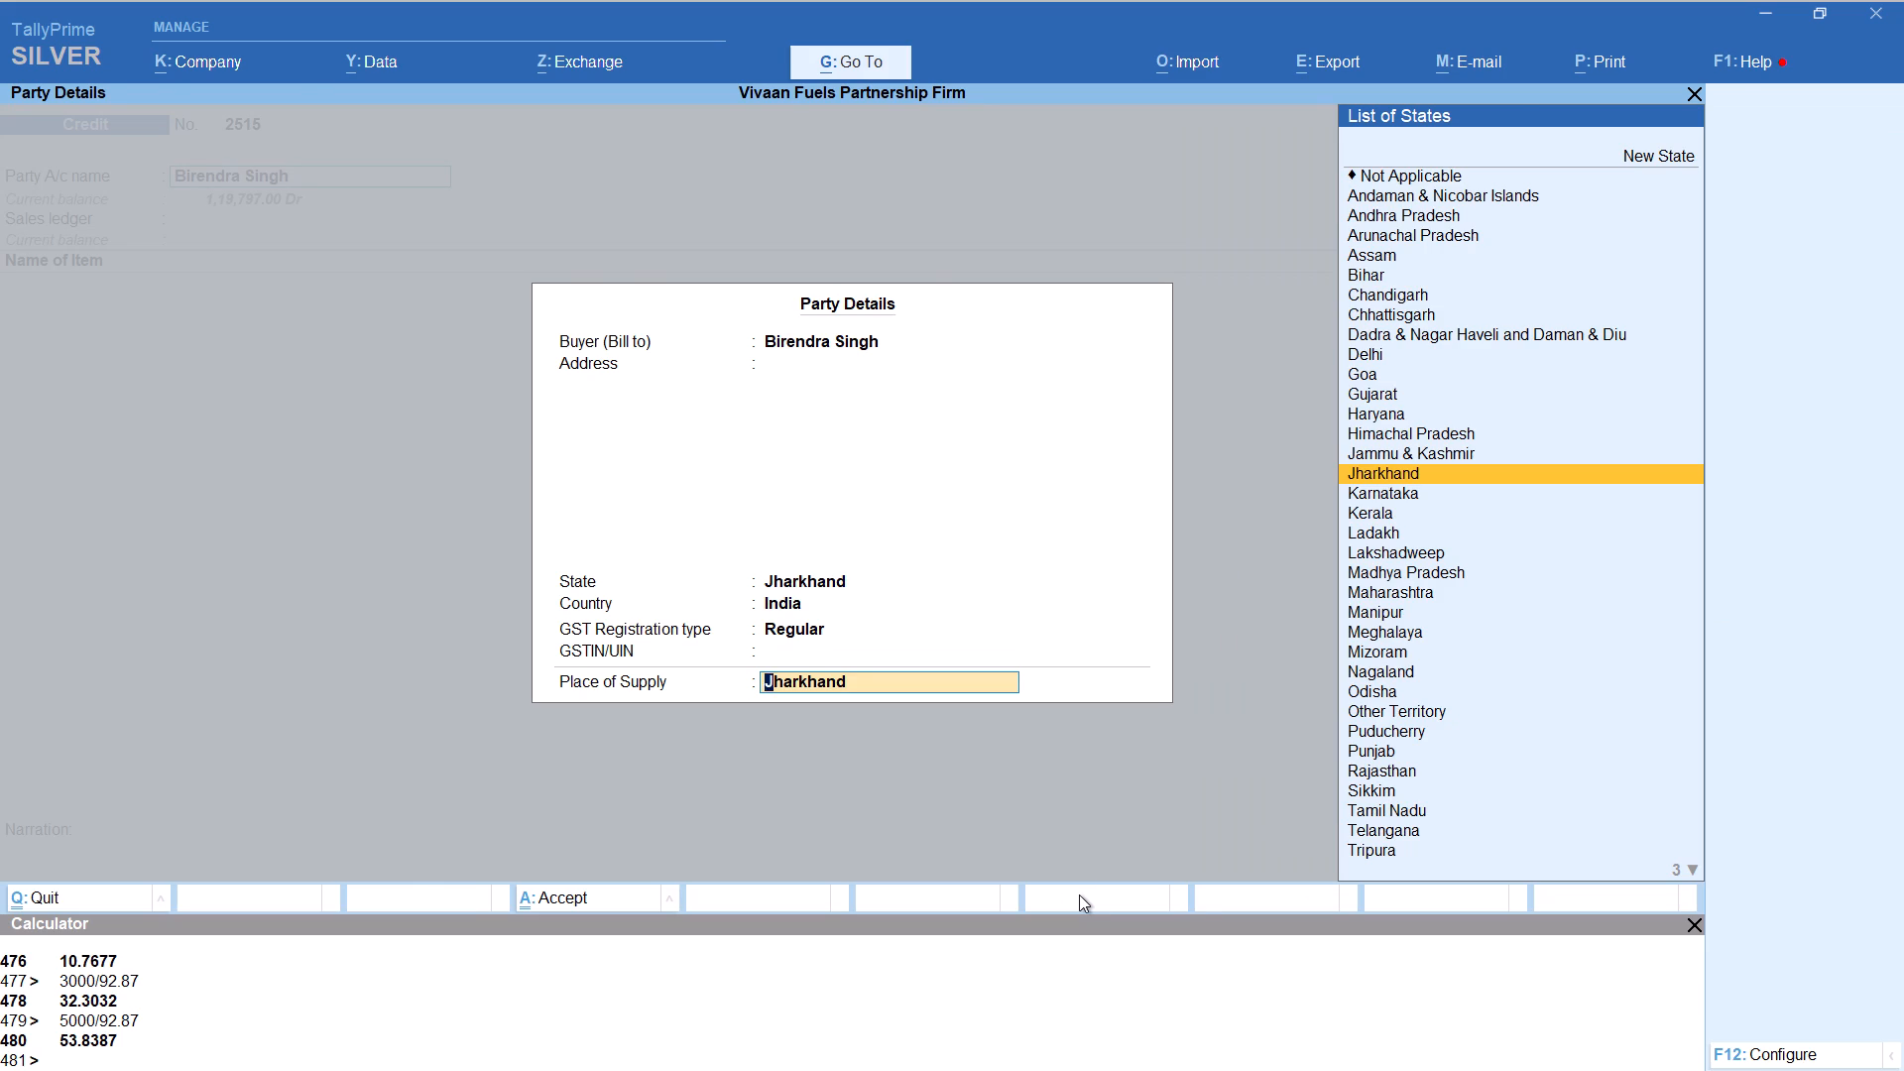
key(Return)
key(Return)
key(Return)
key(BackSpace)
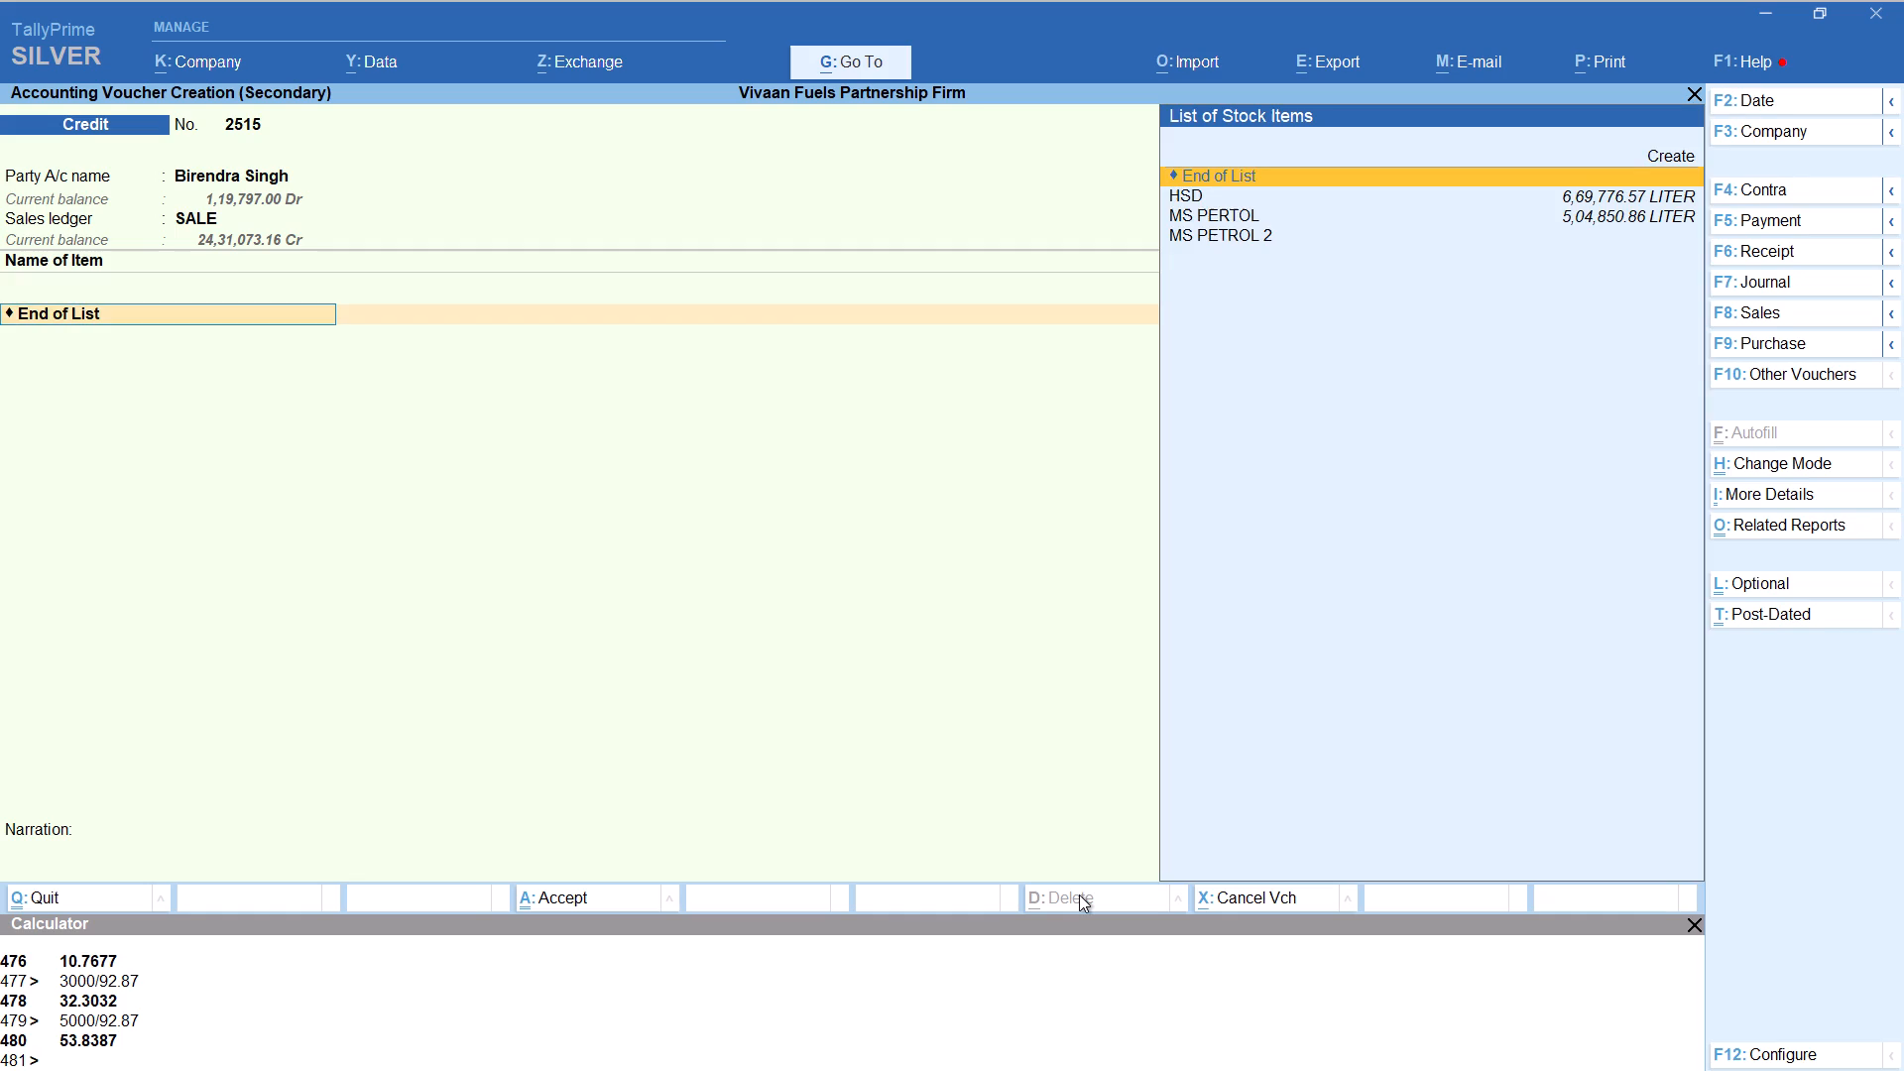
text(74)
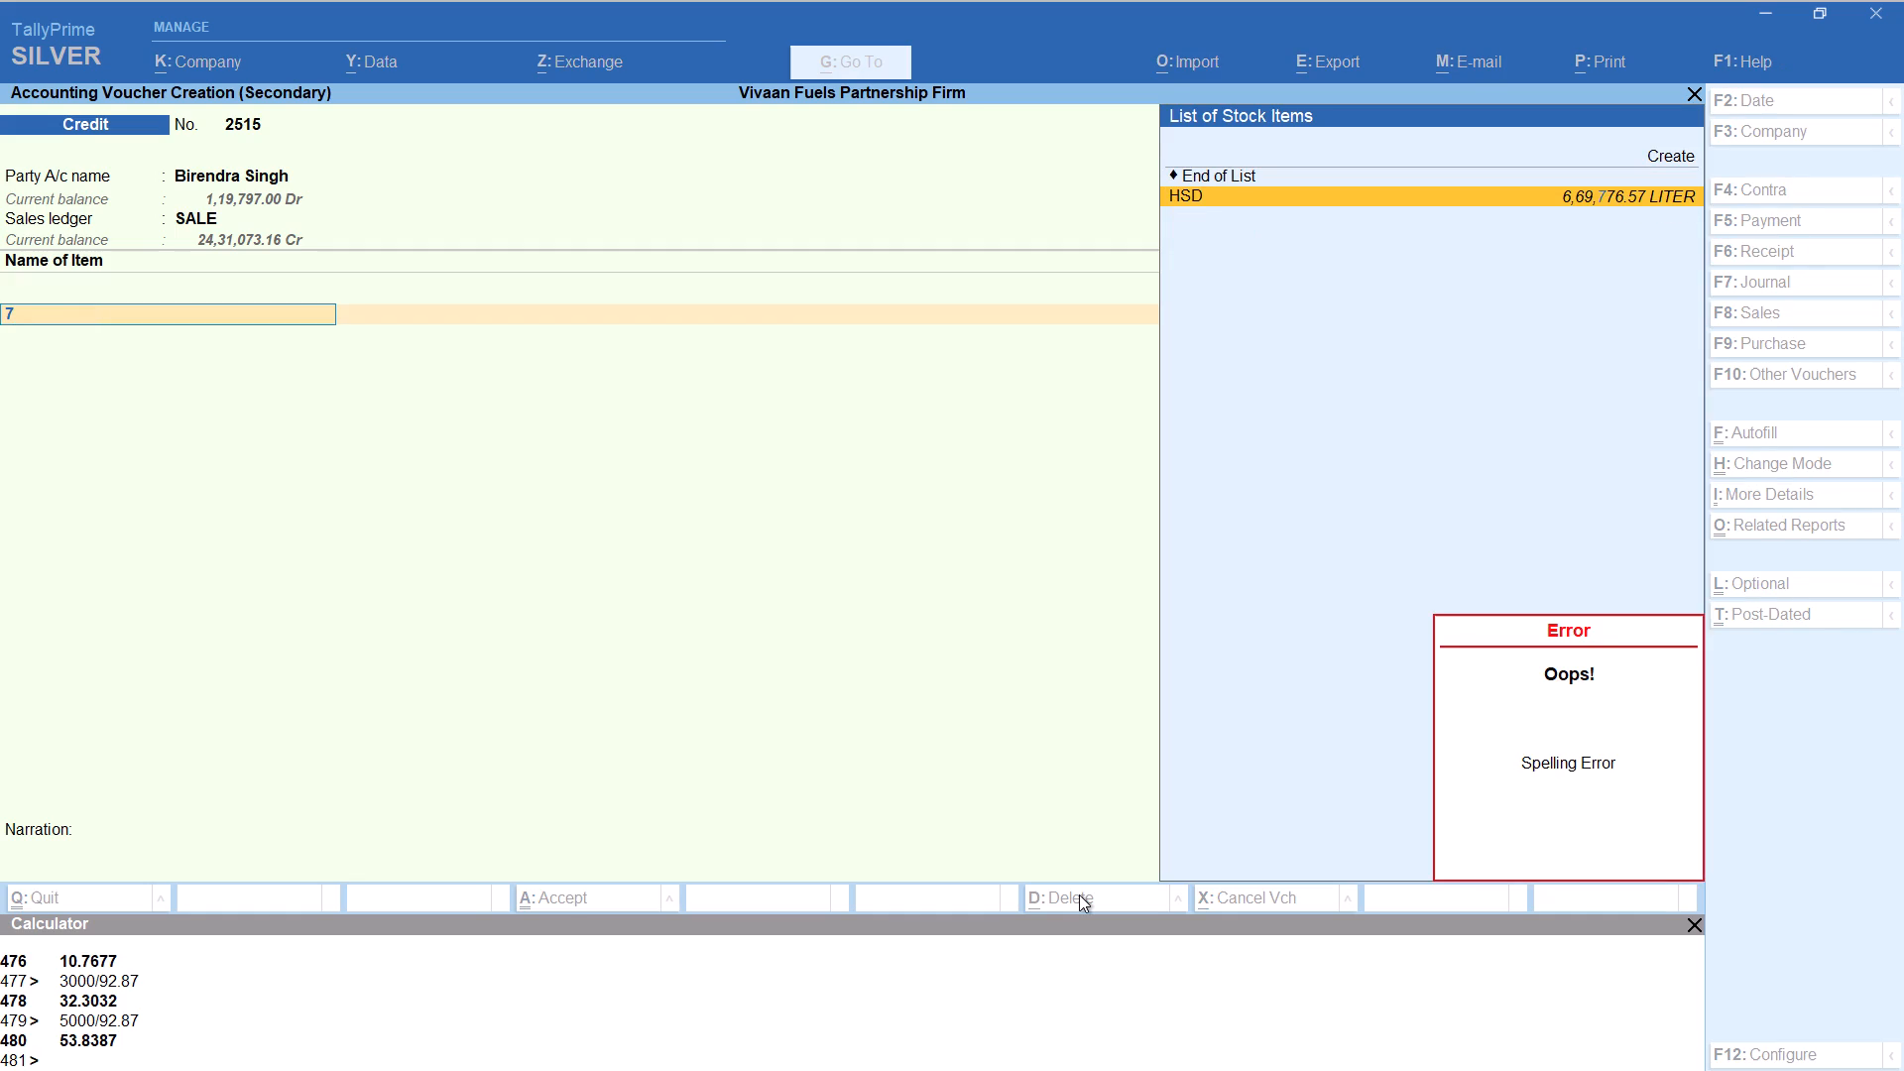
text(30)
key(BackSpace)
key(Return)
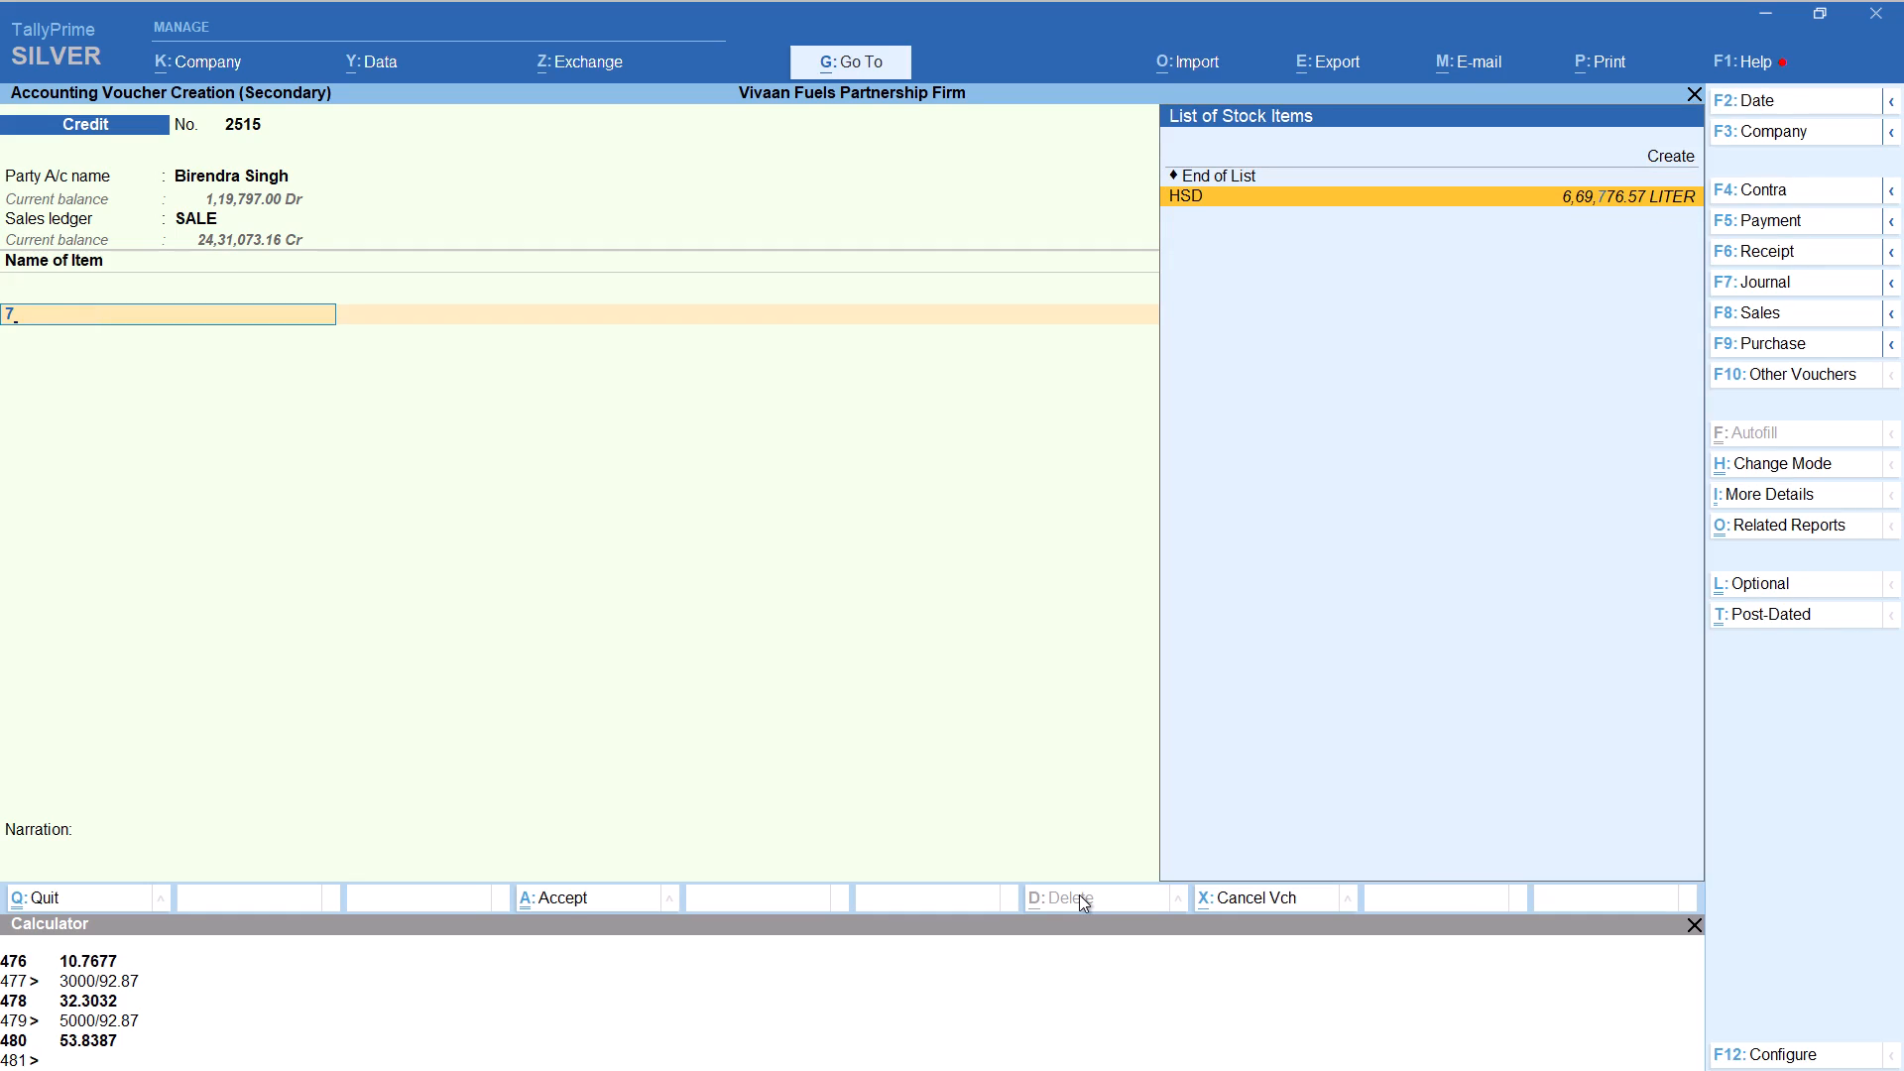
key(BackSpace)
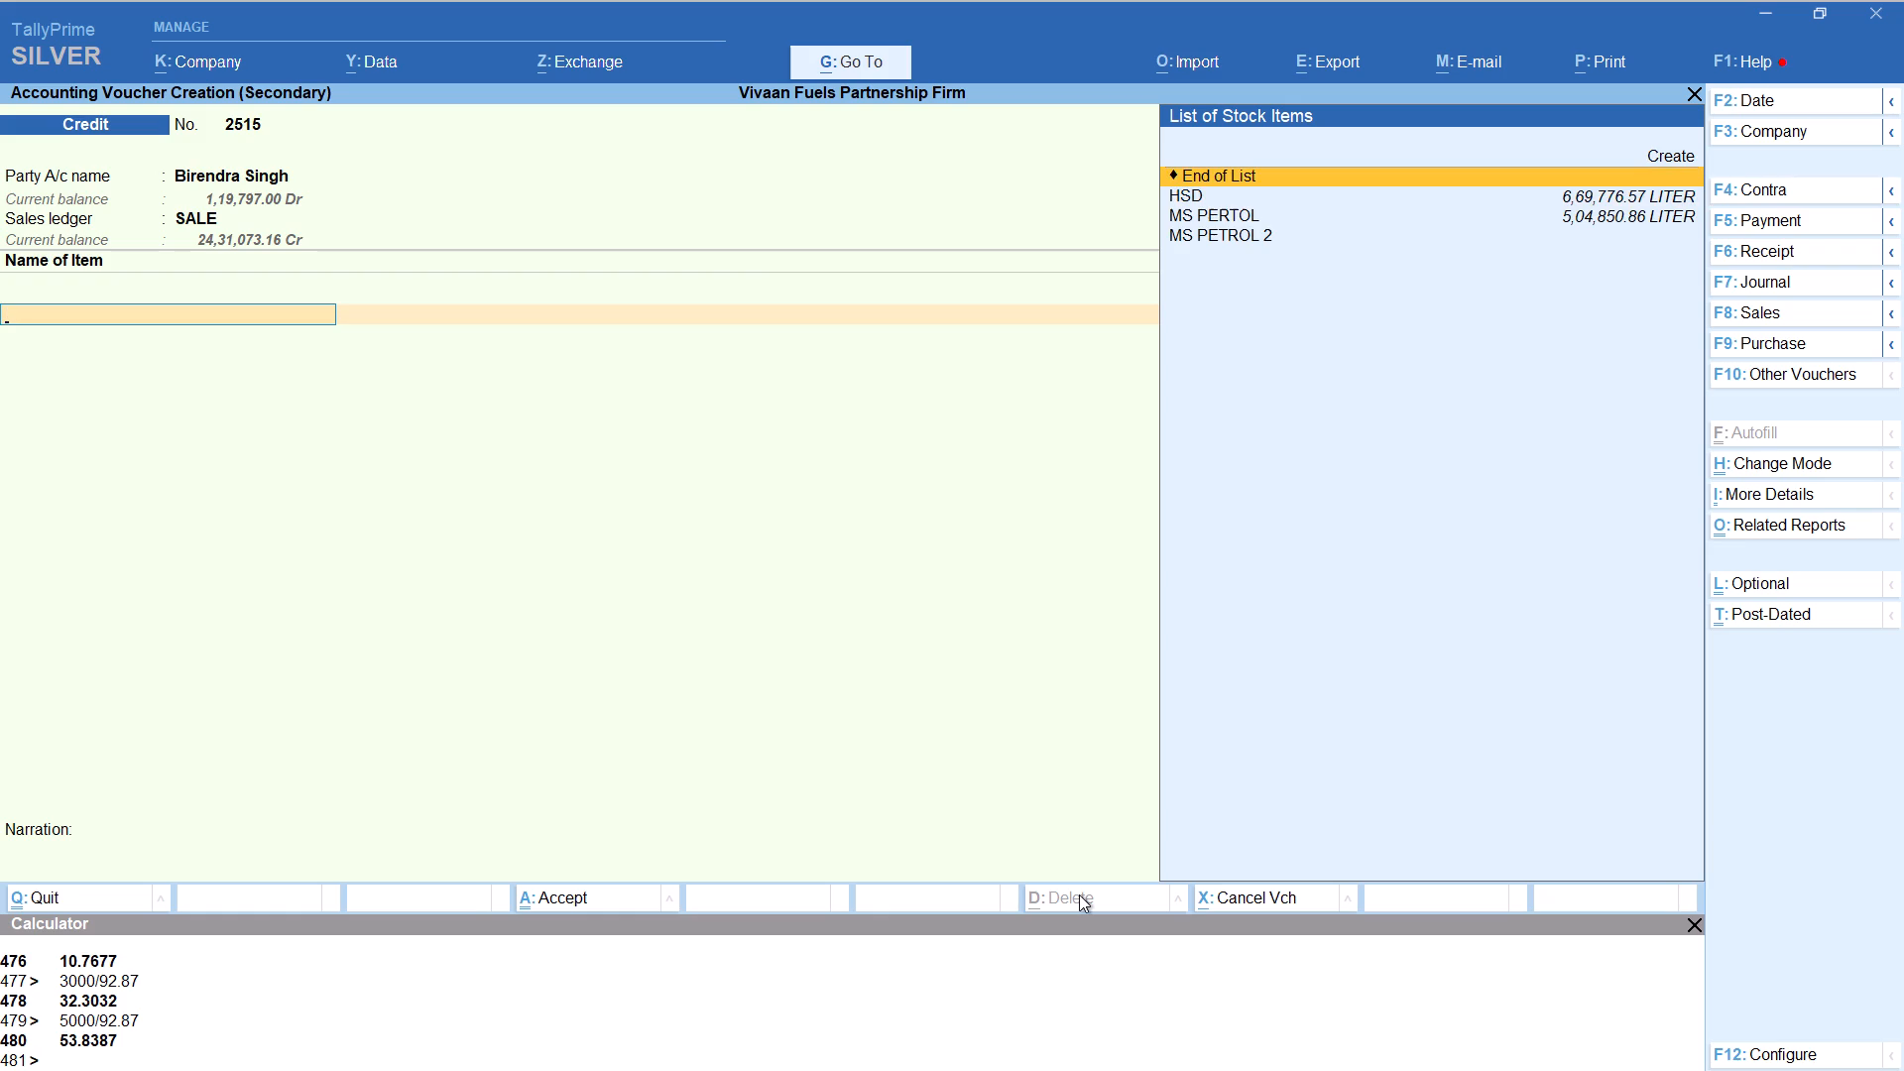
Add item HSD to the Birendra voucher with tracking number Not Applicable and quantity calculated as 7430/92.87, keeping the 92.87 rate.
key(Down)
key(Return)
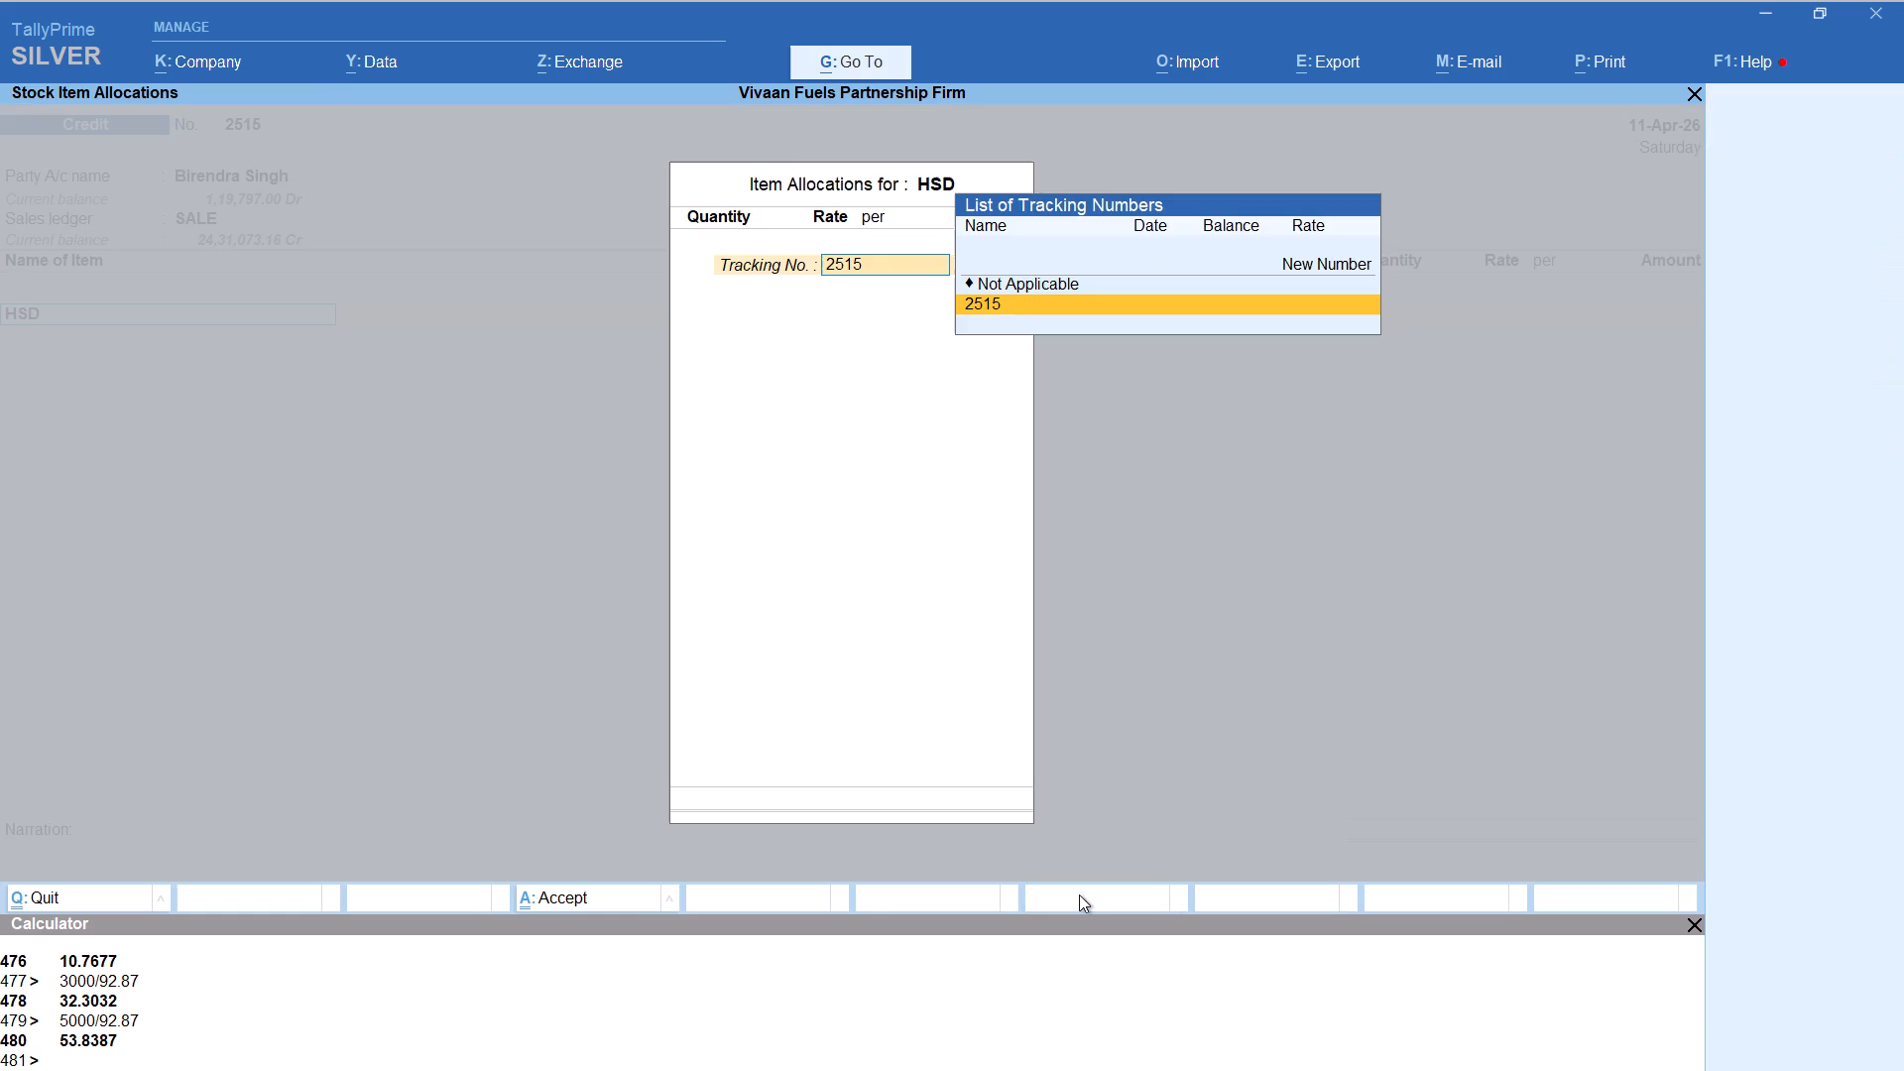
key(Up)
key(Return)
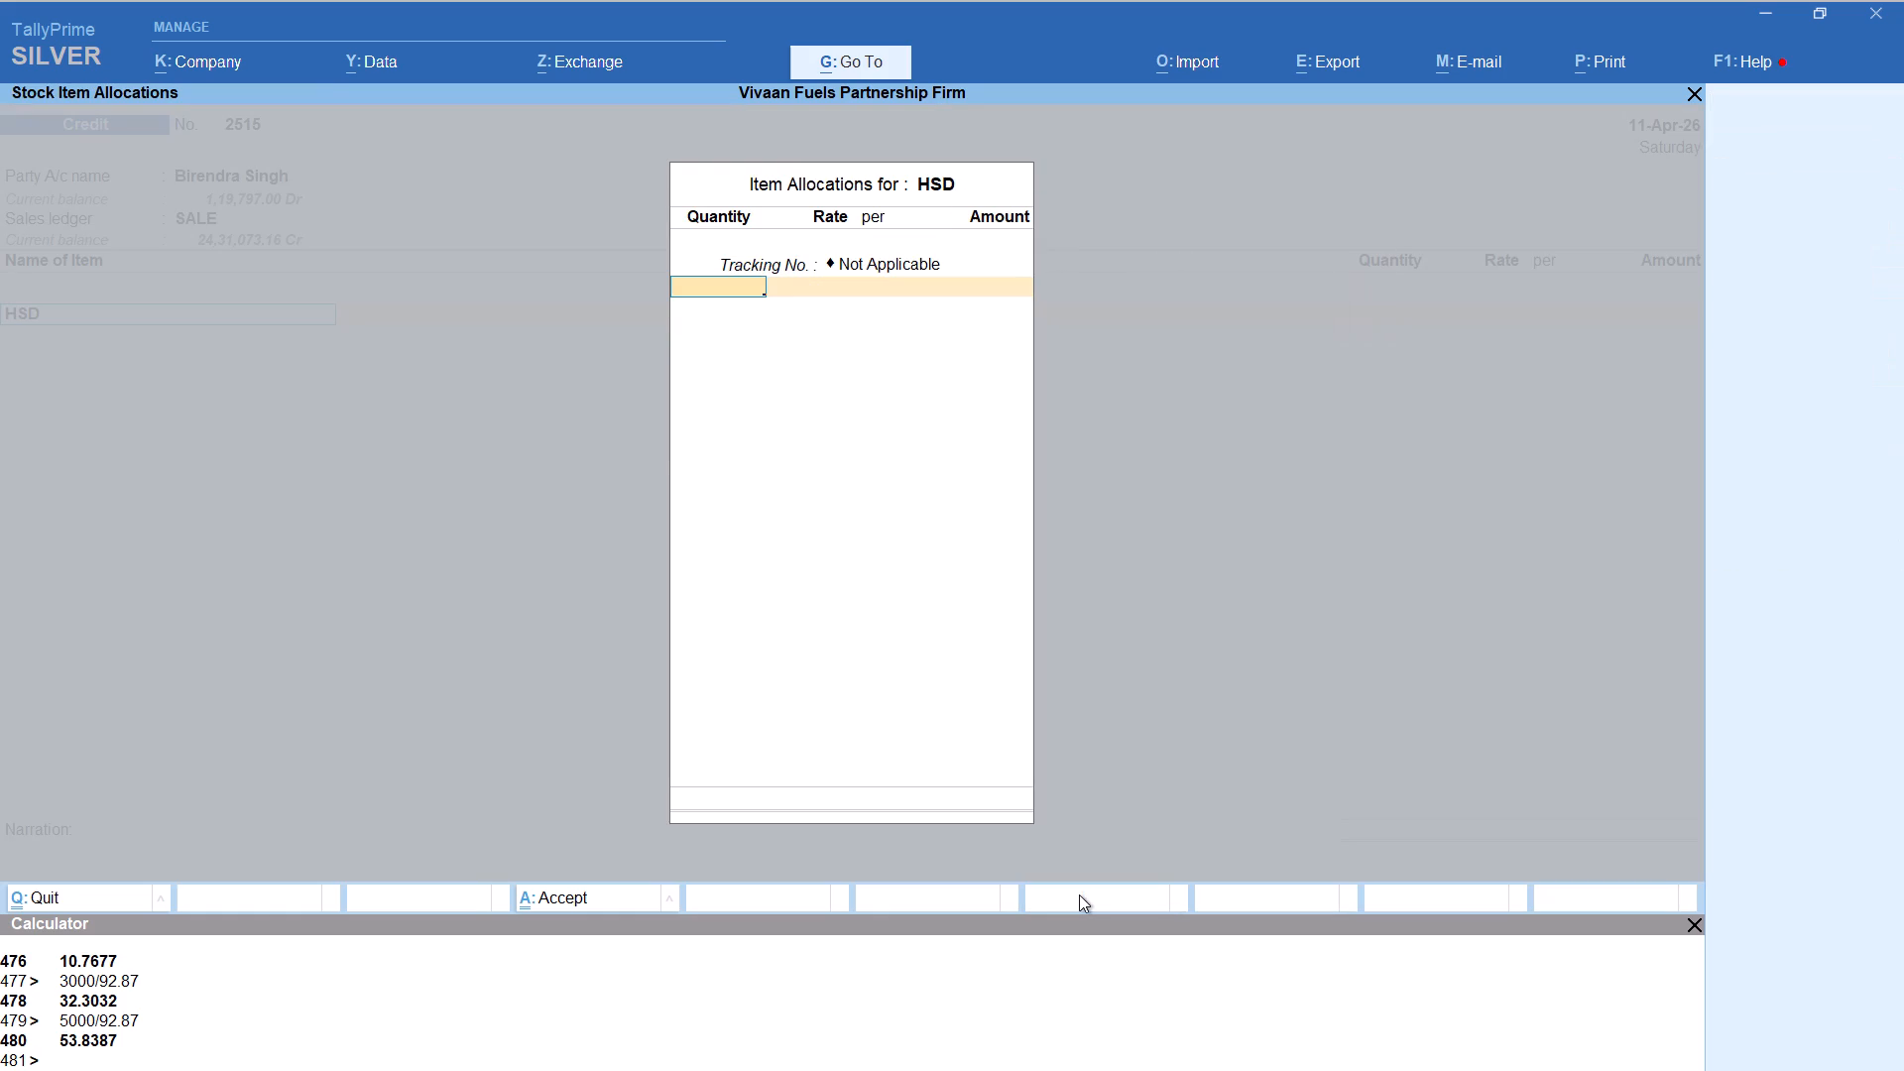
key(alt+c)
text(7430)
text(/92.87)
key(Return)
key(Return)
key(Return)
key(Return)
key(Return)
key(Return)
key(Return)
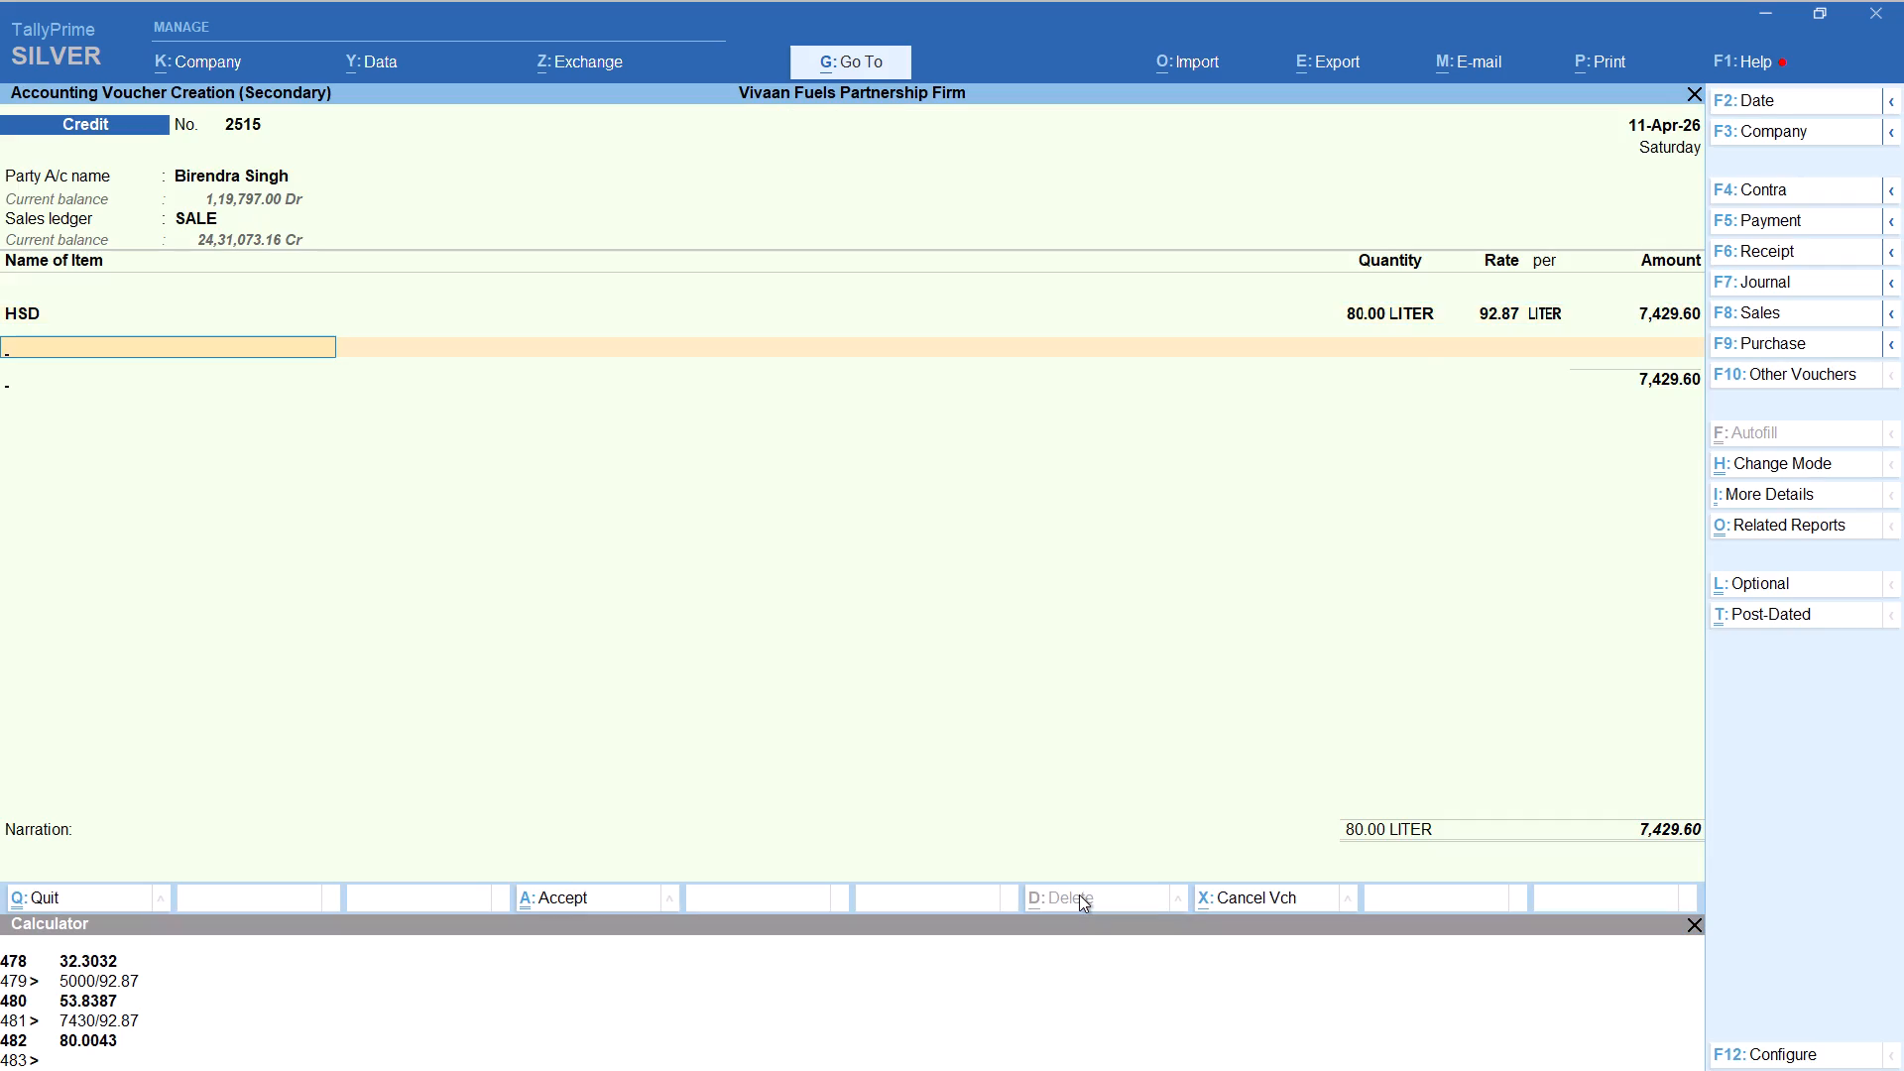
Add the Round Off ledger with its default amount to the Birendra voucher and save it.
text(ROU)
key(Return)
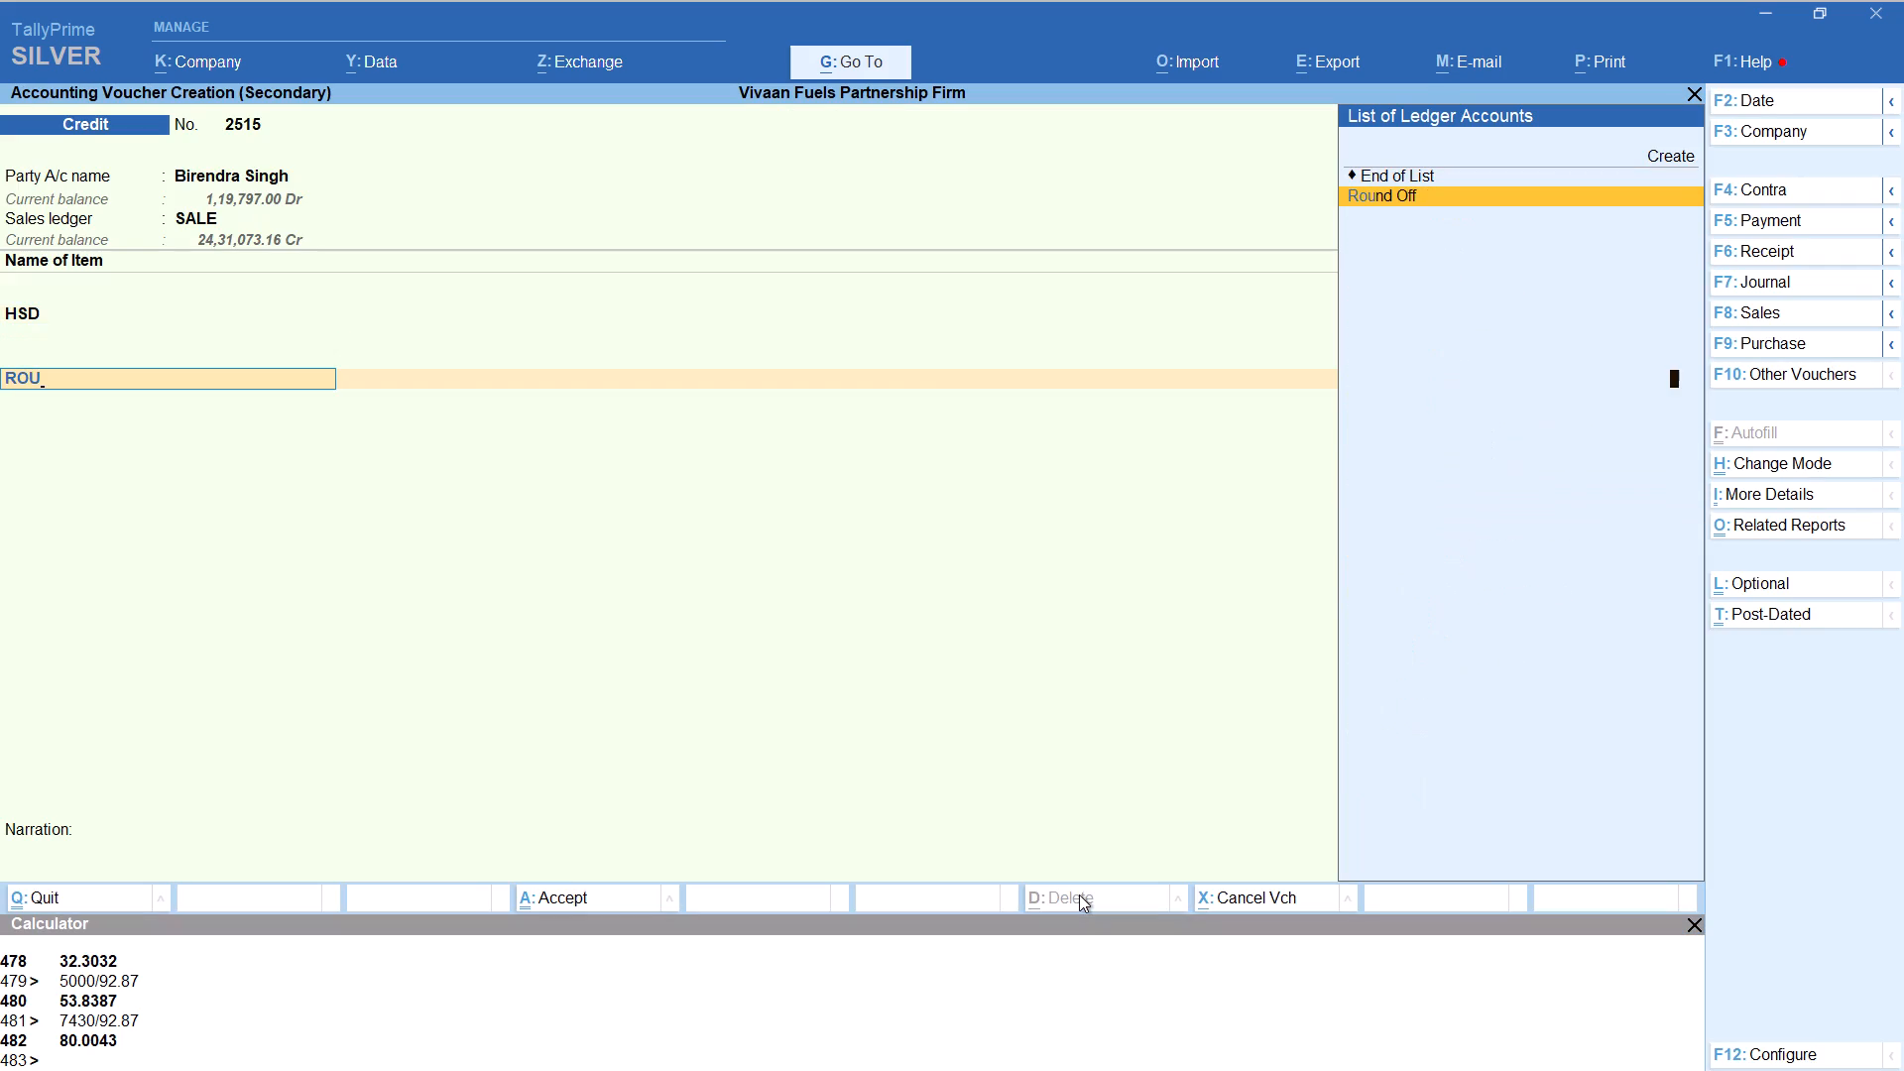
key(ctrl+a)
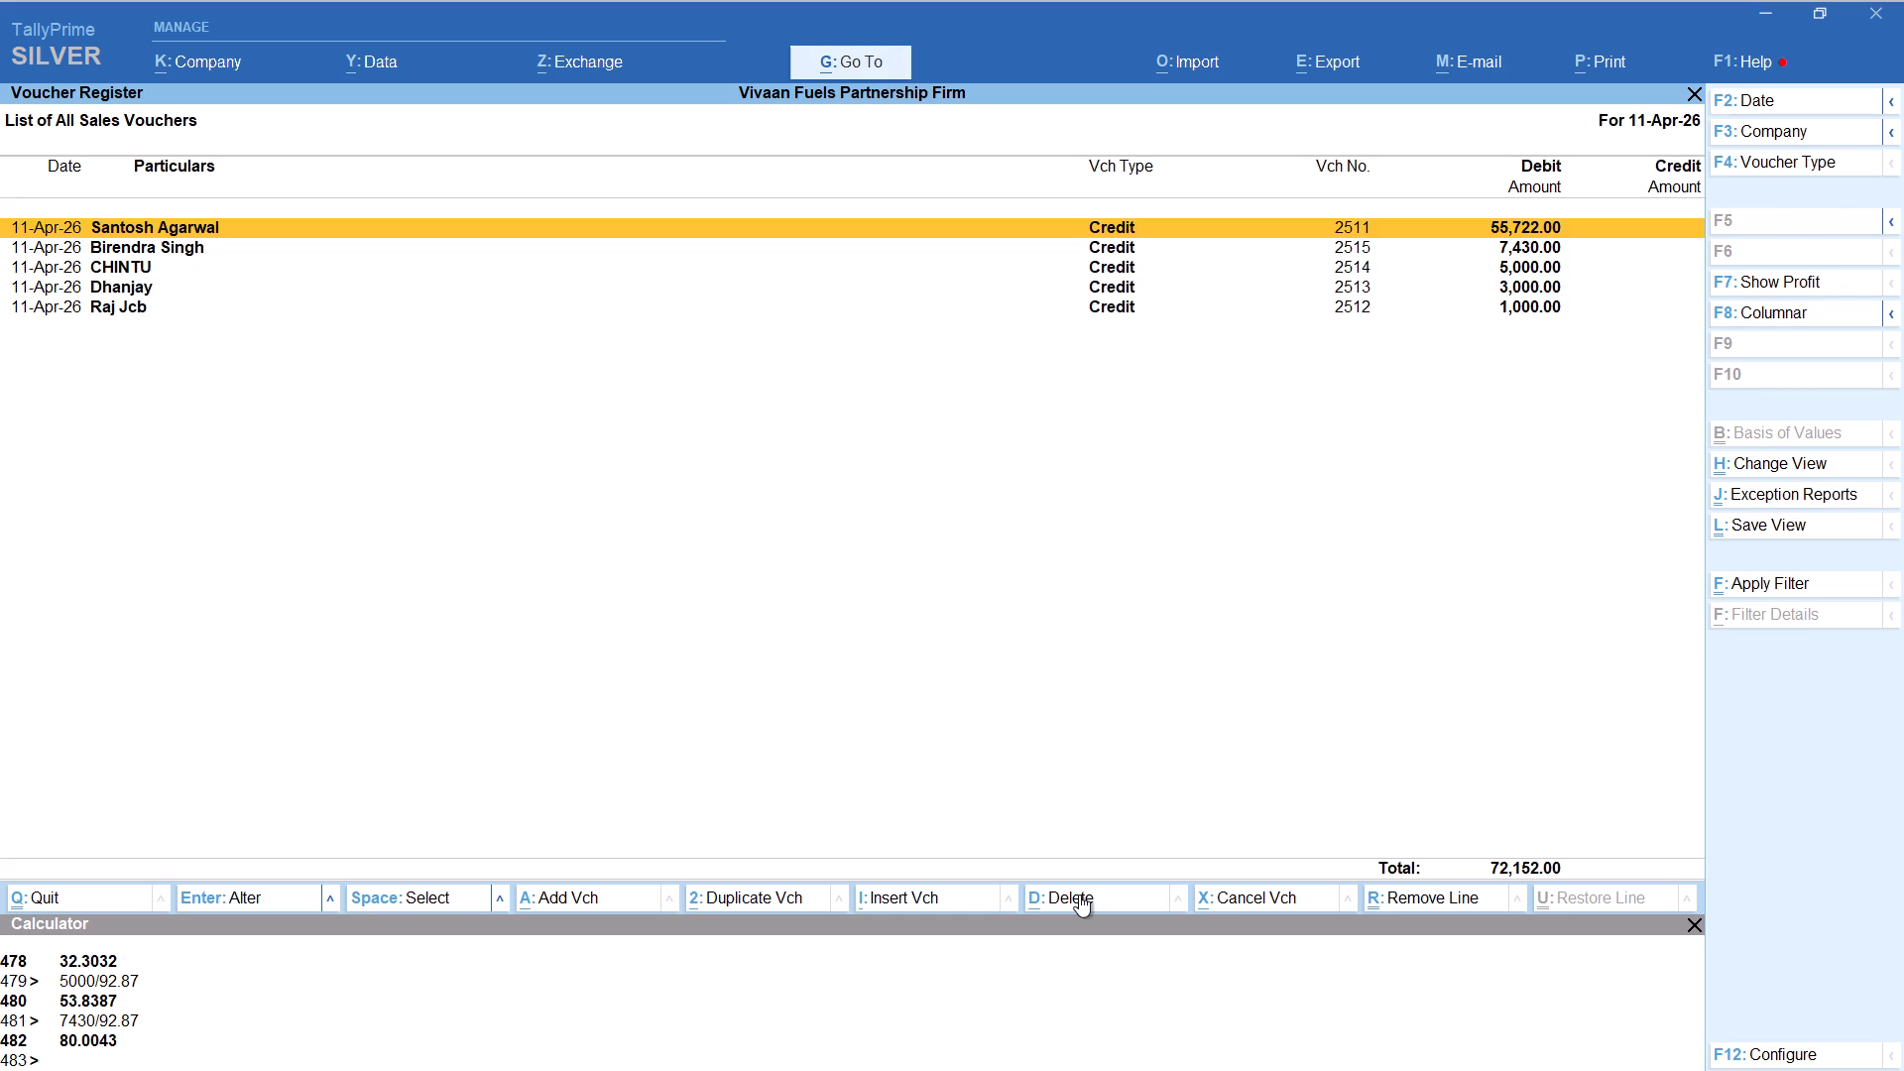
Start another Credit voucher for Raj Jcb, keeping the default party details and sales ledger SALE.
key(alt+a)
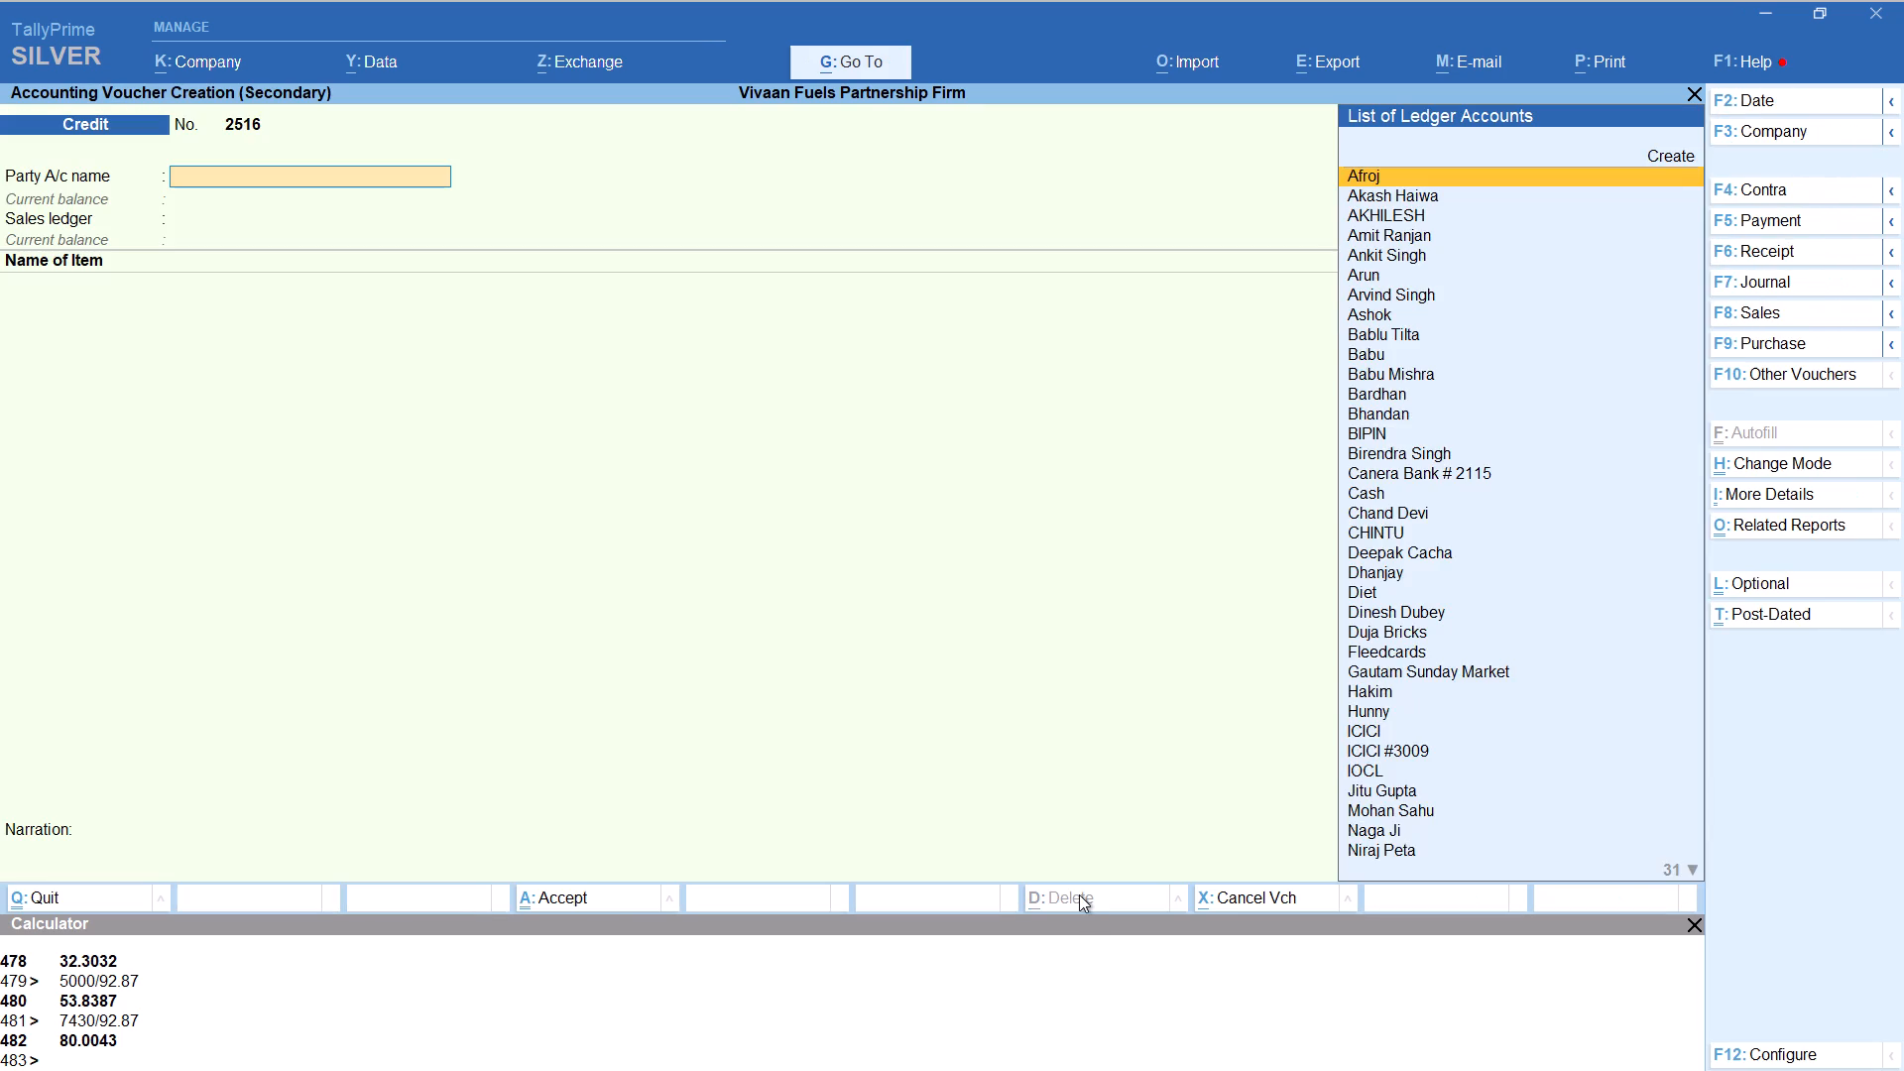
text(RA)
key(j)
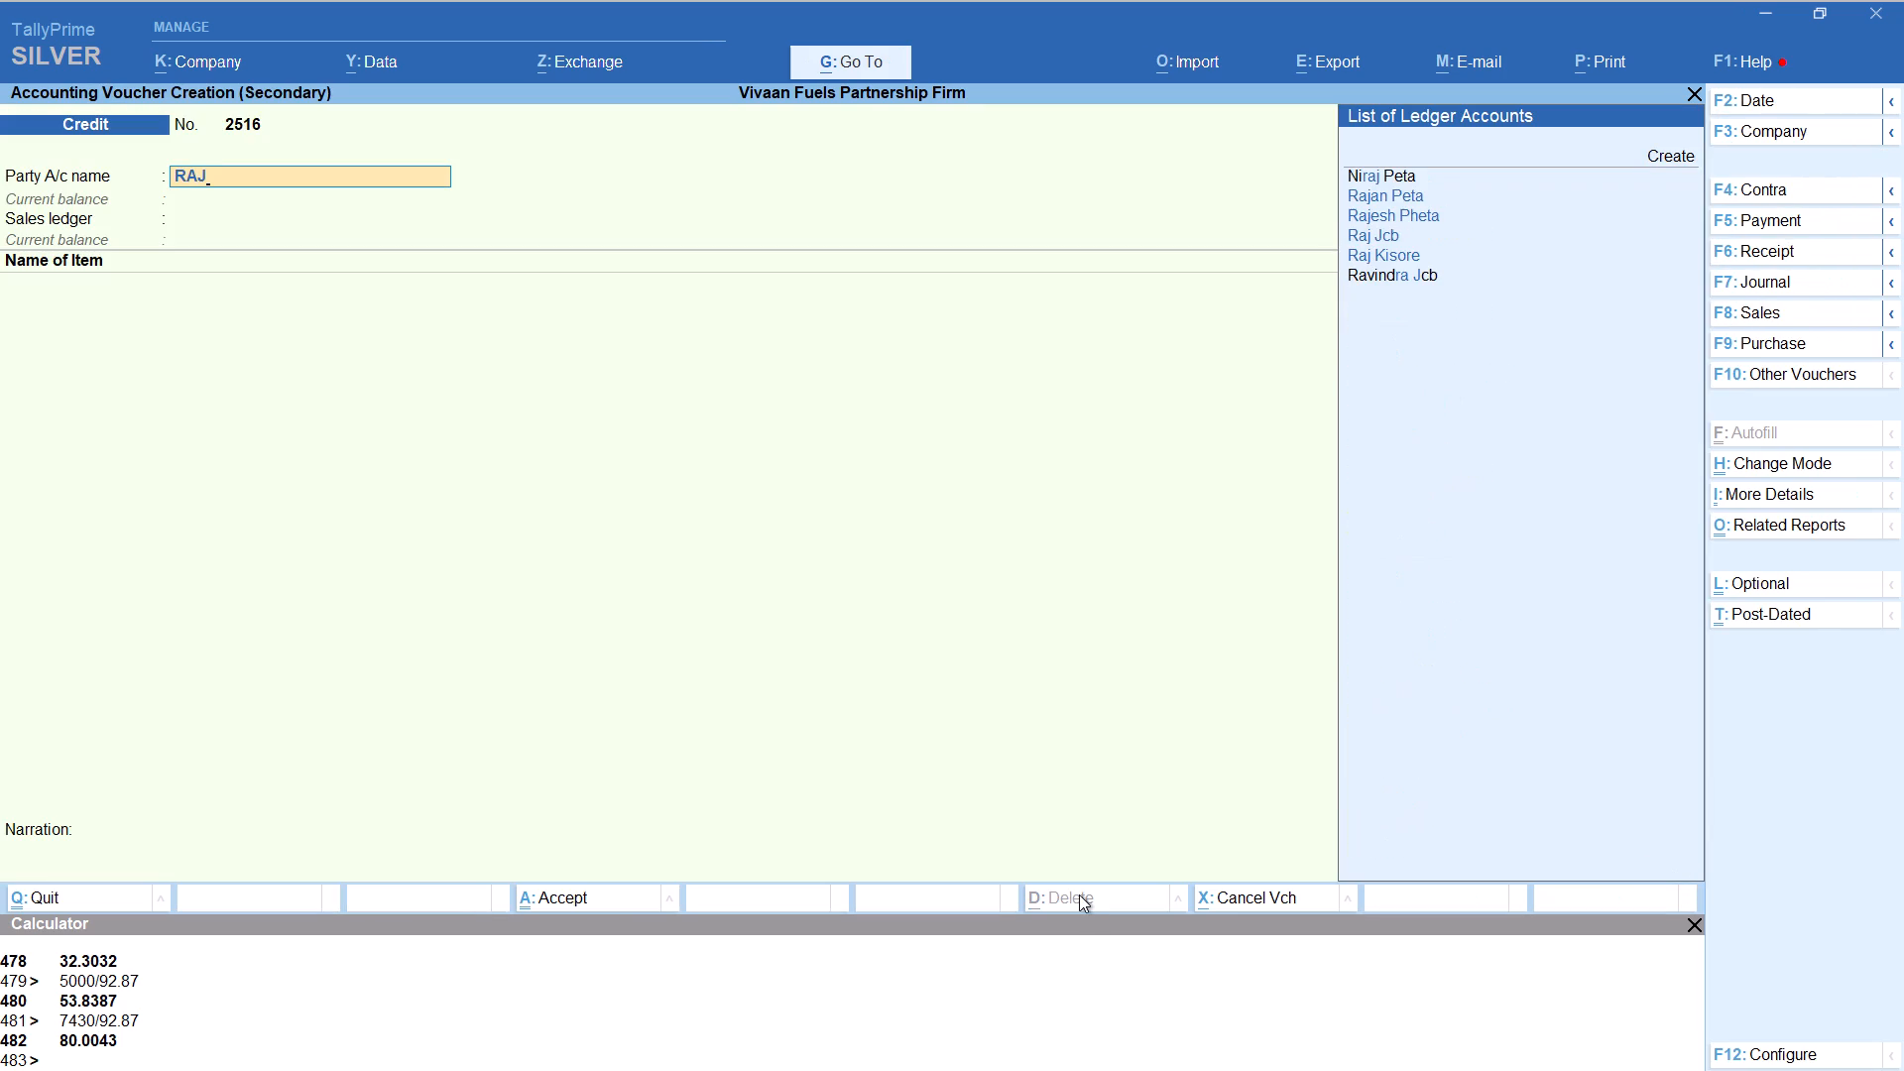
key(Down)
key(Down)
key(Down)
key(Return)
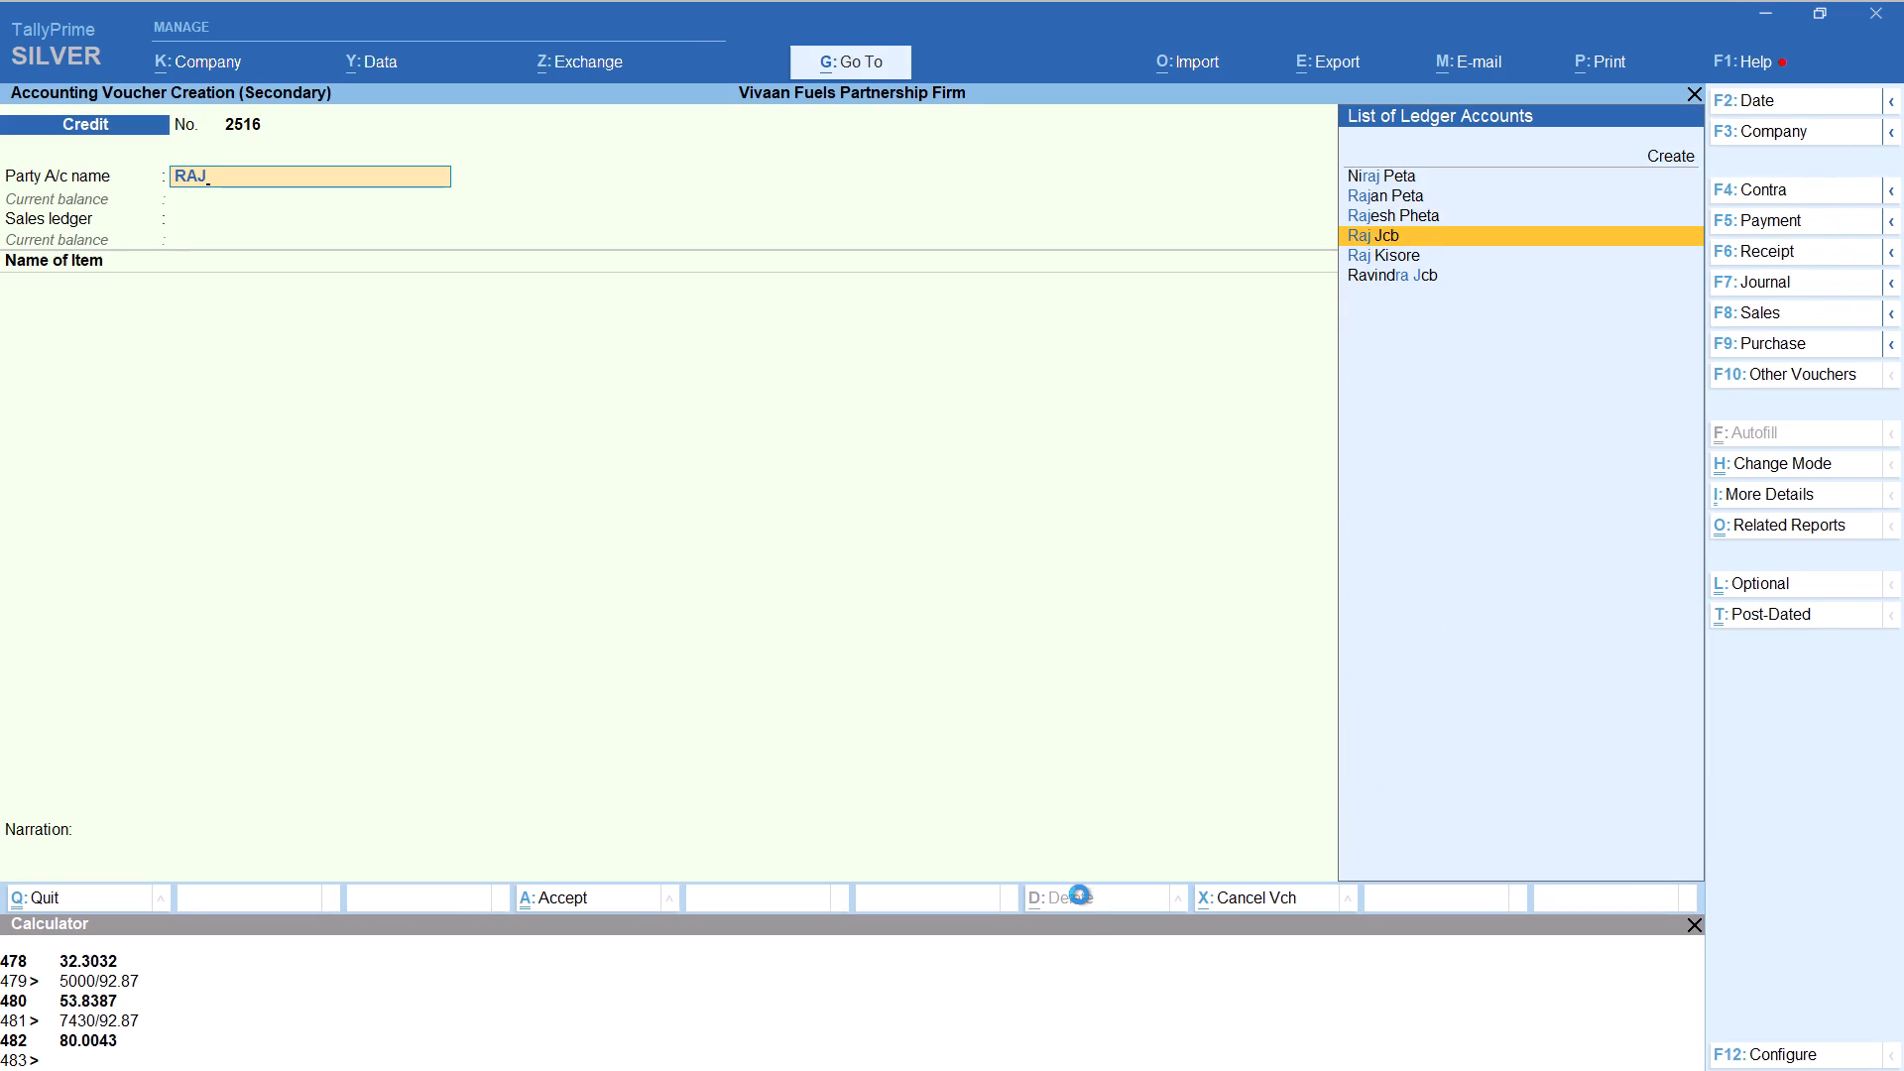
key(Return)
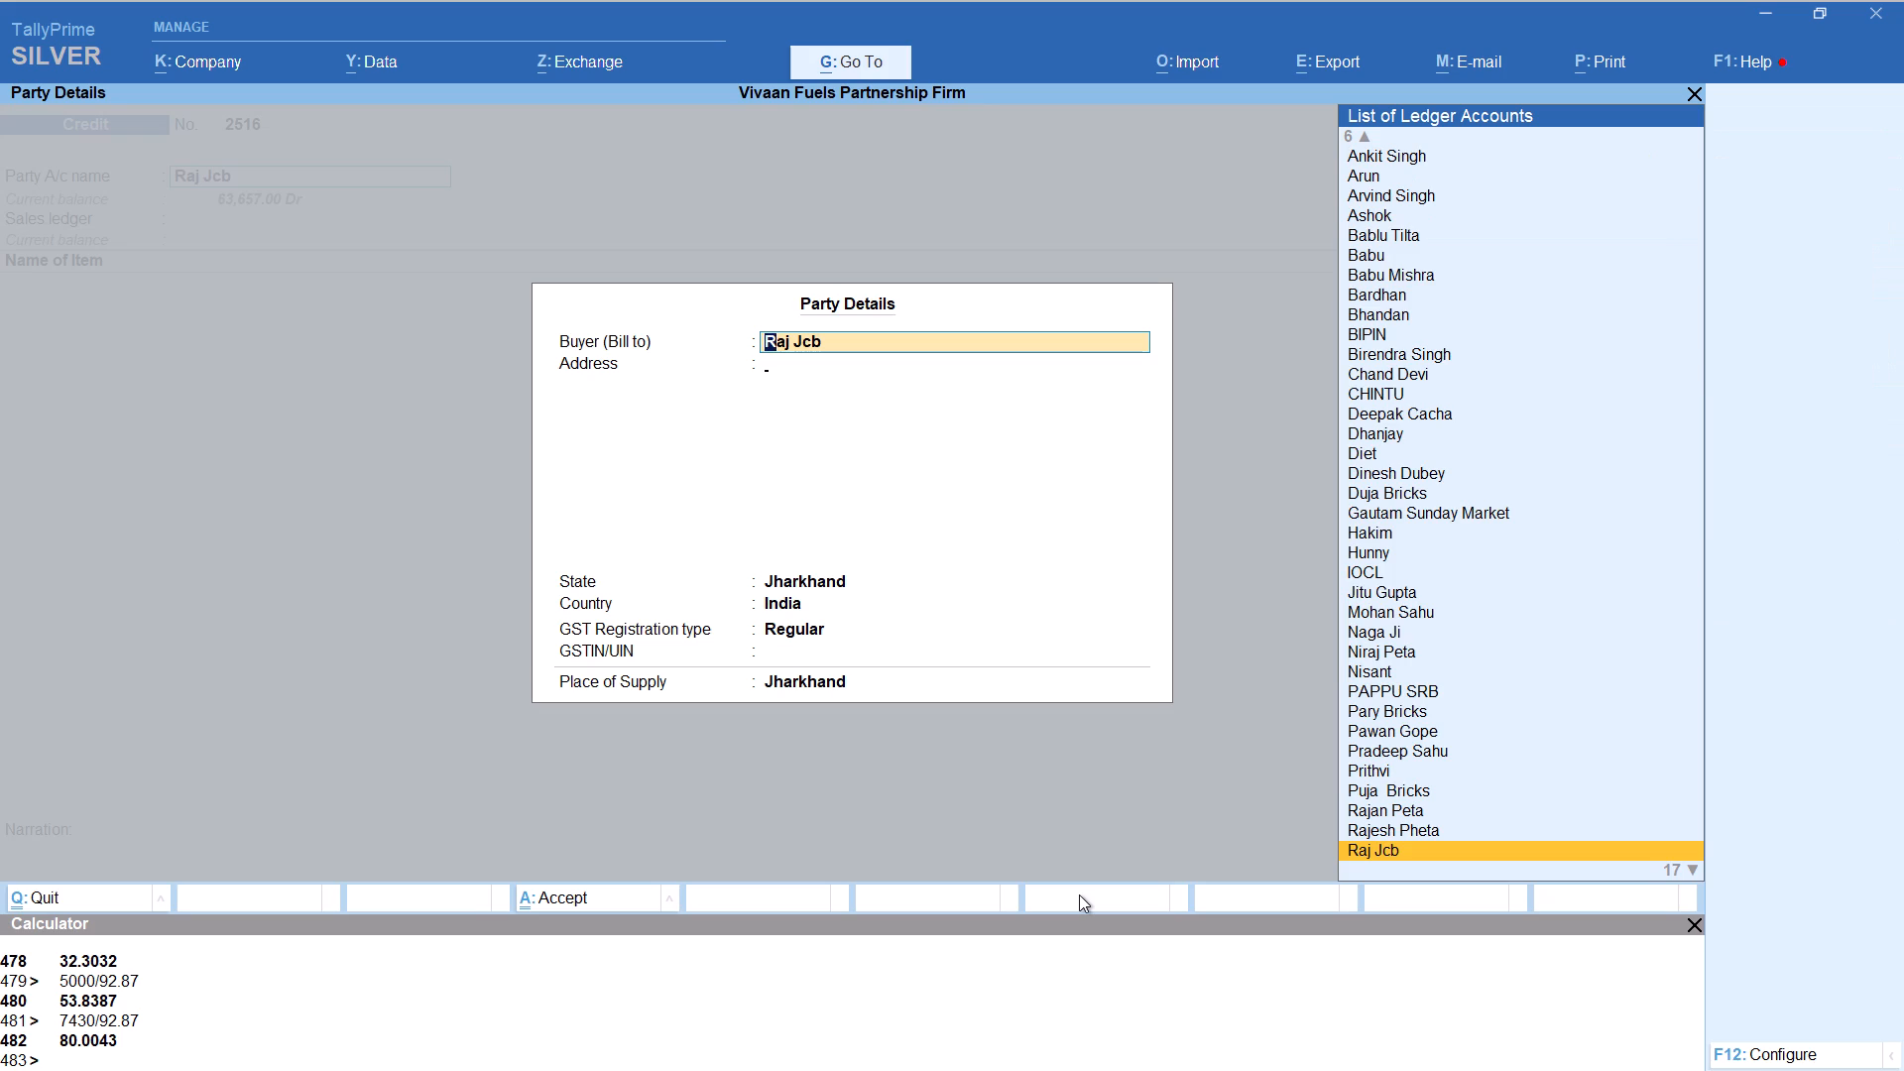
key(Return)
key(Return)
key(Return)
key(Return)
key(Return)
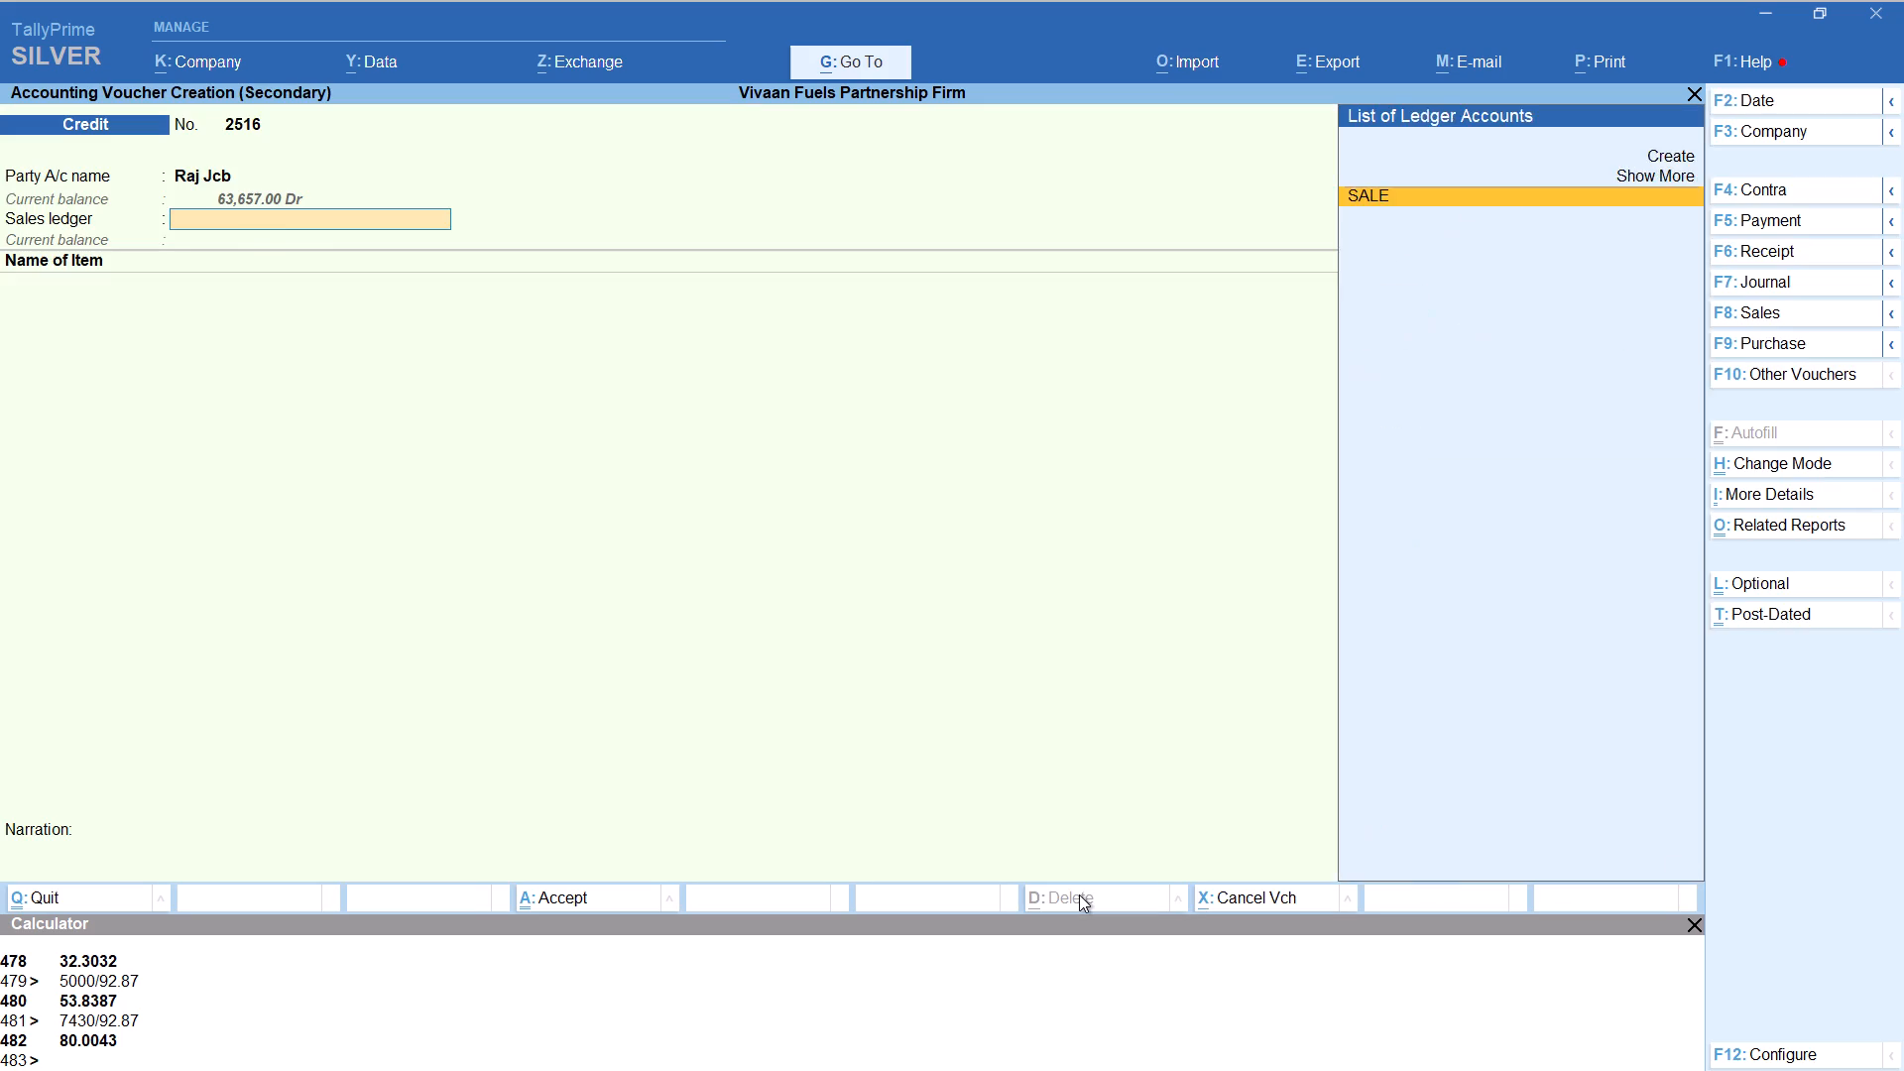
key(Return)
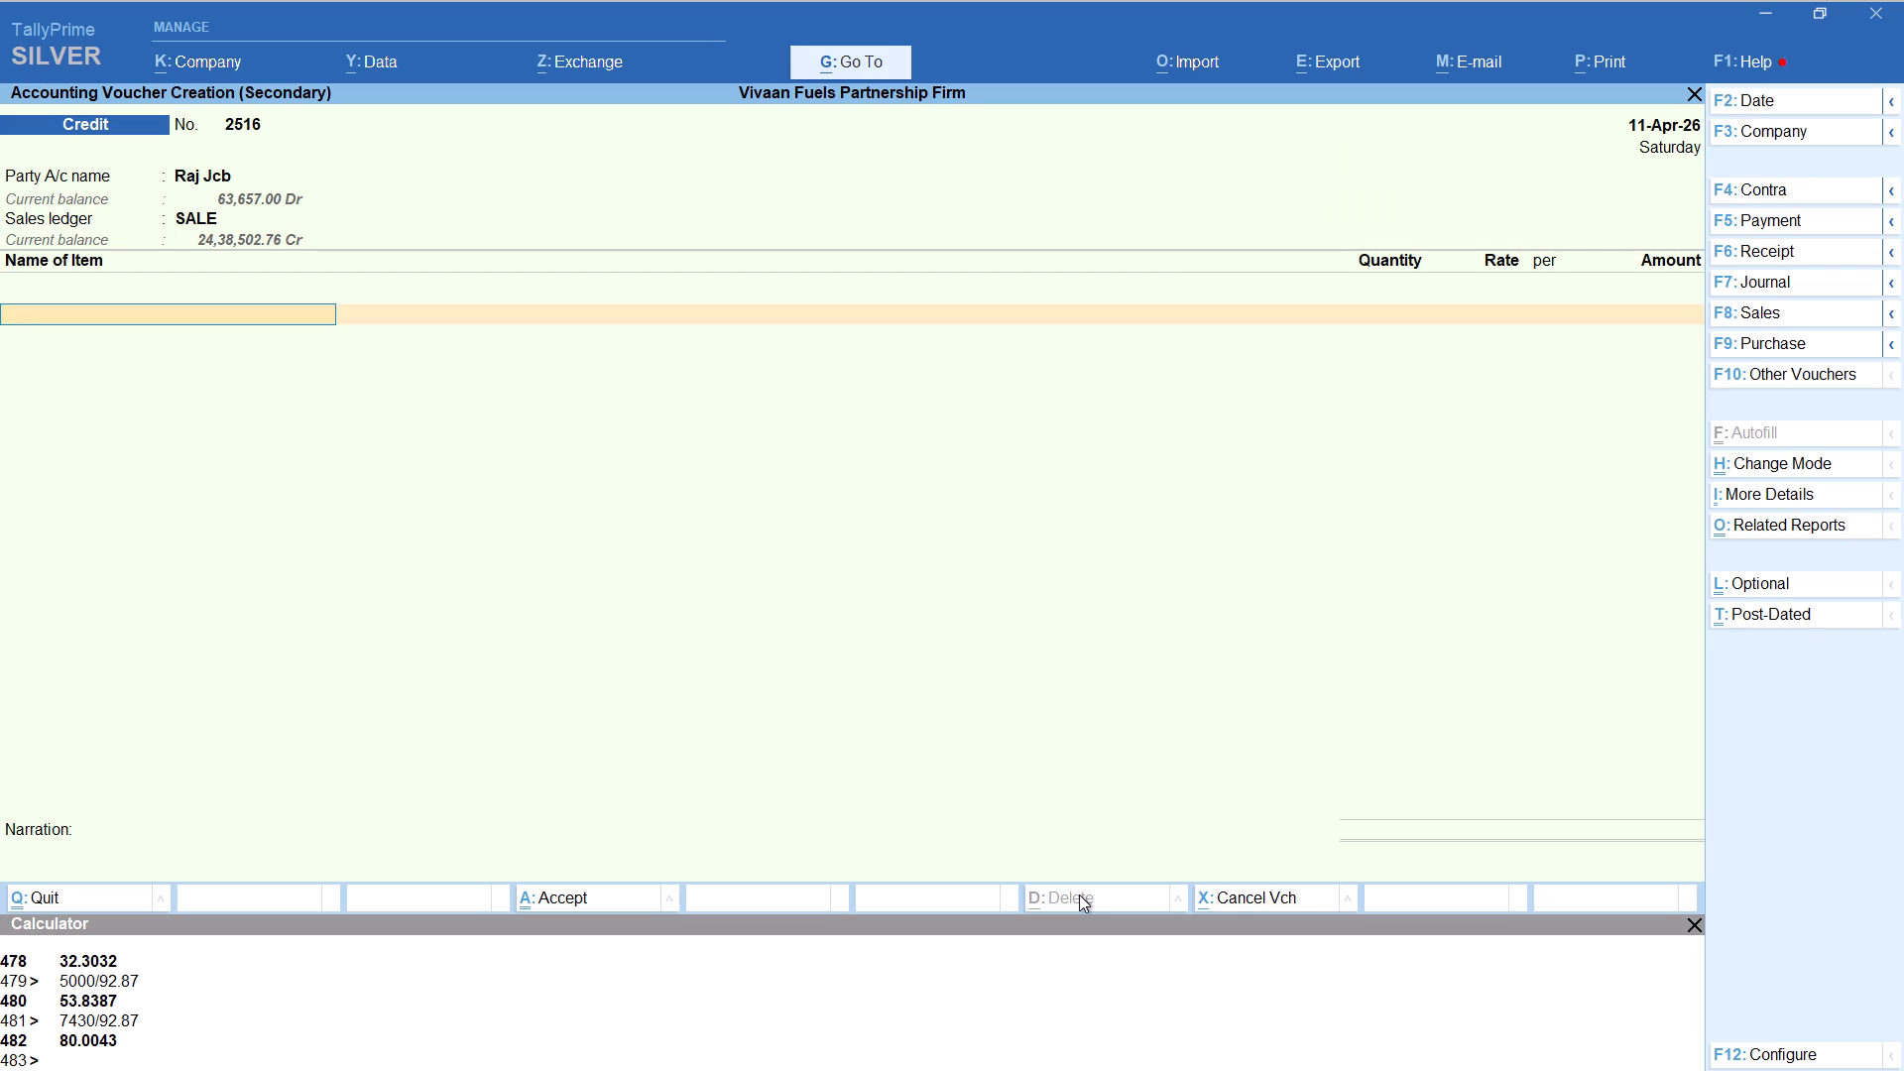
Add item HSD to the Raj Jcb voucher with tracking number Not Applicable and quantity calculated as 4500/92.87, keeping the 92.87 rate.
text(HSD)
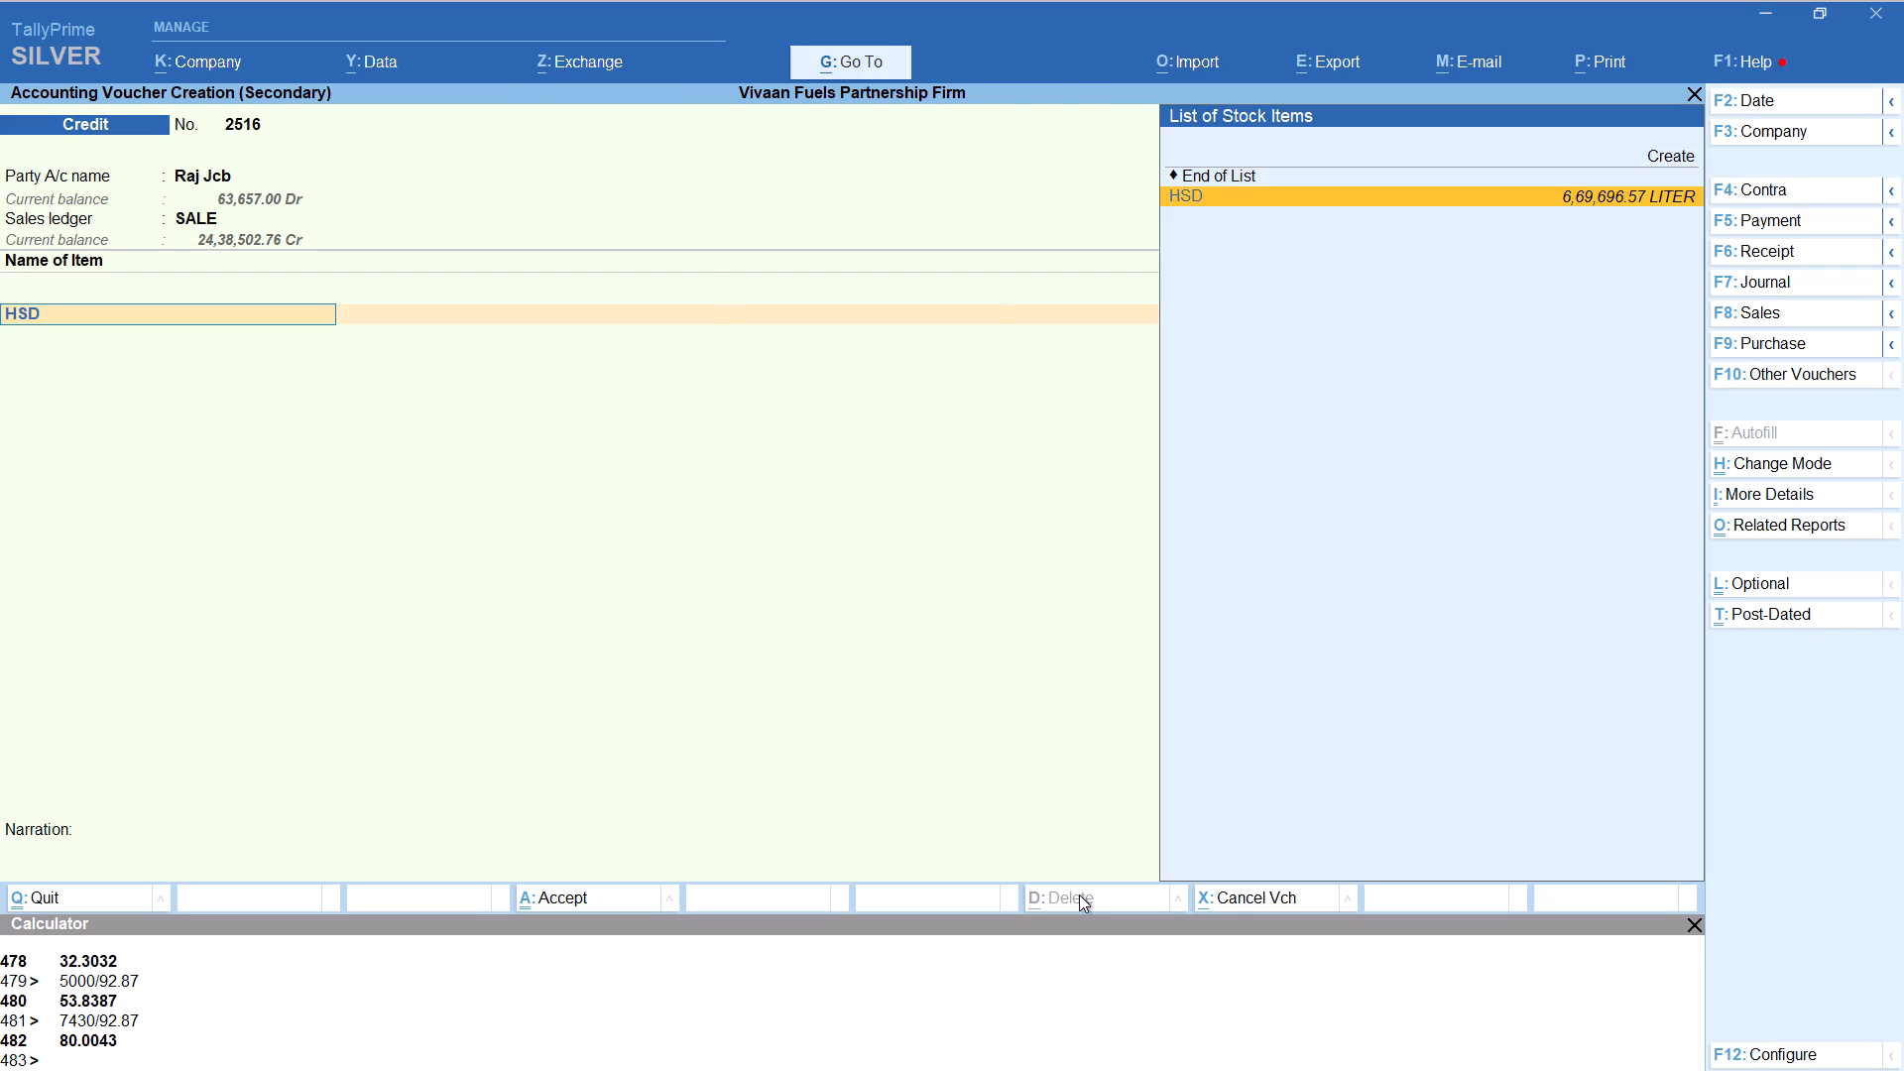
key(Return)
key(Up)
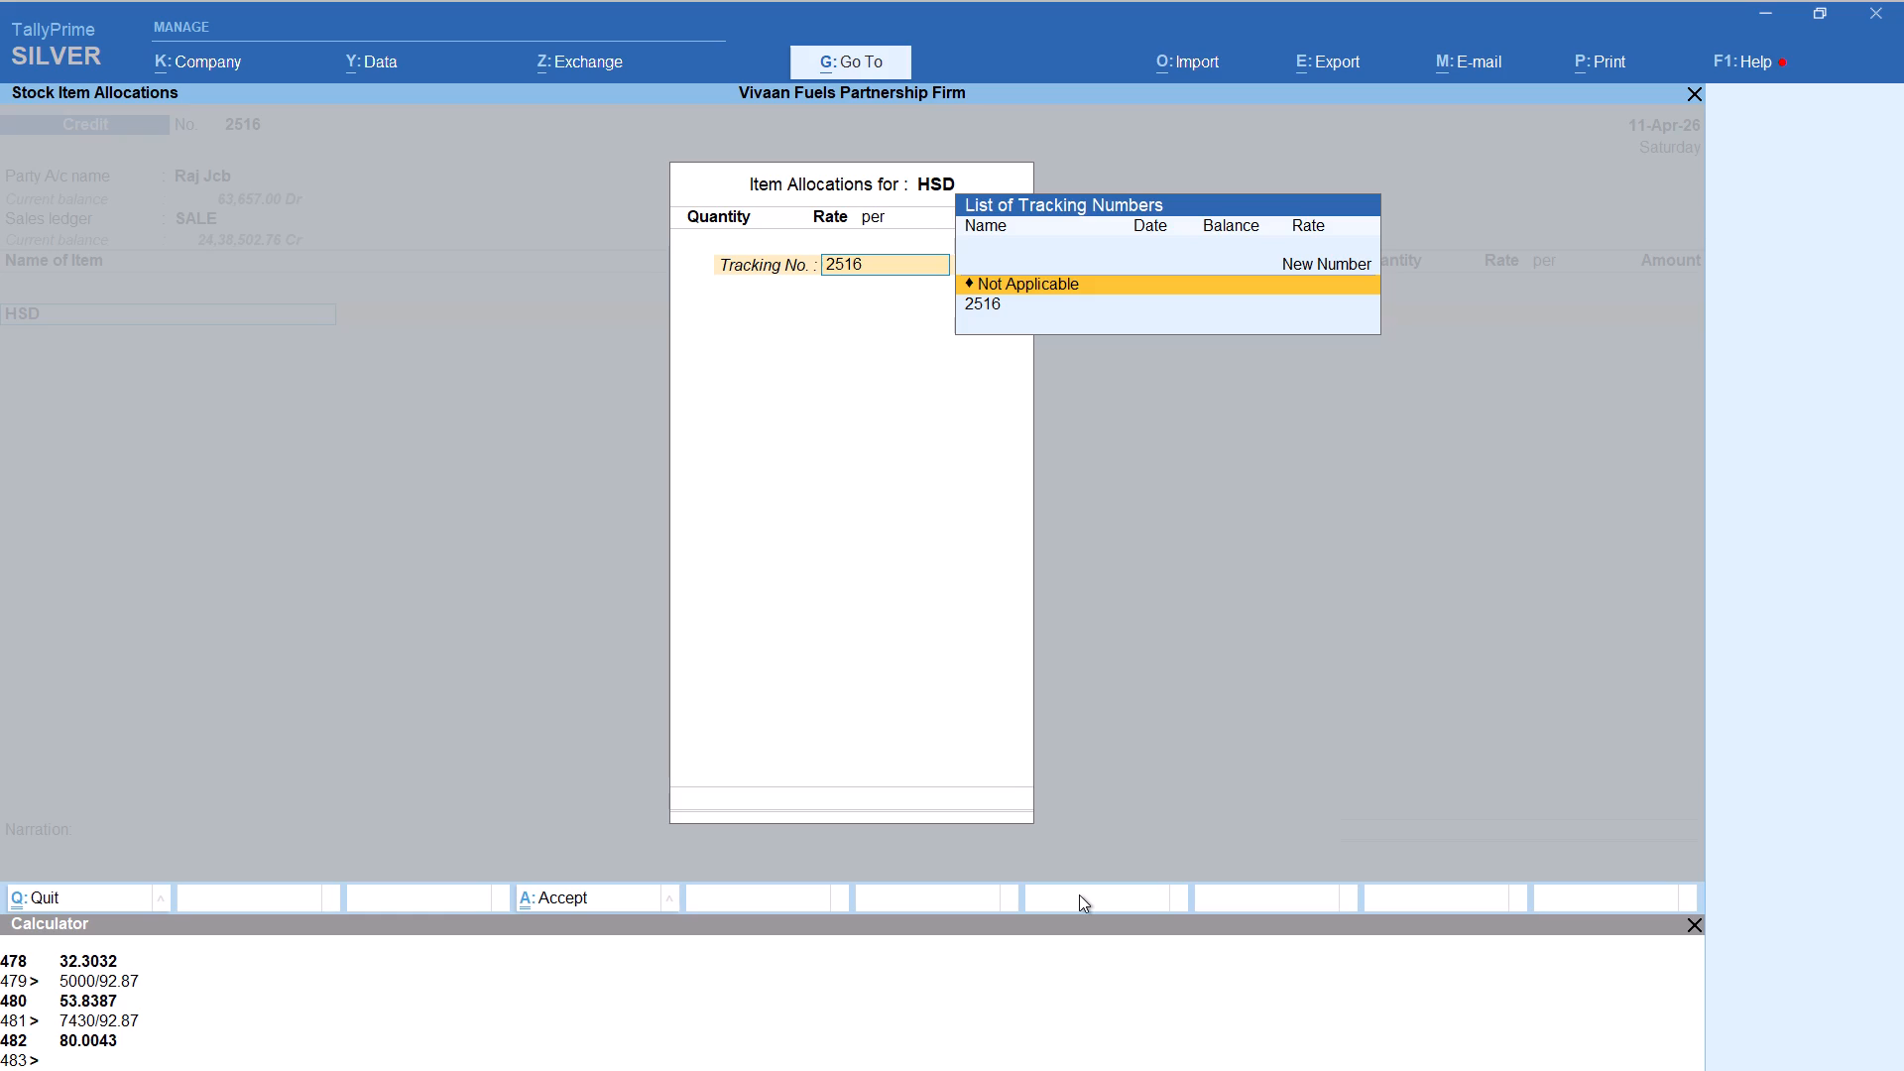
key(Return)
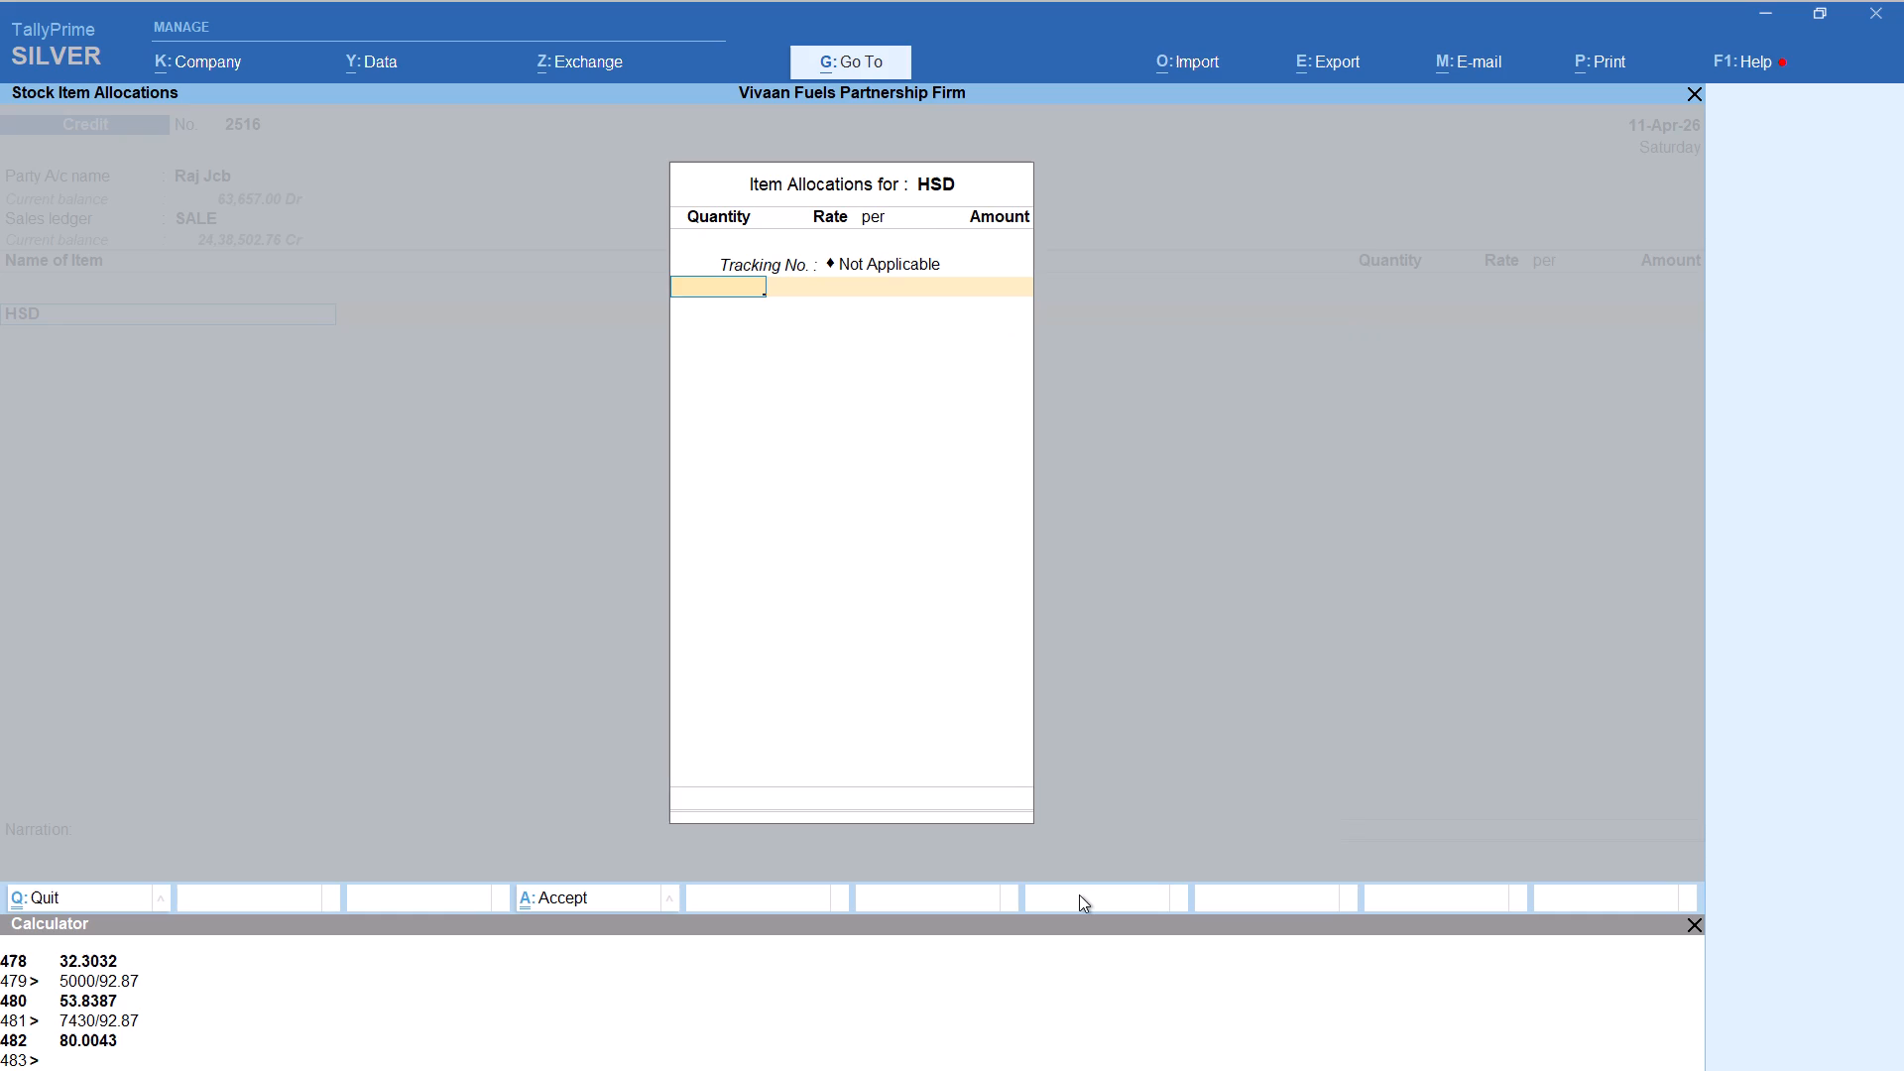
text(45)
key(alt+c)
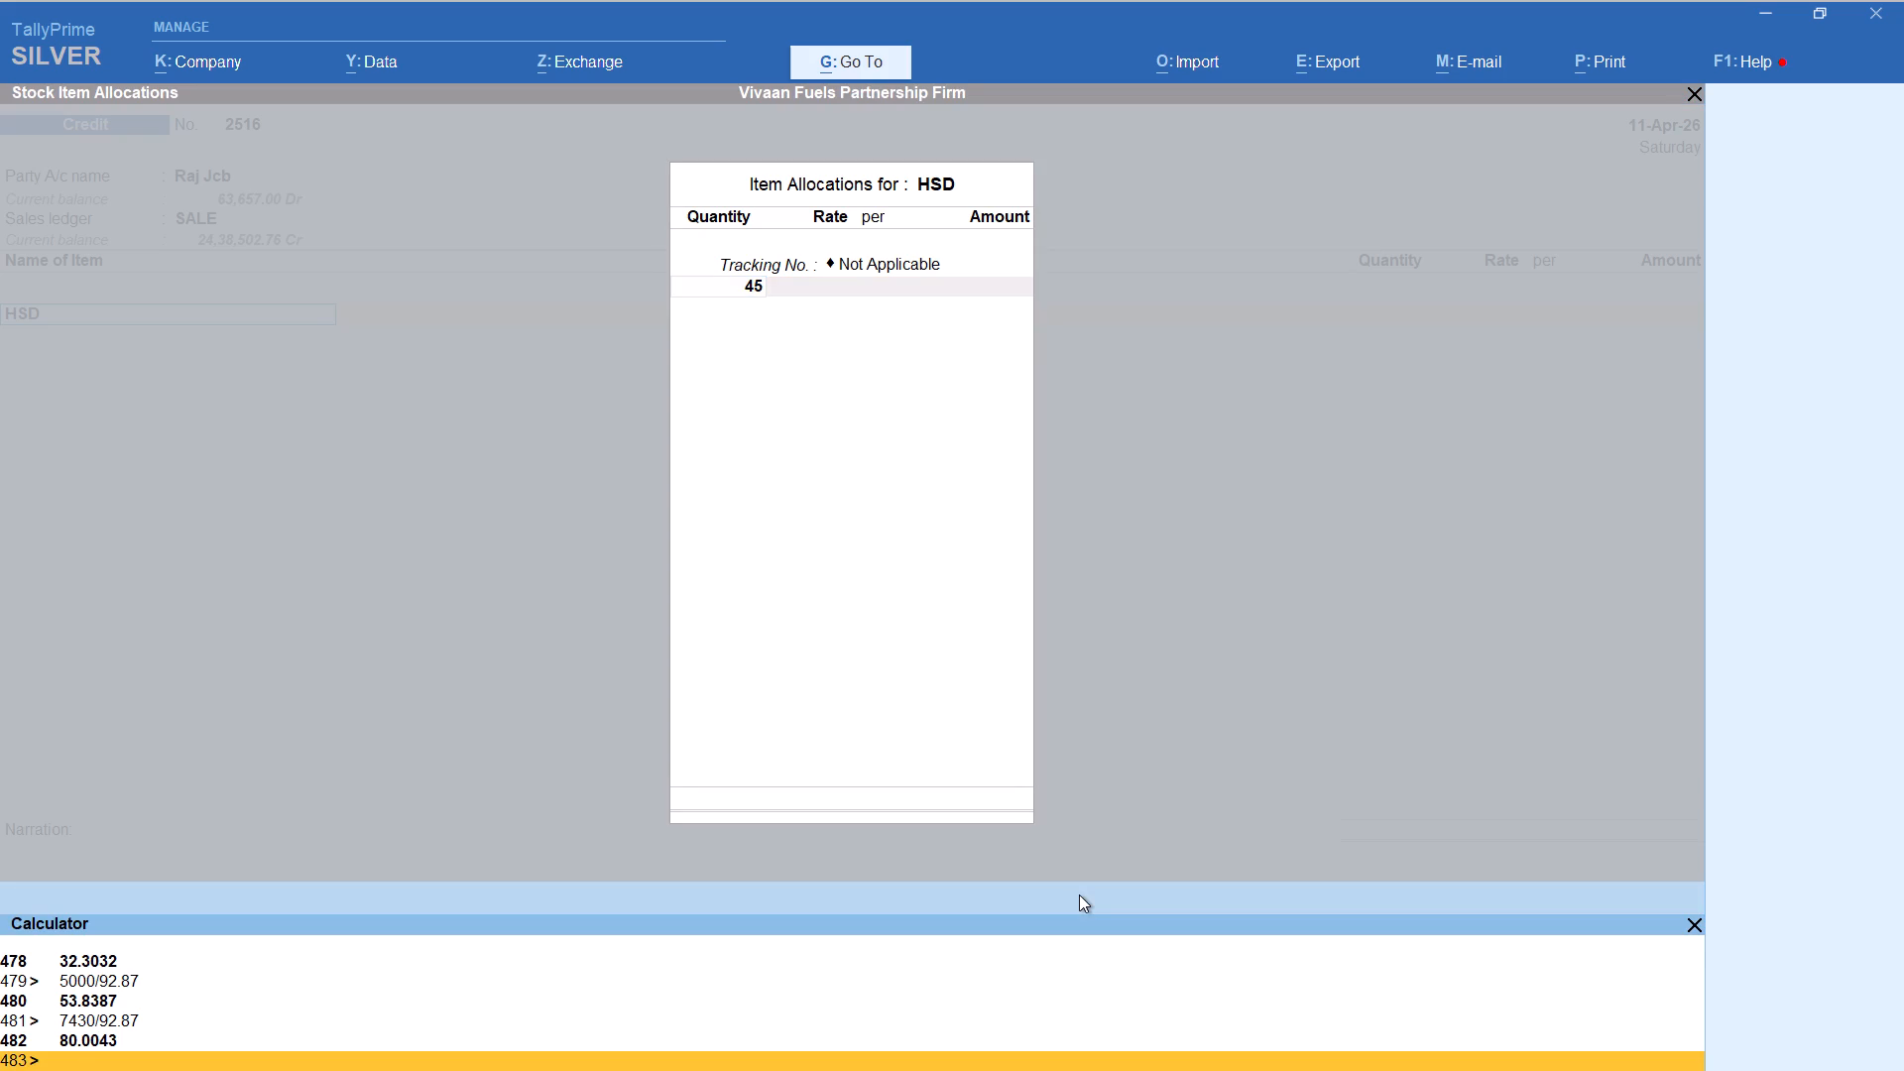
text(4500)
text(/92.87)
key(Return)
key(Return)
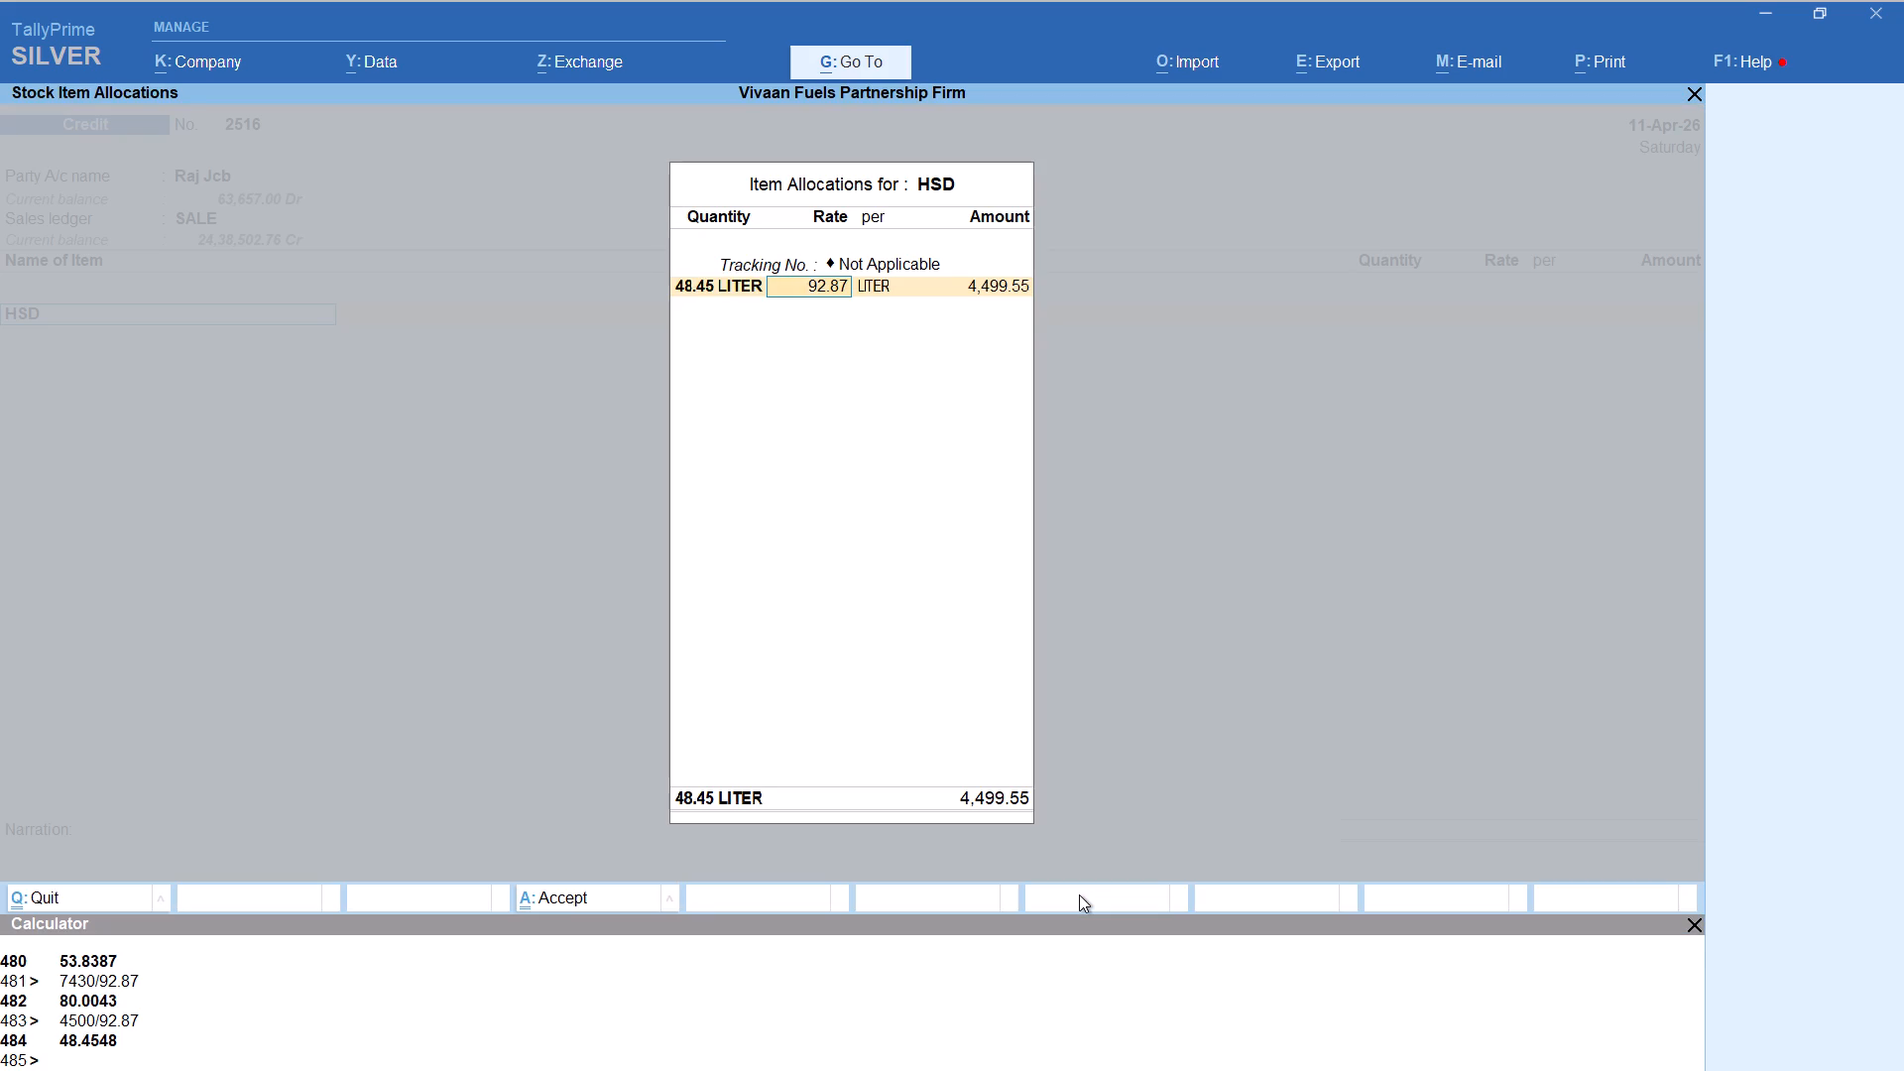
key(Return)
key(Return)
key(Return)
key(Return)
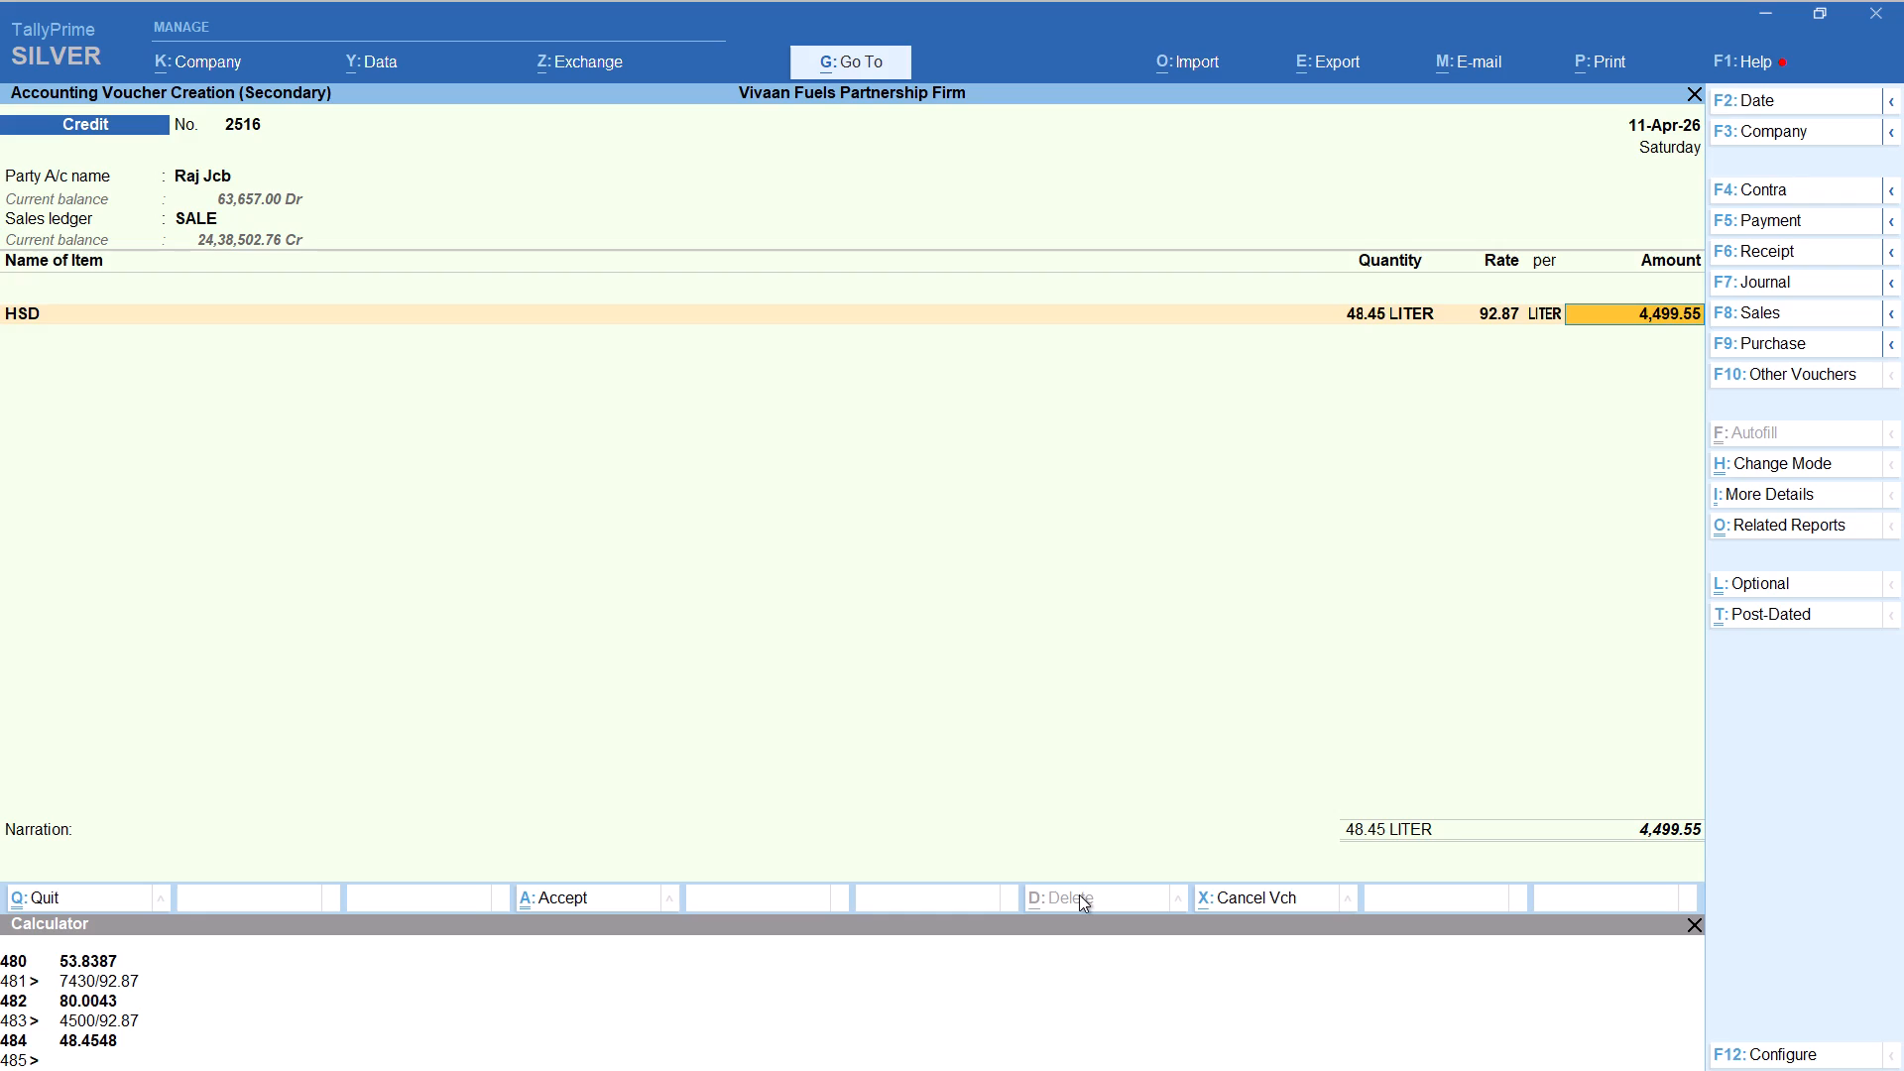
key(Return)
Add the Round Off ledger with its default amount to the Raj Jcb voucher and save it.
text(ROU)
key(Return)
key(ctrl+a)
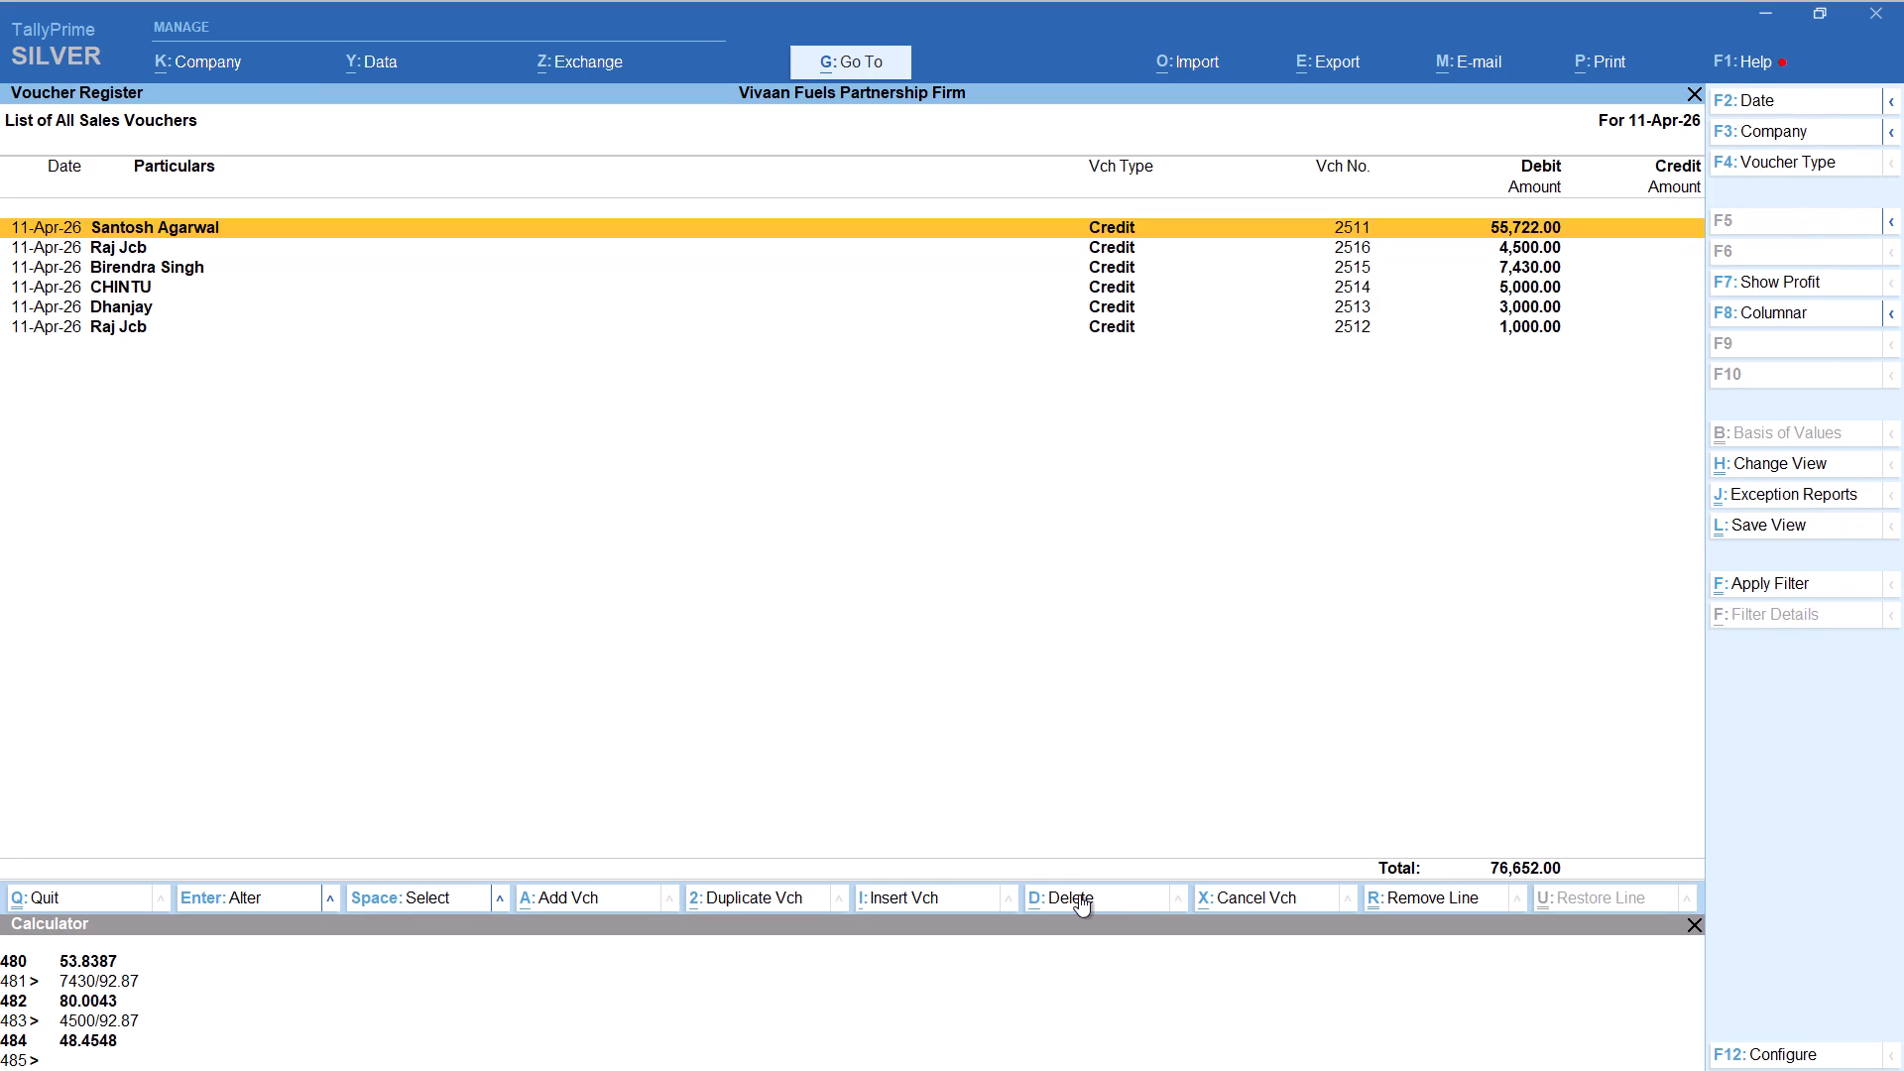
Start a new Credit voucher for the party Surendra, keeping the default party details and sales ledger SALE.
key(alt+a)
text(SA)
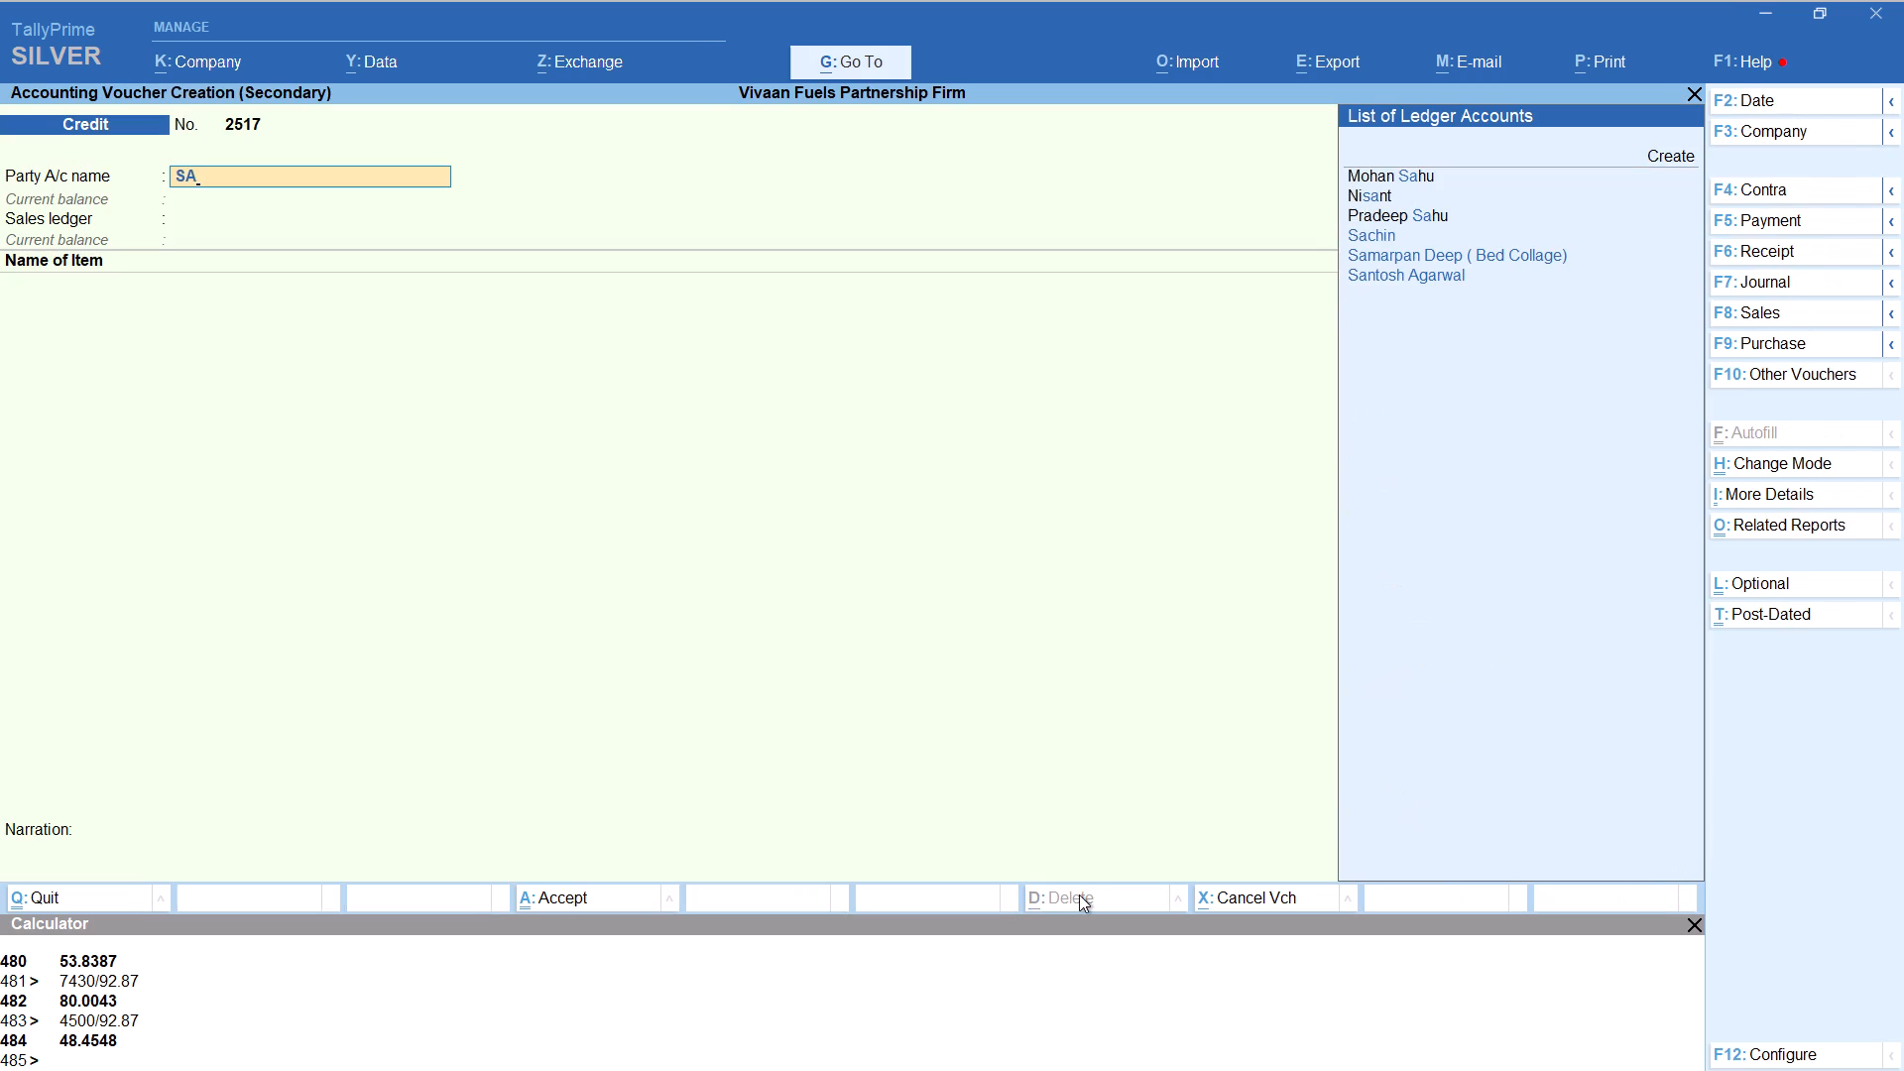
key(u)
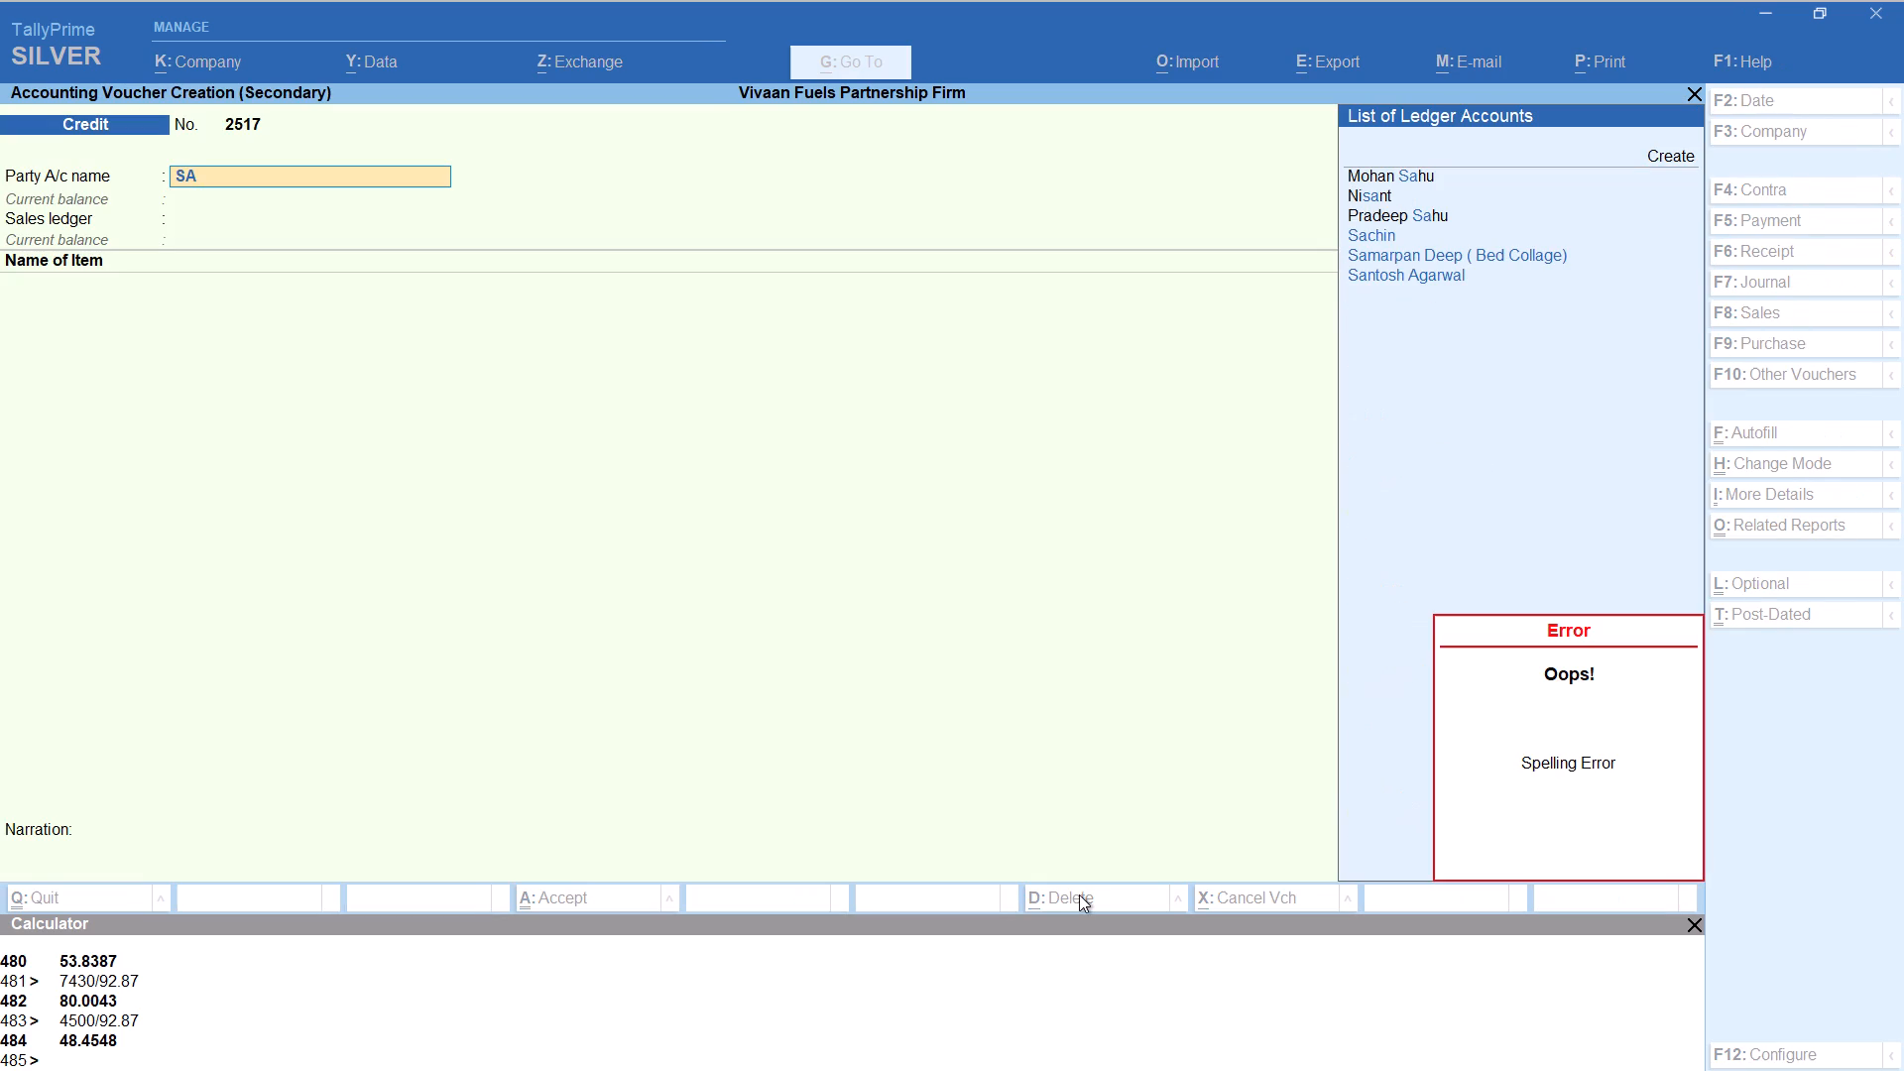
key(Down)
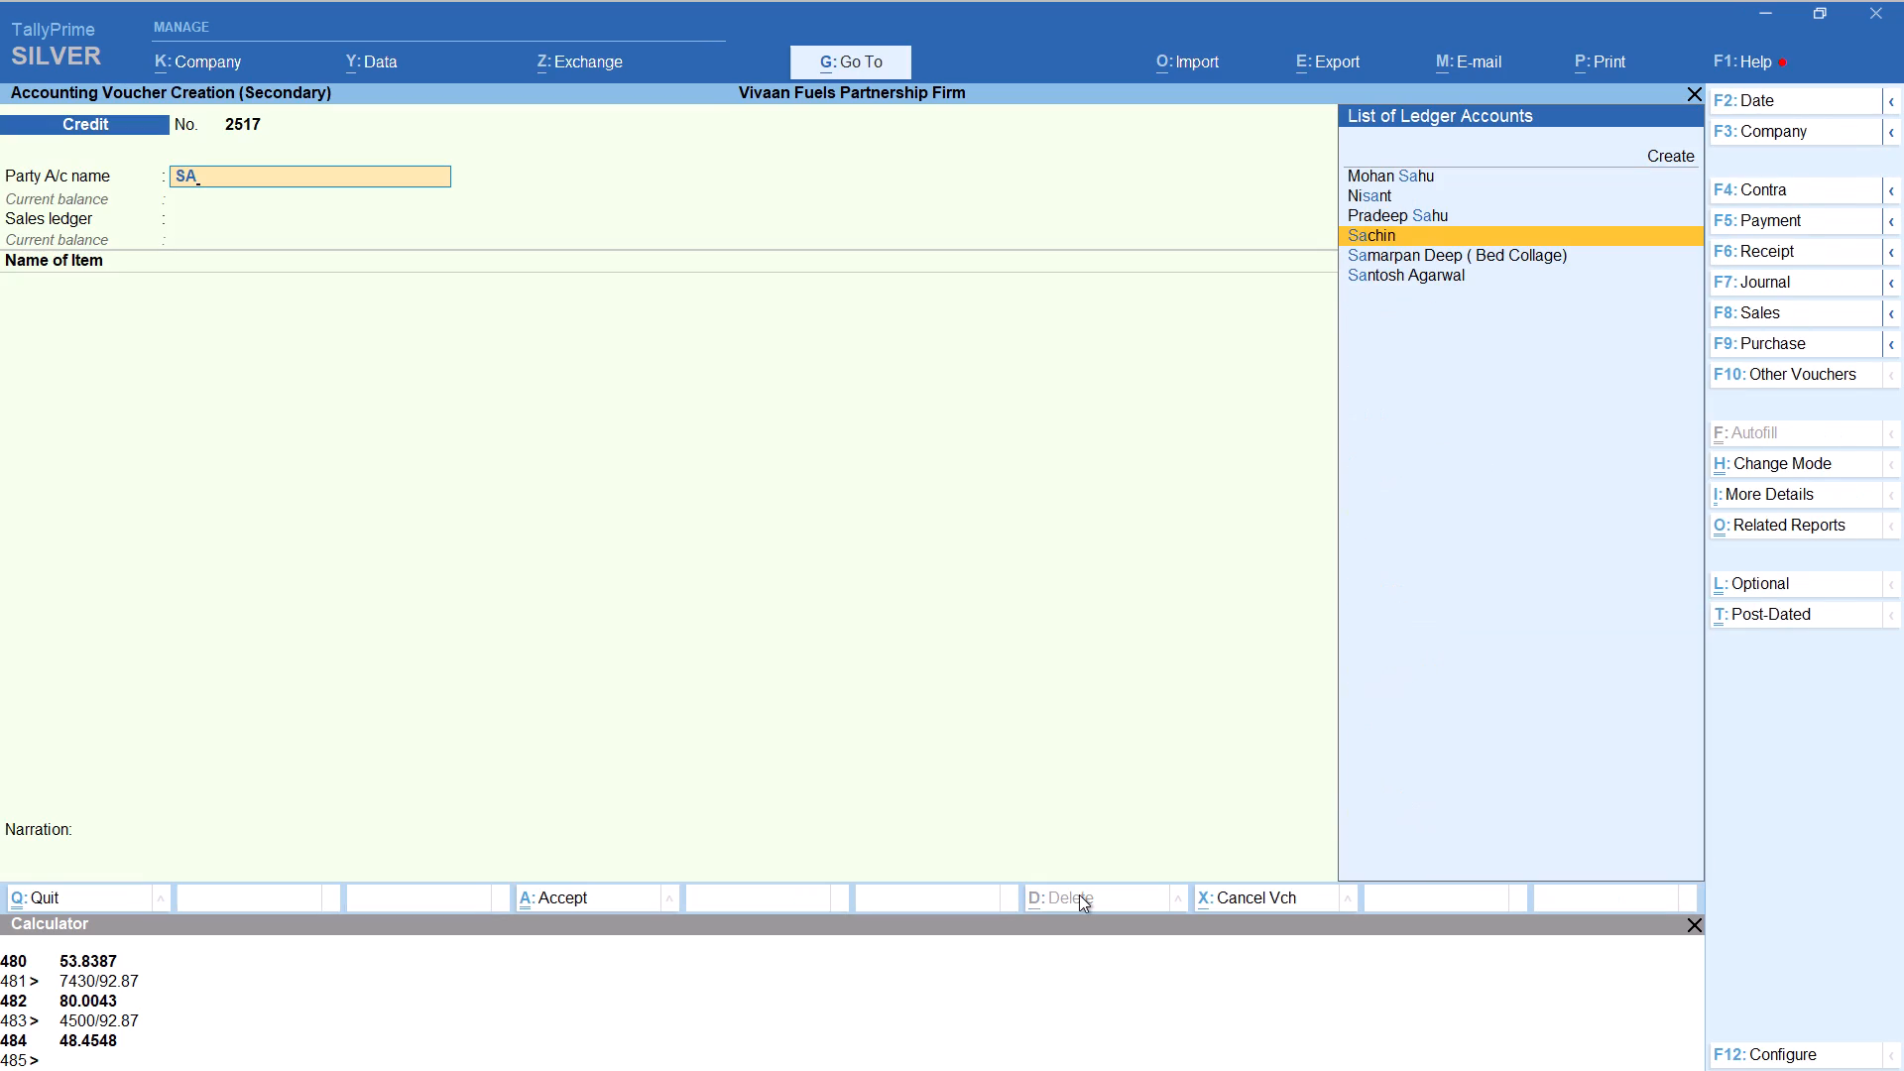
key(BackSpace)
text(UR)
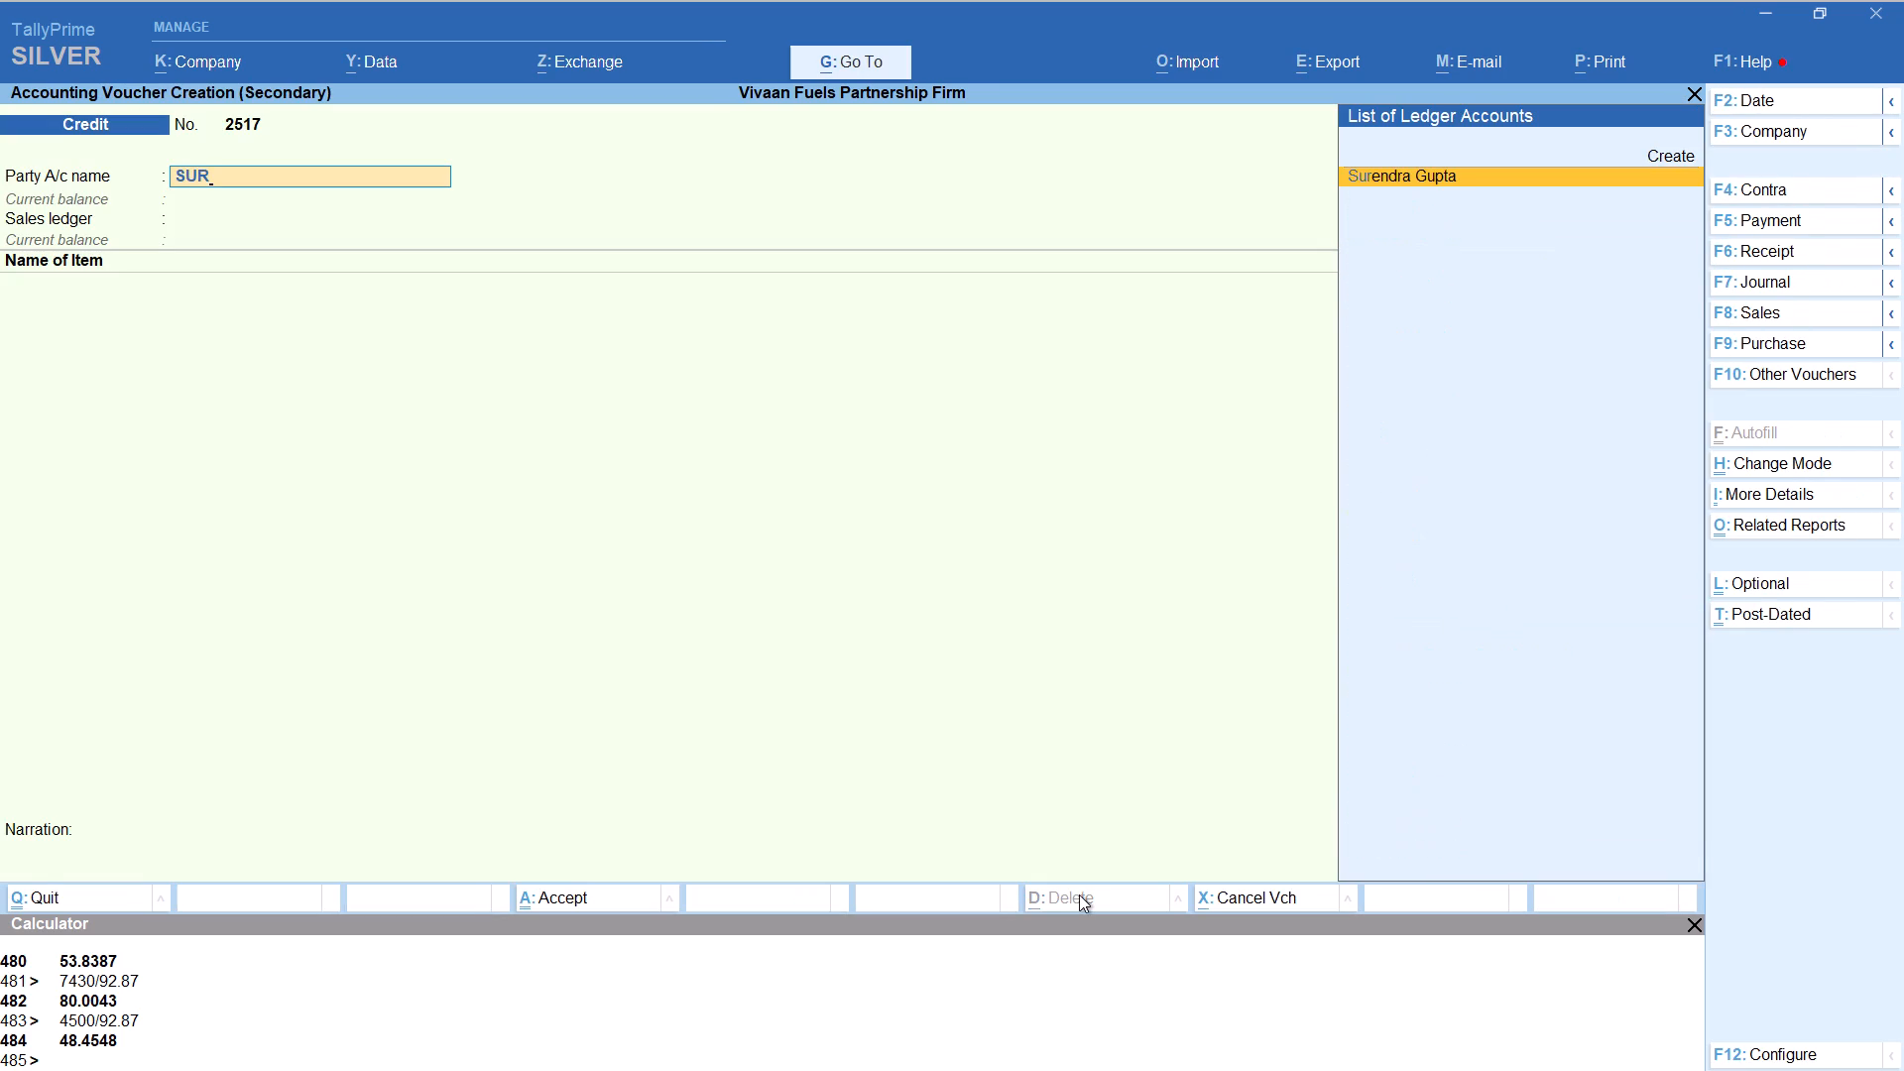
key(Return)
key(Return)
key(Return)
key(Return)
key(Return)
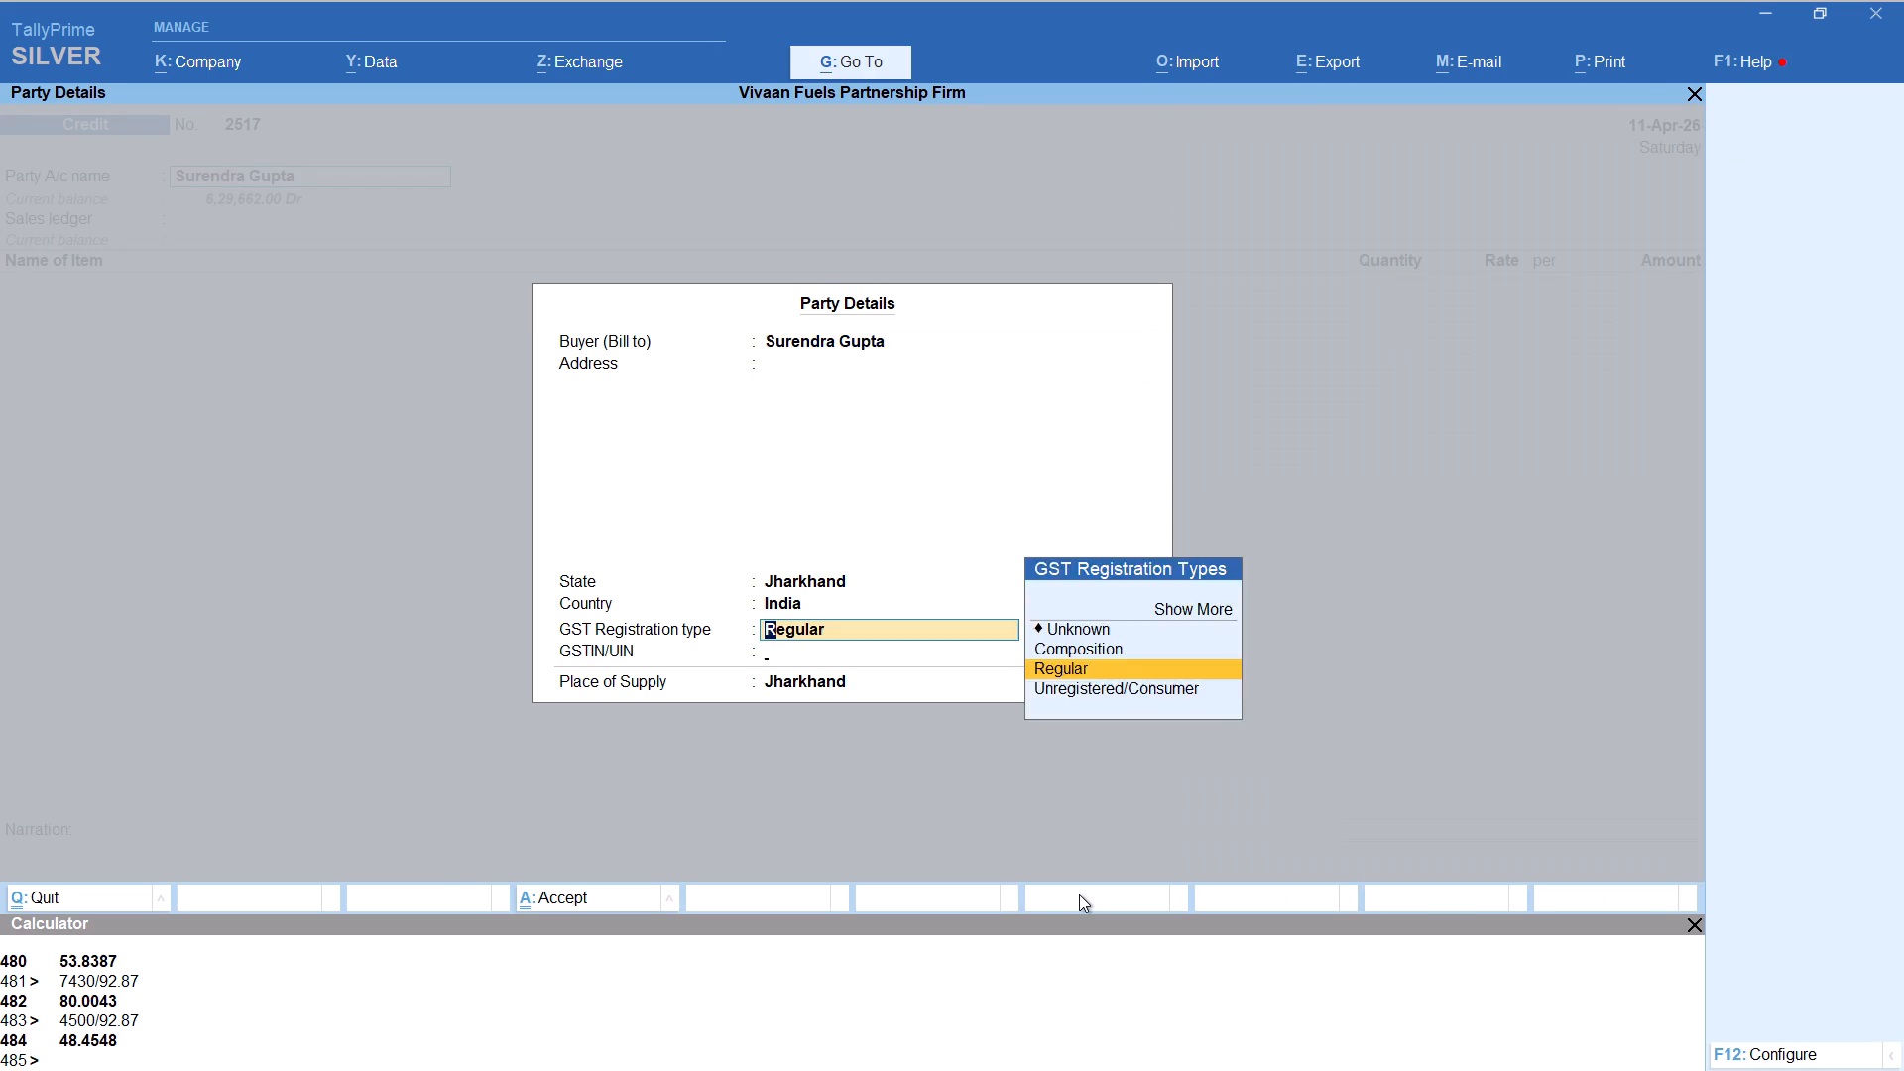
key(Return)
key(Return)
key(Return)
Add item HSD to the Surendra voucher with tracking number Not Applicable and quantity calculated as 200/92.87, keeping the 92.87 rate.
text(HSD)
key(Return)
key(Up)
key(Return)
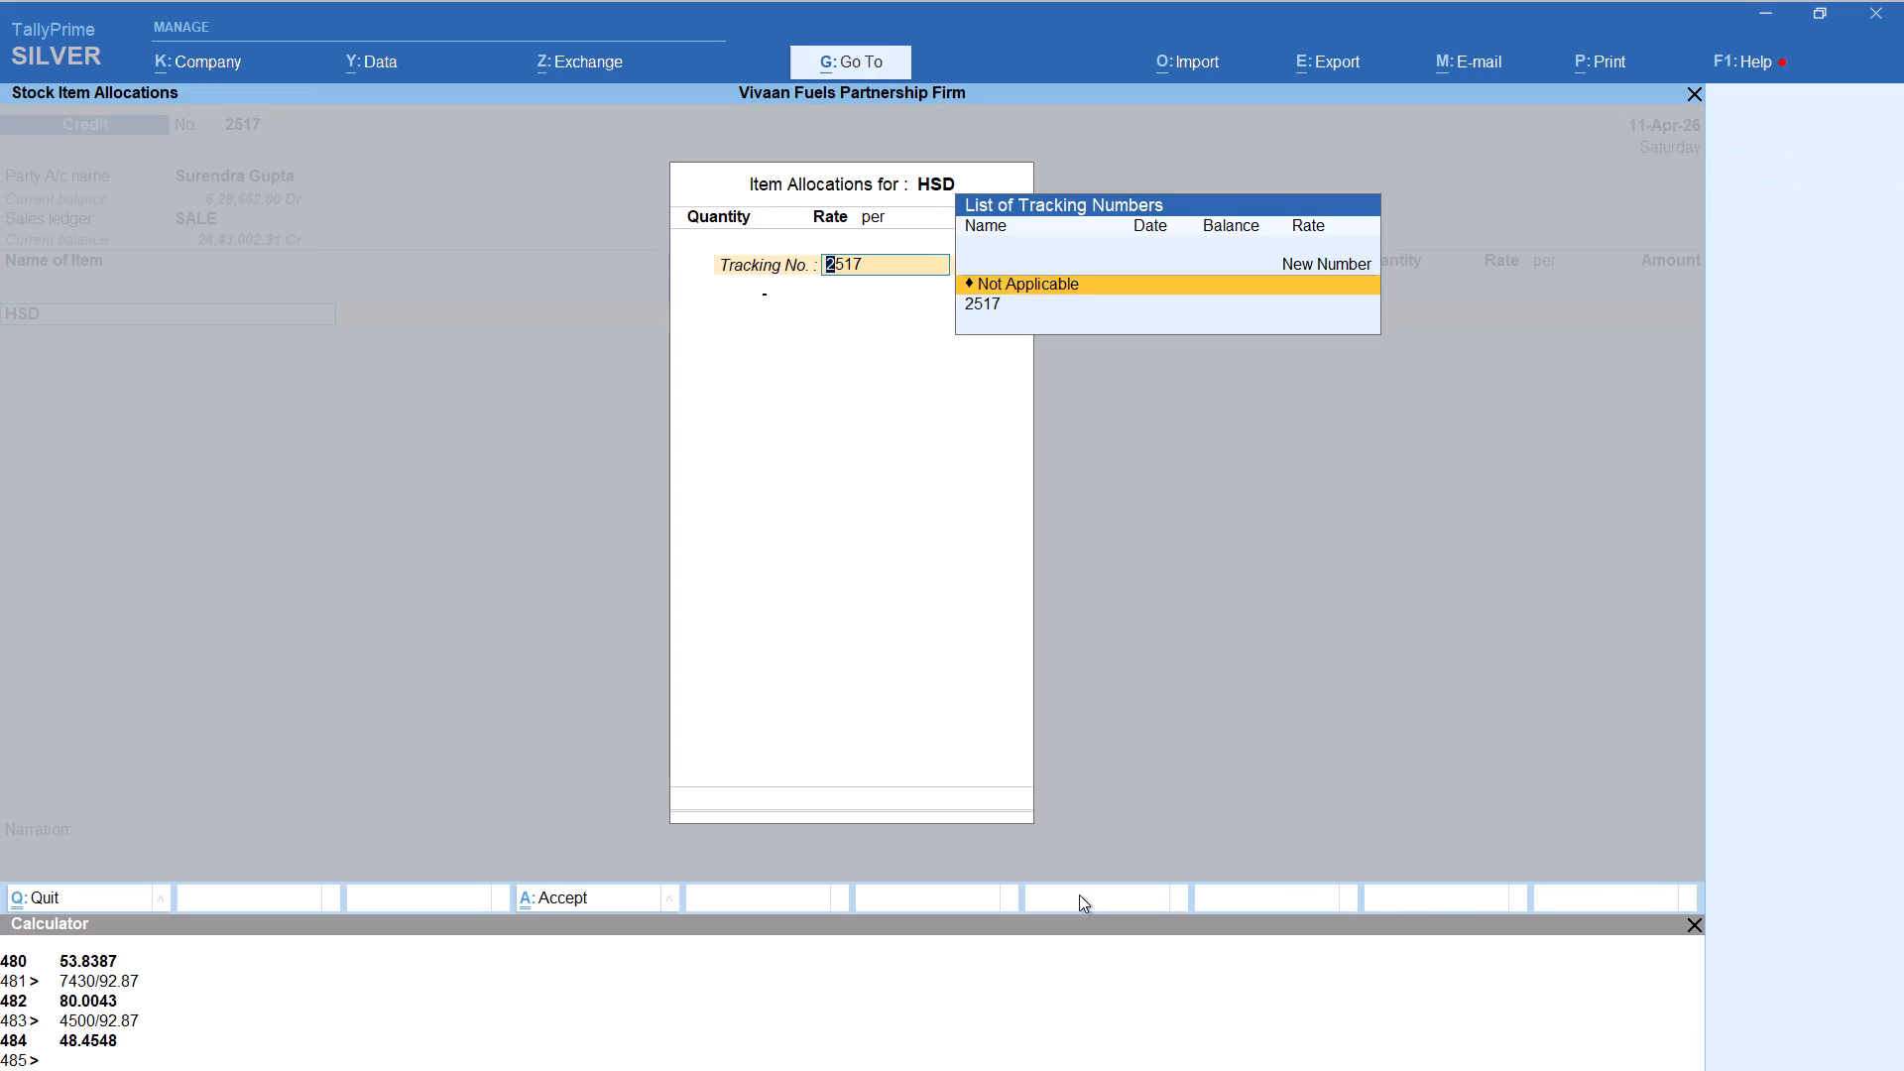
key(alt+c)
text(200/92.87)
key(Return)
key(Return)
key(Return)
key(Return)
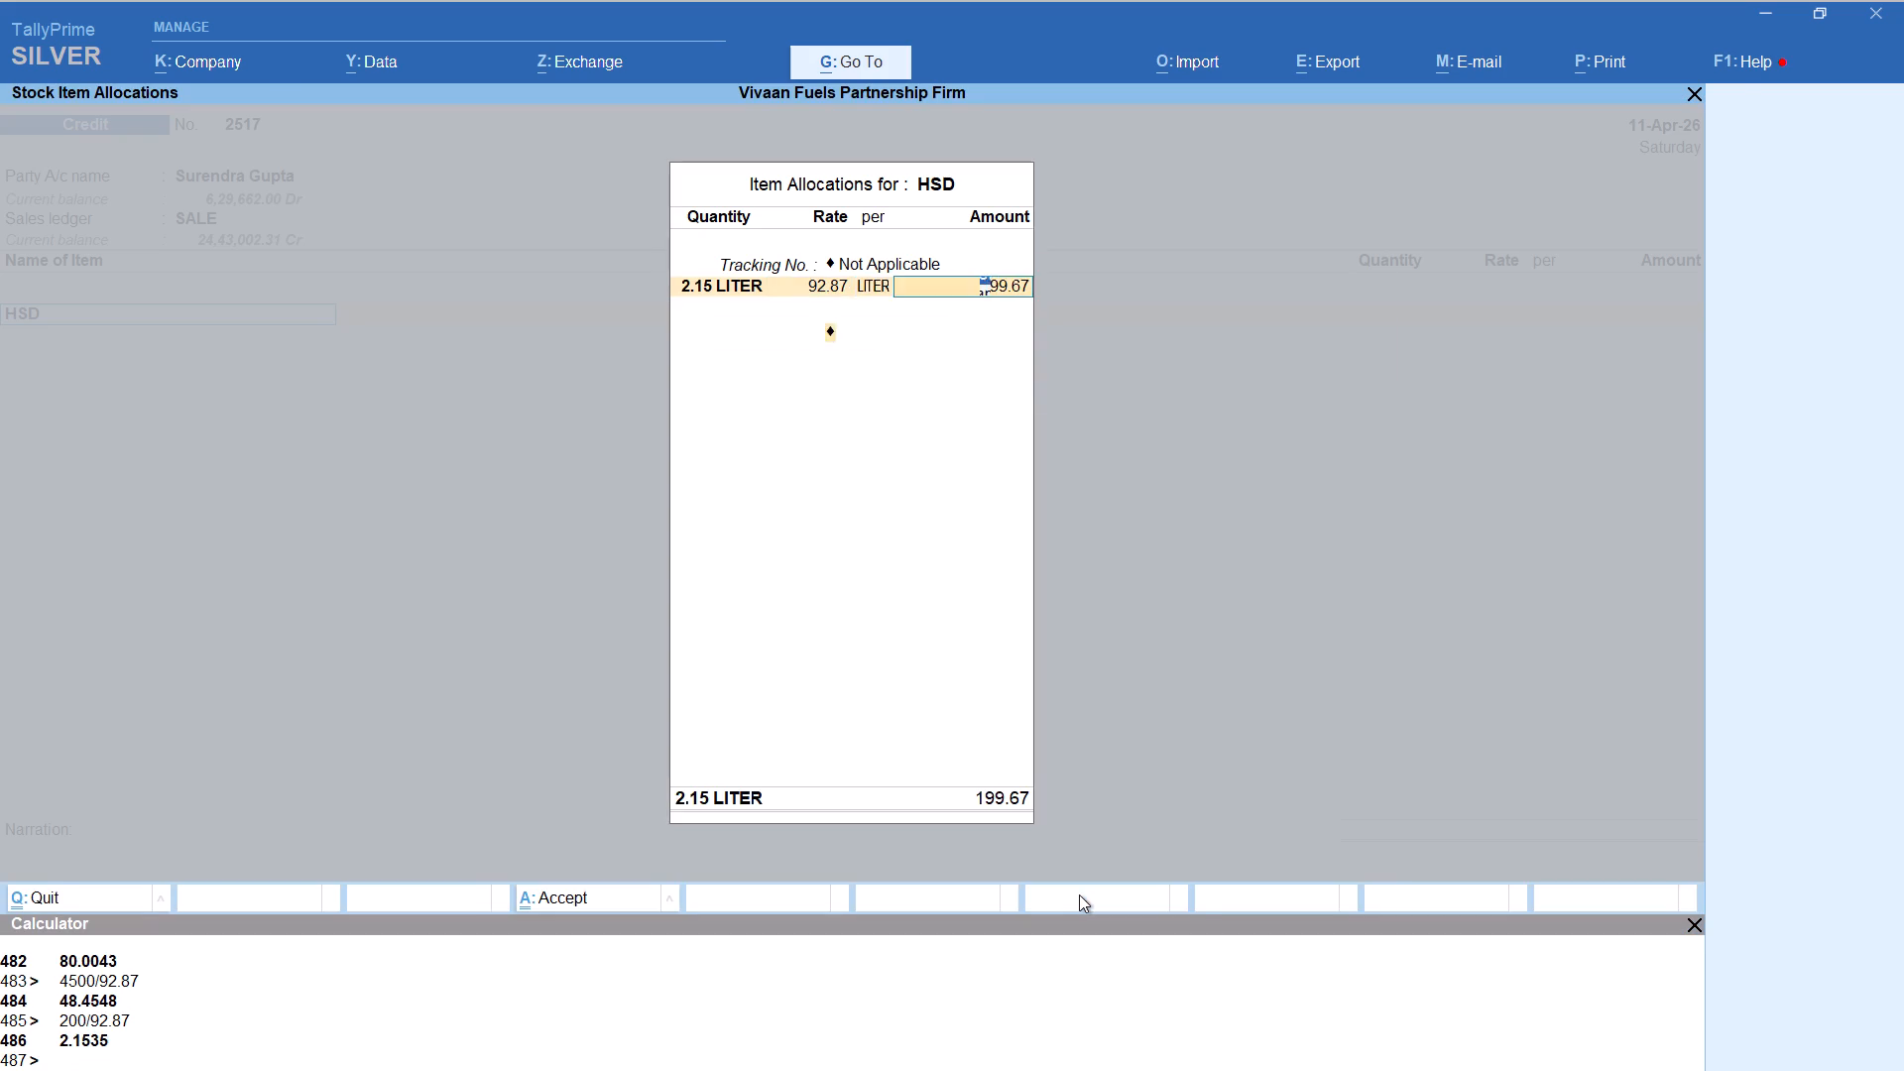
key(Return)
key(Return)
key(Return)
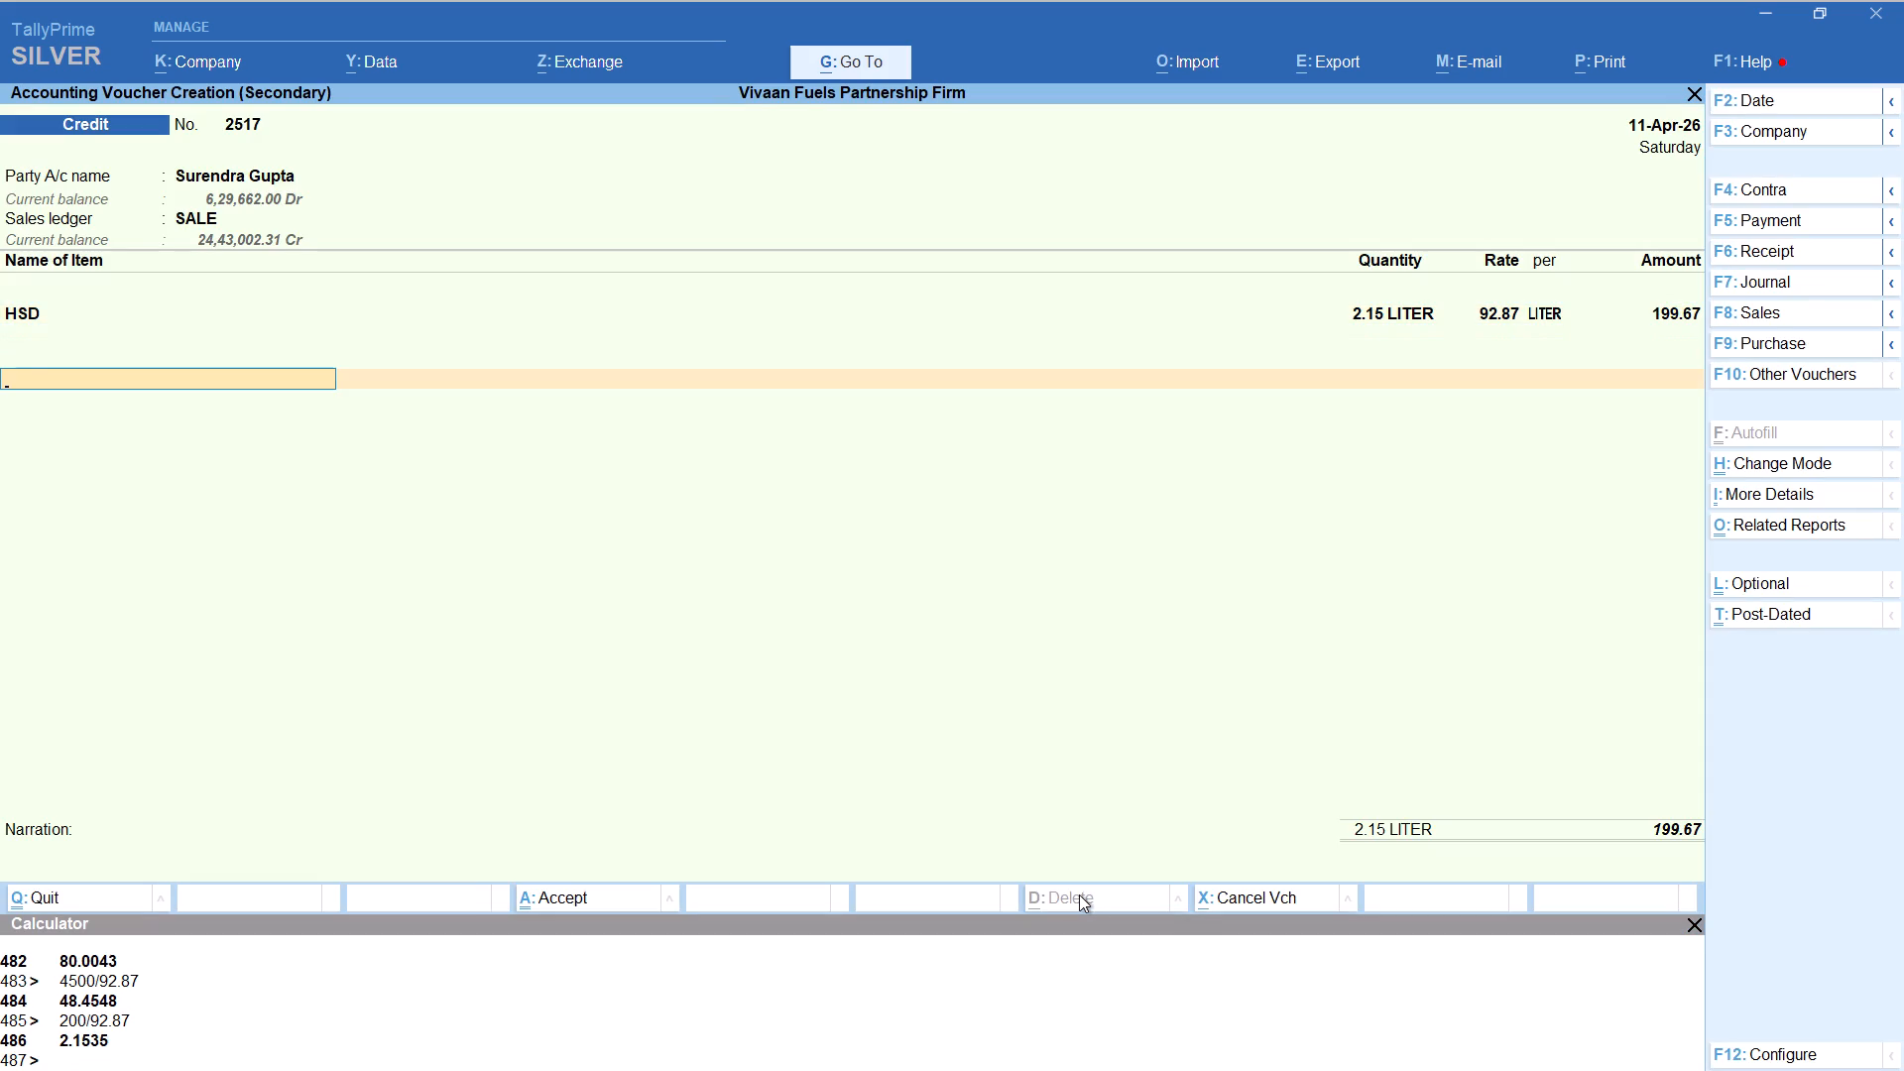
Add the Round Off ledger with its default amount to the Surendra voucher and save it.
text(ROU)
key(Return)
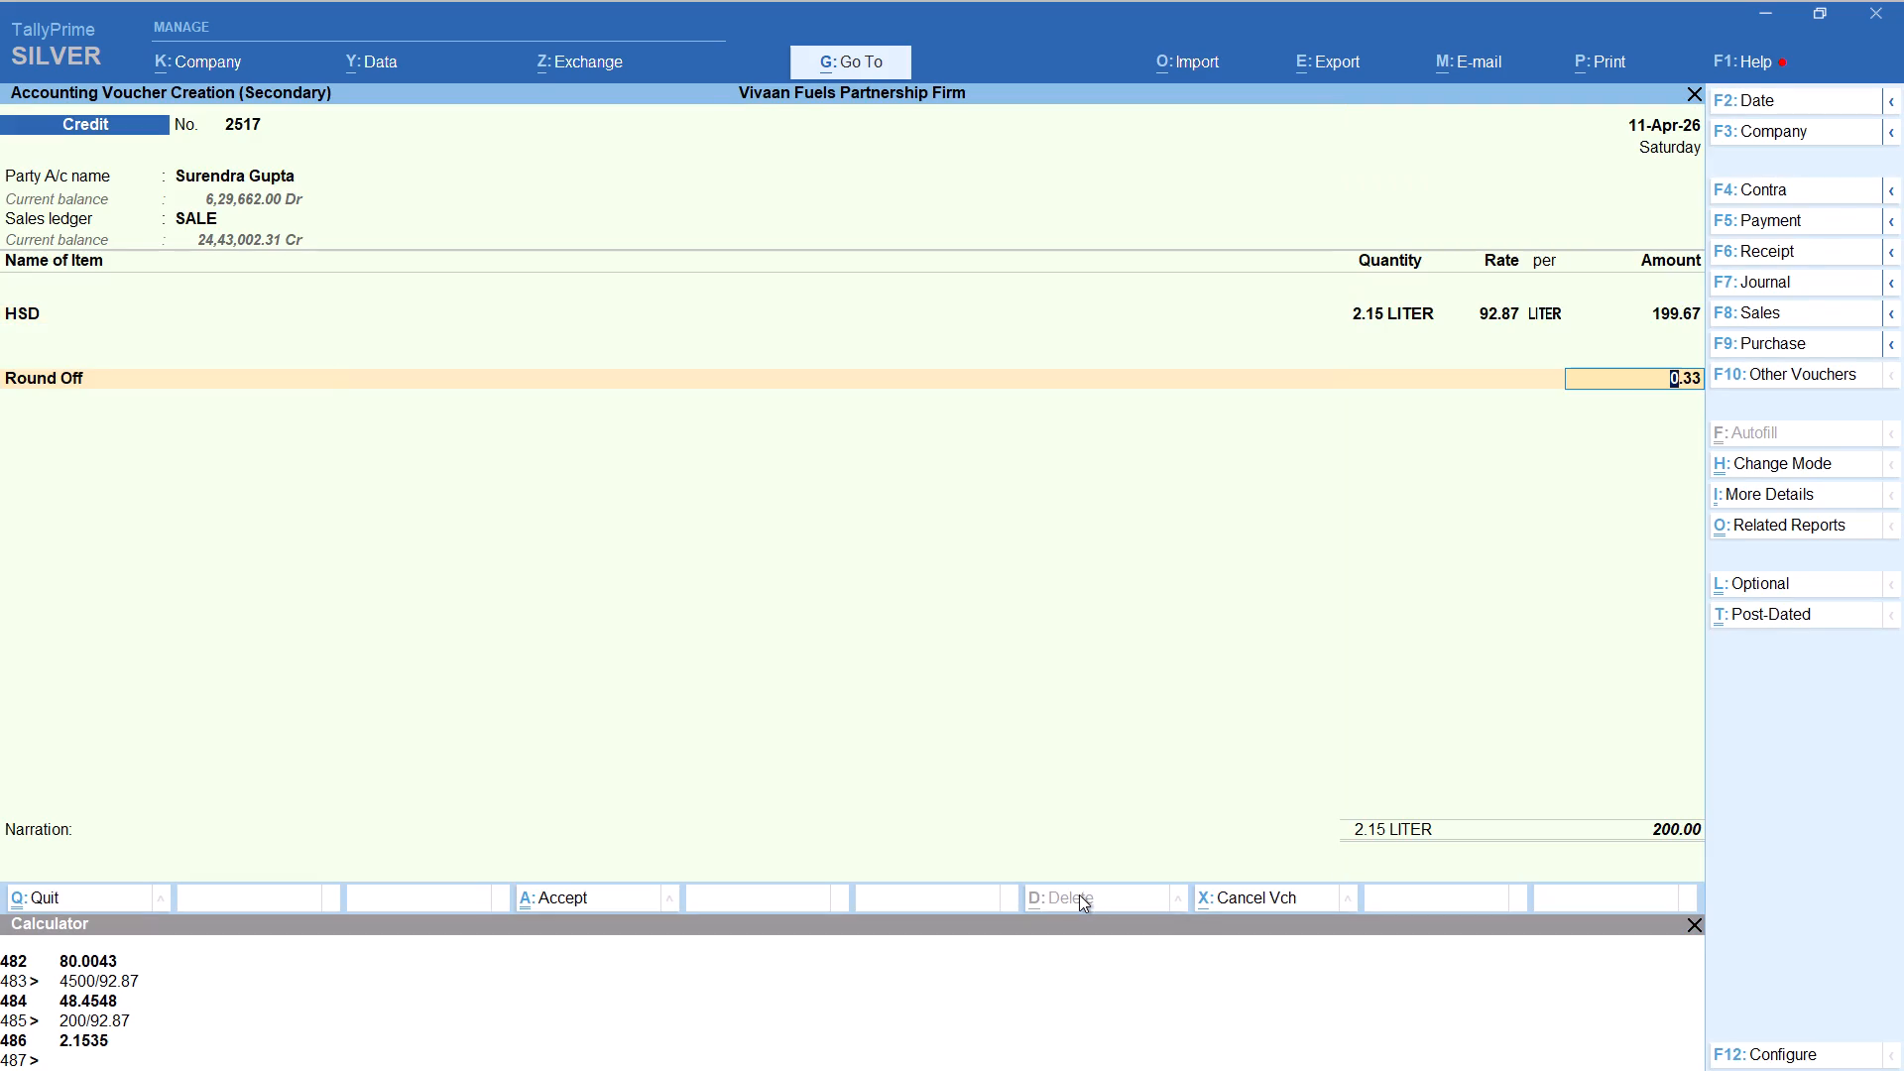
key(ctrl+a)
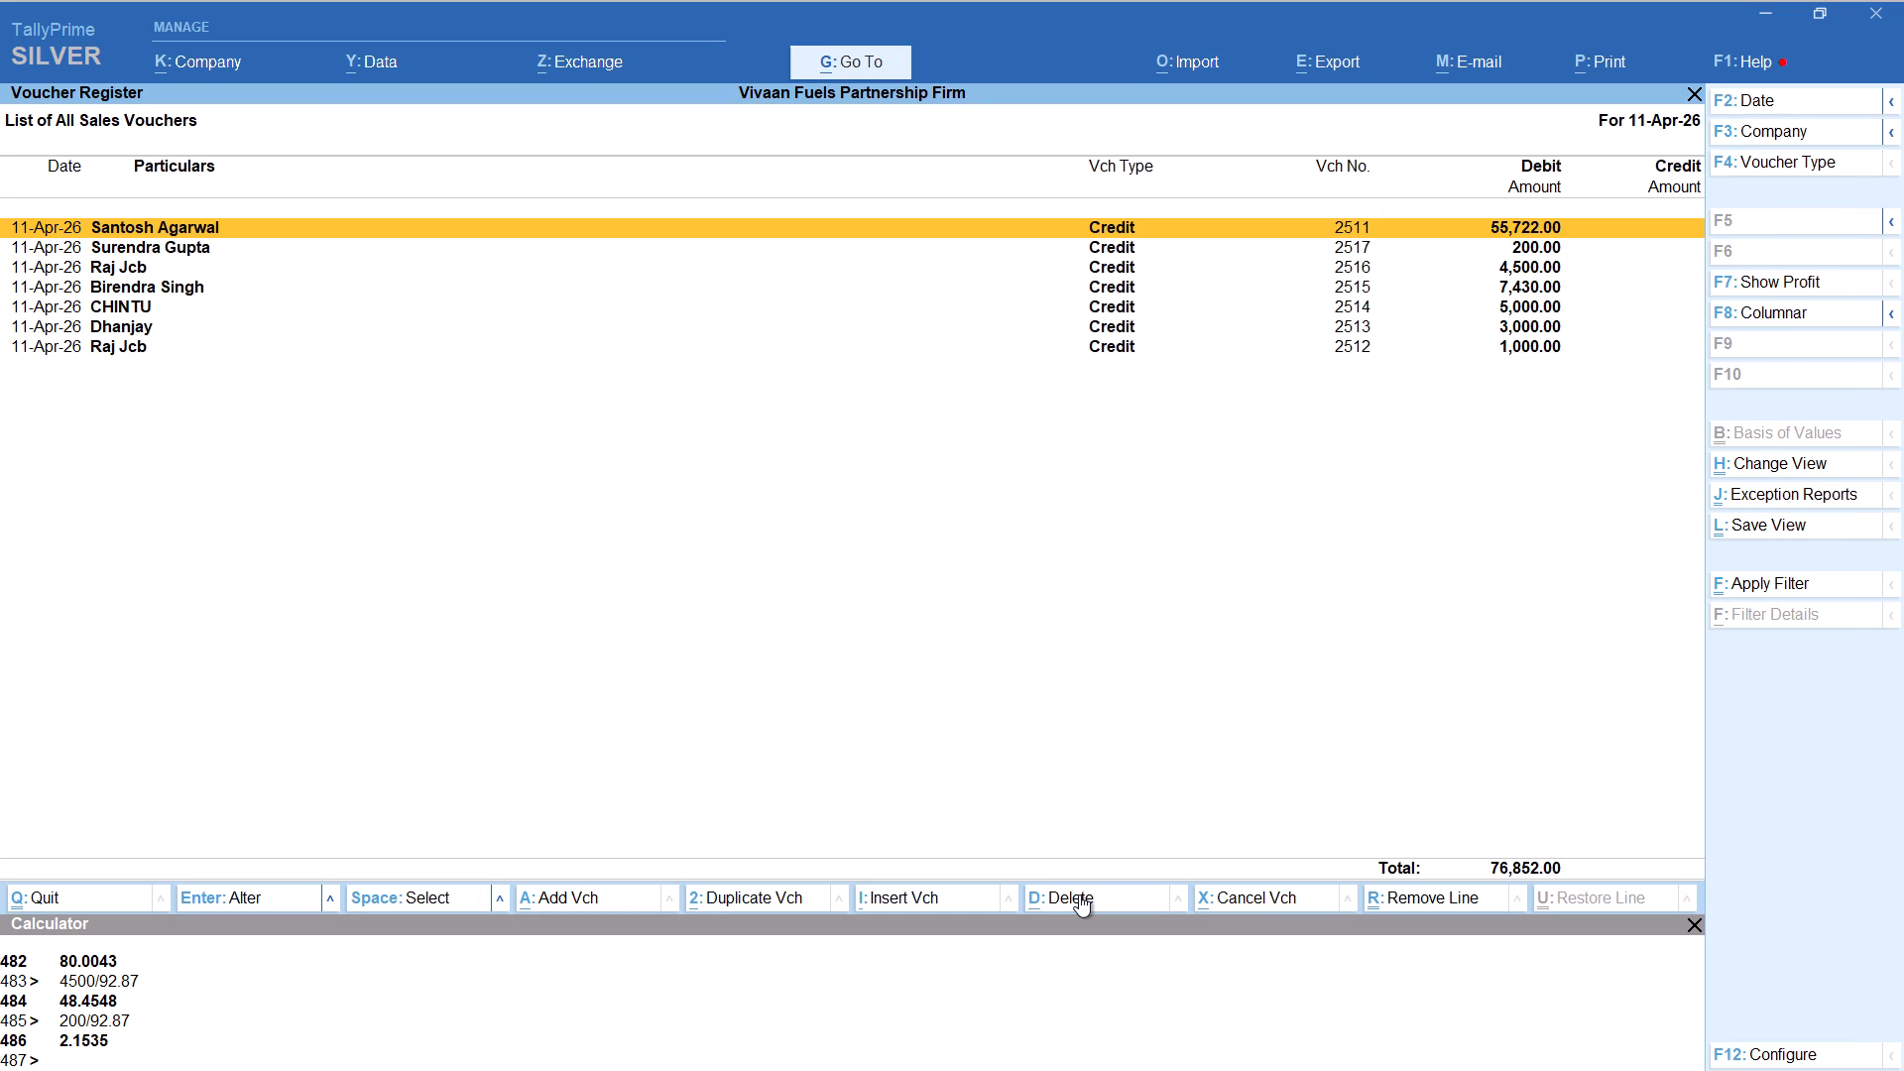
Start a new Credit voucher for the party Dhanjay, keeping the default party details and sales ledger SALE.
key(alt+a)
text(DHAN)
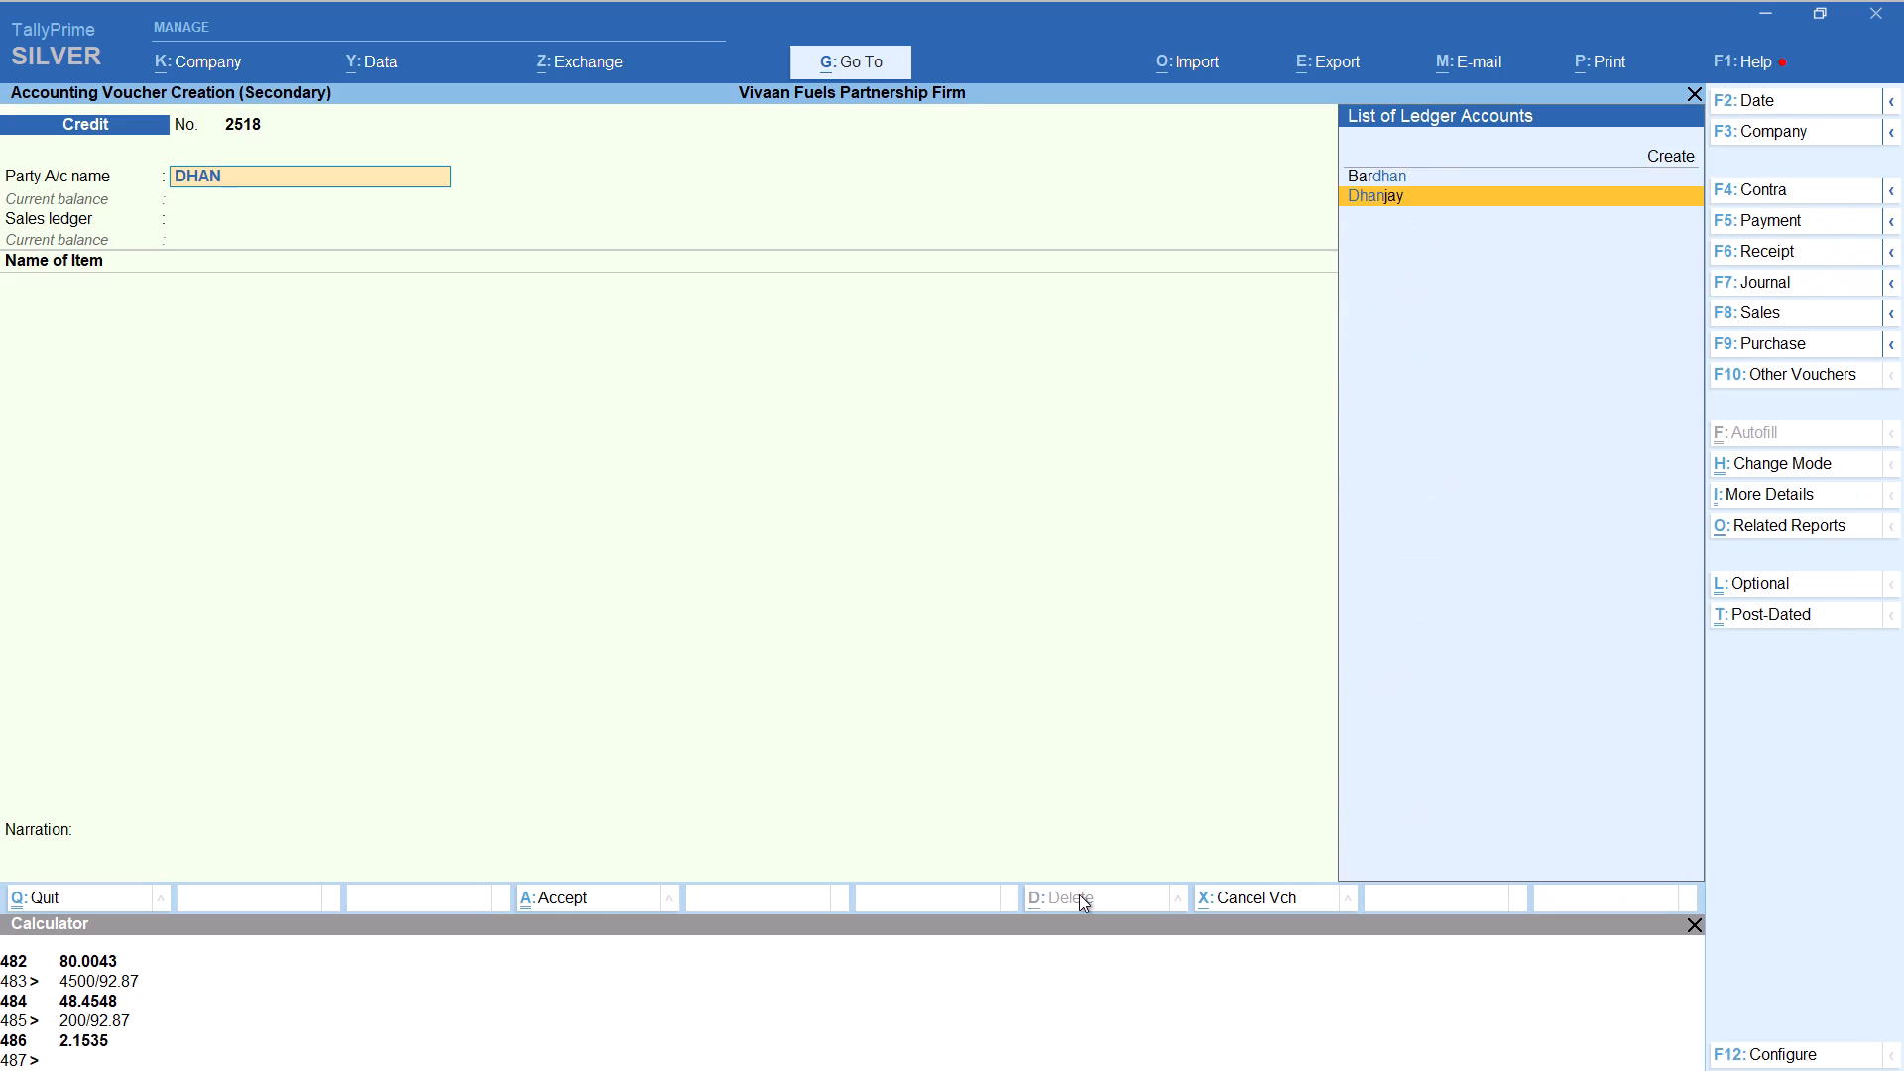
key(Return)
key(Return)
key(Return)
key(Return)
key(Return)
key(Return)
key(Return)
key(Return)
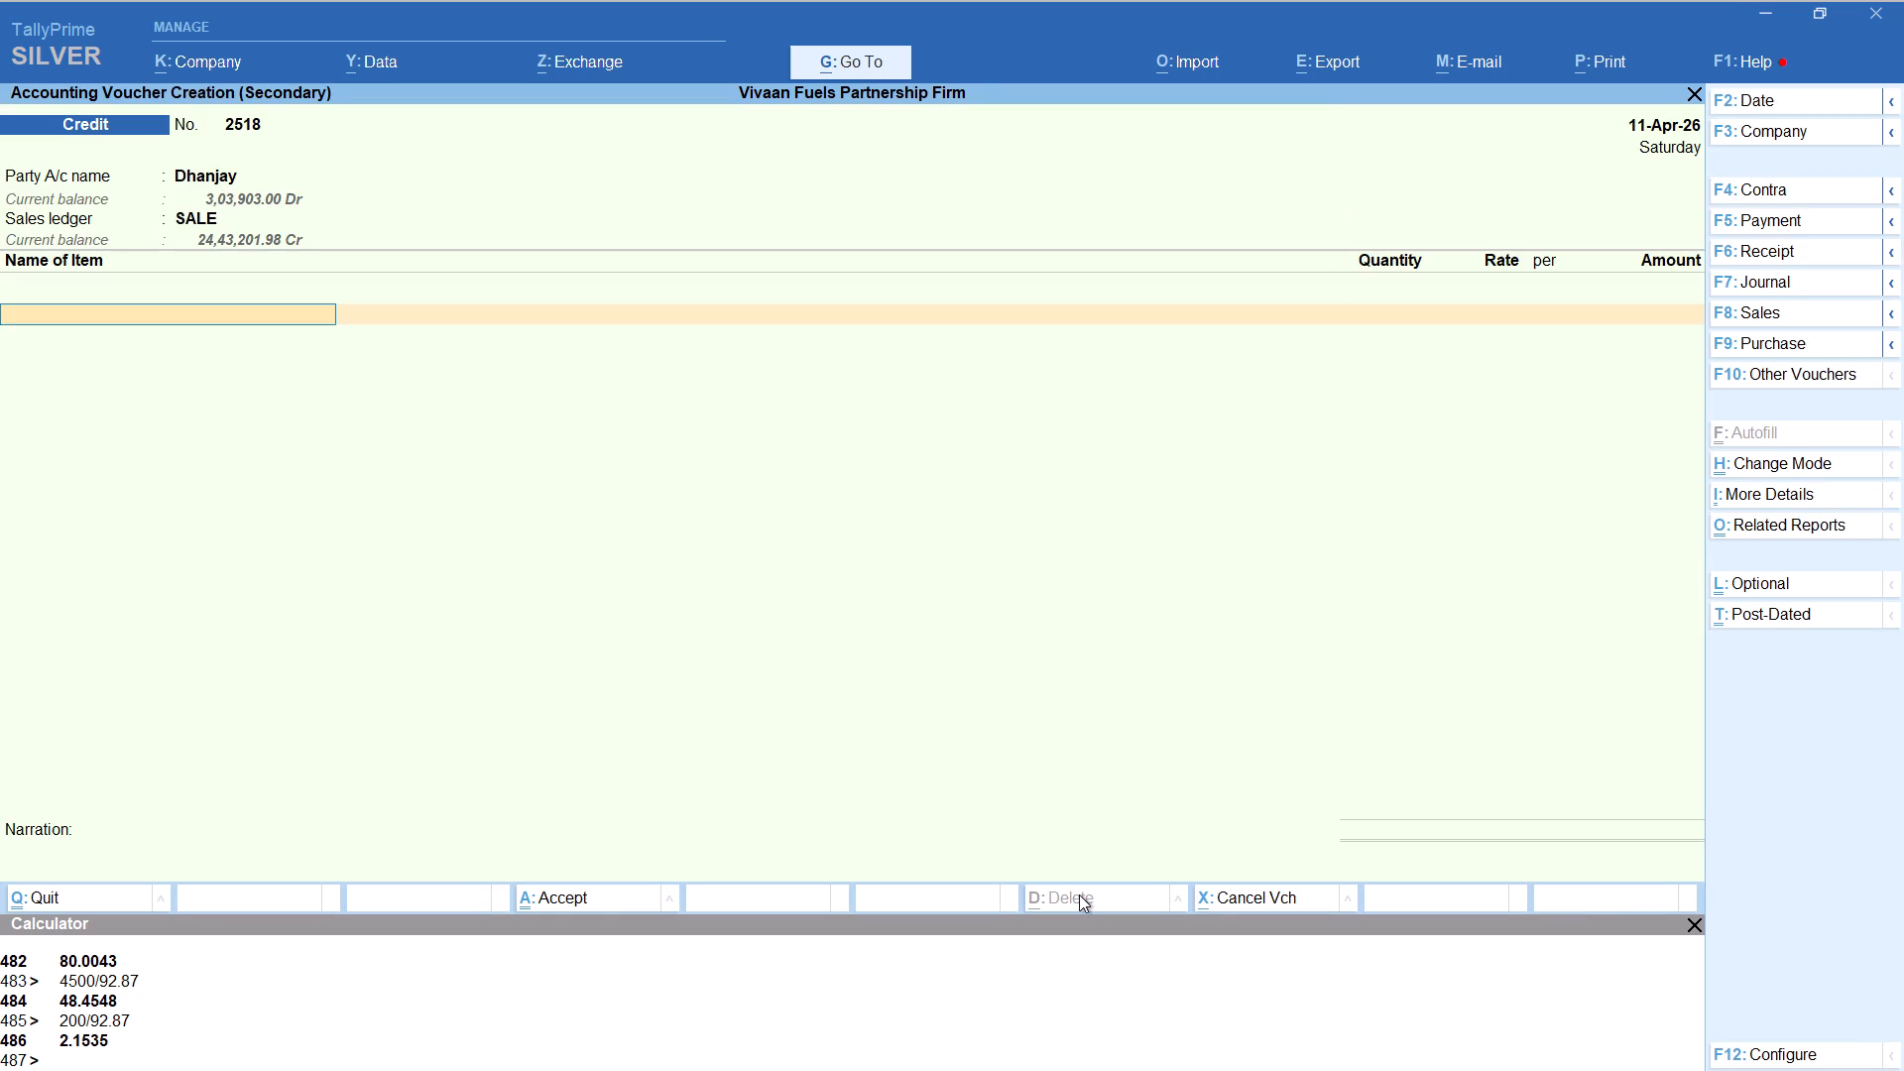
Add item HSD to the Dhanjay voucher with tracking number Not Applicable and quantity calculated as 3000/92.87, keeping the 92.87 rate.
text(HSD)
key(Return)
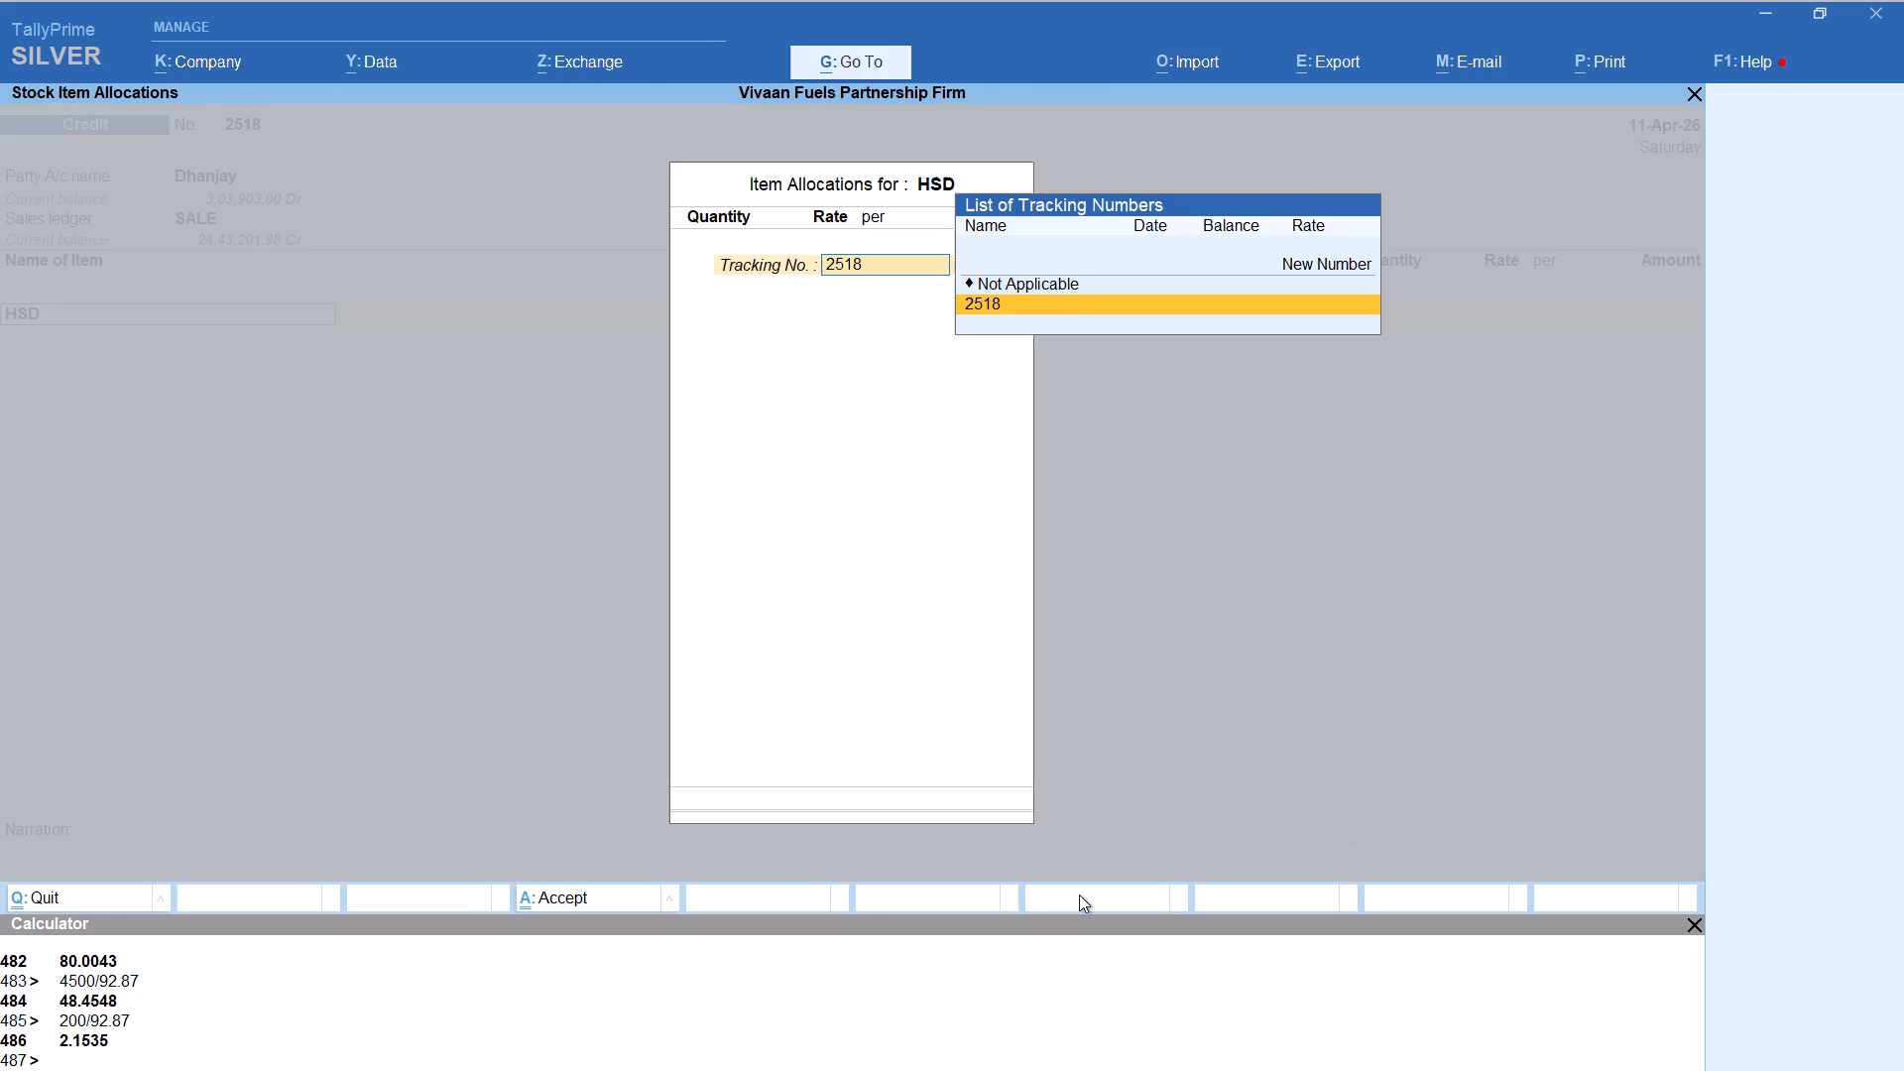
key(Up)
key(Return)
key(alt+c)
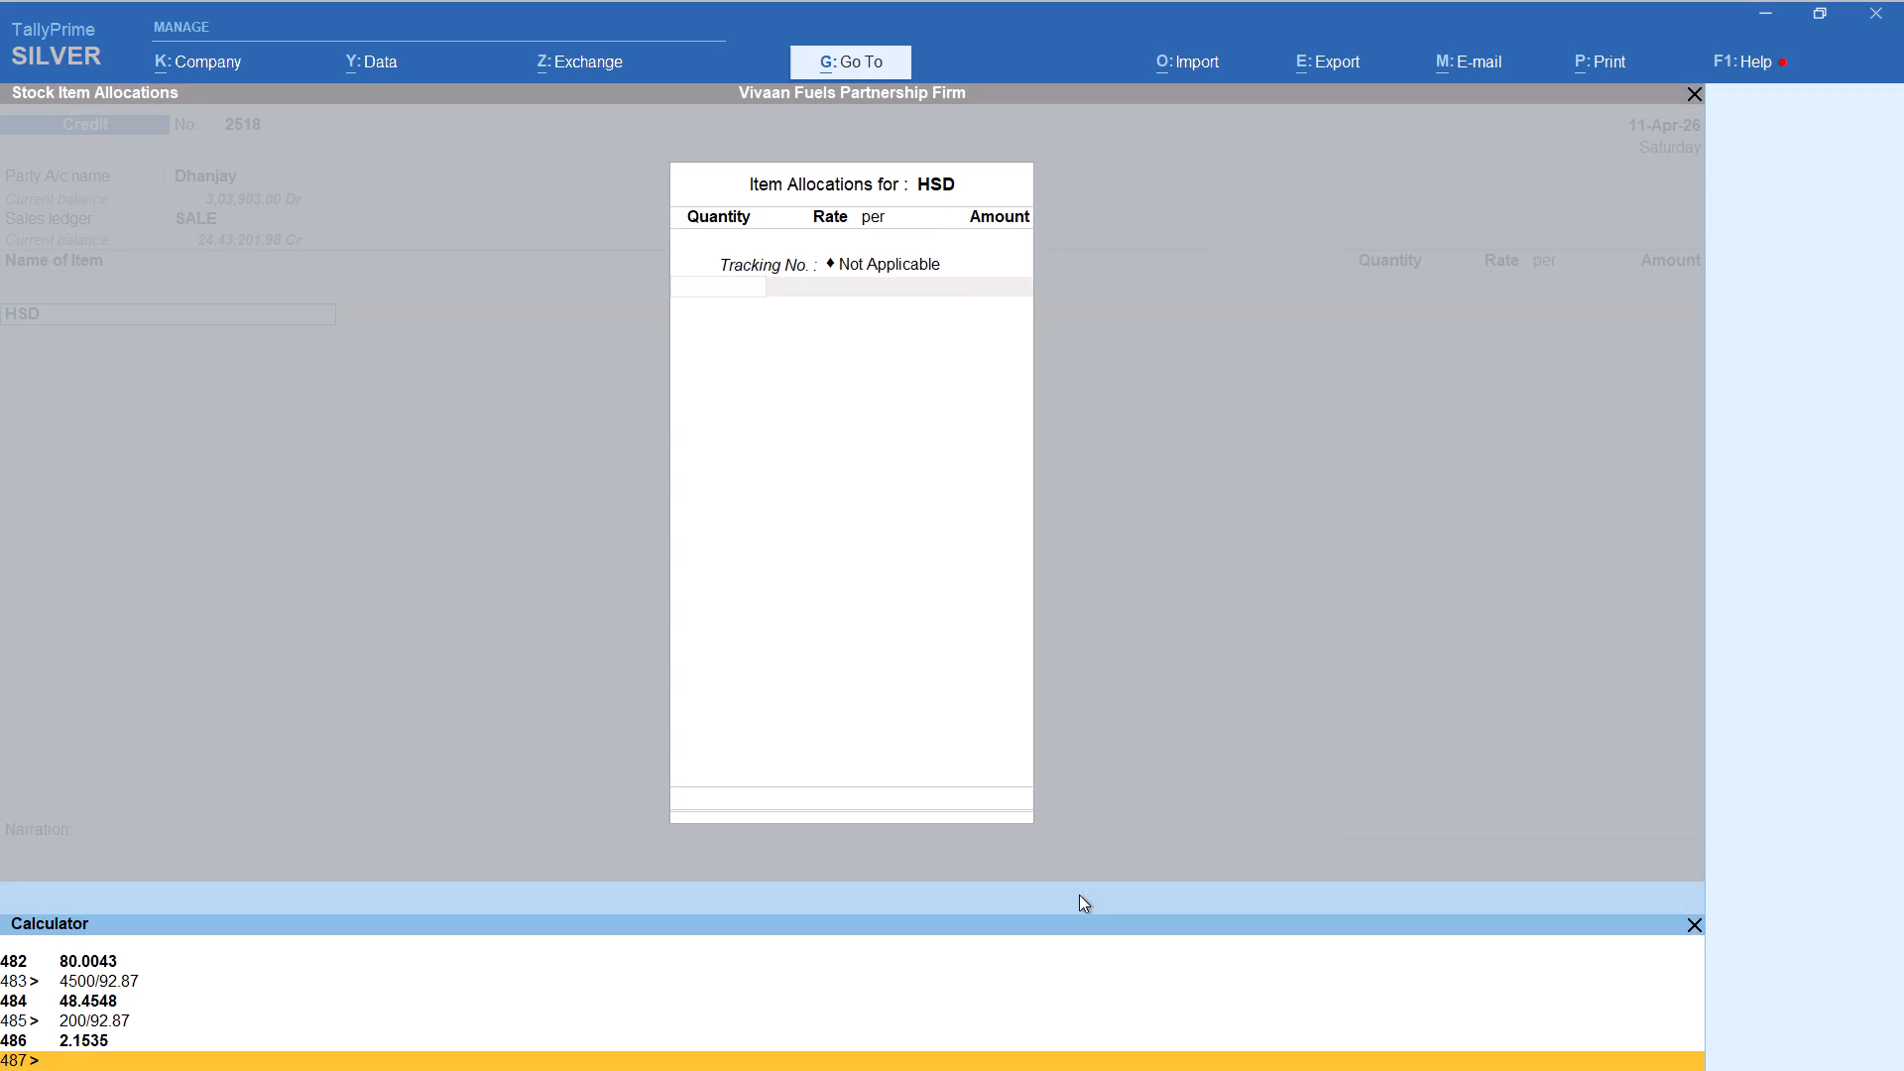
text(3000)
text(/92.87)
key(Return)
key(Return)
key(Return)
key(Return)
key(Return)
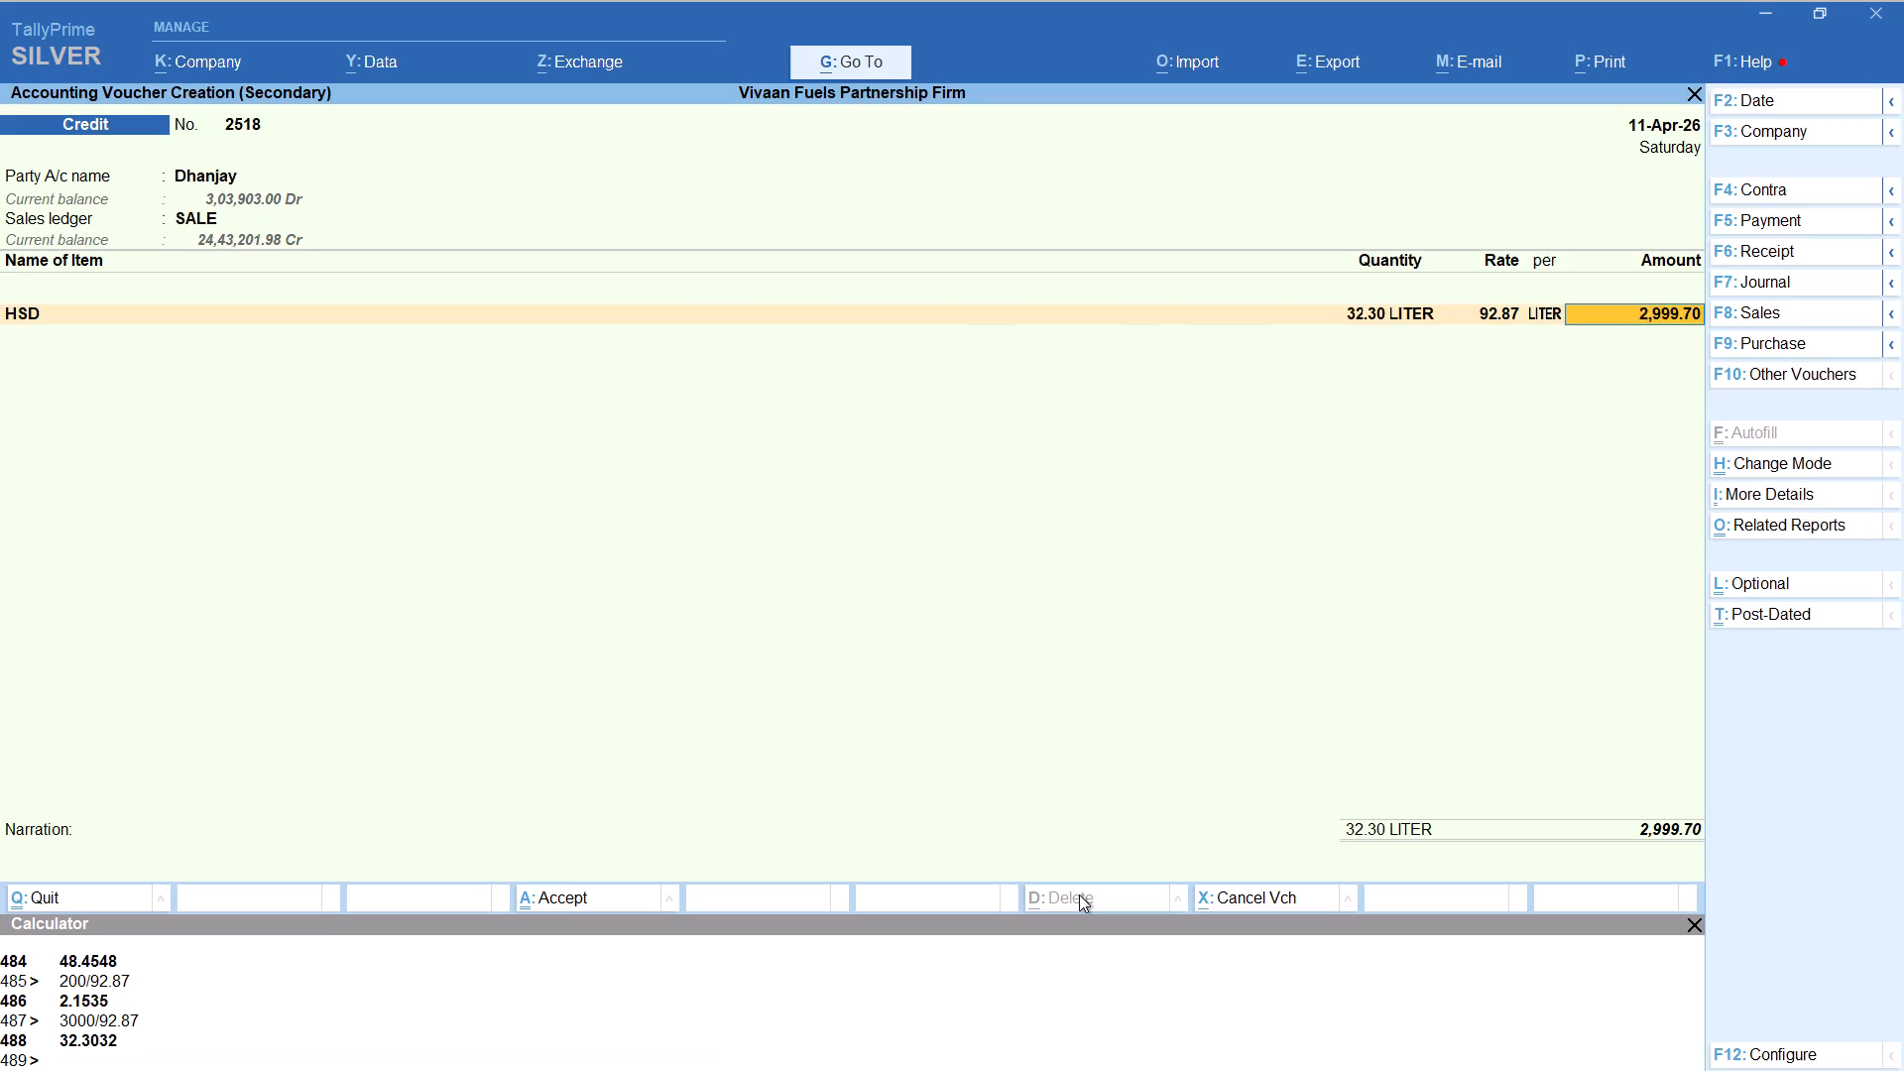
key(Return)
key(Return)
Add the Round Off ledger with its default amount to the Dhanjay voucher and save it.
text(ROU)
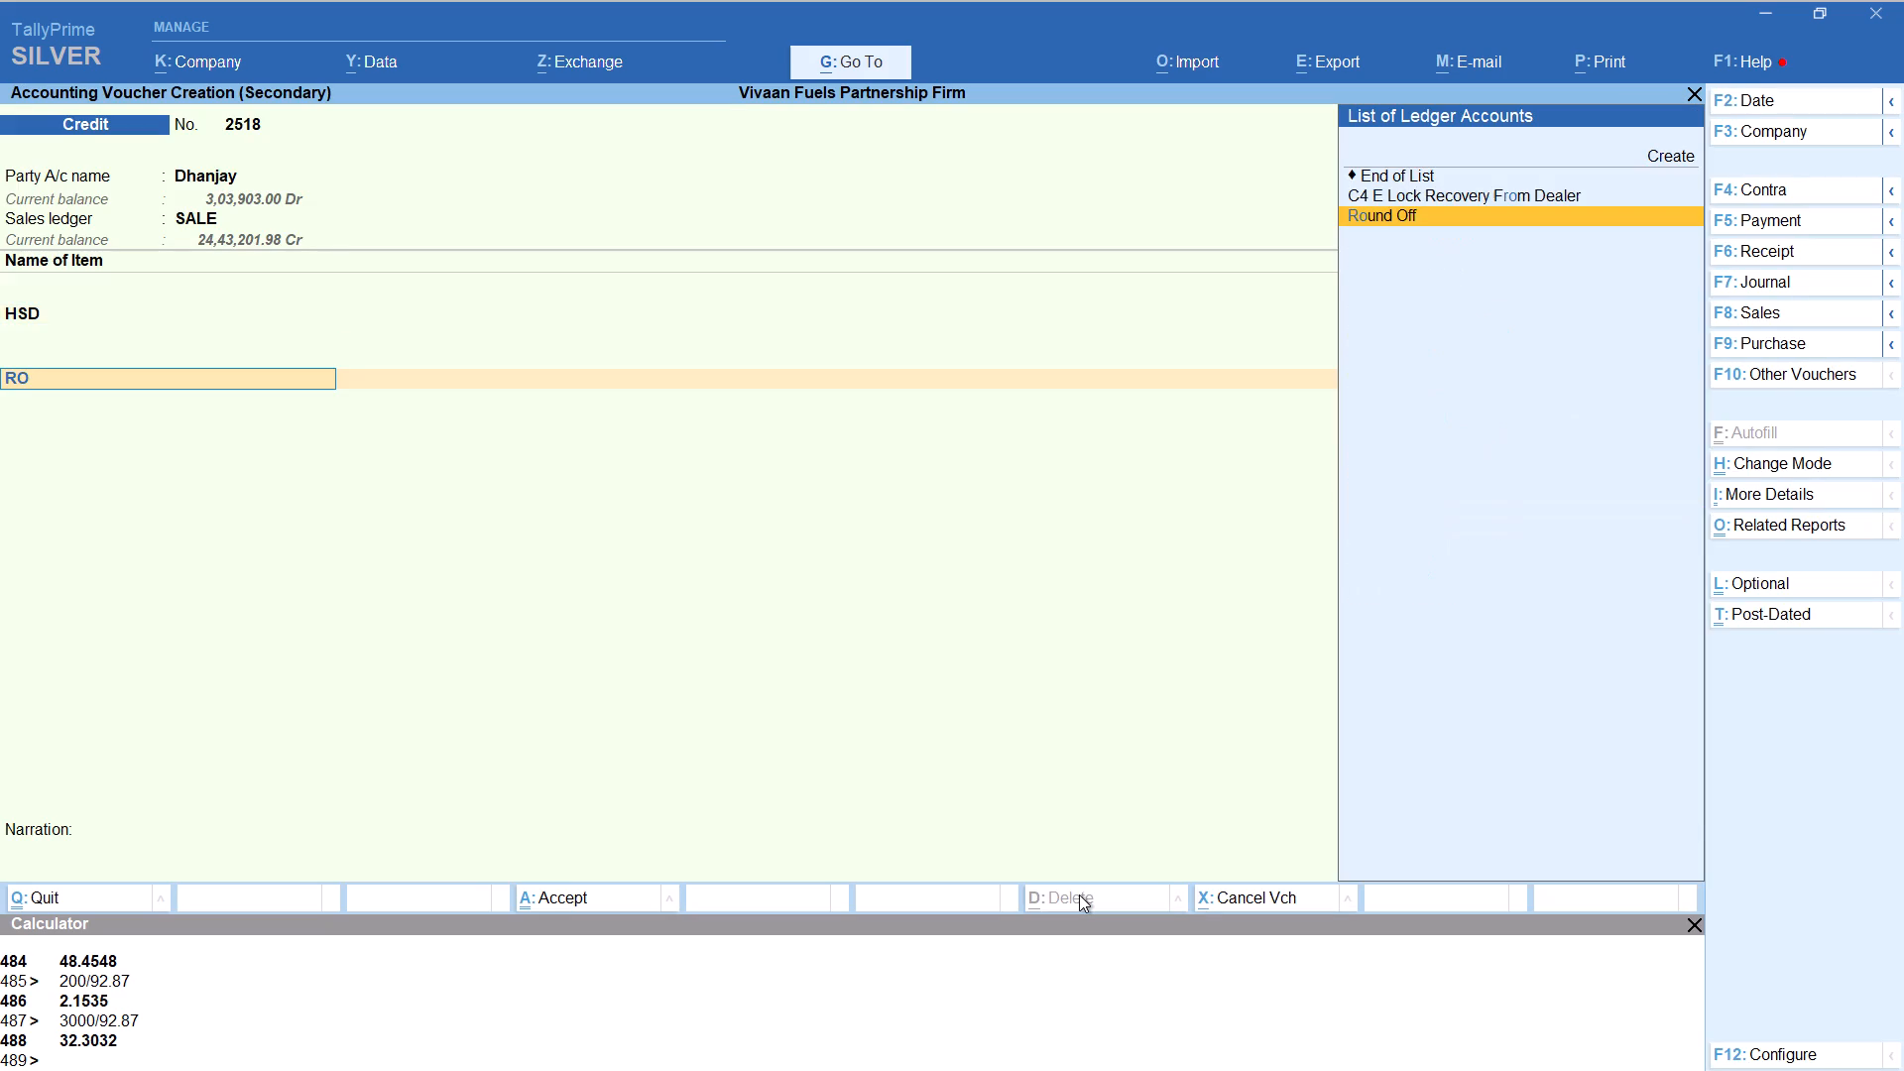
key(Return)
key(ctrl+a)
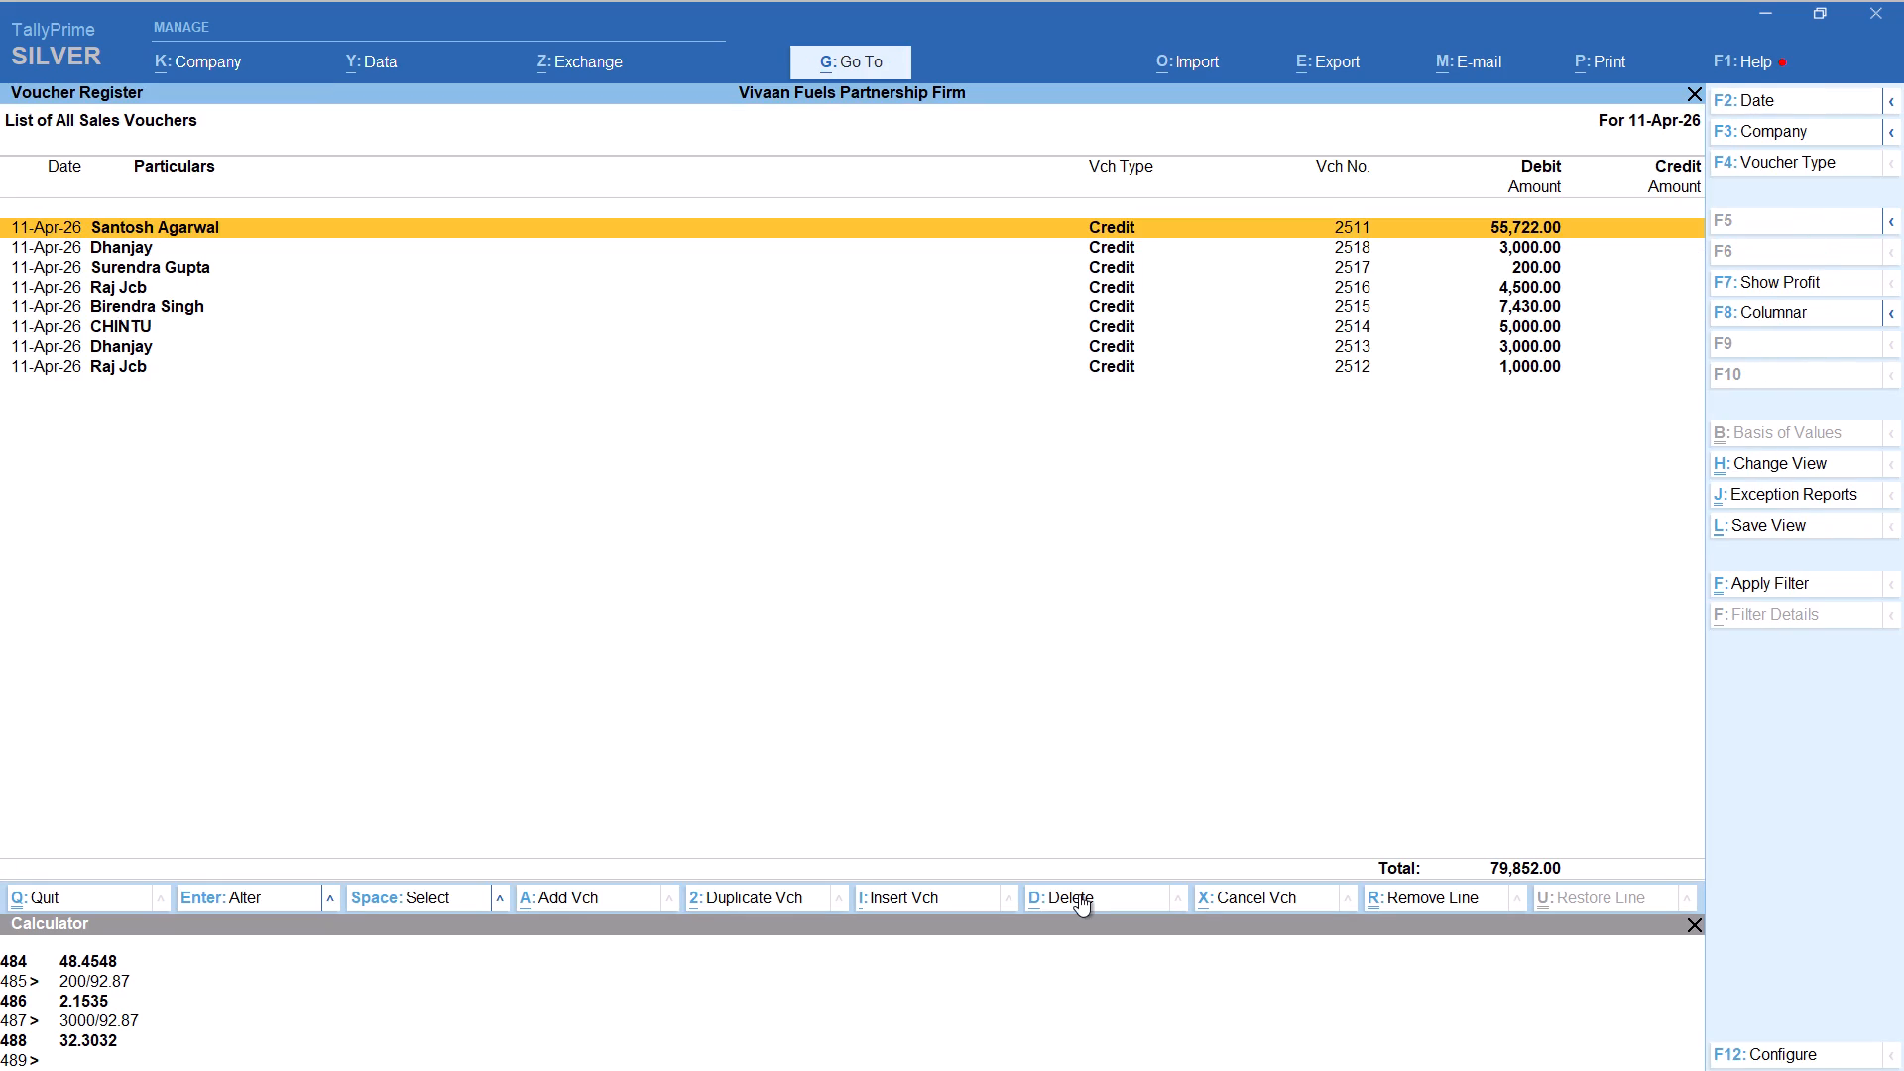
Start another Credit voucher for the party Surendra, keeping the default party details and sales ledger SALE.
key(alt+a)
text(SURE)
key(Return)
key(Return)
key(Return)
key(Return)
key(Return)
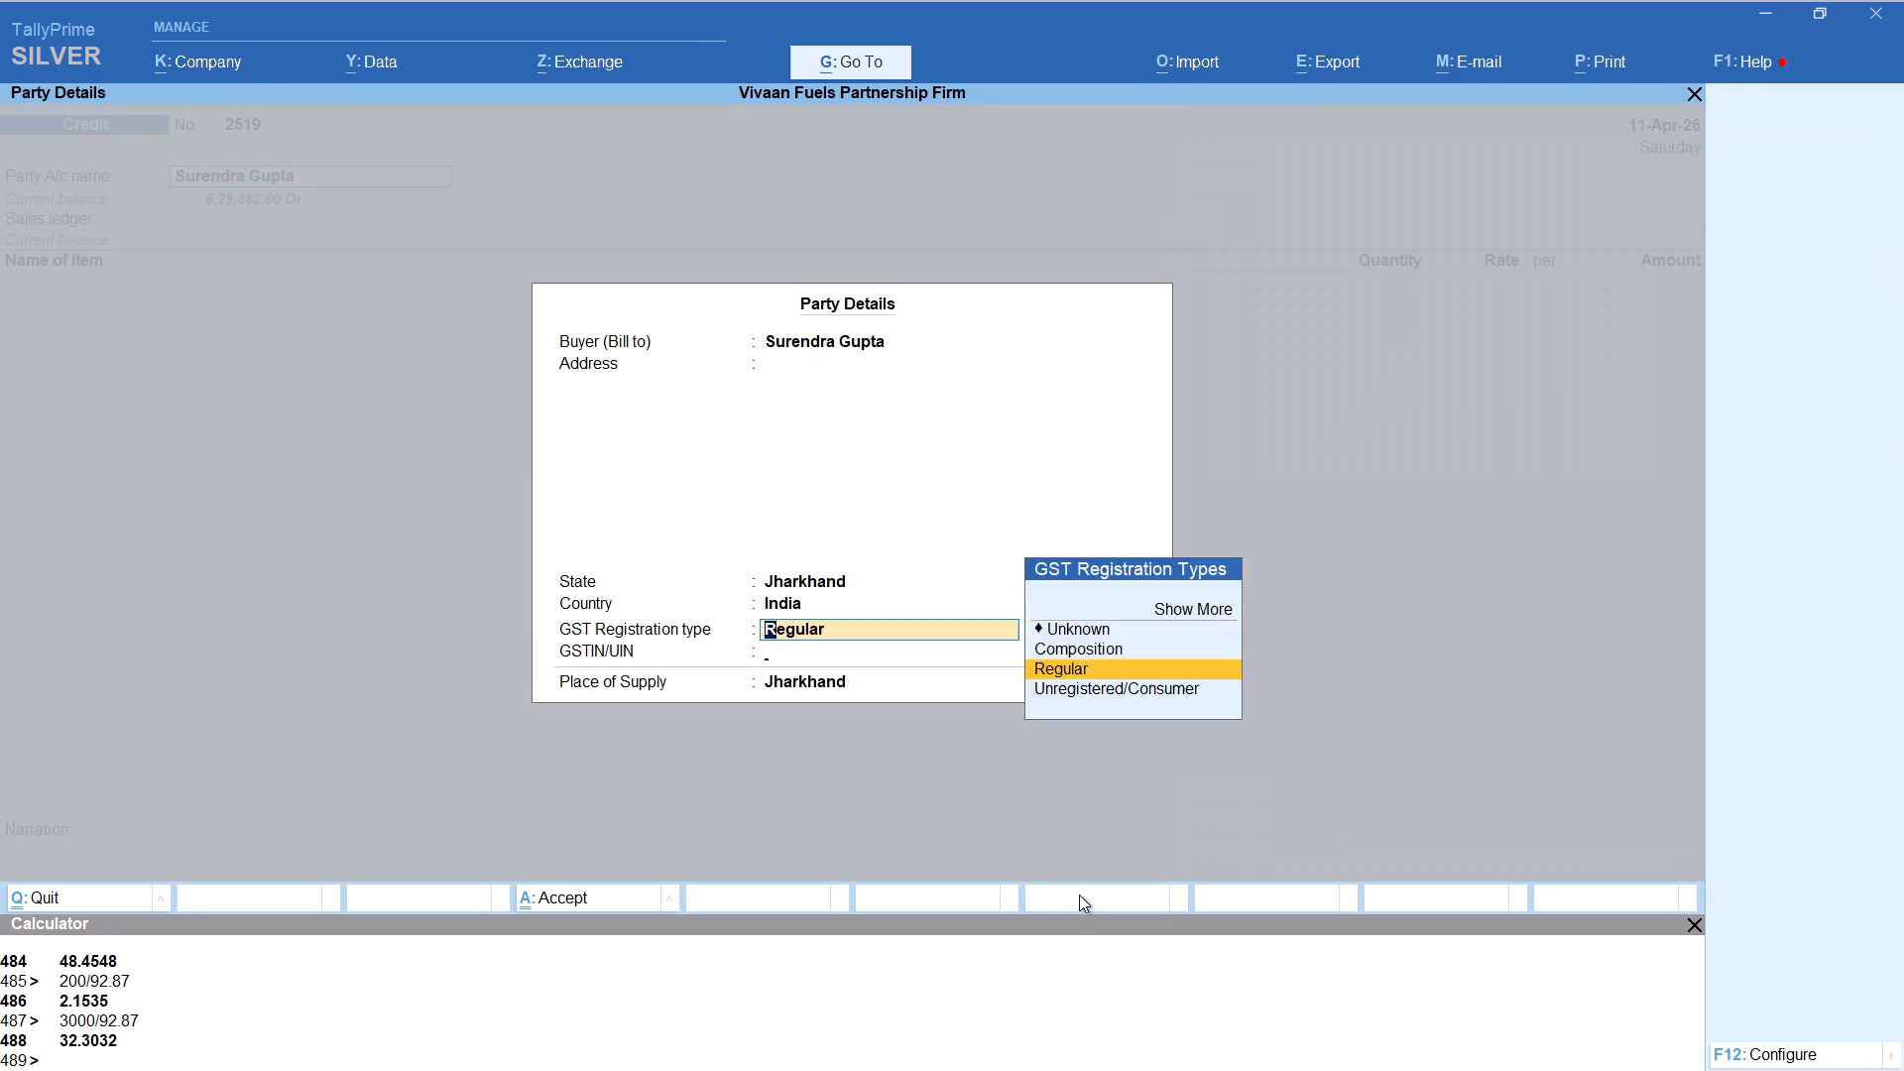
key(Return)
key(Return)
key(Return)
key(Return)
key(BackSpace)
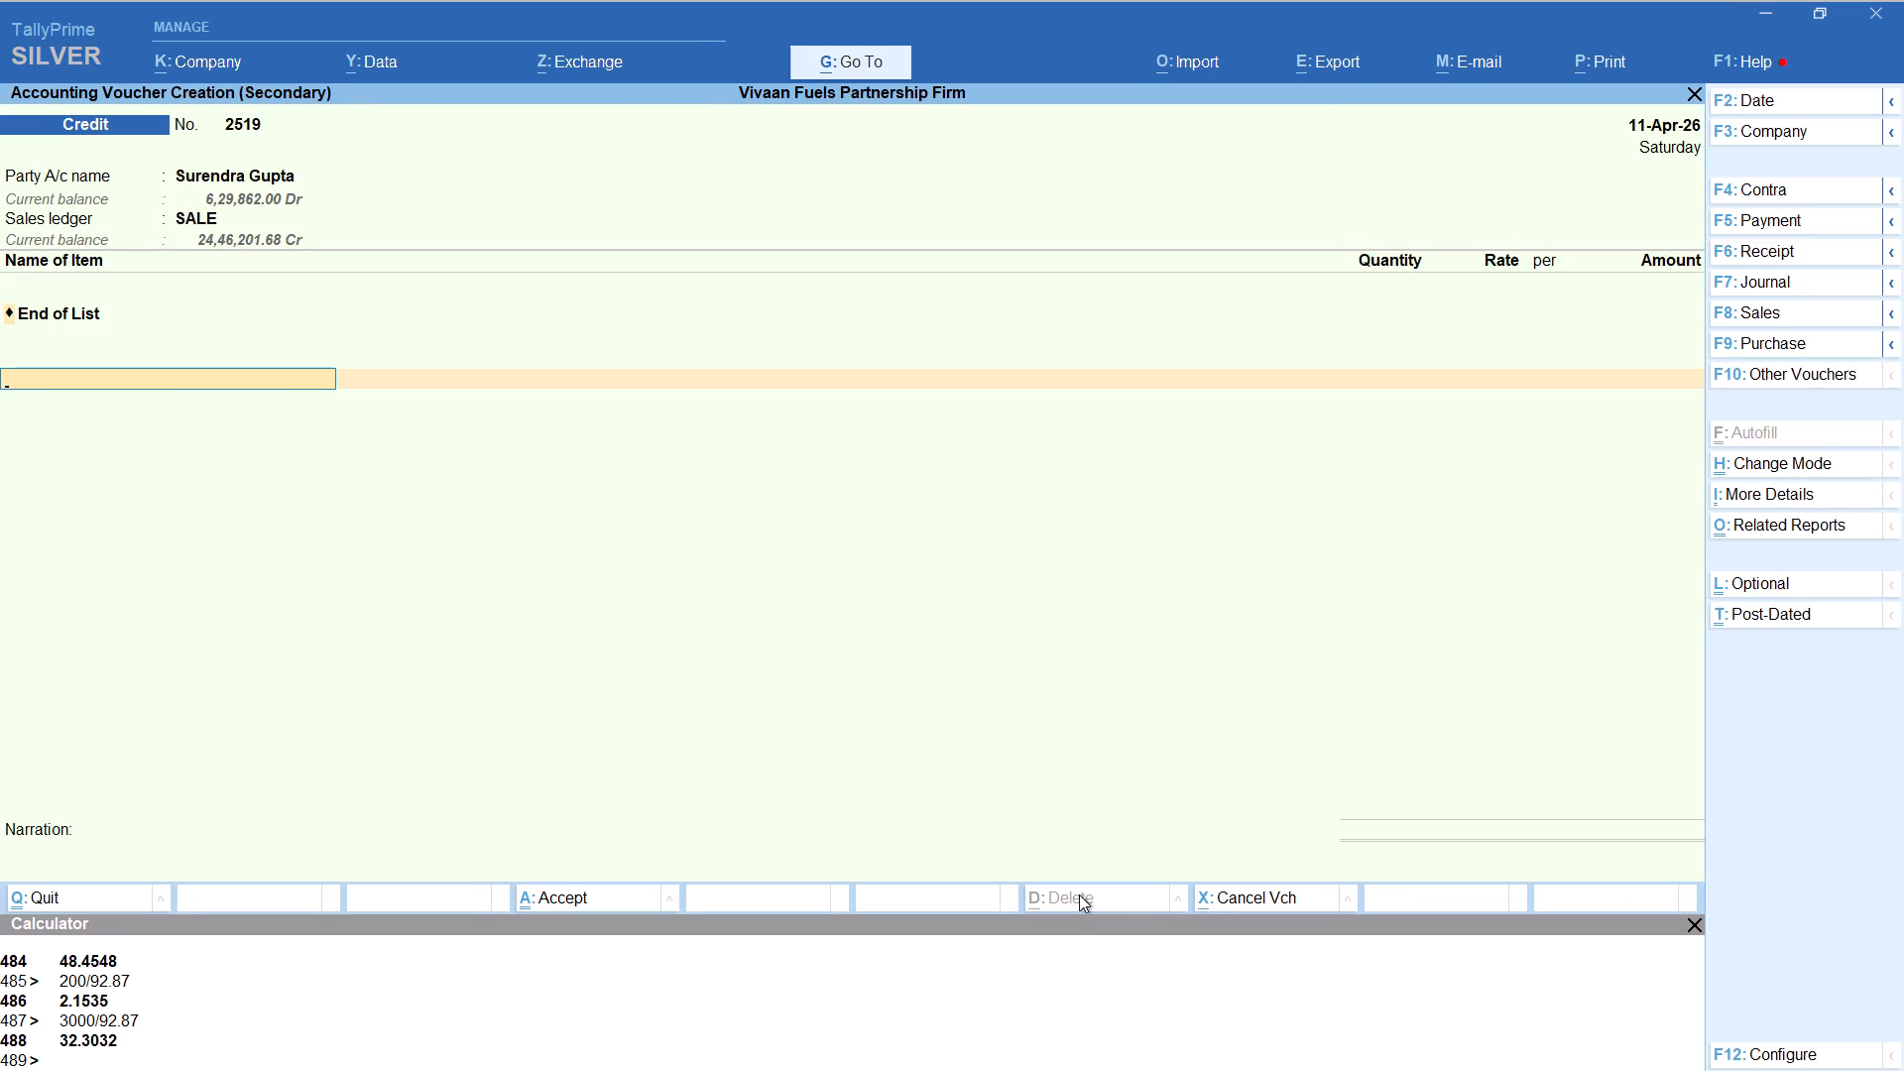
Add item HSD to the Surendra voucher with tracking number Not Applicable and quantity calculated as 10000/92.87, keeping the 92.87 rate.
text(HSD)
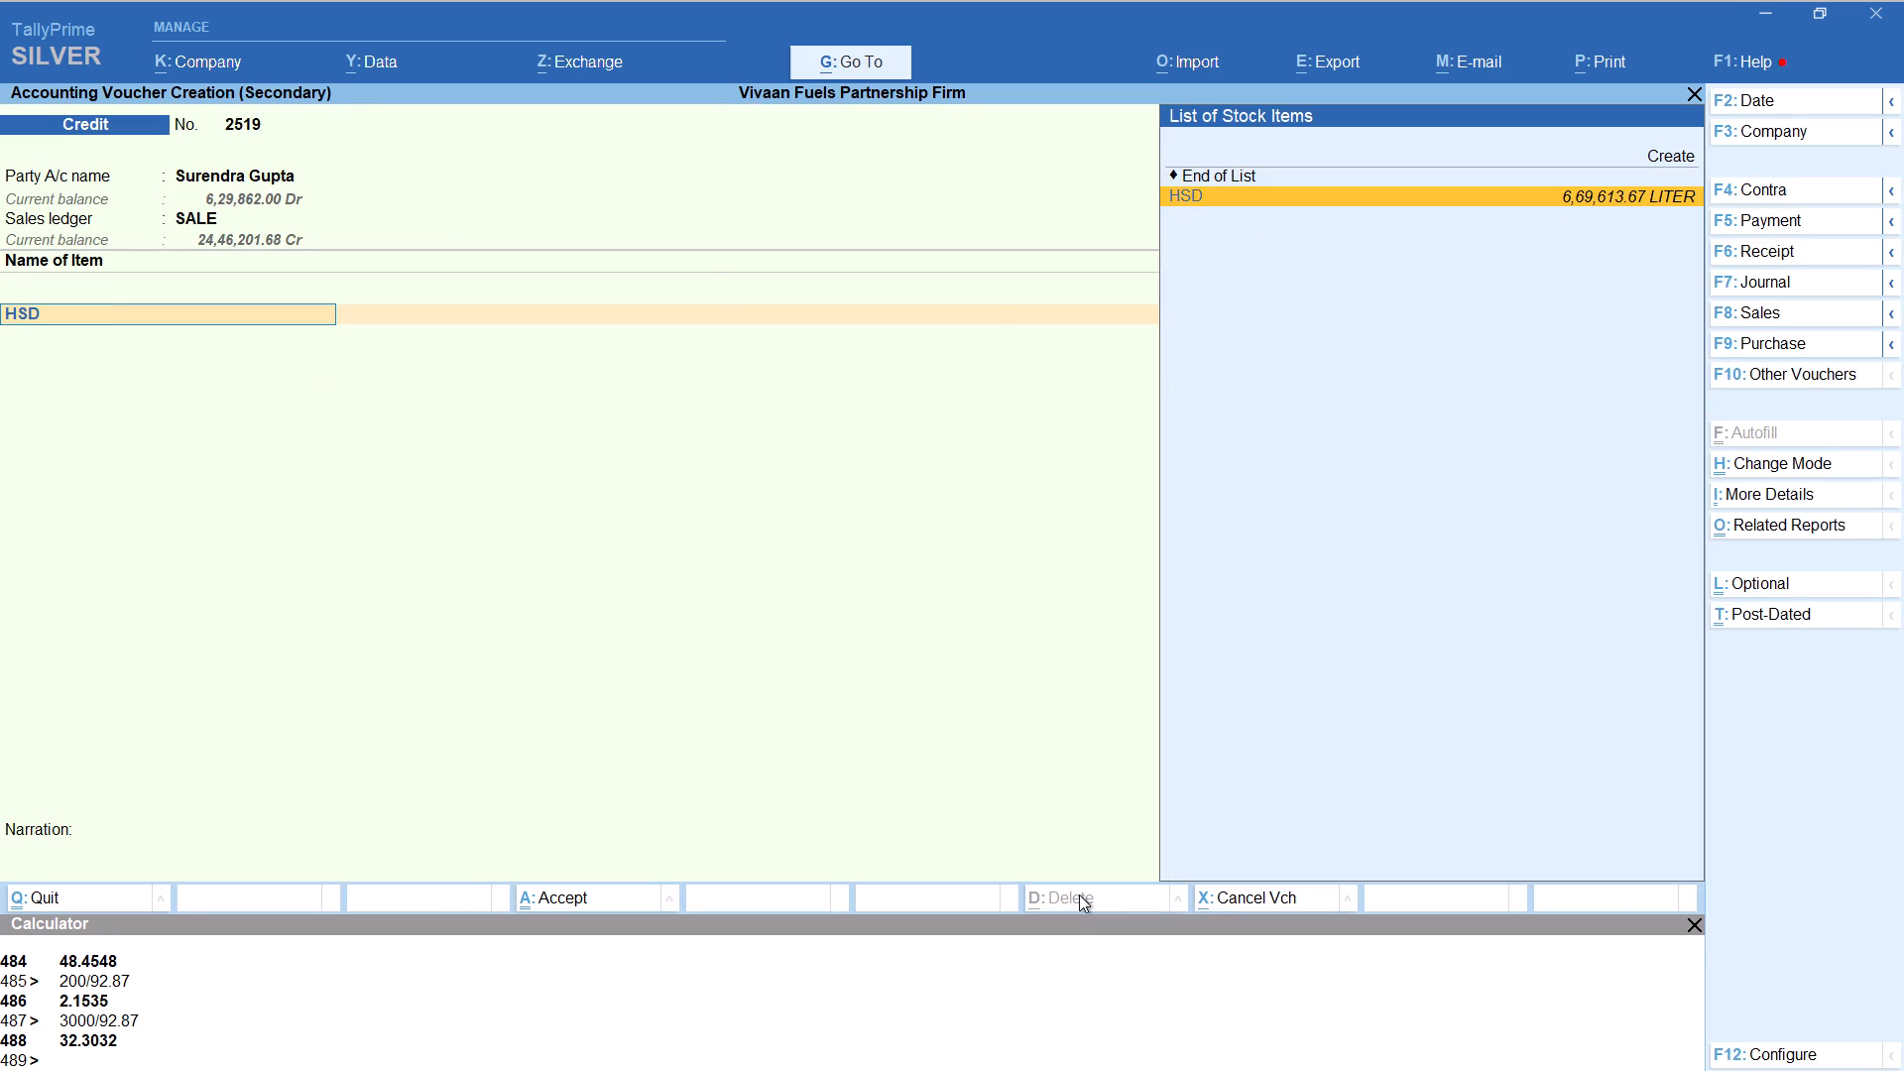
key(Return)
key(Up)
key(Return)
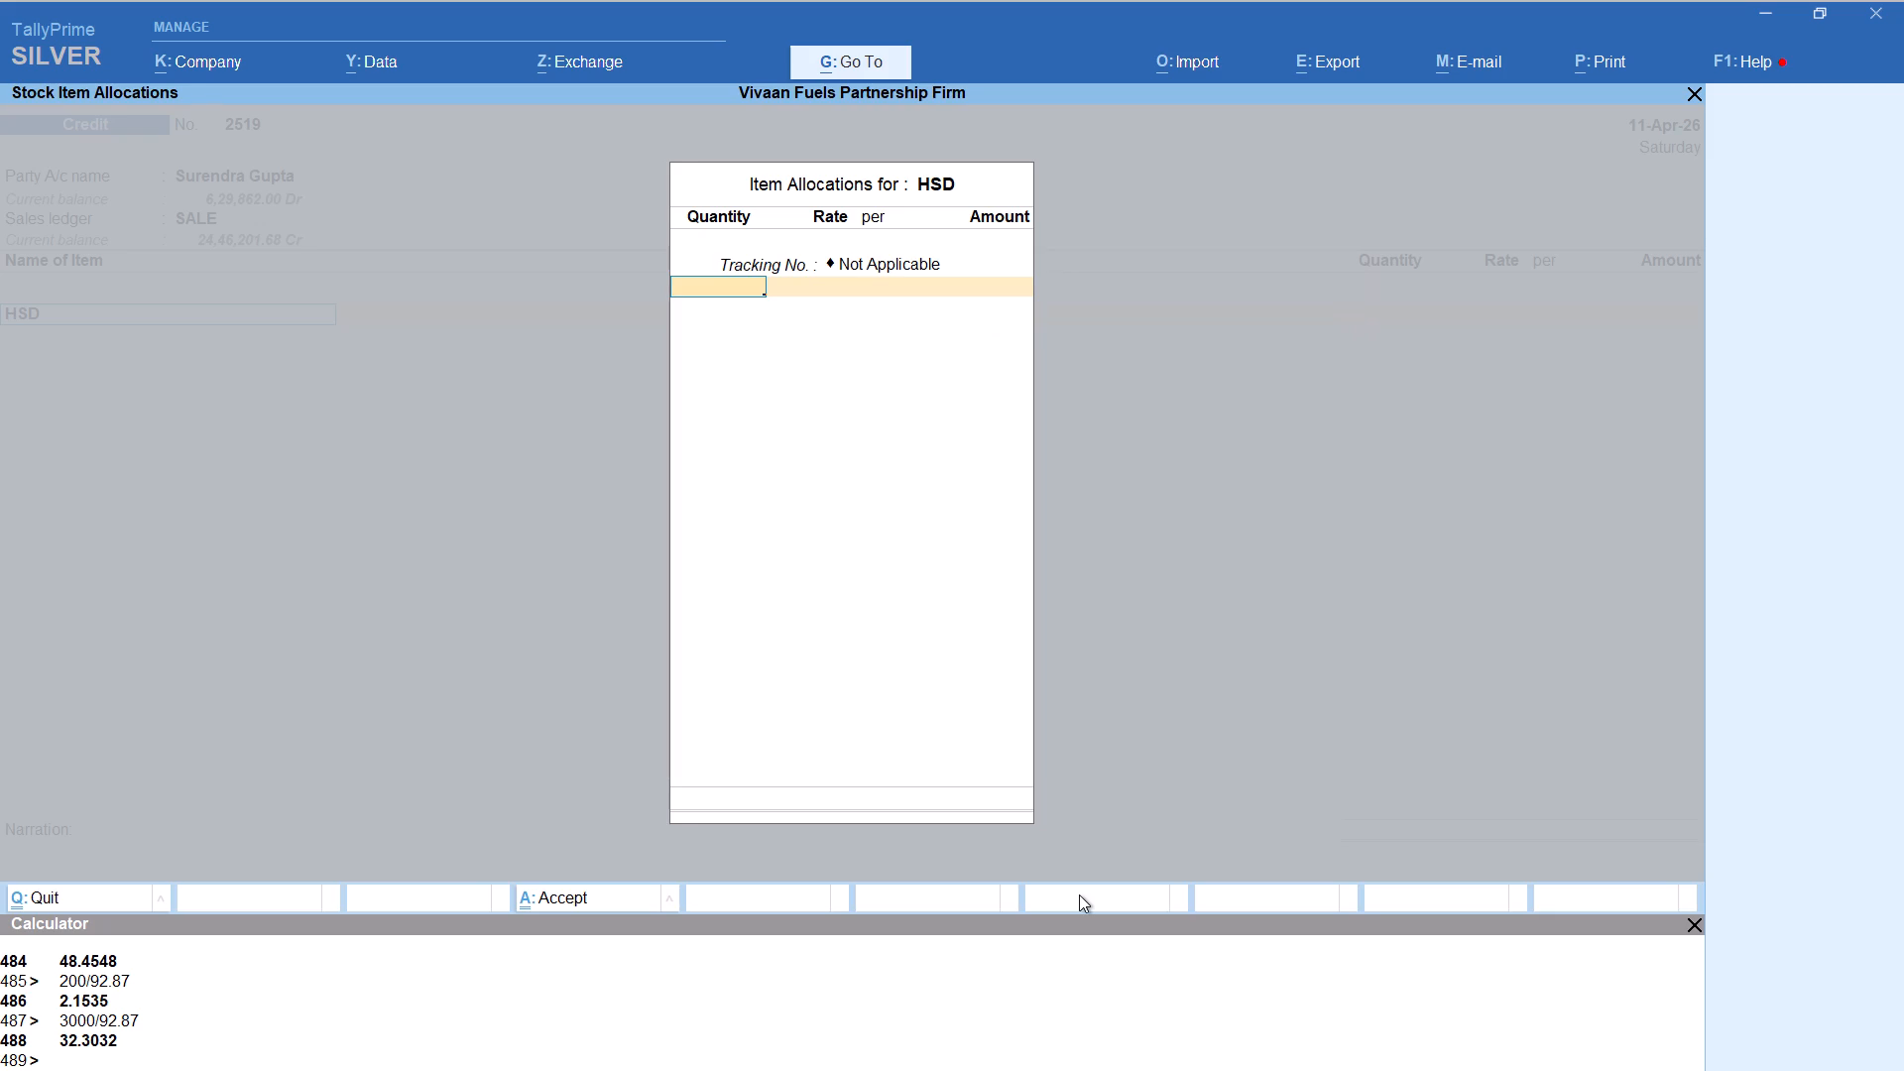
key(alt+c)
text(10)
text(000/92.87)
key(Return)
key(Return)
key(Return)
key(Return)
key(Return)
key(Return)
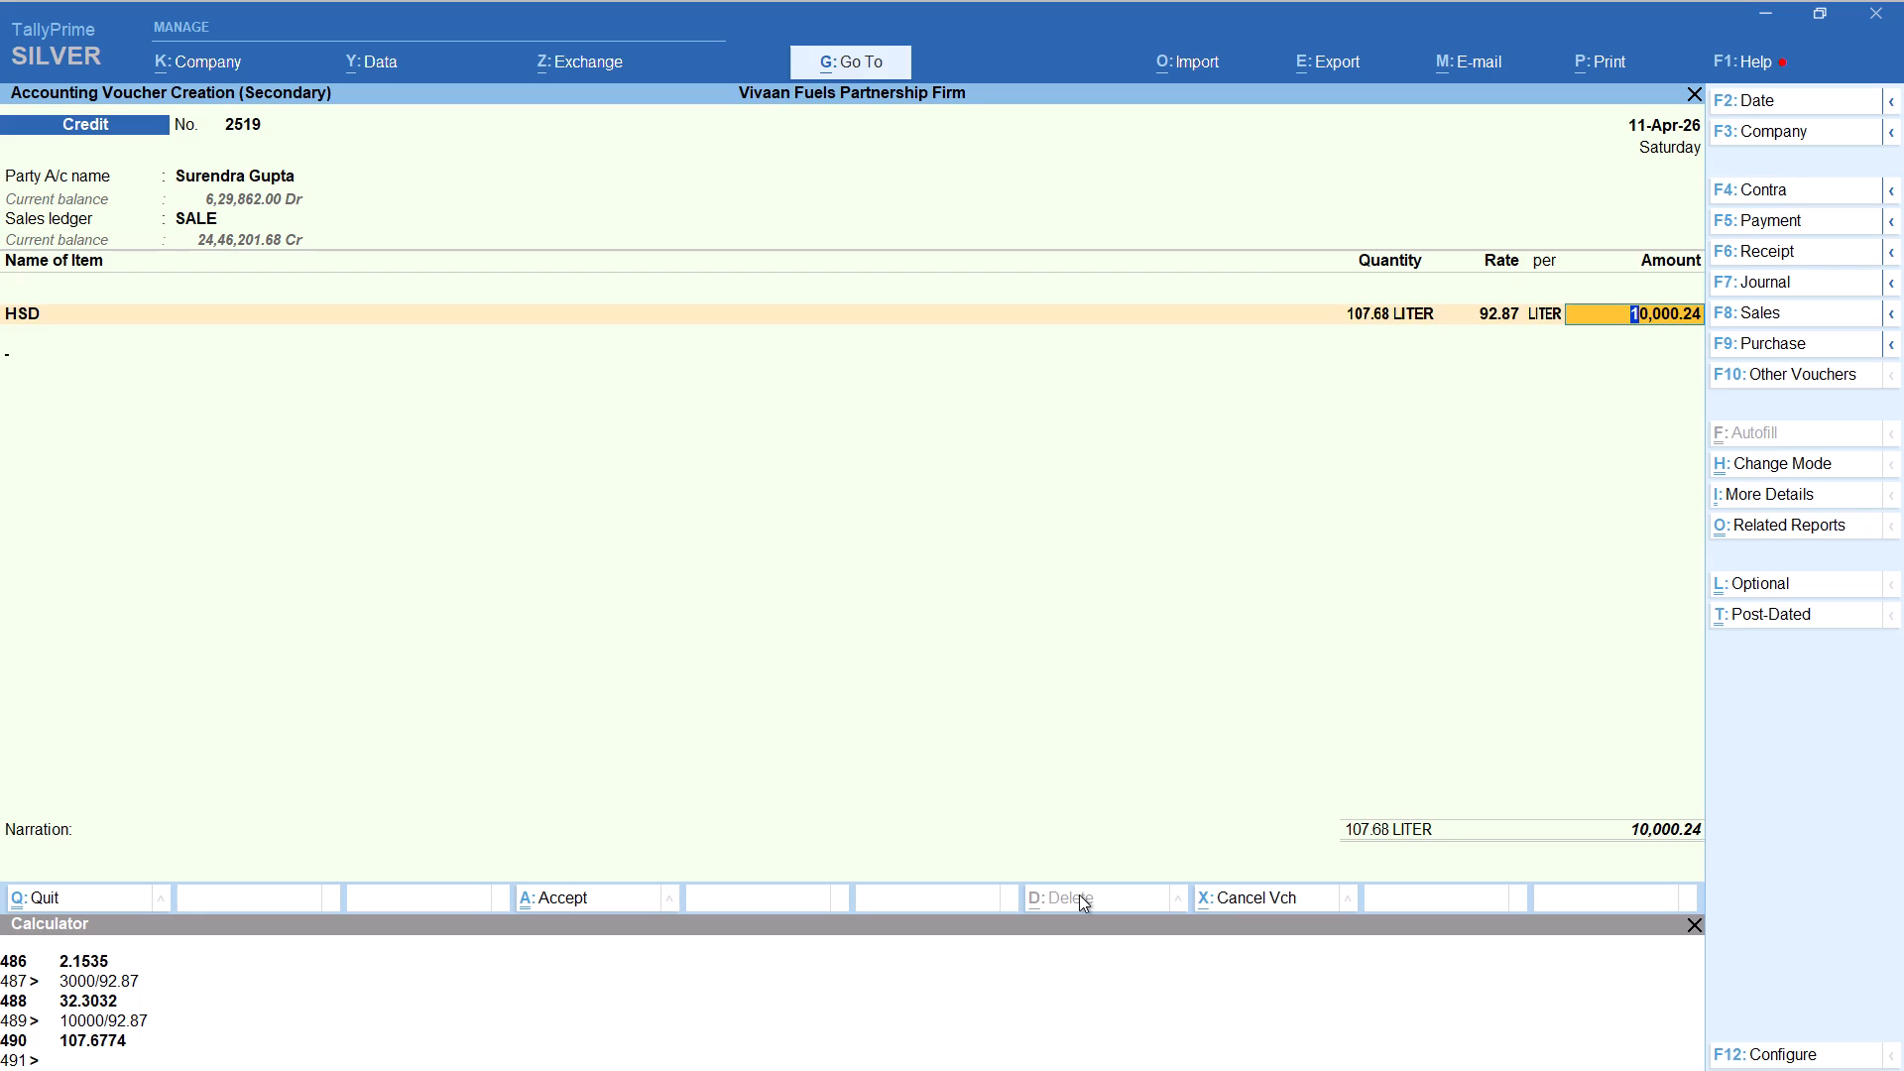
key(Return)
Add the Round Off ledger with its default amount to the Surendra voucher and save it.
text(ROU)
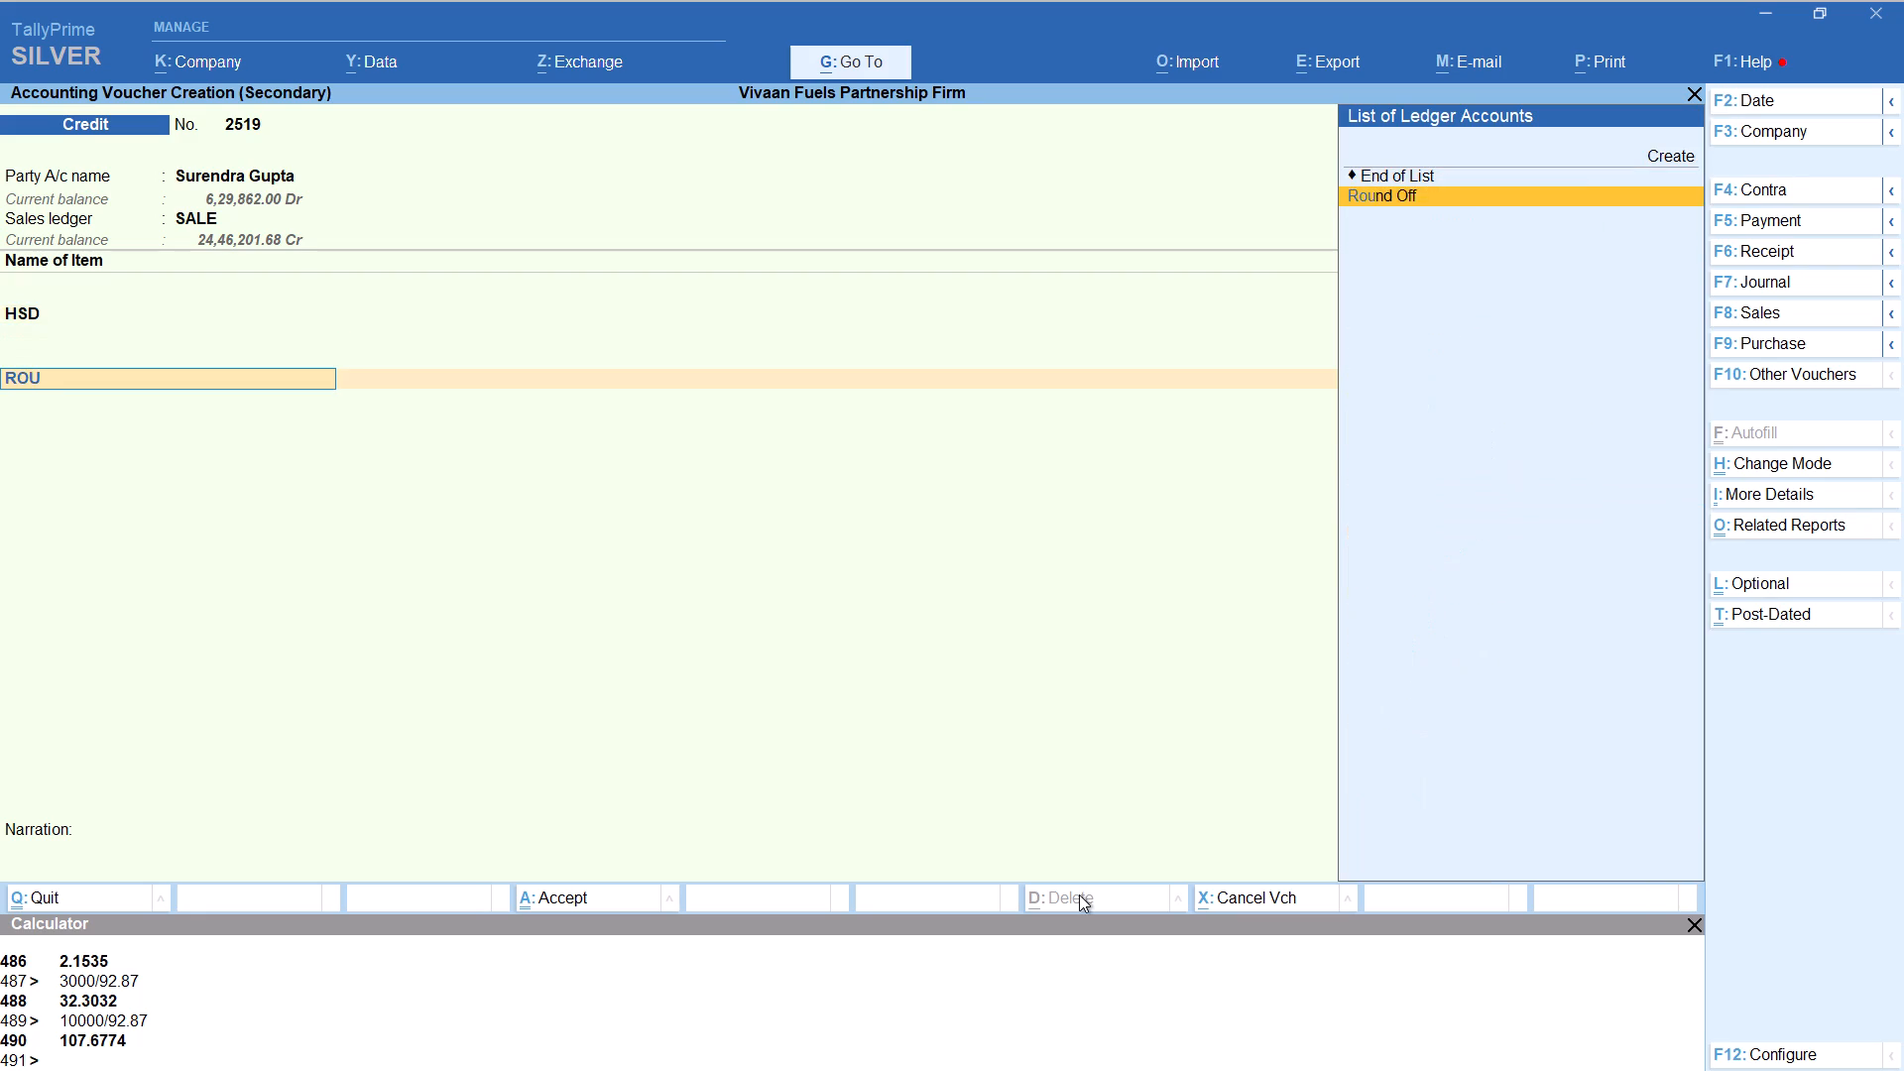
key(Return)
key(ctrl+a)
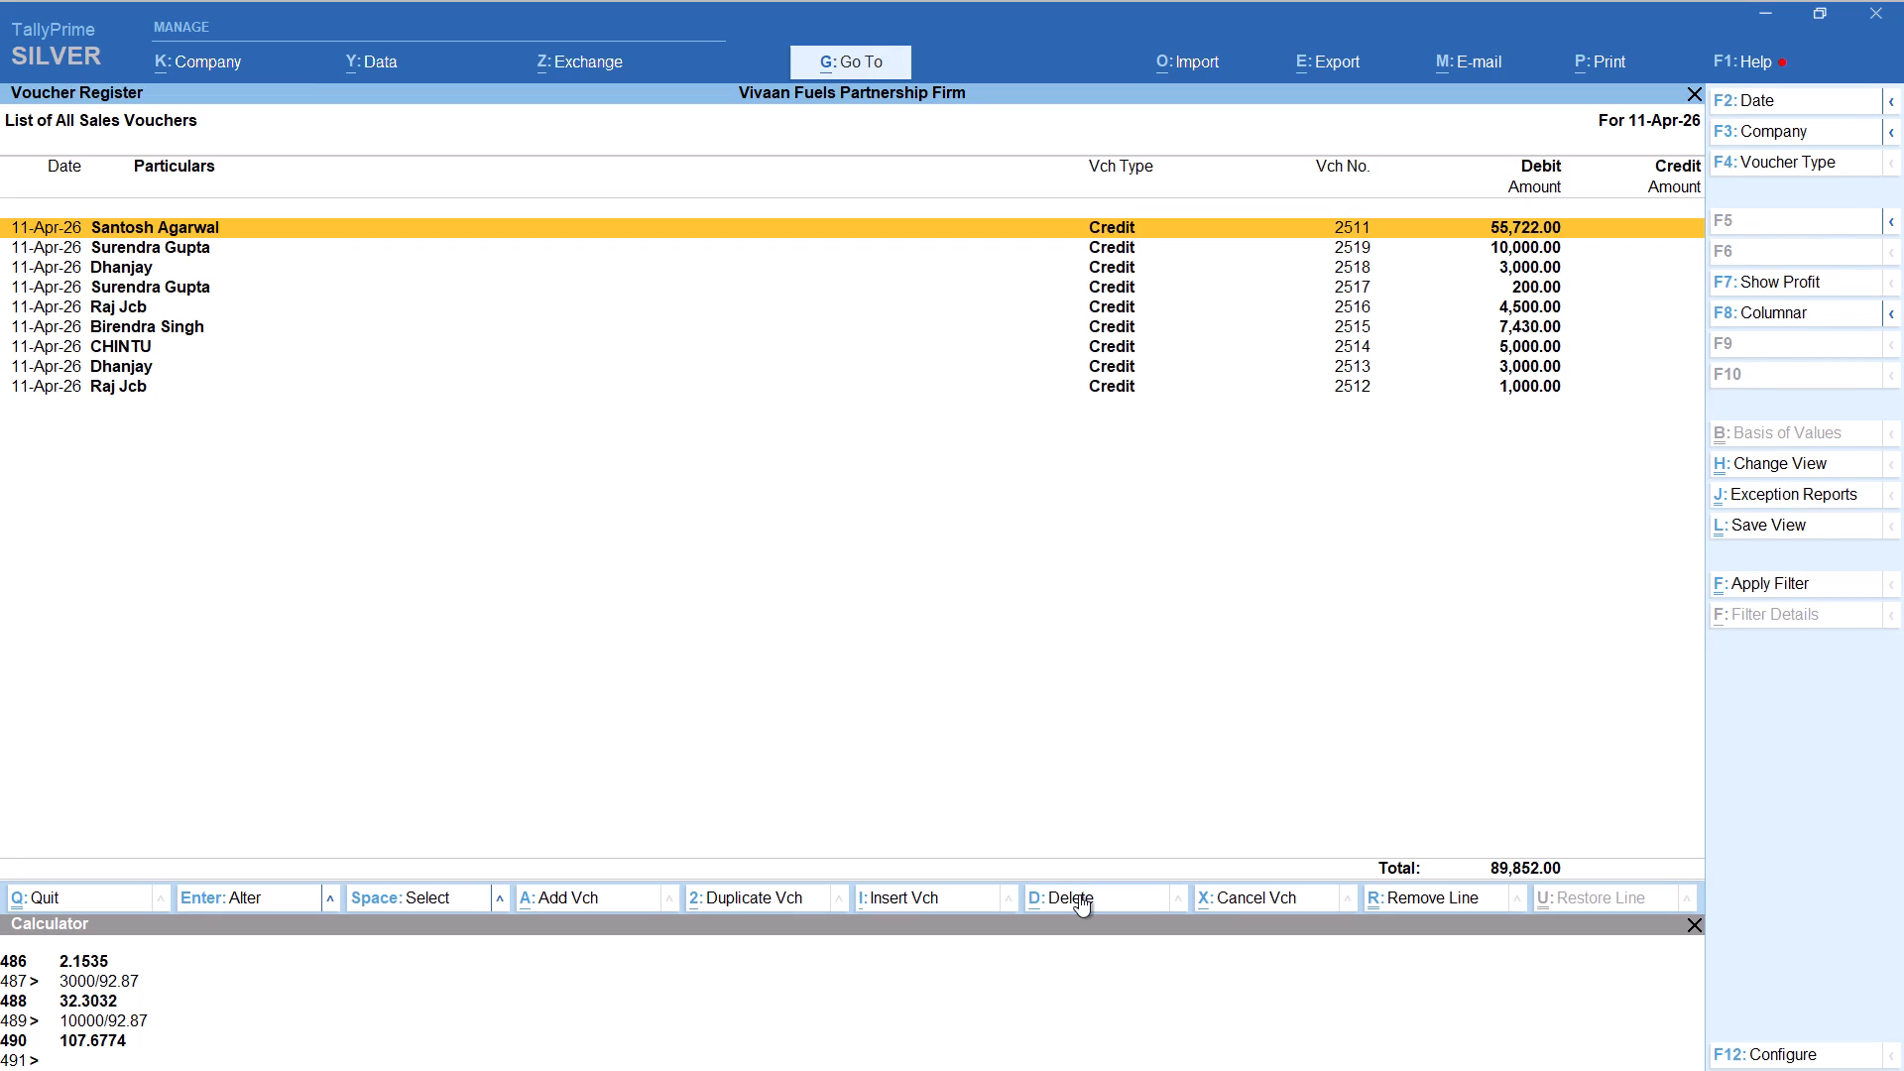
Start another Credit voucher for the party Dhanjay, keeping the default party details and sales ledger SALE.
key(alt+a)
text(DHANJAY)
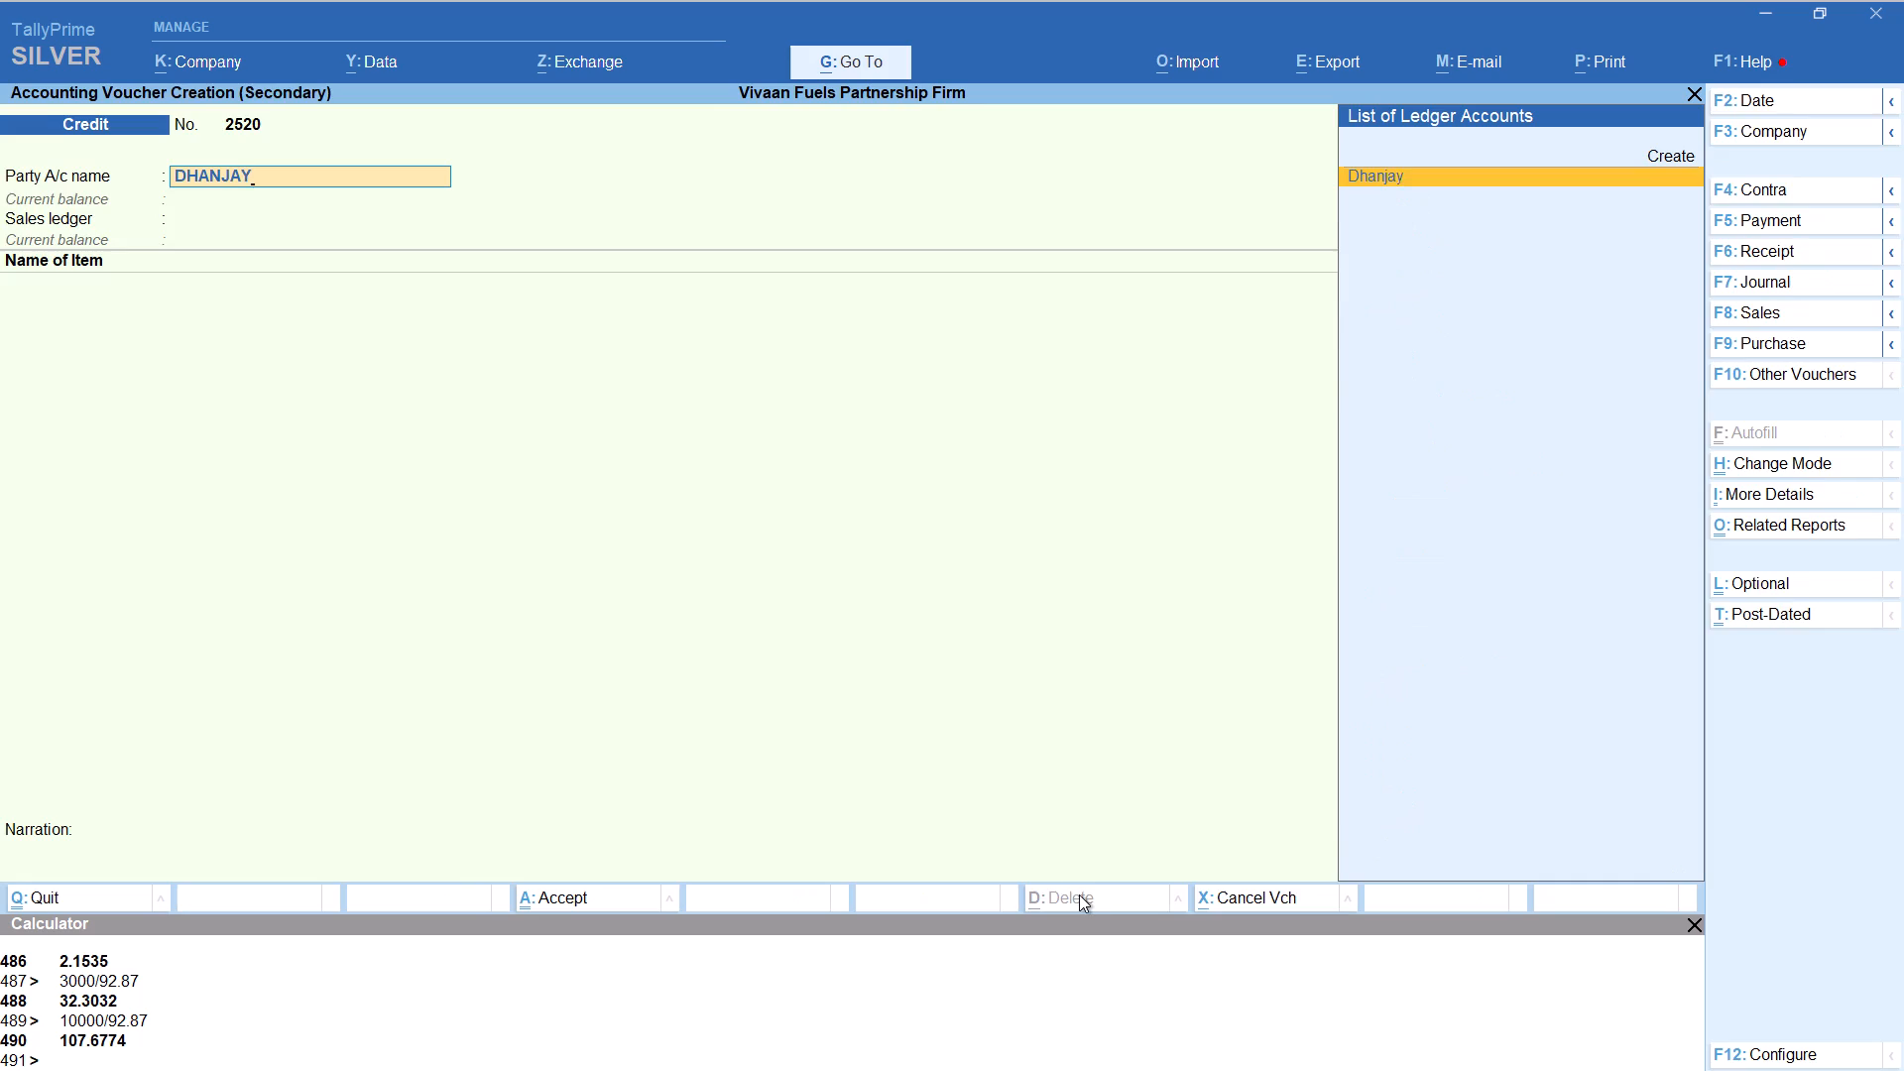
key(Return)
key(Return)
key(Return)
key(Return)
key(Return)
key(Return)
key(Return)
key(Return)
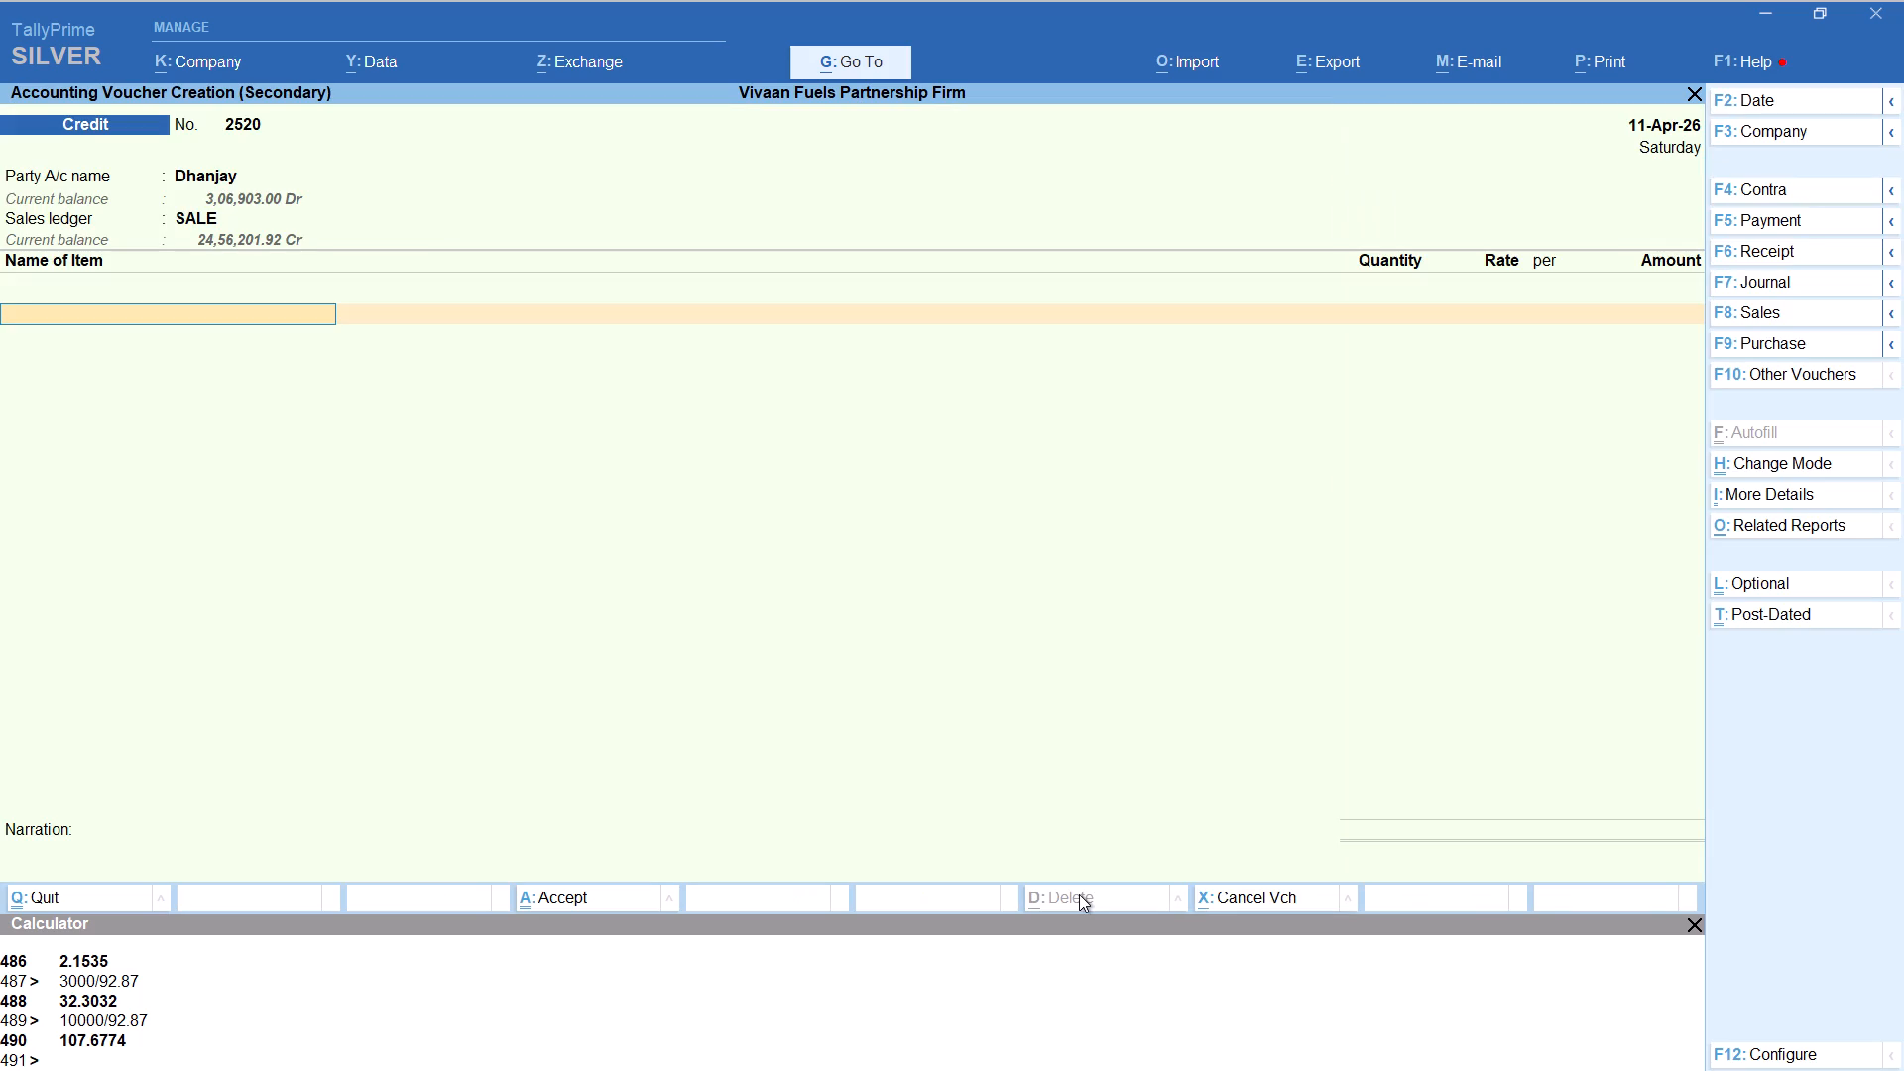
Add item HSD to the Dhanjay voucher with tracking number Not Applicable and quantity calculated as 13643/92.87, keeping the 92.87 rate.
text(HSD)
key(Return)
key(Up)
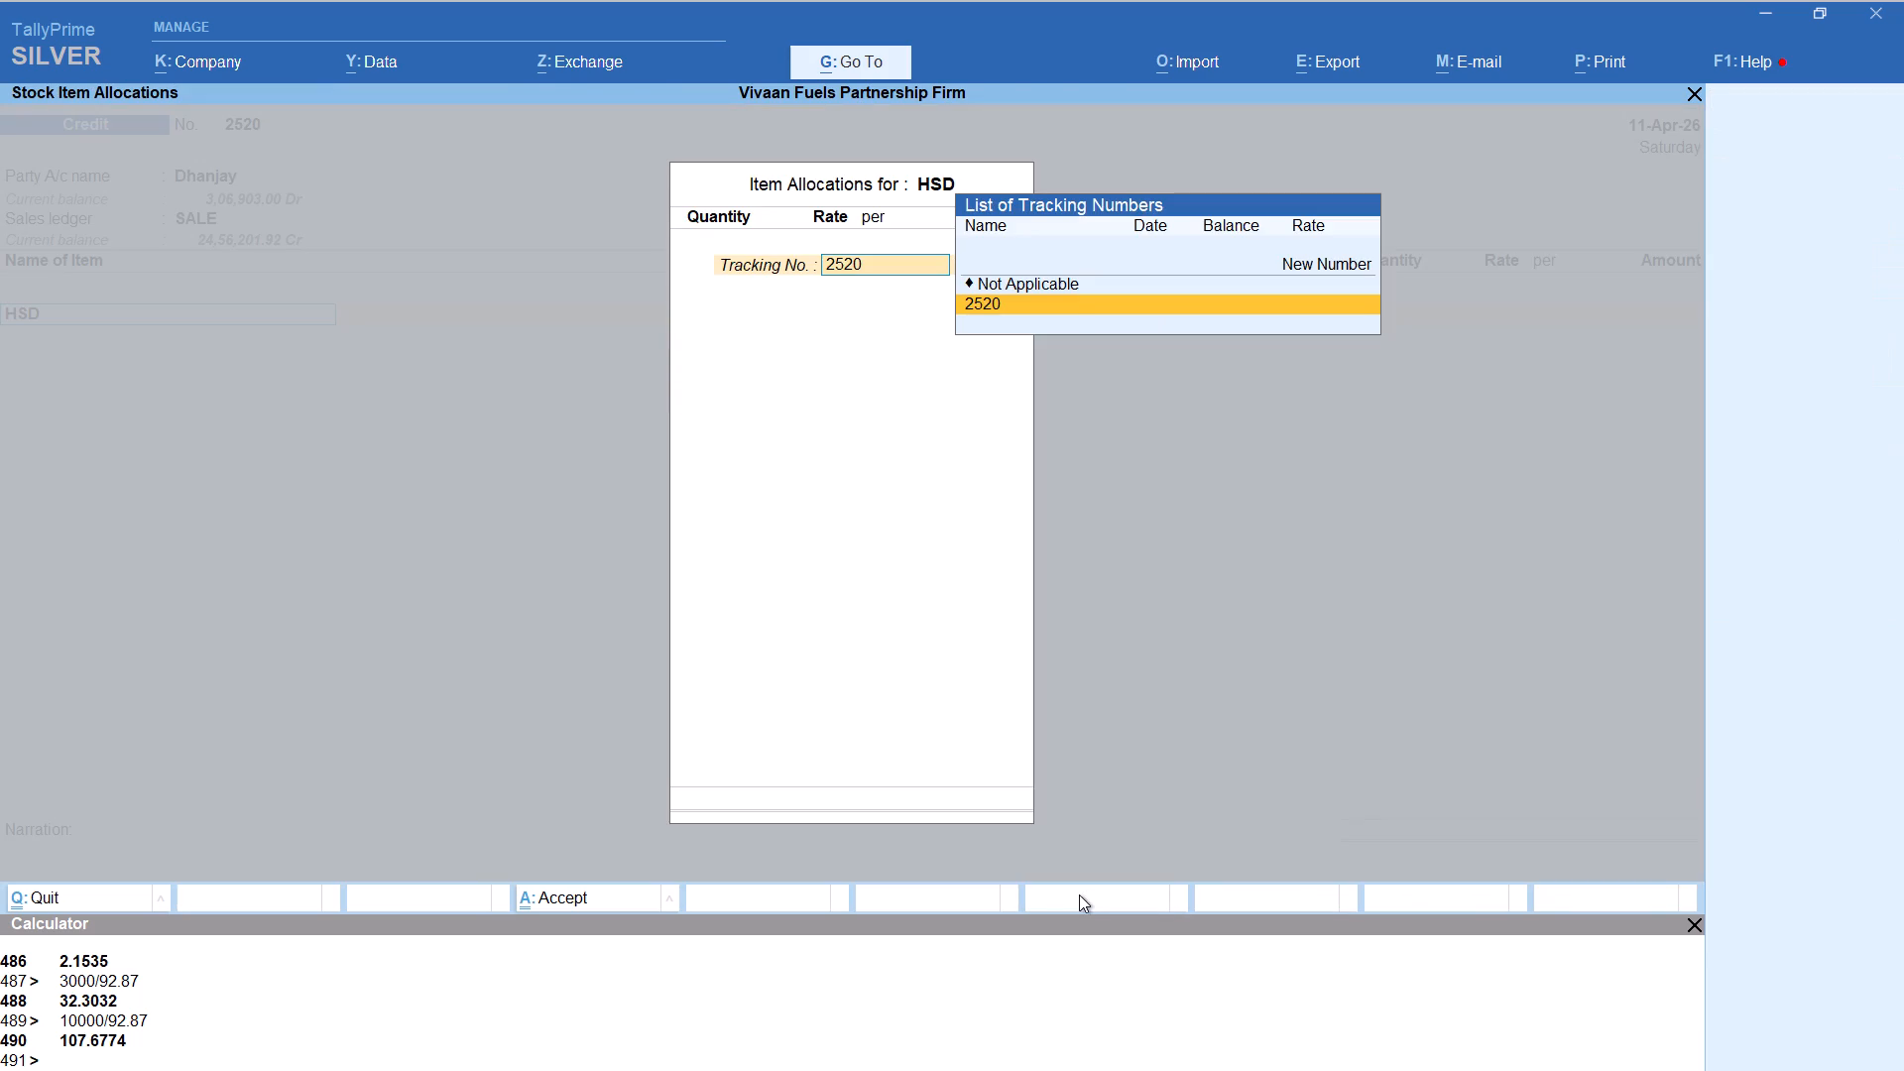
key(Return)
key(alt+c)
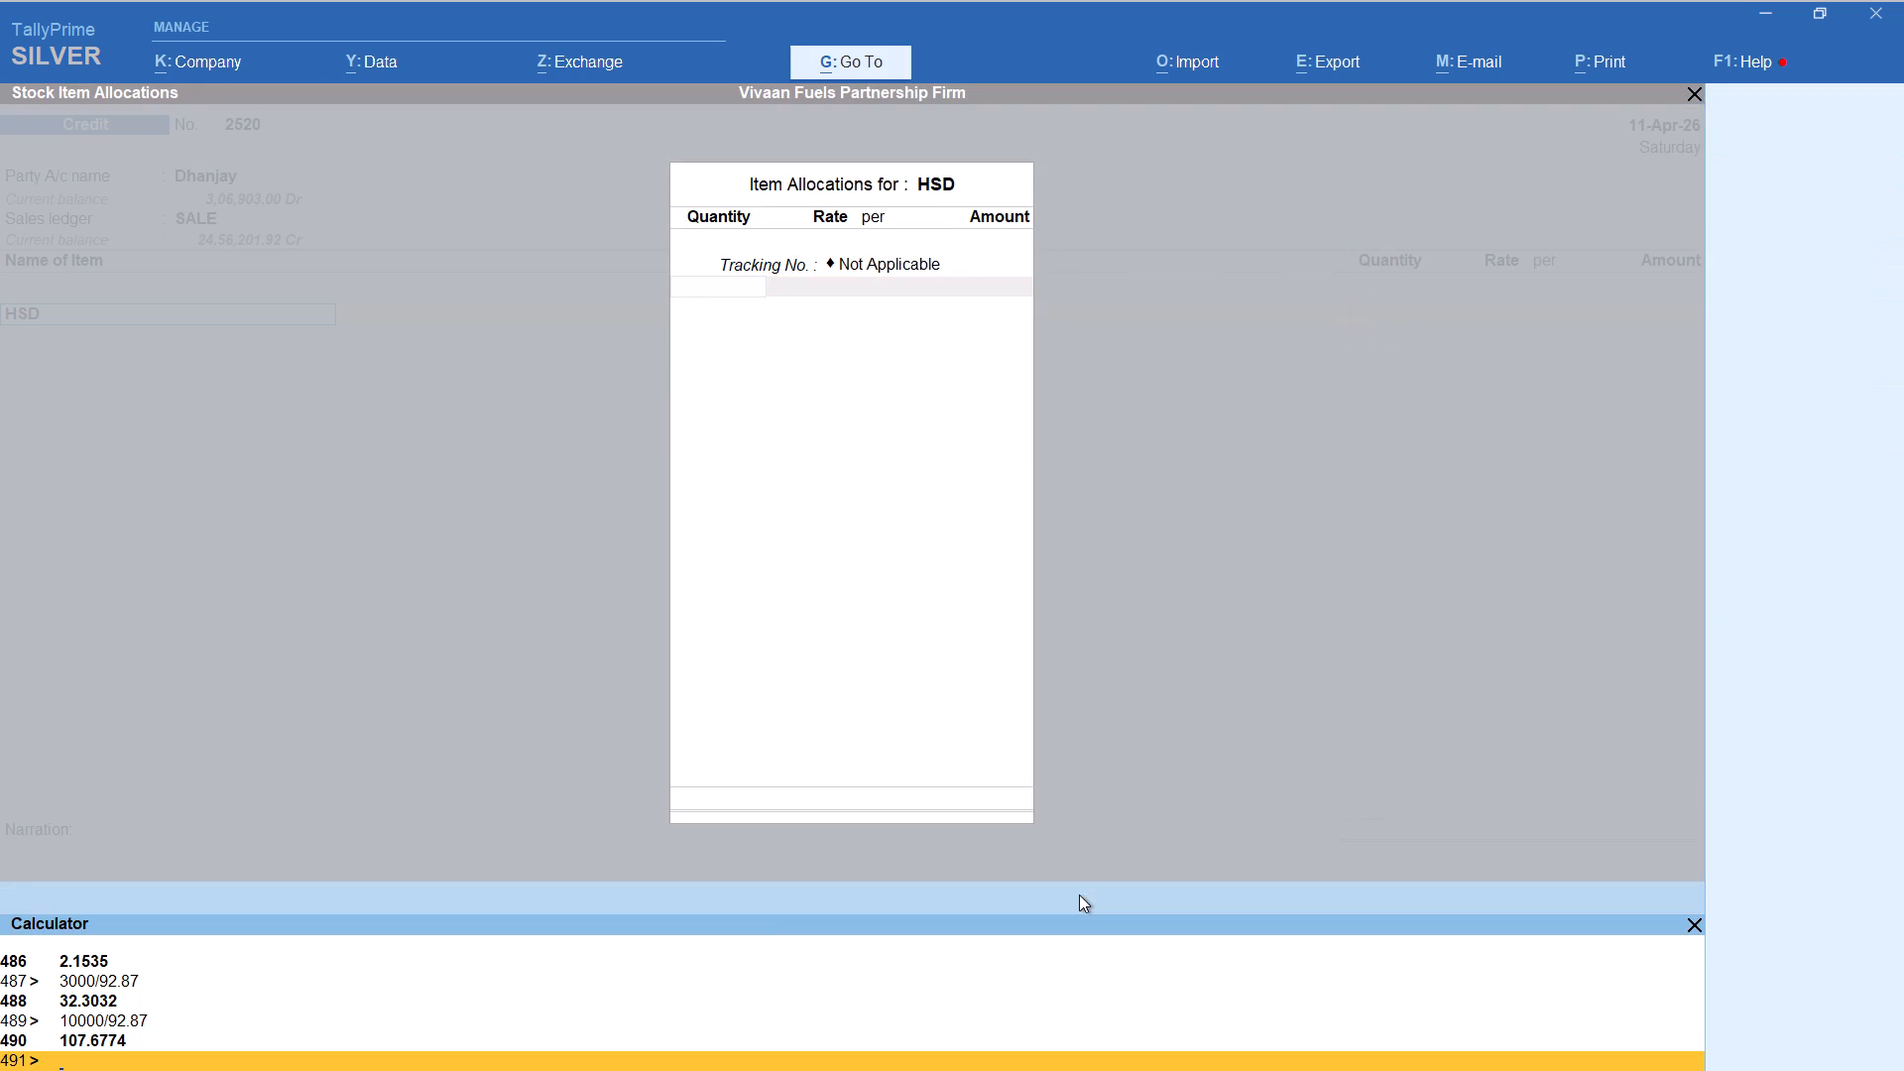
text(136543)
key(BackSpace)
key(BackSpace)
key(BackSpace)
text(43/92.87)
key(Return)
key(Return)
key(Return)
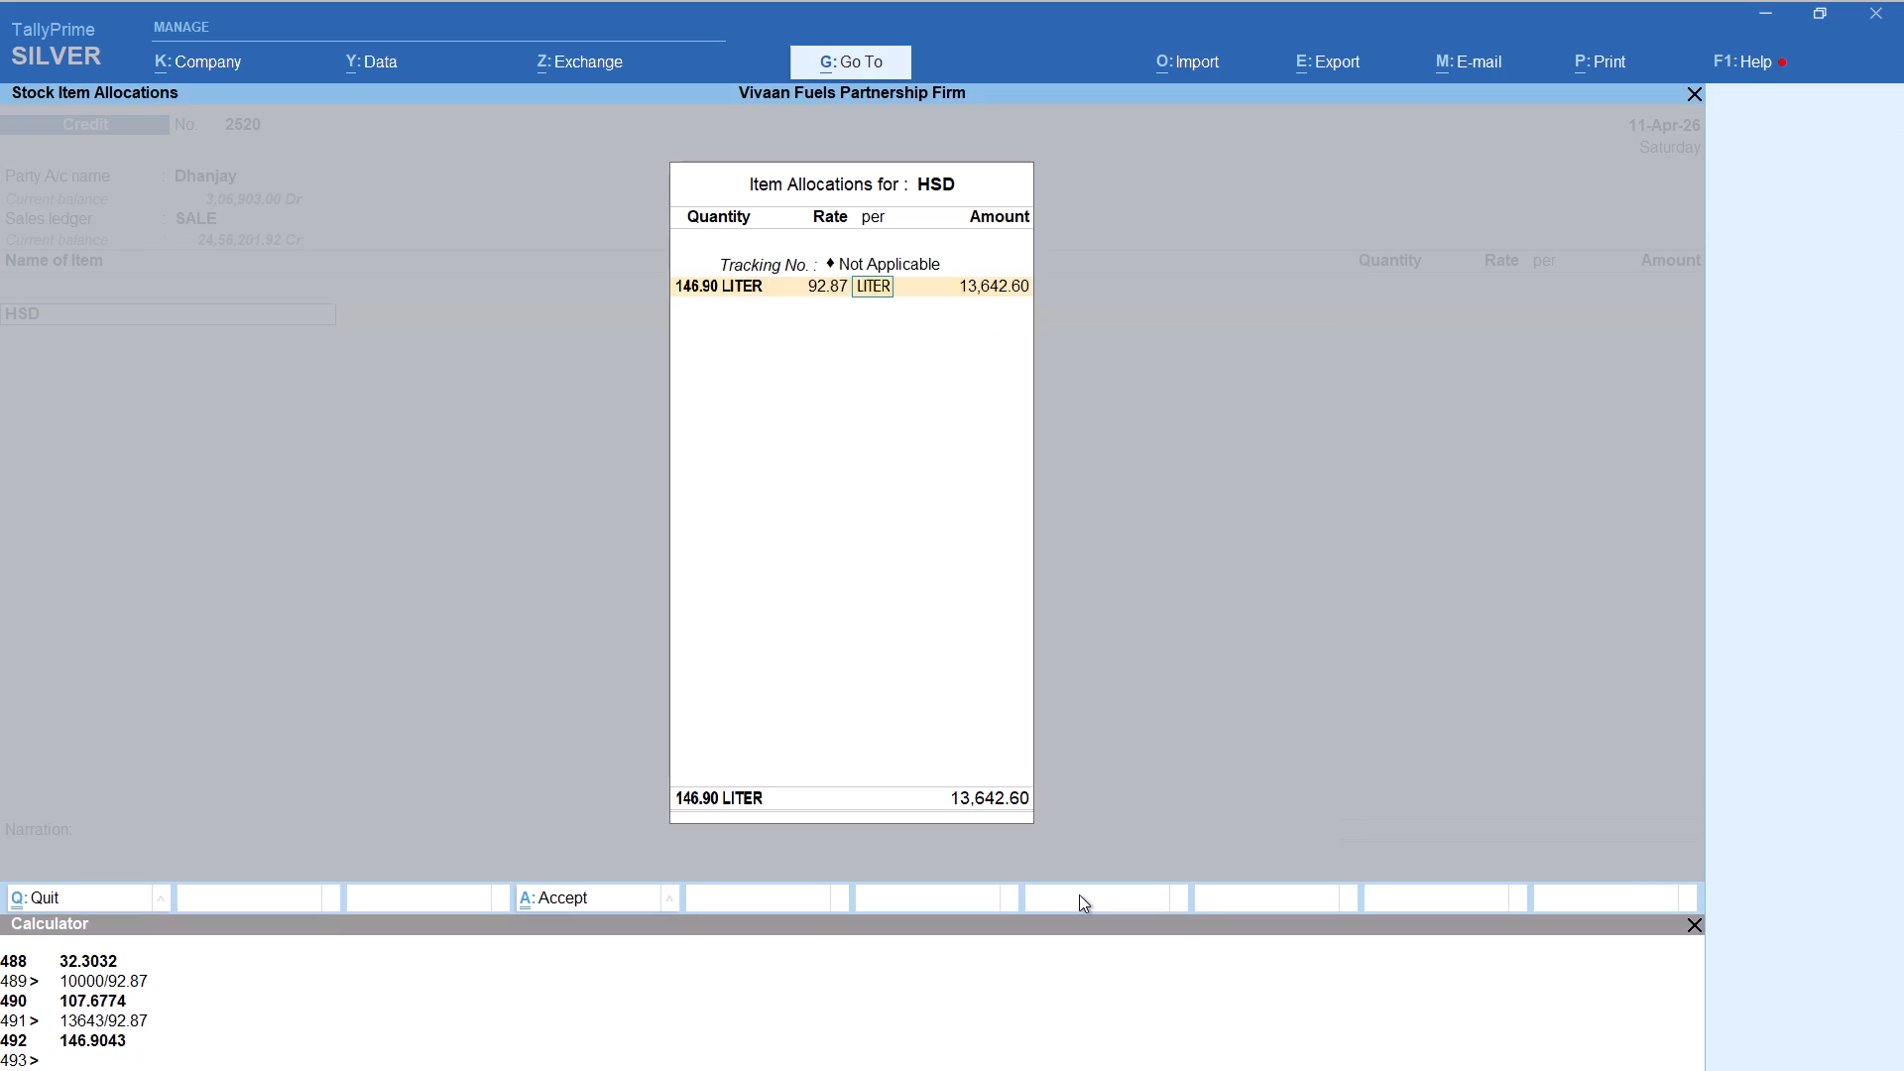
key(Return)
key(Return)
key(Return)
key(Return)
Add the Round Off ledger with its default amount to the Dhanjay voucher and save it.
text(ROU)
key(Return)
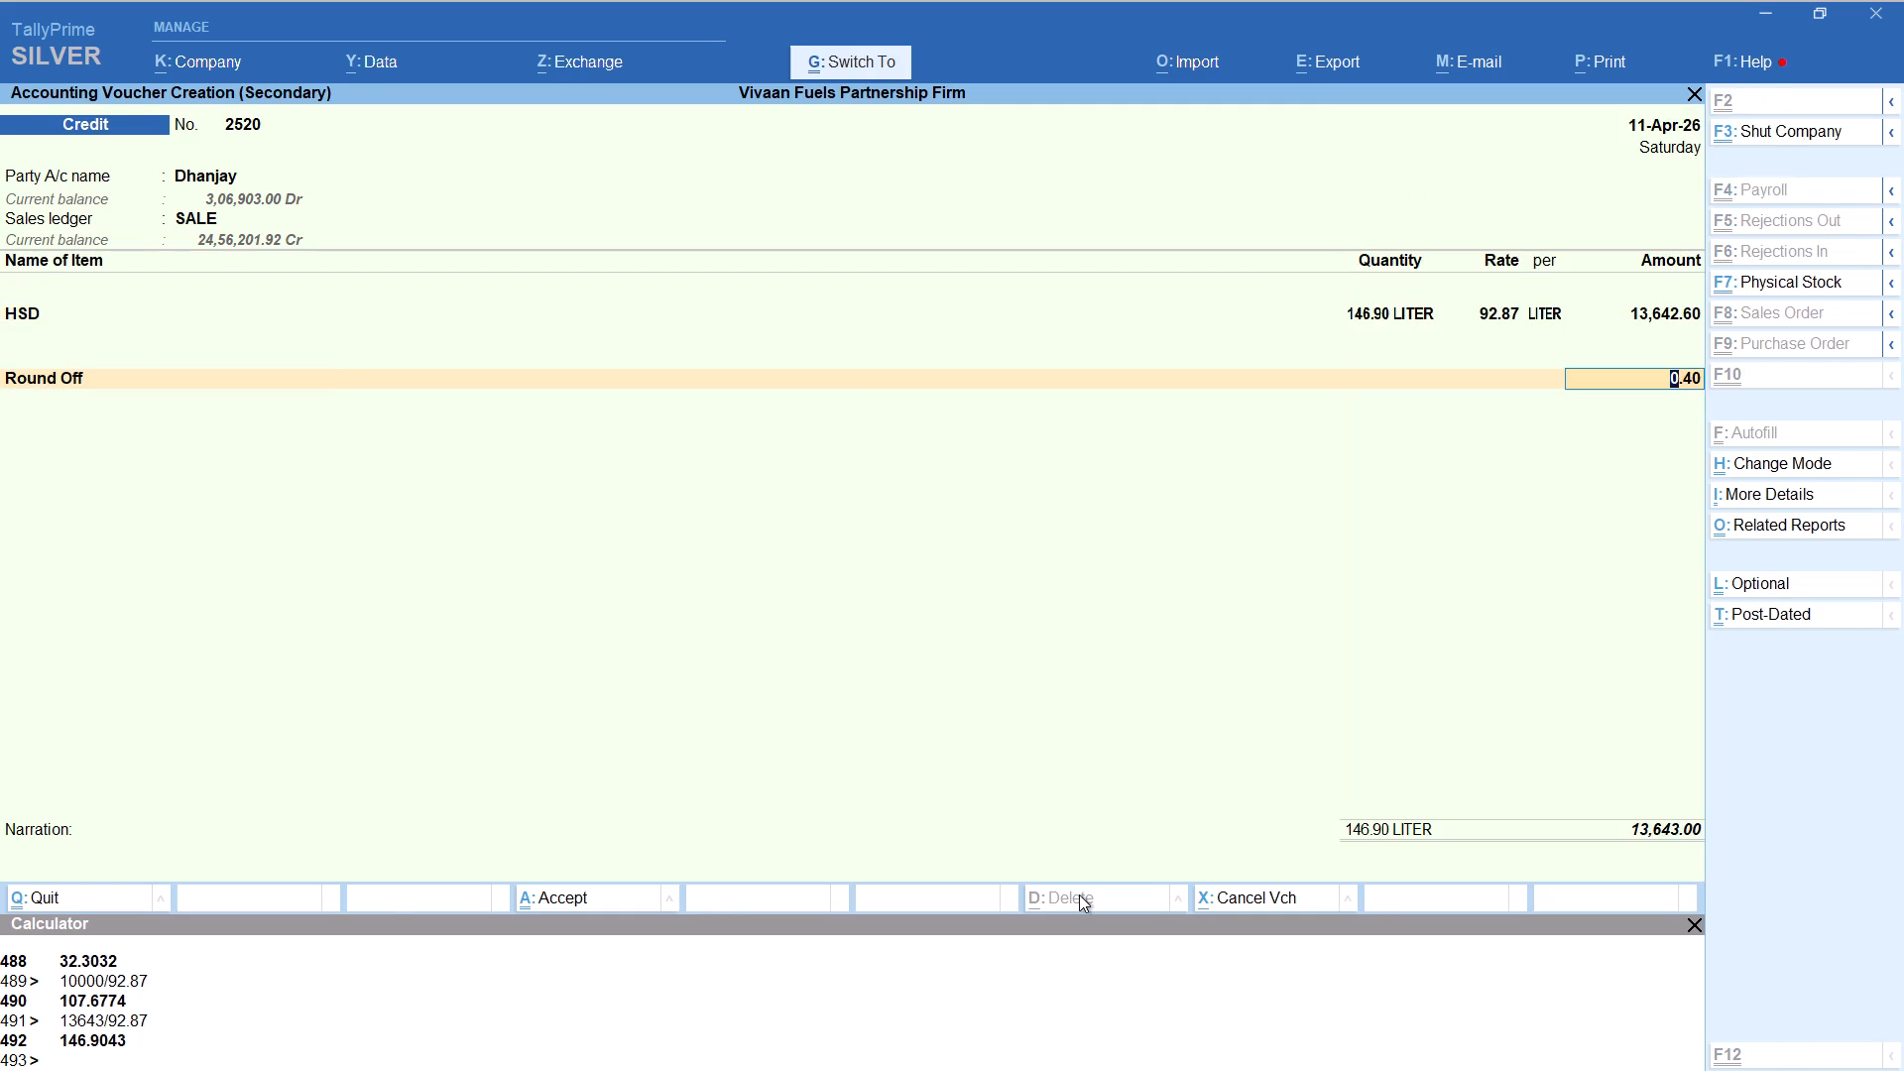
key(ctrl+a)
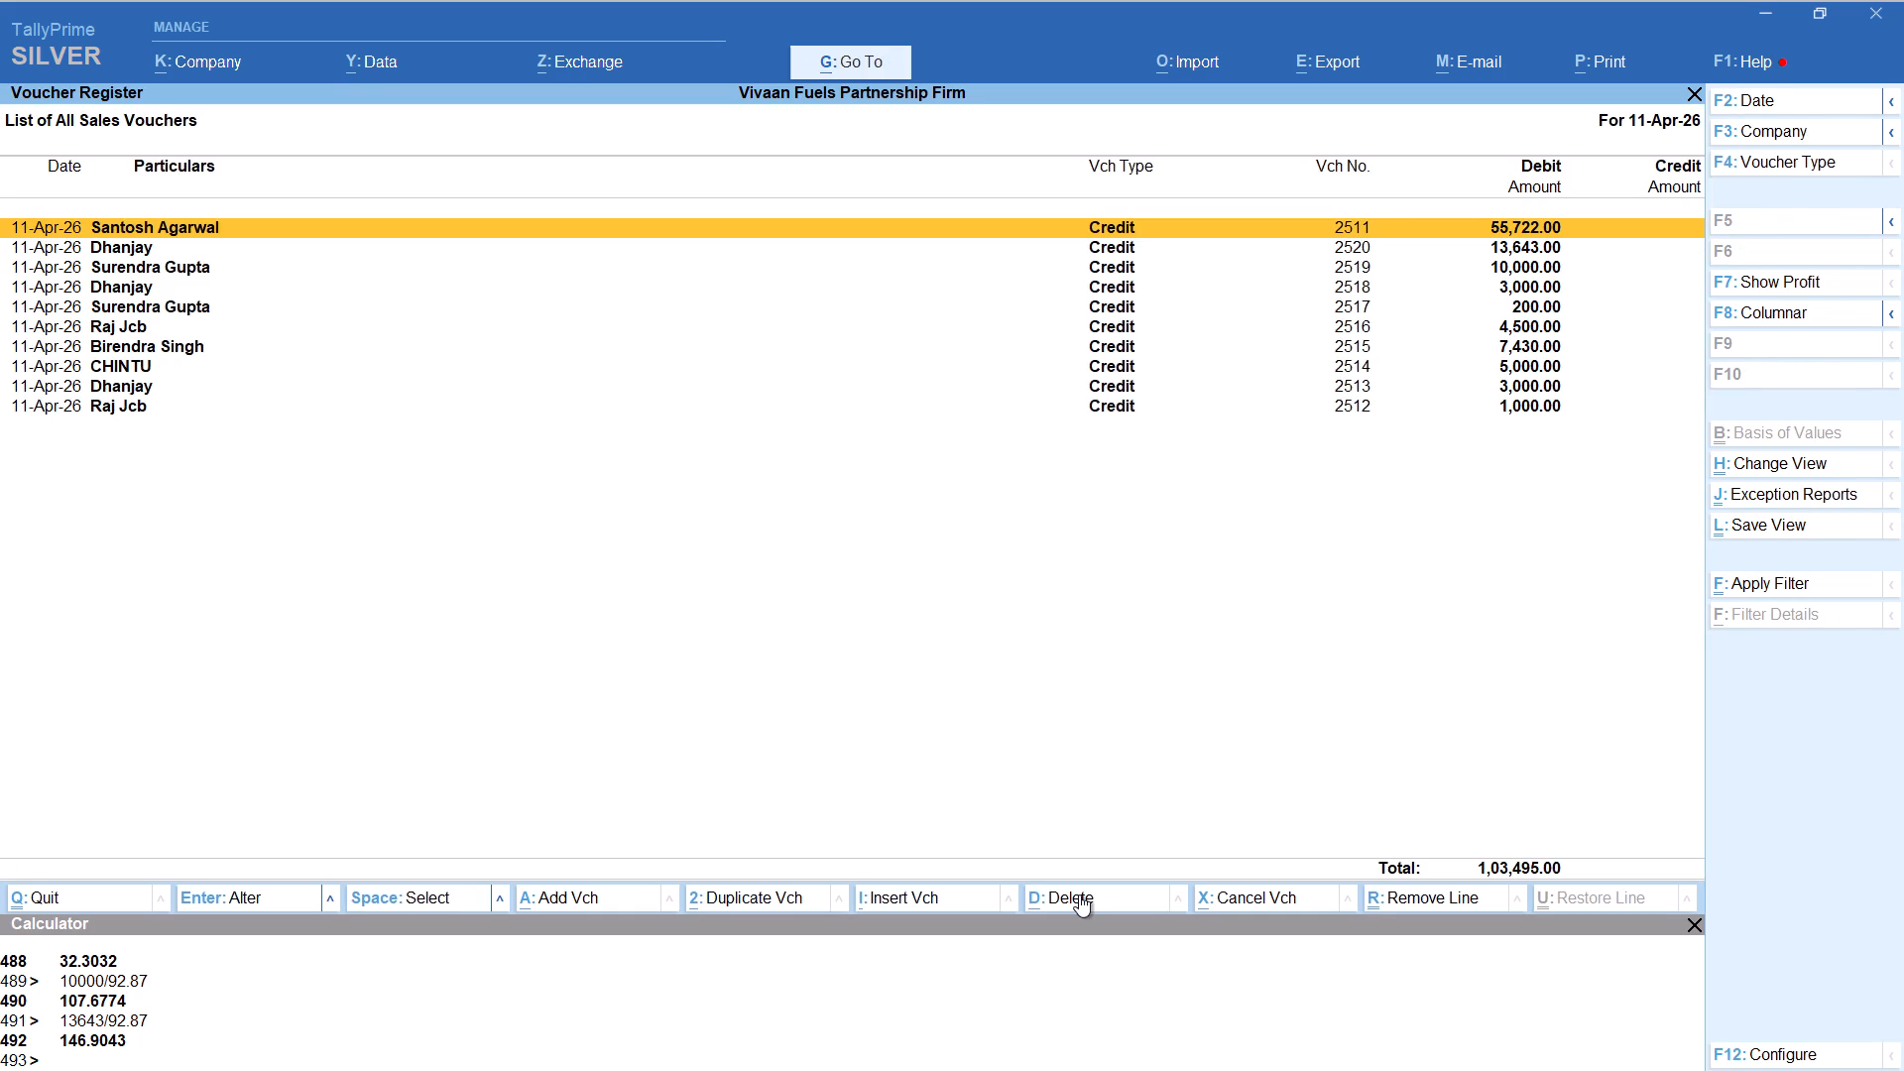
Start one more Credit voucher for the party Dhanjay, keeping the default party details and sales ledger SALE.
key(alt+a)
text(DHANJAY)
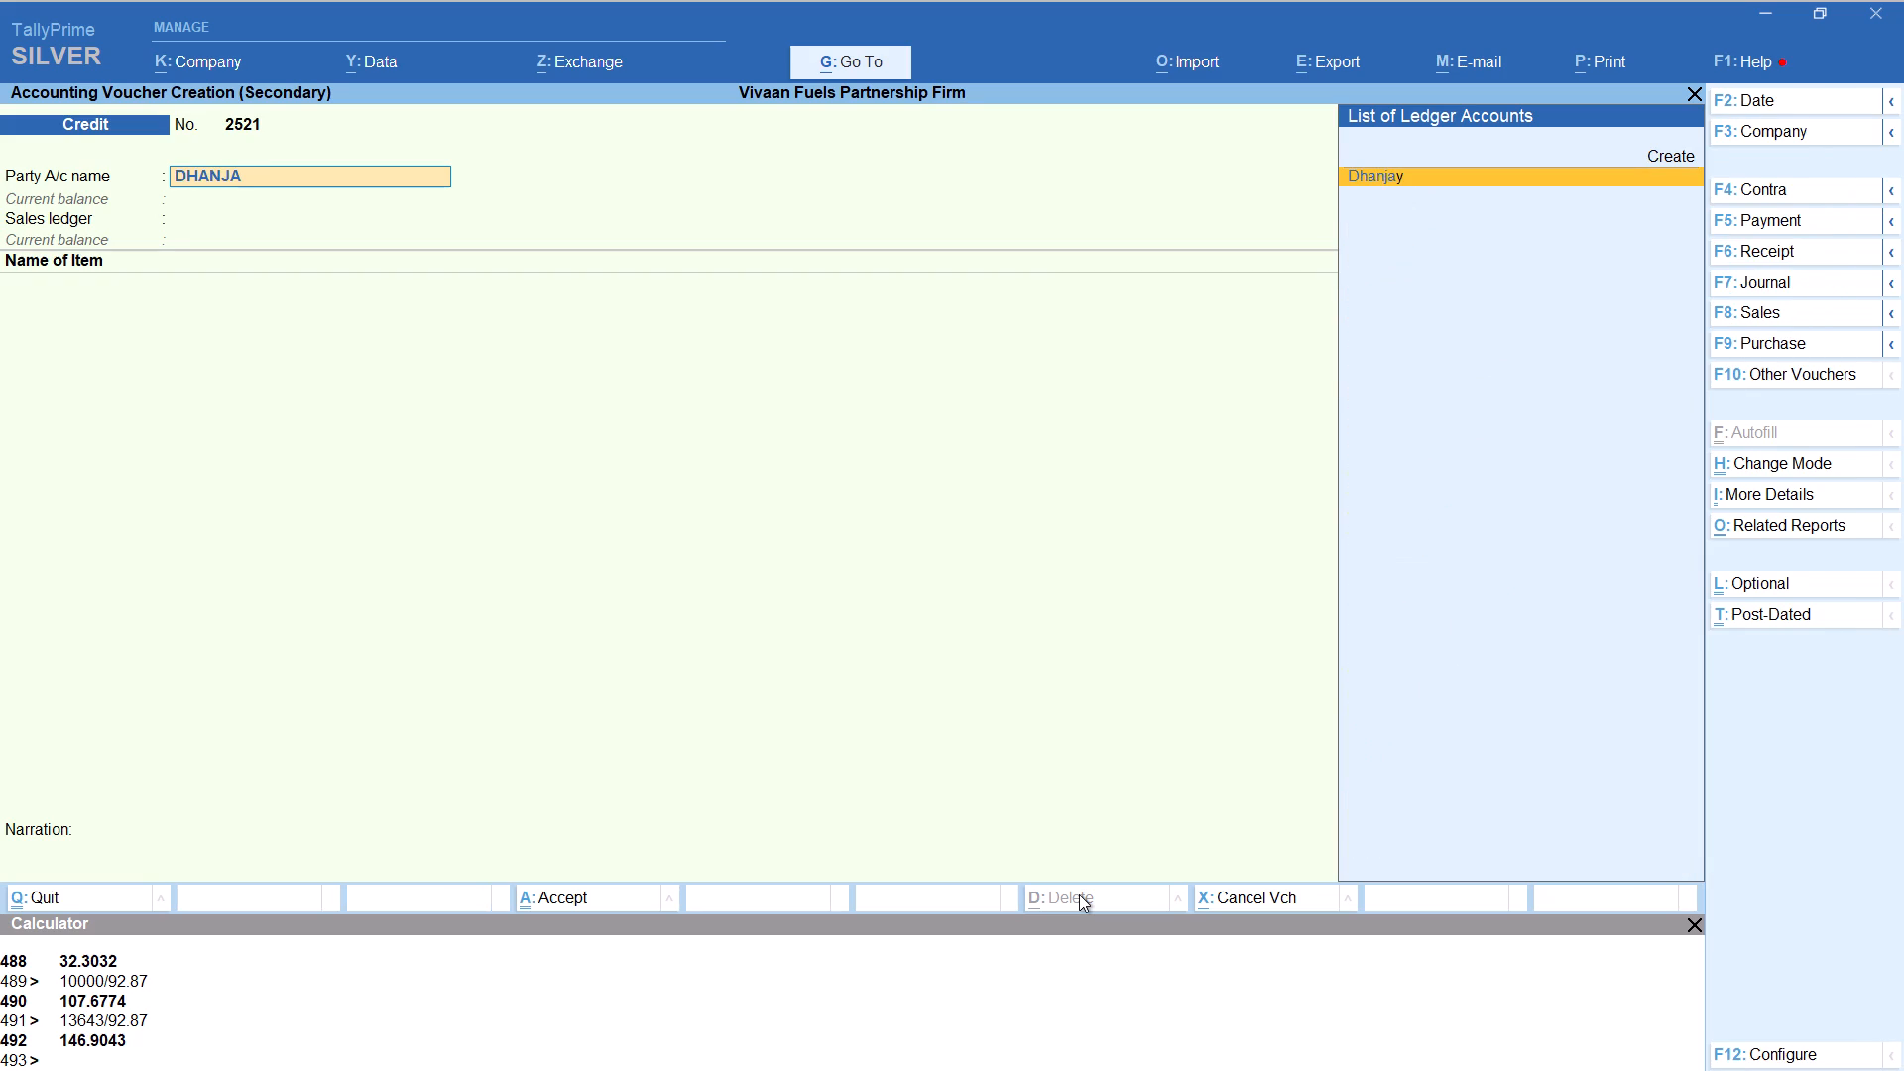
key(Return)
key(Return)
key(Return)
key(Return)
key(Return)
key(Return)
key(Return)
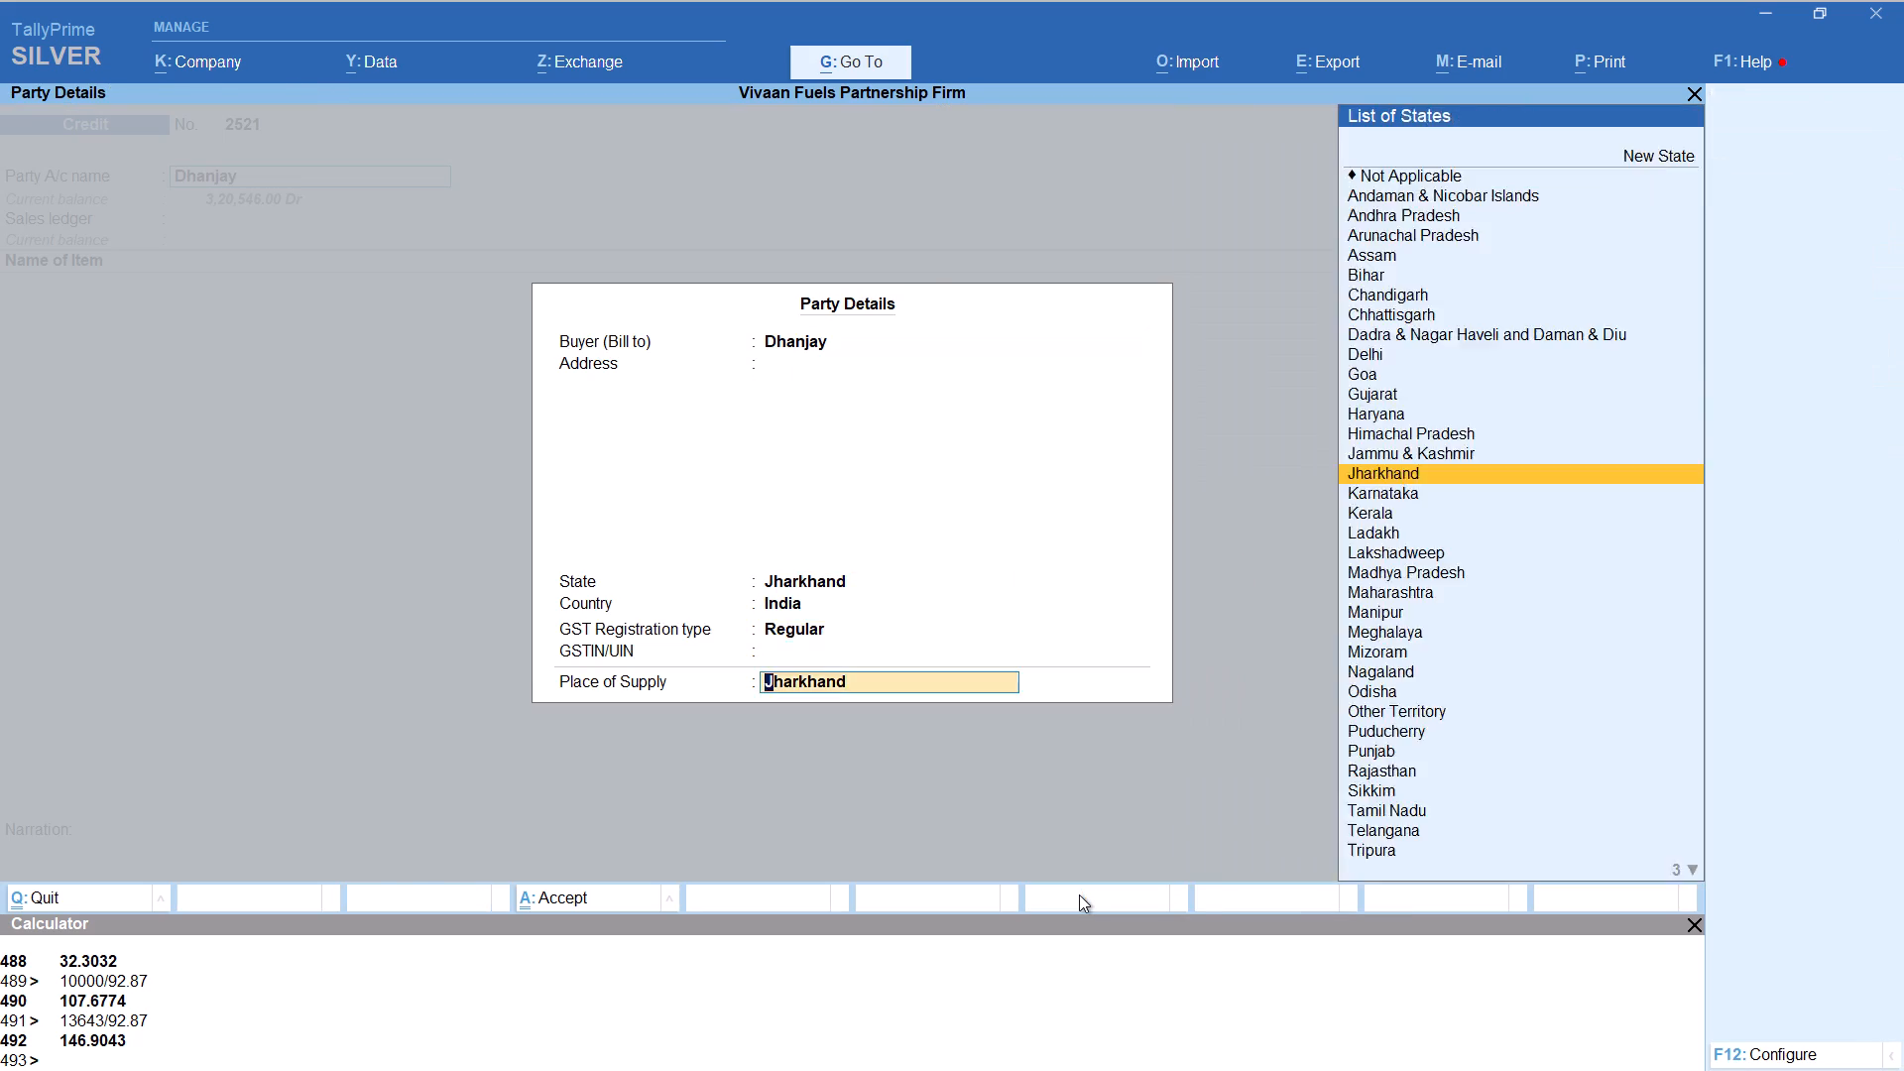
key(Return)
Add item HSD to the Dhanjay voucher with tracking number Not Applicable and quantity calculated as 7974/92.87, keeping the 92.87 rate.
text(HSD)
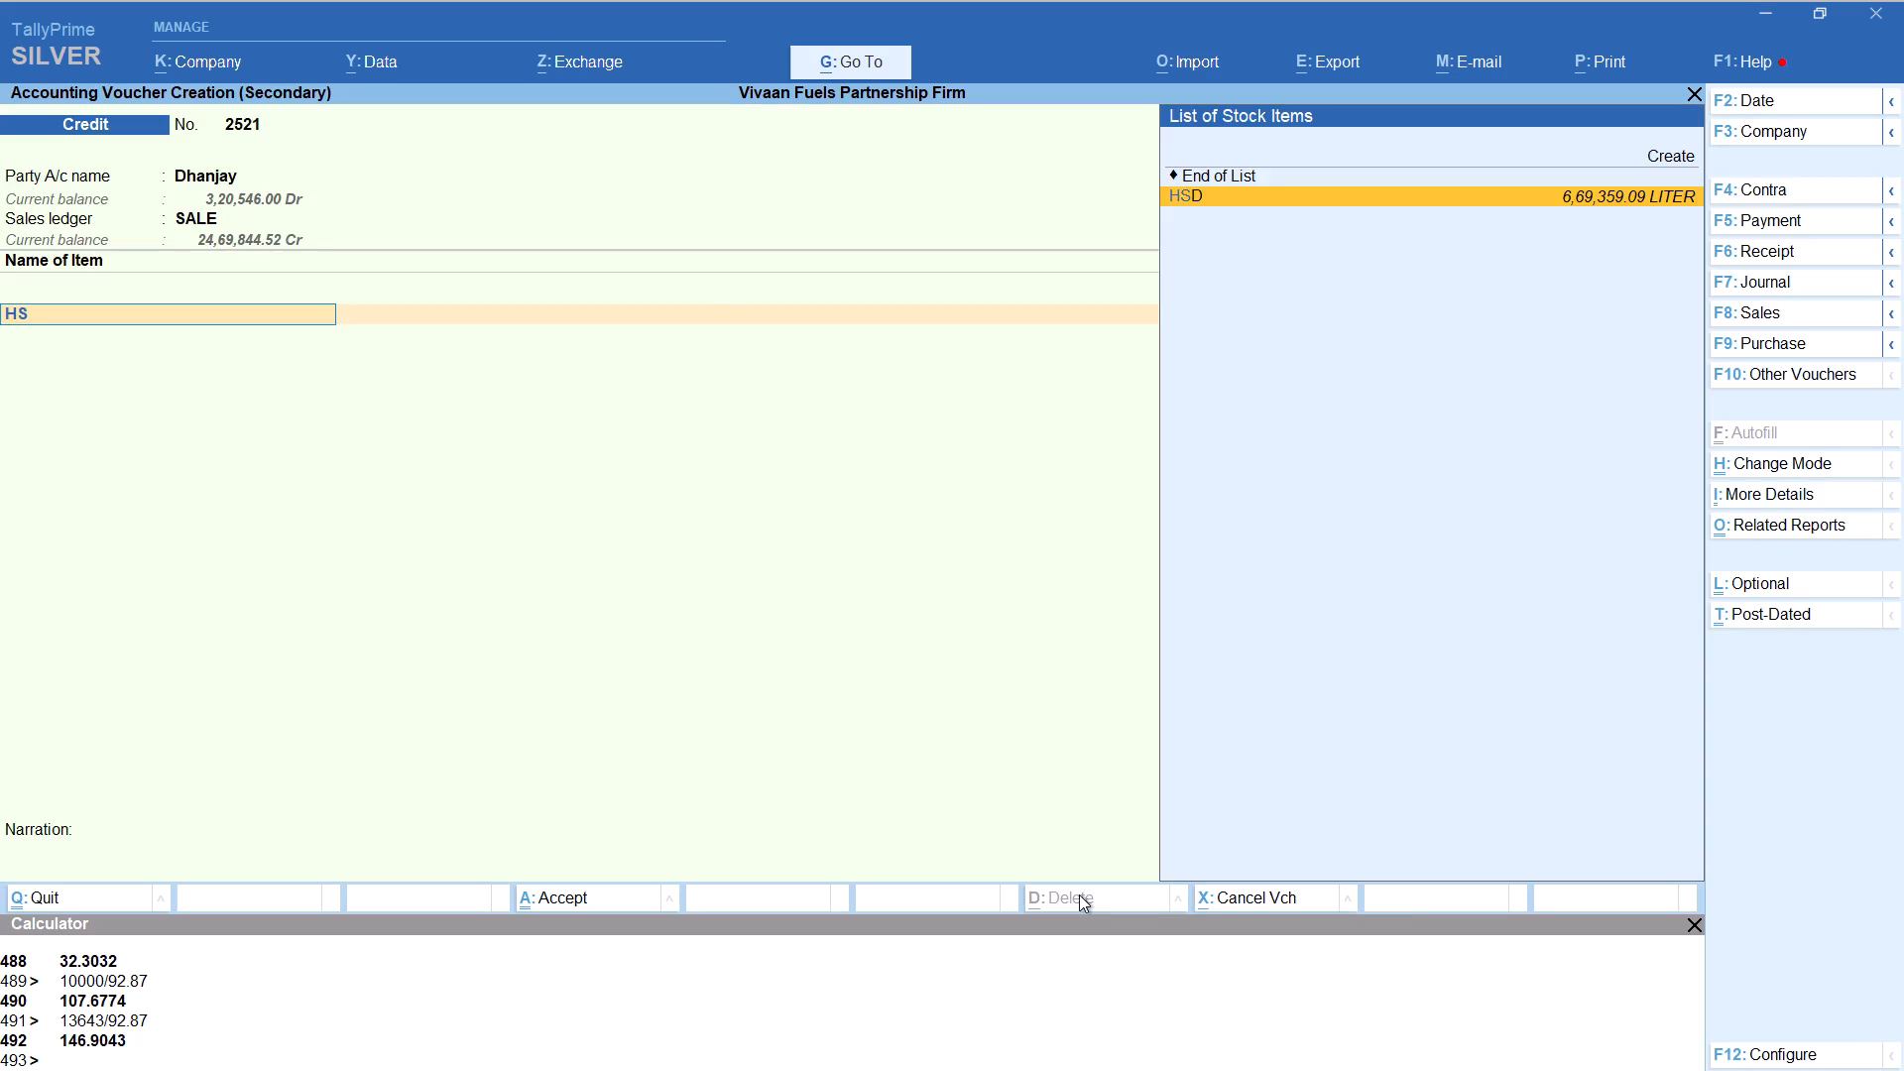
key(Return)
key(Up)
key(Return)
key(alt+c)
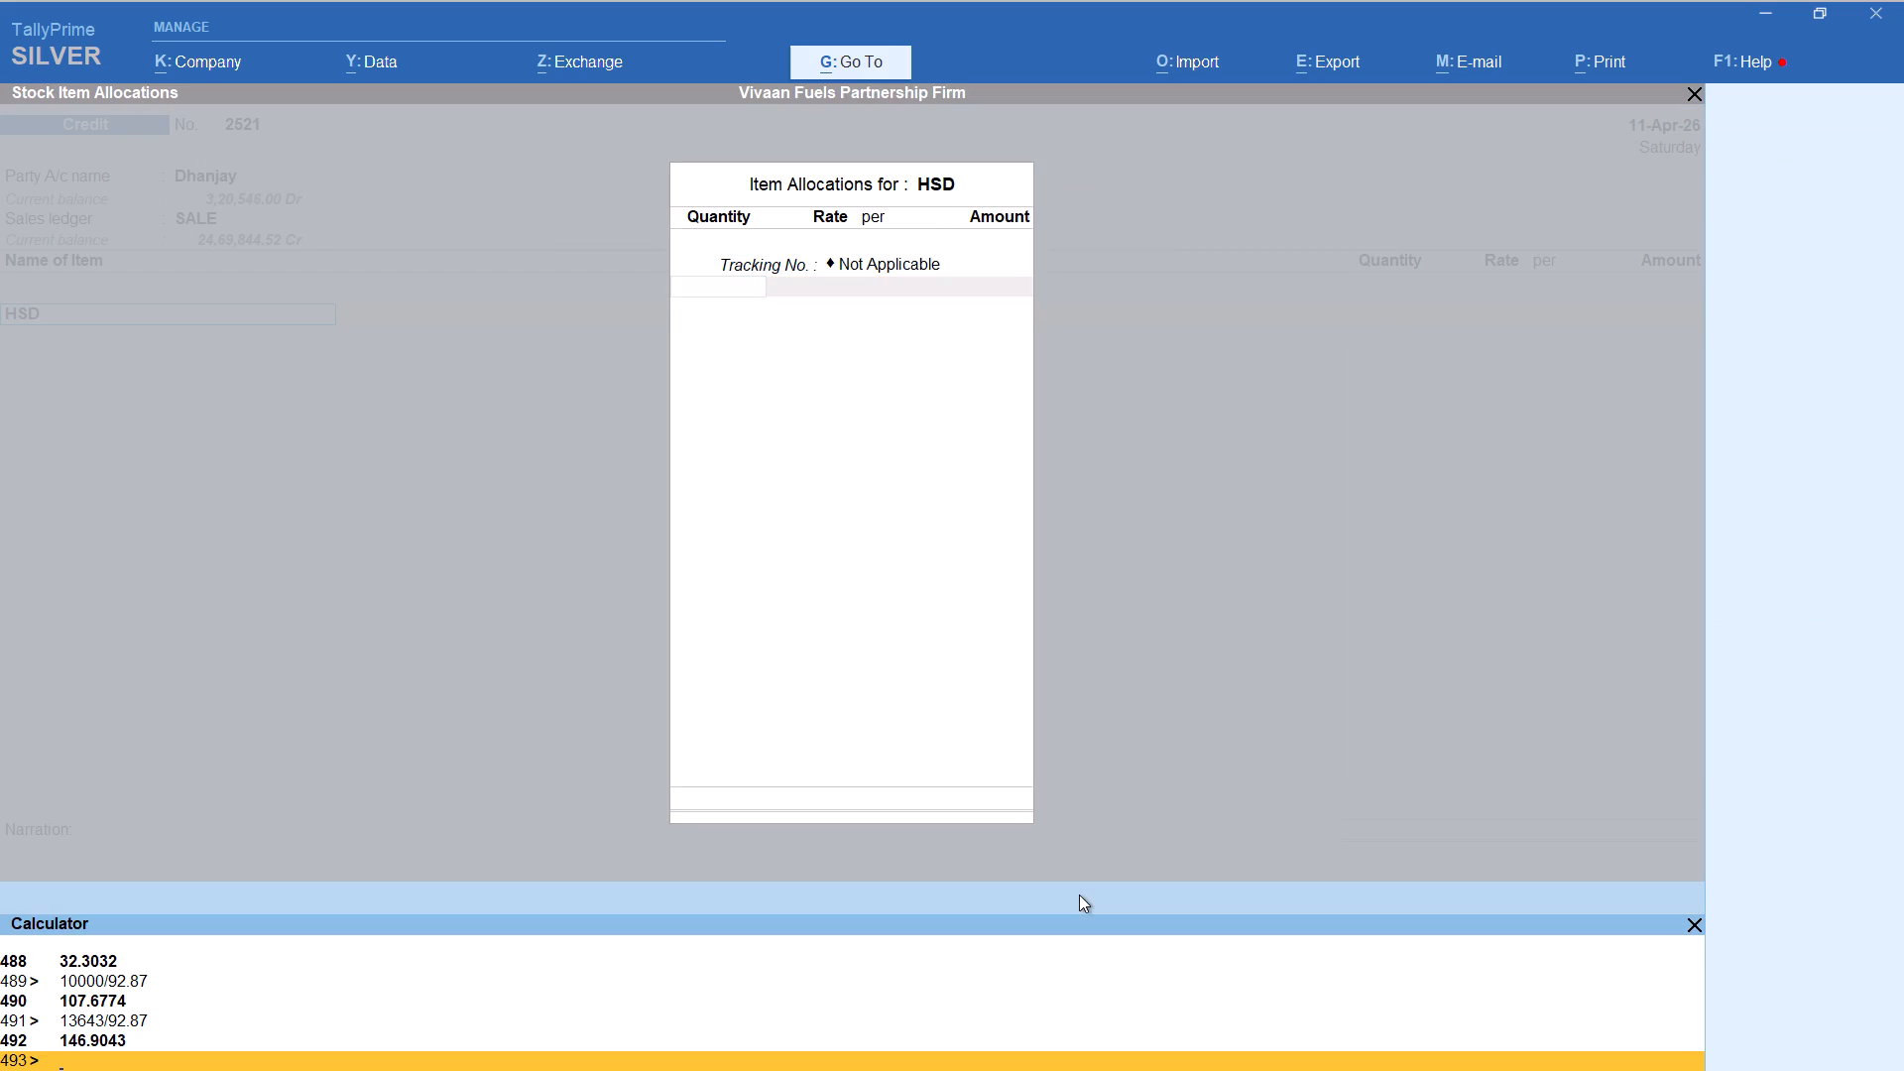
text(7974)
text(/952)
key(BackSpace)
key(BackSpace)
text(2.87)
key(Return)
key(Return)
key(Return)
key(Return)
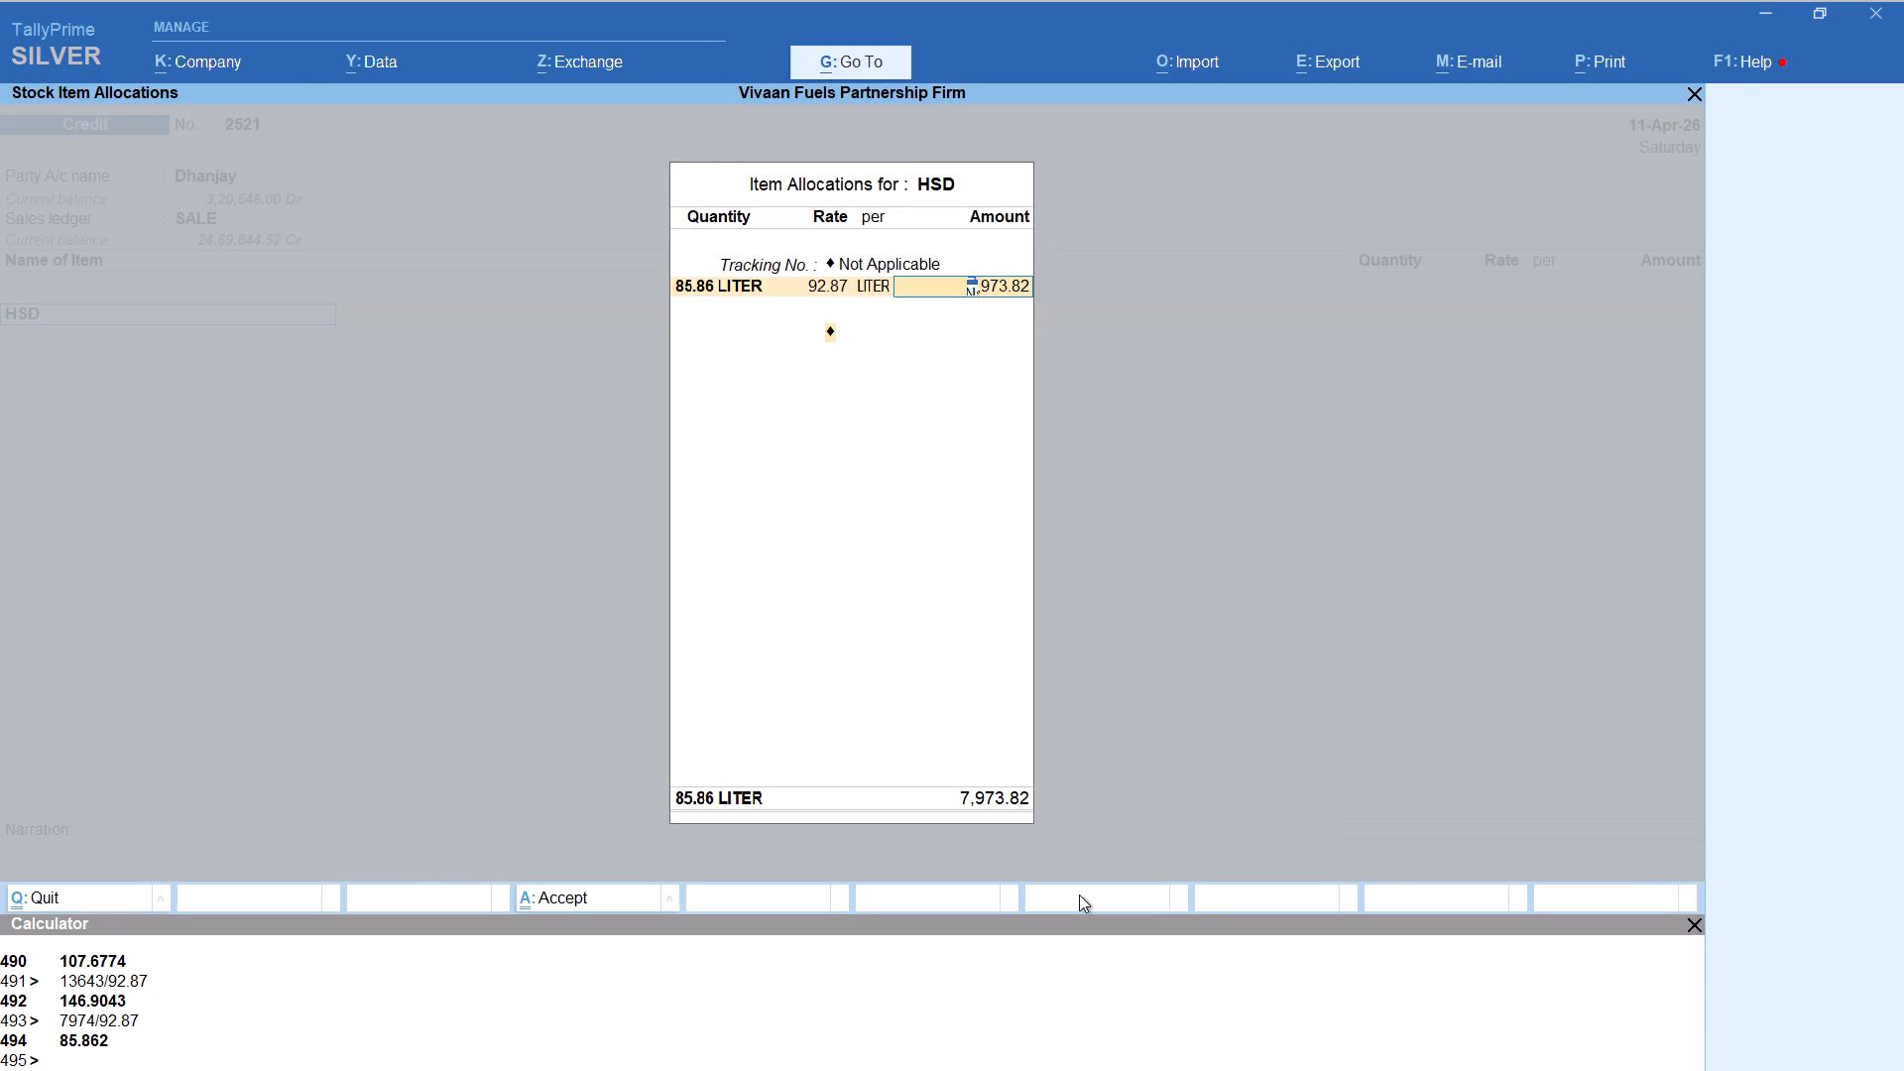
key(Return)
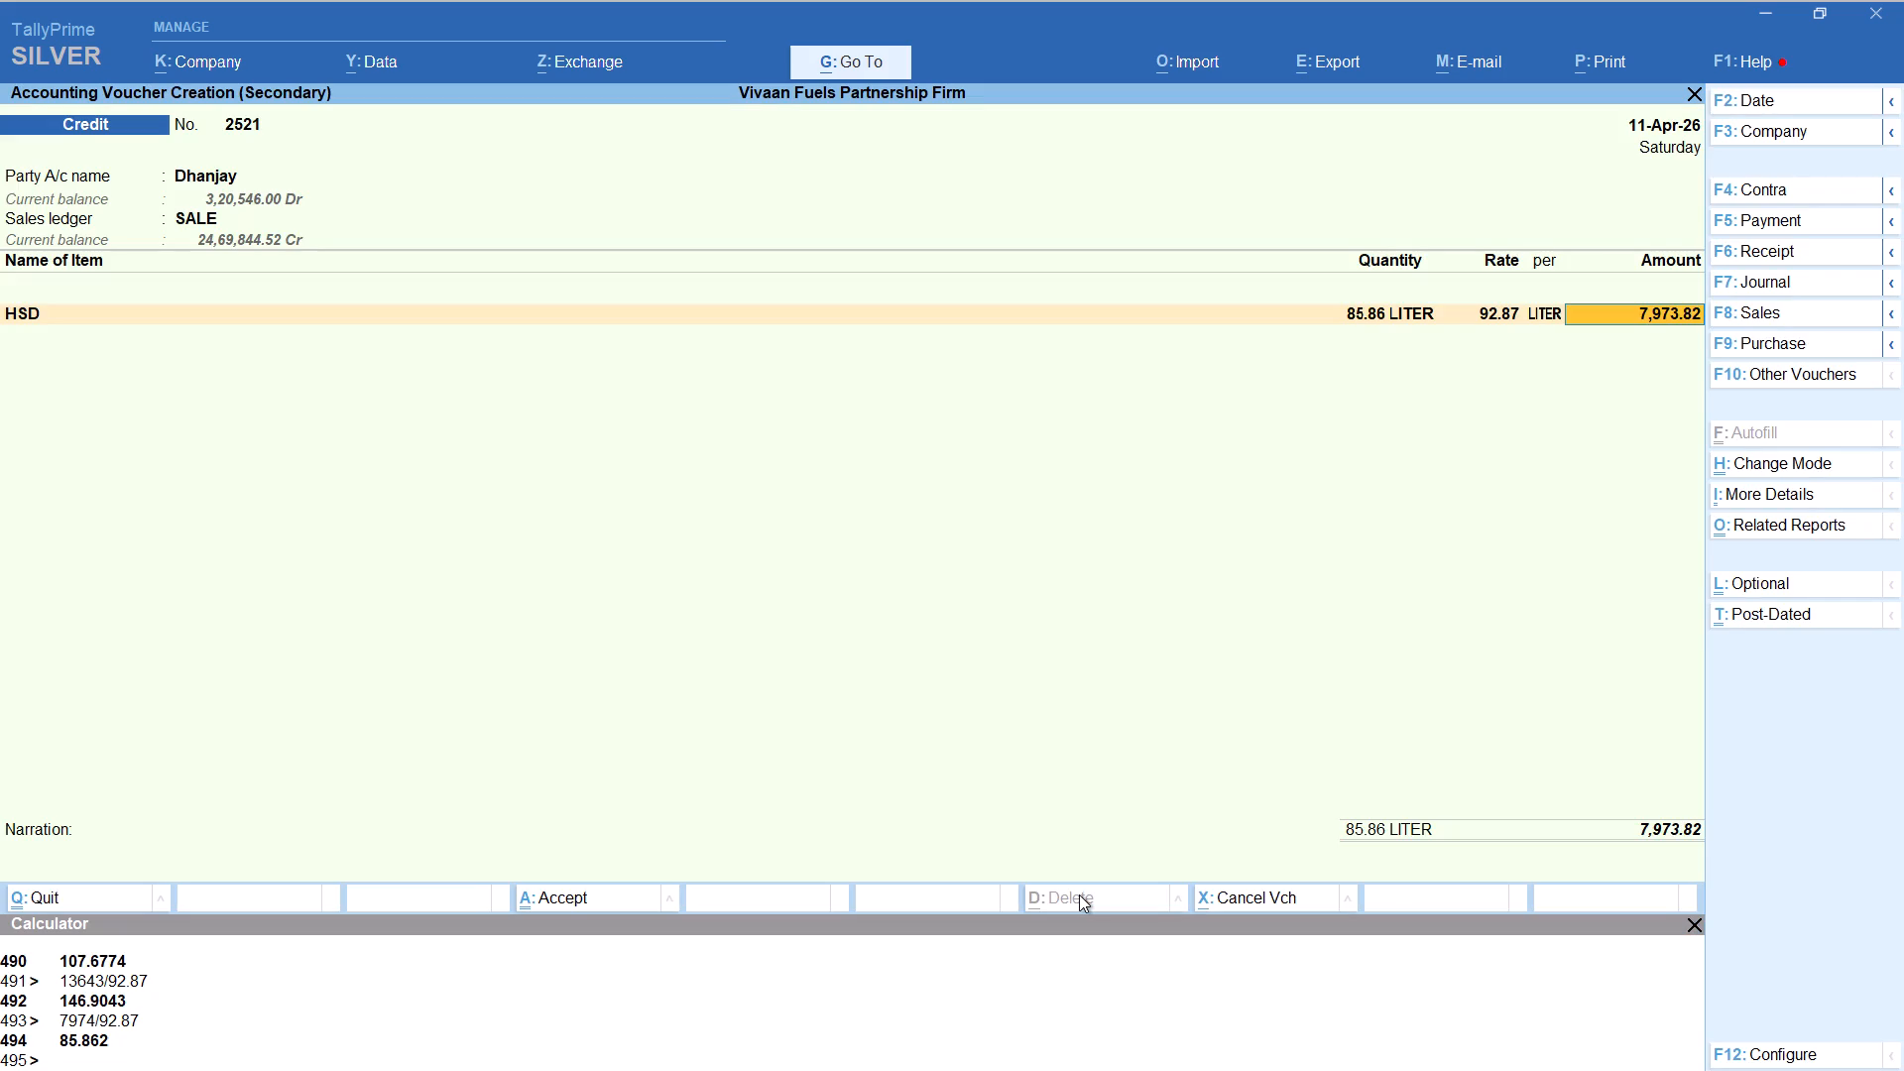
key(Return)
key(Return)
Add the Round Off ledger with its default amount to the Dhanjay voucher and save it.
text(ROU)
key(Return)
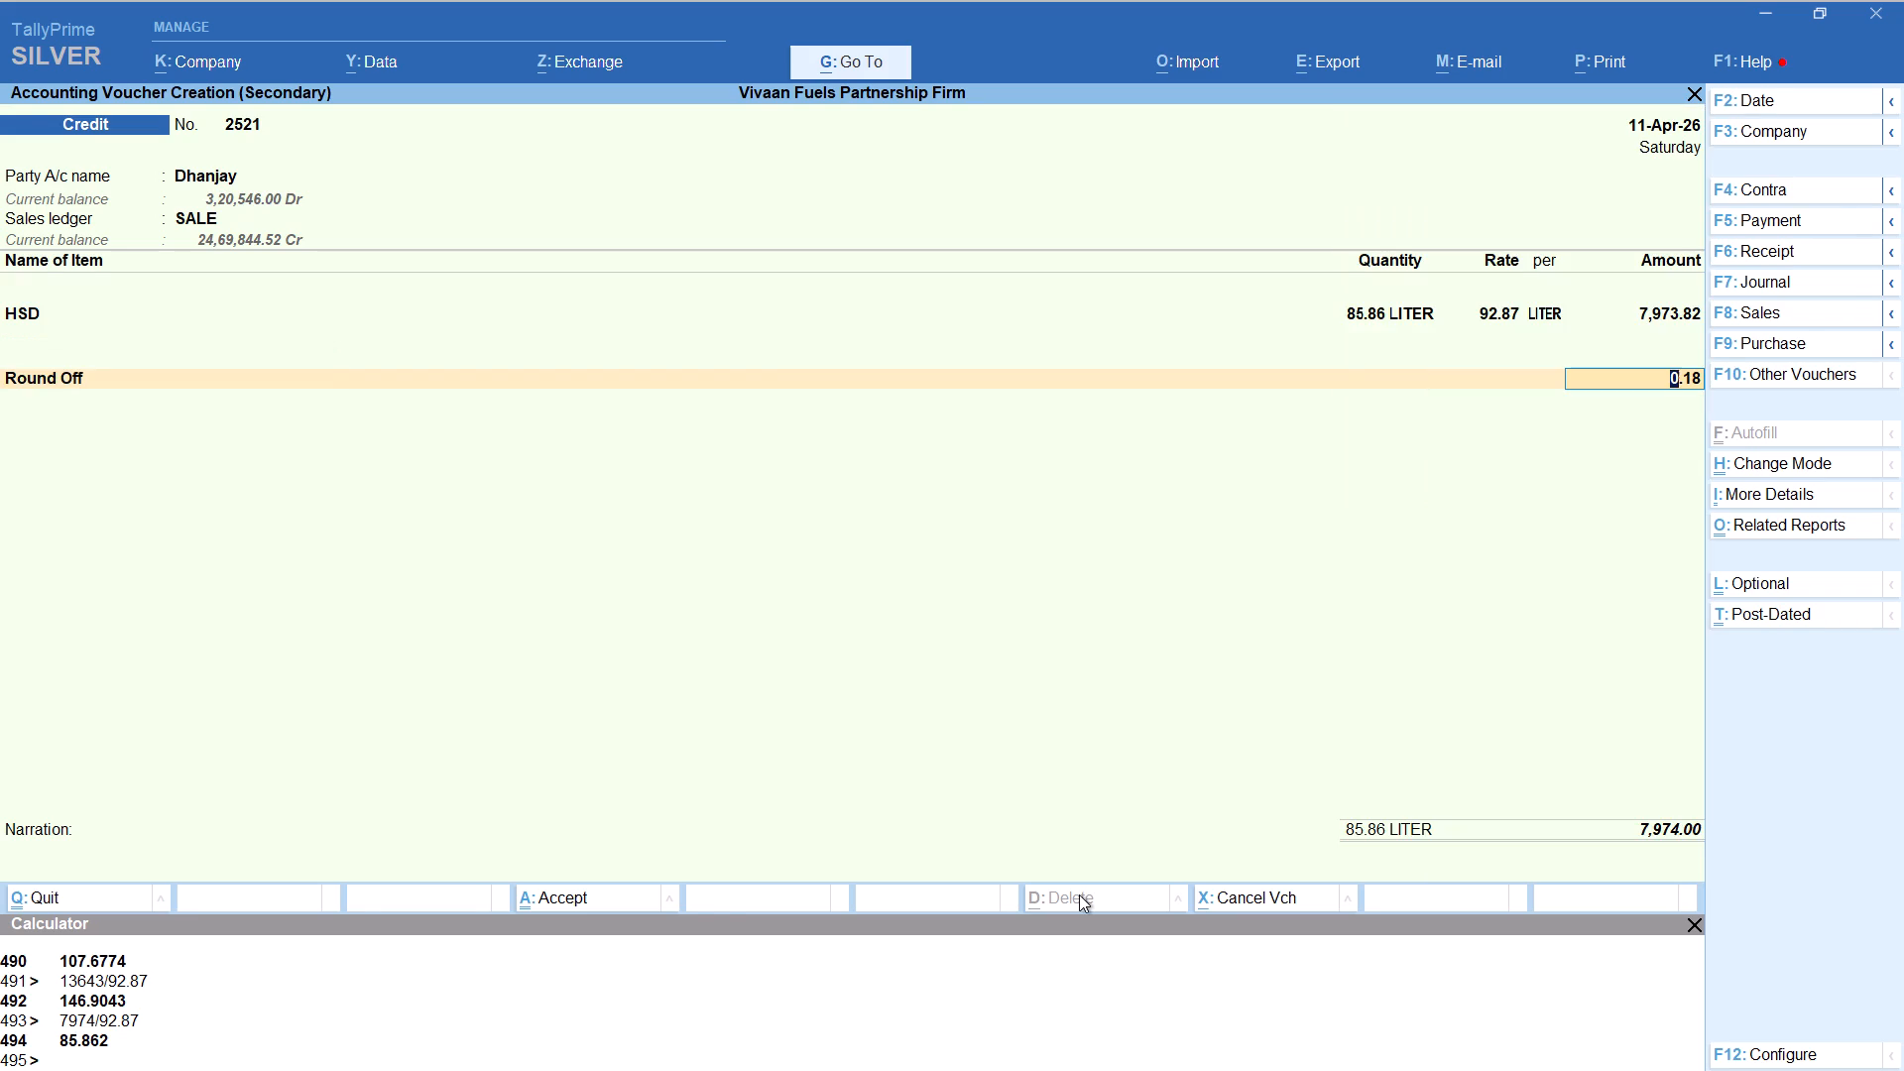
key(ctrl+a)
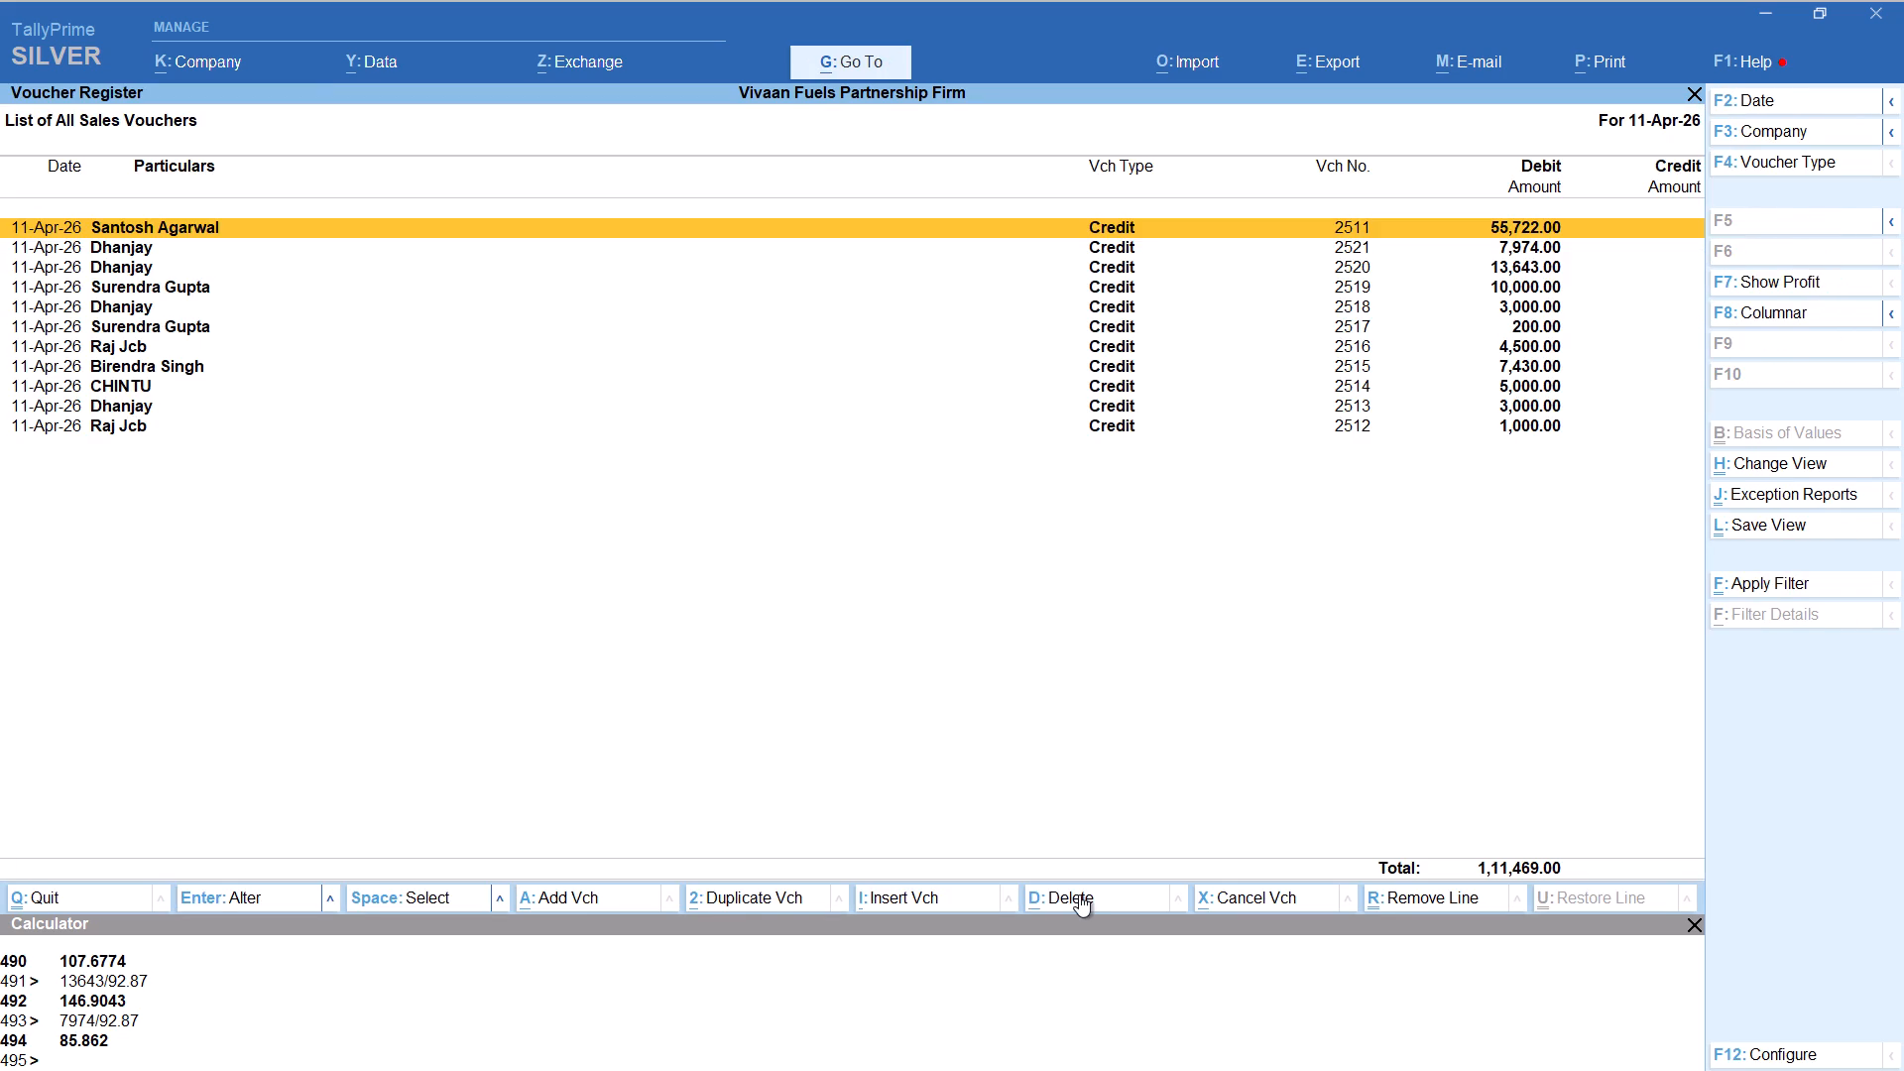
Start a new Credit voucher for the party Puja Bricks, keeping the default party details and sales ledger SALE.
key(alt+a)
text(PUJ)
key(Return)
key(Return)
key(Return)
key(Return)
key(Return)
key(Return)
key(Return)
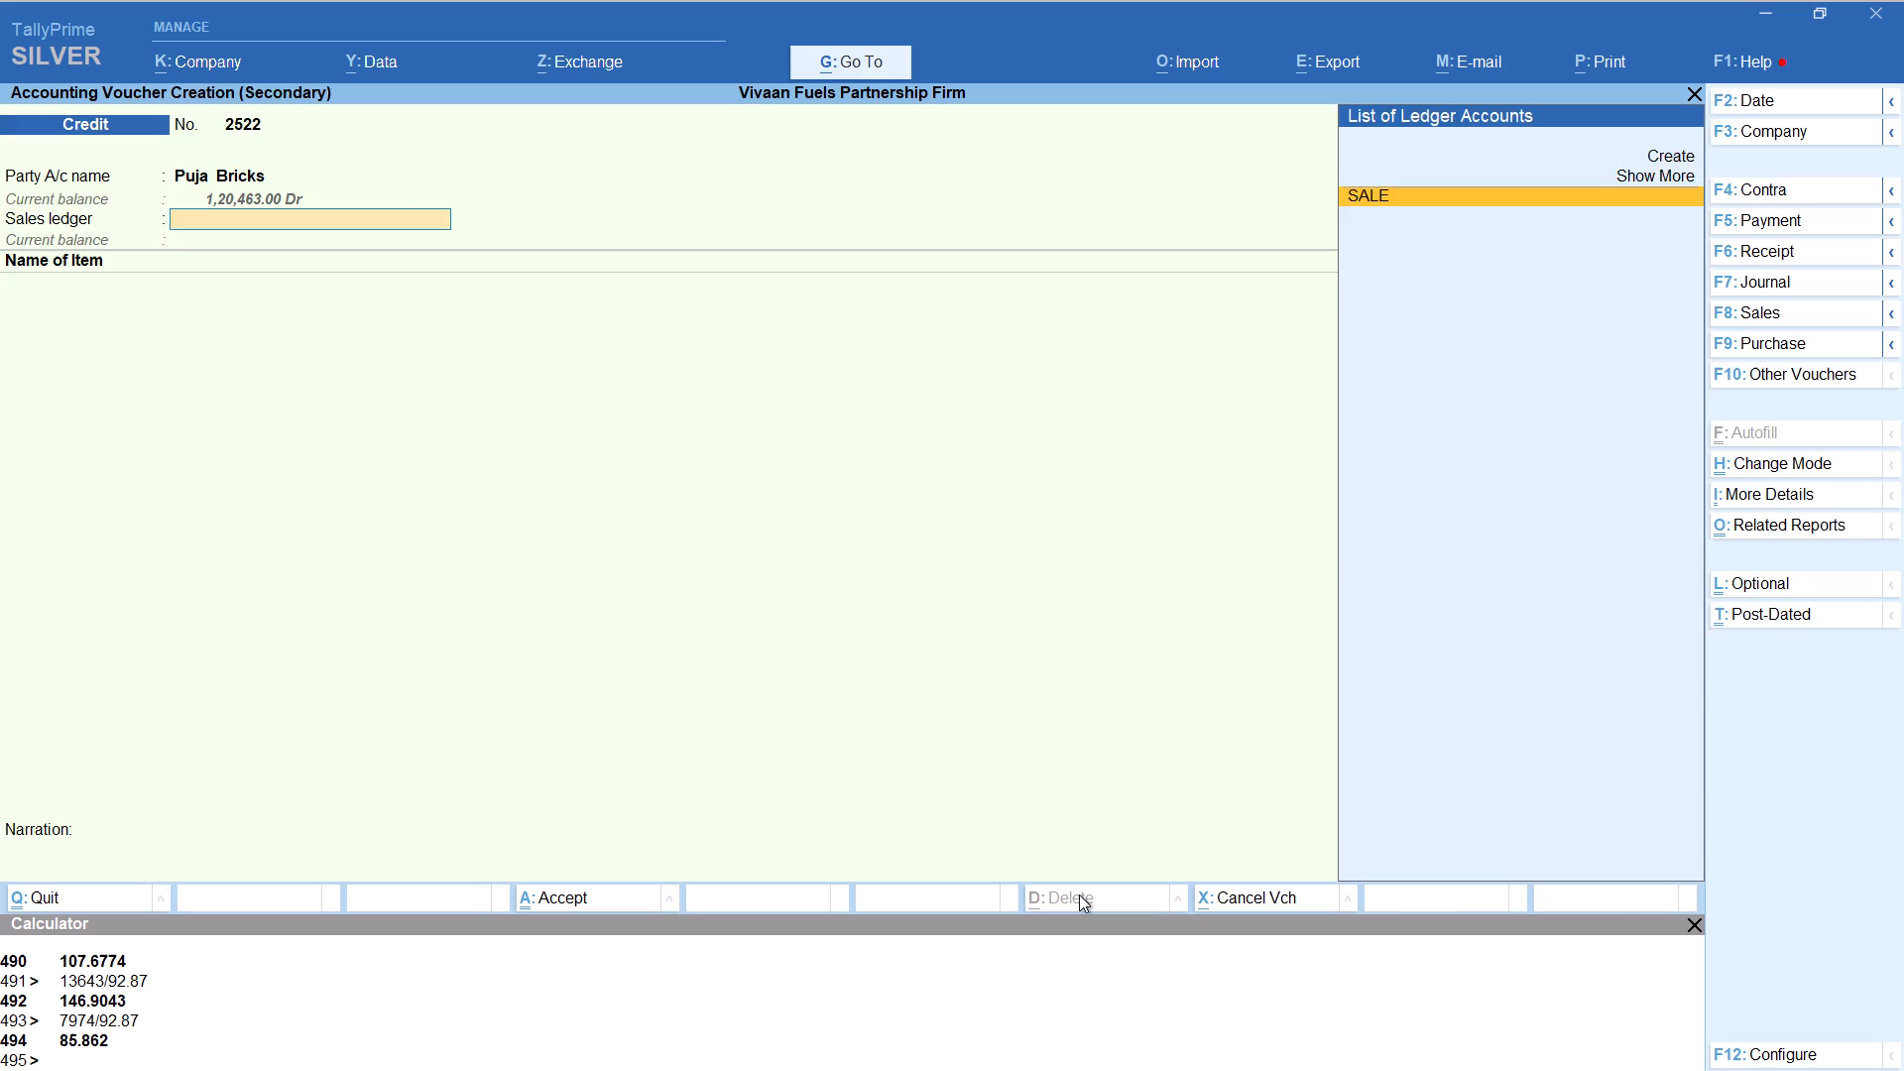
key(Return)
Add item HSD to the Puja Bricks voucher with tracking number Not Applicable and quantity calculated as 9287/92.87, keeping the 92.87 rate.
text(HSD)
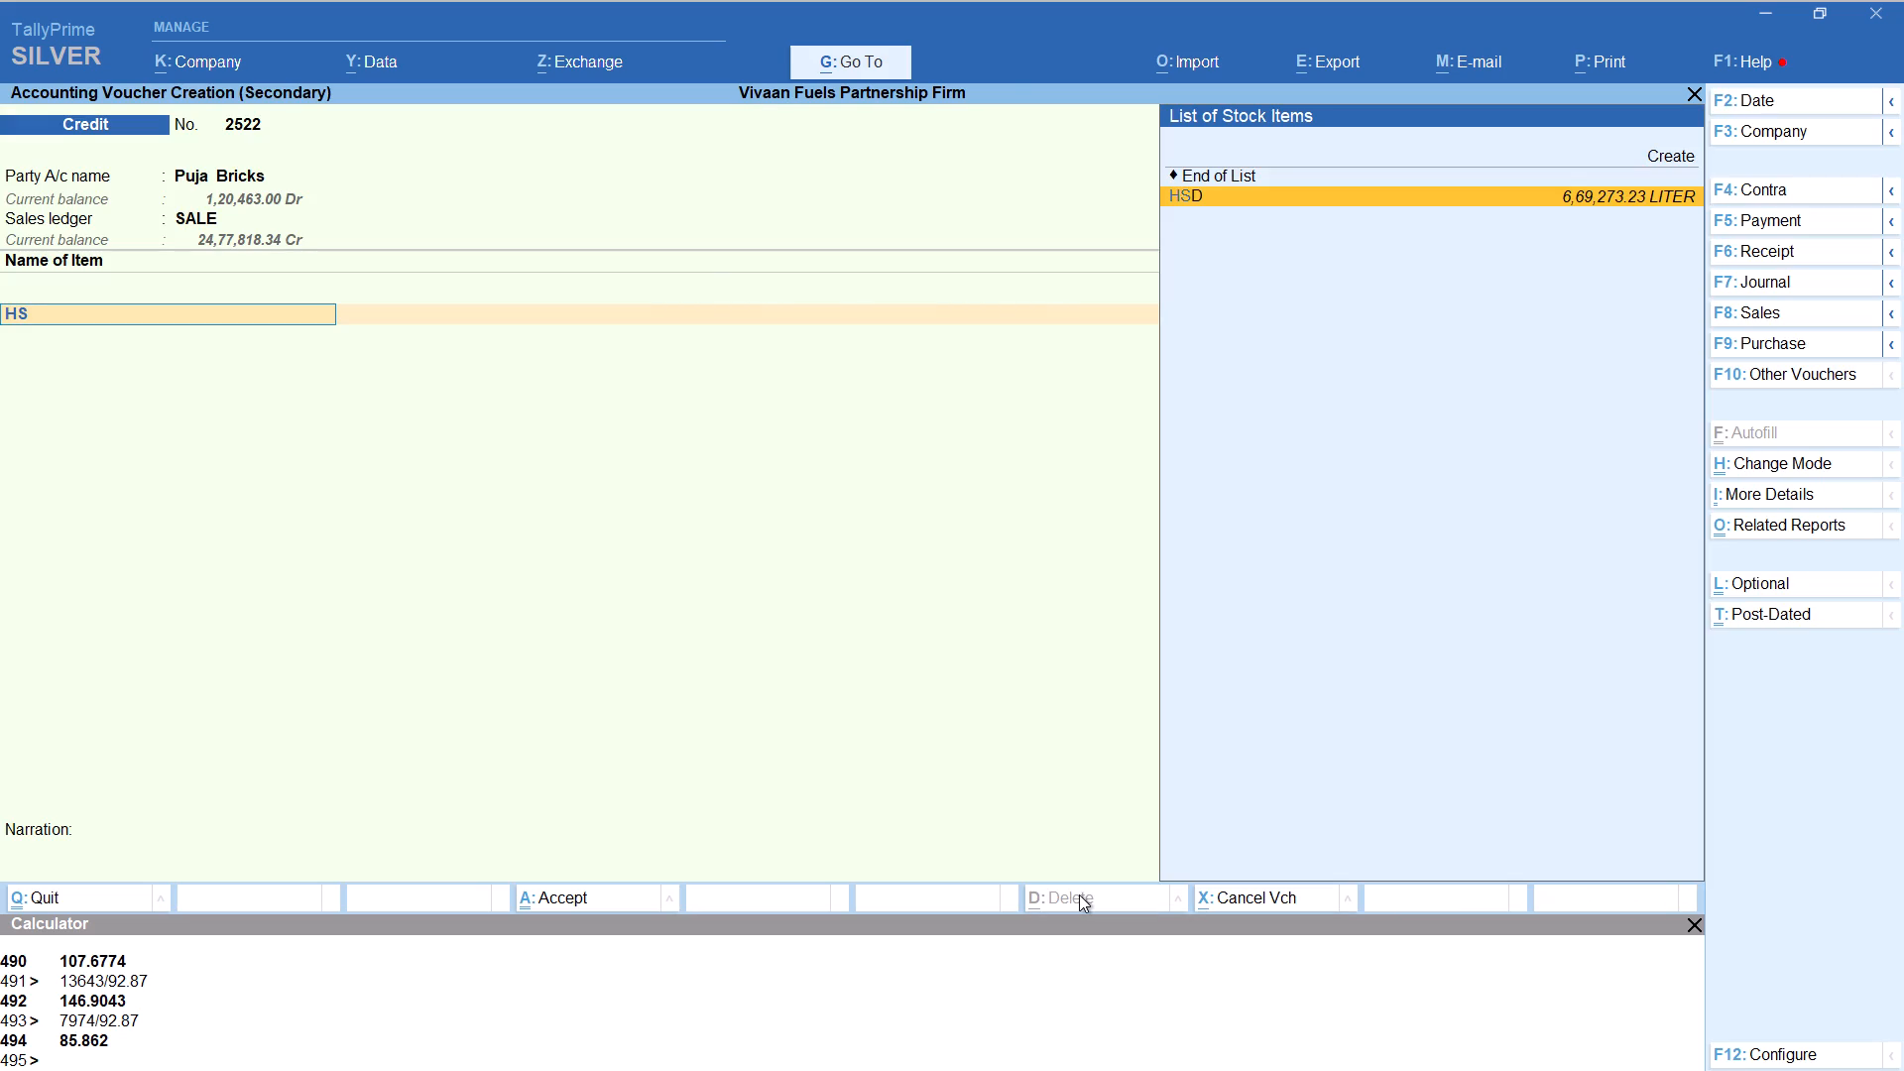
key(Return)
key(Up)
key(Return)
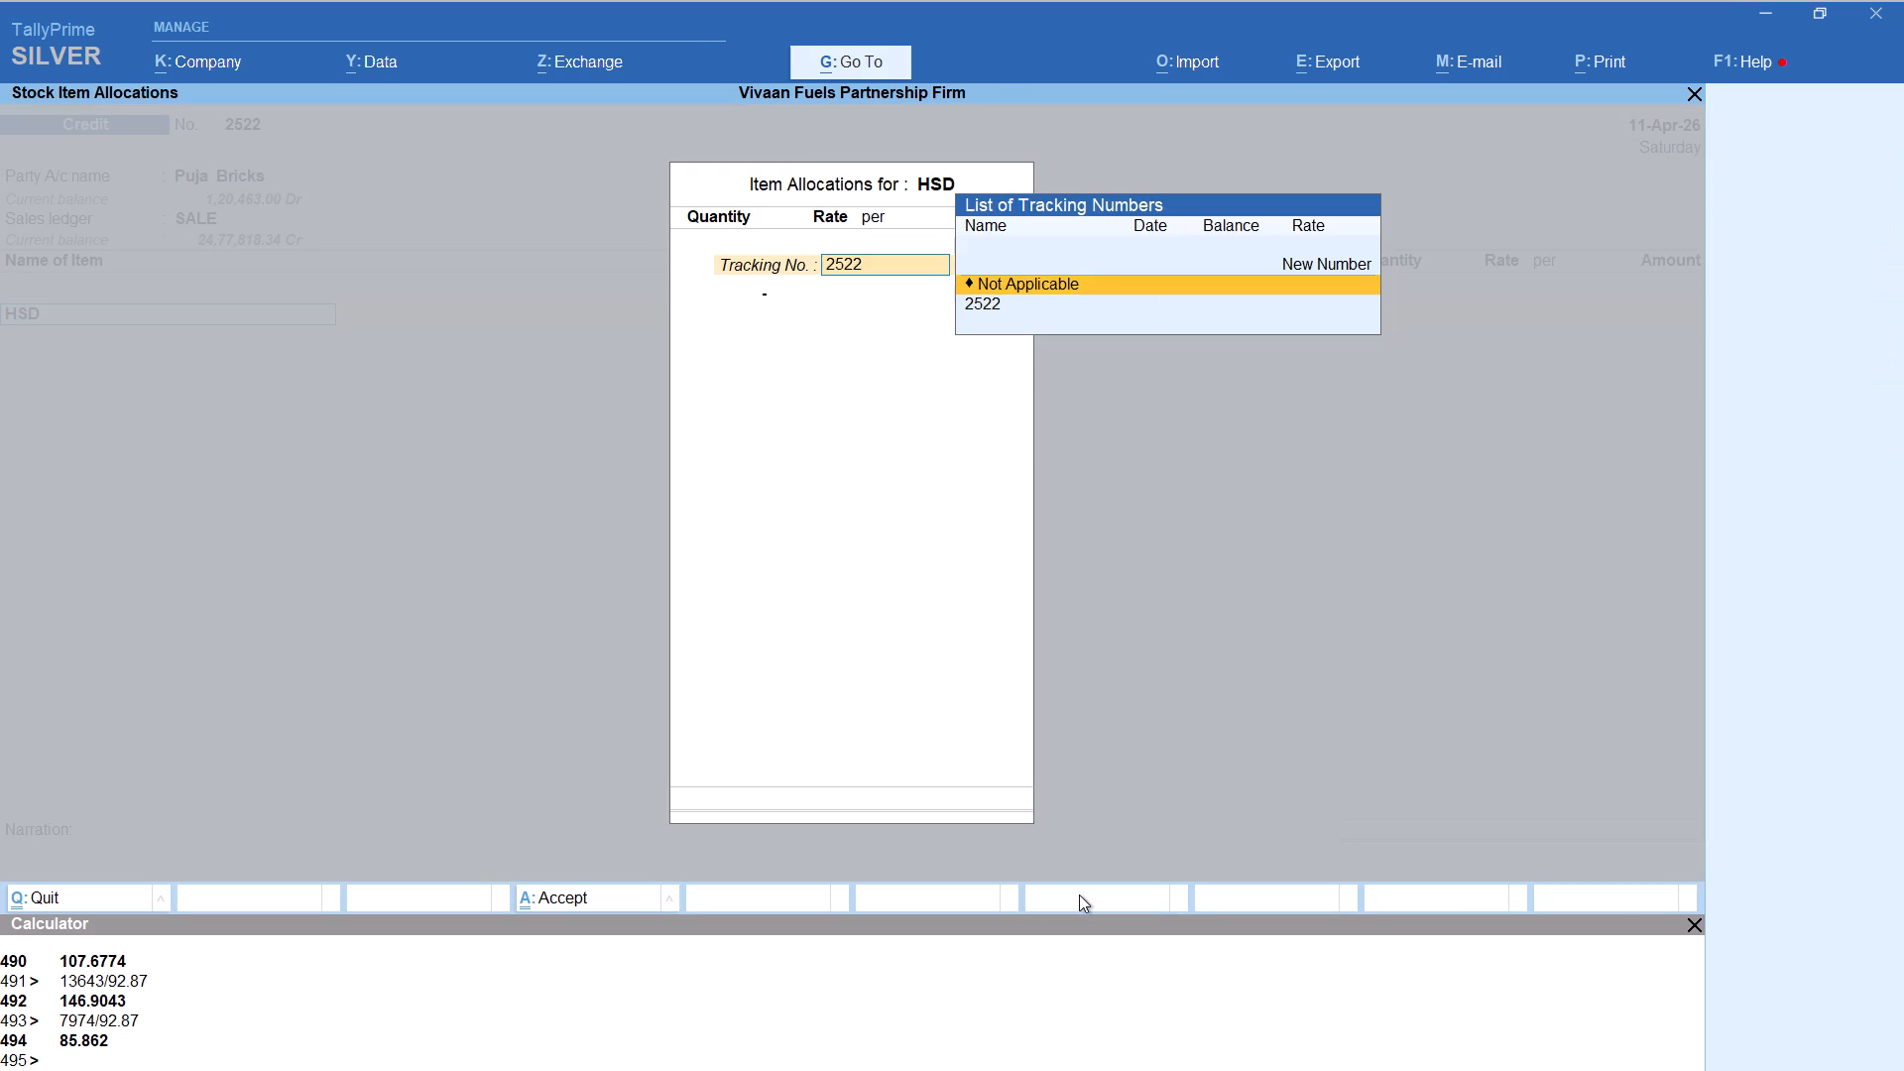
key(alt+c)
text(9287)
text(/92.87)
key(Return)
key(Return)
key(Return)
key(Return)
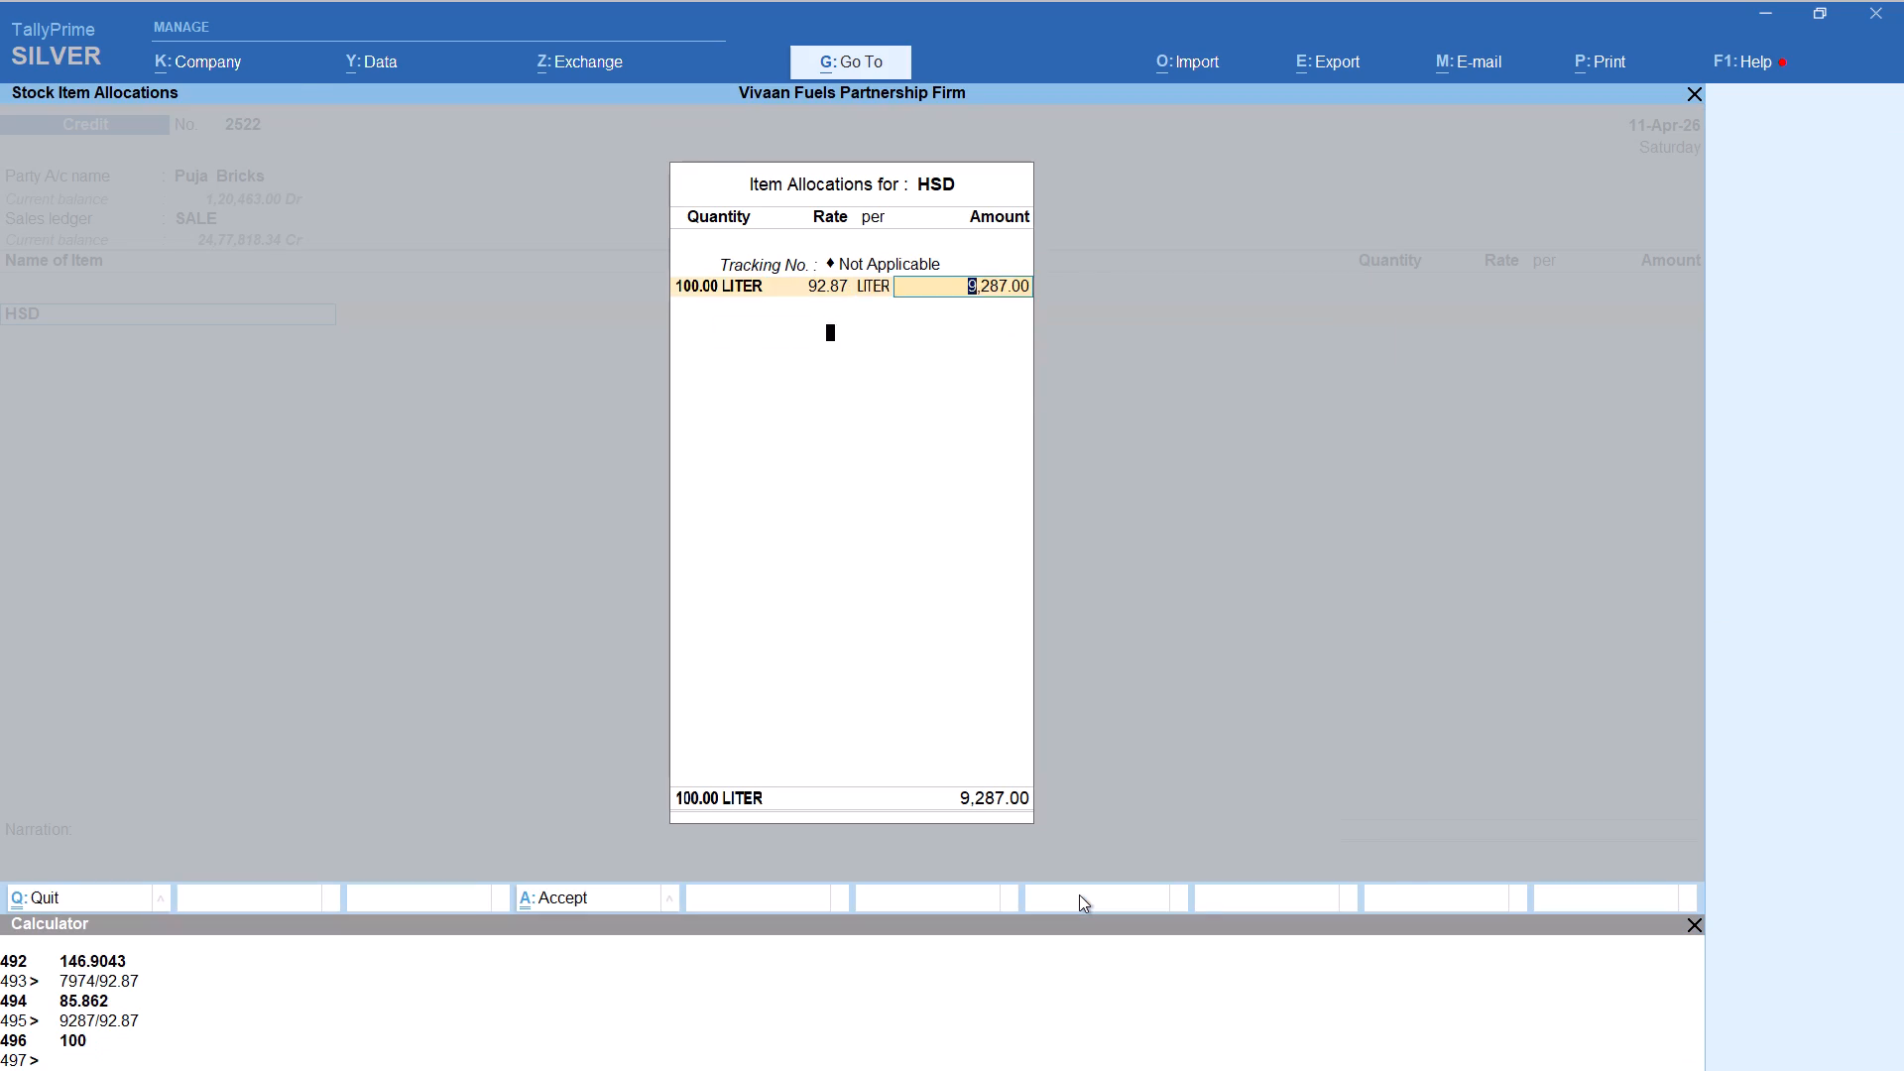
key(Return)
key(Return)
key(Return)
Look up the Round Off ledger for the Puja Bricks voucher and save the voucher.
text(RPOU)
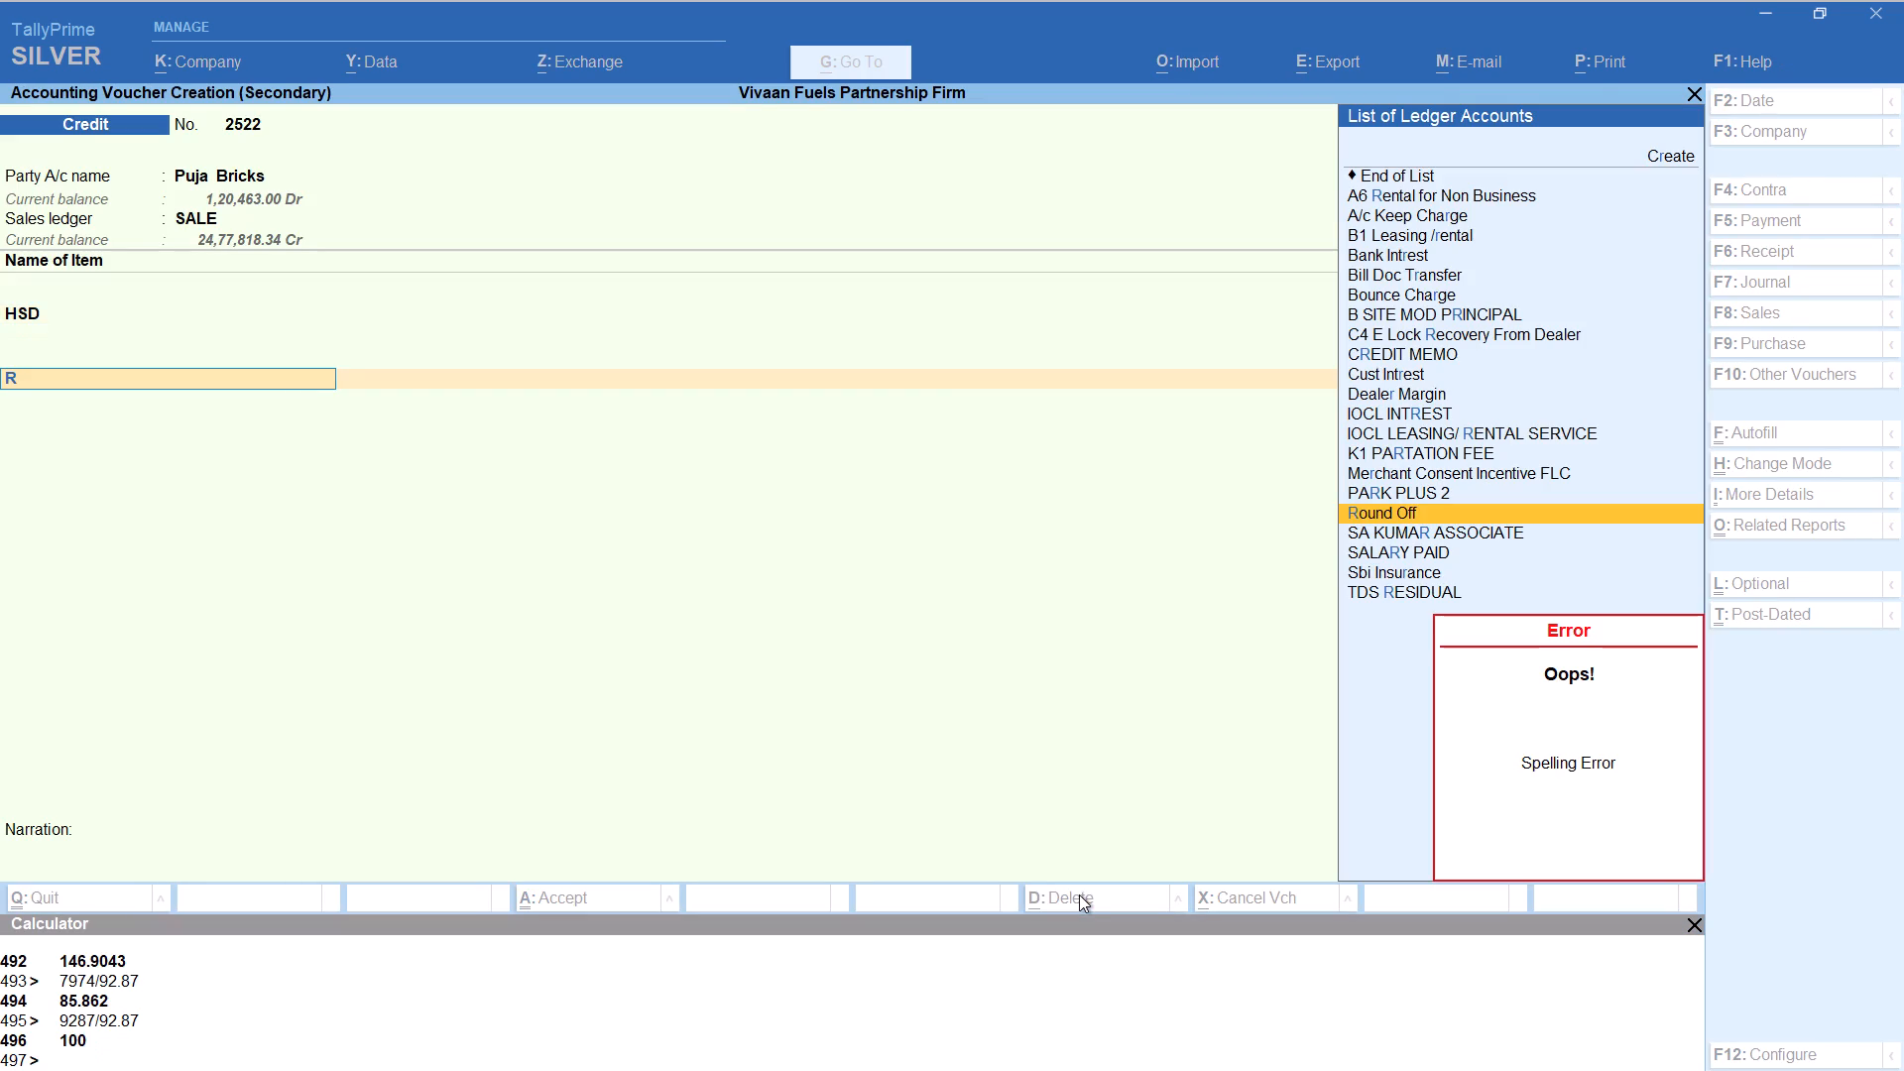
key(Return)
key(Return)
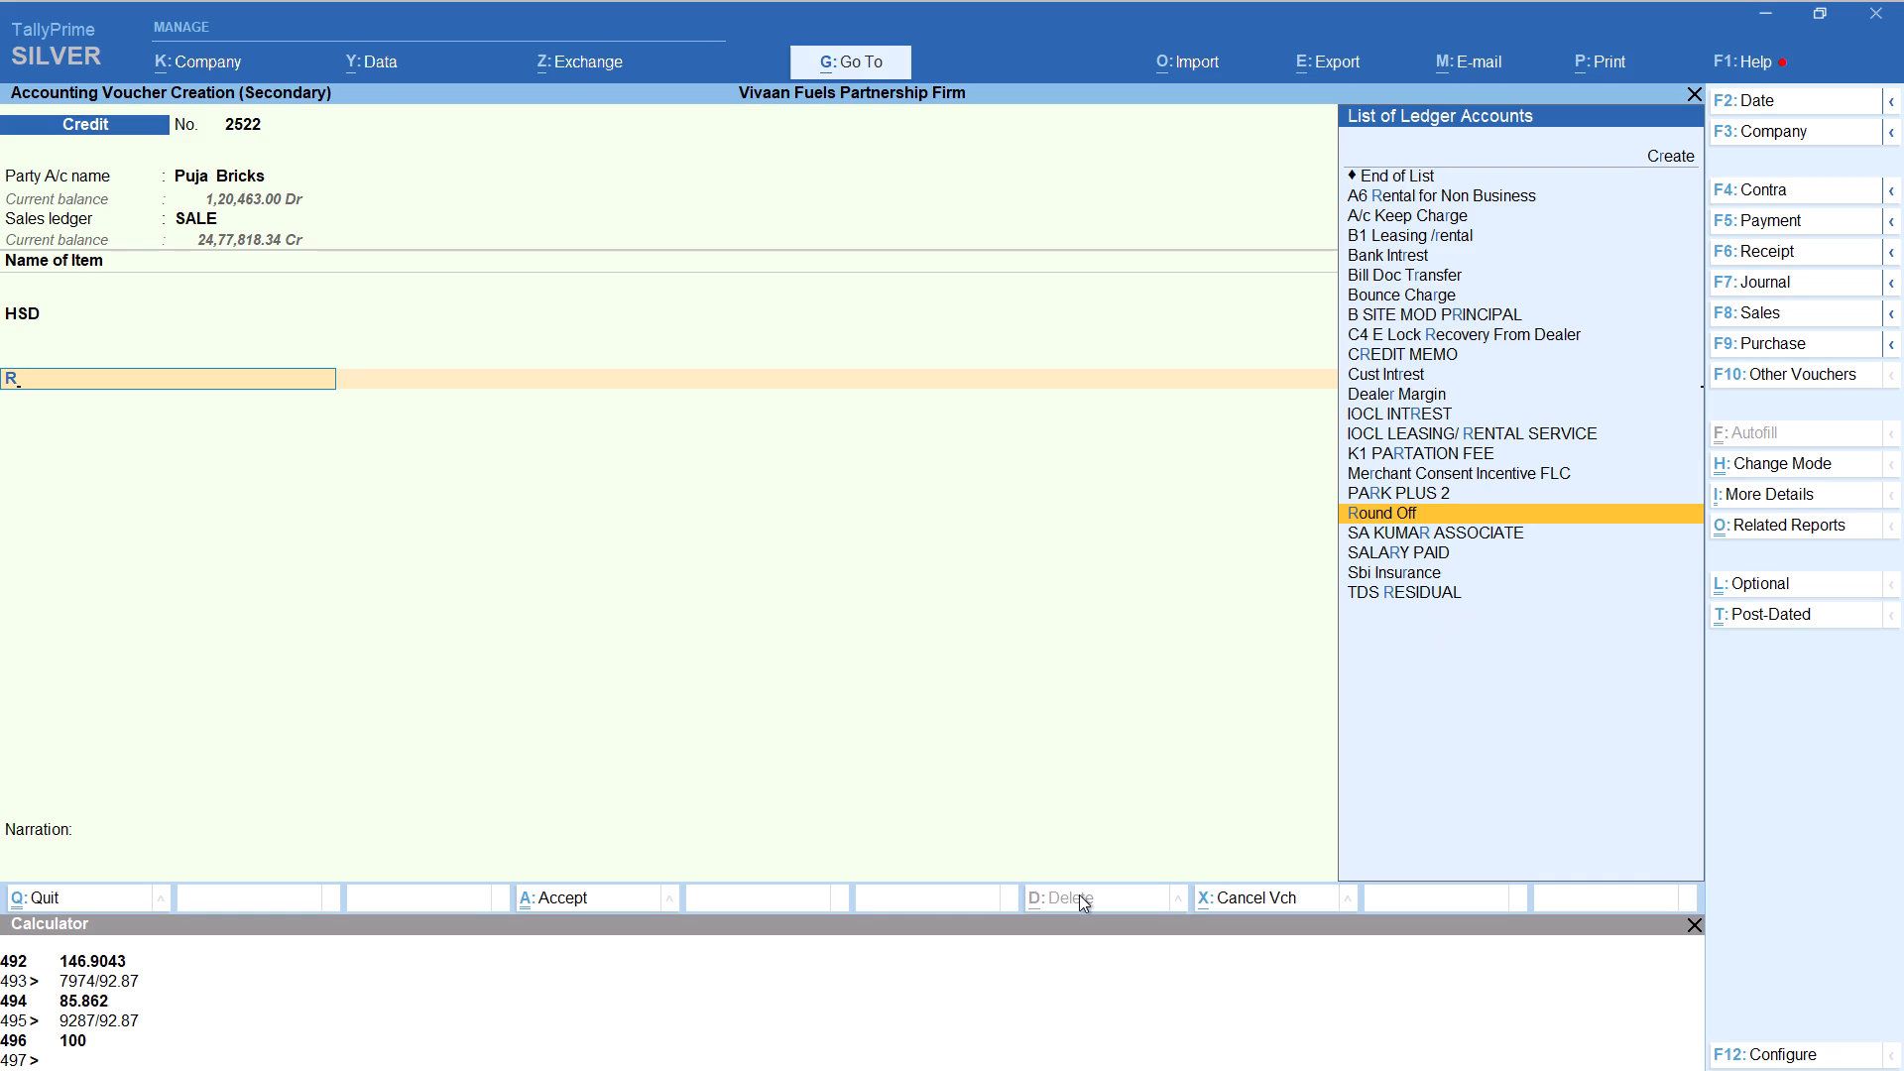
key(ctrl+a)
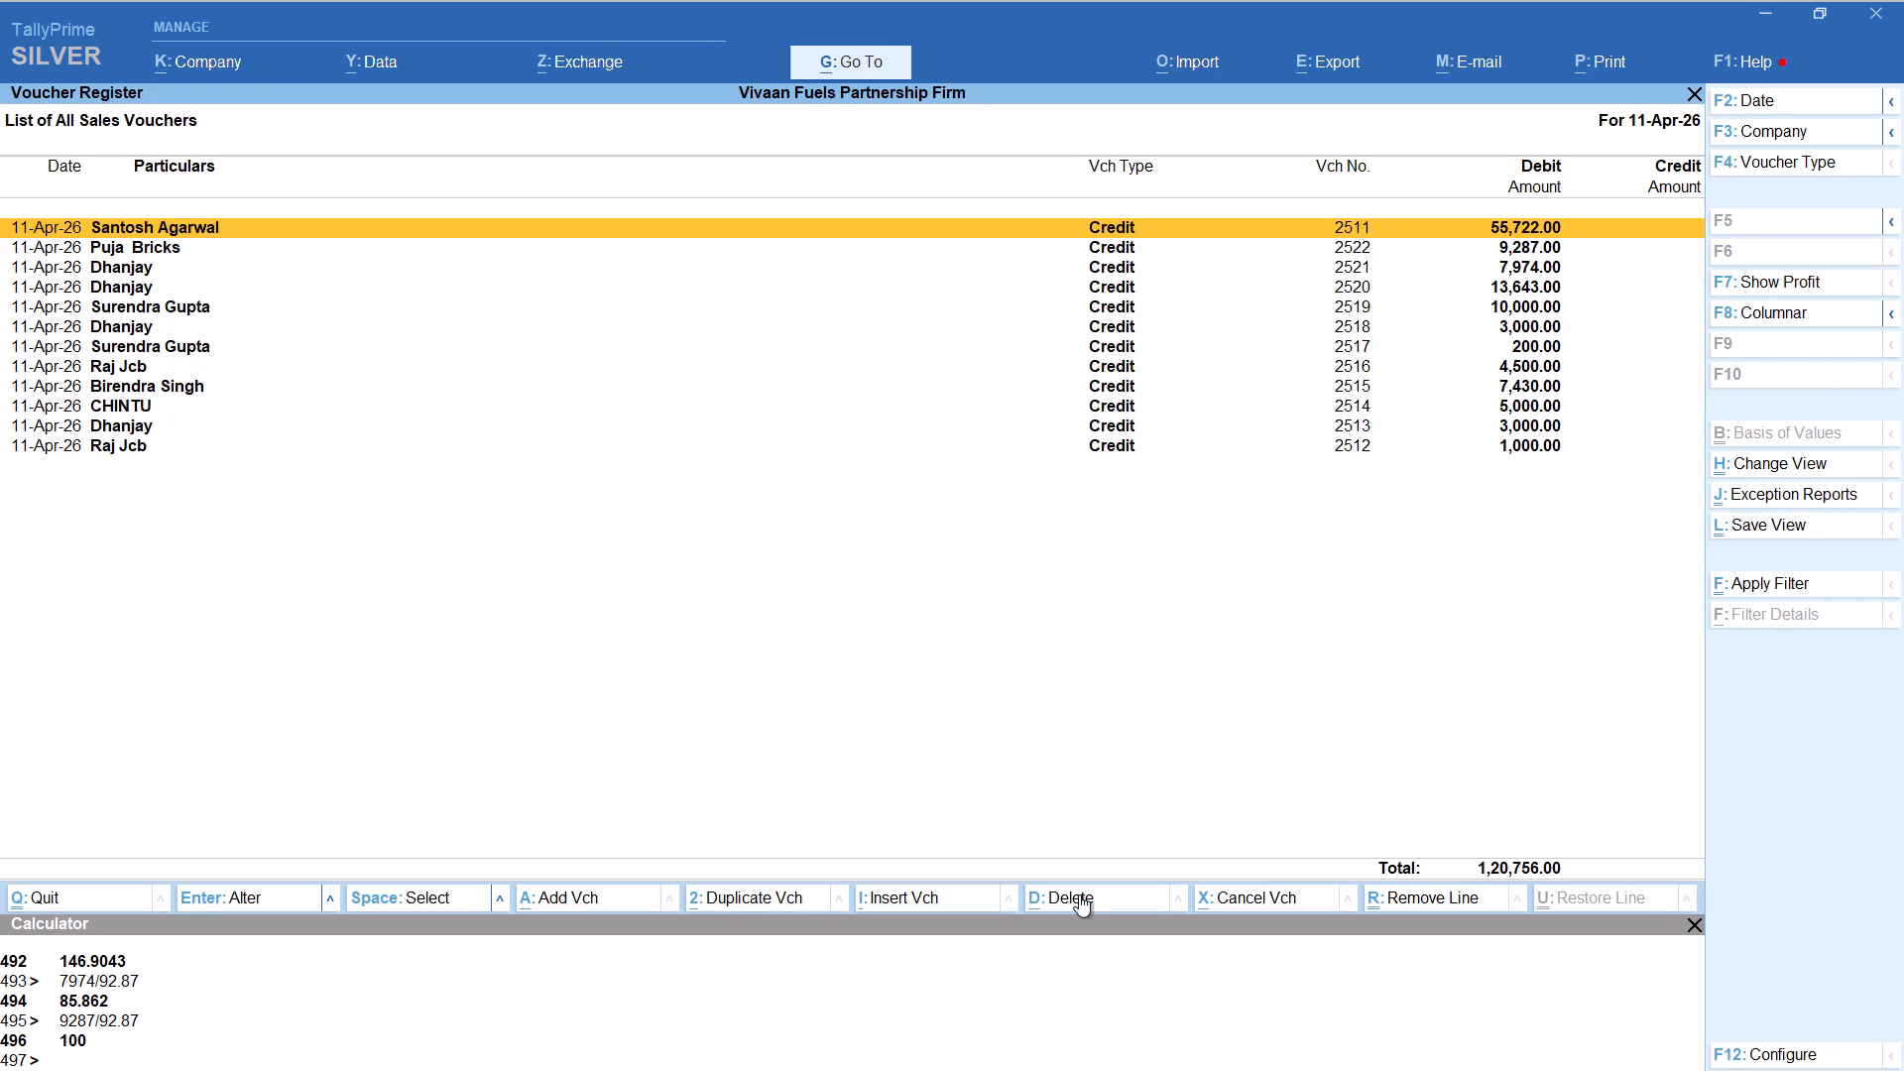
Start a new Credit voucher for the first listed party matching Sunil, keeping the default party details and sales ledger SALE.
key(alt+a)
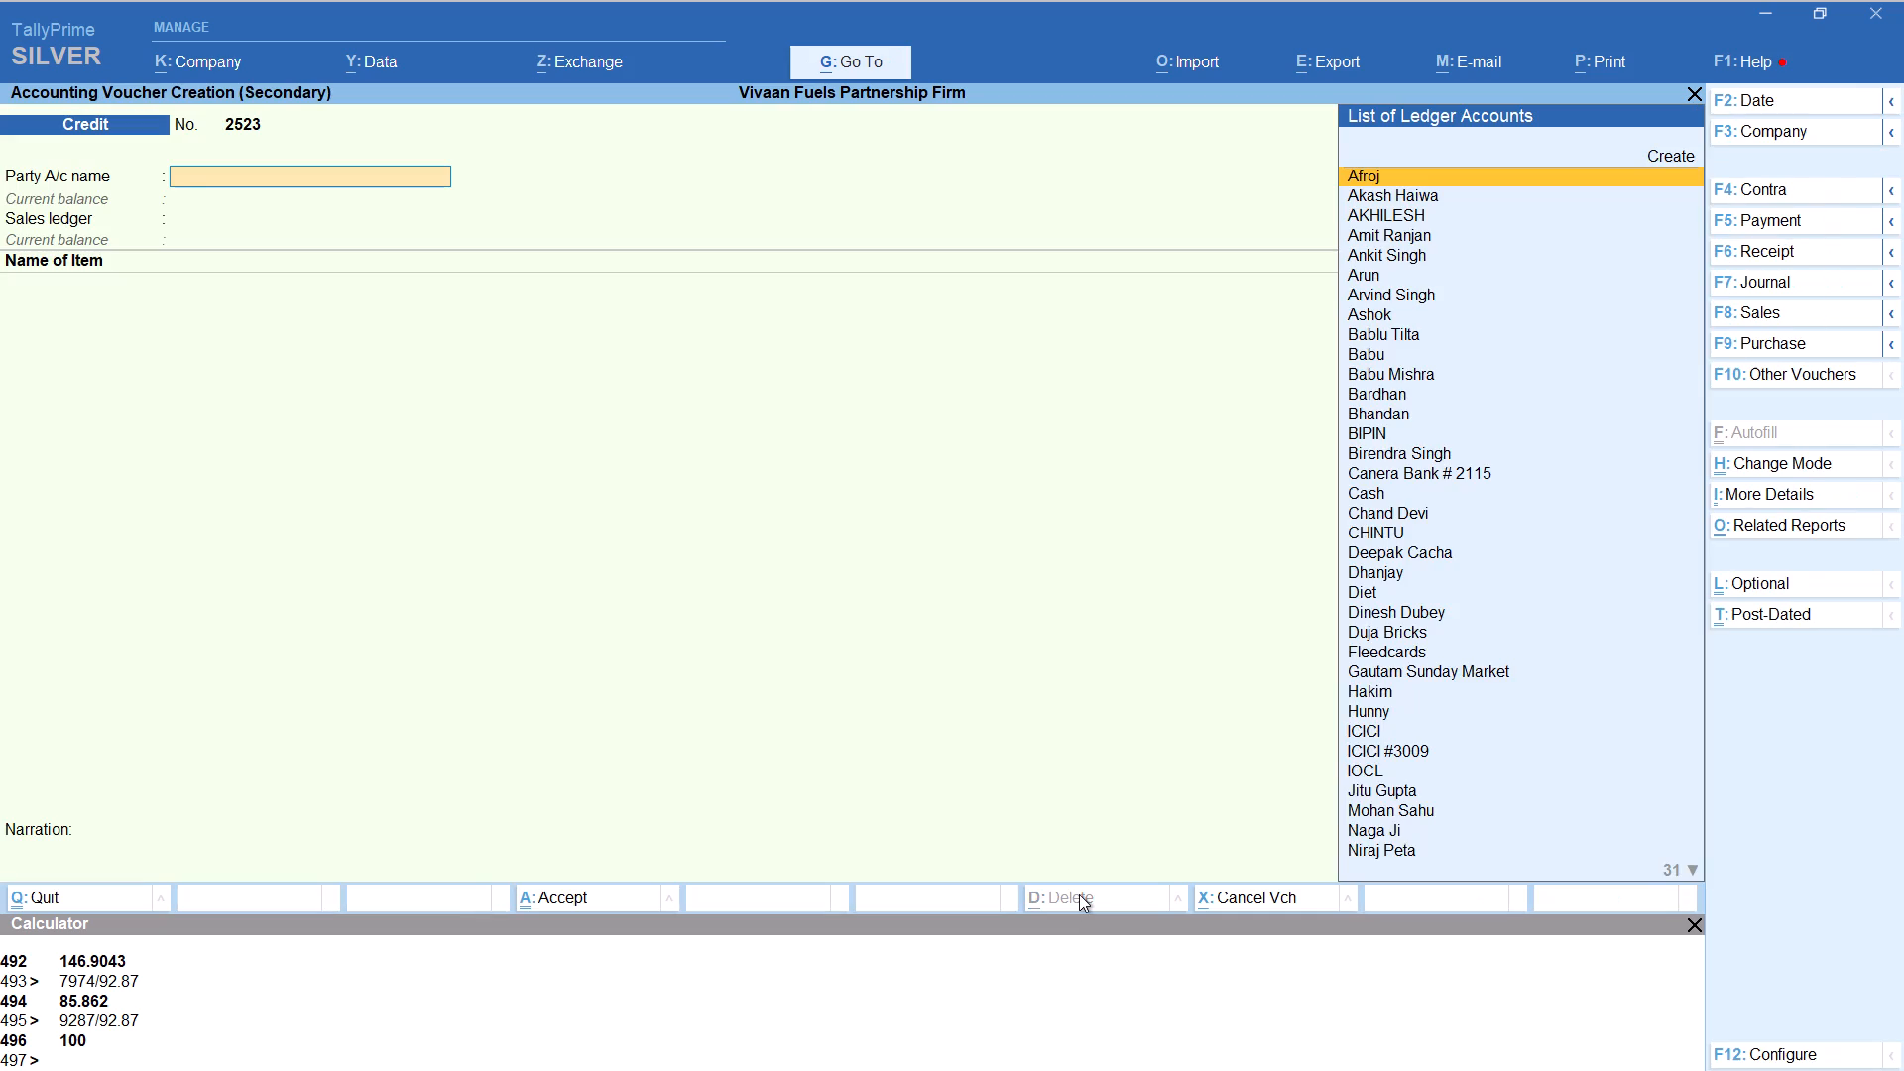
key(s)
text(UNIL)
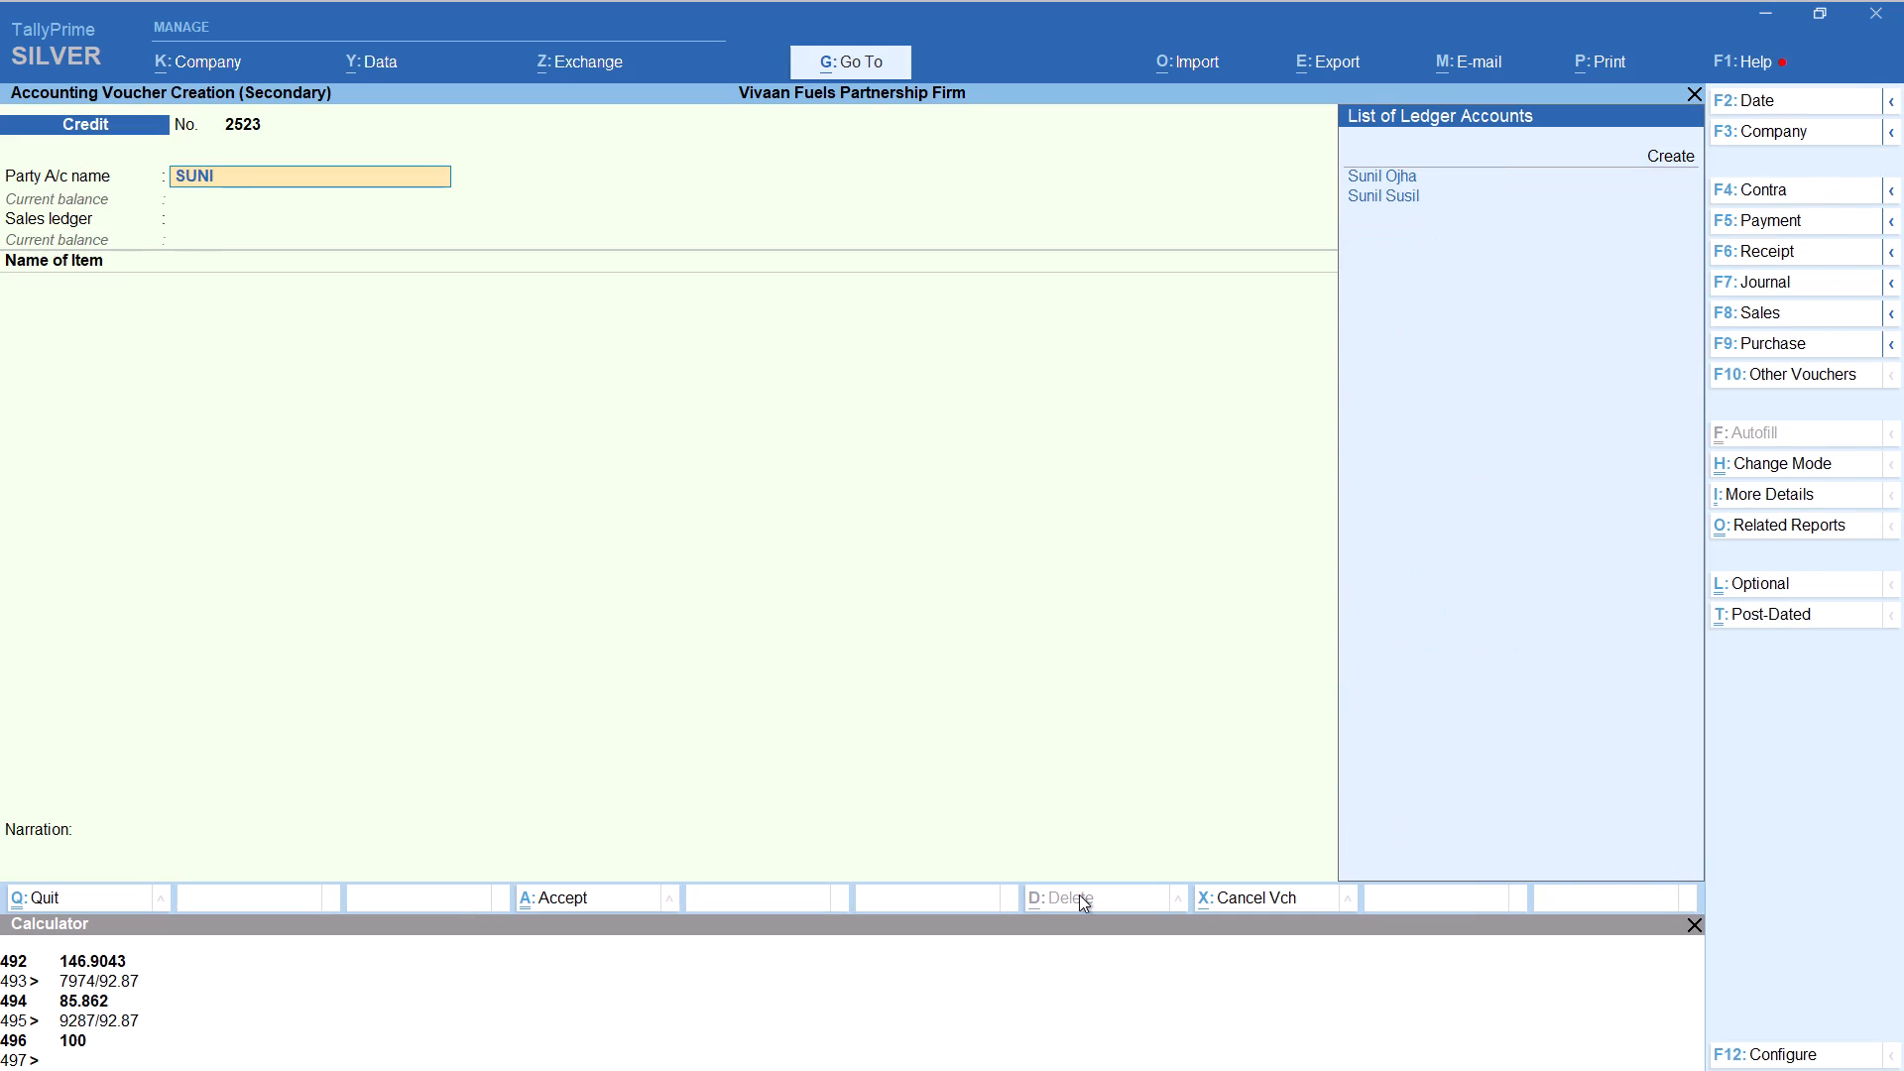
key(Down)
key(Down)
key(Up)
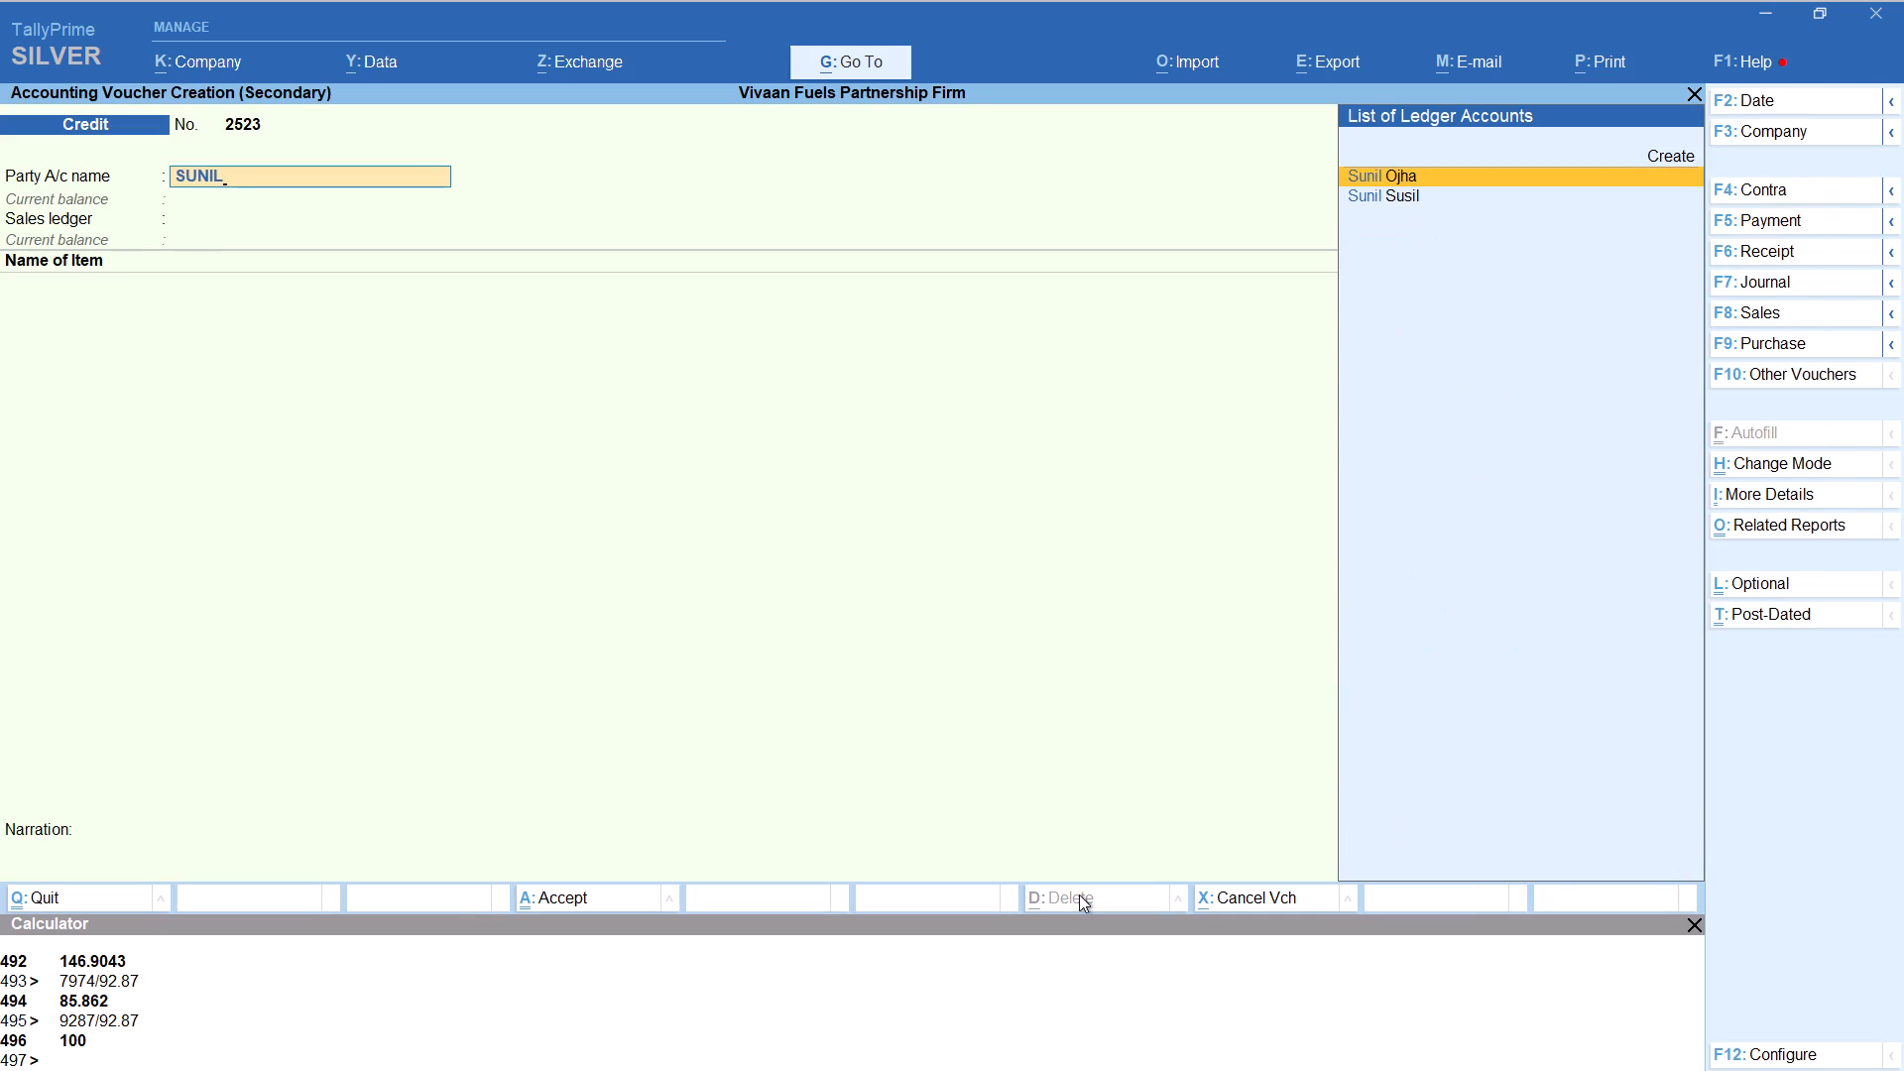
key(Return)
key(Return)
key(Return)
key(Return)
key(Return)
key(Return)
key(Return)
key(Return)
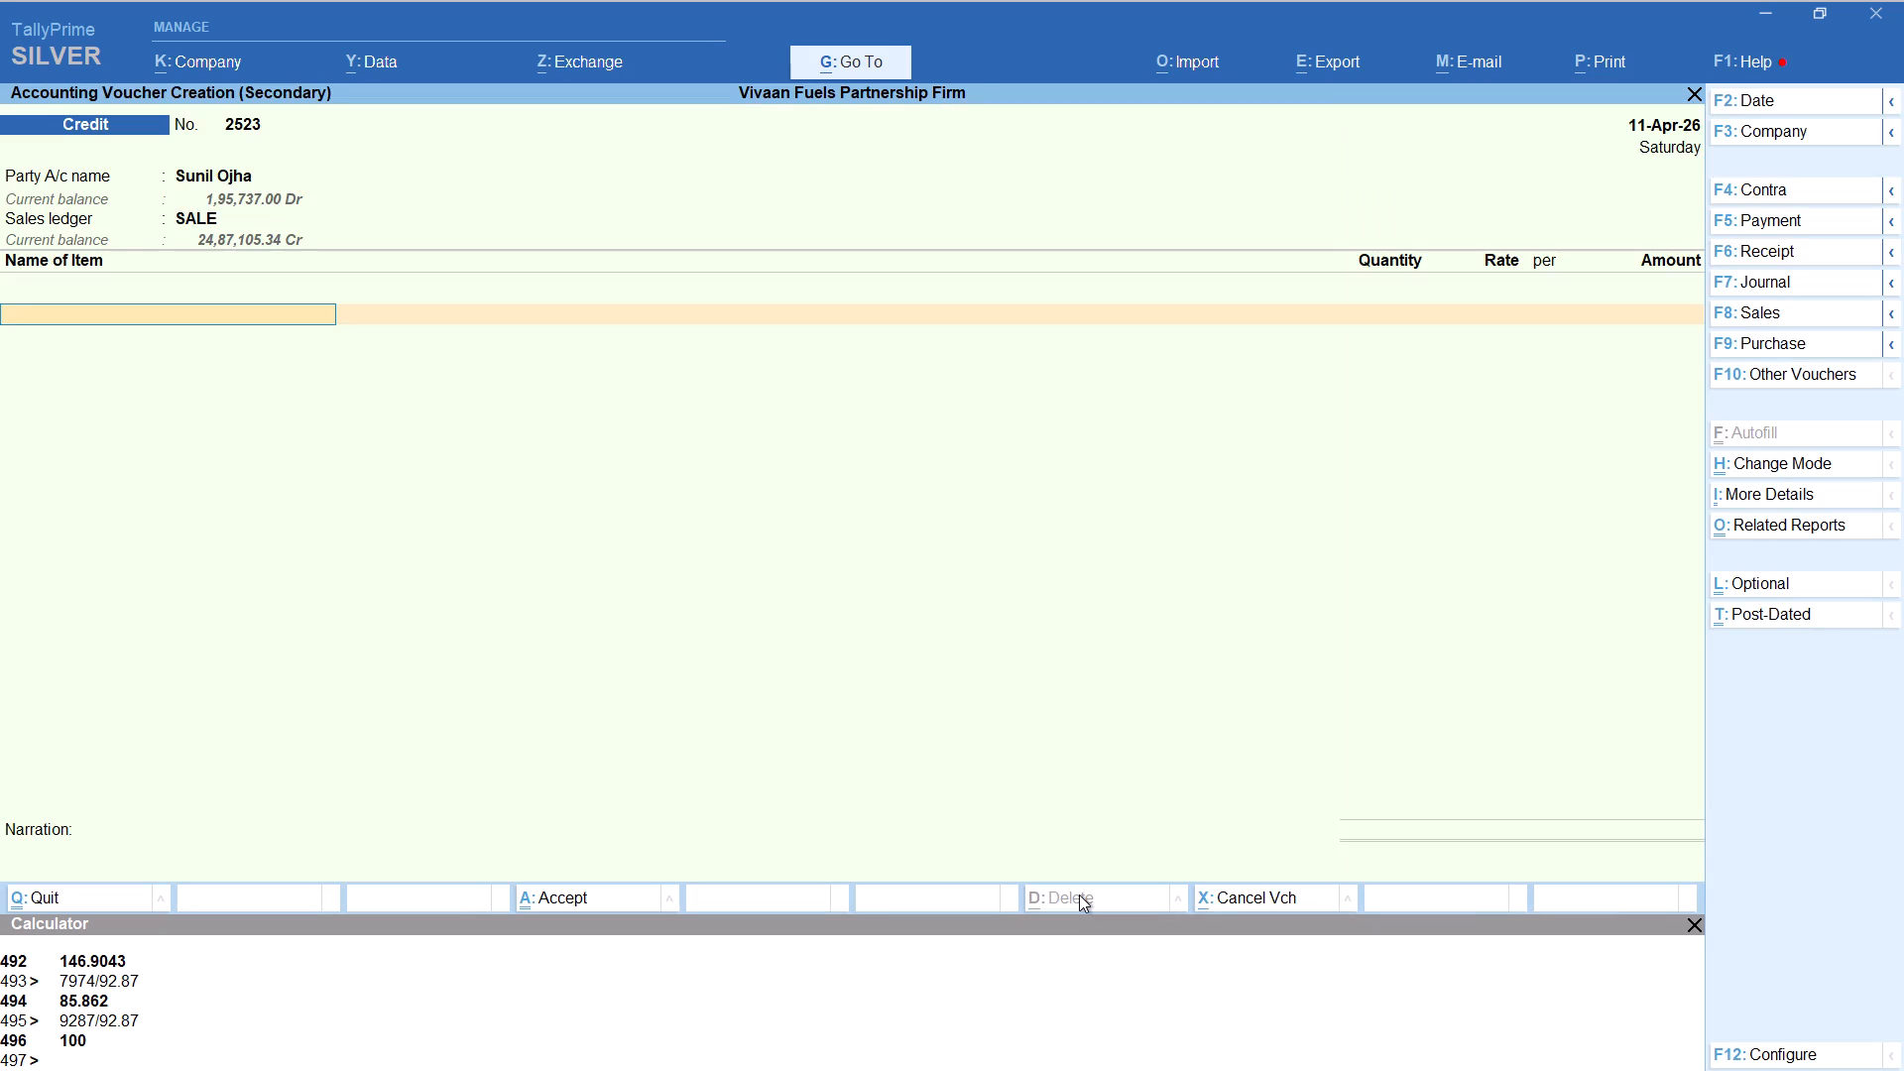
Add item HSD to the Sunil voucher with tracking number Not Applicable and quantity calculated as 14990/92.87, keeping the 92.87 rate.
text(HSD)
key(Return)
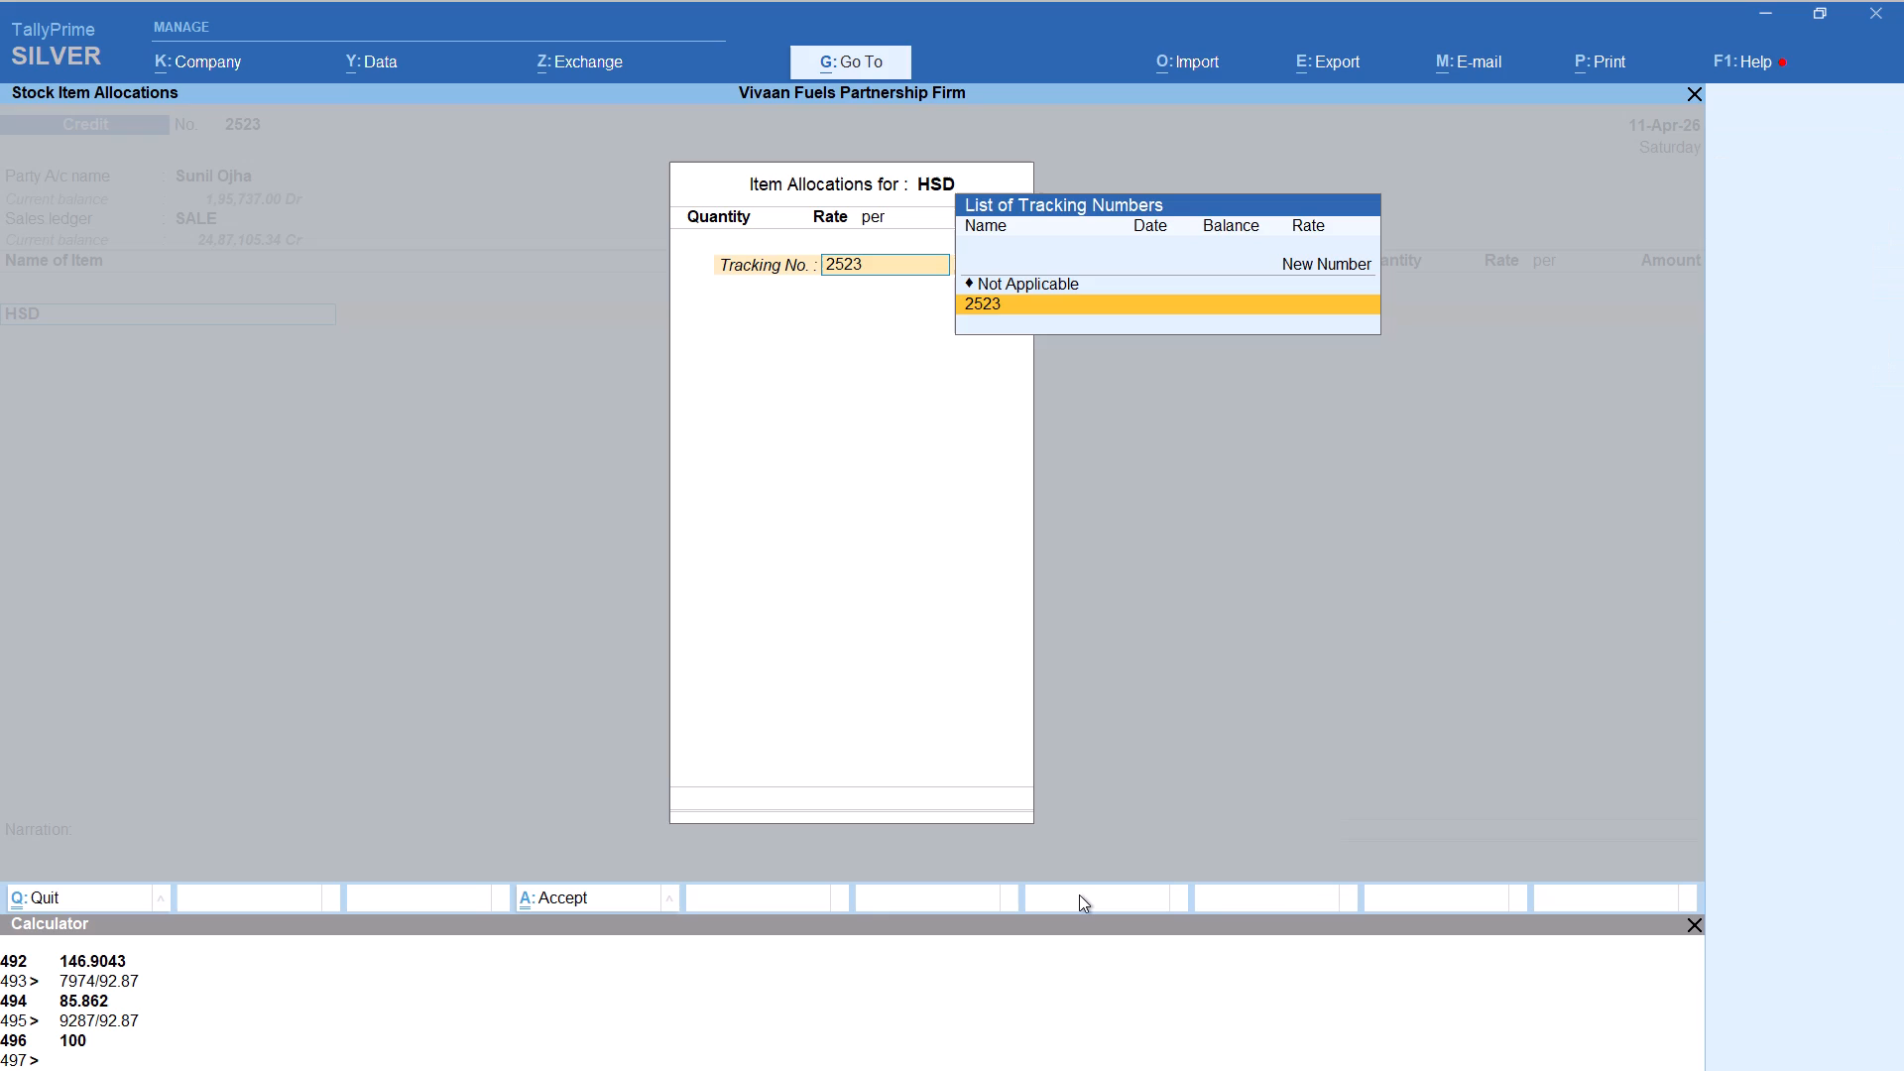
key(Up)
key(Return)
key(alt+c)
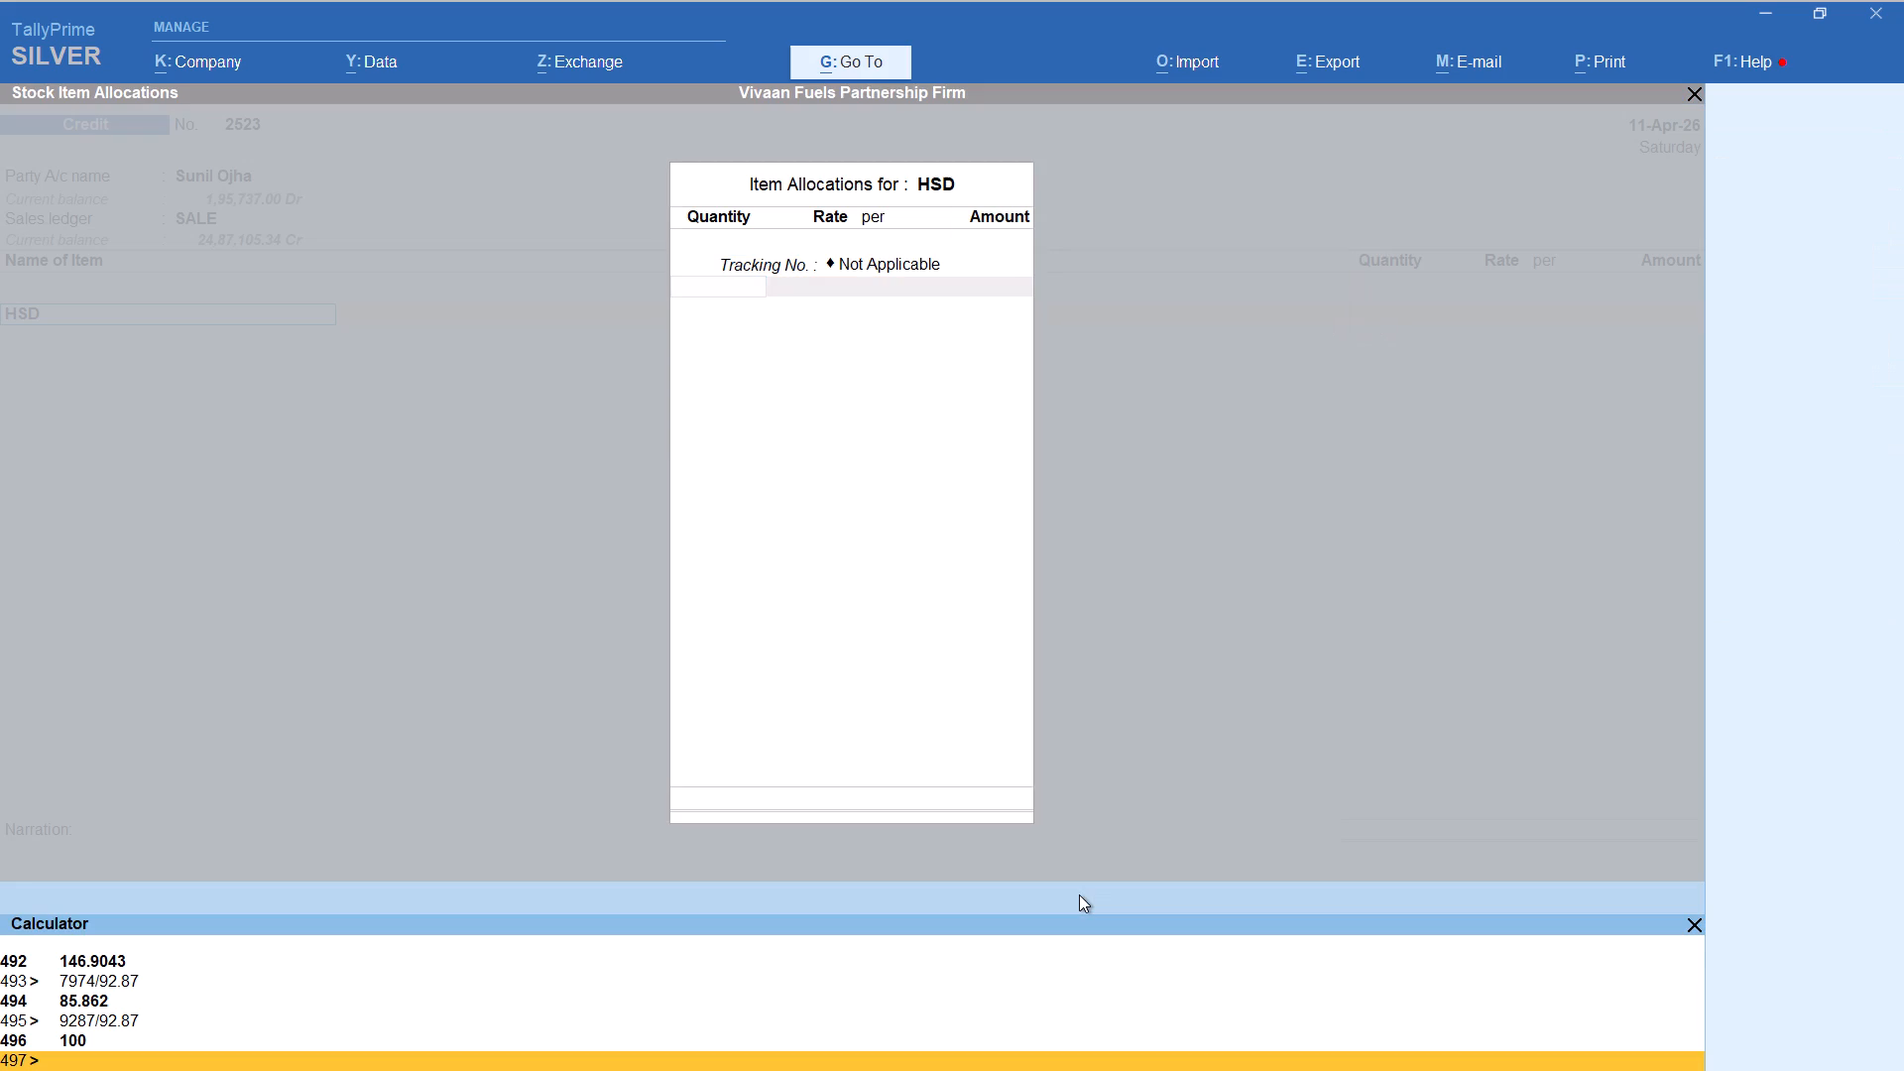
text(14990)
text(/92.87)
key(Return)
key(Return)
key(Return)
key(Return)
key(Return)
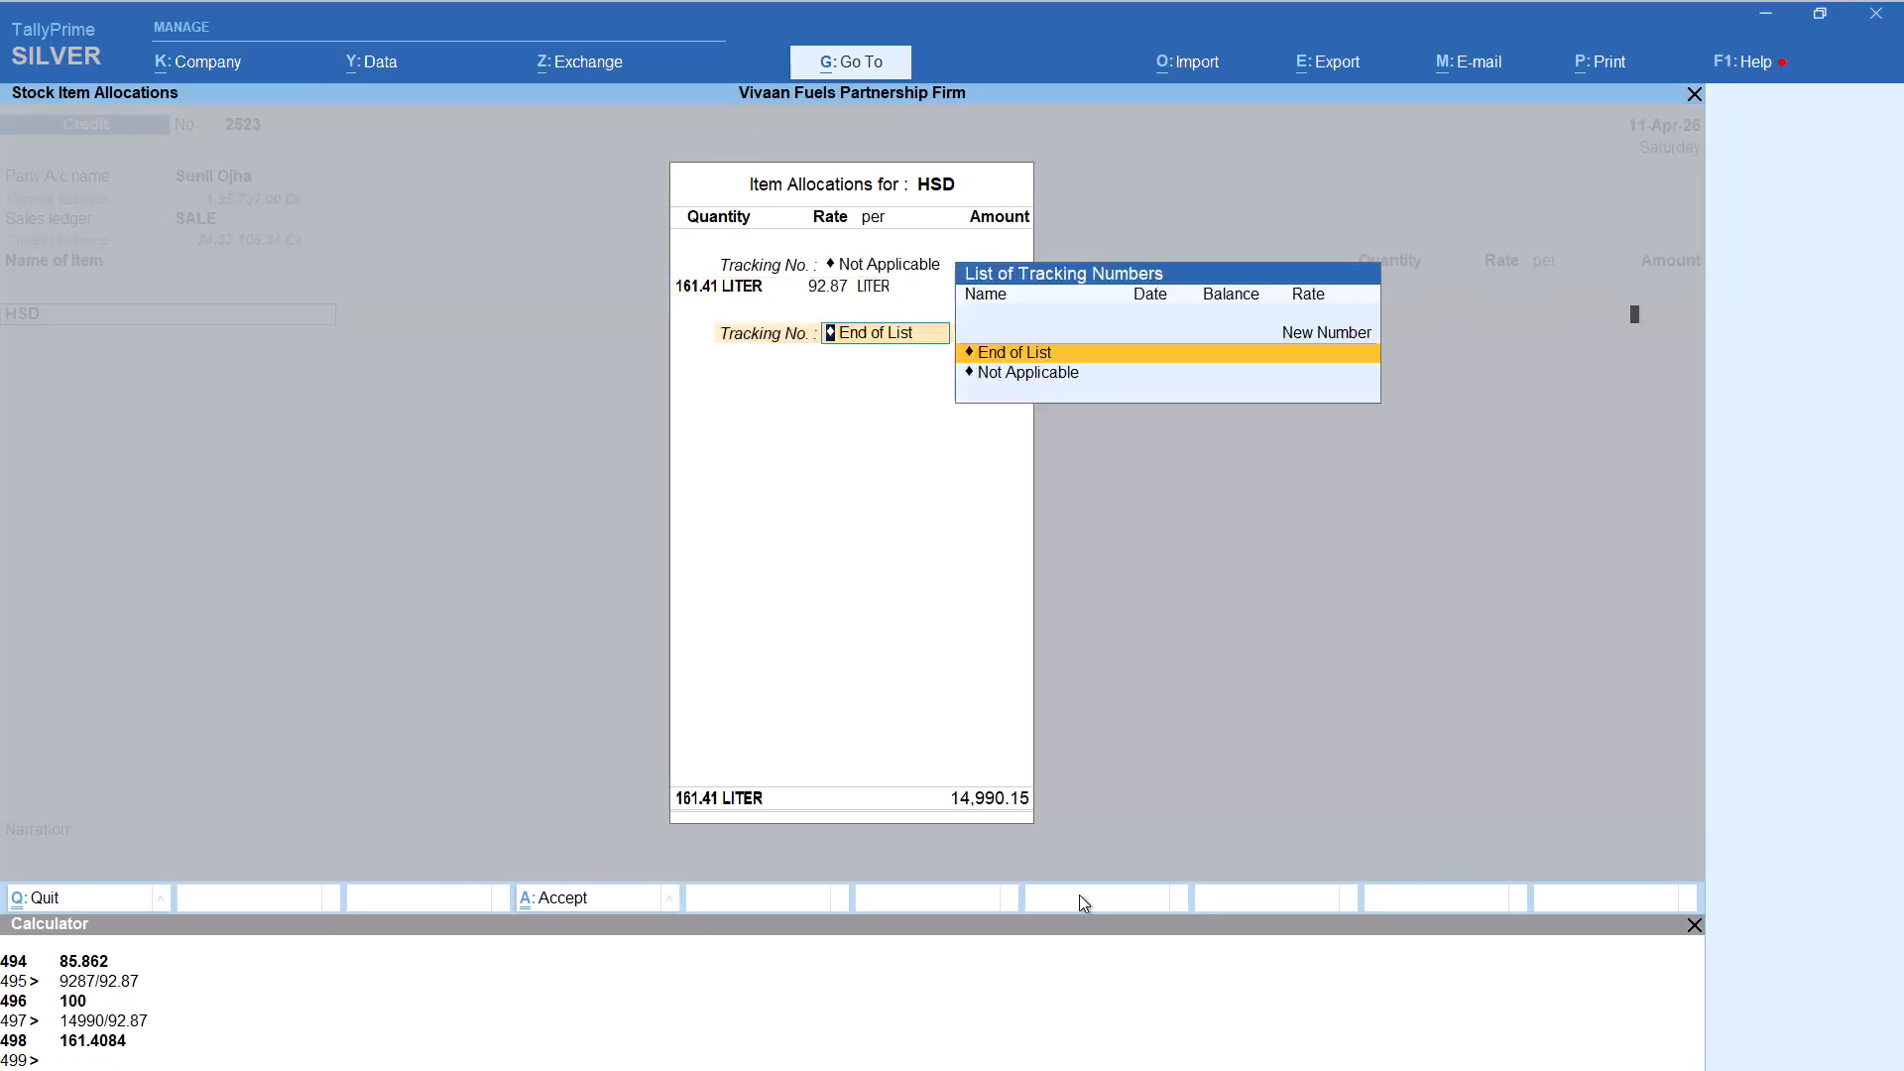
key(Return)
key(Return)
Add the Round Off ledger with its default amount to the Sunil voucher and save it.
text(ROU)
key(Return)
key(ctrl+a)
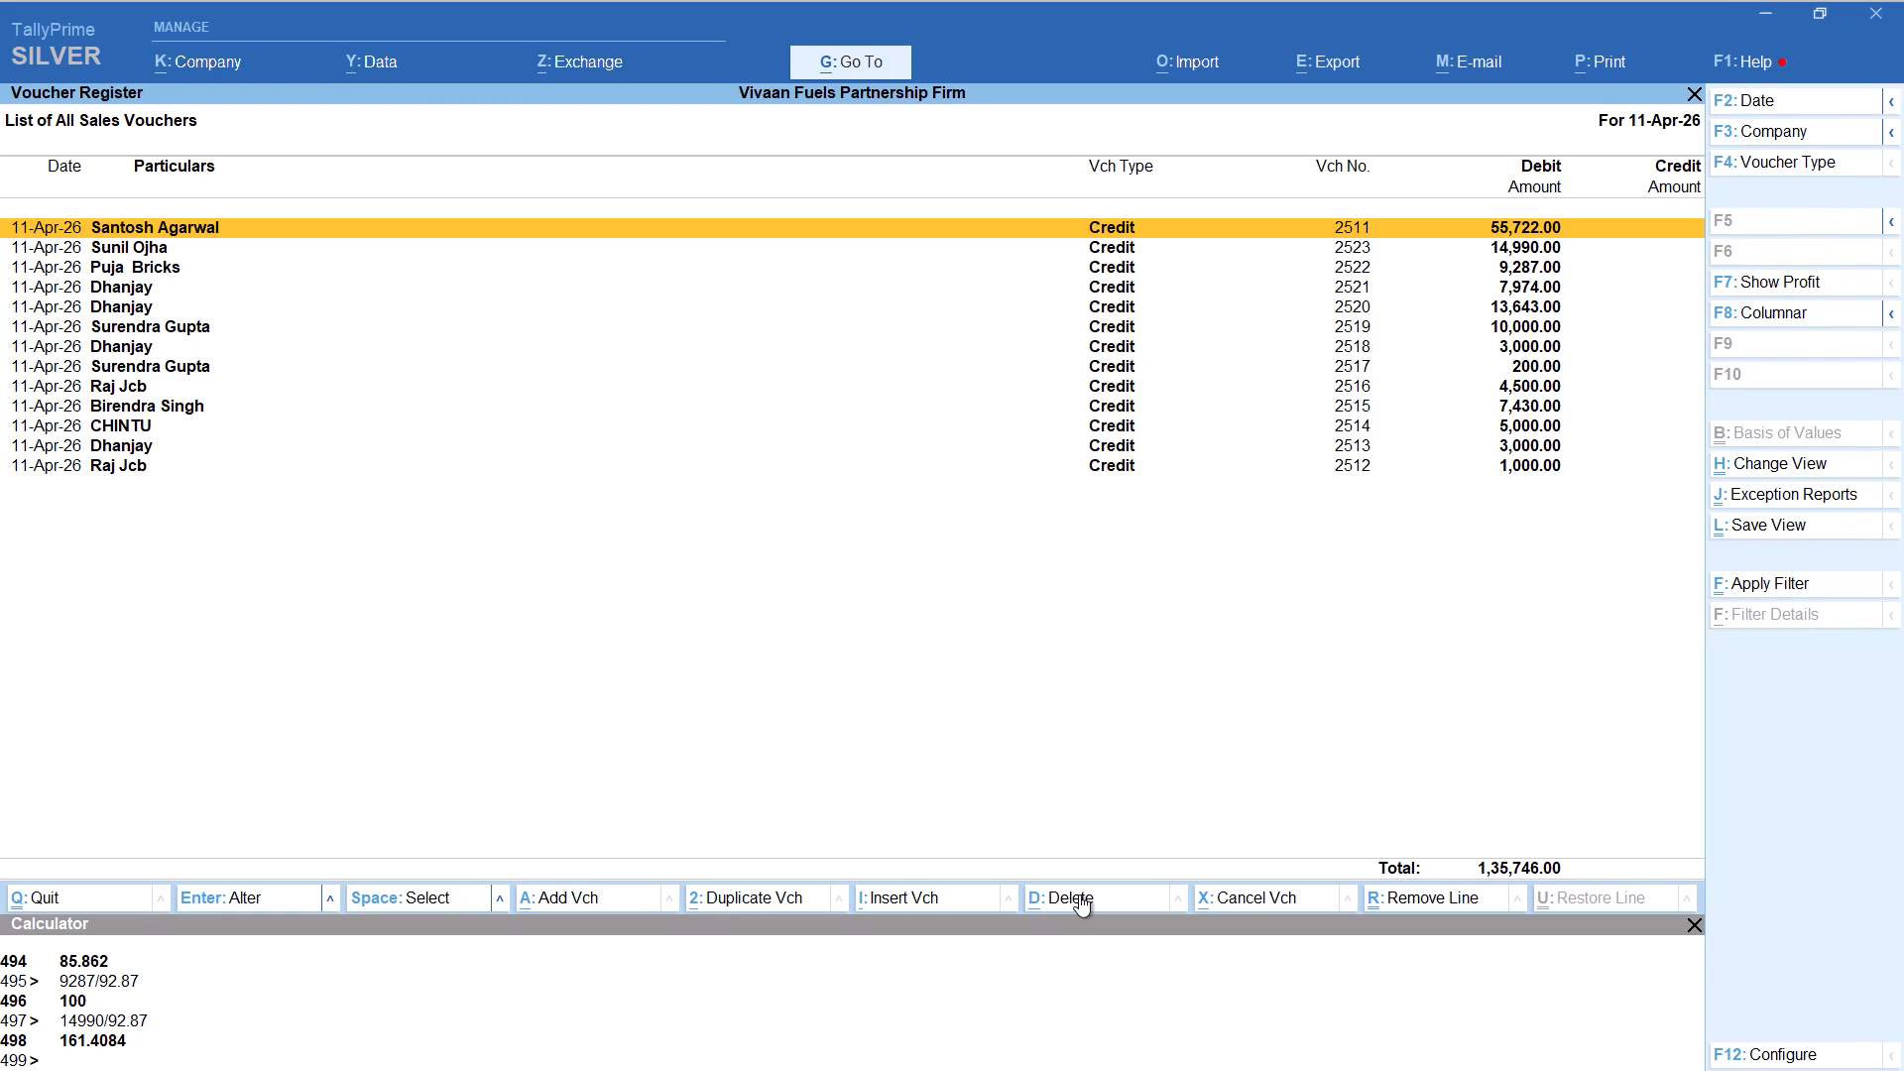
Start a new Credit voucher for the party Pary Bricks, keeping the default party details and sales ledger SALE.
key(alt+a)
text(PARY)
key(Return)
key(Return)
key(Return)
key(Return)
key(Return)
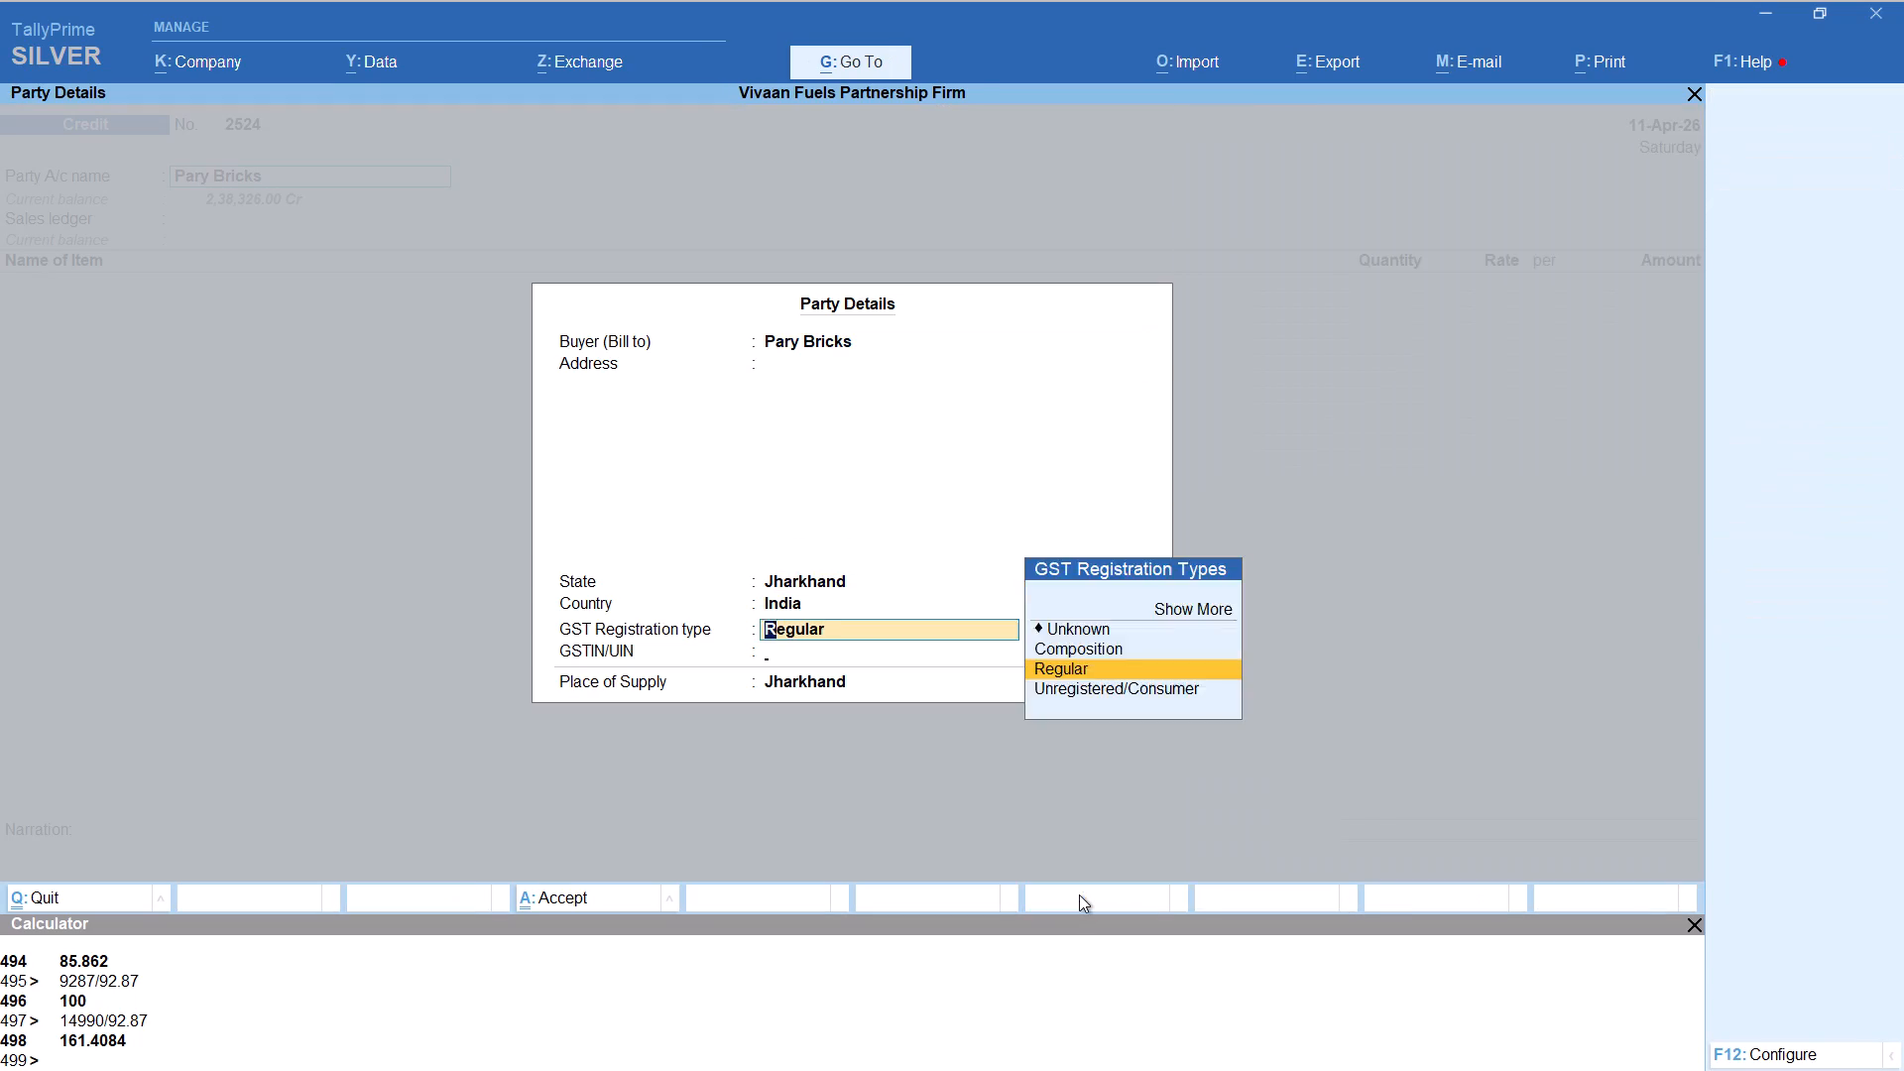
key(Return)
key(Return)
key(Return)
Add item HSD to the Pary Bricks voucher with tracking number Not Applicable and quantity calculated as 4010/92.87, keeping the 92.87 rate.
text(HSD)
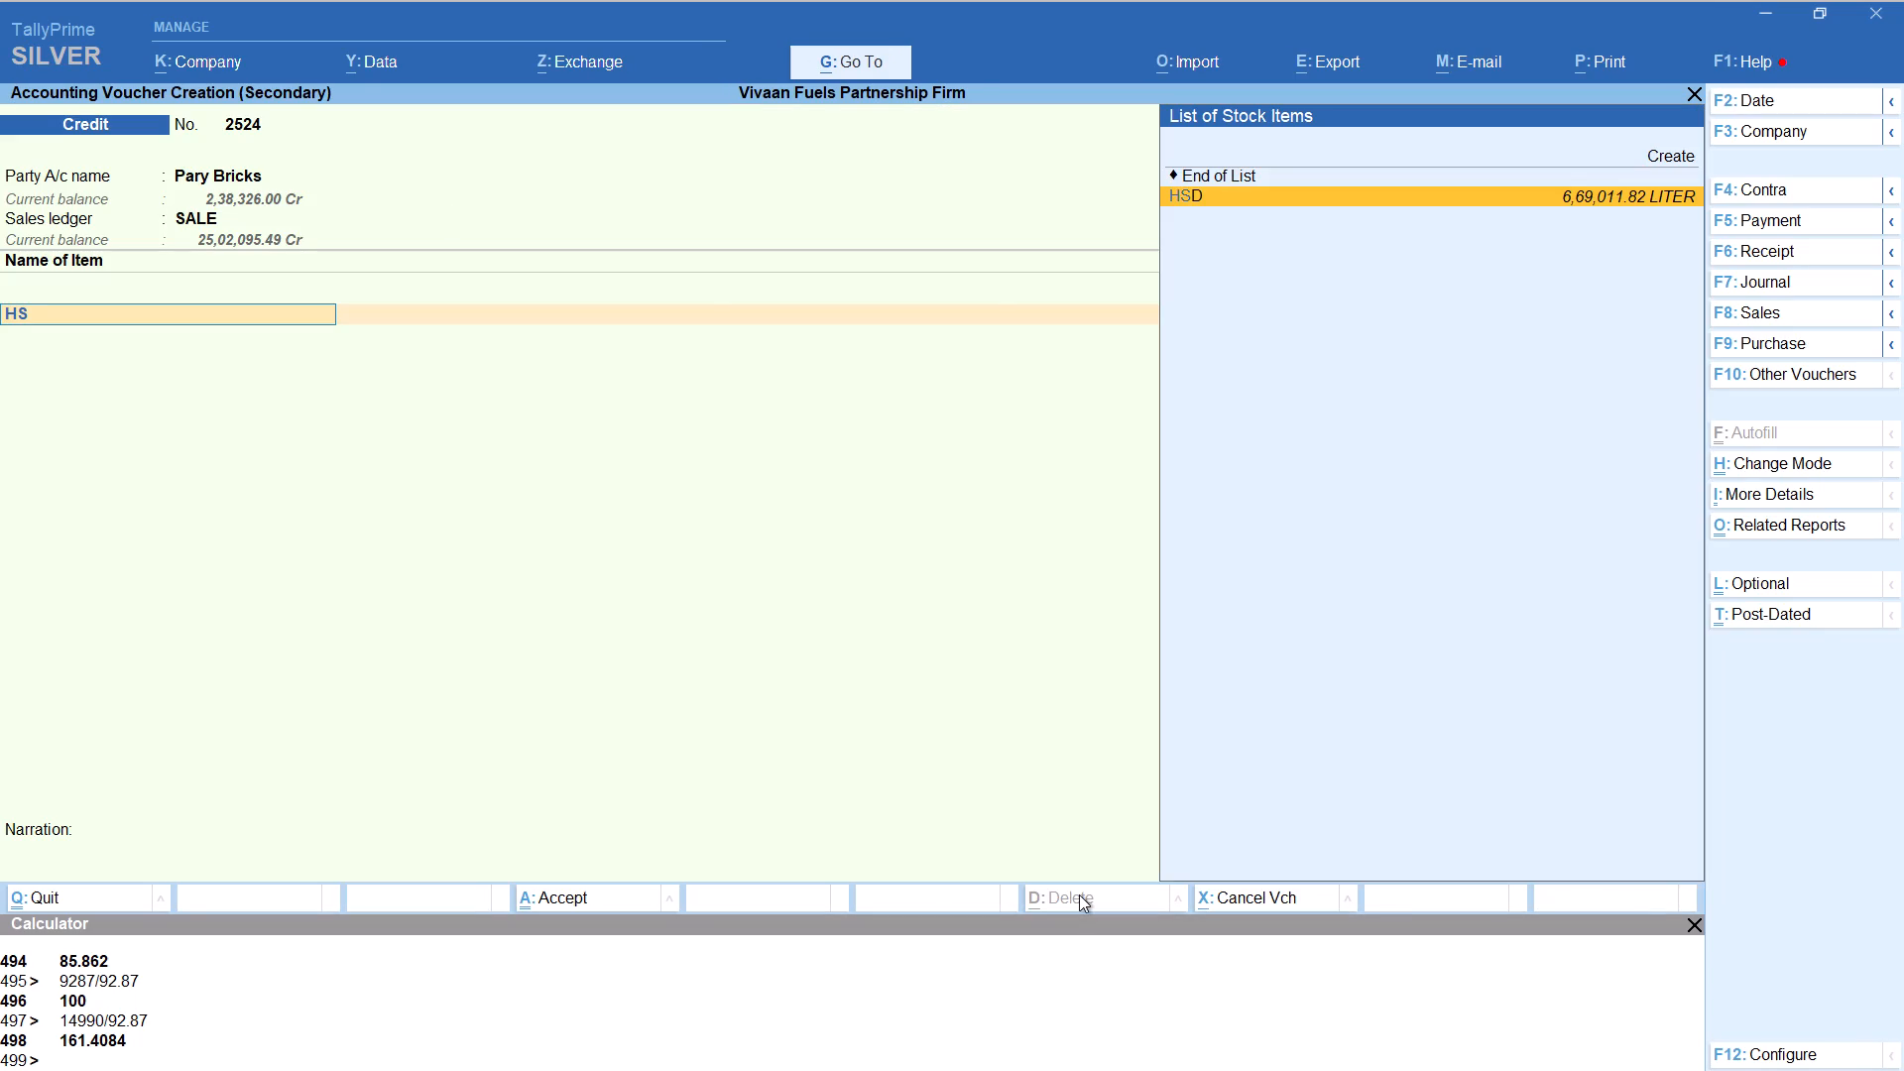
key(Return)
key(Up)
key(Return)
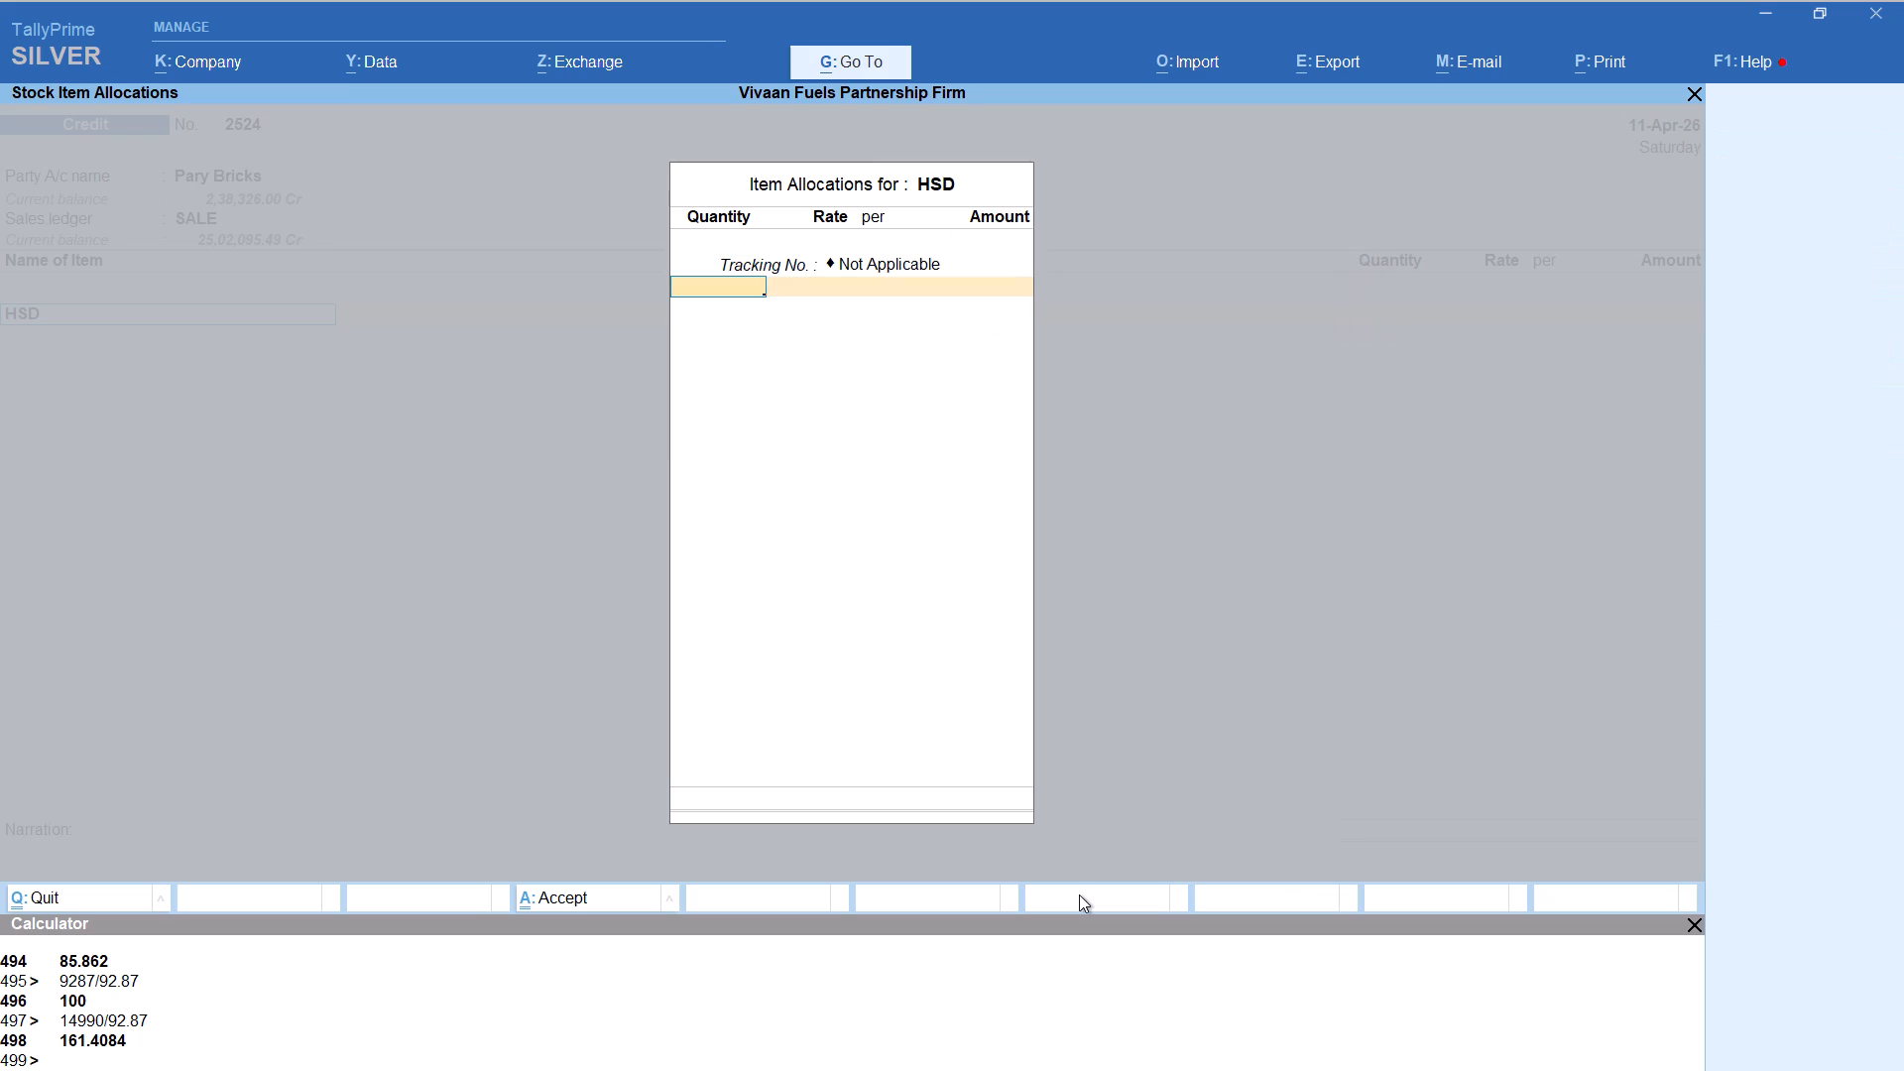
key(alt+c)
text(4010)
text(/962)
key(BackSpace)
key(BackSpace)
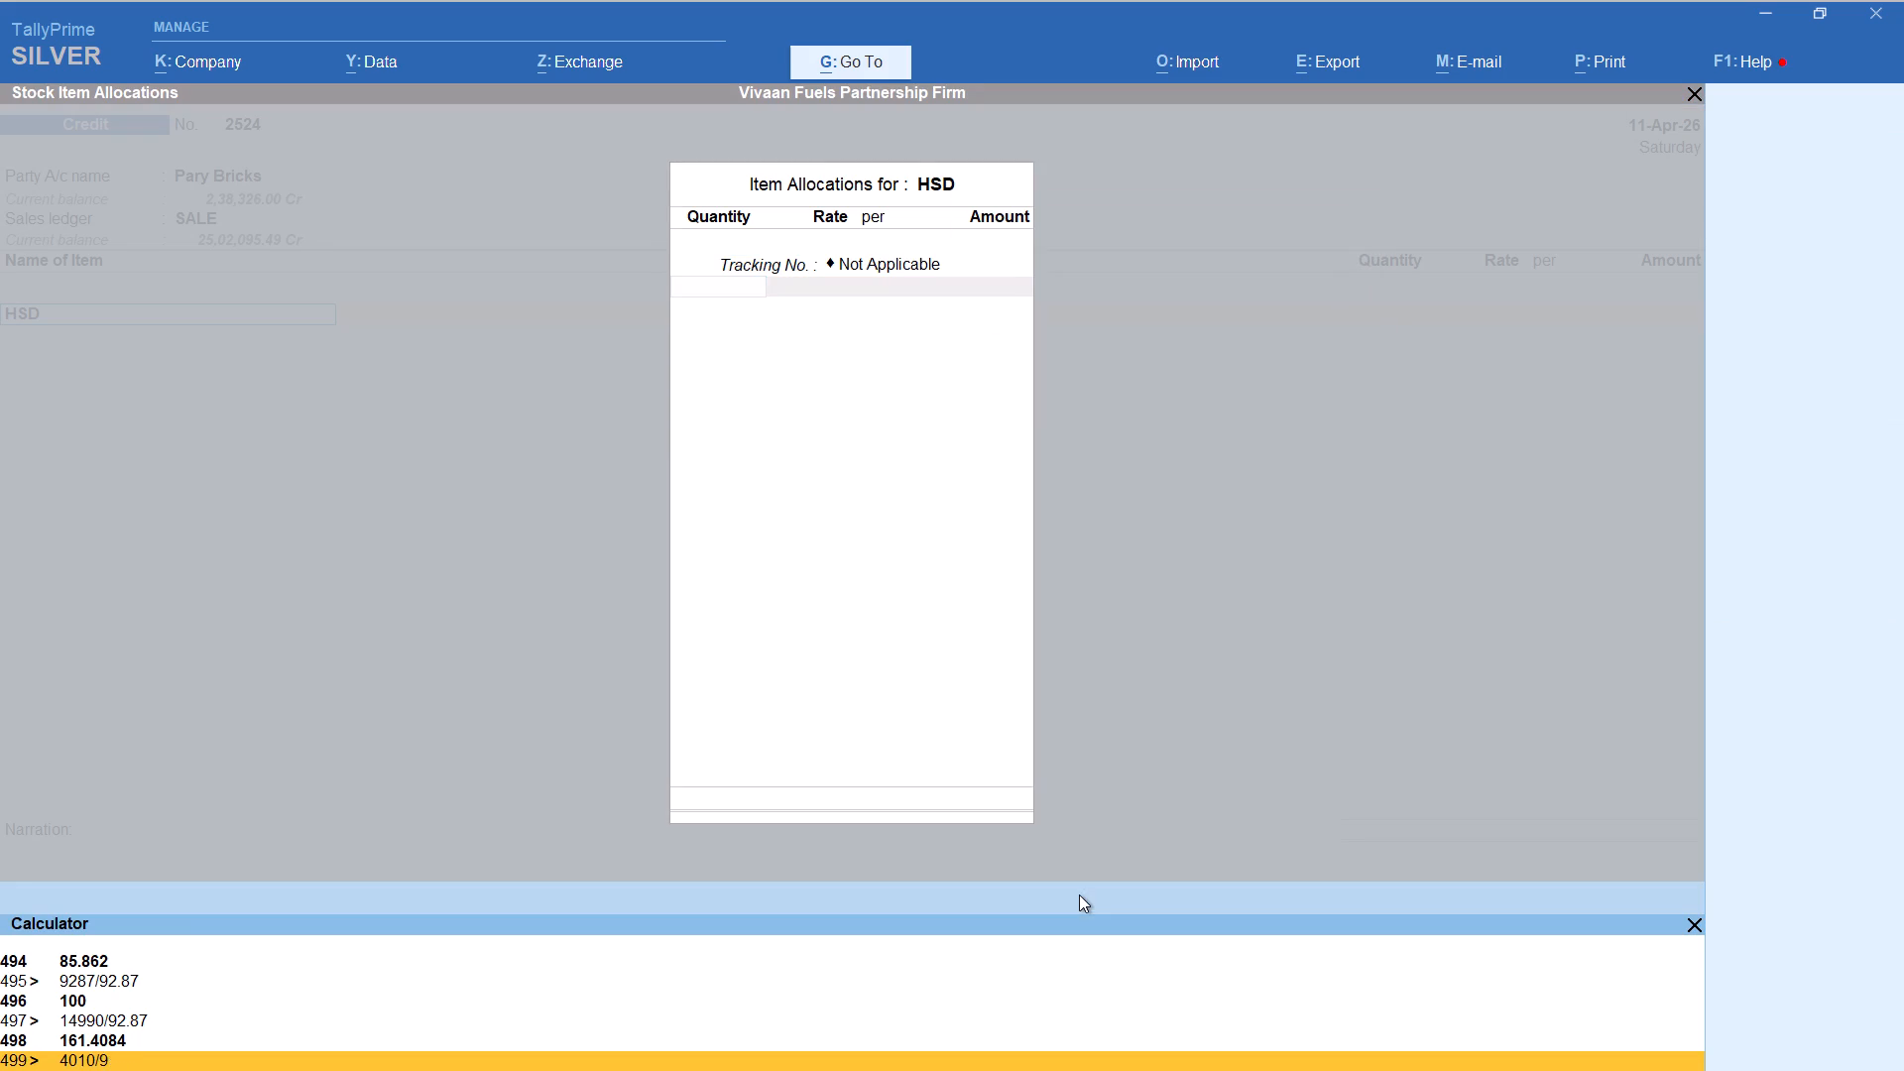
key(BackSpace)
text(92.87)
key(Return)
key(Return)
key(Return)
key(Return)
key(Return)
key(Return)
key(Return)
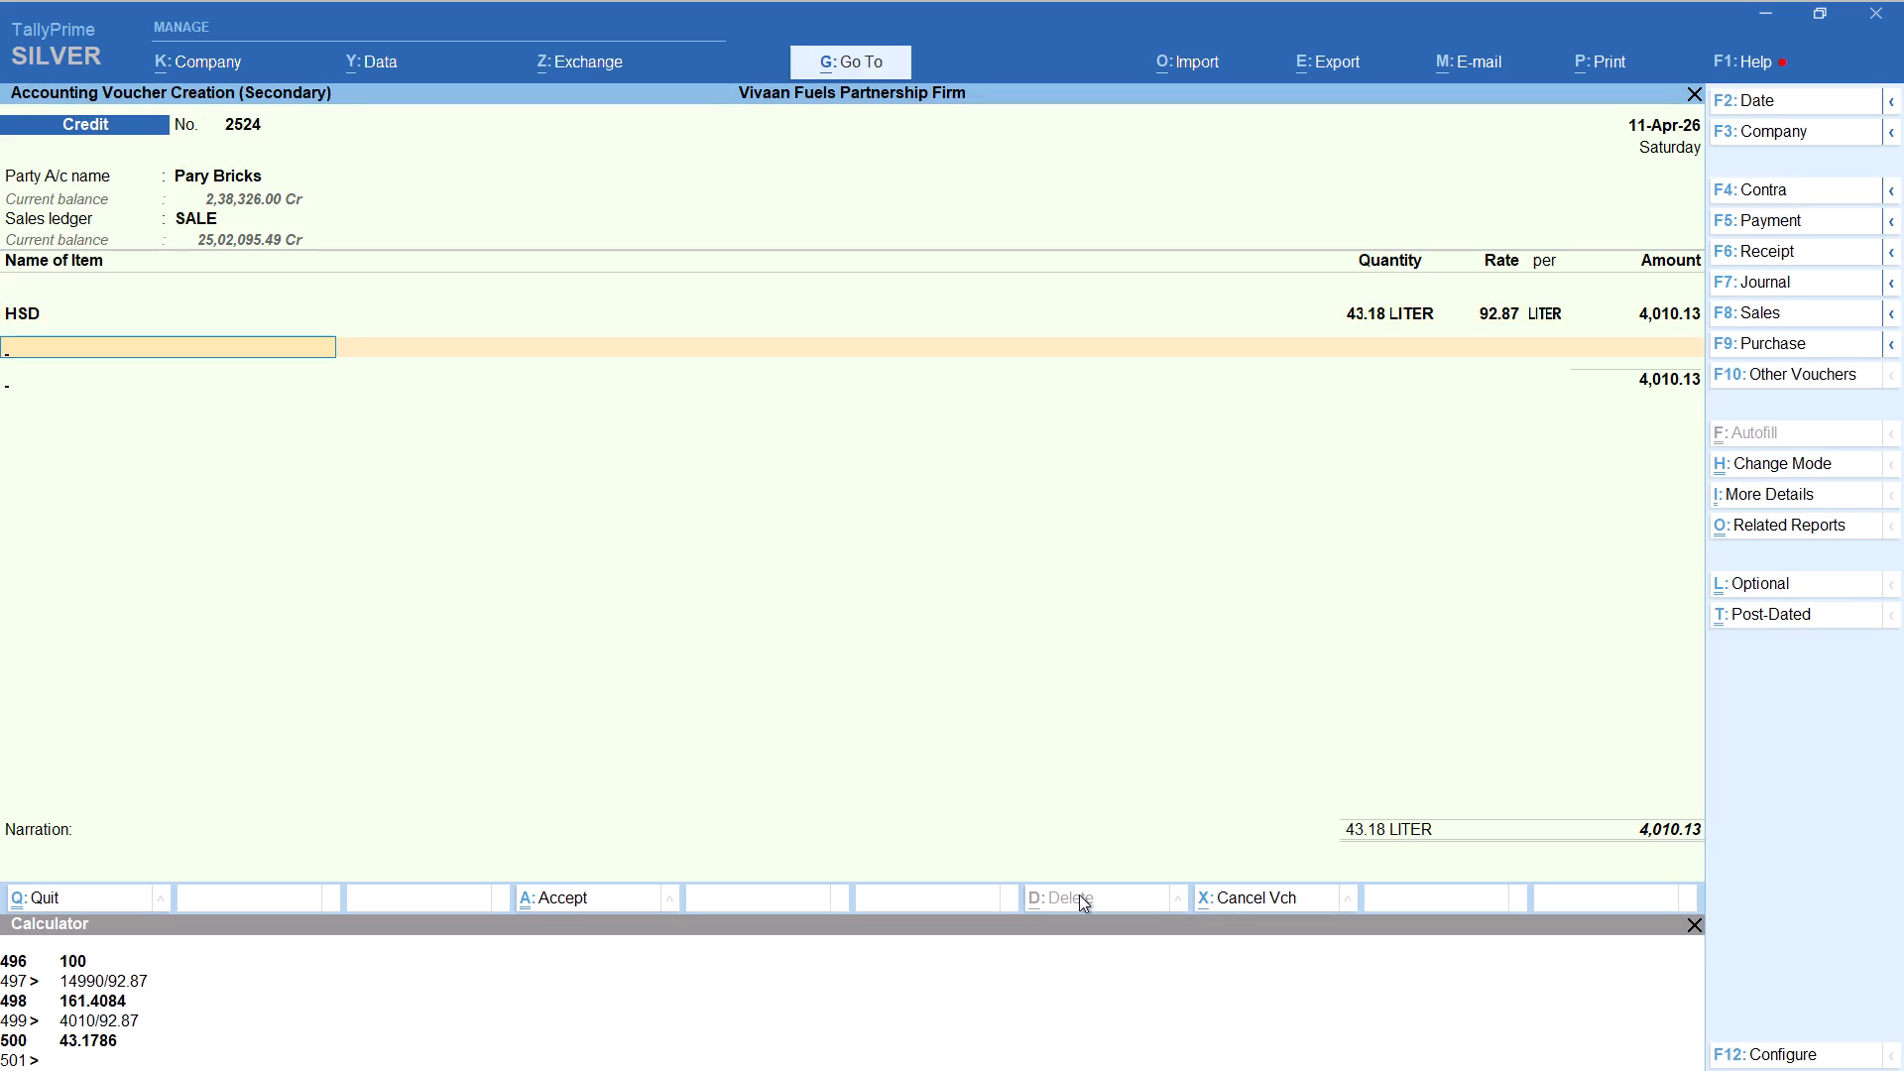
Add the Round Off ledger with its default amount and cost centre allocation to the Pary Bricks voucher and save it.
text(RA)
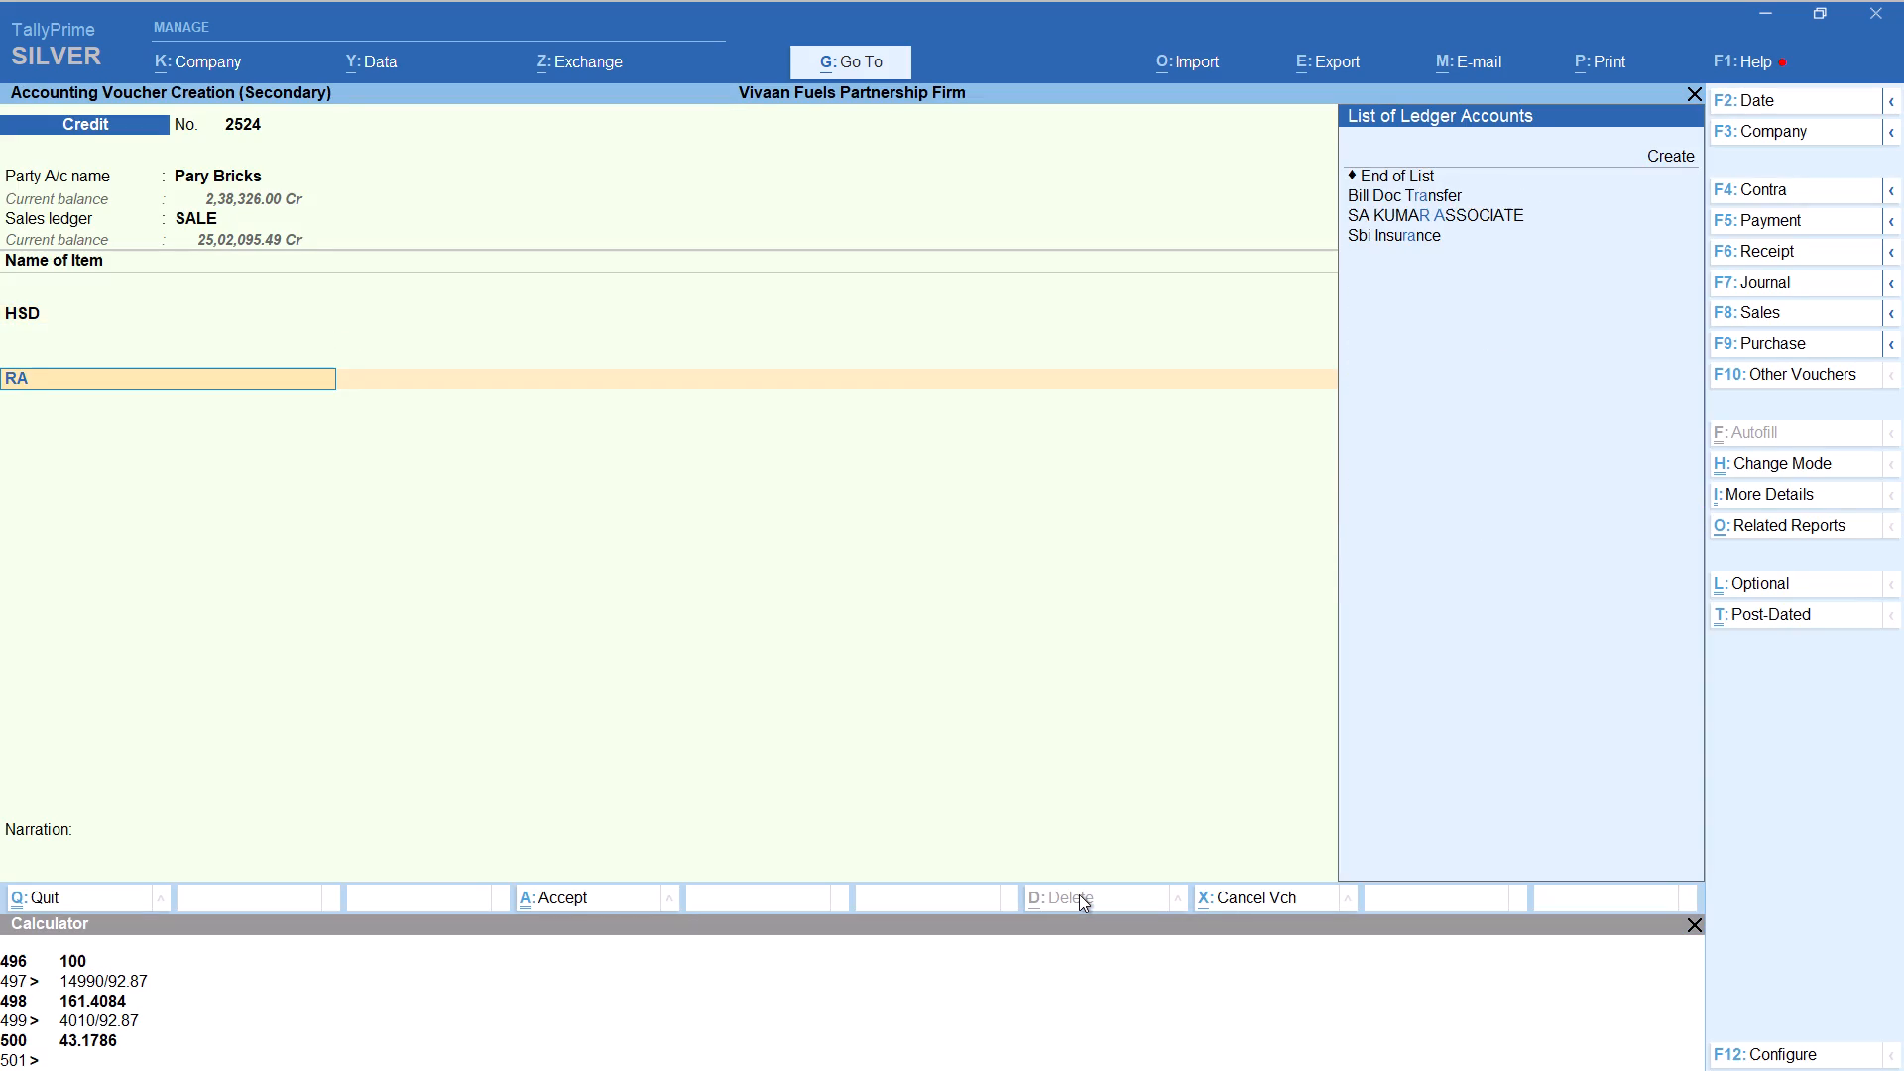
key(BackSpace)
text(POU)
key(Return)
key(Return)
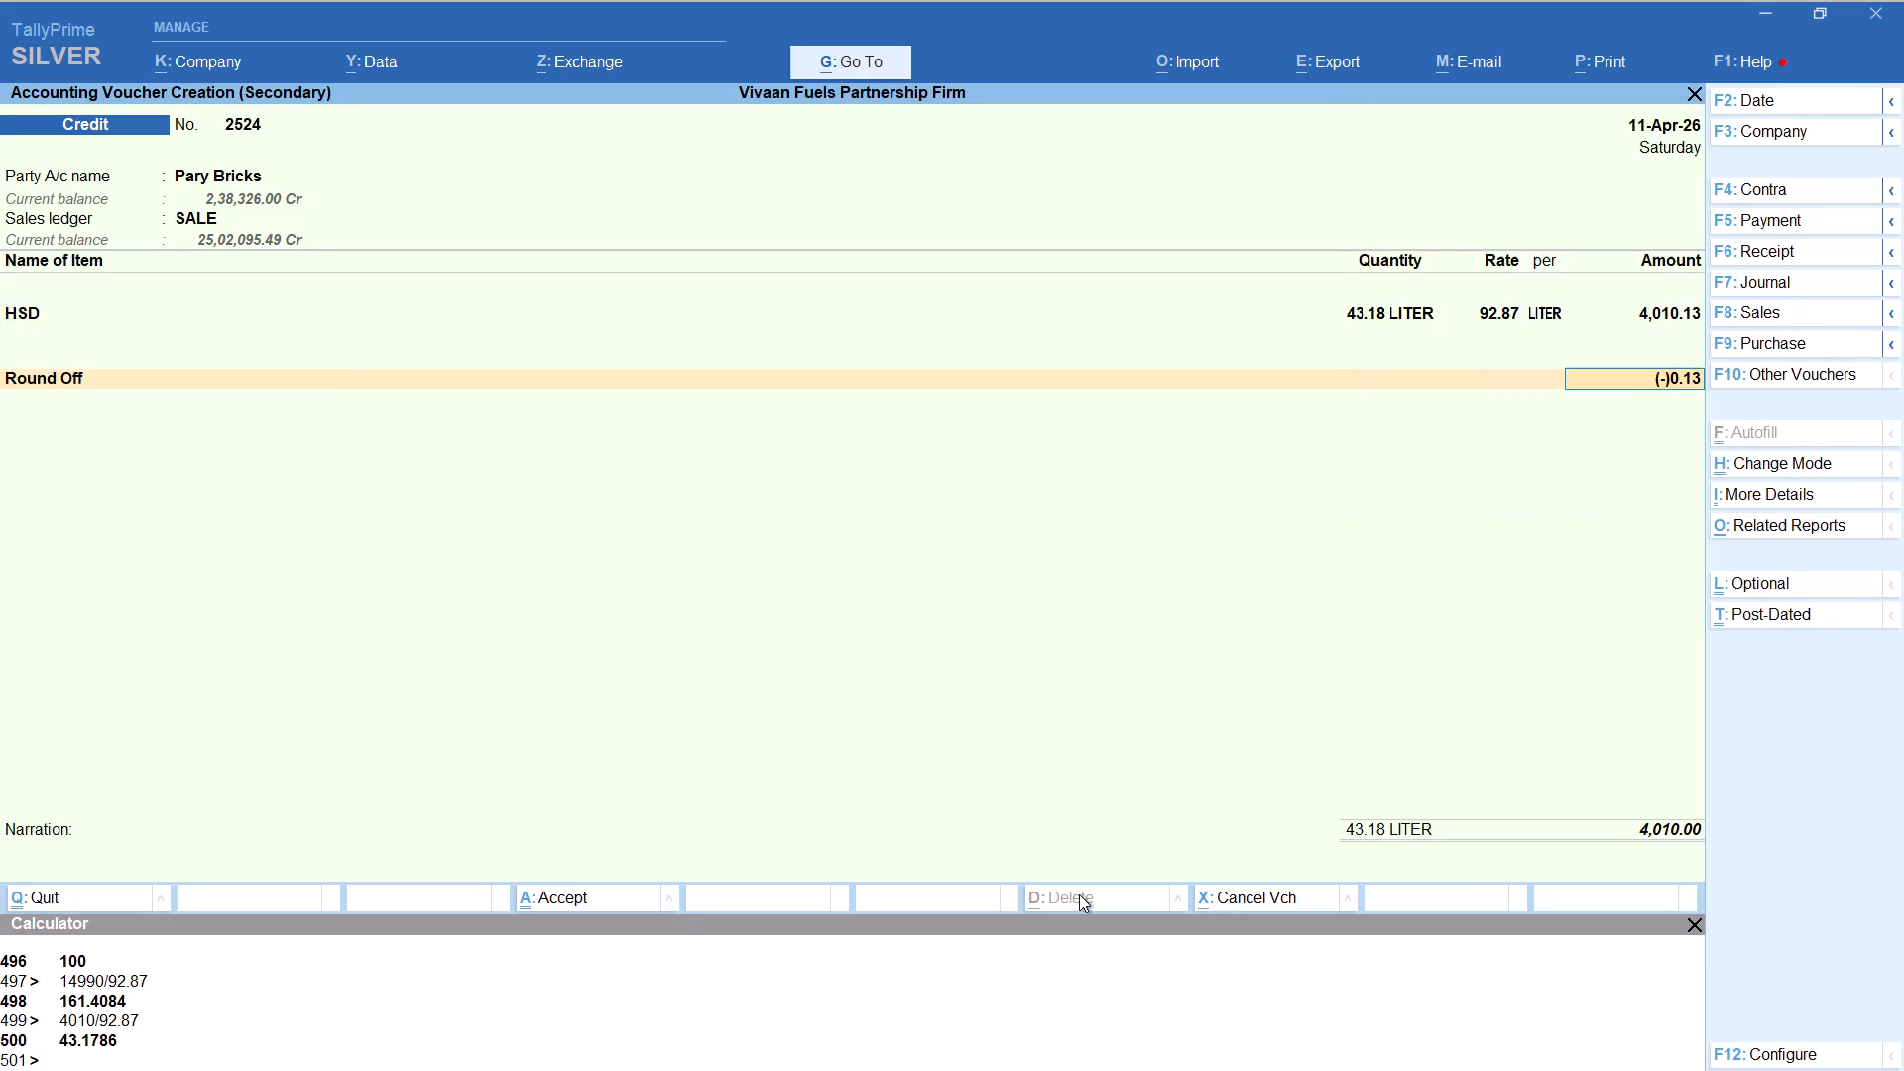
key(Return)
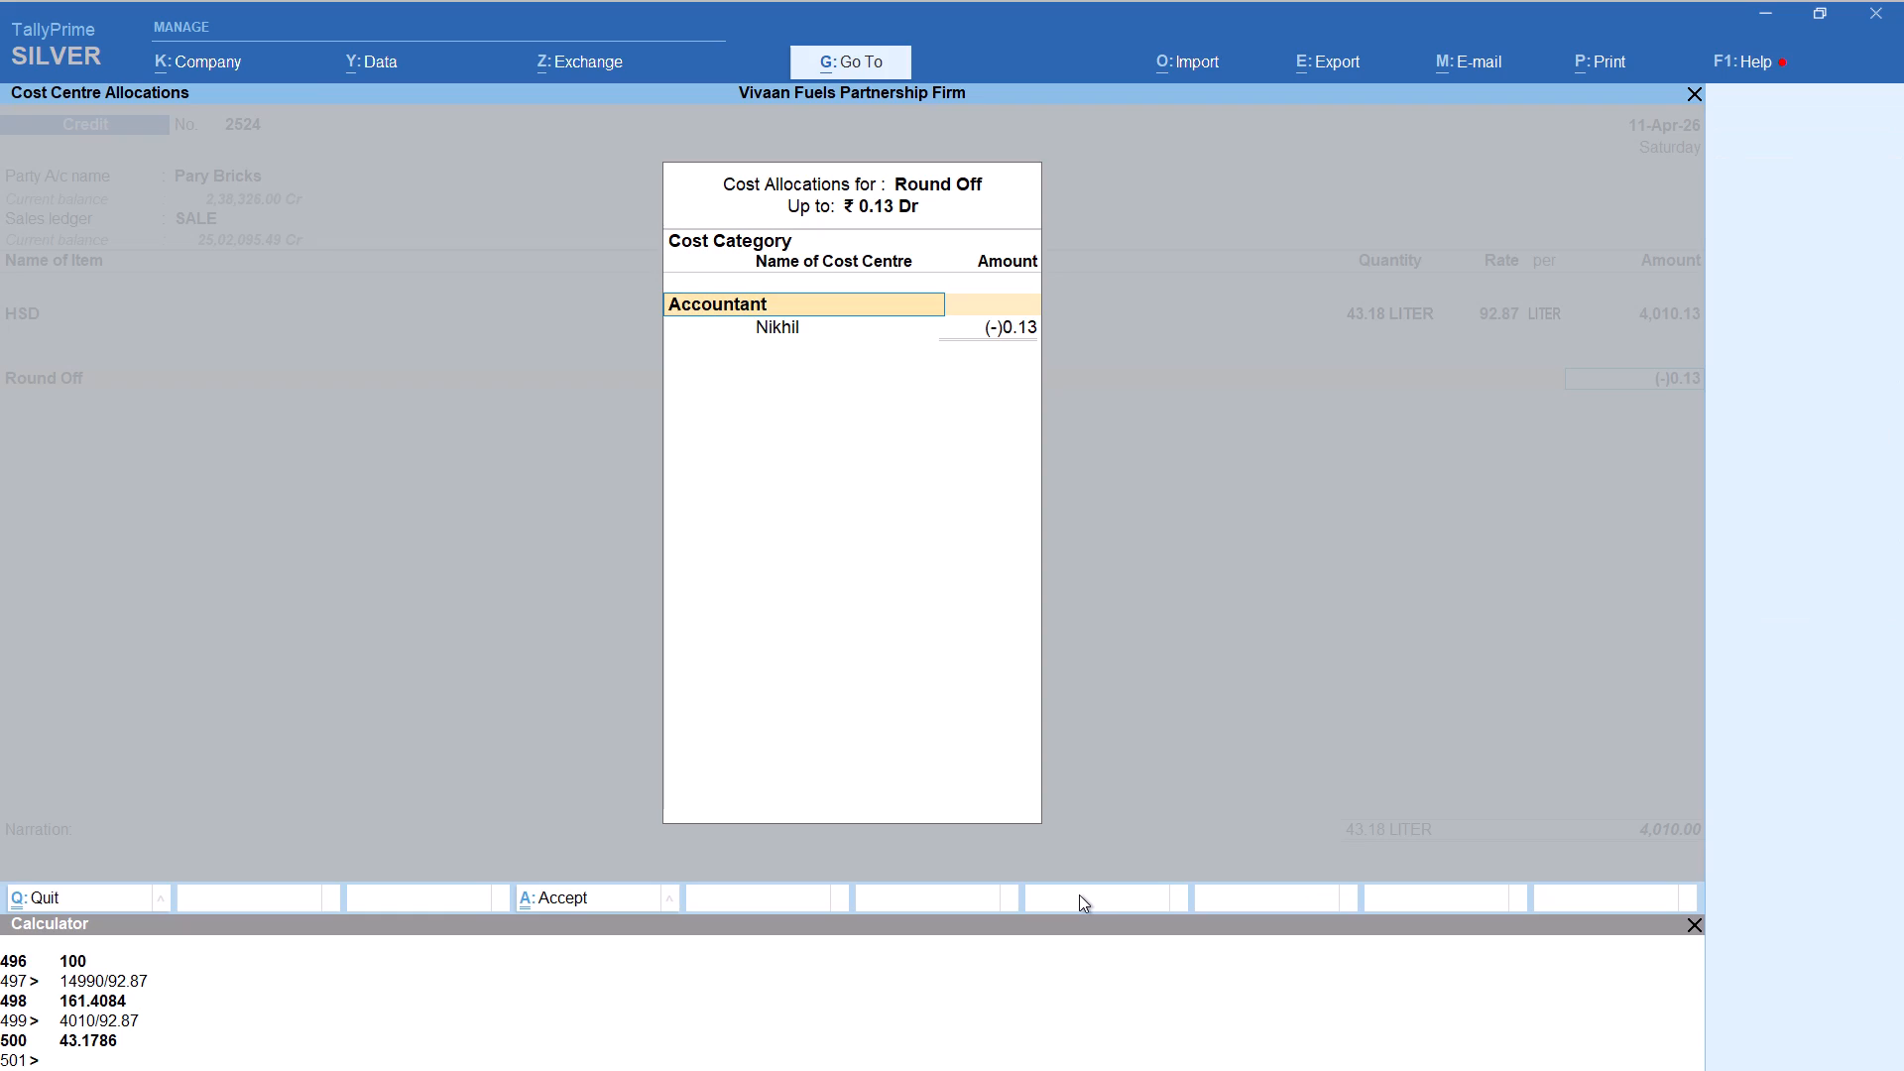
key(Return)
key(Return)
key(Return)
key(Return)
key(Return)
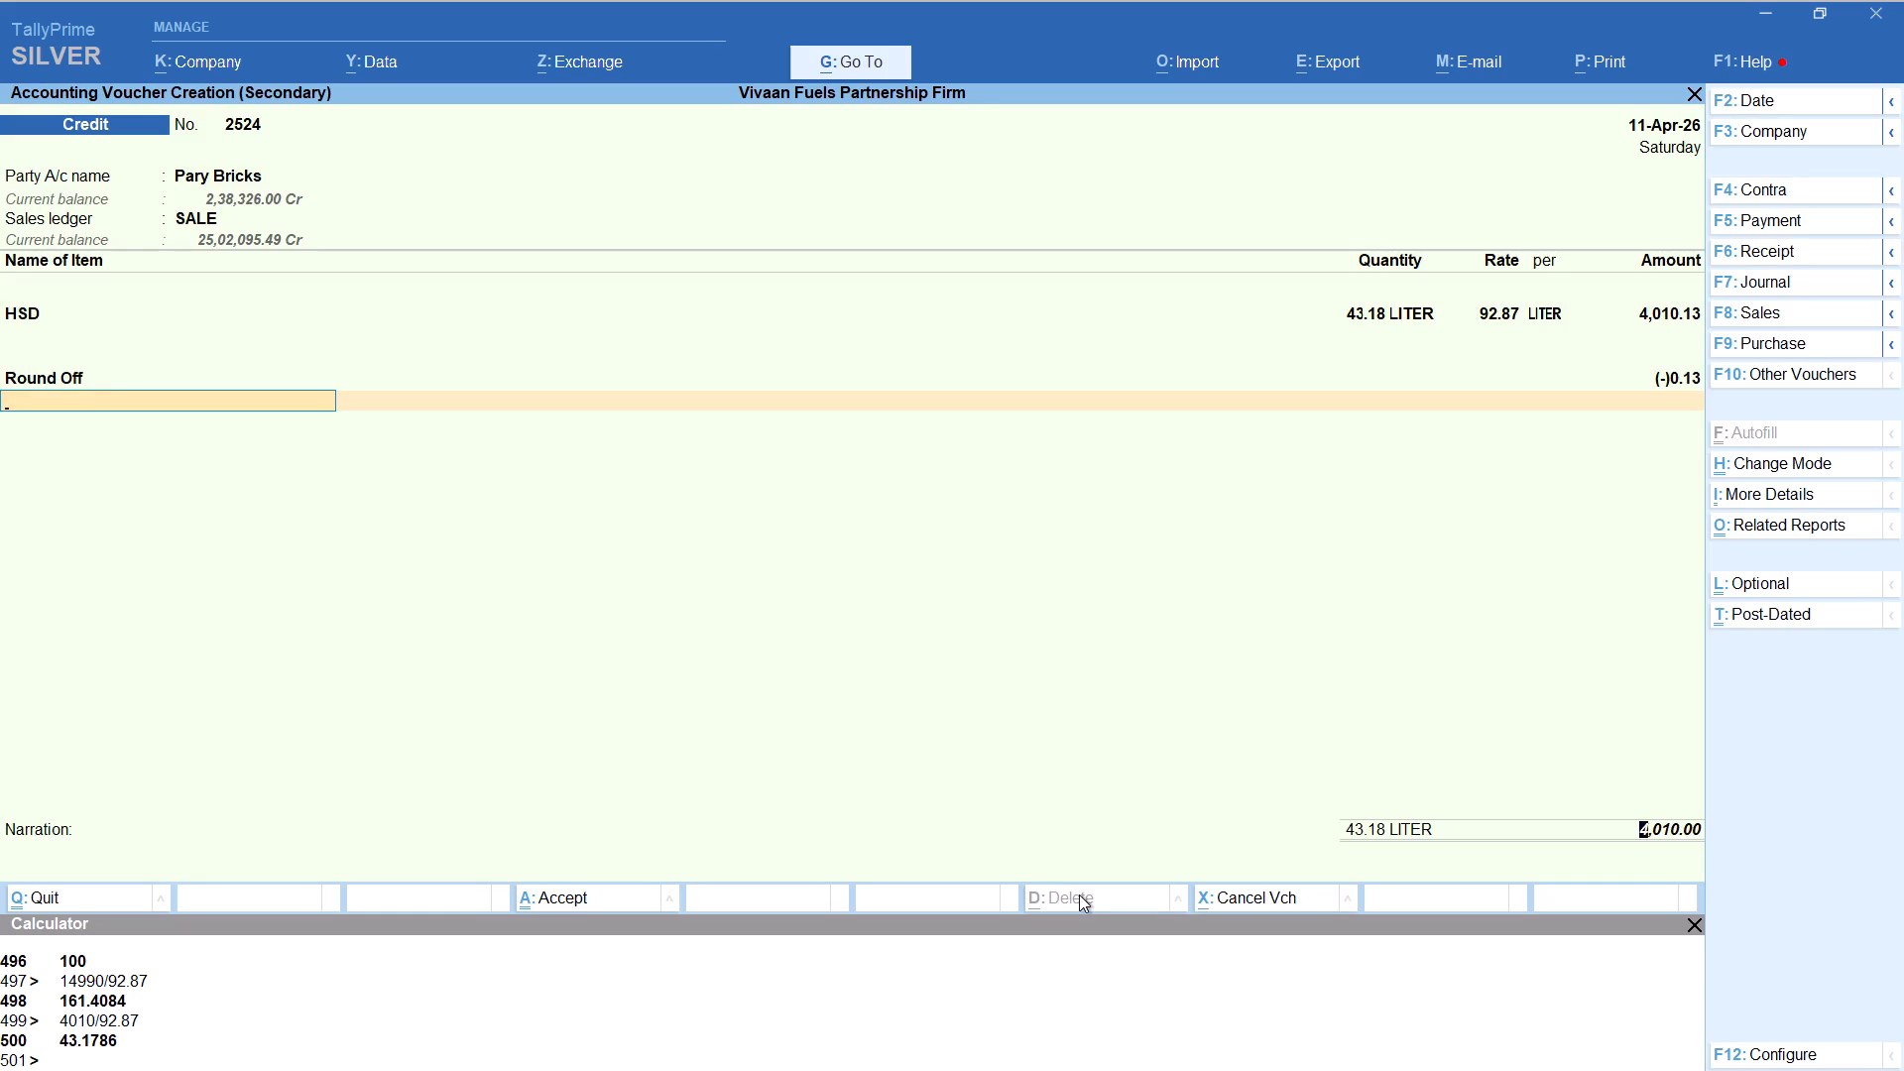
key(Return)
key(Return)
key(Return)
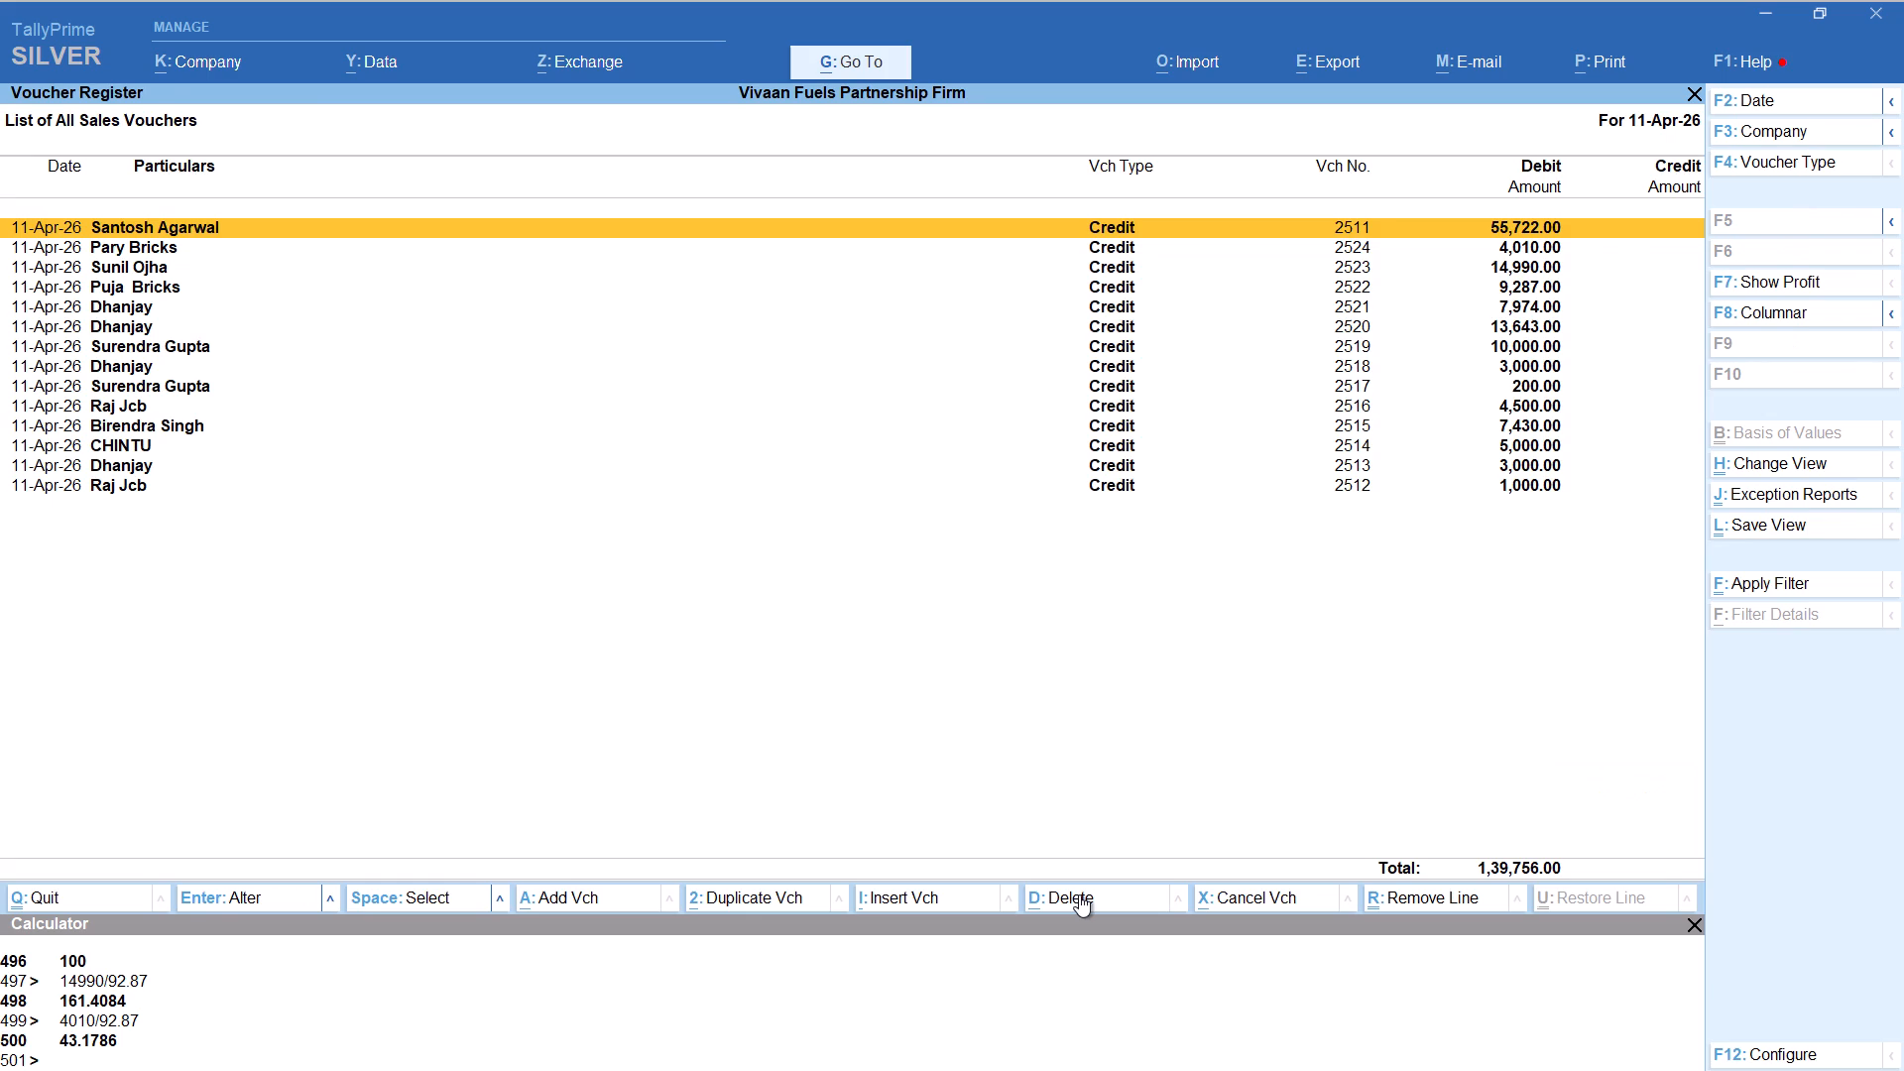
Start a new Credit voucher for the party Arun, keeping the default party details and sales ledger SALE.
key(alt+a)
key(a)
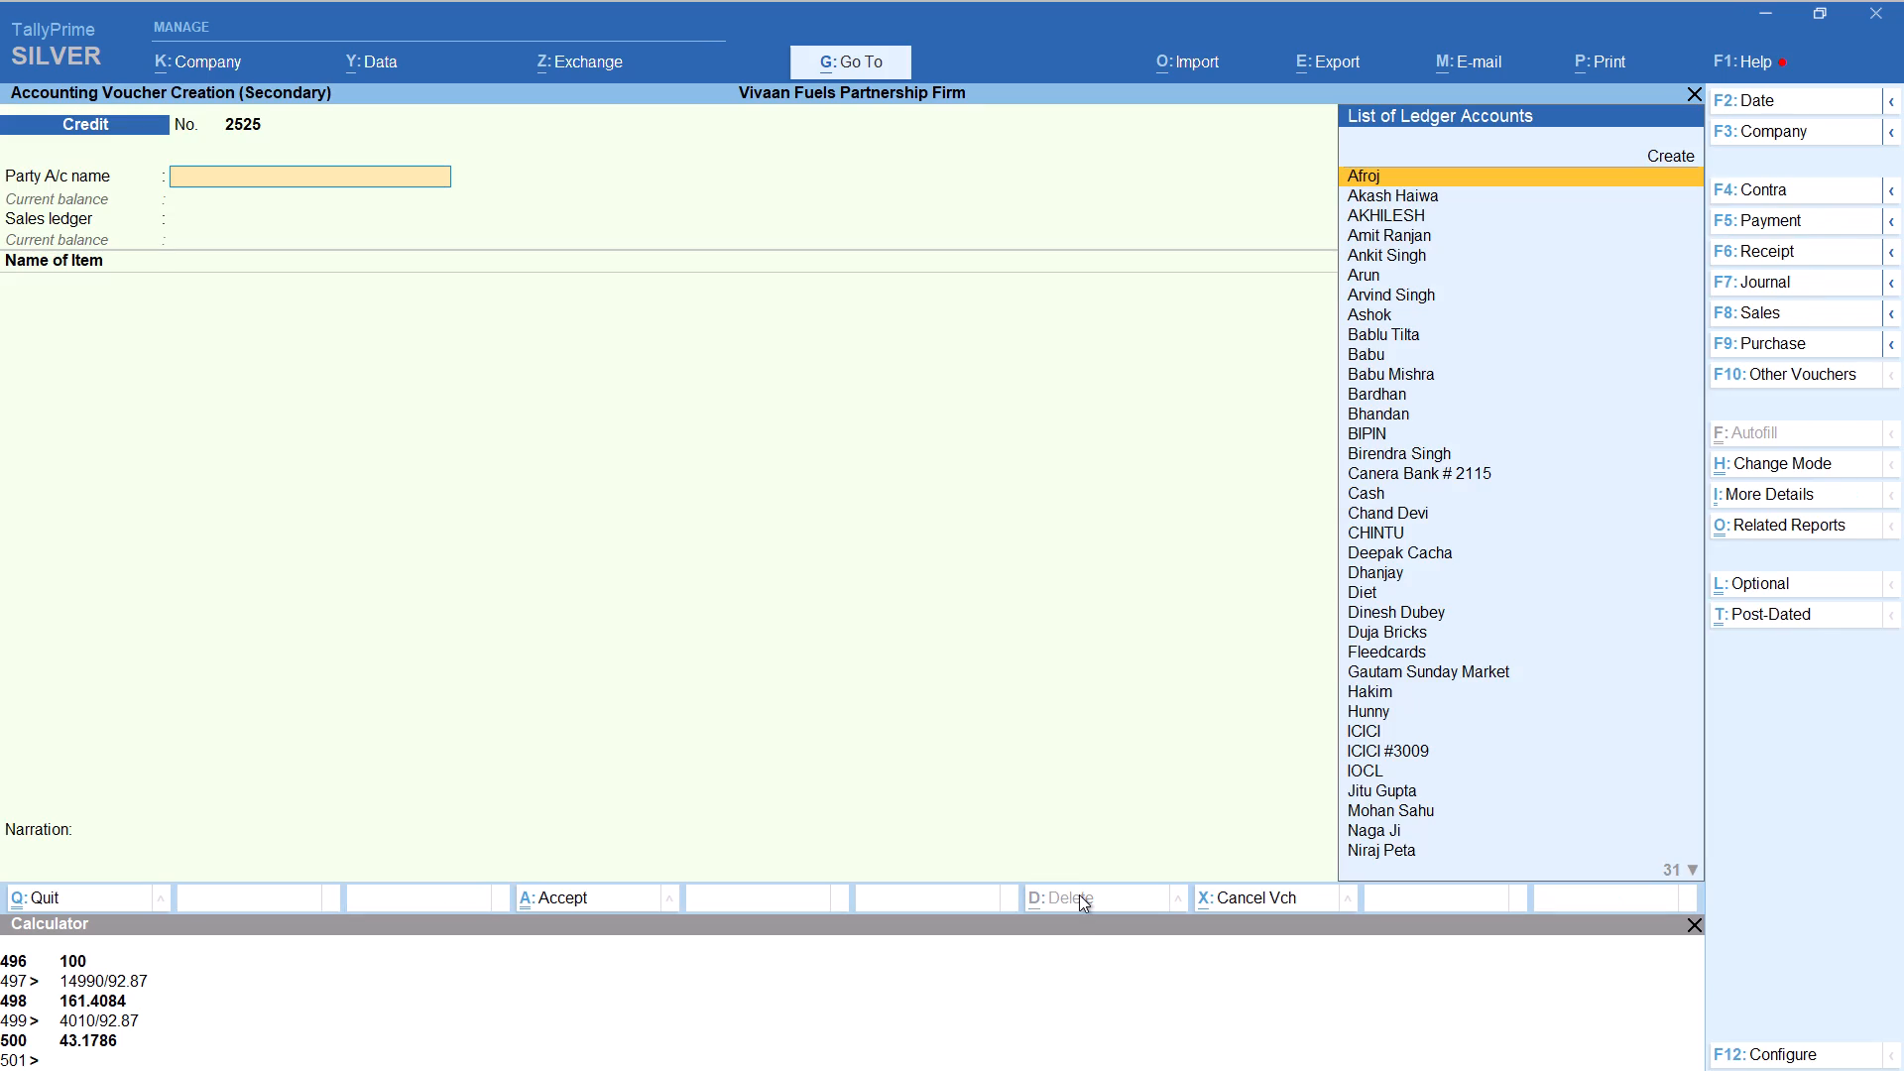
text(RUB)
key(Return)
key(Return)
key(Return)
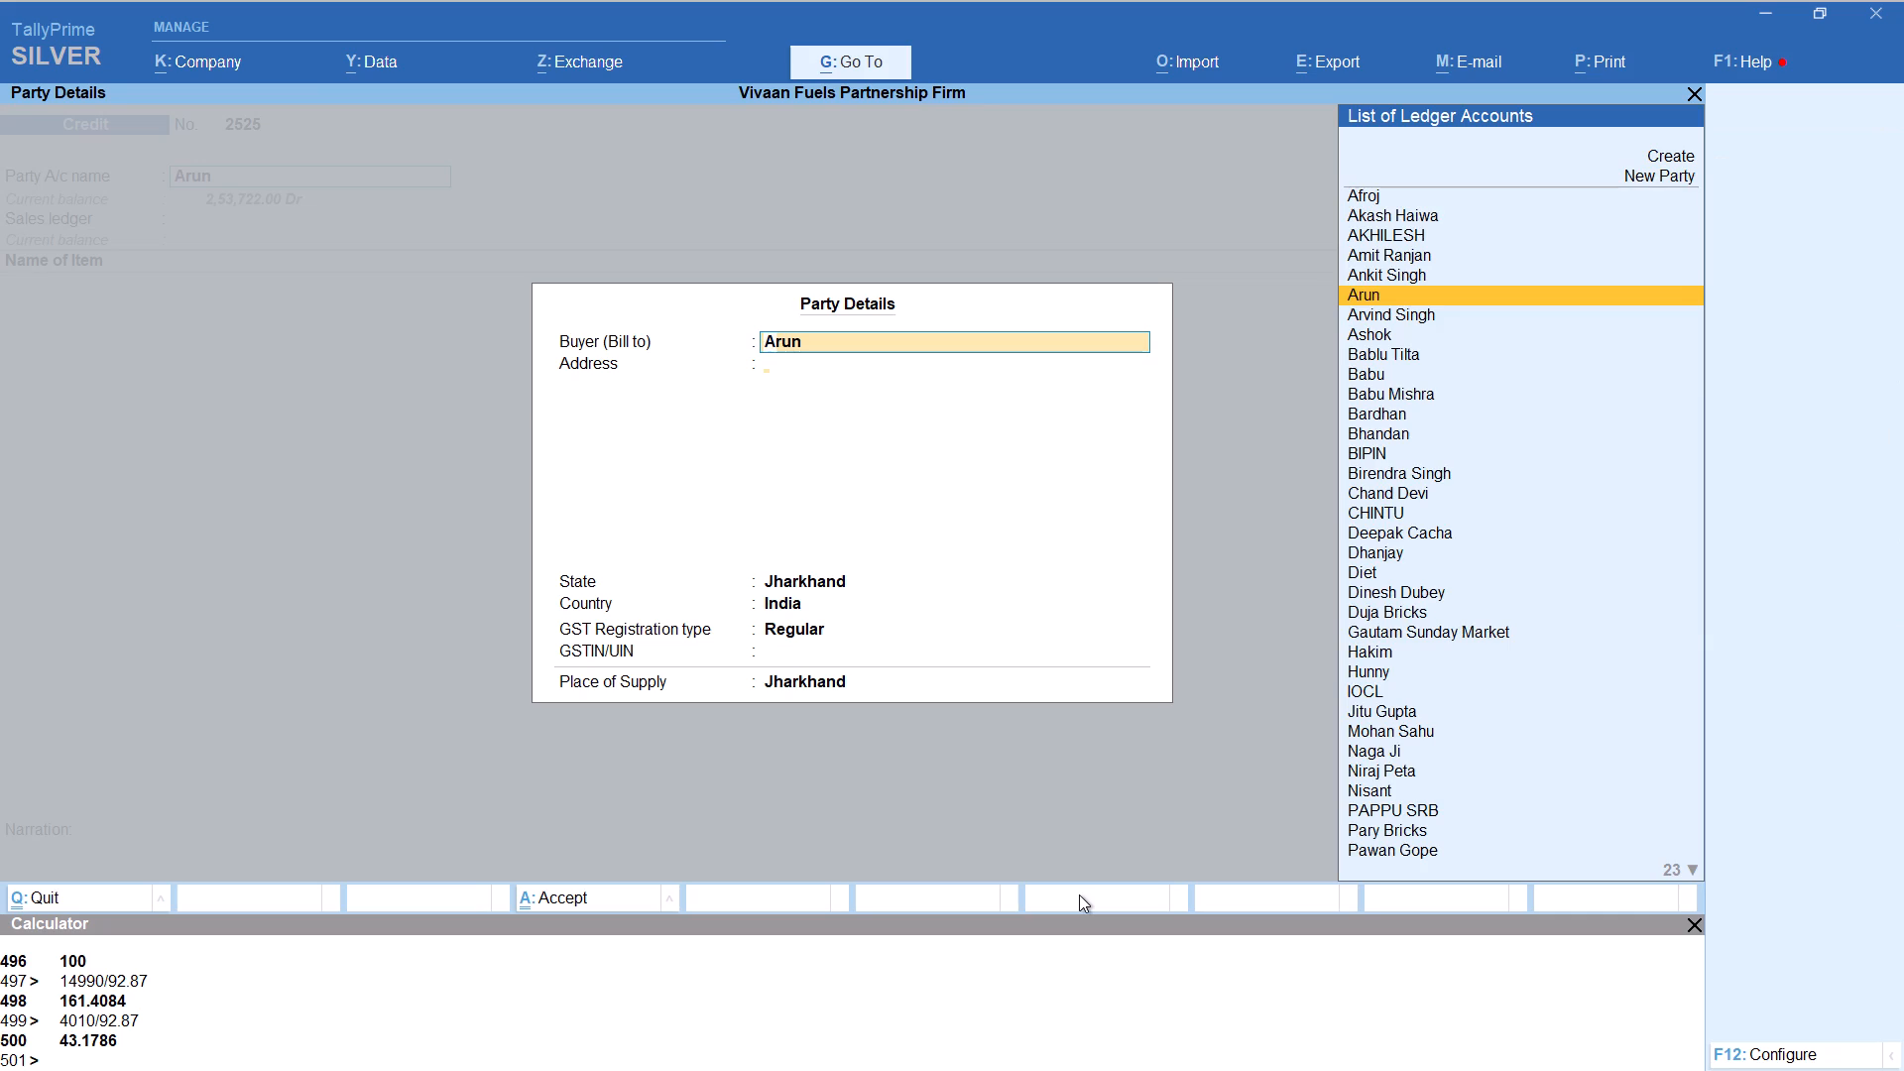
key(Return)
key(Return)
key(Return)
key(Return)
key(Return)
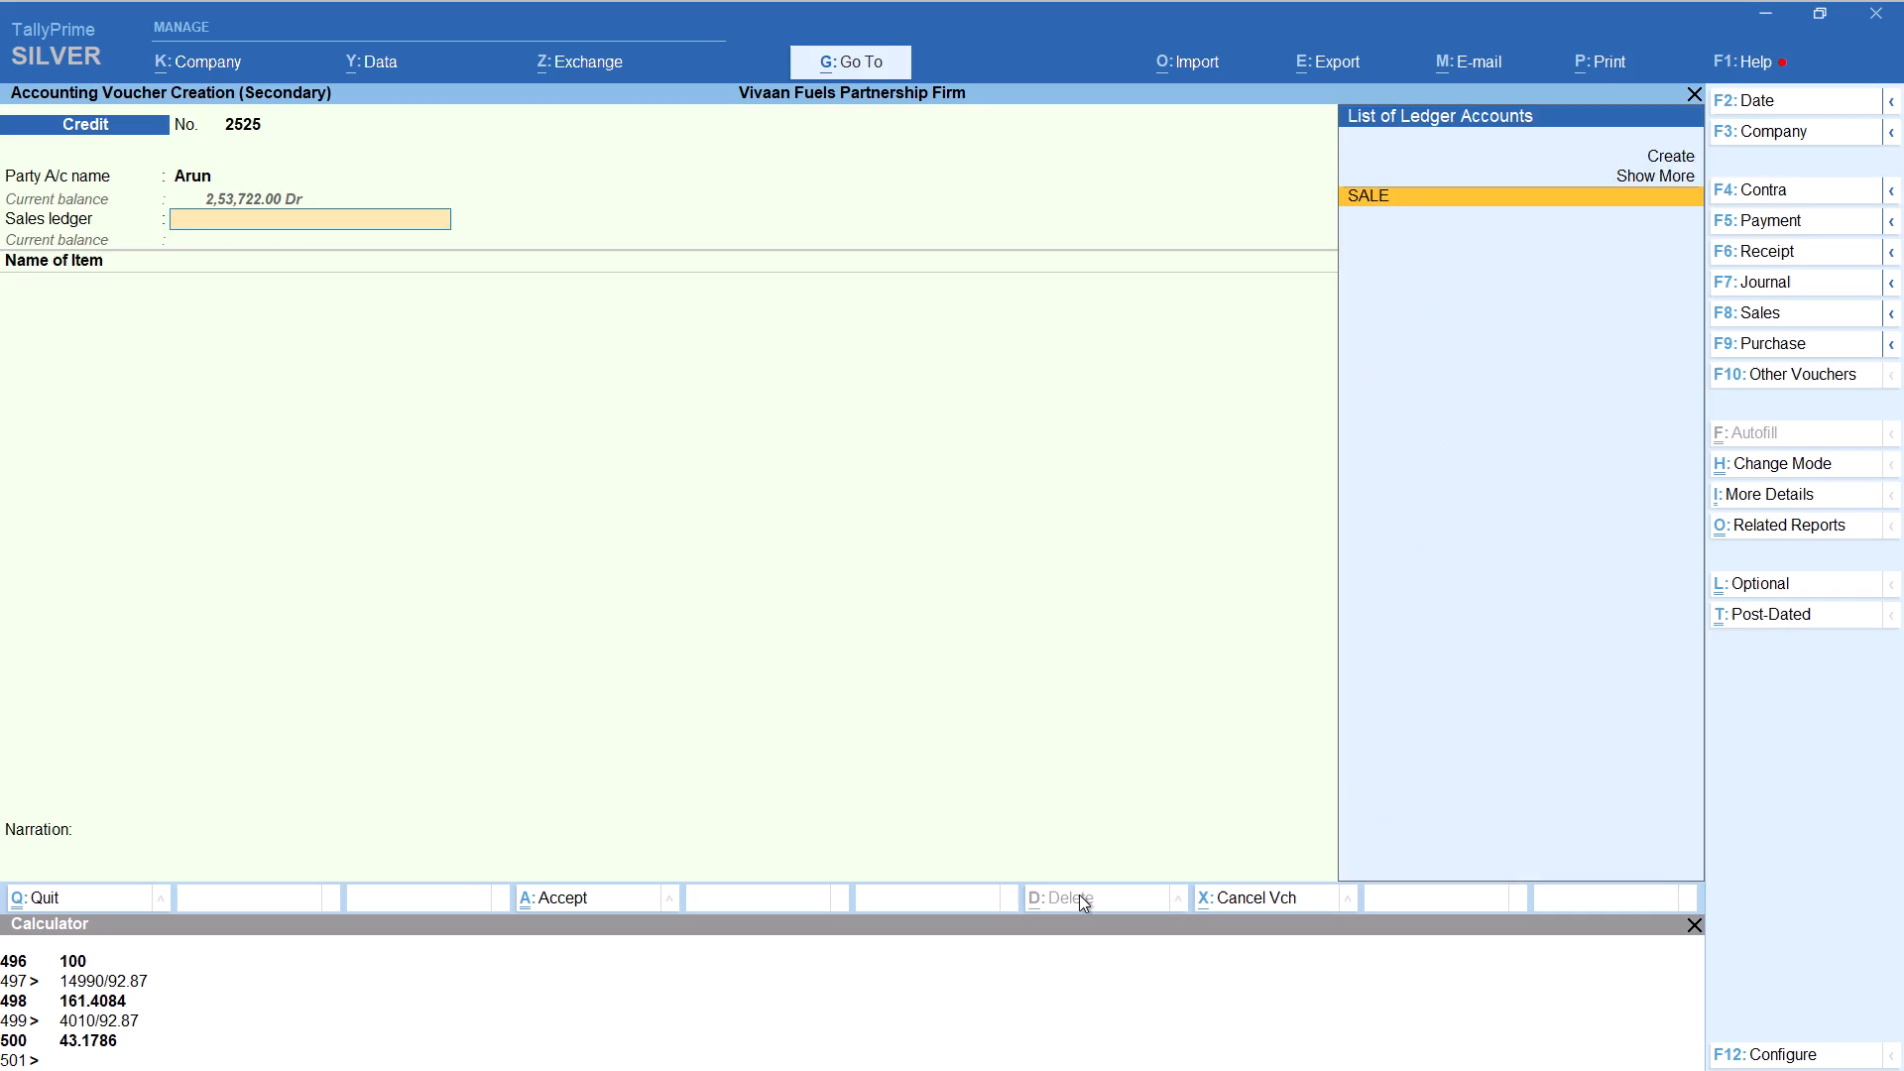
key(Return)
Add item HSD to the Arun voucher with tracking number Not Applicable and quantity calculated as 2000/92.87, keeping the 92.87 rate.
text(HSD)
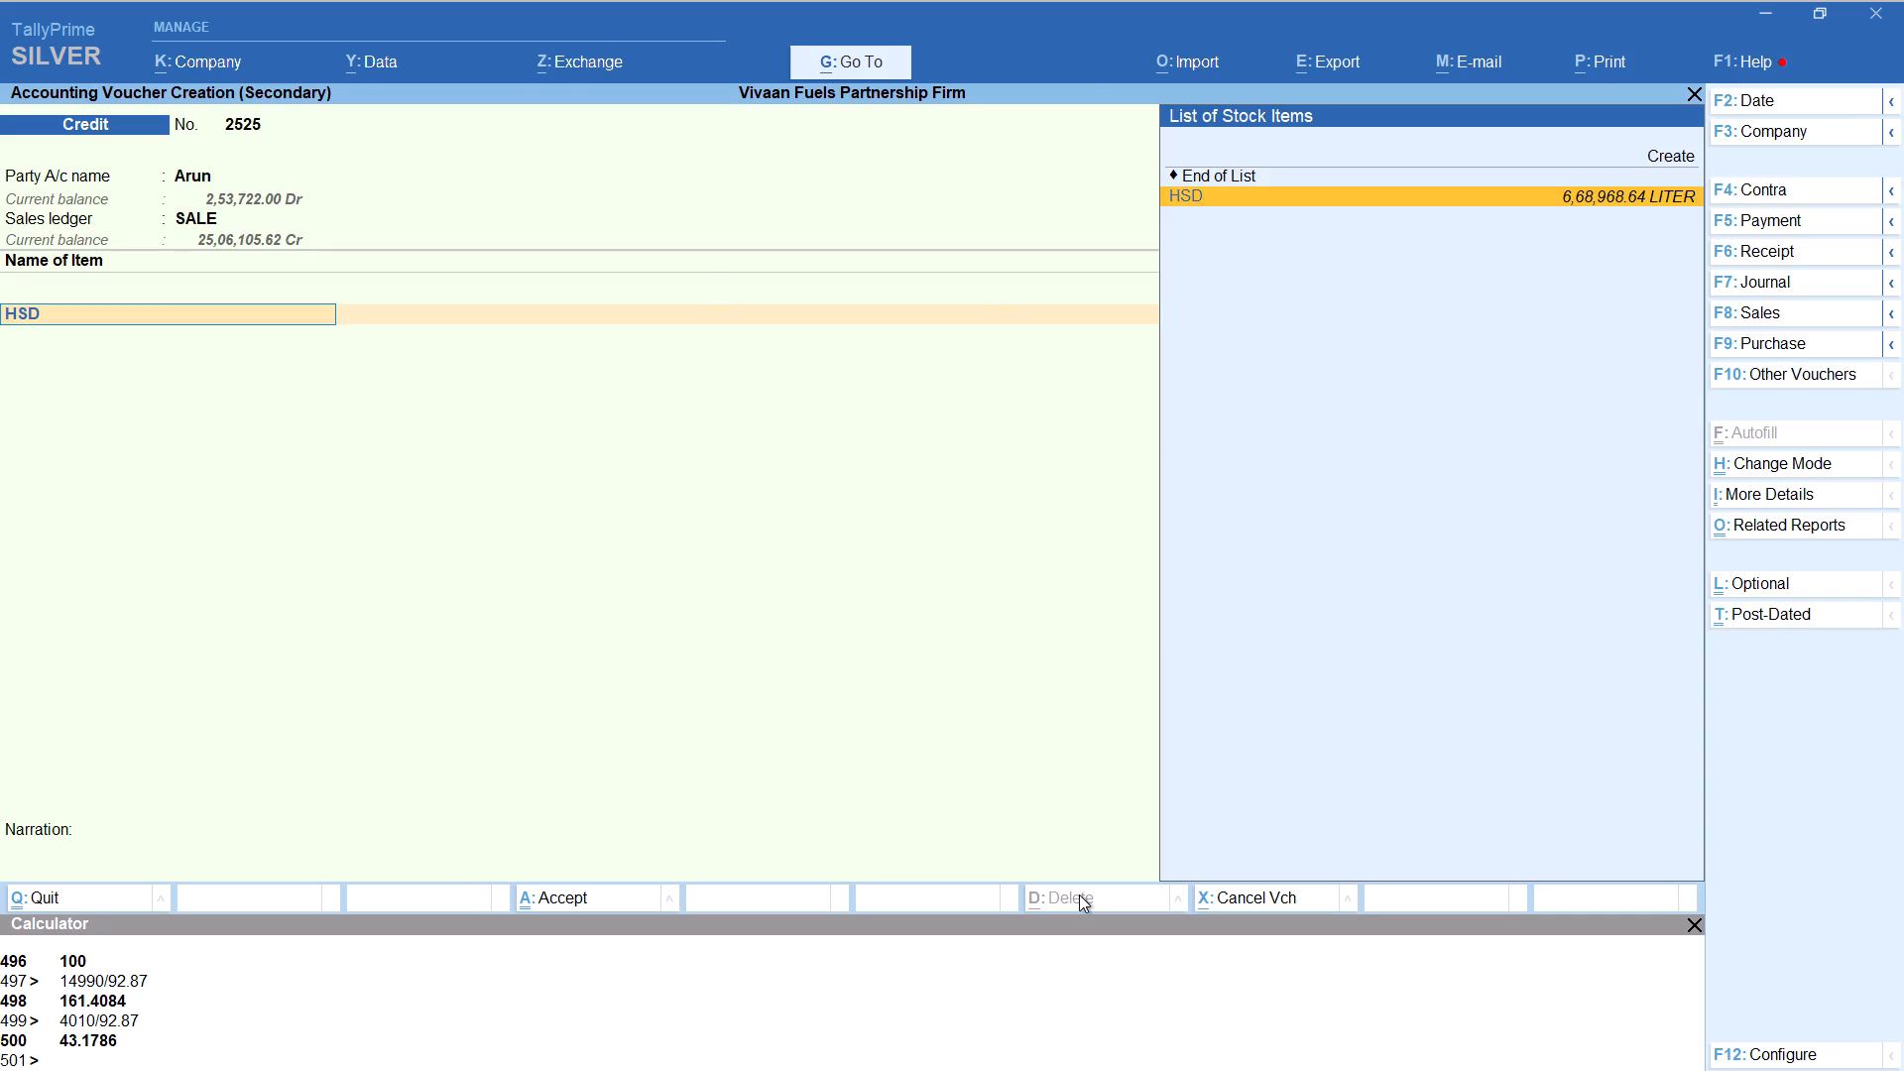
key(Return)
key(Up)
key(Return)
key(alt+c)
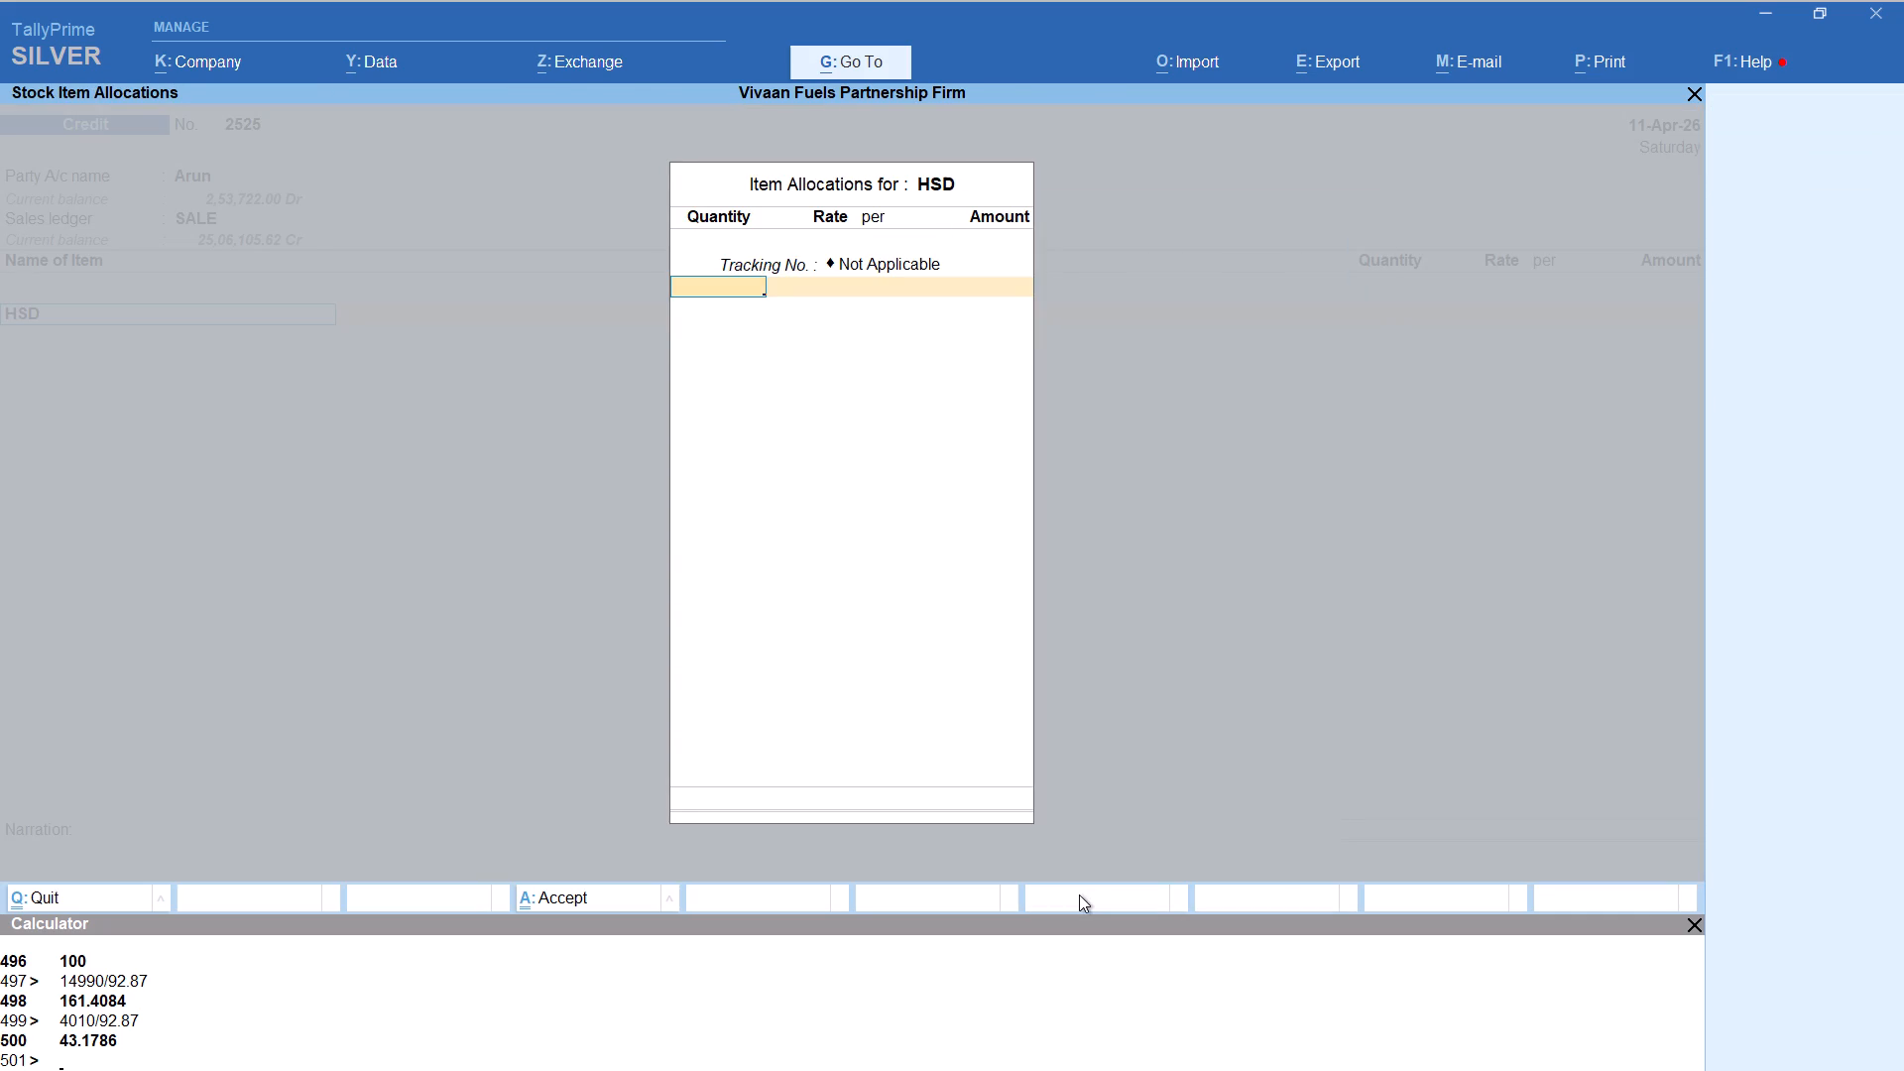
text(2000/92.87)
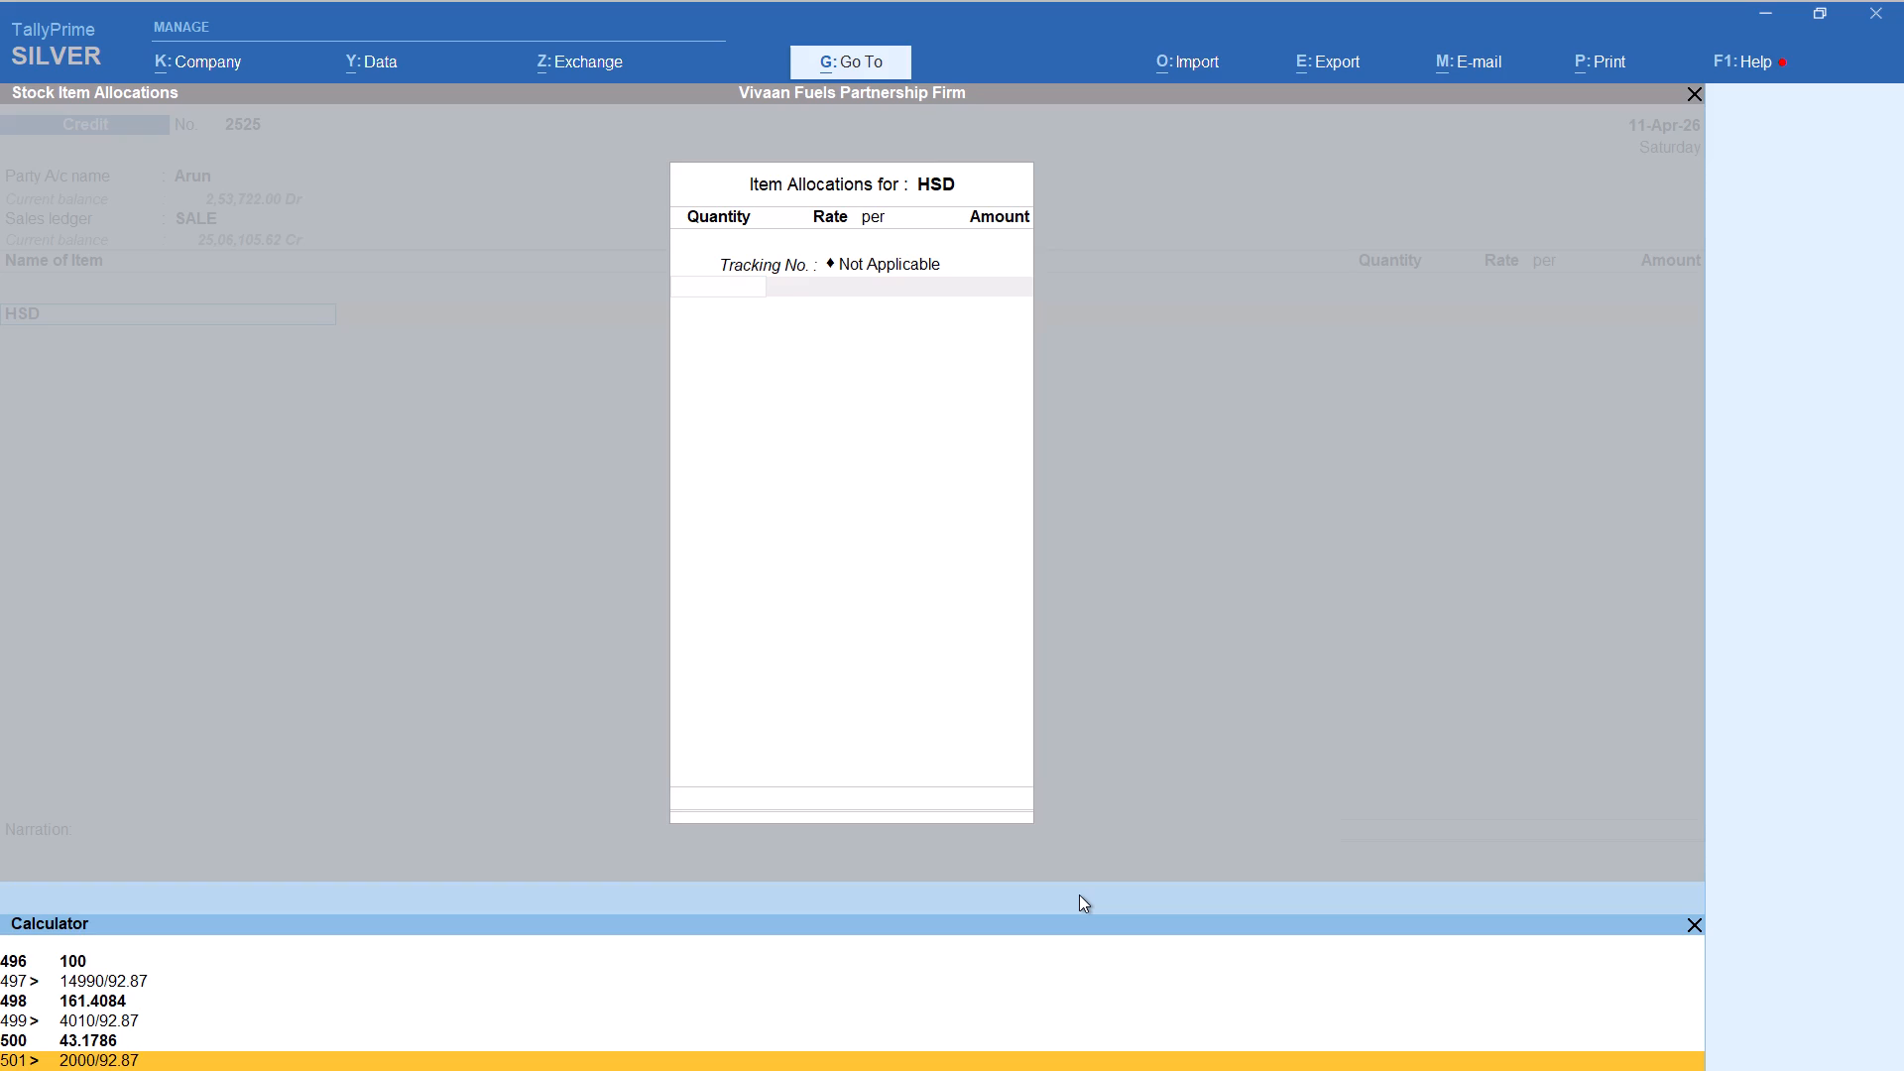
key(Return)
key(Return)
key(Return)
key(Return)
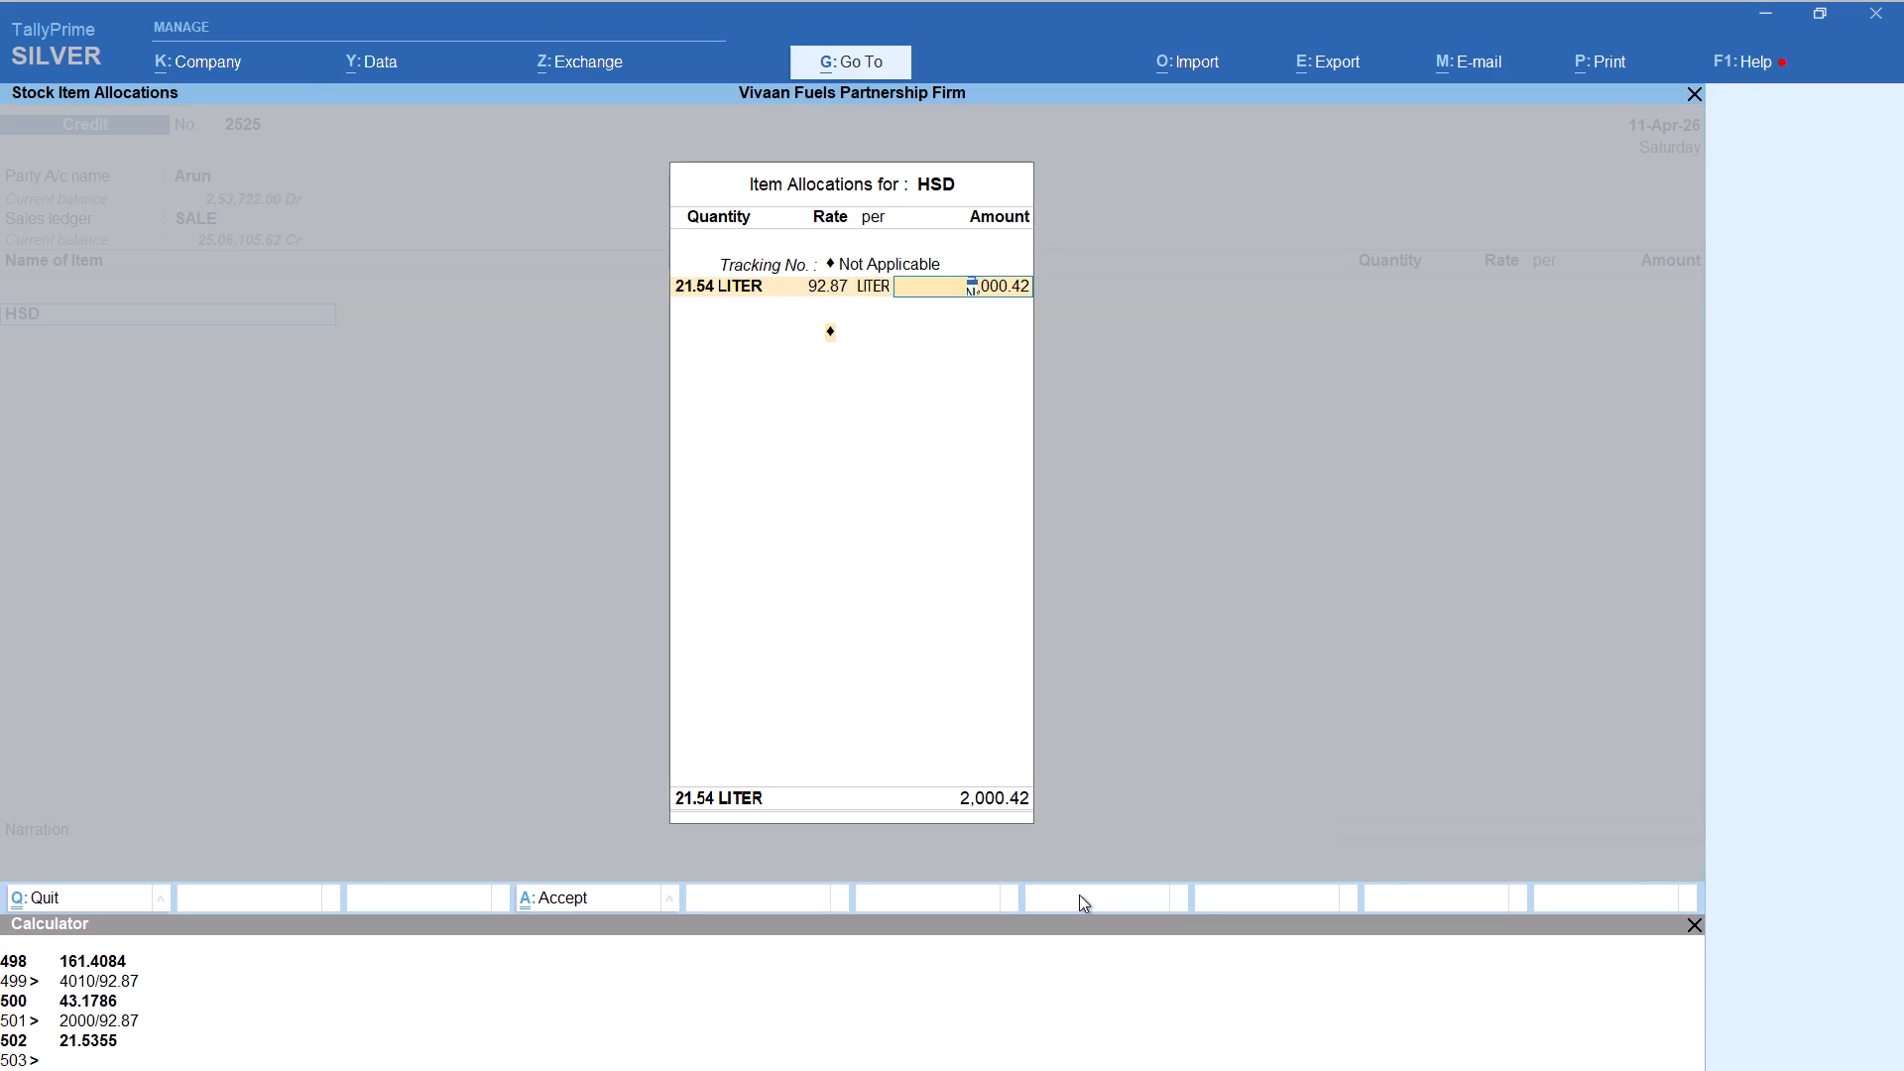
key(Return)
key(Return)
key(Return)
Add the Round Off ledger with its default amount to the Arun voucher and save it.
text(ROU)
key(Return)
key(ctrl+a)
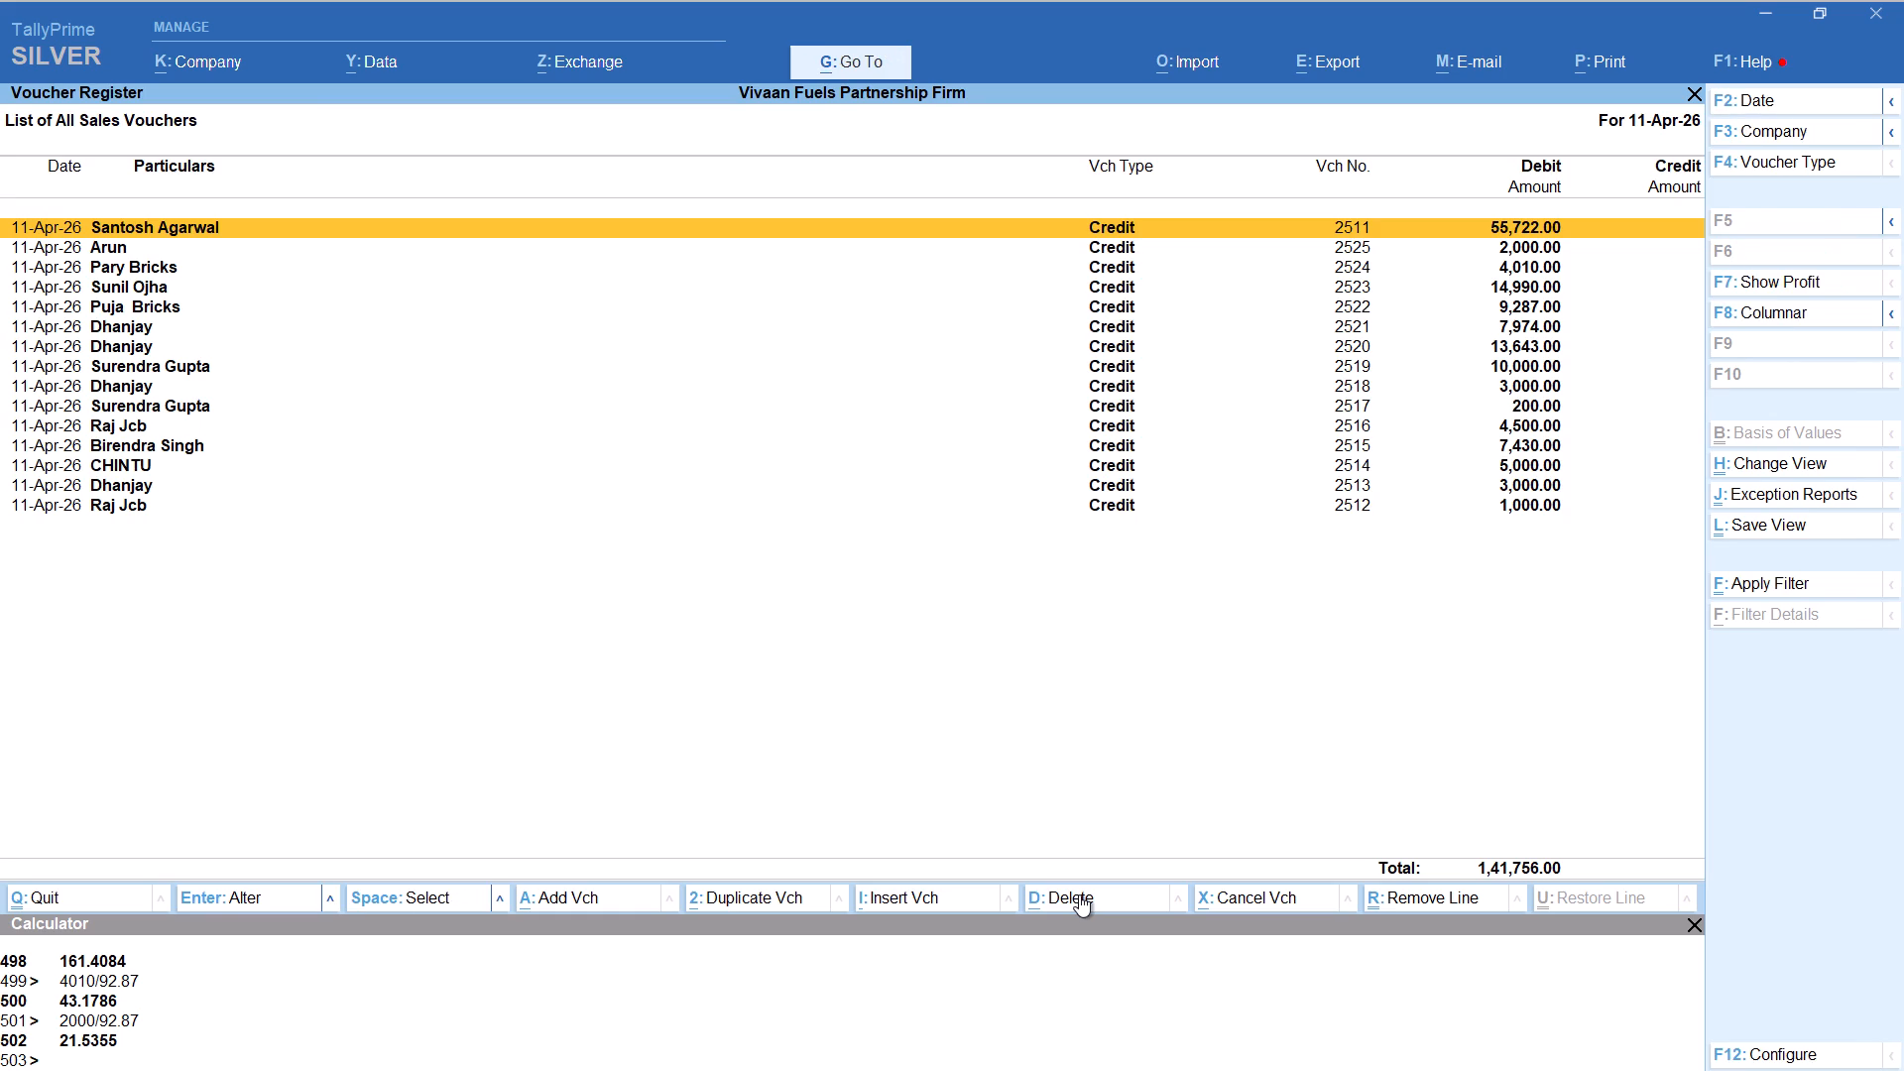
Start a new Credit voucher for the party Ashok, keeping the default party details and sales ledger SALE.
key(alt+a)
text(ASH)
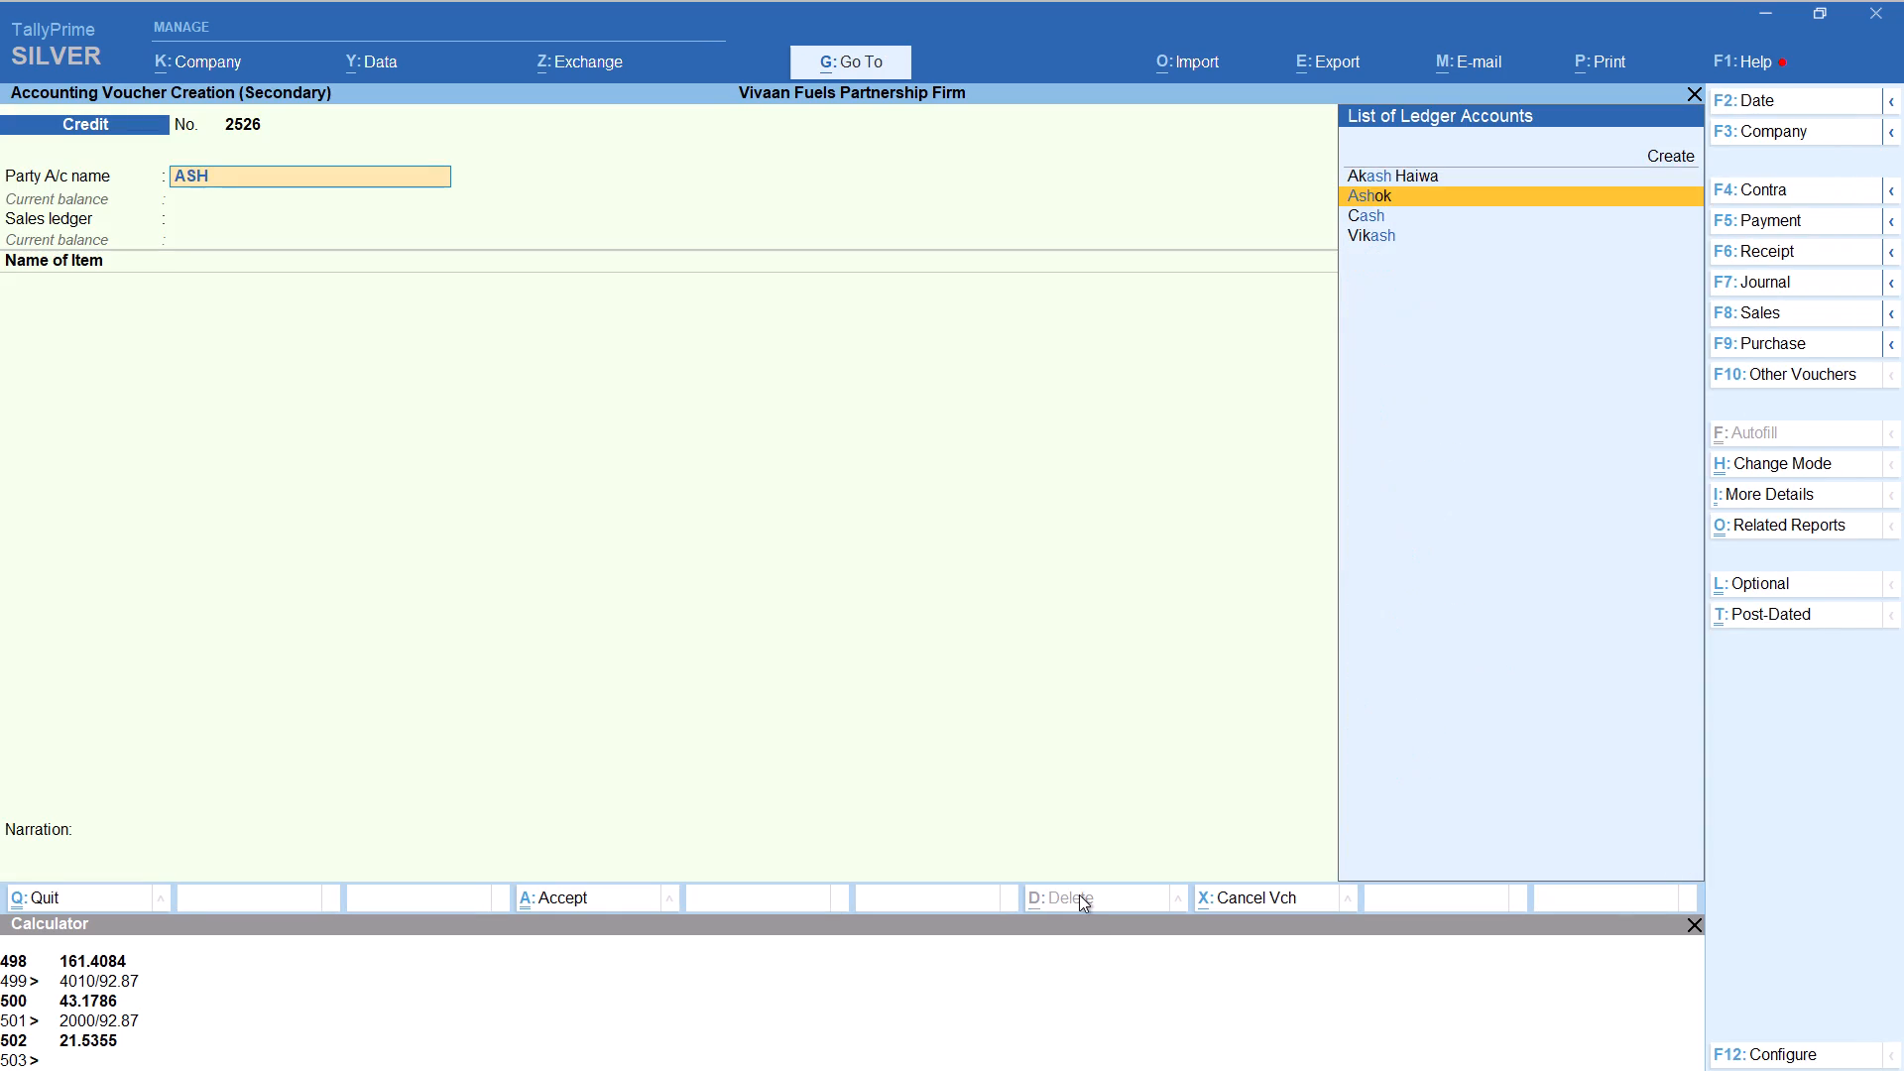
key(Return)
key(Return)
key(Return)
key(Return)
key(Return)
key(Return)
key(Return)
key(Return)
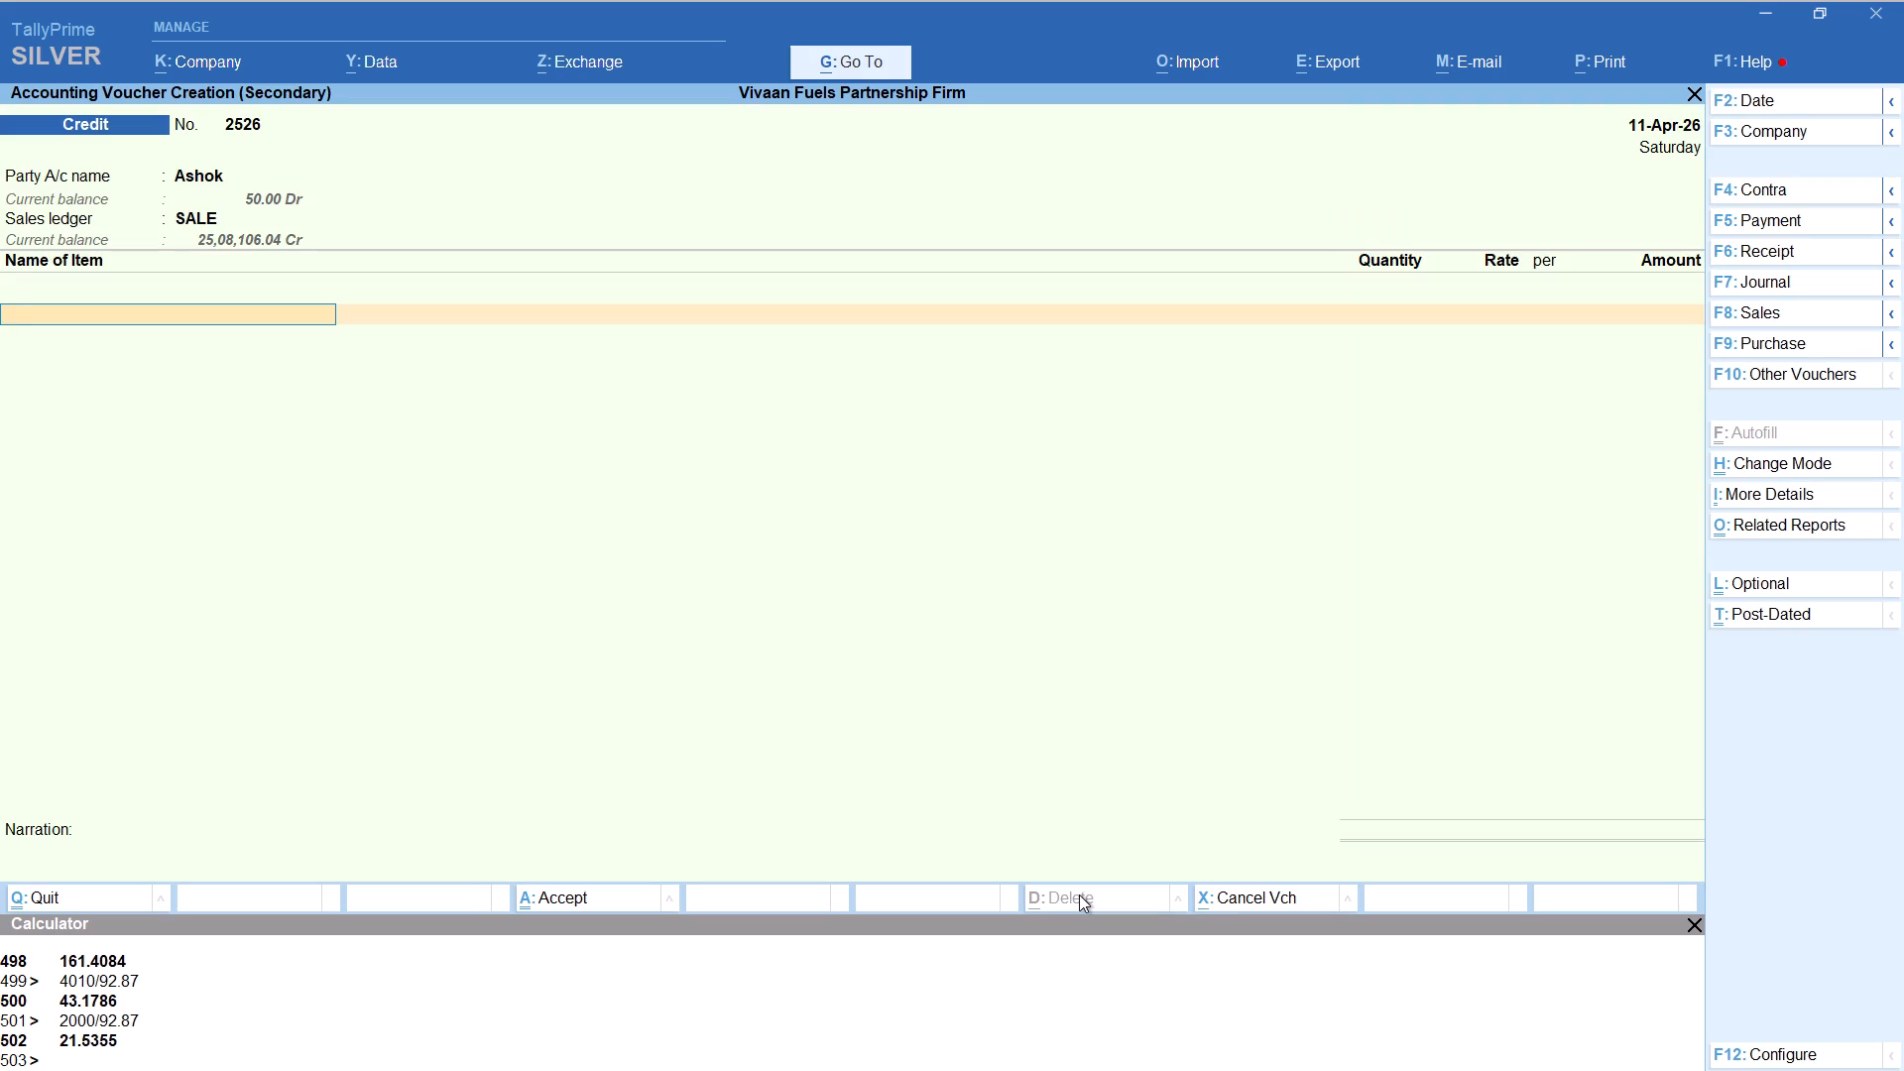
Add item HSD to the Ashok voucher with tracking number Not Applicable and quantity calculated as 4700/92.87, keeping the 92.87 rate.
text(HG)
key(Return)
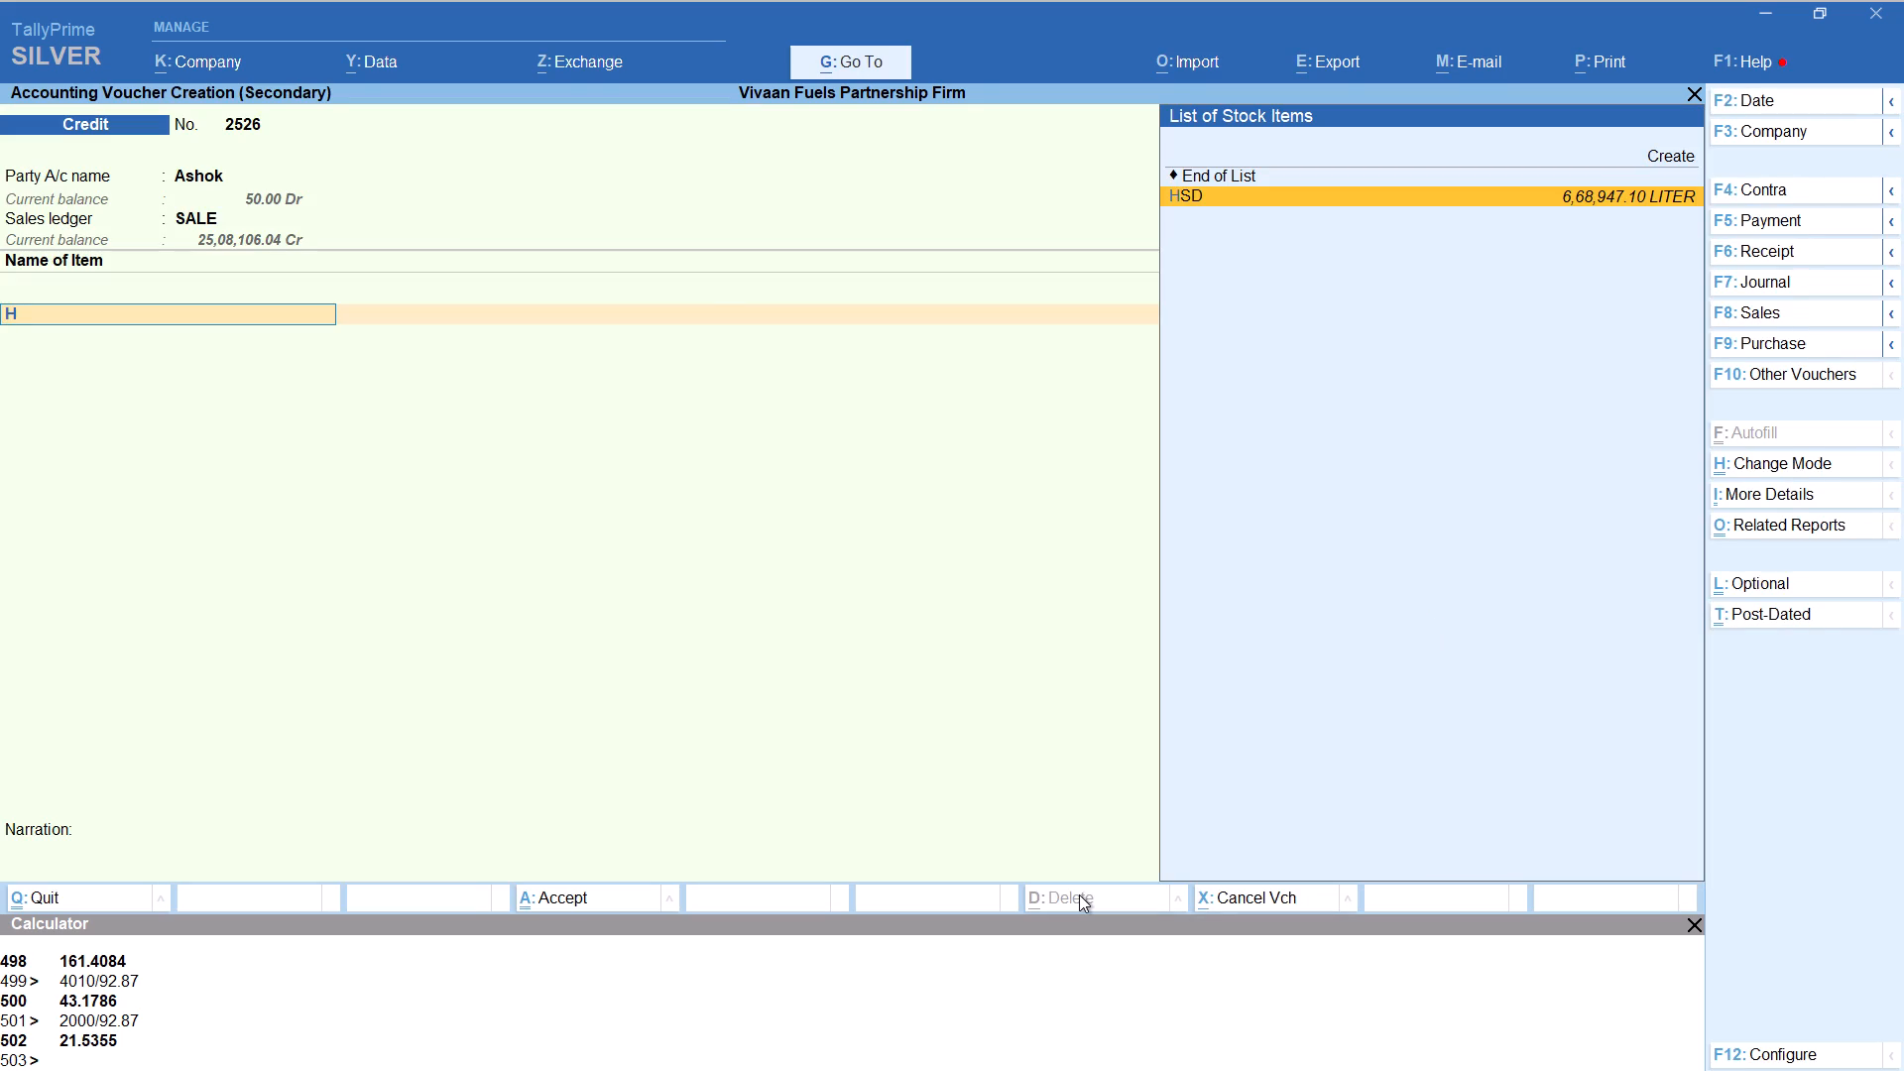
key(Return)
key(Up)
key(Return)
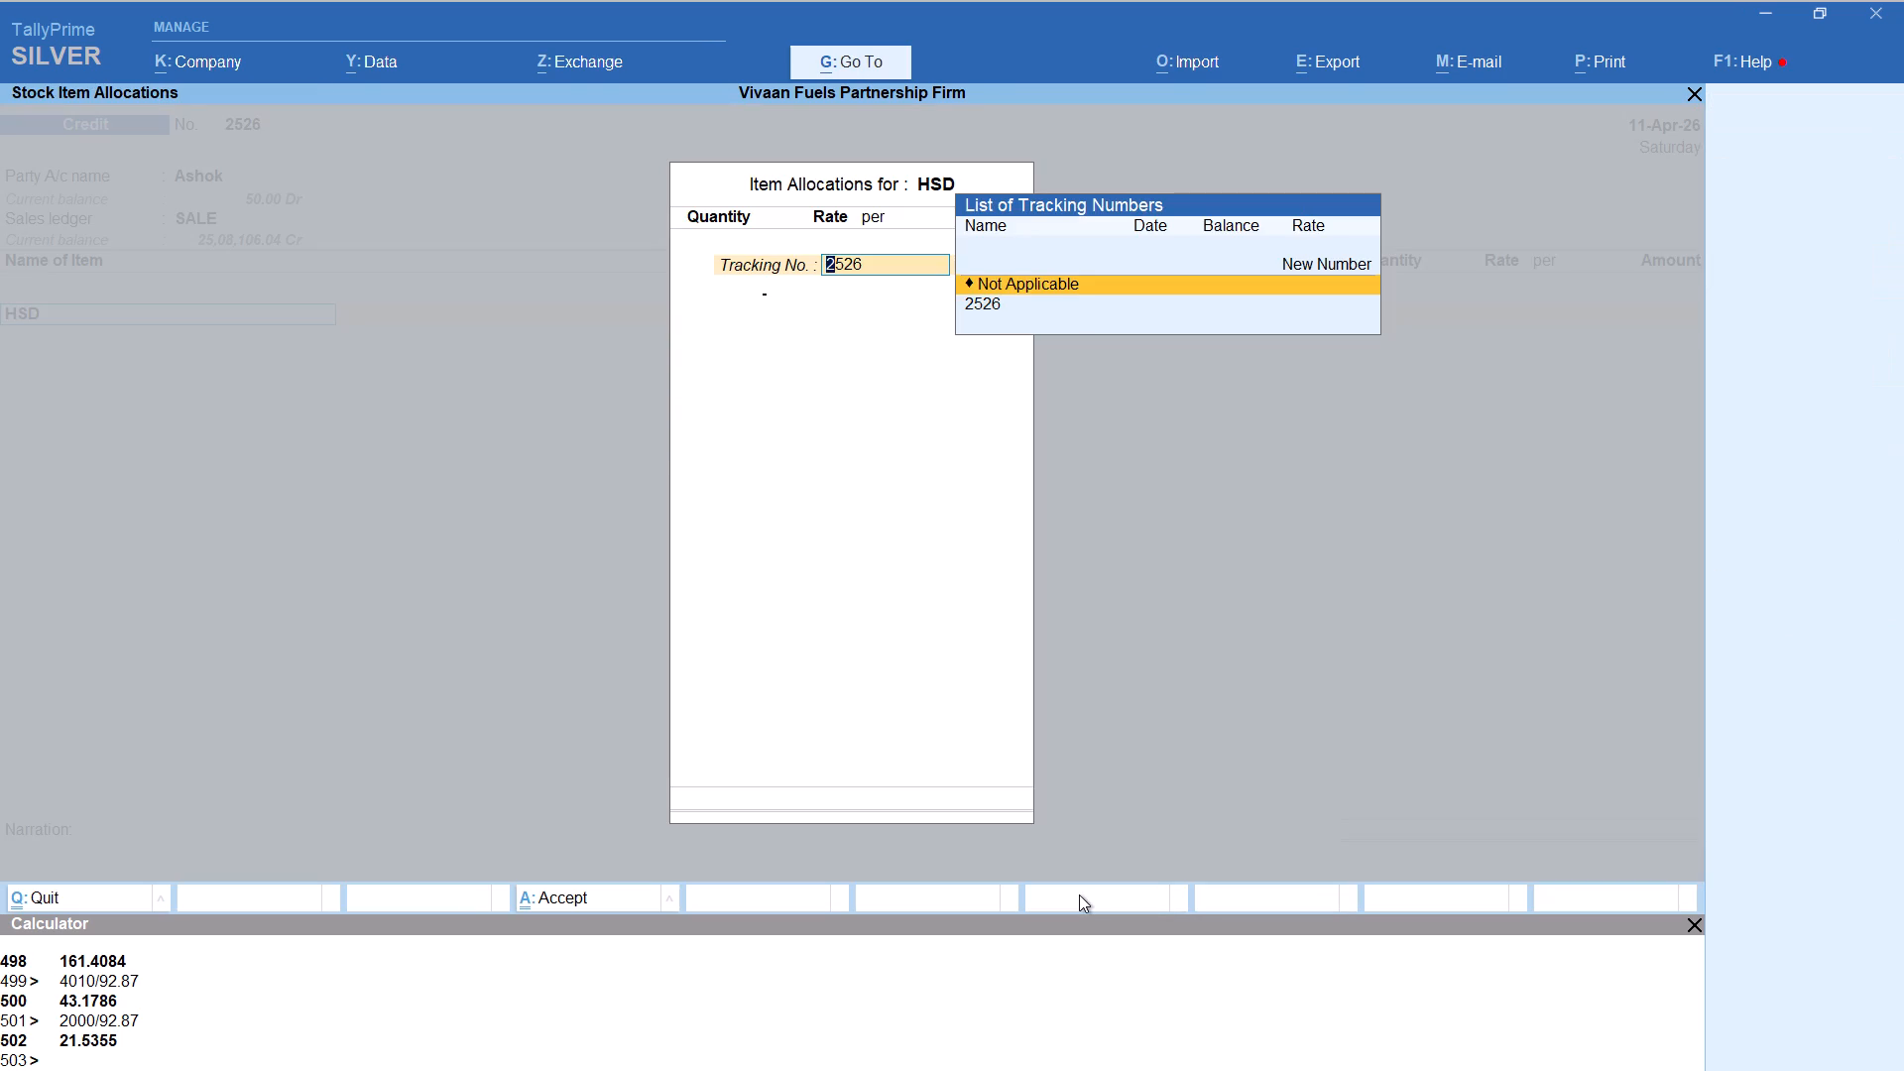
key(alt+c)
text(4700)
text(/92.87)
key(Return)
key(Return)
key(Return)
key(Return)
key(Return)
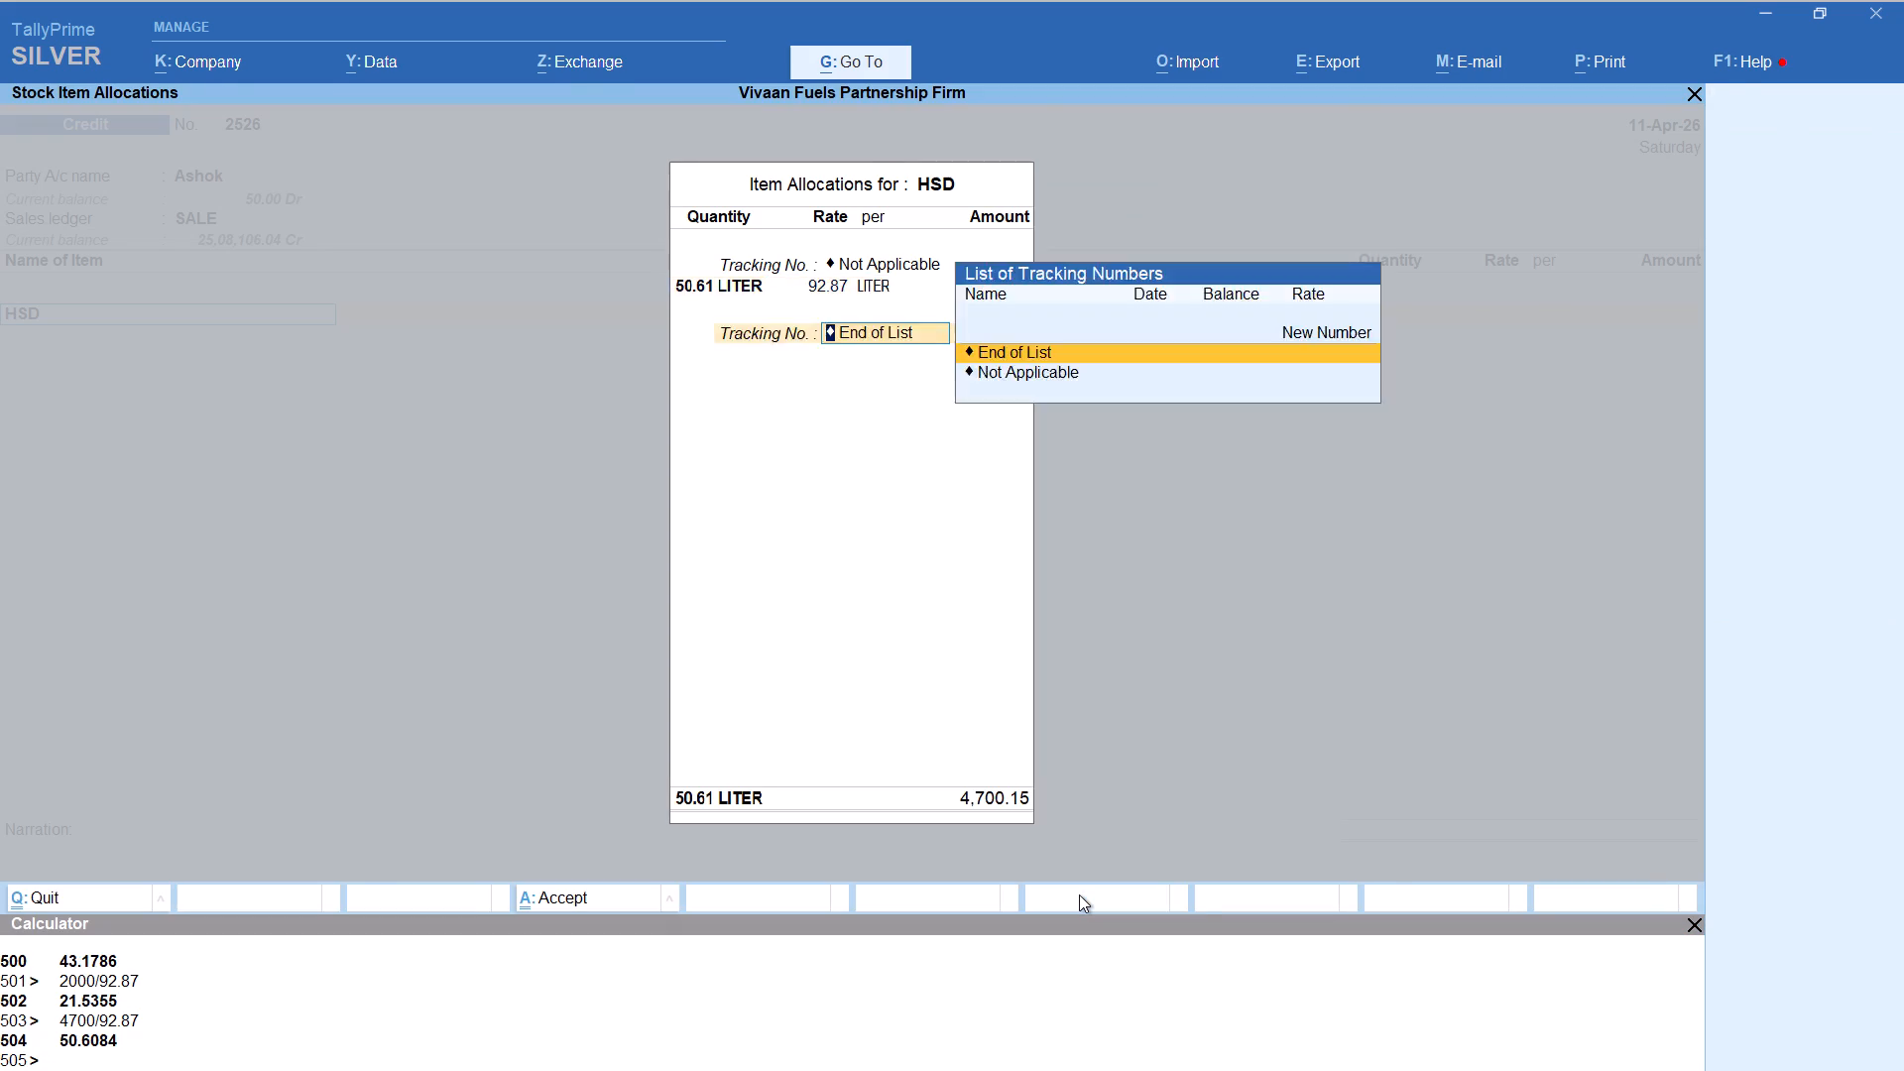
key(Return)
key(Return)
Add the Round Off ledger with its default amount to the Ashok voucher and save it.
text(ROU)
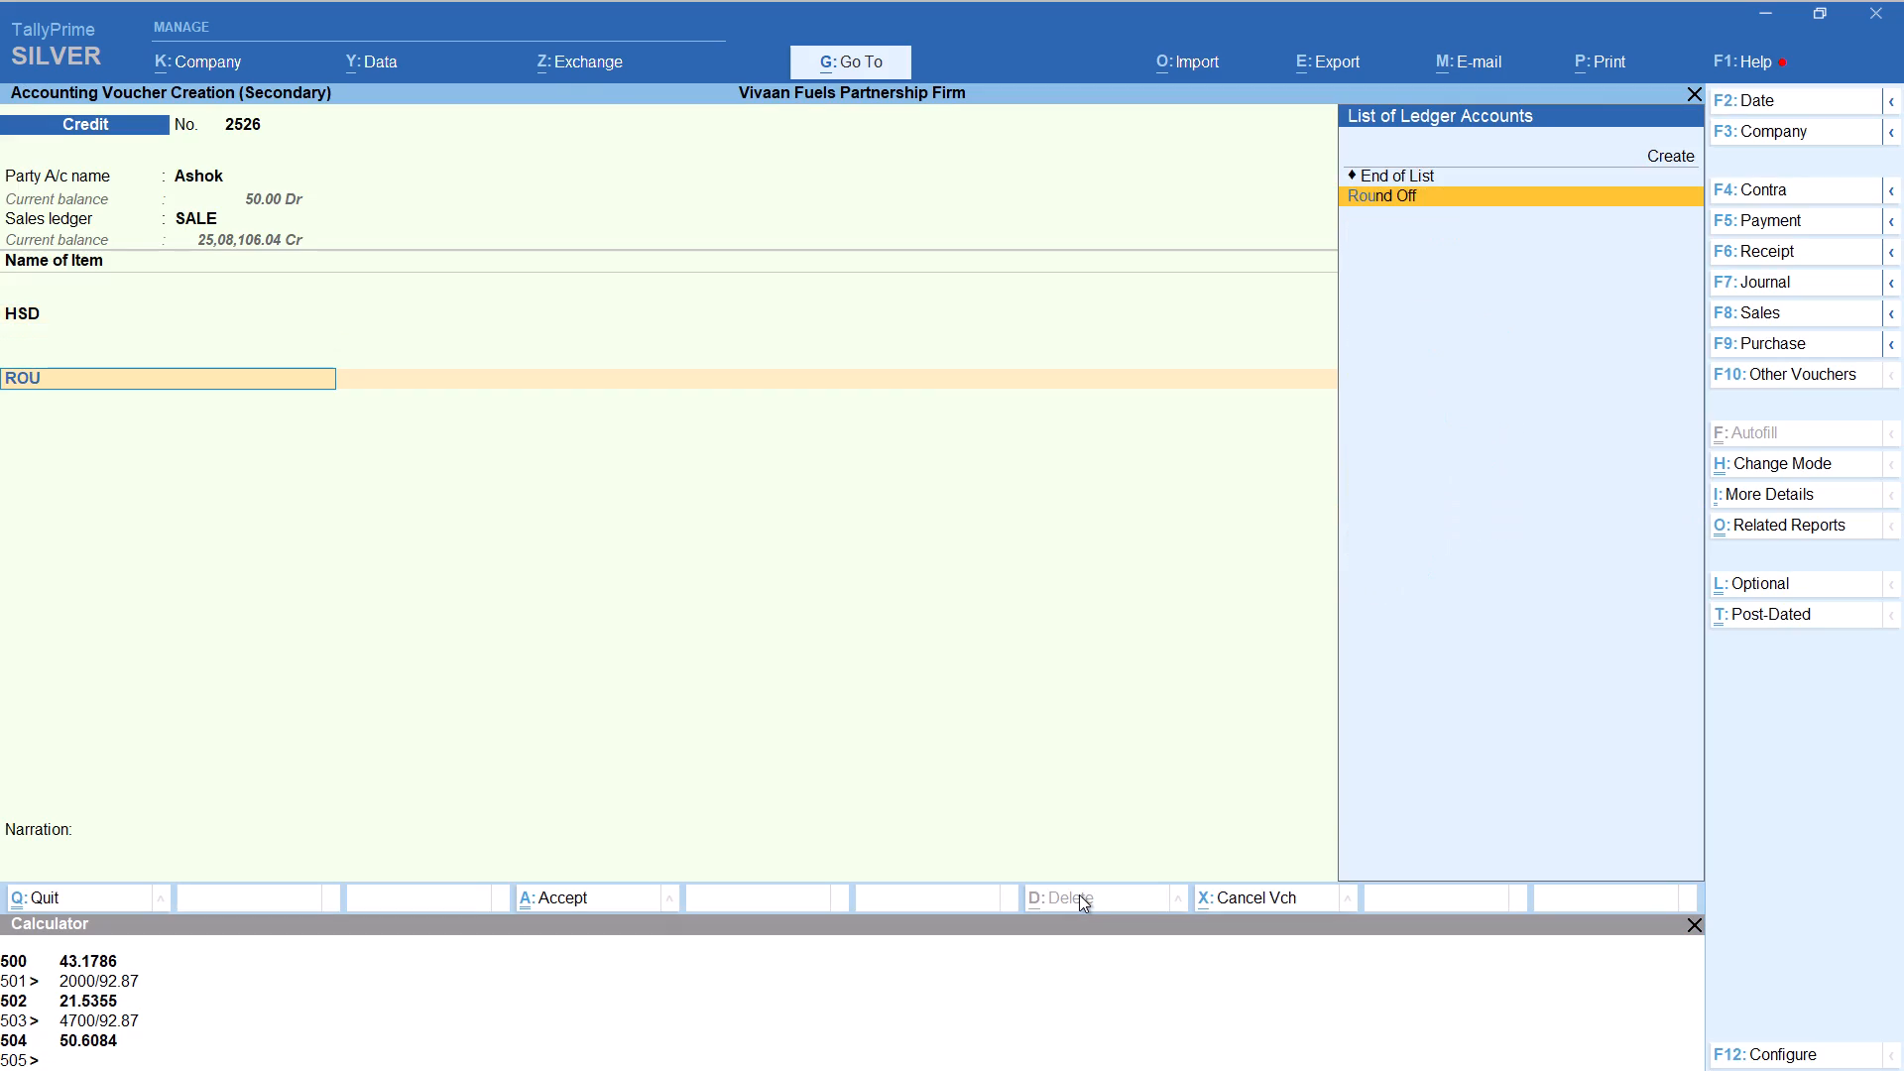
key(Return)
key(ctrl+a)
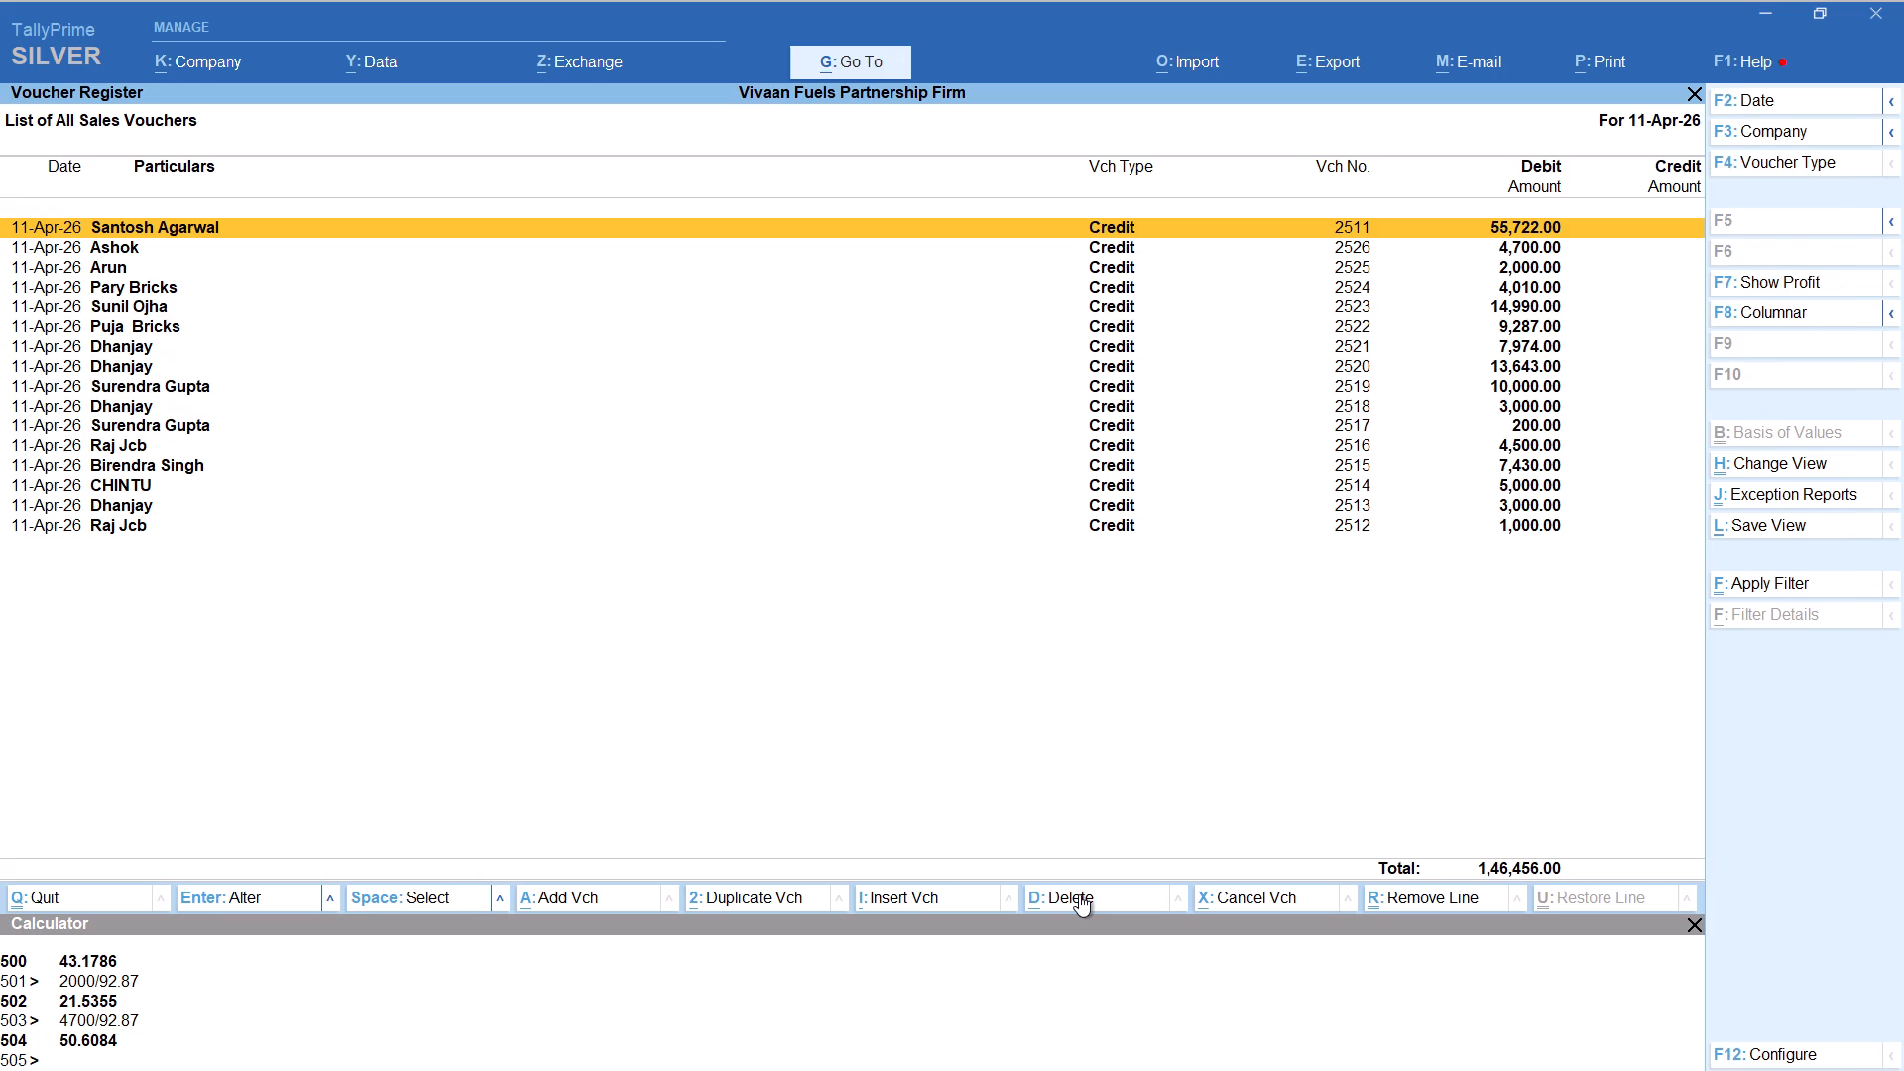
Start a new Credit voucher for the Ravindra party without the Jcb suffix, keeping the default party details and sales ledger SALE.
key(alt+a)
text(RAVIN)
key(Down)
key(Down)
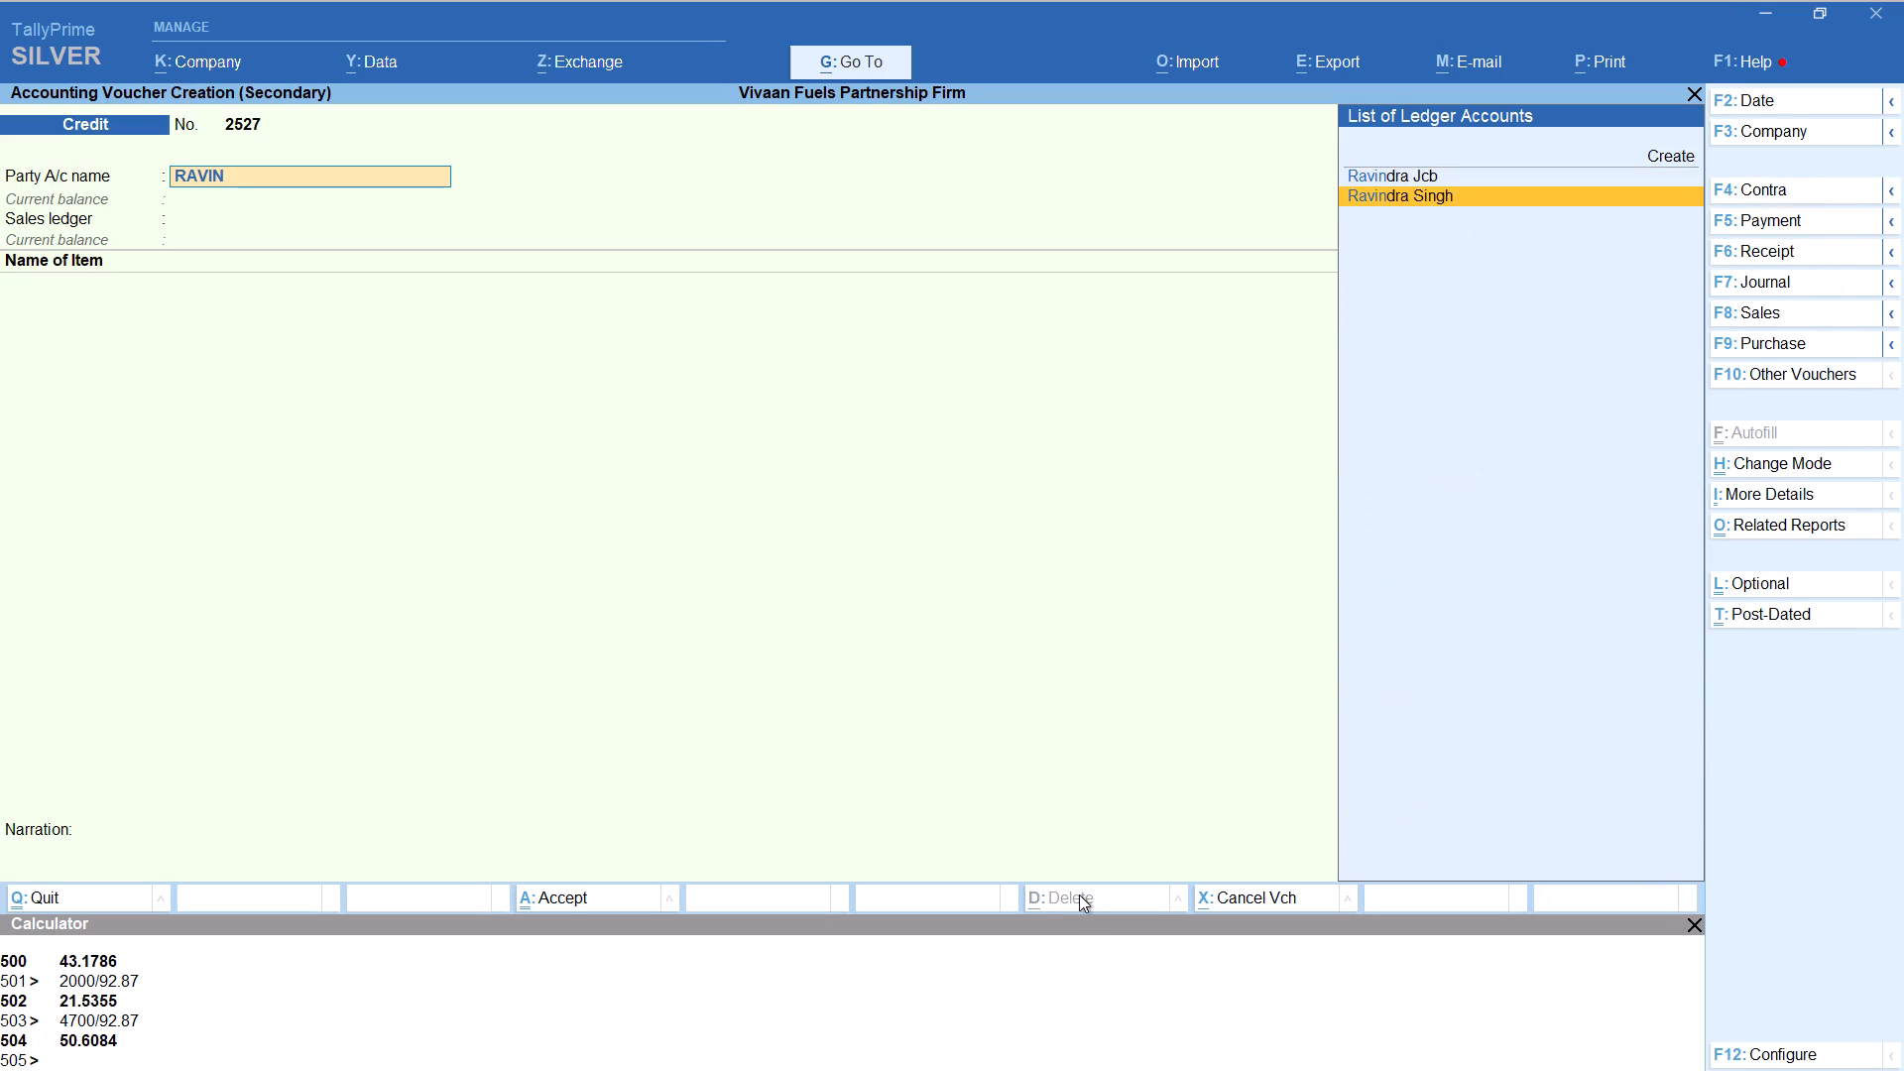
key(Return)
key(Return)
key(Return)
key(Return)
key(Return)
key(Return)
key(Return)
key(Return)
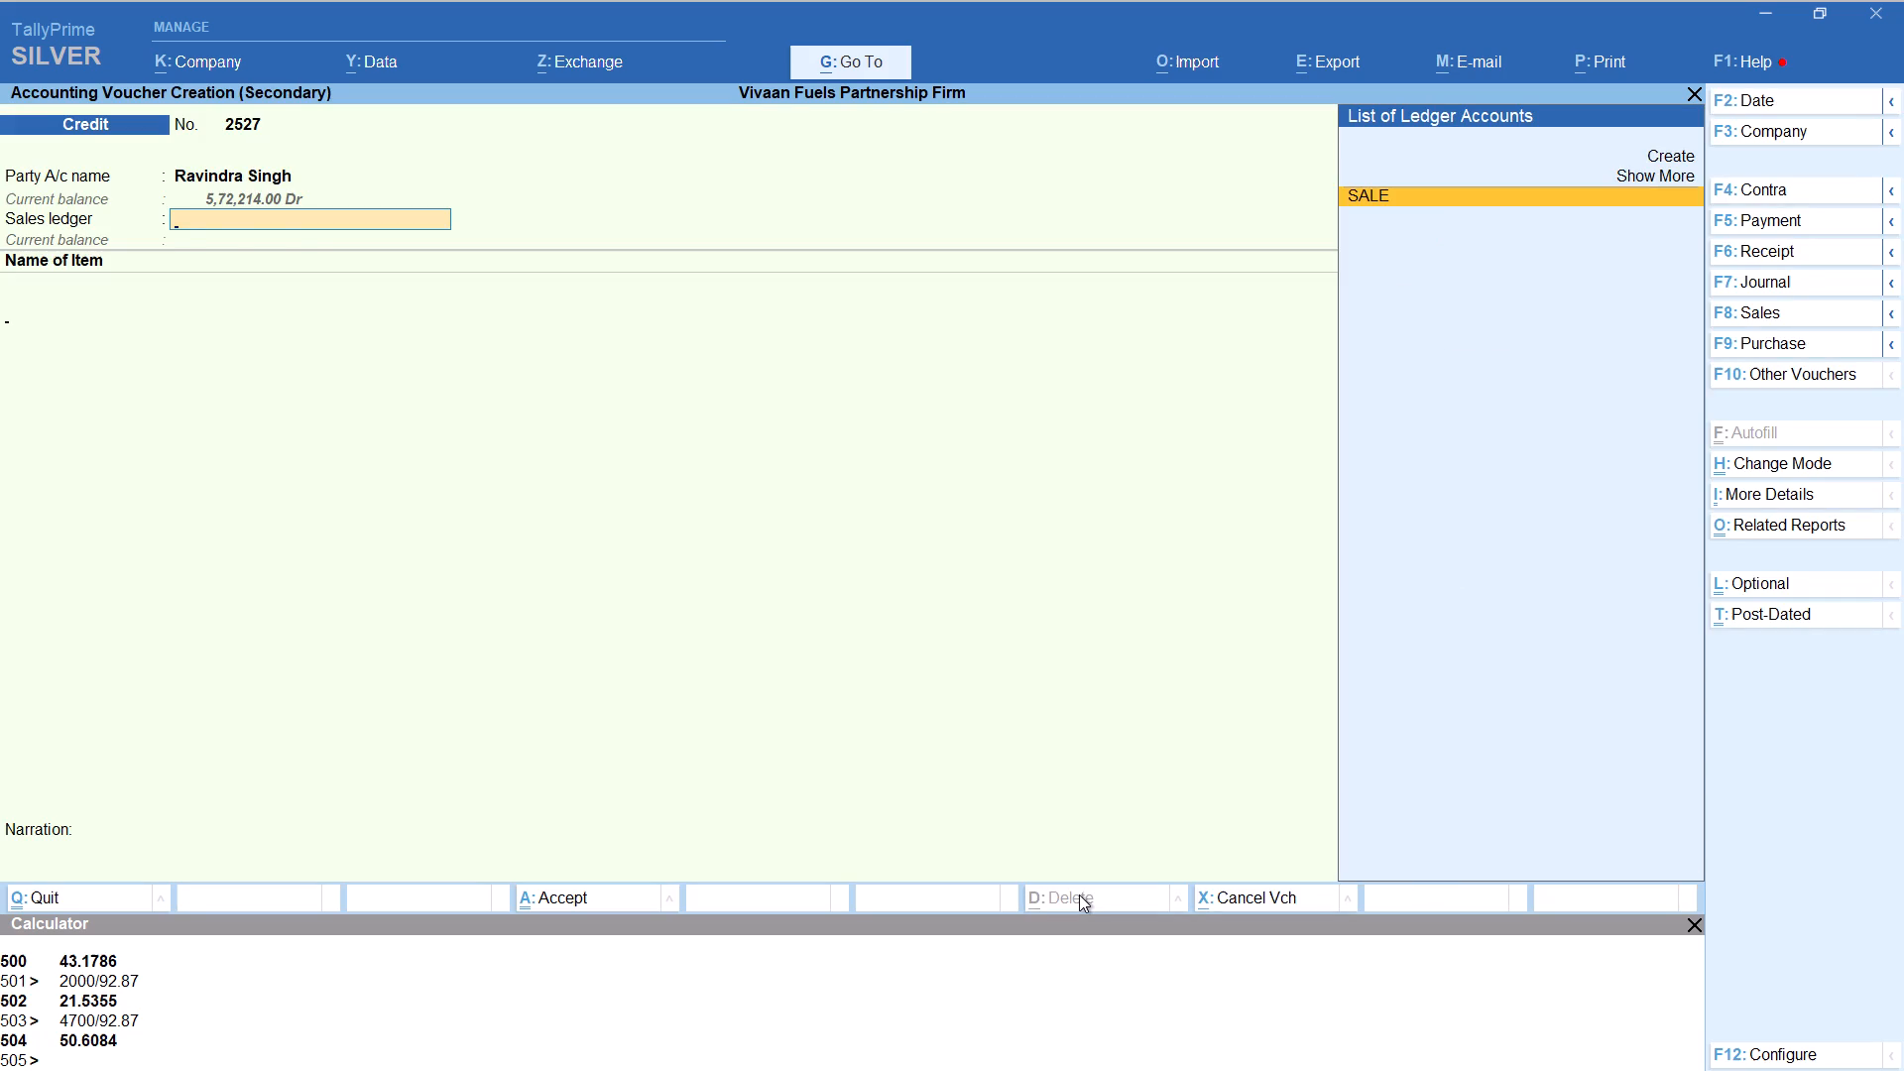
Add item HSD to the Ravindra voucher with tracking number Not Applicable and quantity calculated as 9312/92.87, keeping the 92.87 rate.
text(HSD)
key(Return)
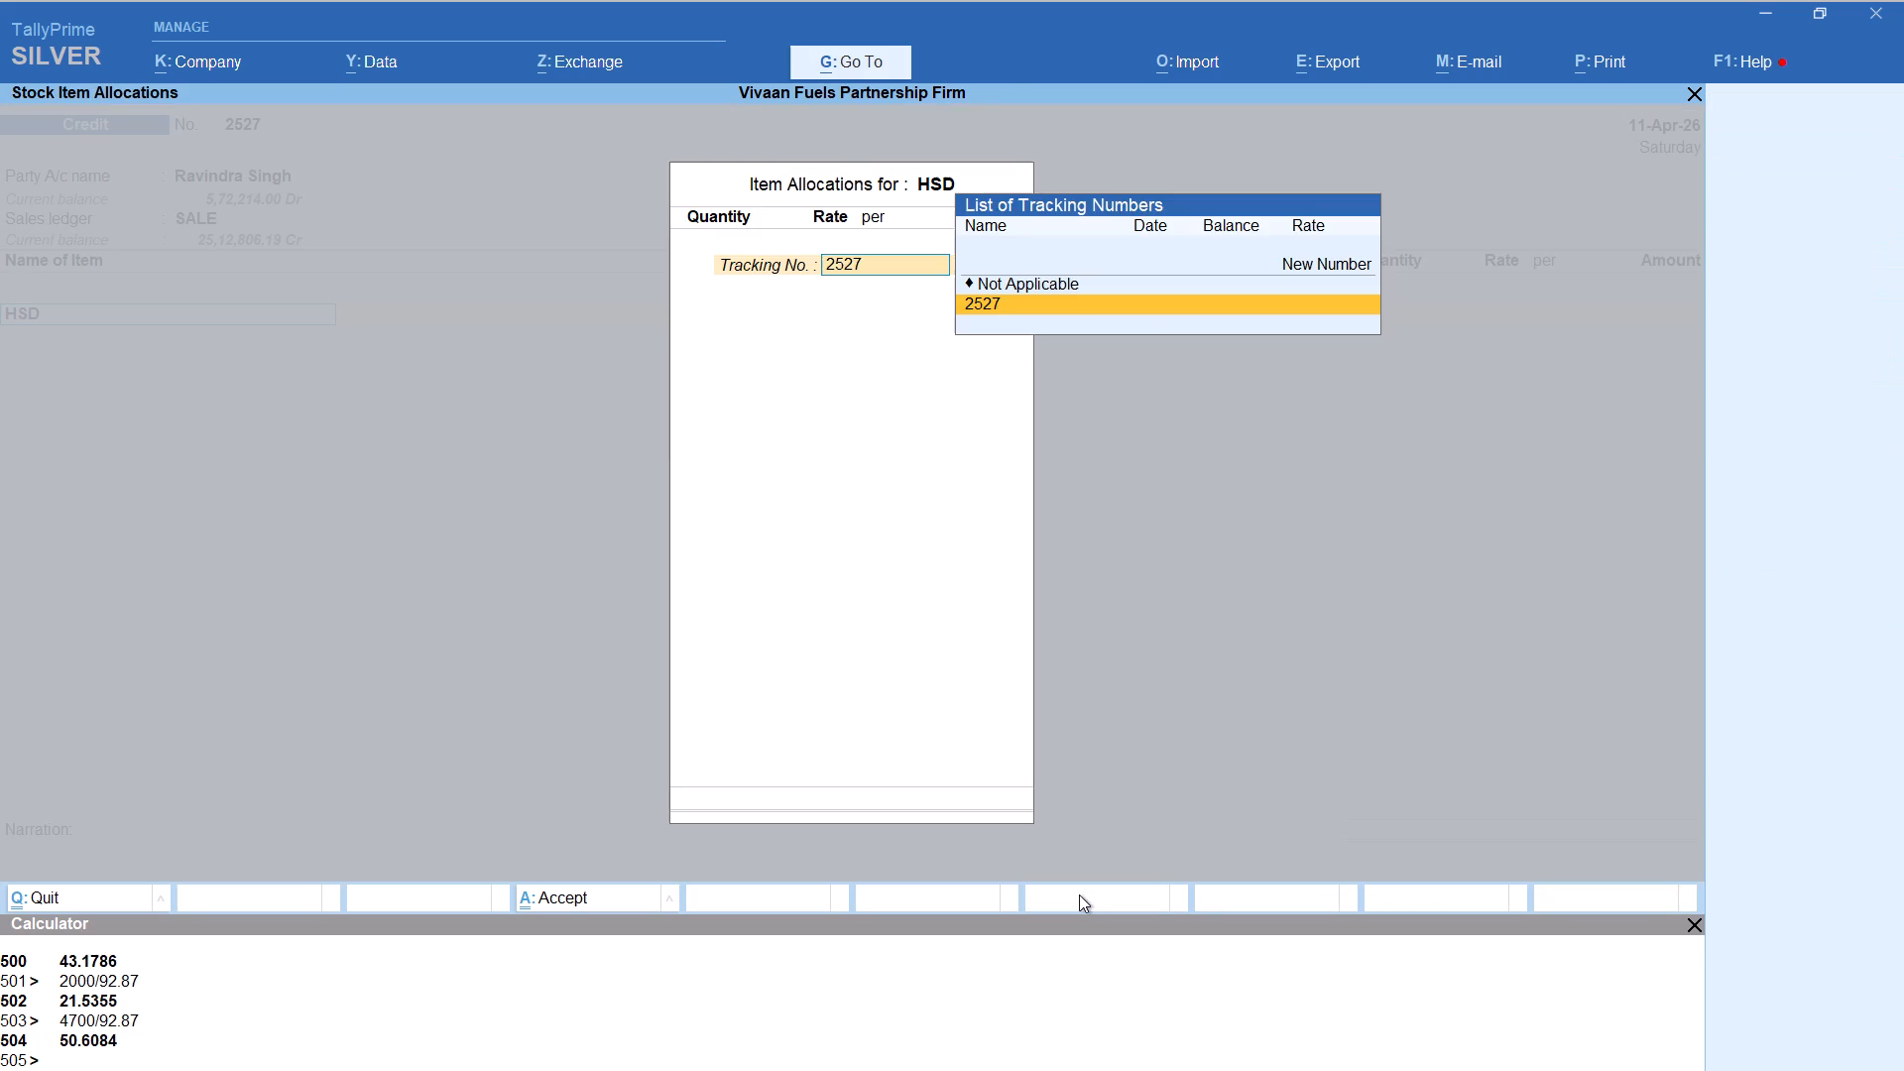
key(Up)
key(Return)
key(alt+c)
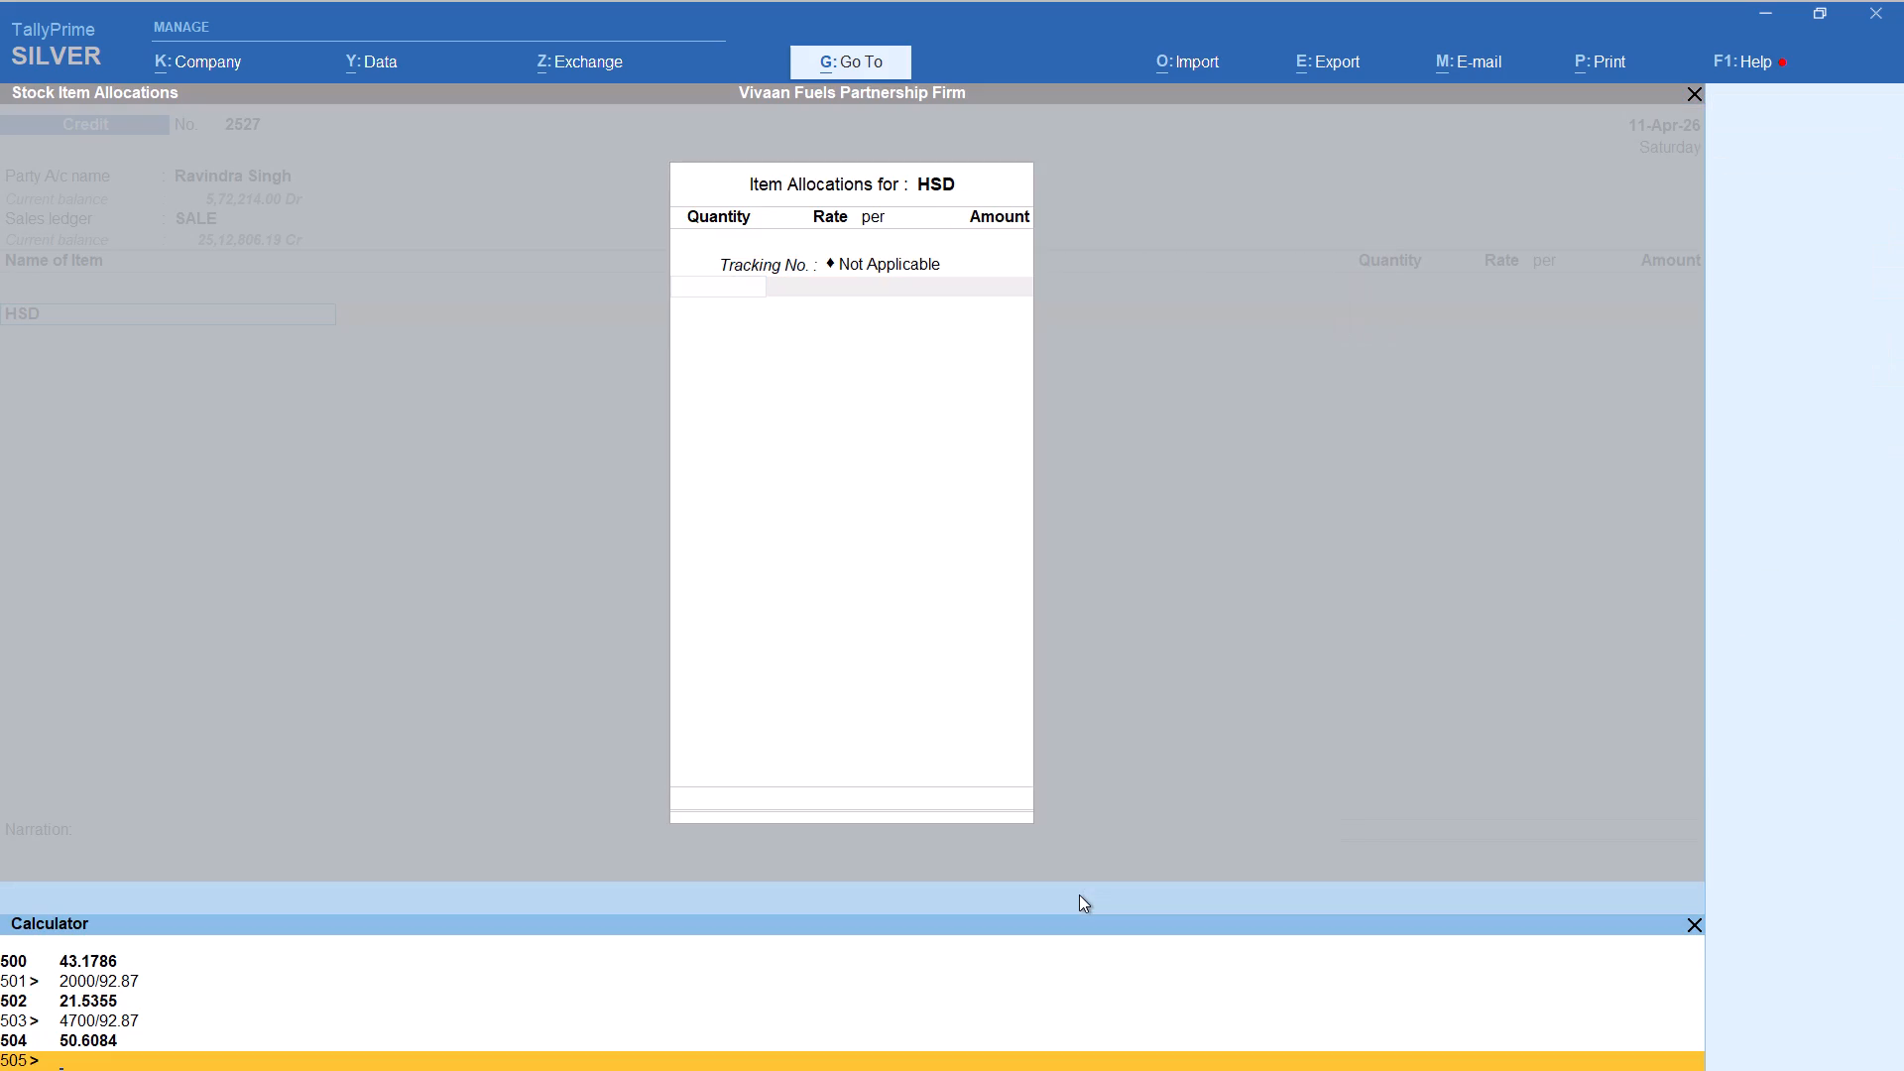
text(9312)
text(/92.87)
key(Return)
key(Return)
key(Return)
key(Return)
key(Return)
key(Return)
key(Return)
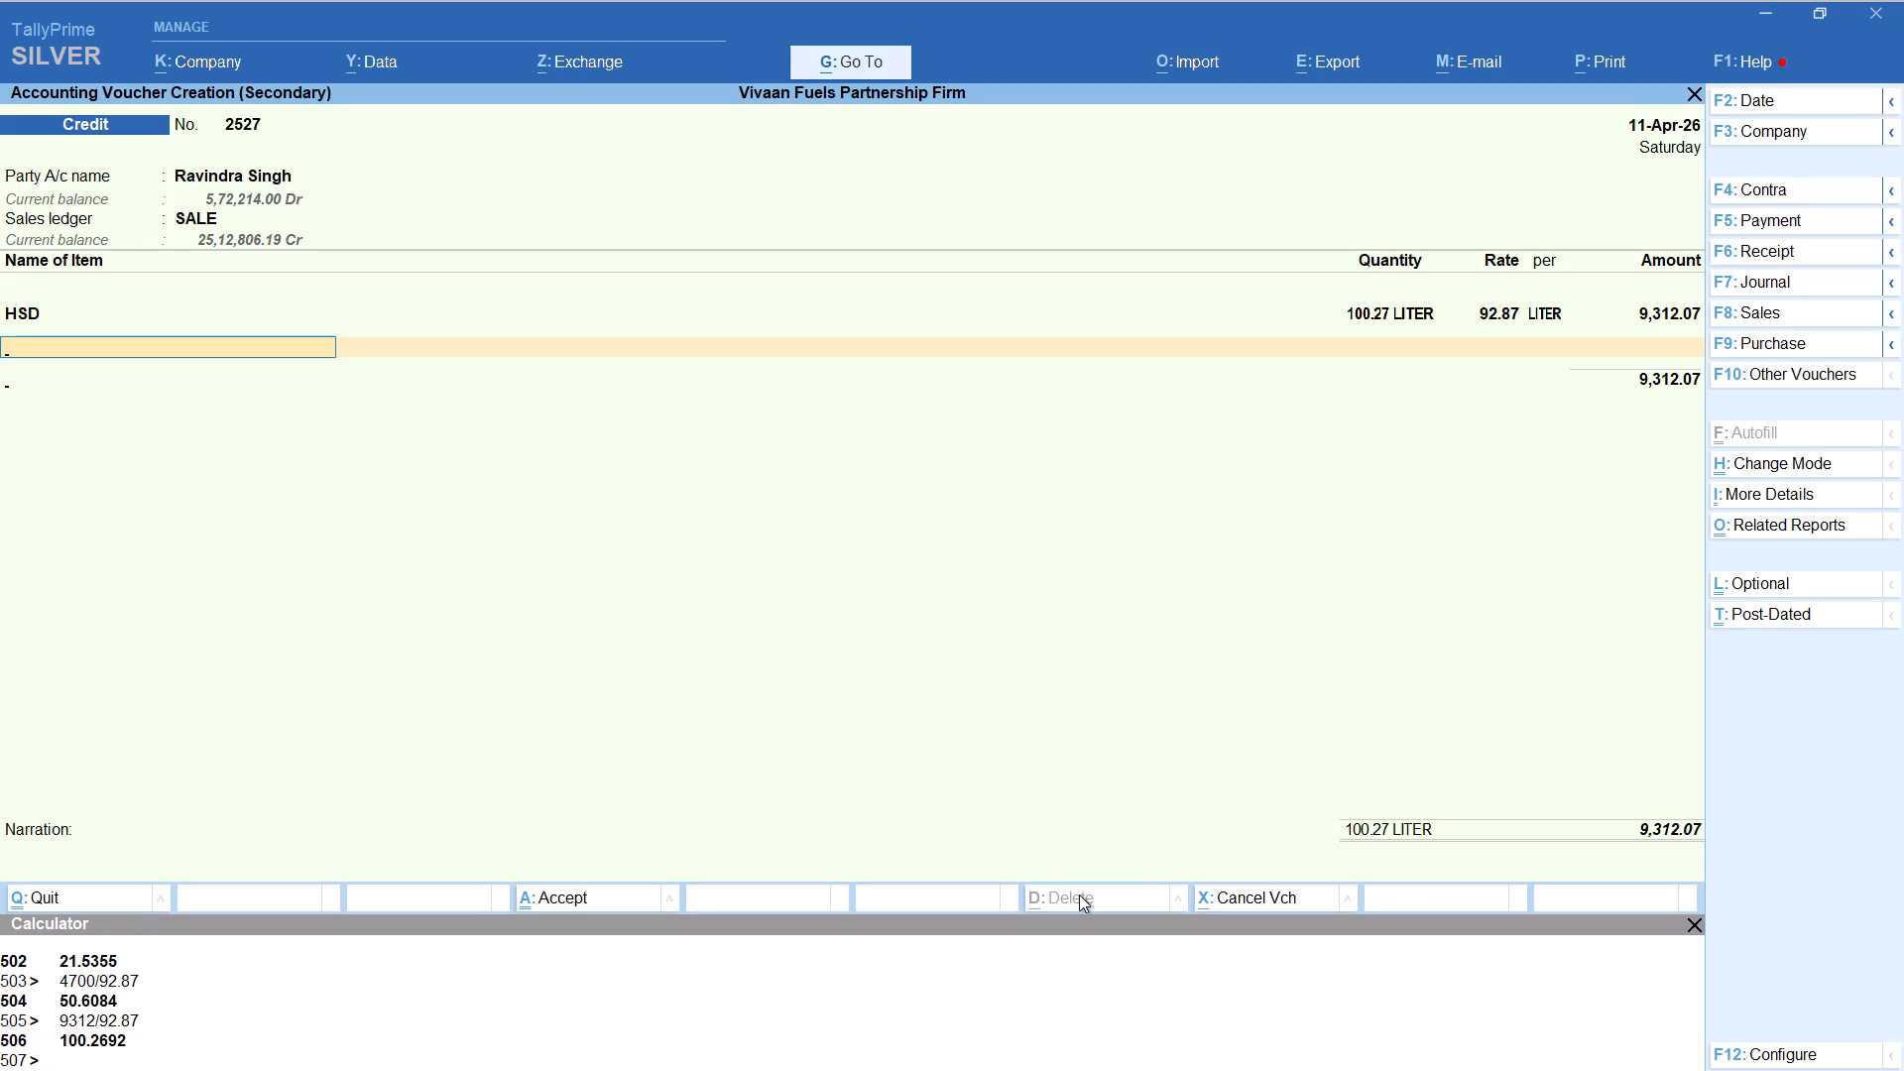
Add the Round Off ledger with its default amount to the Ravindra voucher and save it.
text(ROU)
key(Return)
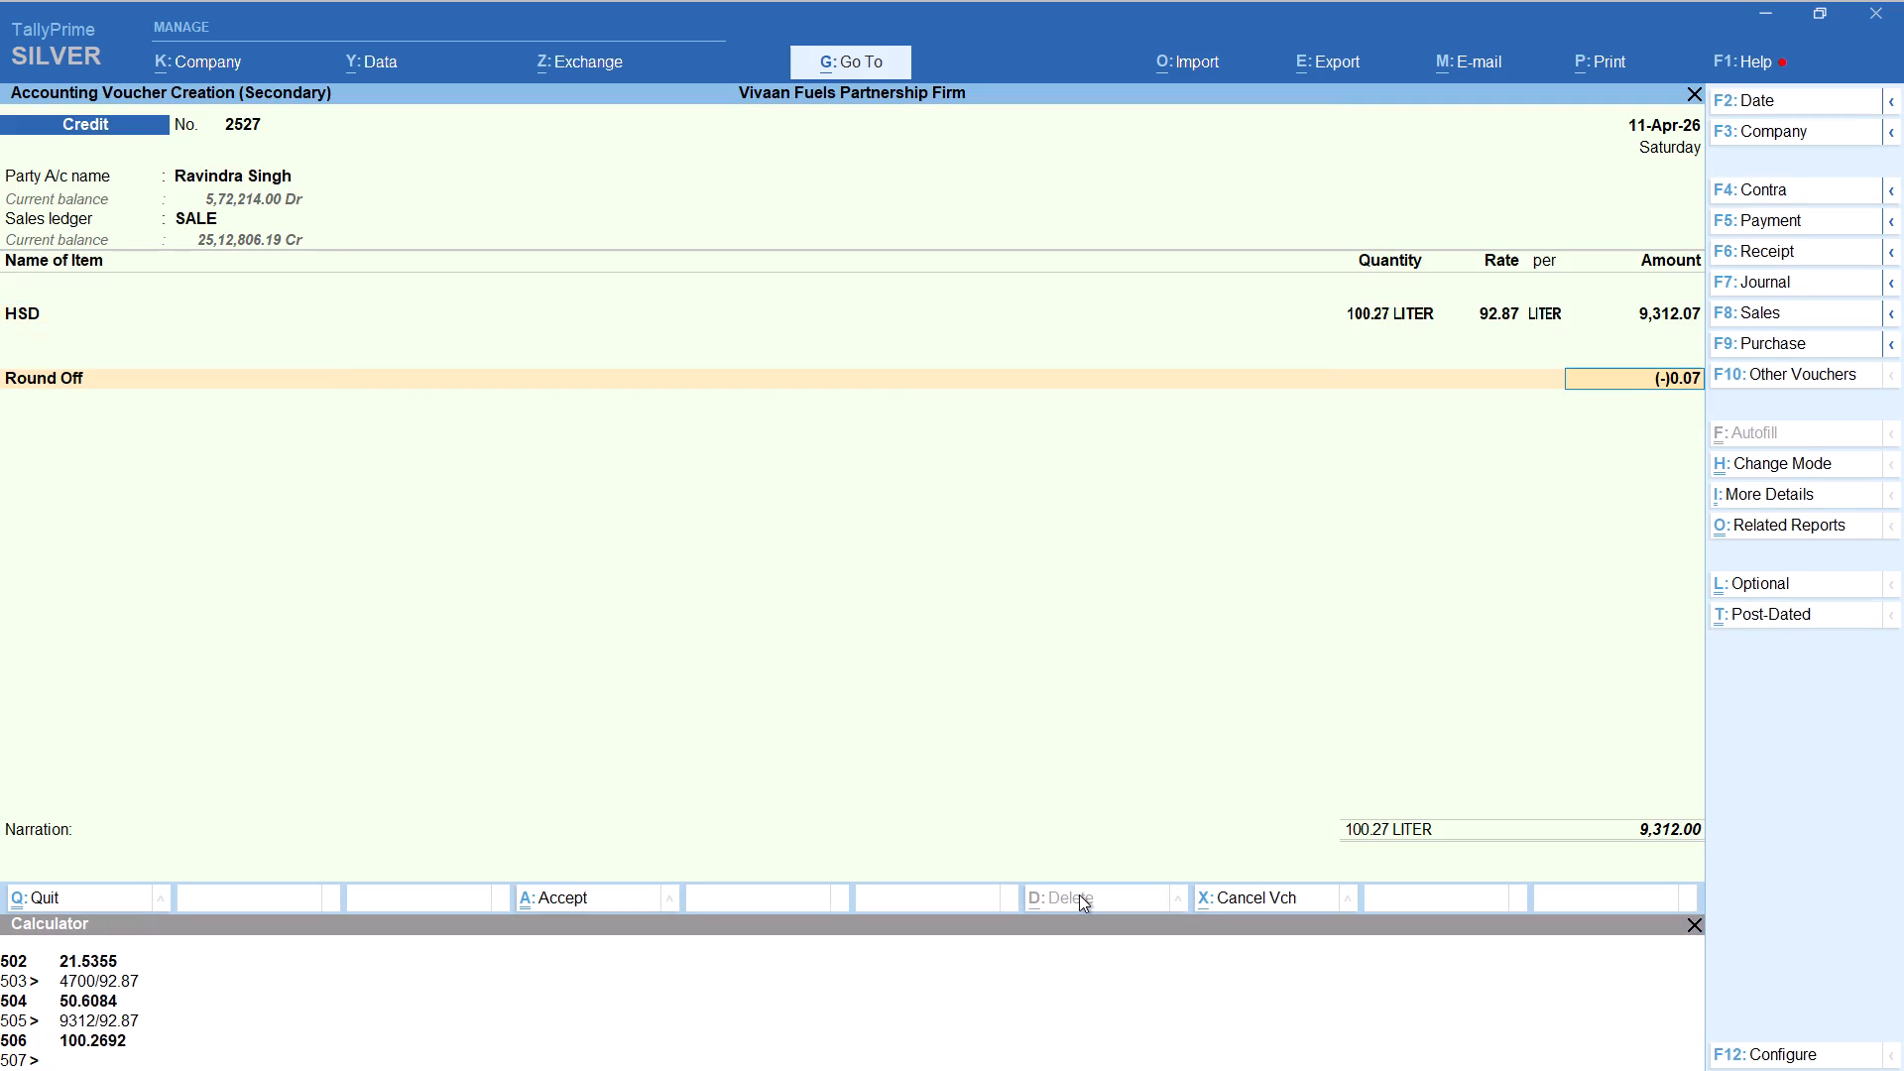
key(ctrl+a)
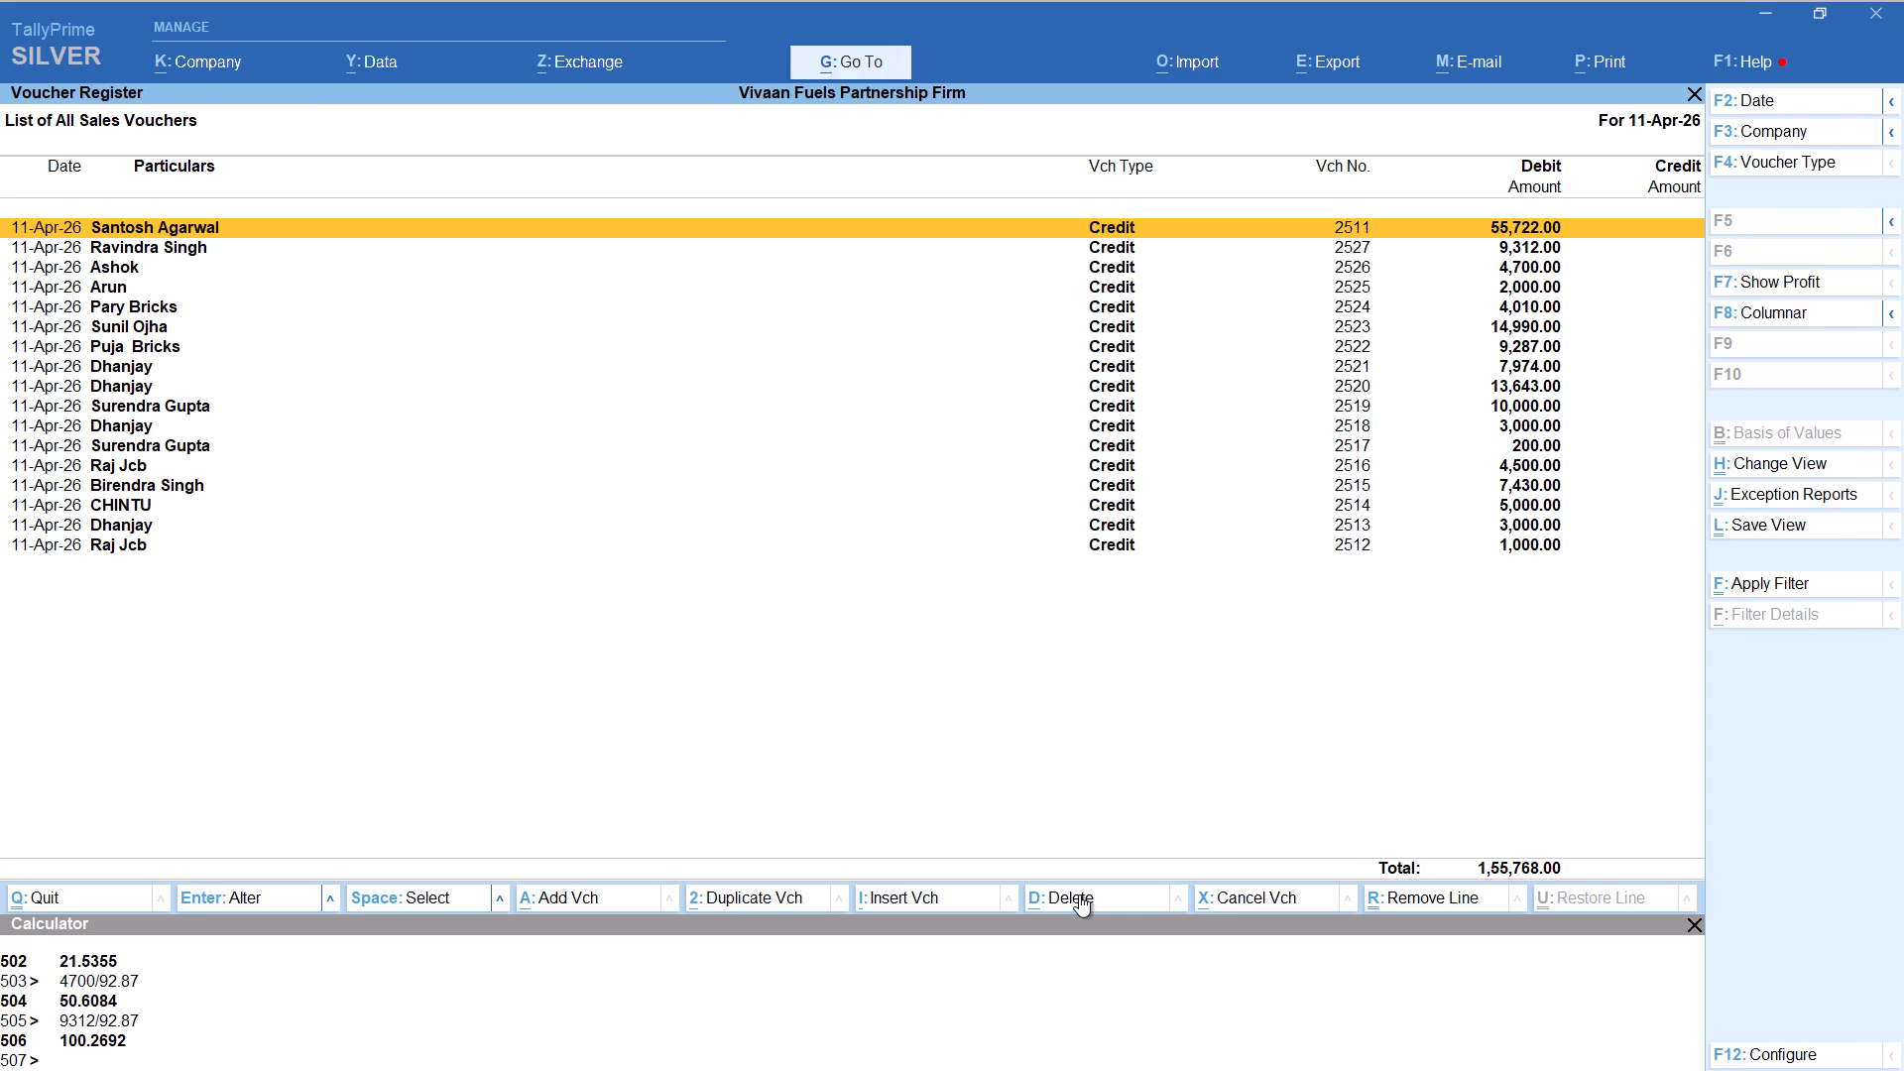
Start a new Credit voucher for the Bed Collage party, keeping the default party details and sales ledger SALE.
key(alt+a)
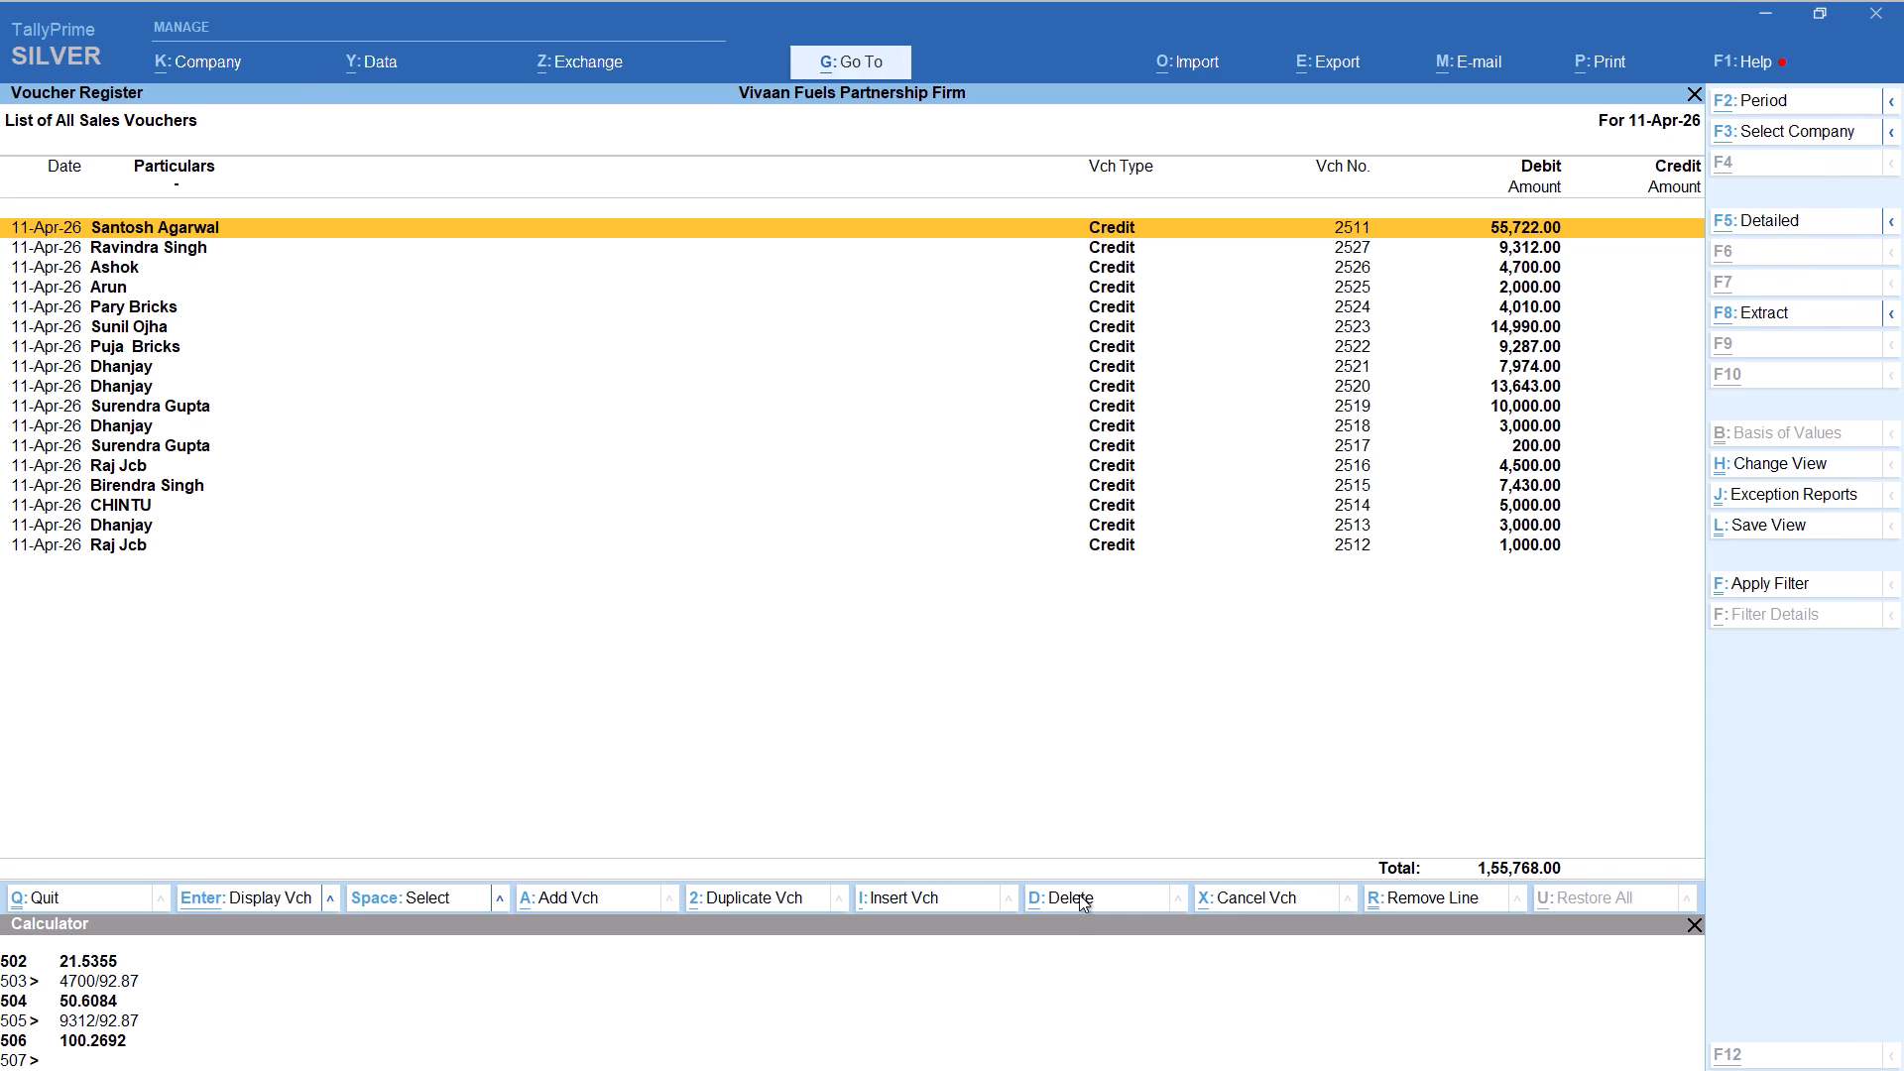
text(BED)
key(Return)
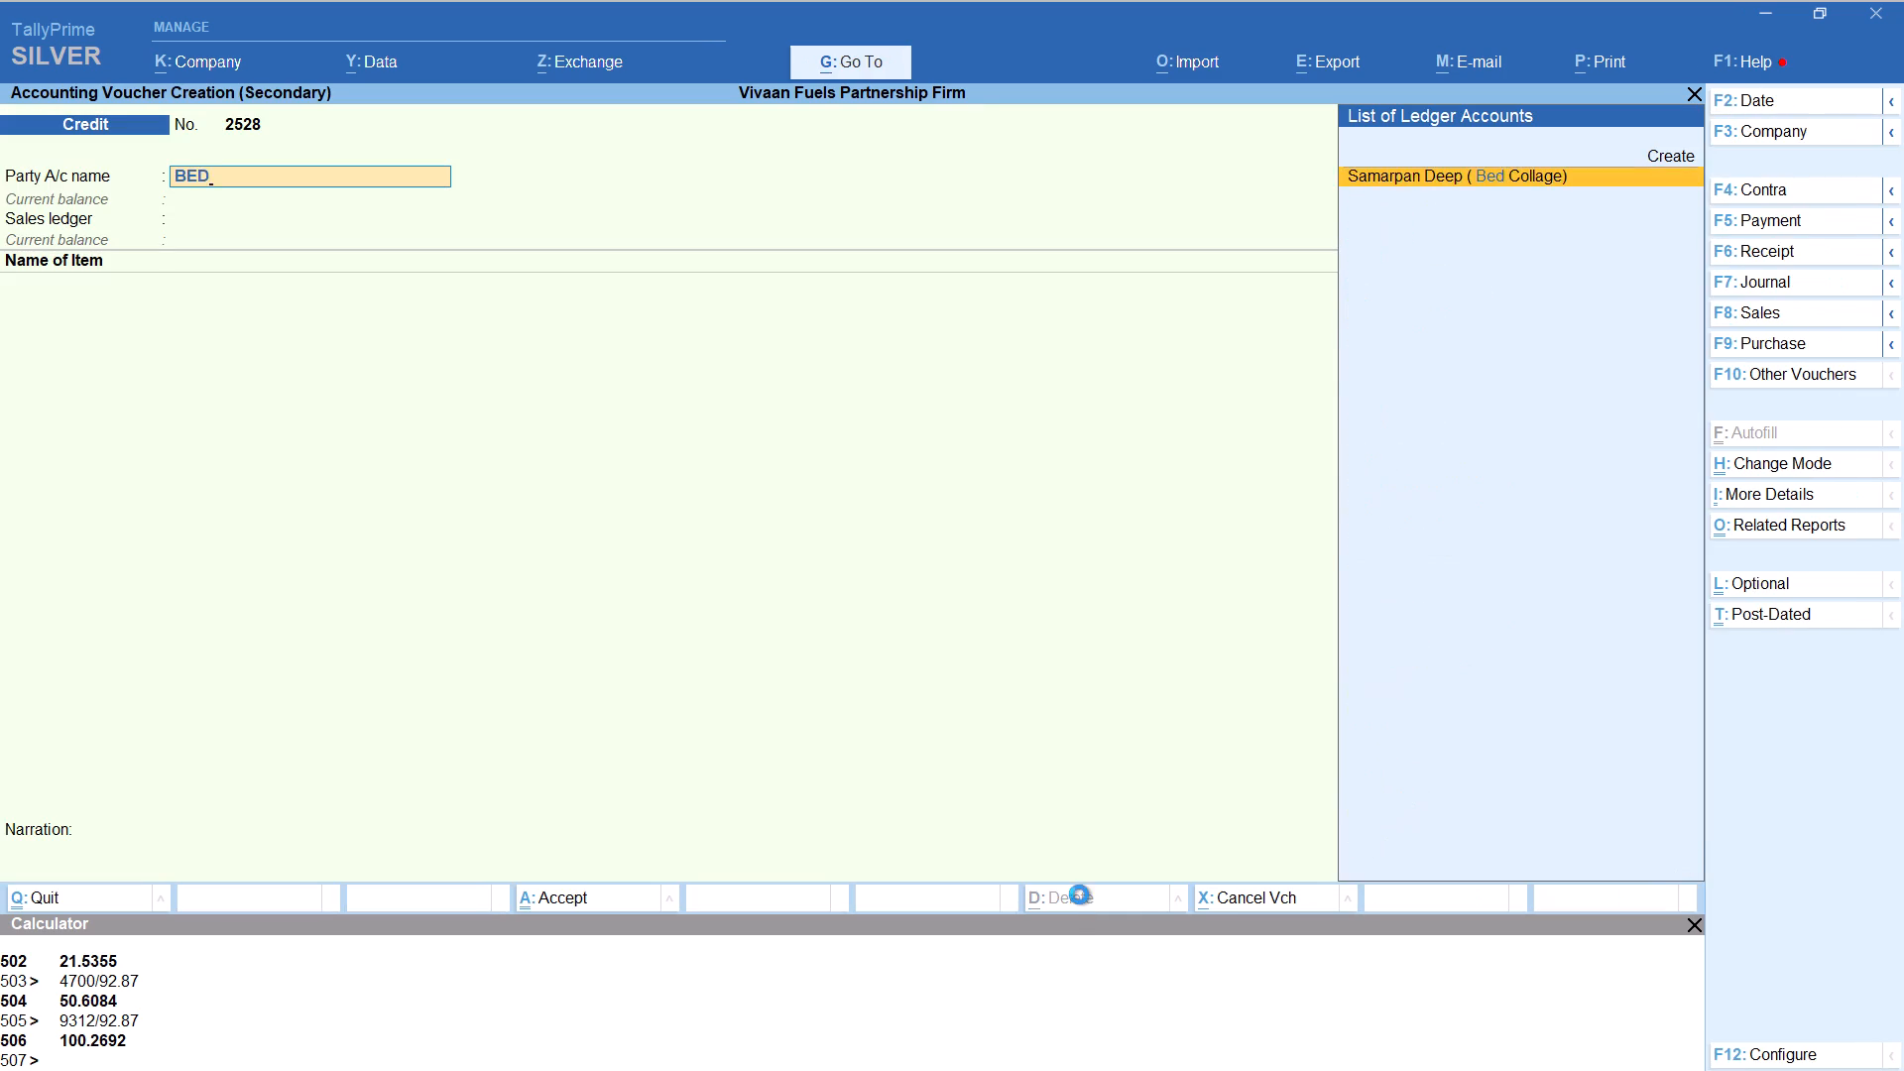
key(Return)
key(Return)
key(Return)
key(Return)
key(Return)
key(Return)
key(Return)
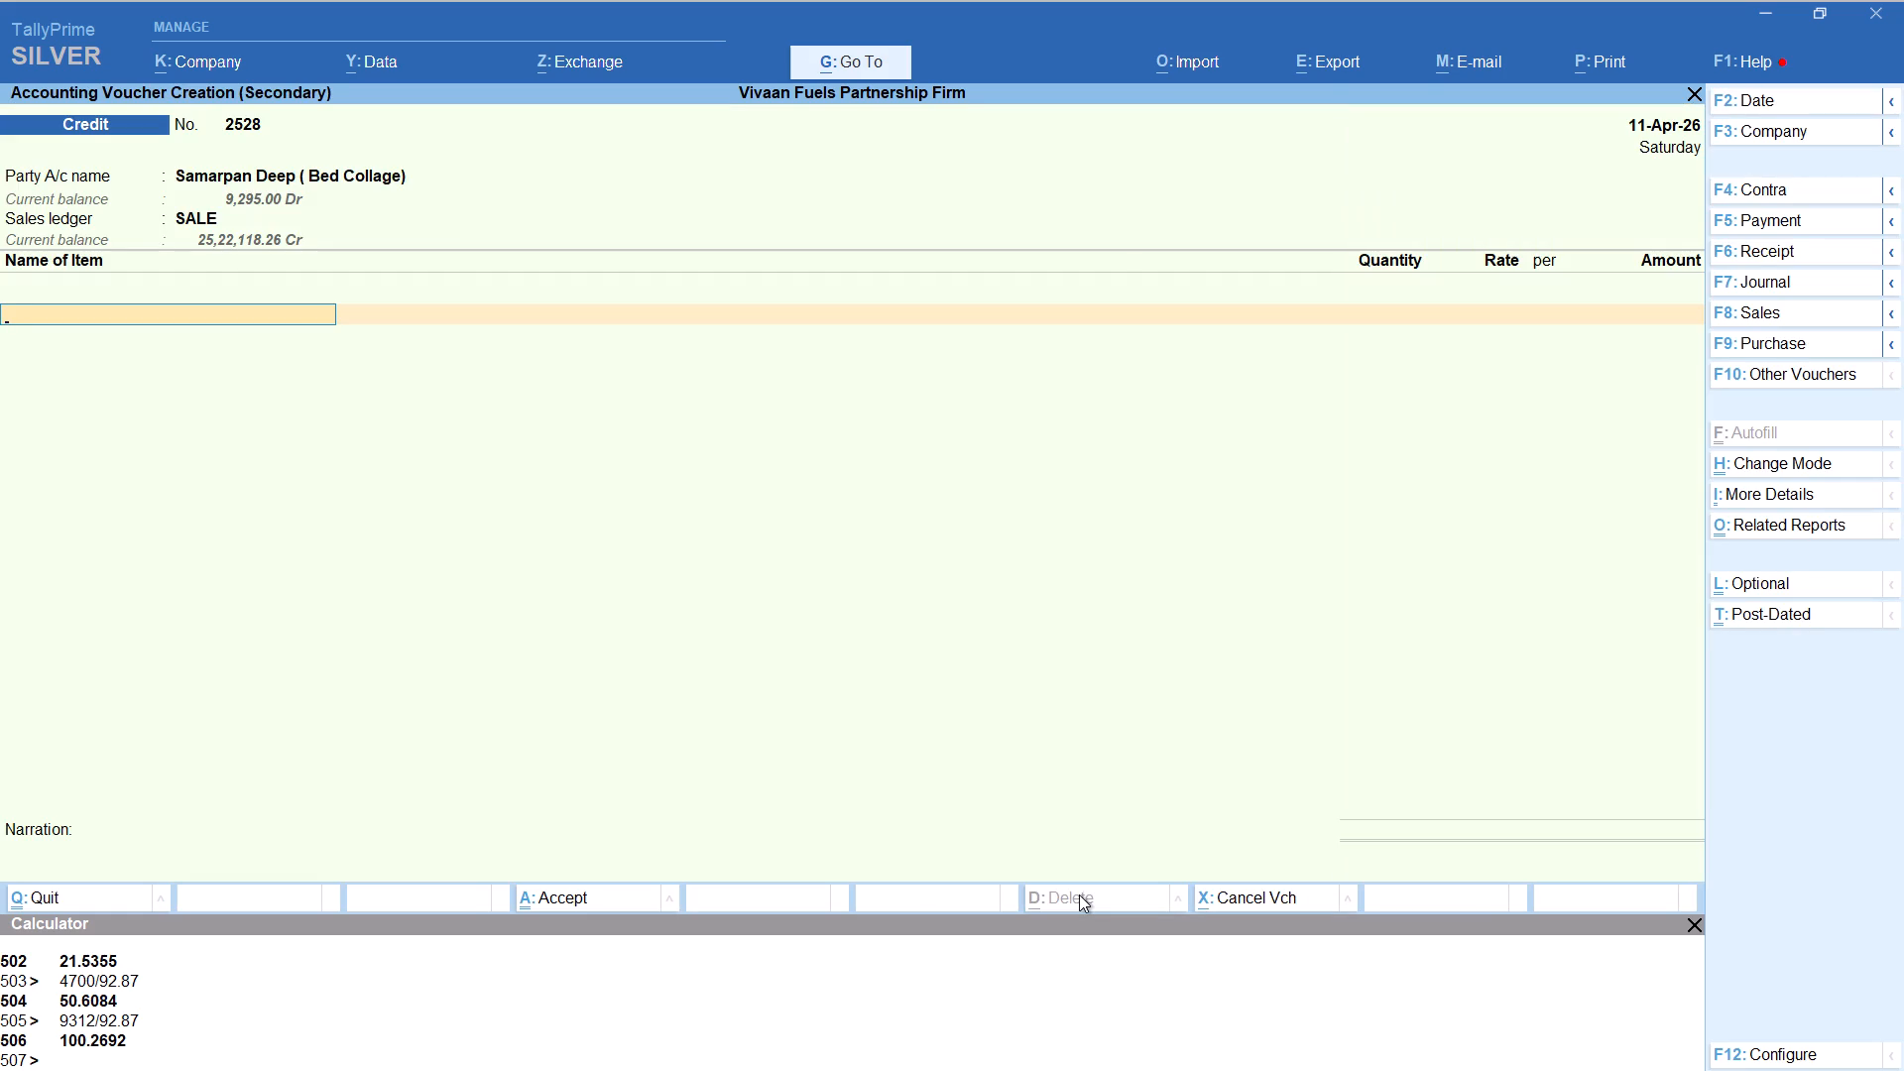
Add item HSD to the Bed Collage voucher with tracking number Not Applicable and quantity calculated as 8396/92.87, keeping the 92.87 rate.
text(HSD)
key(Return)
key(Up)
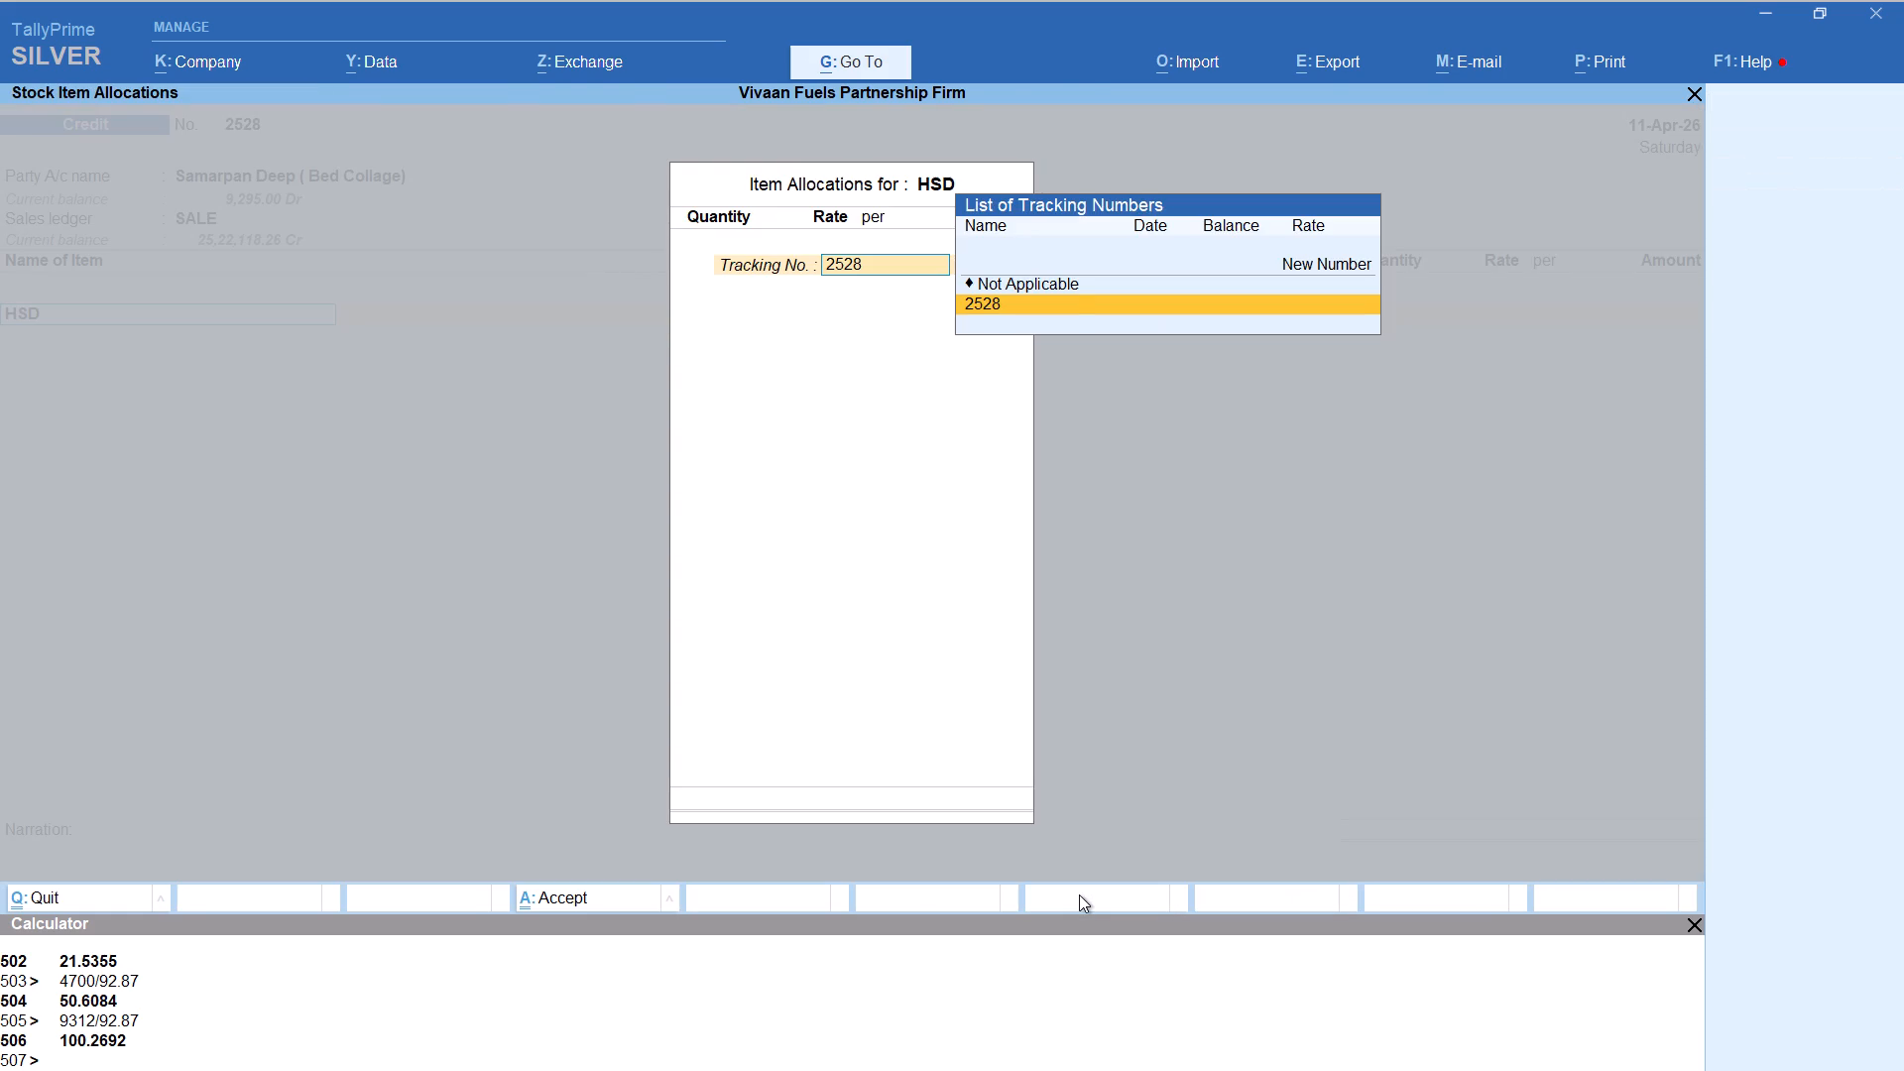
key(Return)
key(alt+c)
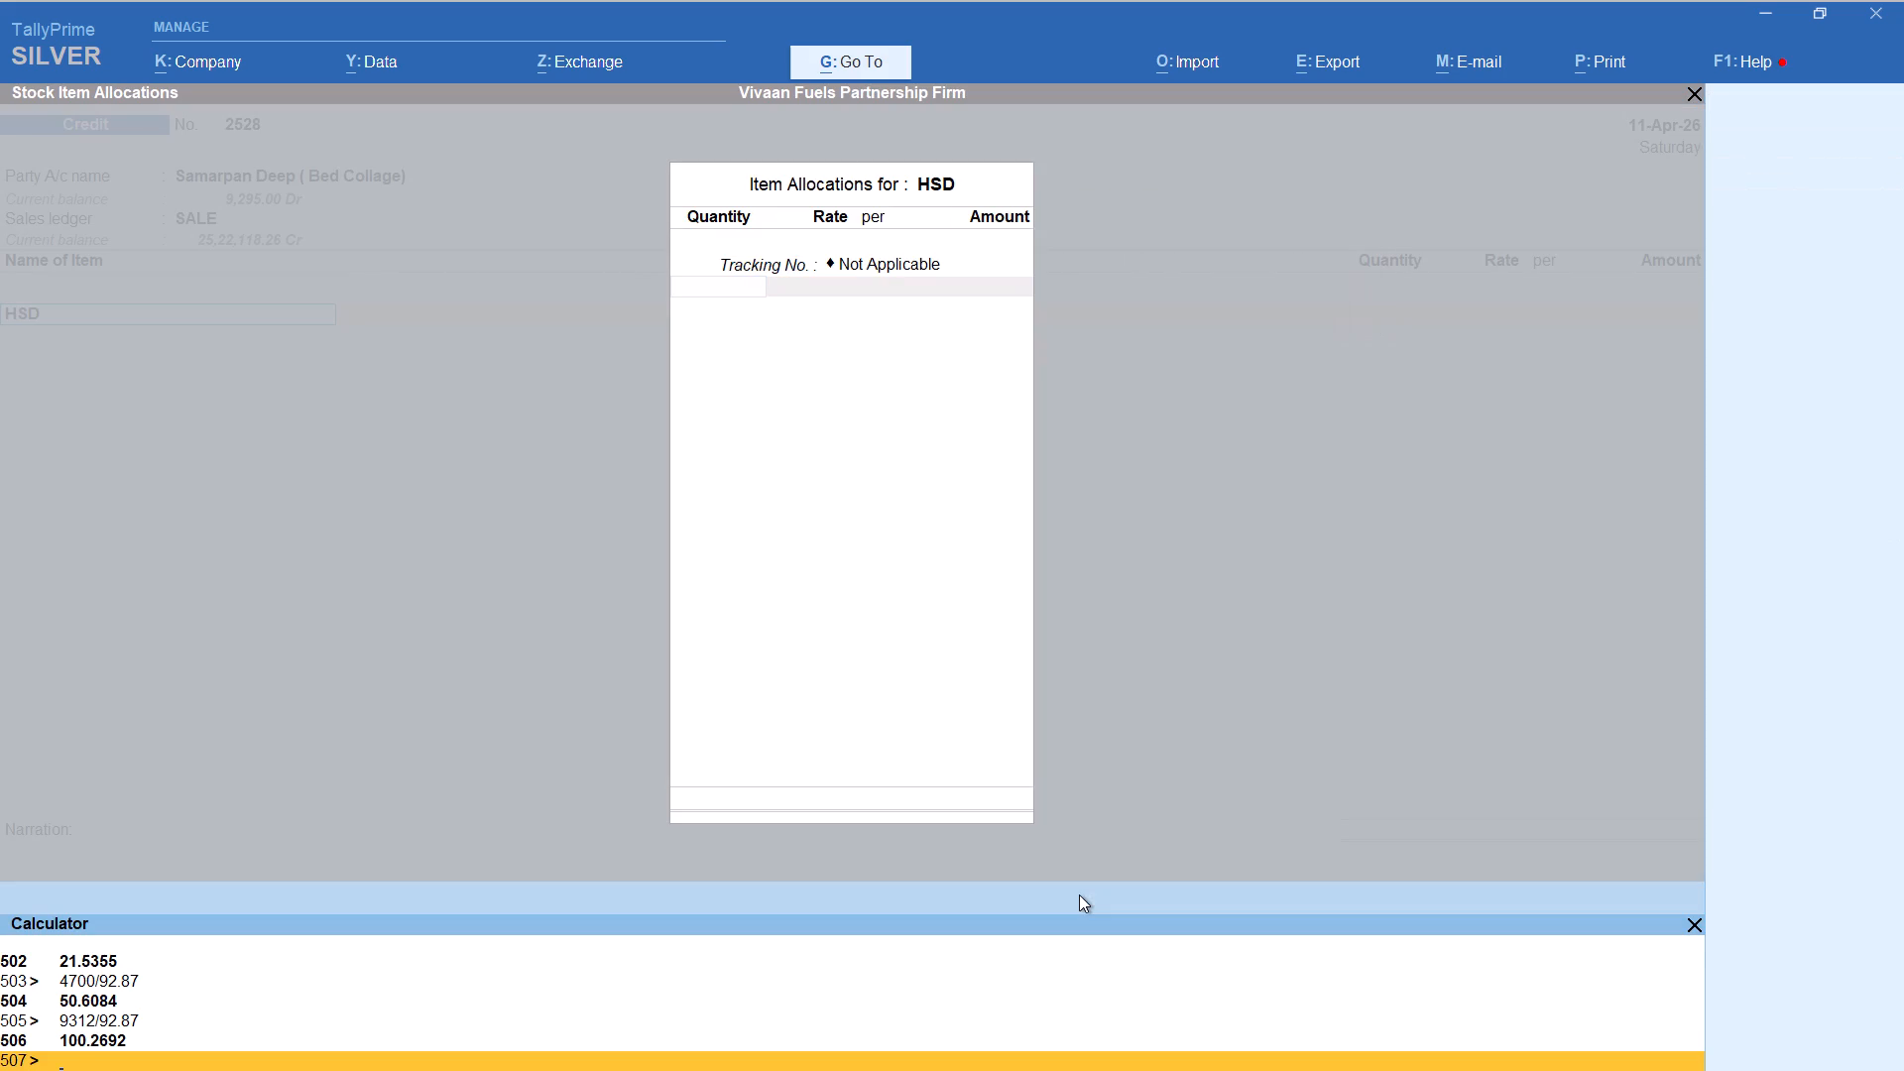
text(8396)
text(/92)
text(.87)
key(Return)
key(Return)
key(Return)
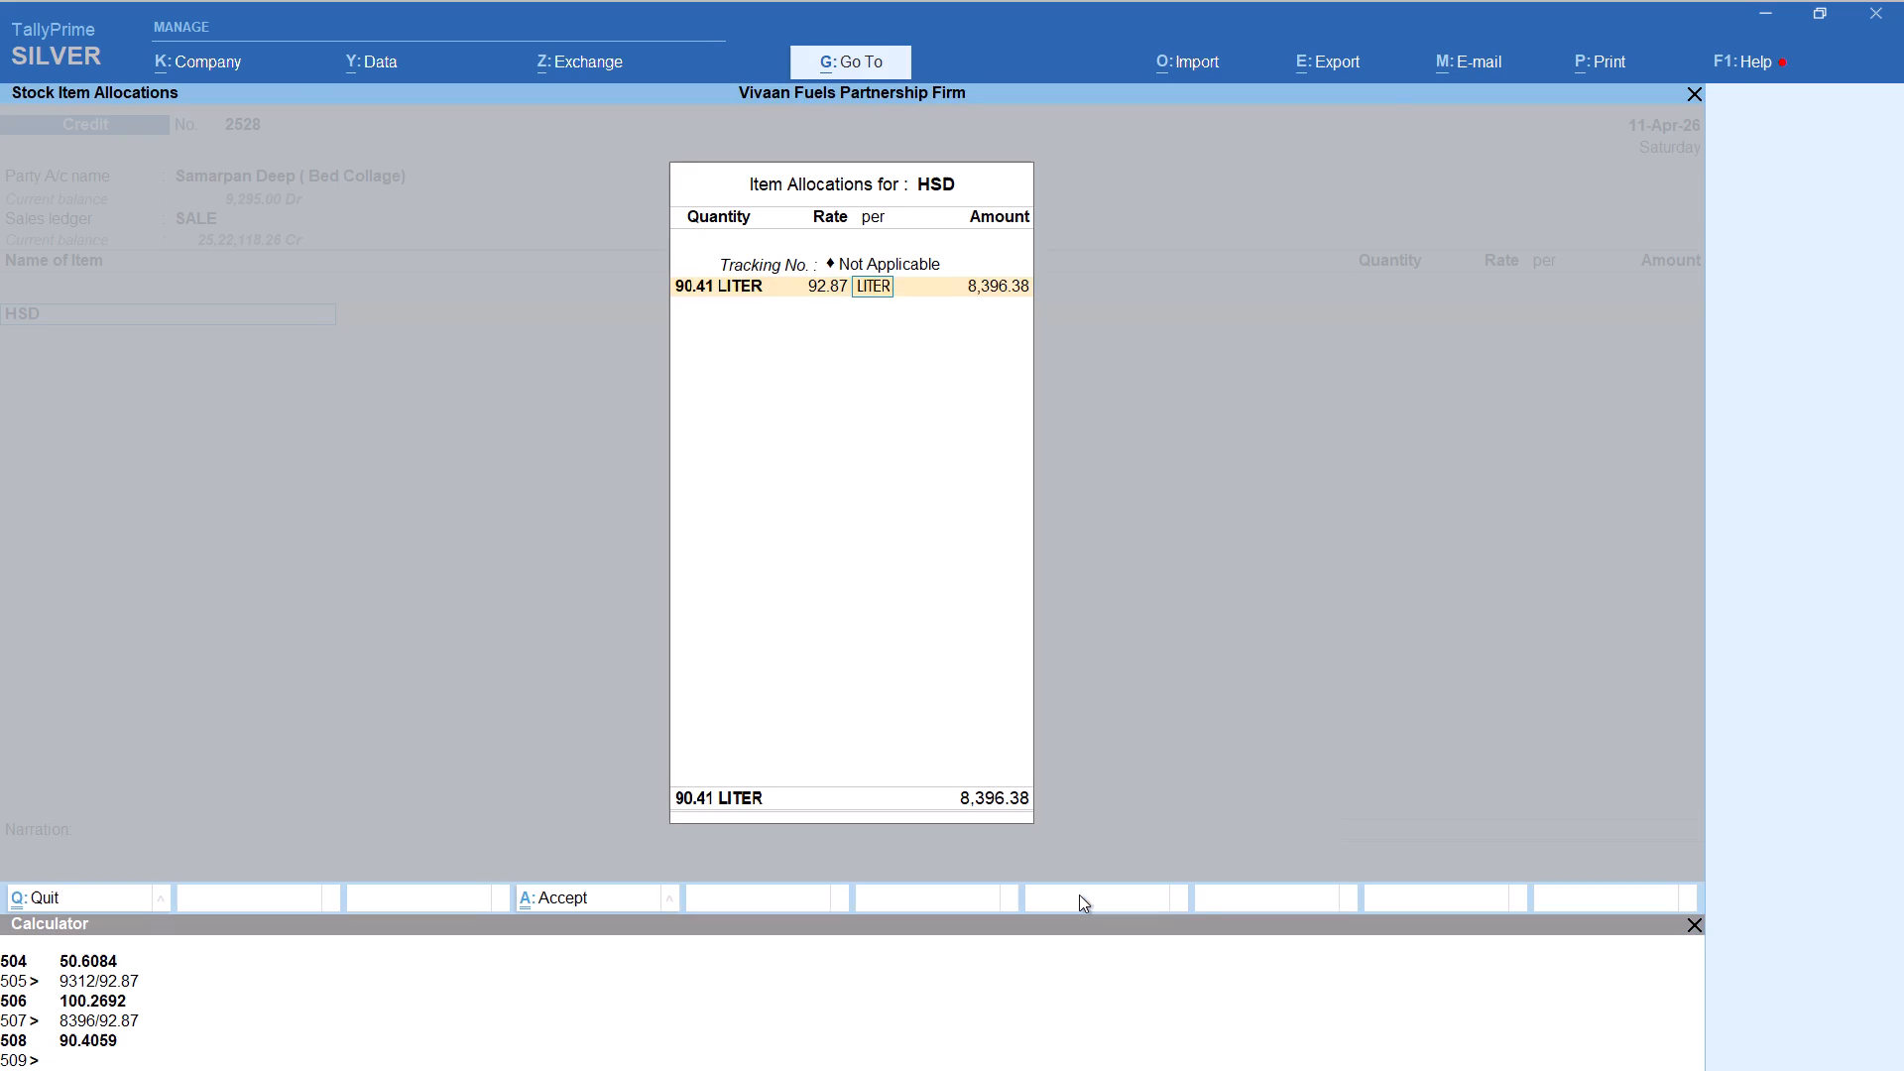
key(Return)
key(Return)
key(Return)
key(Return)
Add the Round Off ledger with its default amount to the Bed Collage voucher and save it.
text(ROU)
key(Return)
key(ctrl+a)
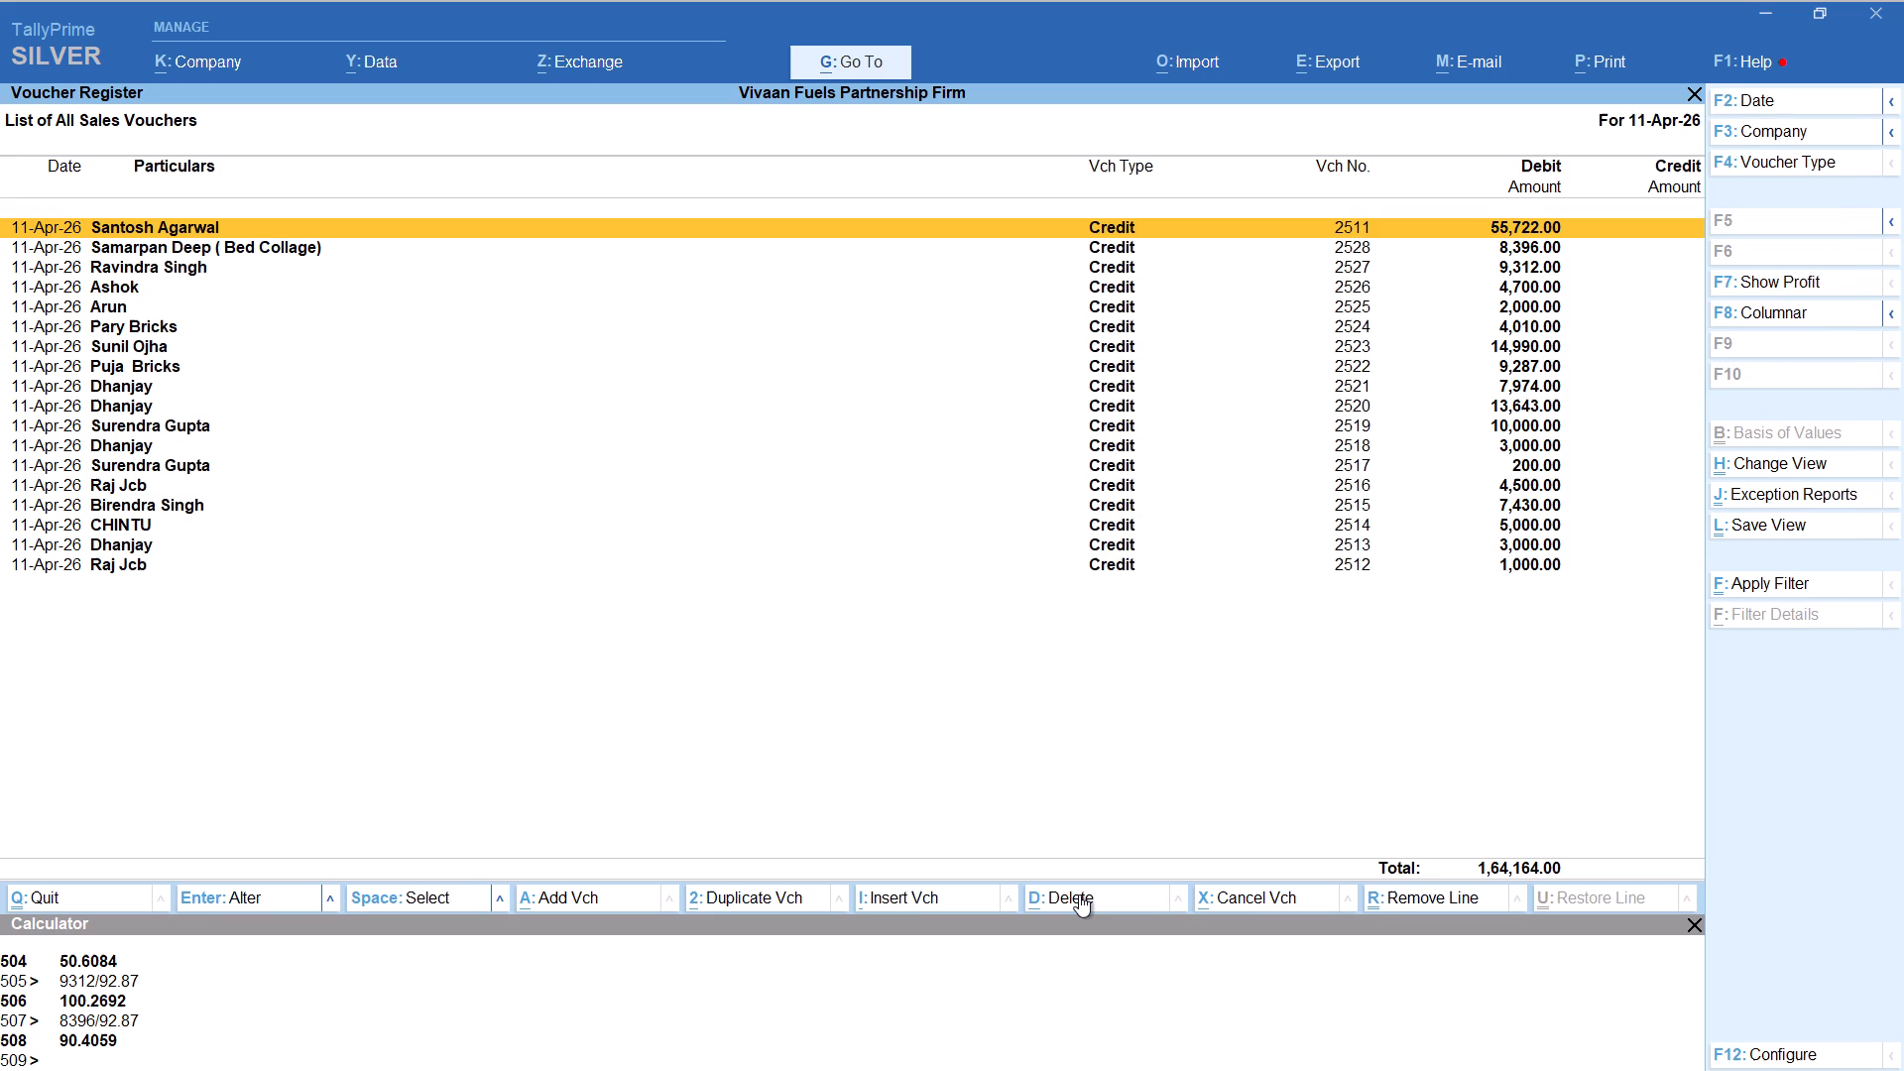
Start a new Credit voucher for the party Mohan, keeping the default party details and sales ledger SALE.
key(alt+a)
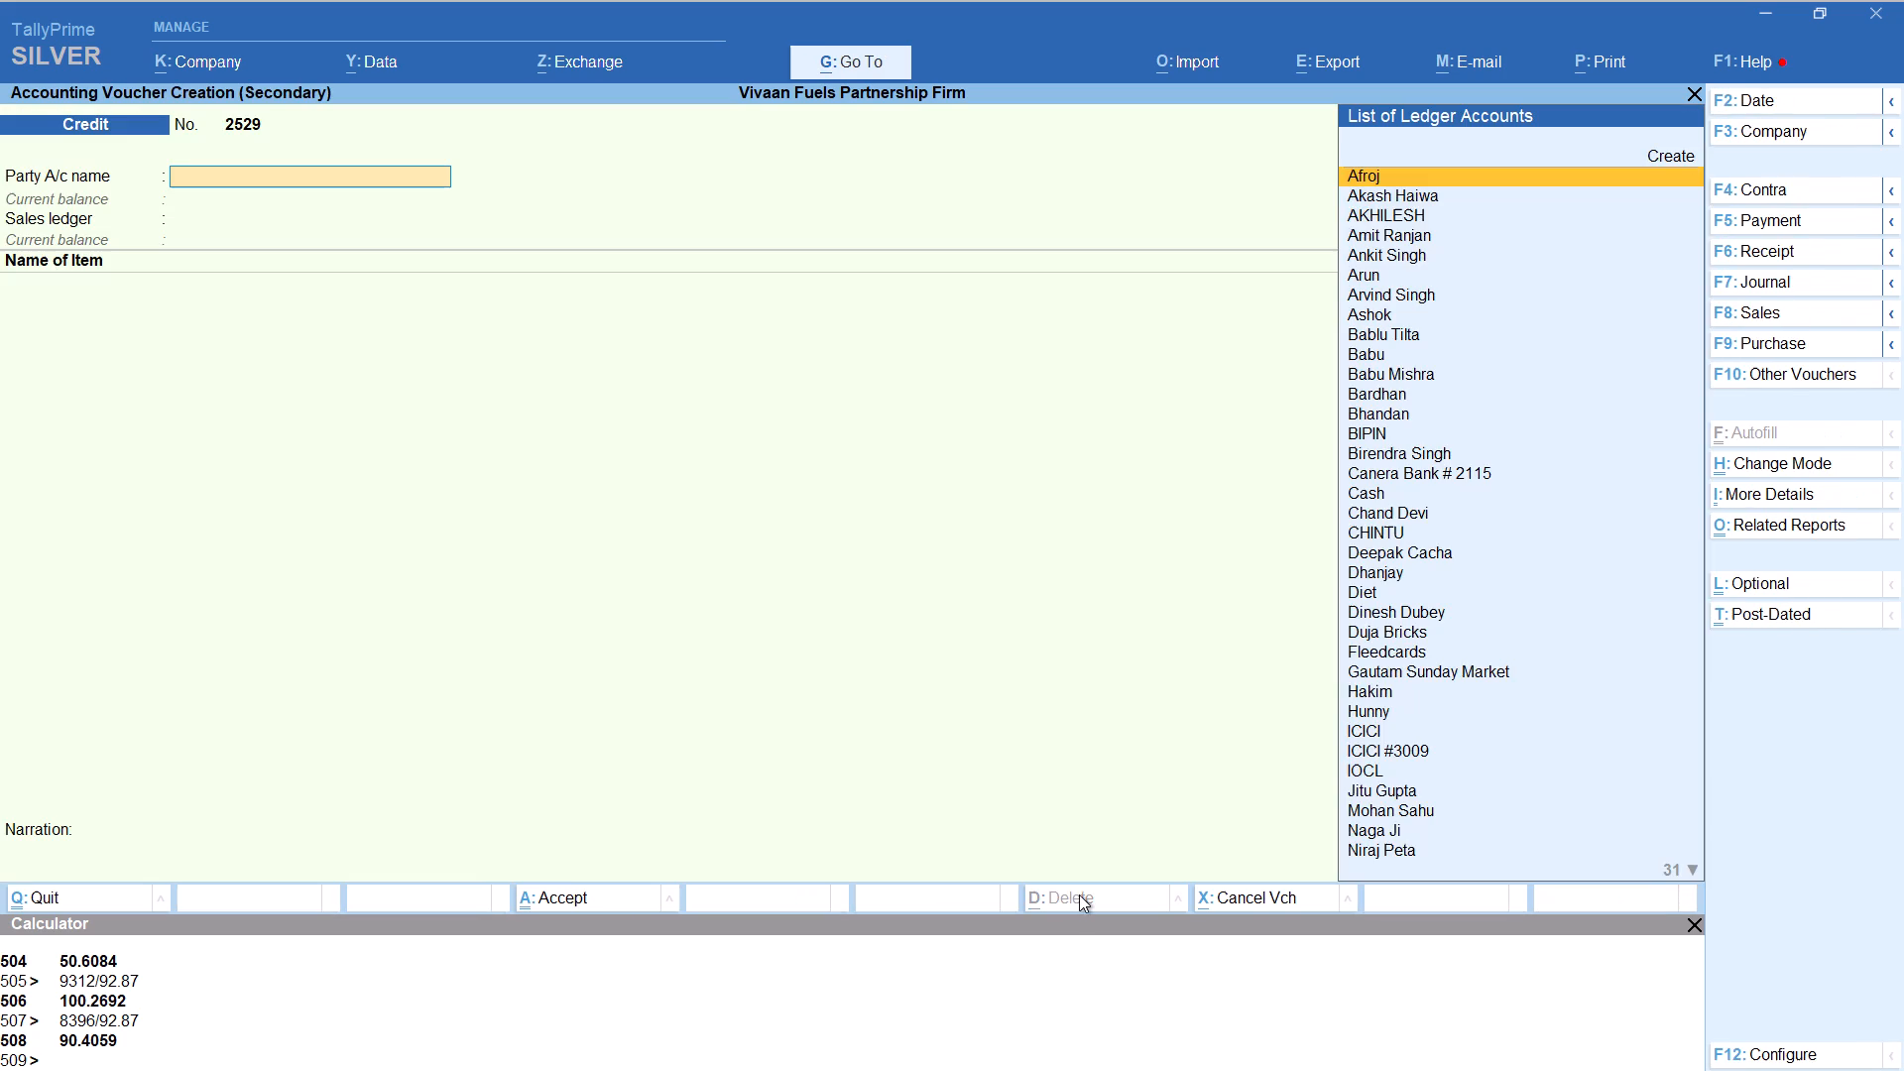
text(MOH)
key(Return)
key(Return)
key(Return)
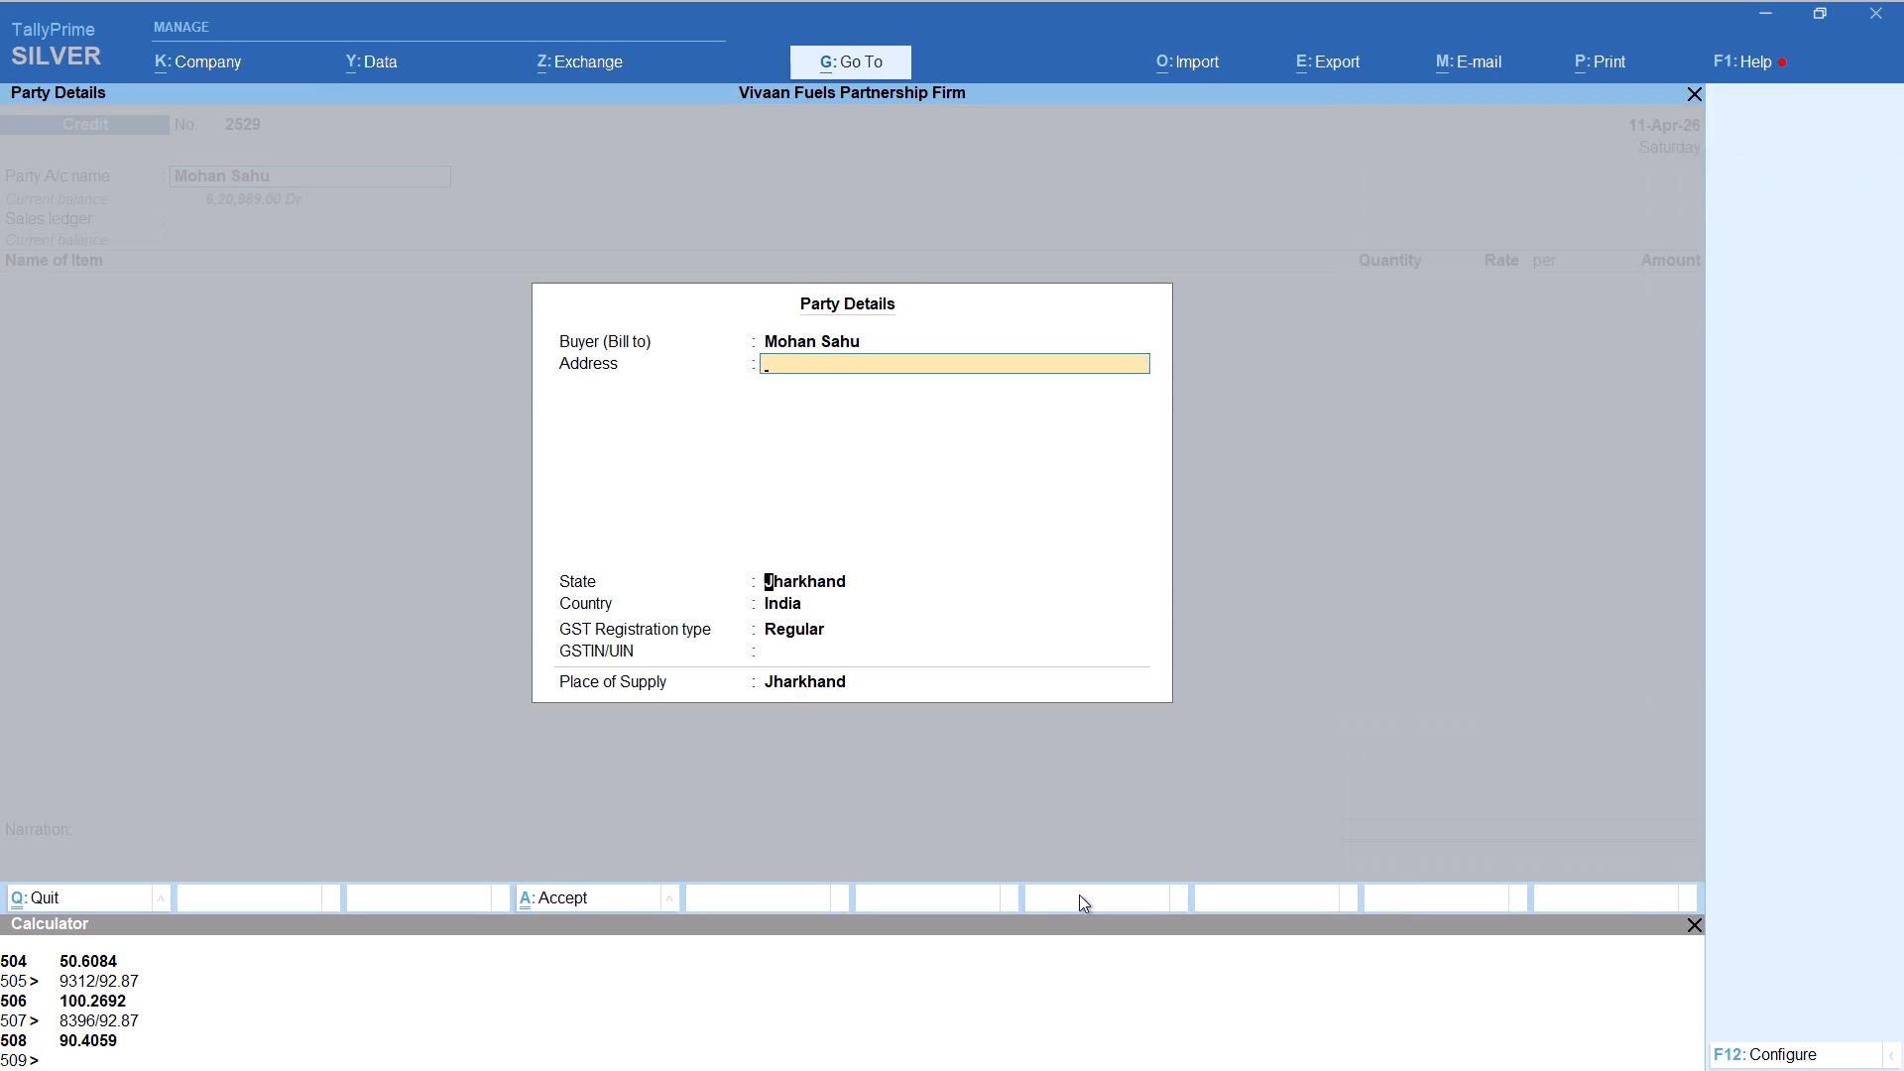
key(Return)
key(Return)
key(Return)
key(Return)
key(Return)
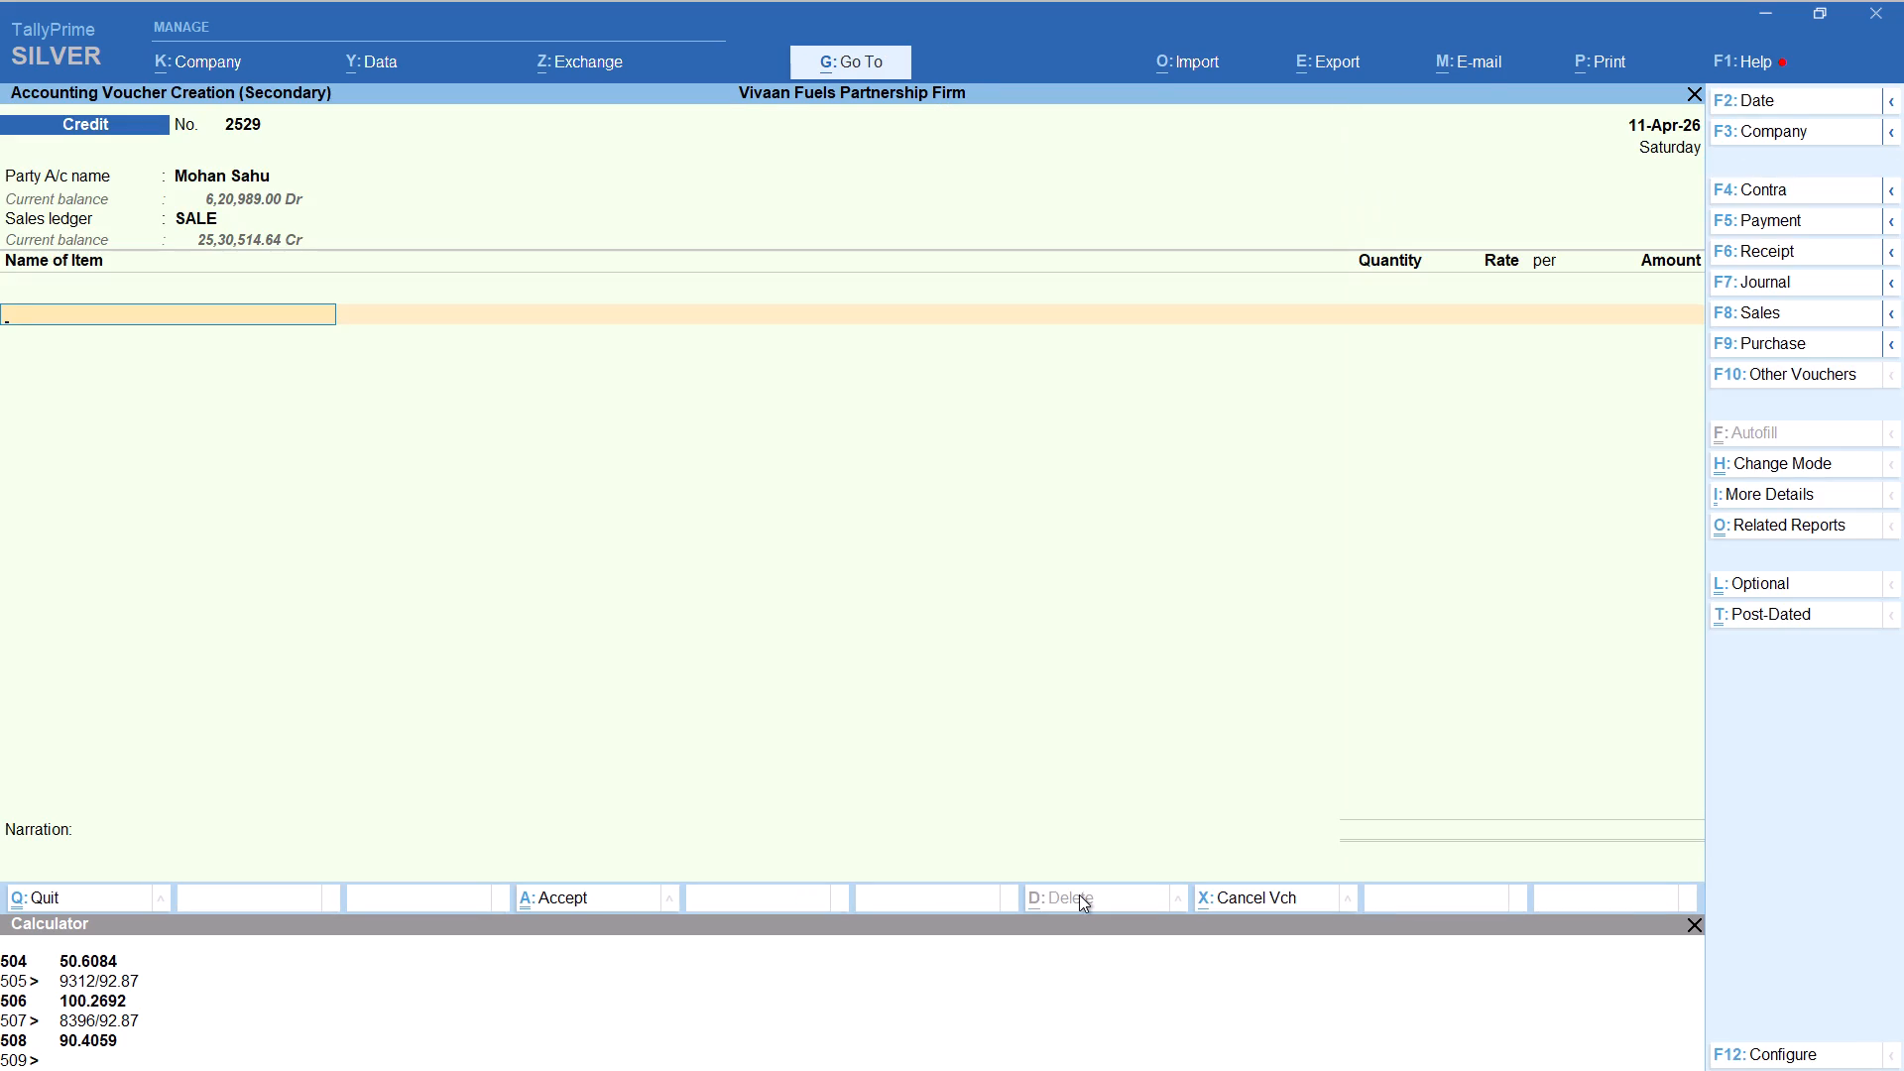
Add item HSD to the Mohan voucher with tracking number Not Applicable and quantity calculated as 2786/92.87, keeping the 92.87 rate.
text(HSD)
key(Return)
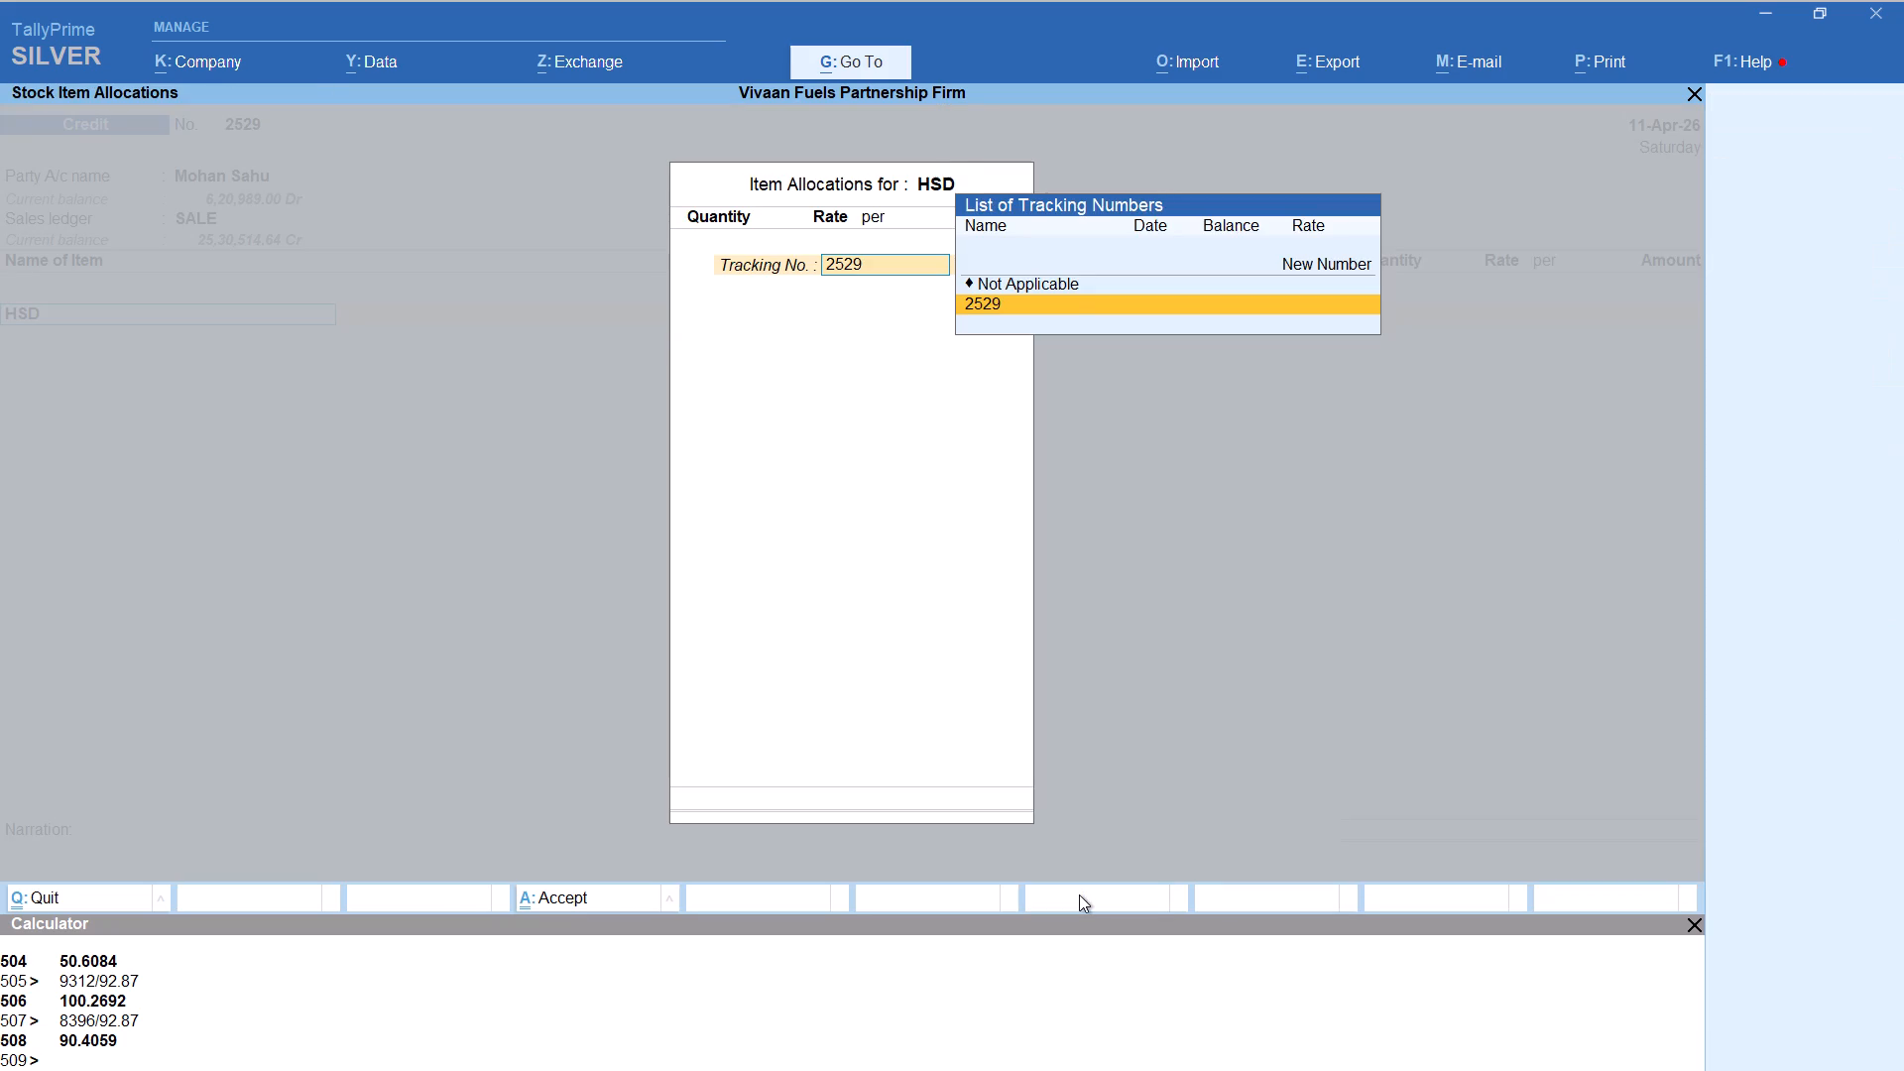
key(Up)
key(Return)
key(alt+c)
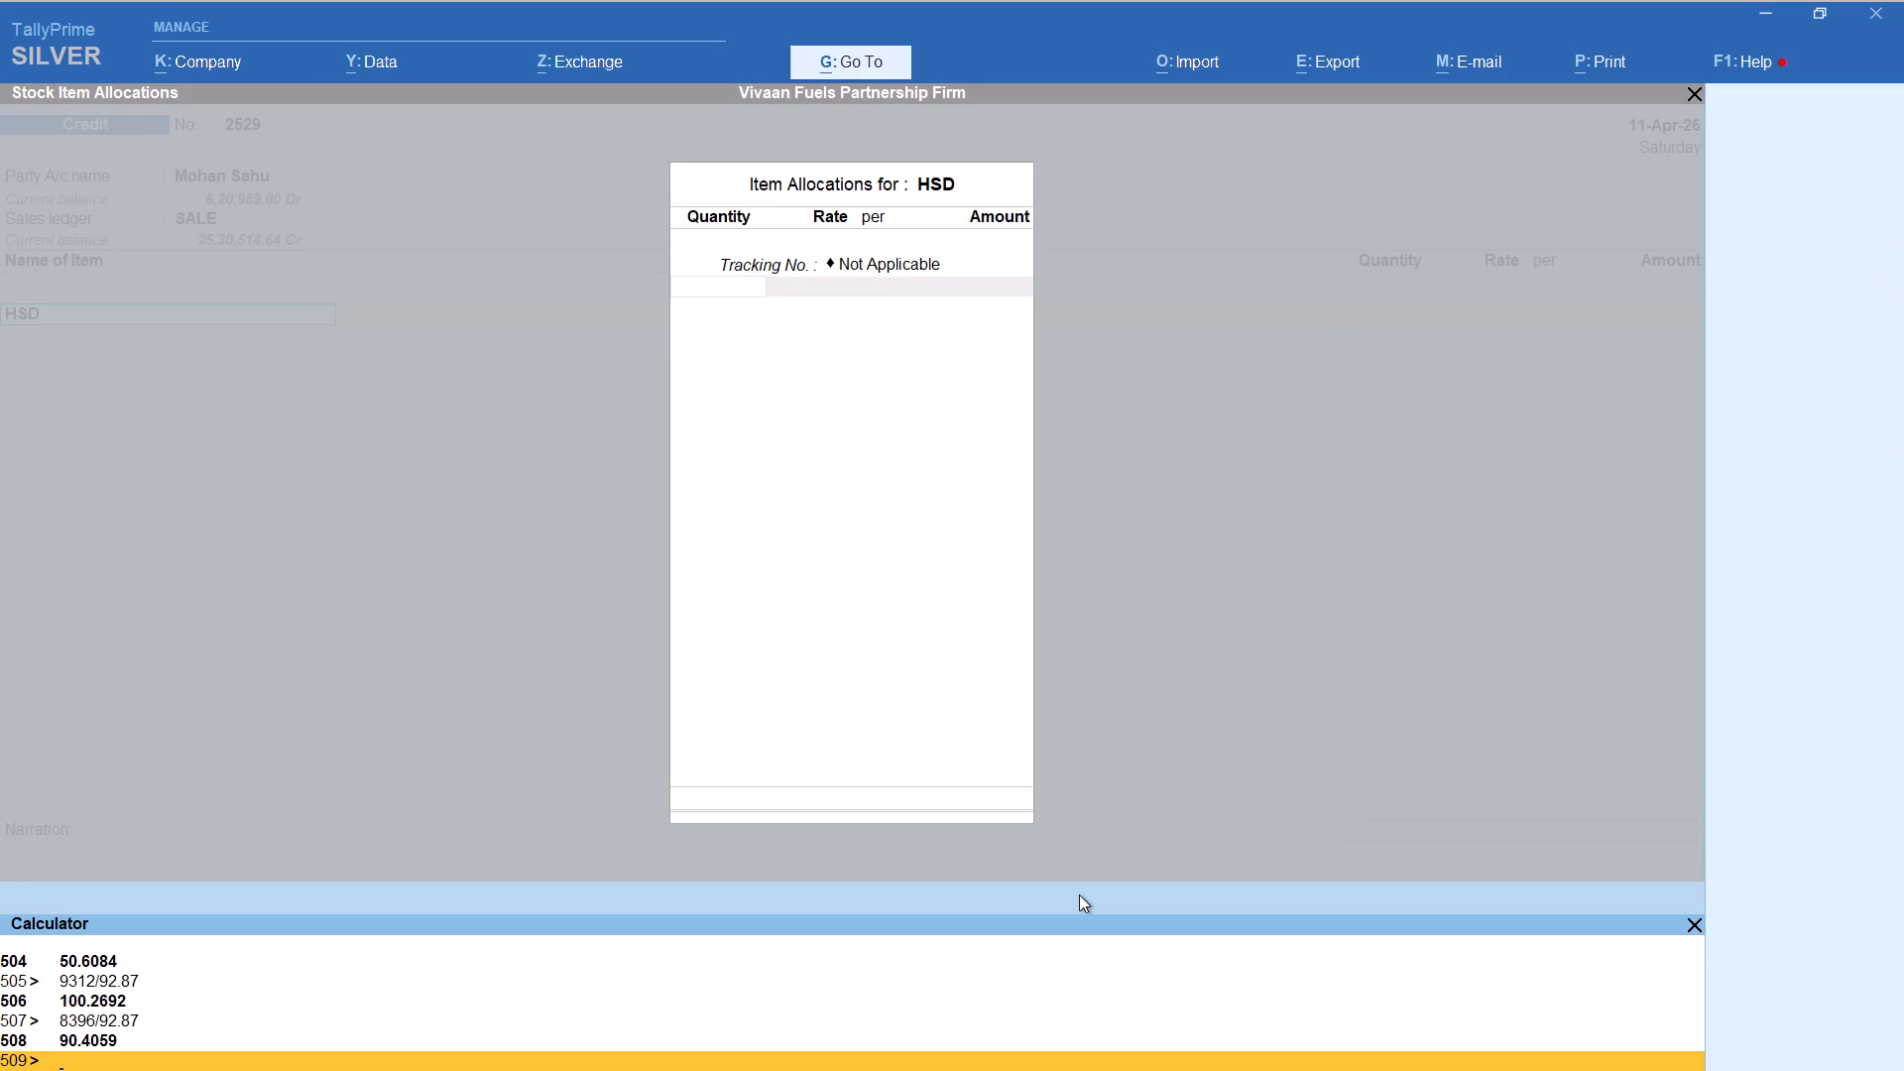
text(2786)
text(/92.87)
key(Return)
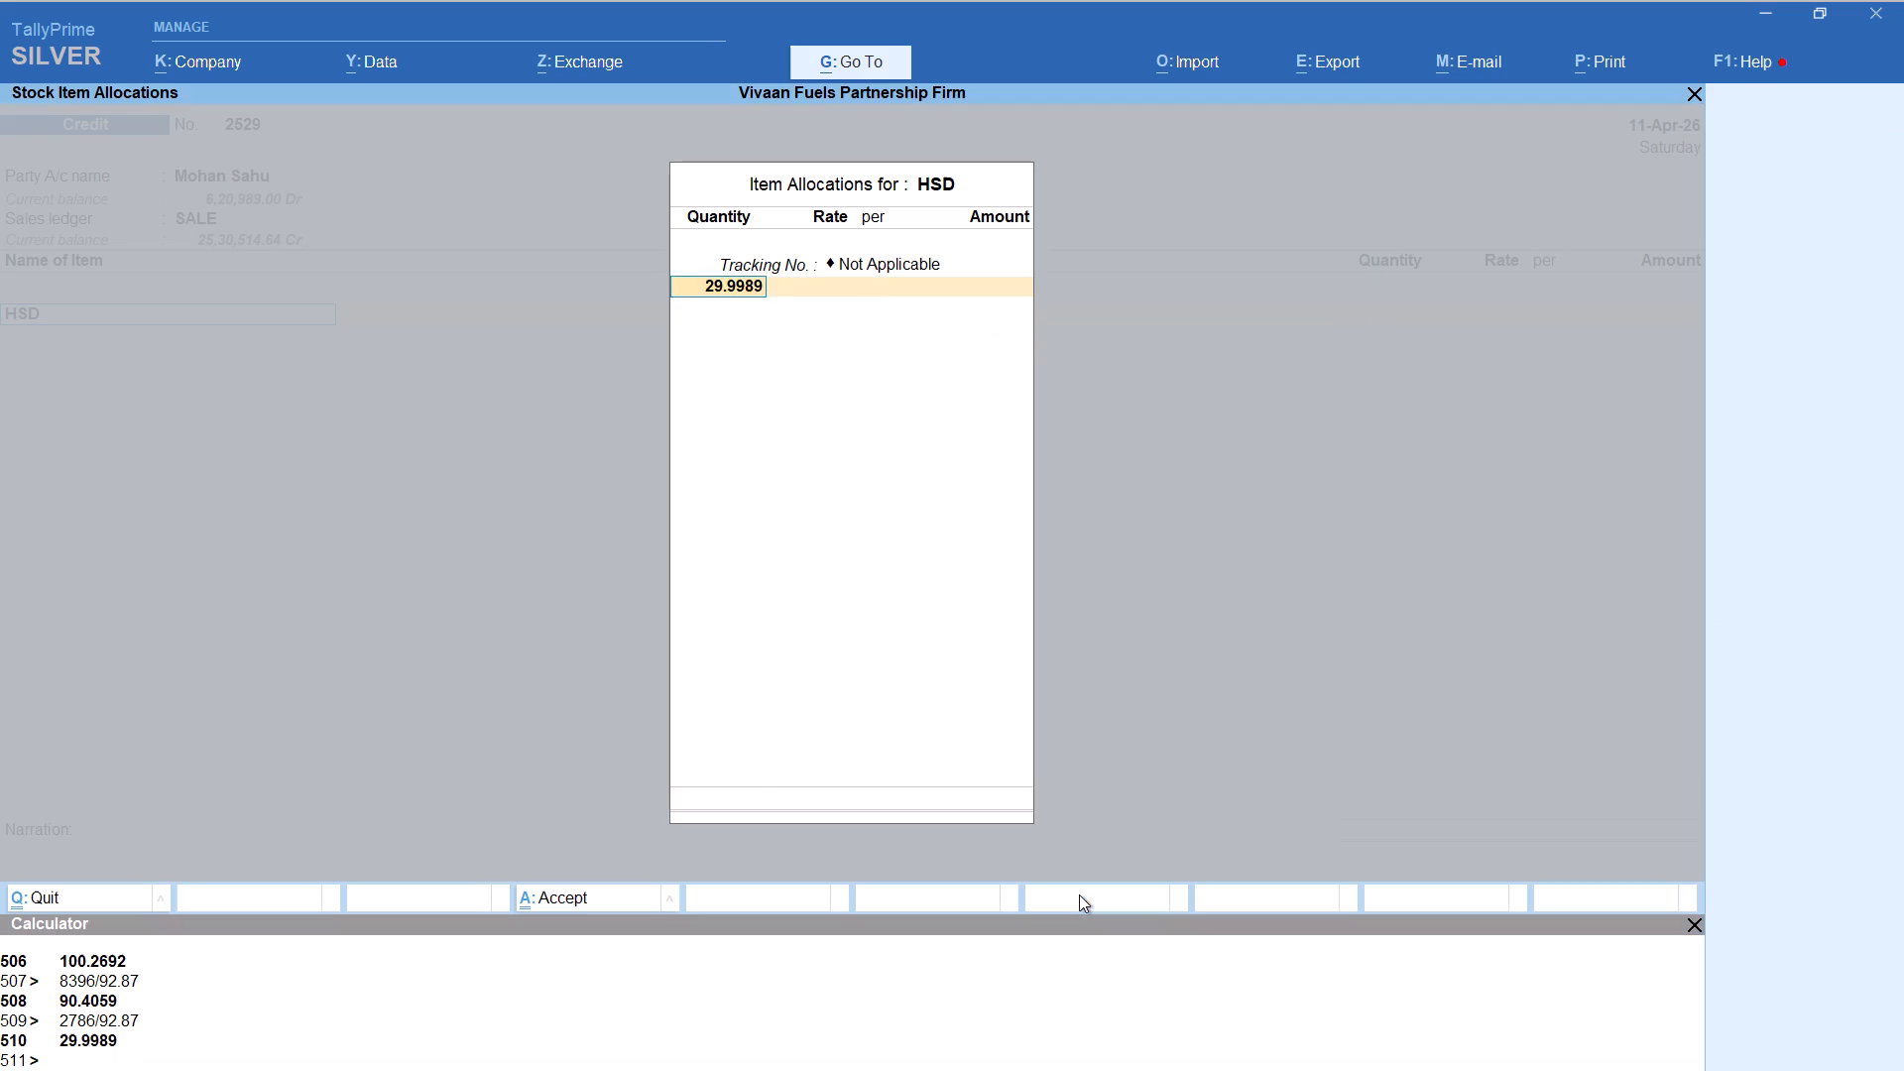
key(Return)
key(Return)
key(Return)
key(Return)
key(Return)
key(Return)
Add the Round Off ledger with its default amount to the Mohan voucher and save it.
text(ROU)
key(Return)
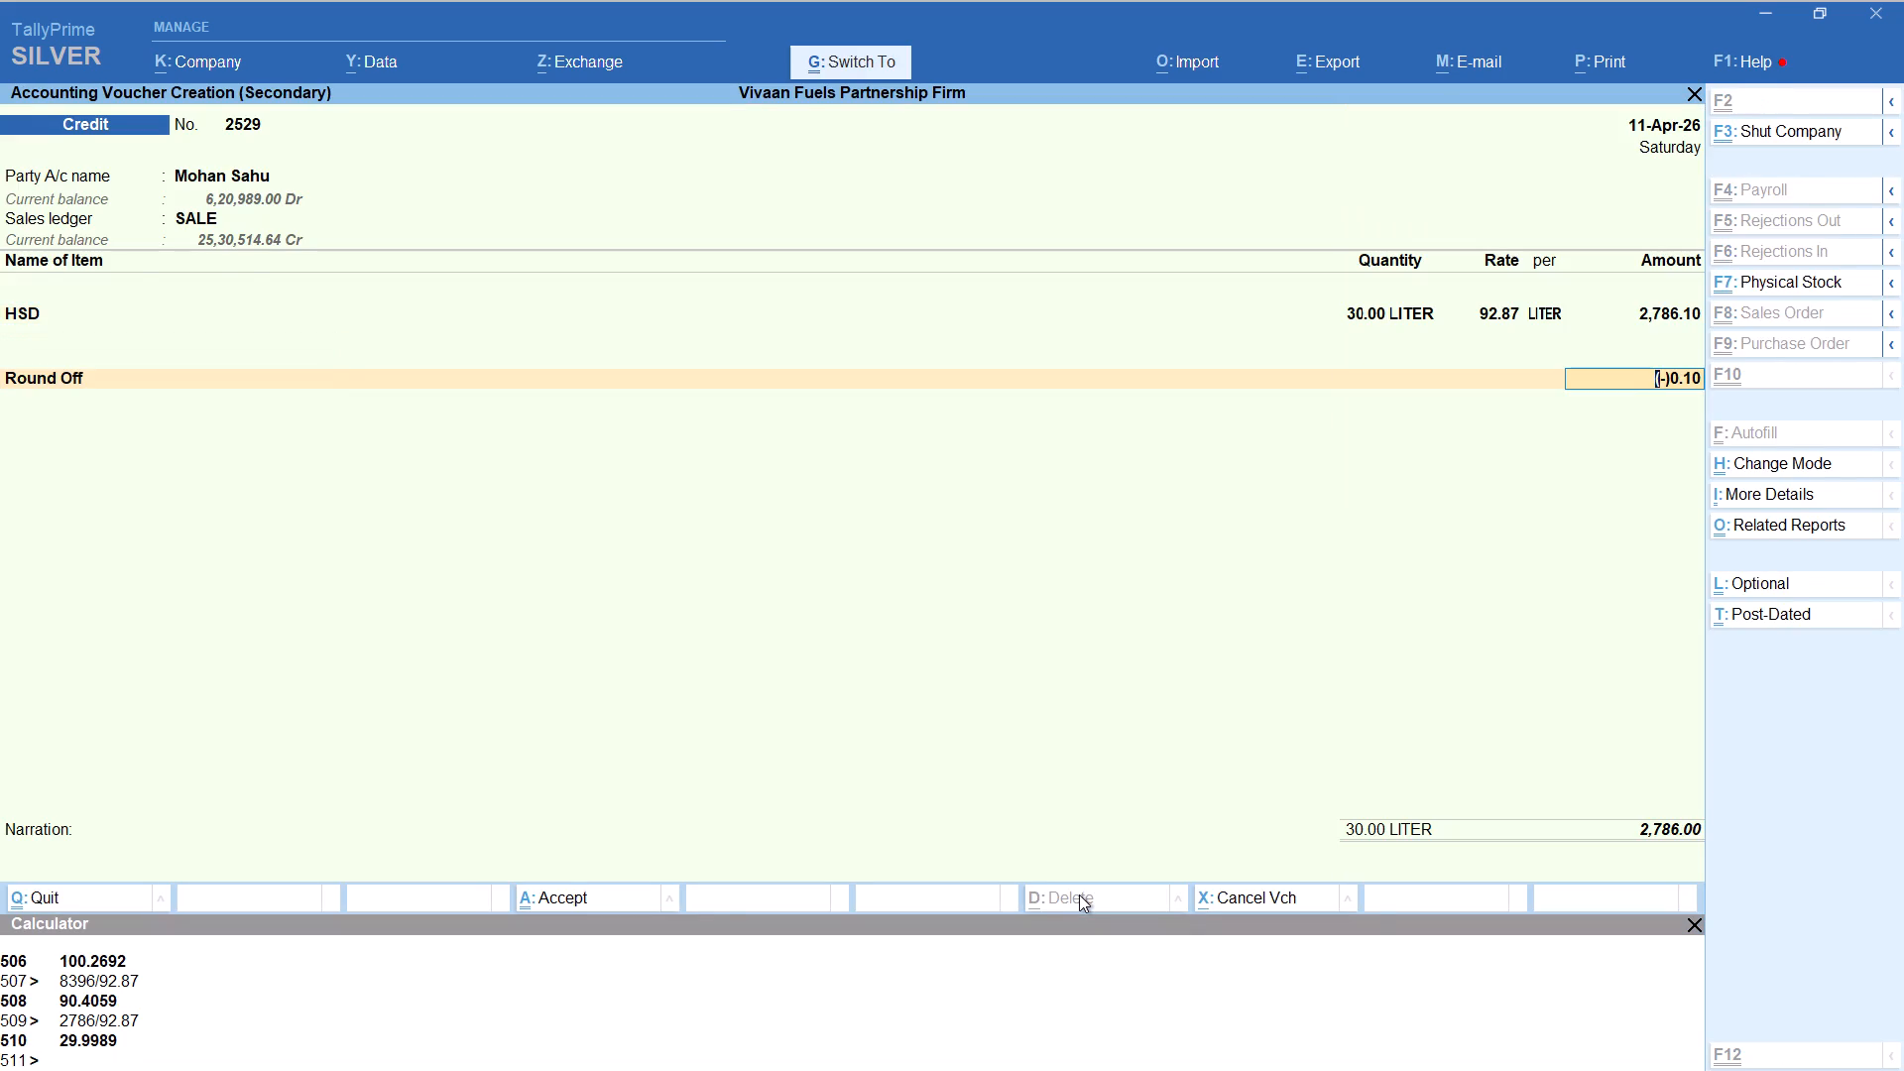
key(ctrl+a)
Start a new Credit voucher for the party Surendra, keeping the default party details and sales ledger SALE.
key(alt+a)
text(SUR)
key(Return)
key(Return)
key(Return)
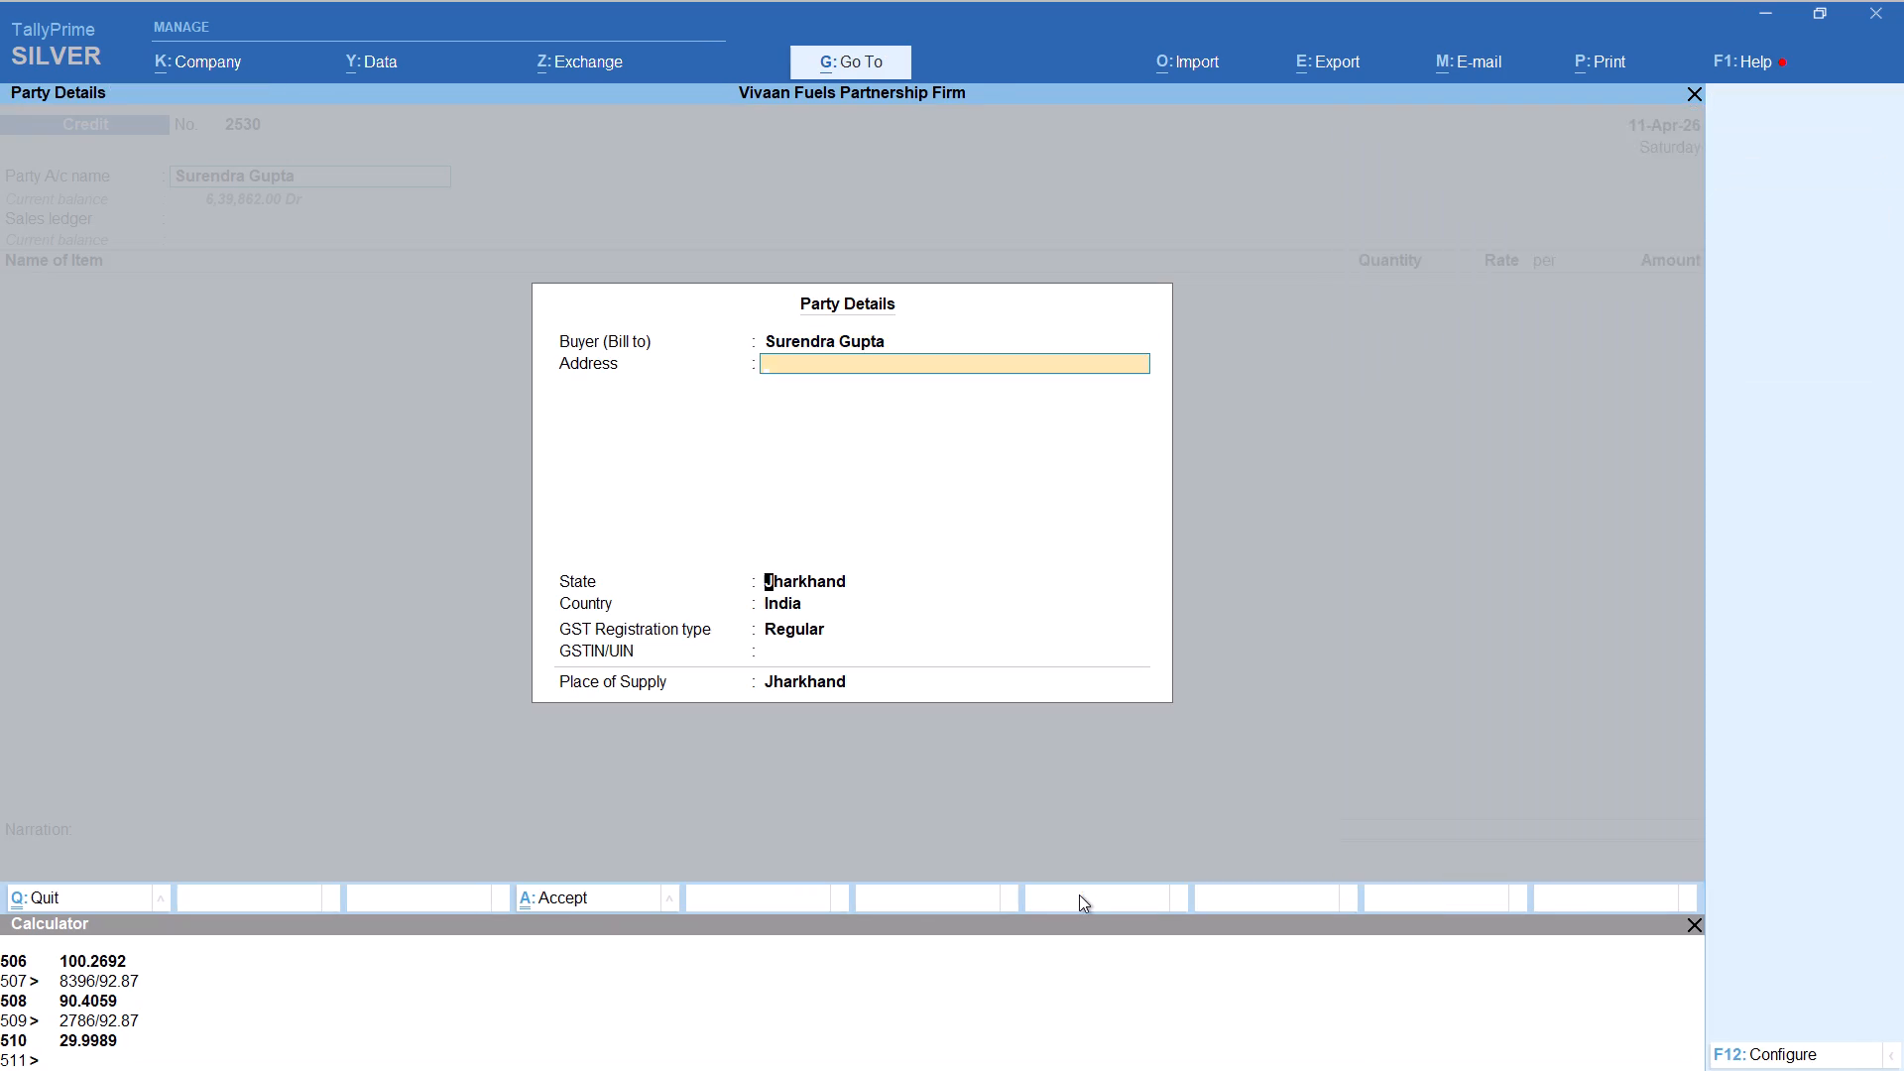
key(Return)
key(Return)
key(Return)
key(Return)
key(Return)
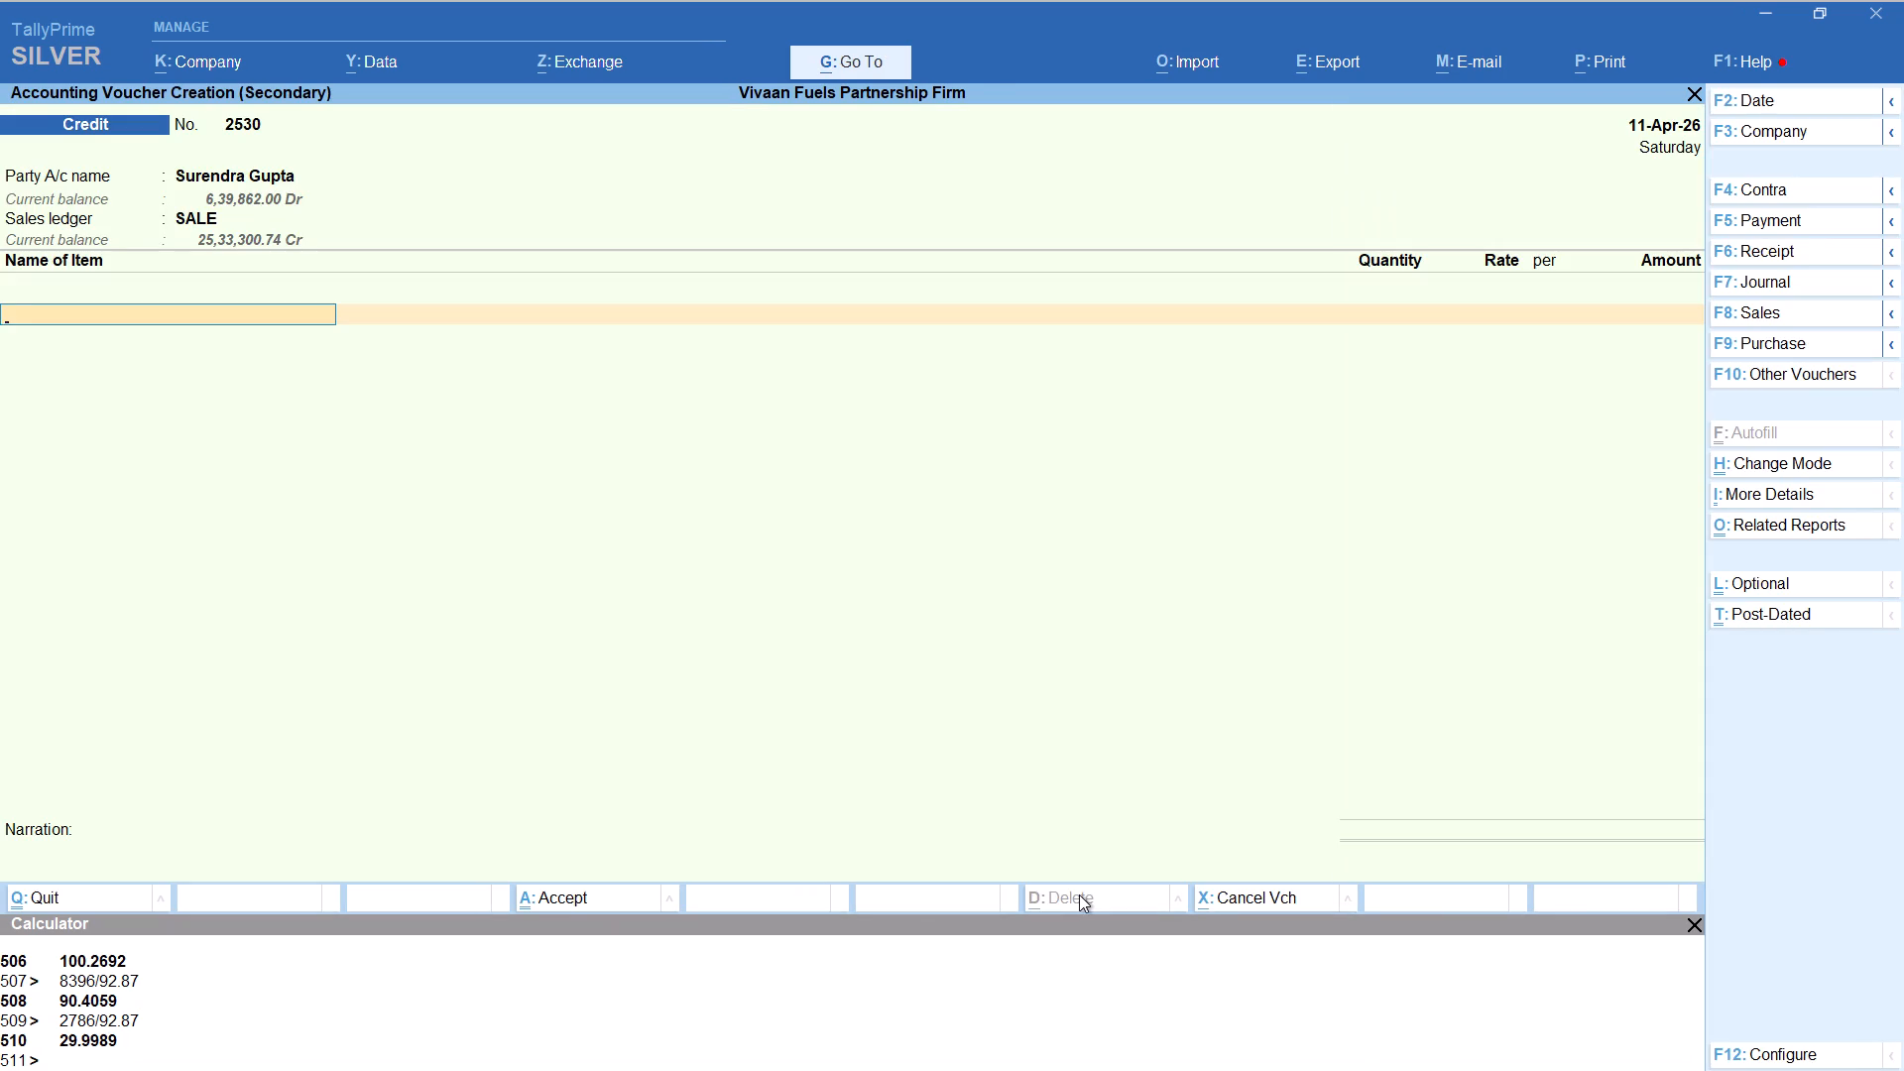
Add item HSD to the Surendra voucher with tracking number Not Applicable and quantity calculated as 23000/92.87, keeping the 92.87 rate.
text(HSD)
key(Return)
key(Up)
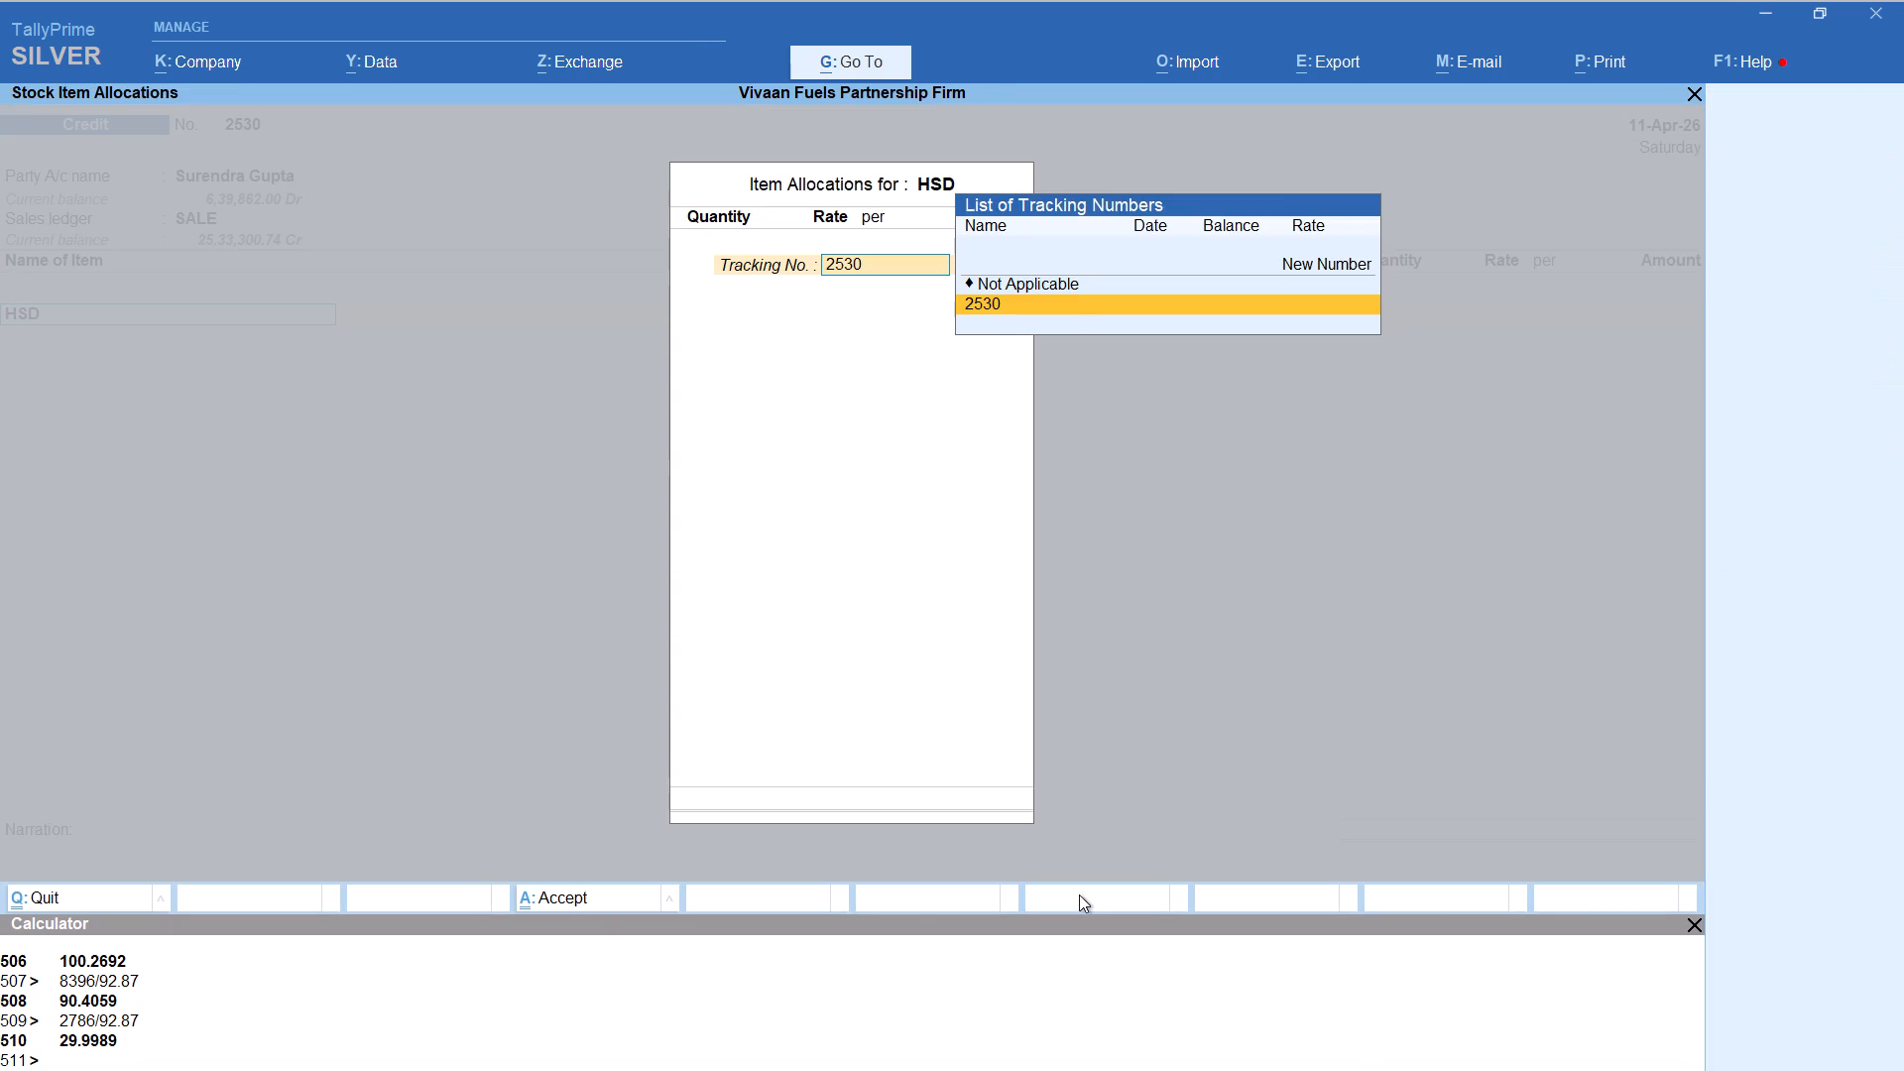
key(Return)
key(alt+c)
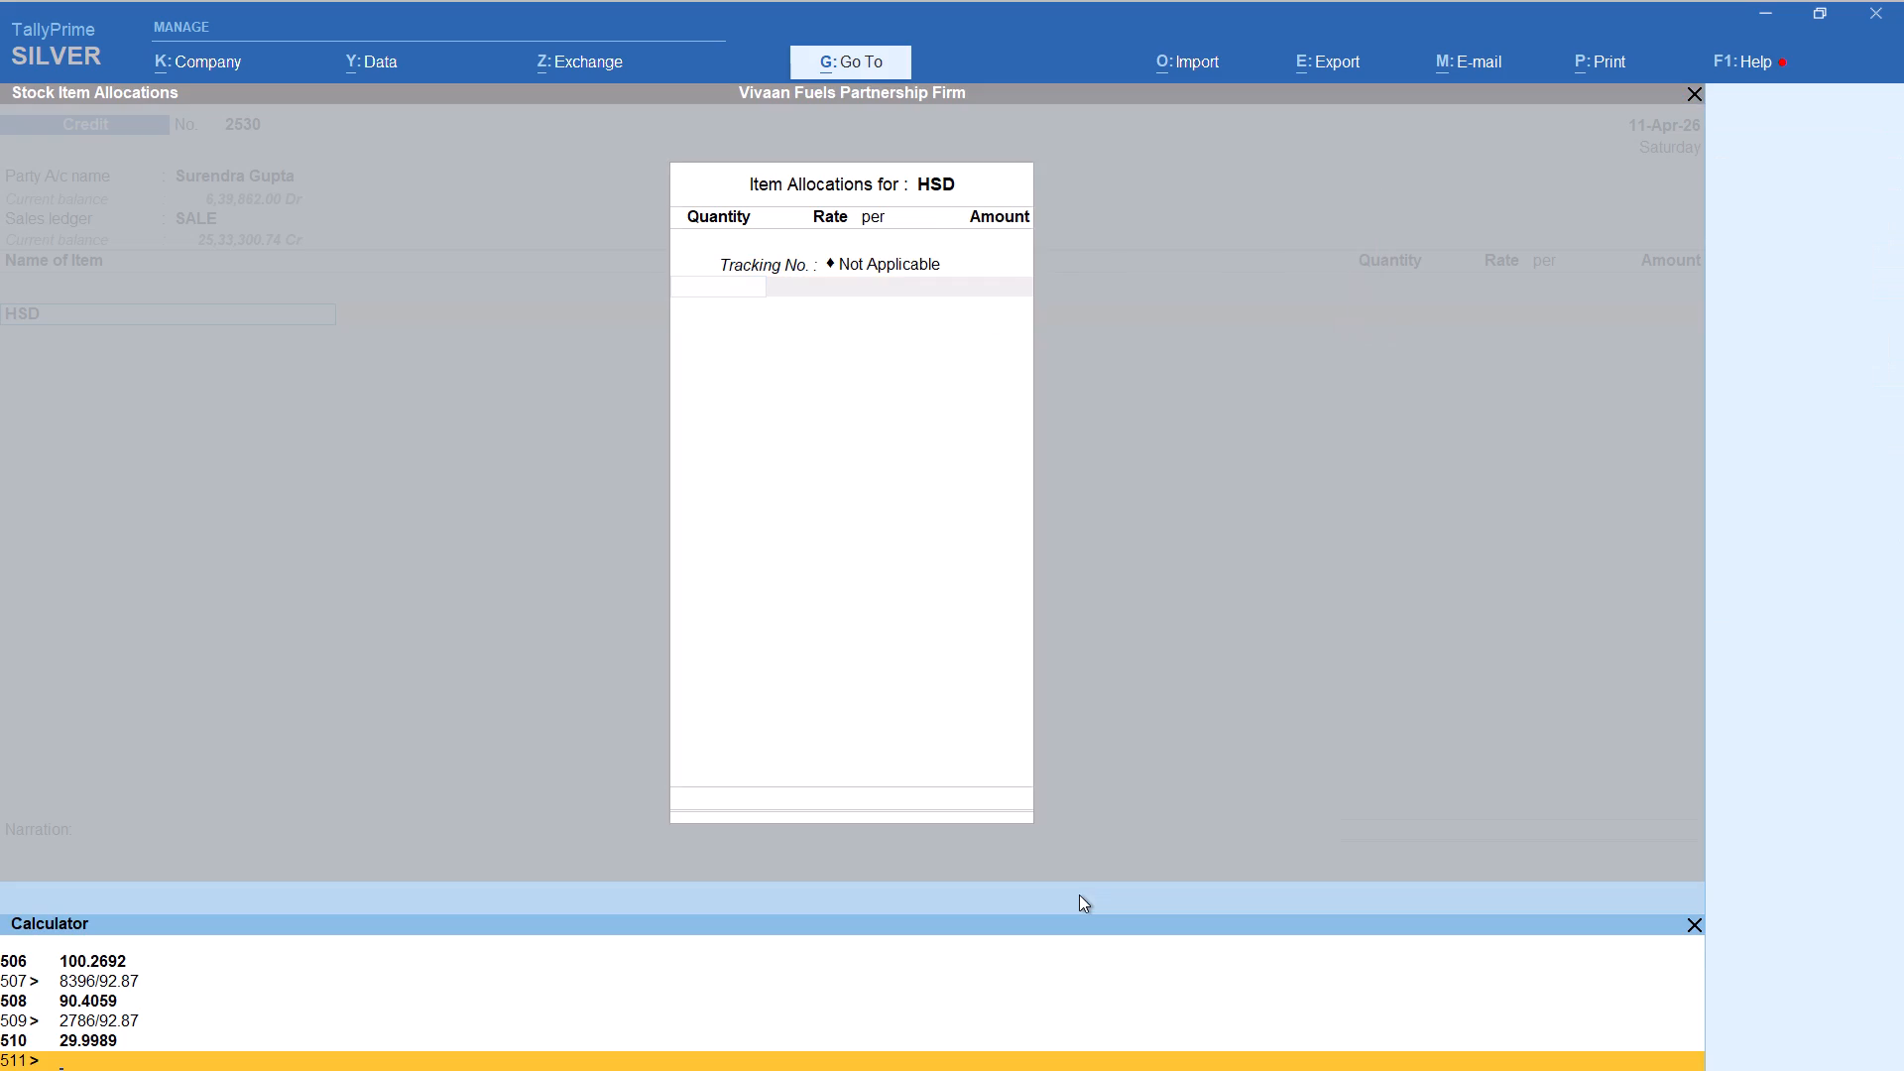
text(23000)
text(/92.87)
key(Return)
key(Return)
key(Return)
key(Return)
key(Return)
key(Return)
key(Return)
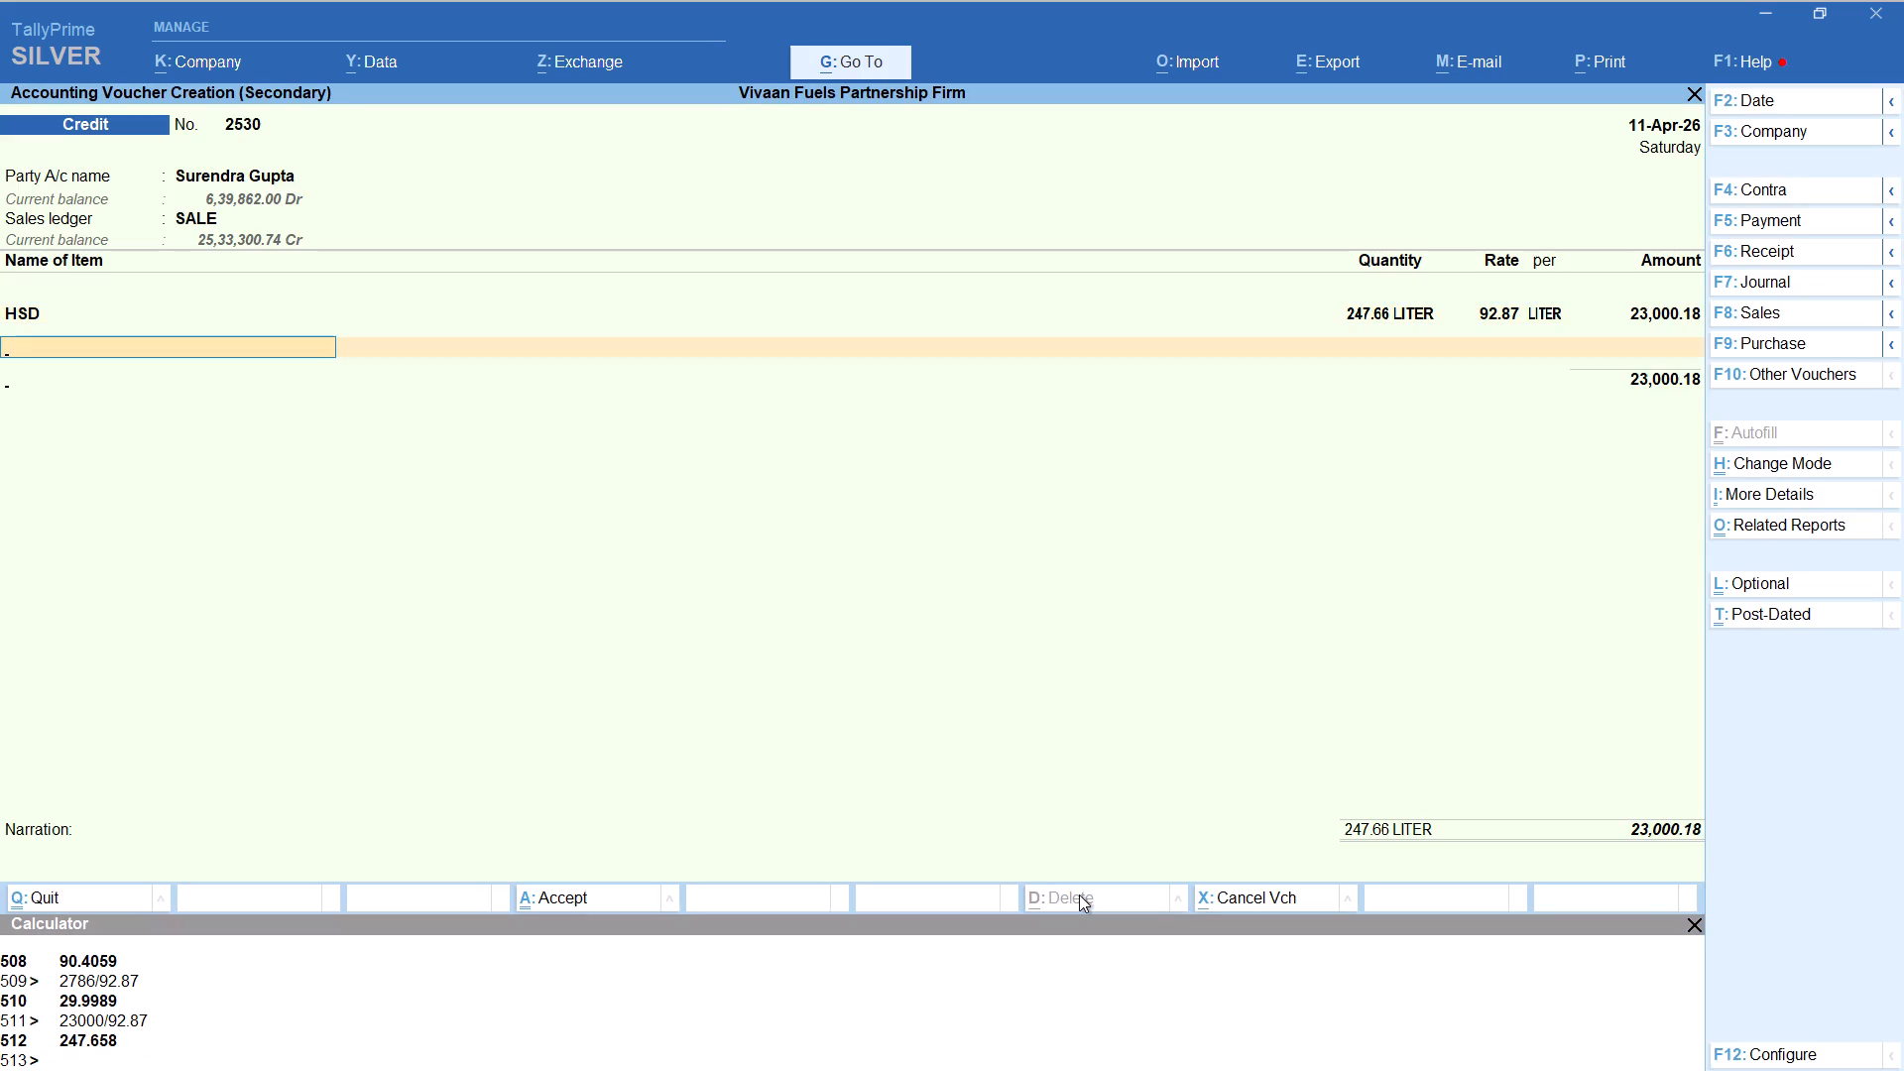
Add the Round Off ledger with its default amount to the Surendra voucher and save it.
text(ROU)
key(Return)
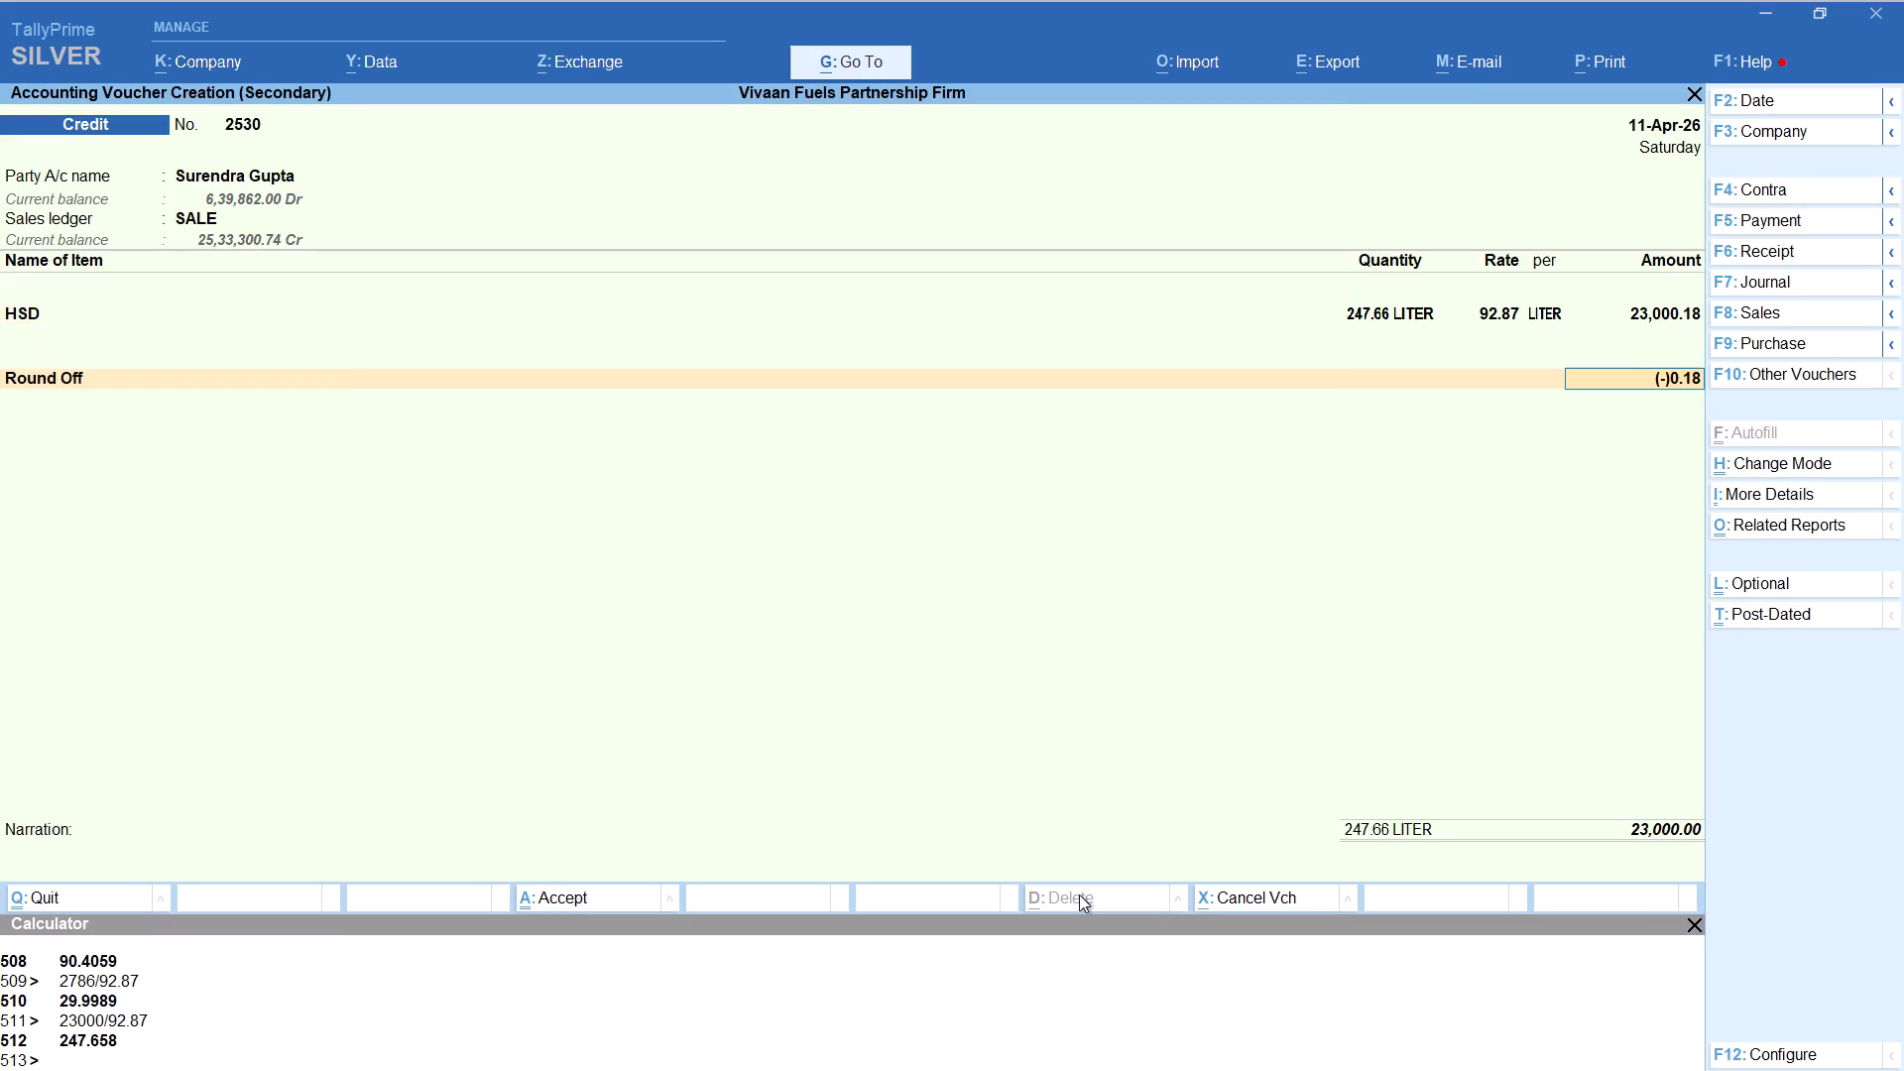
key(ctrl+a)
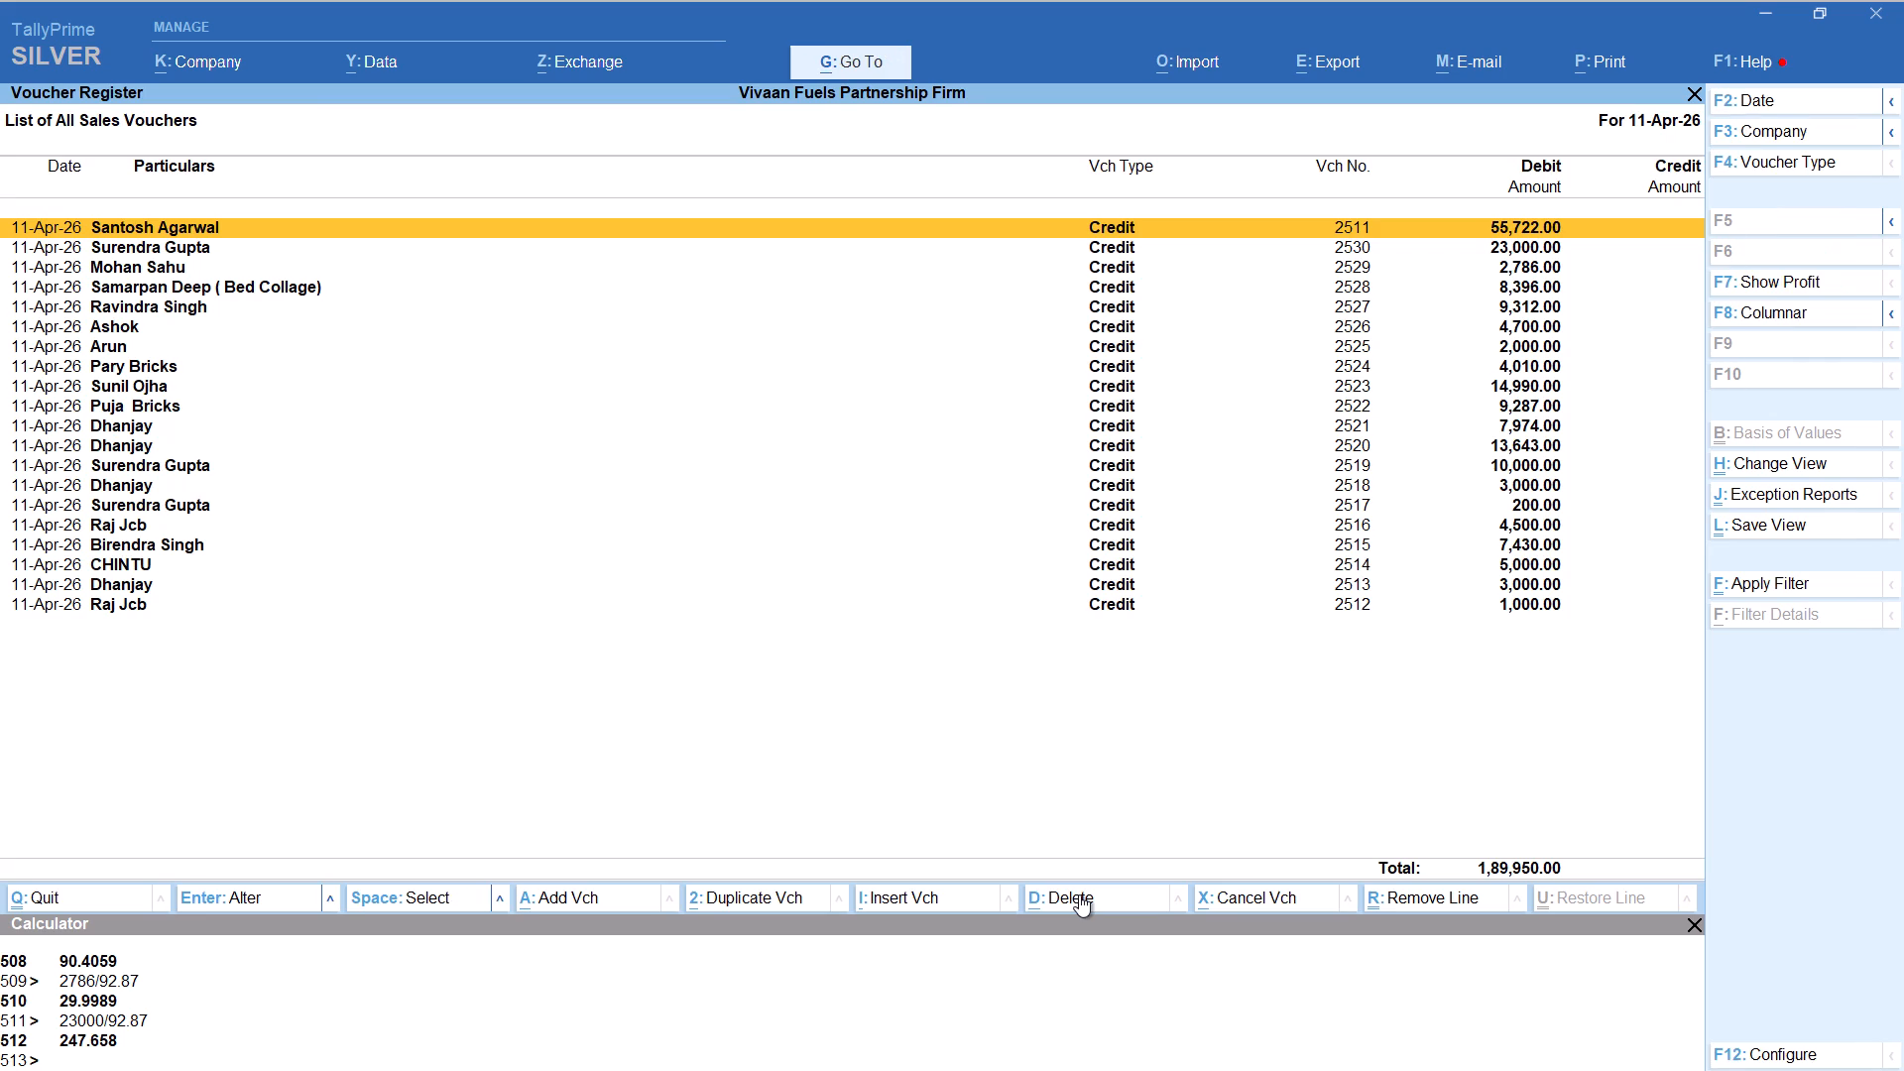
Start another Credit voucher for the party Mohan, keeping the default party details and sales ledger SALE.
key(alt+a)
text(MOHAN)
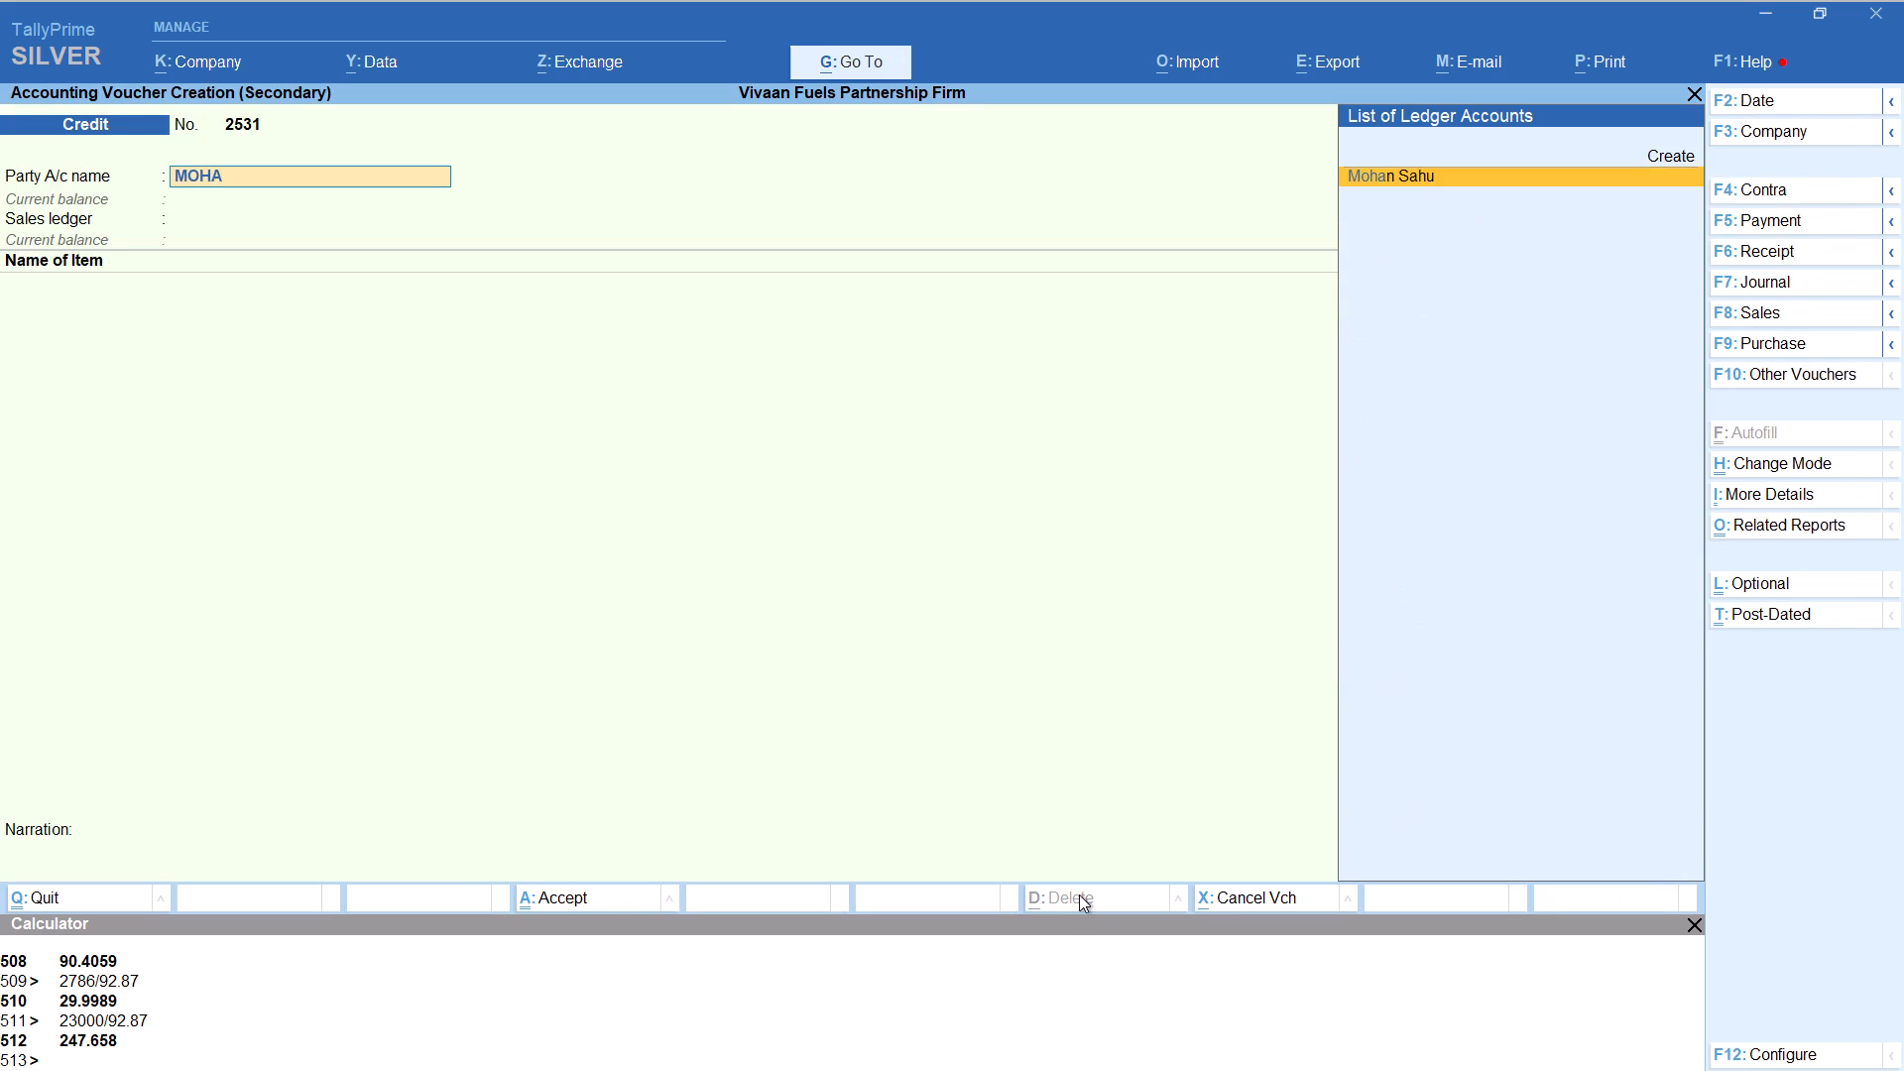
key(Return)
key(Return)
key(Return)
key(Return)
key(Return)
key(Return)
key(Return)
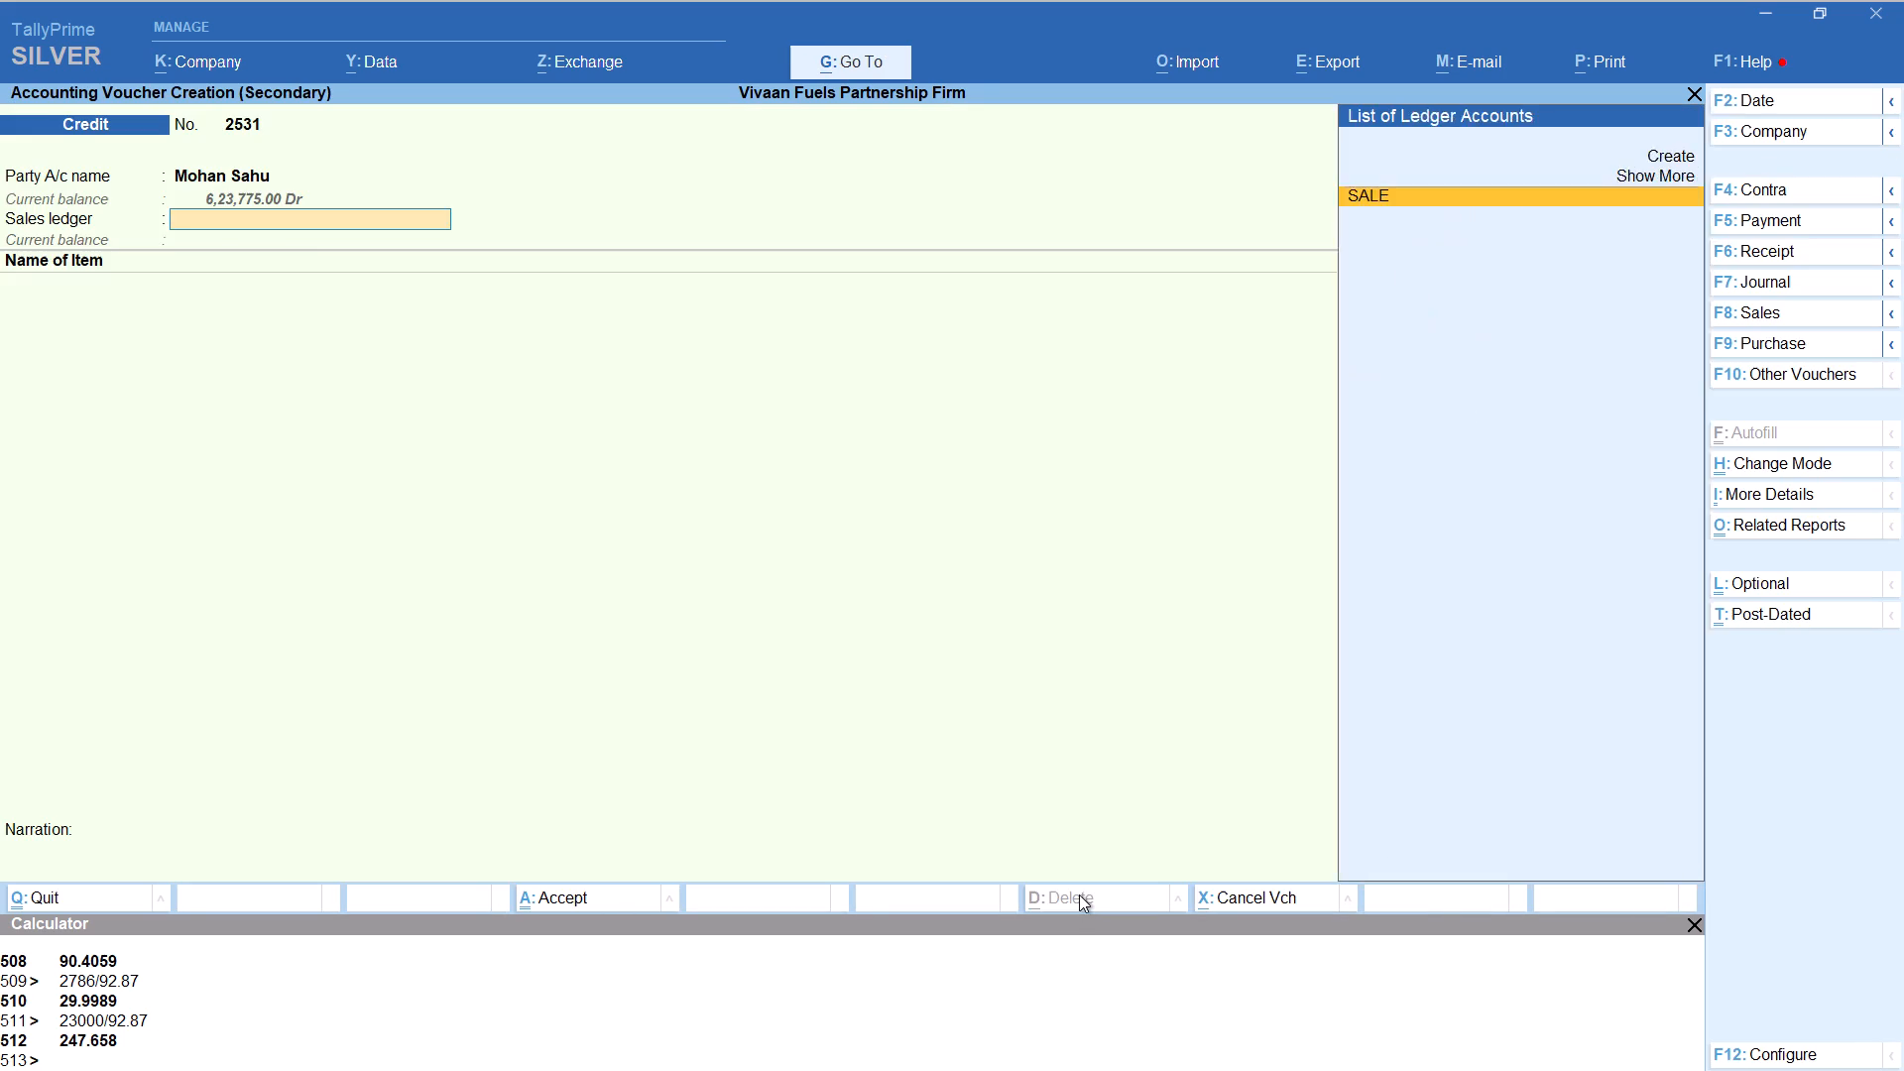
key(Return)
Add item HSD to the second Mohan voucher with tracking number Not Applicable and quantity calculated as 8000/92.87, keeping the 92.87 rate.
text(HS)
key(Return)
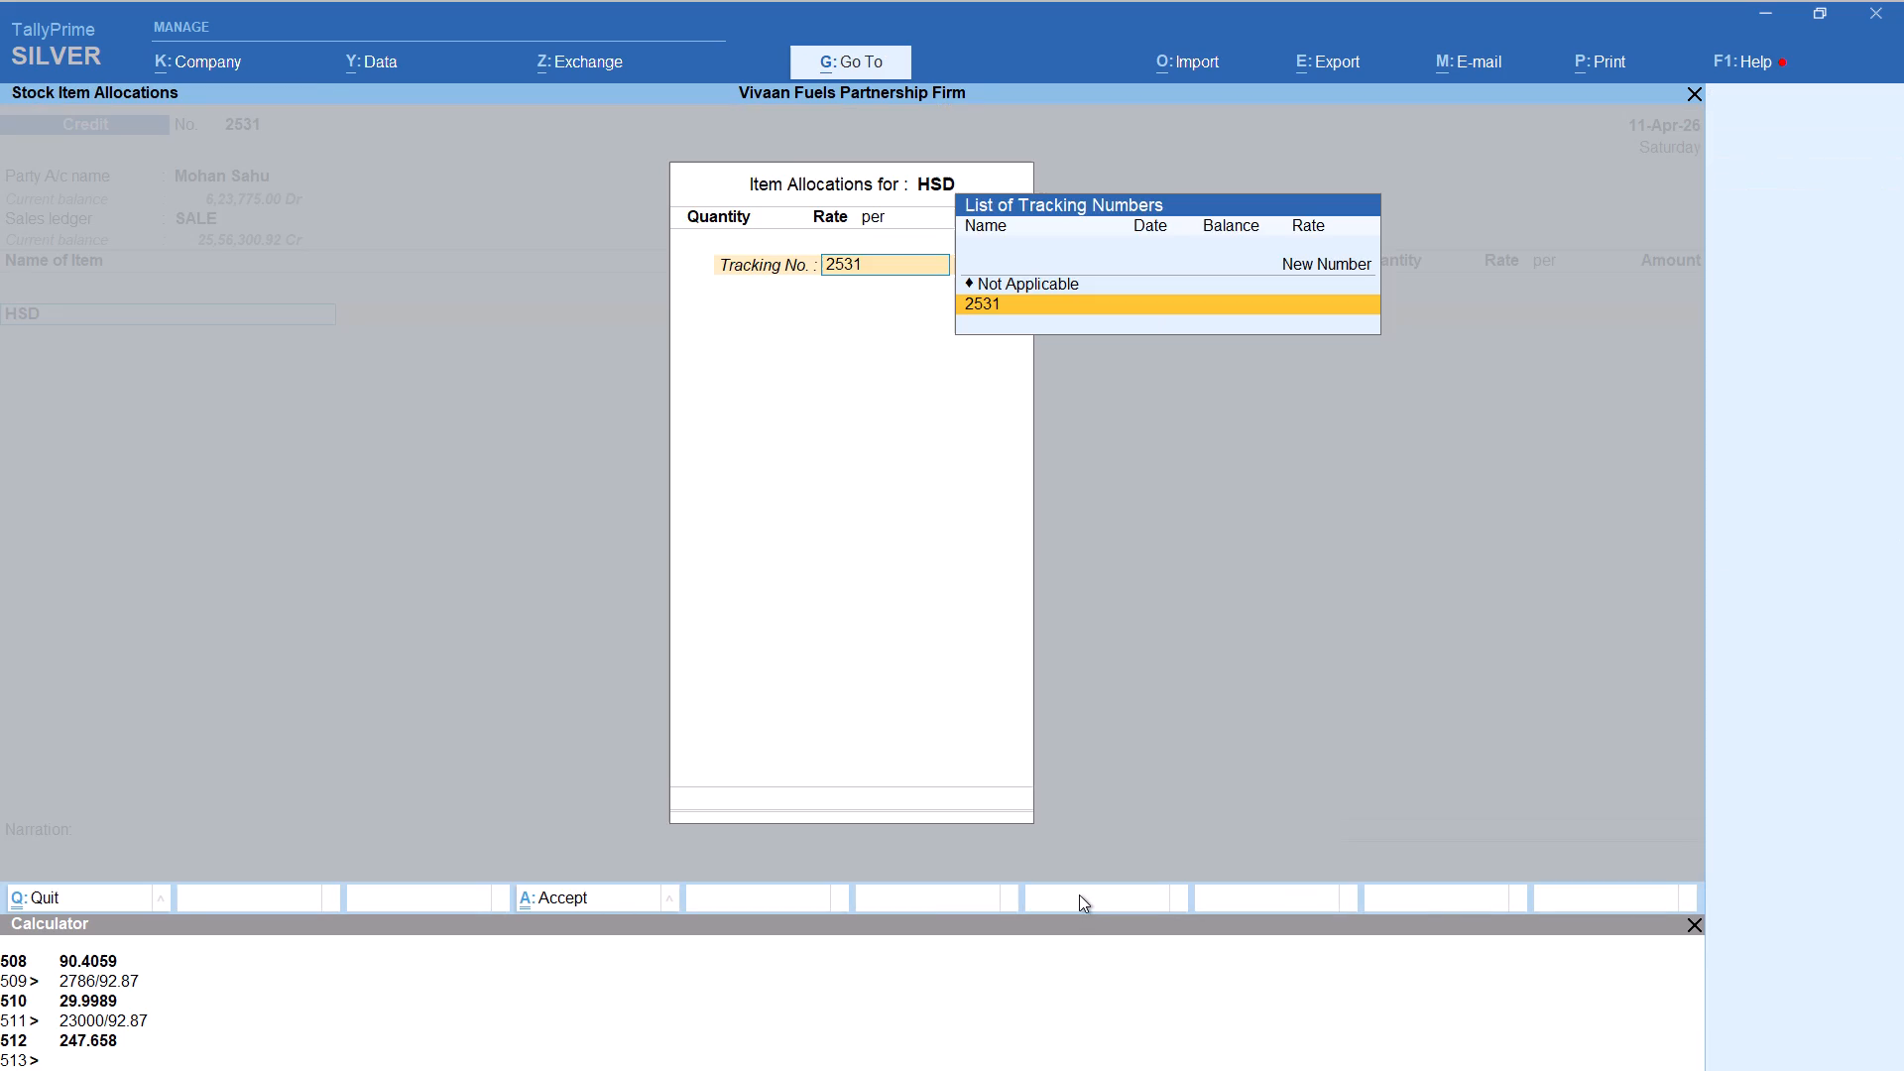
key(Up)
key(Return)
key(alt+c)
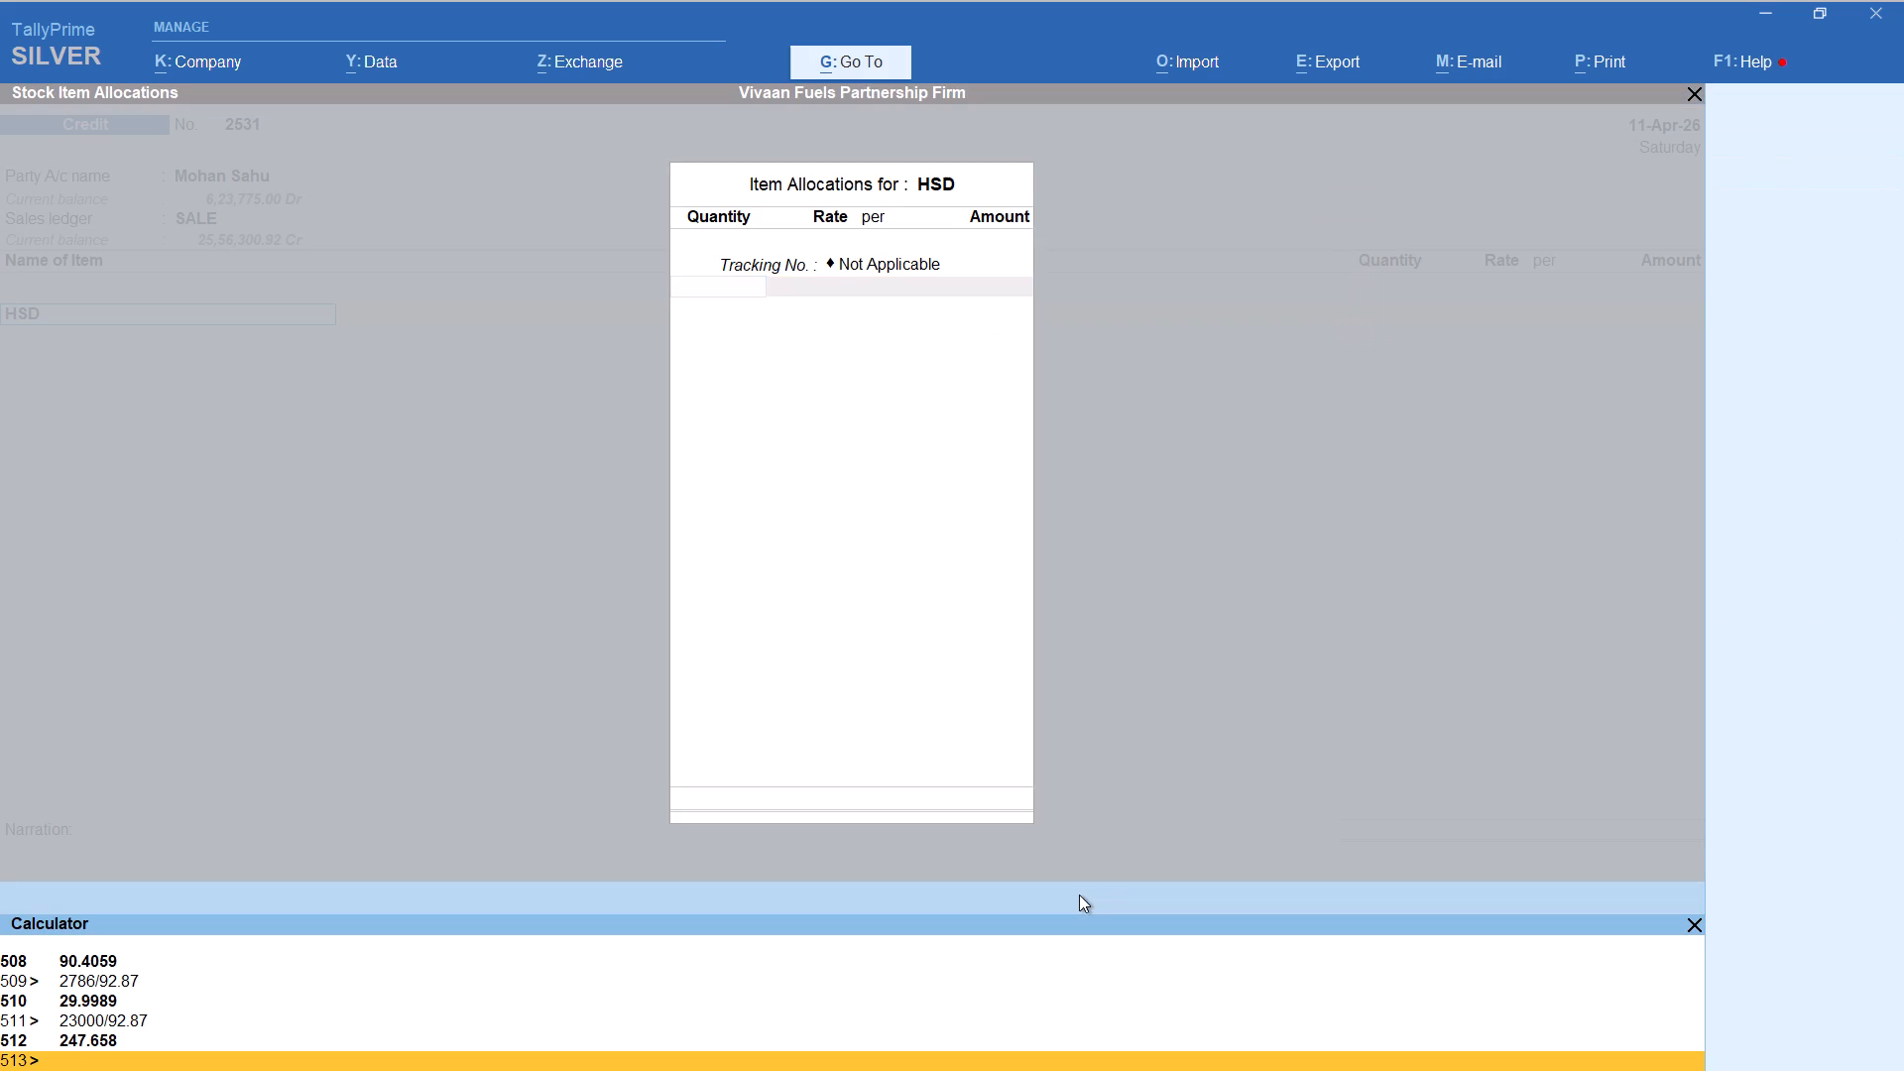
text(8000)
text(/92.87)
key(Return)
key(Return)
key(Return)
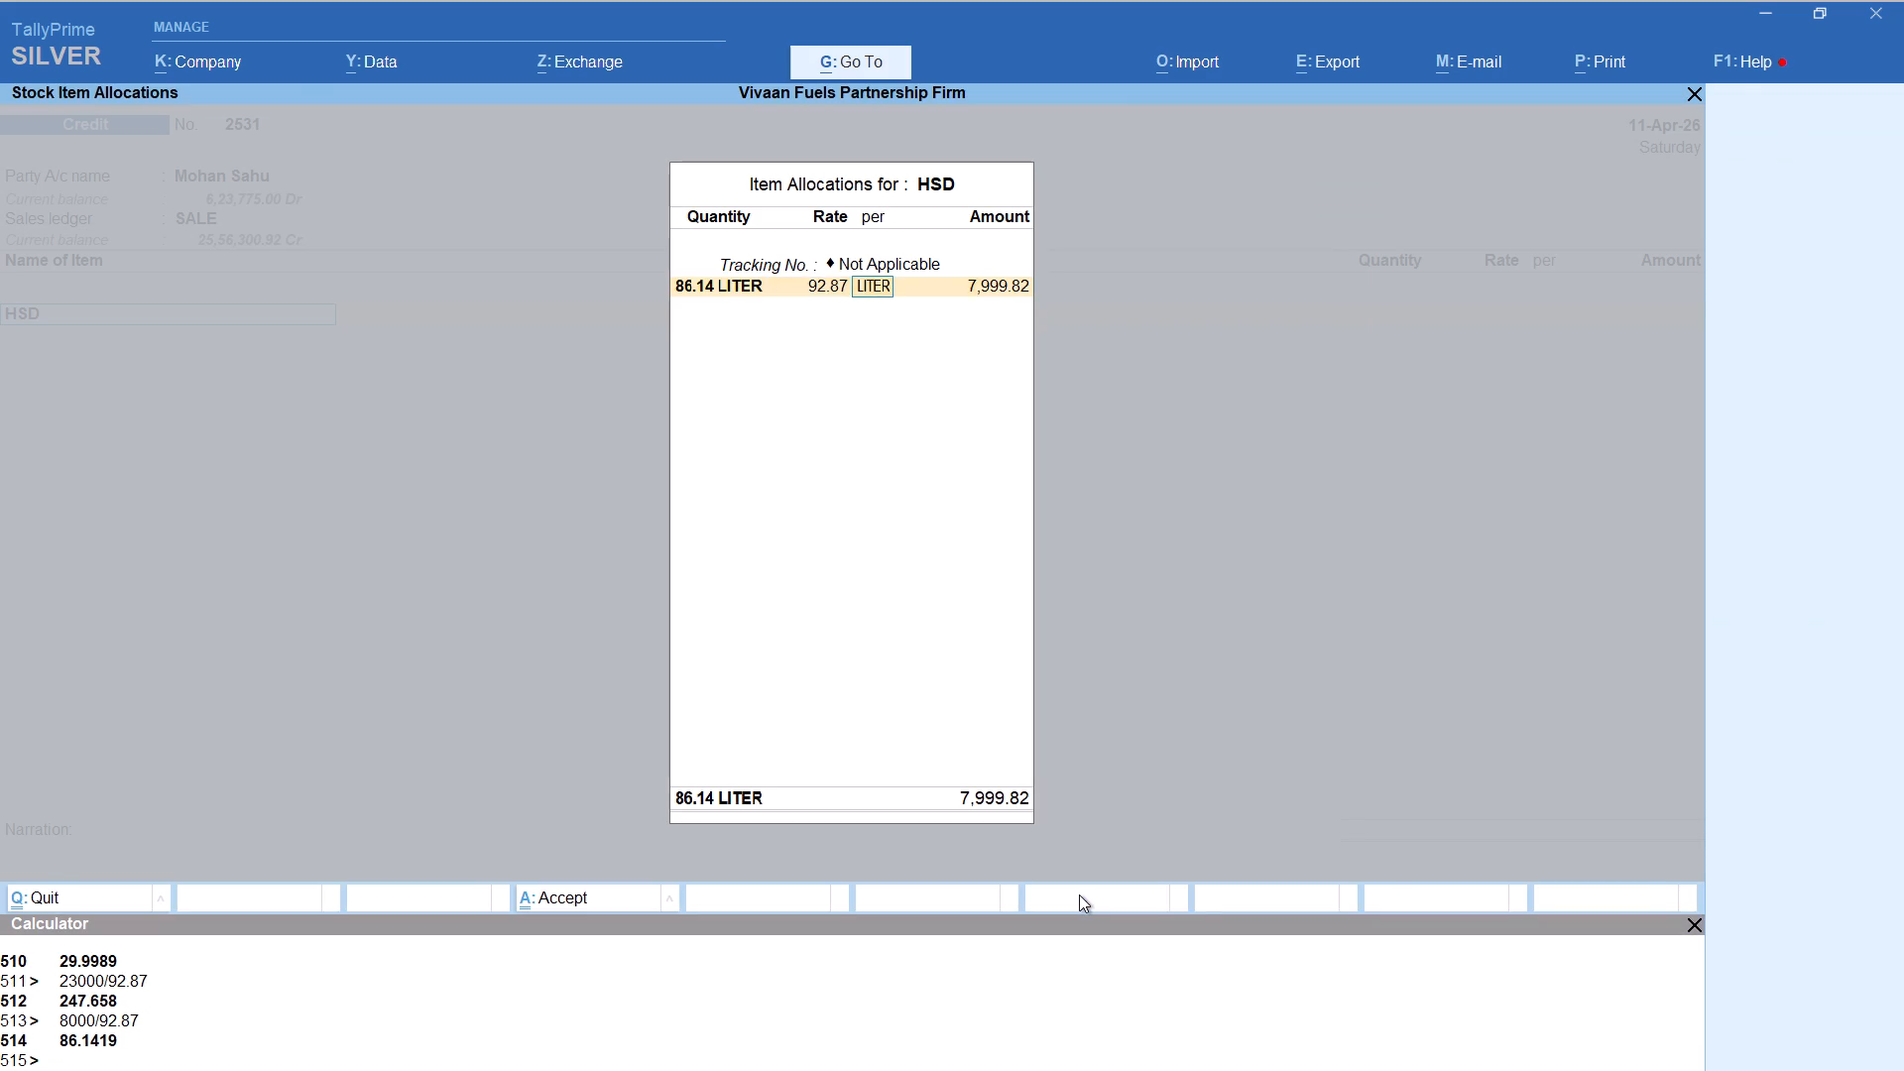
key(Return)
key(Return)
key(Return)
key(Return)
Add the Round Off ledger with its default amount to the second Mohan voucher and save it.
text(ROU)
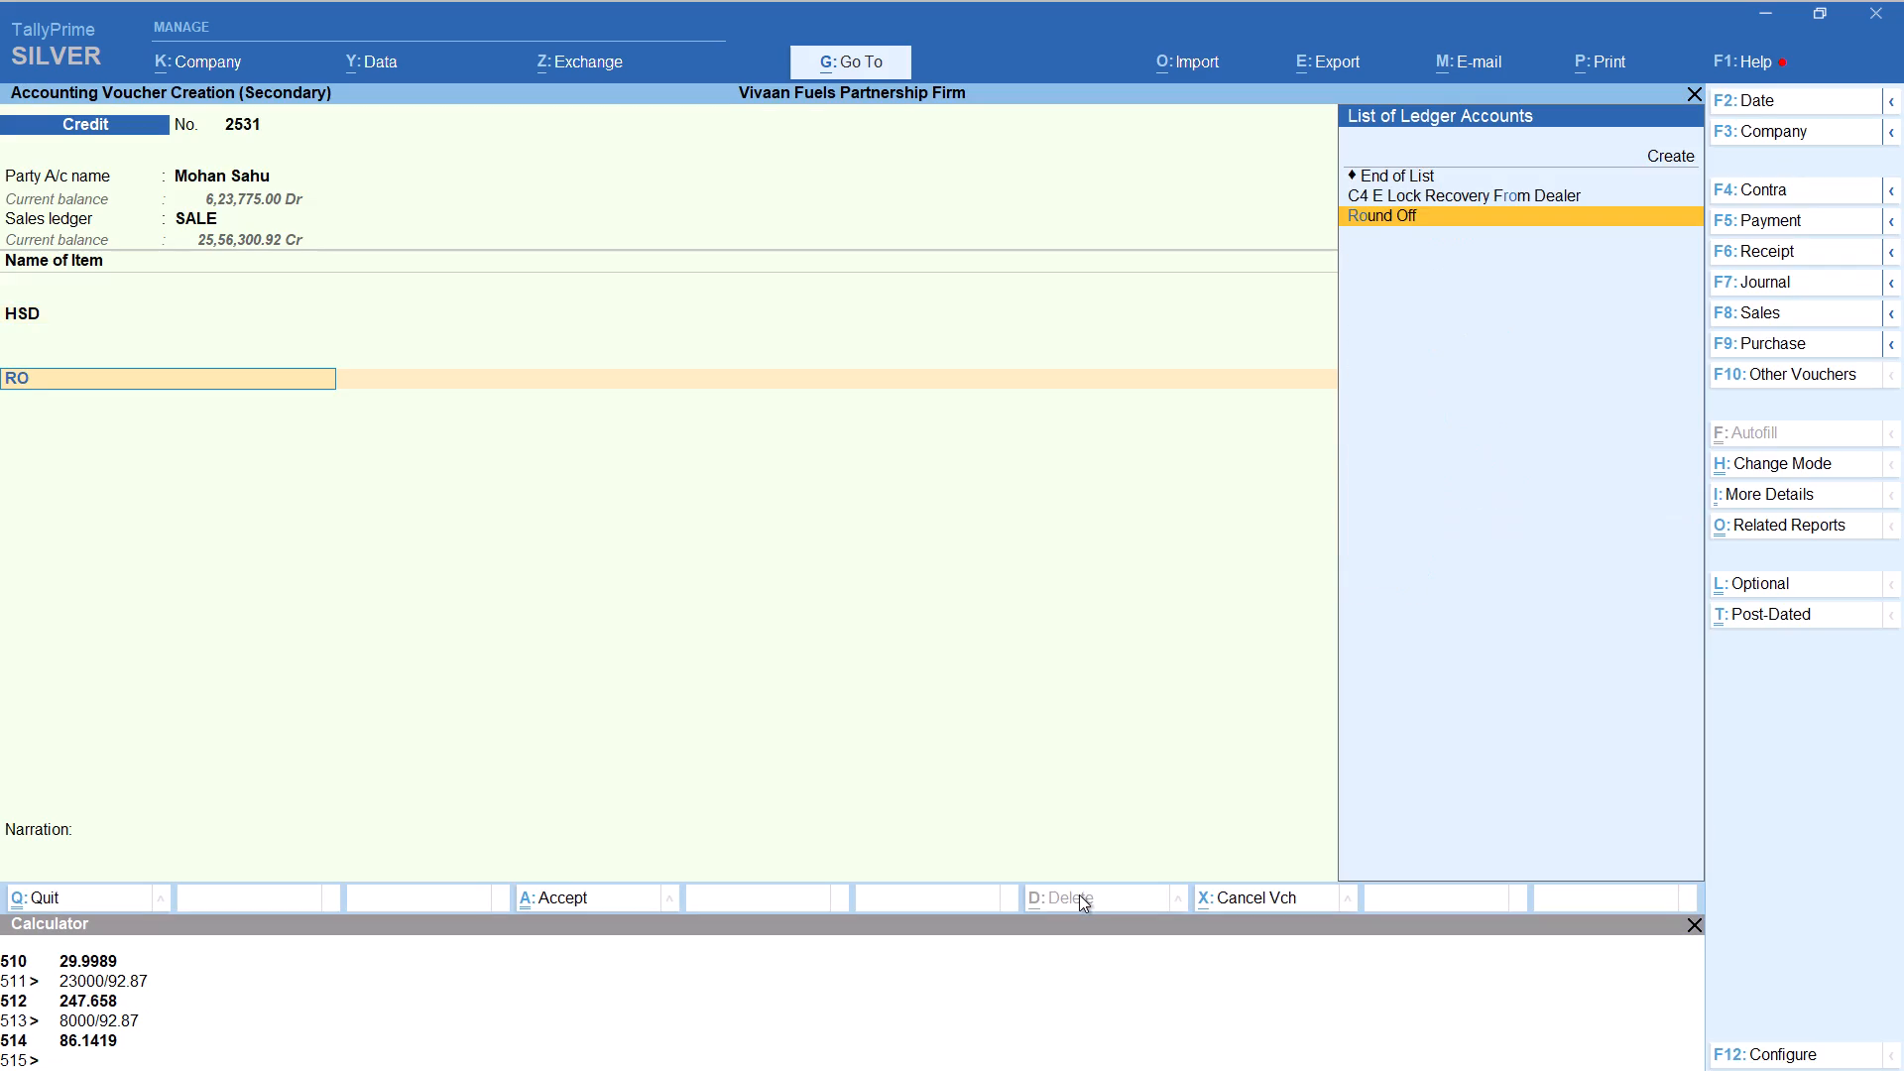
key(Return)
key(ctrl+a)
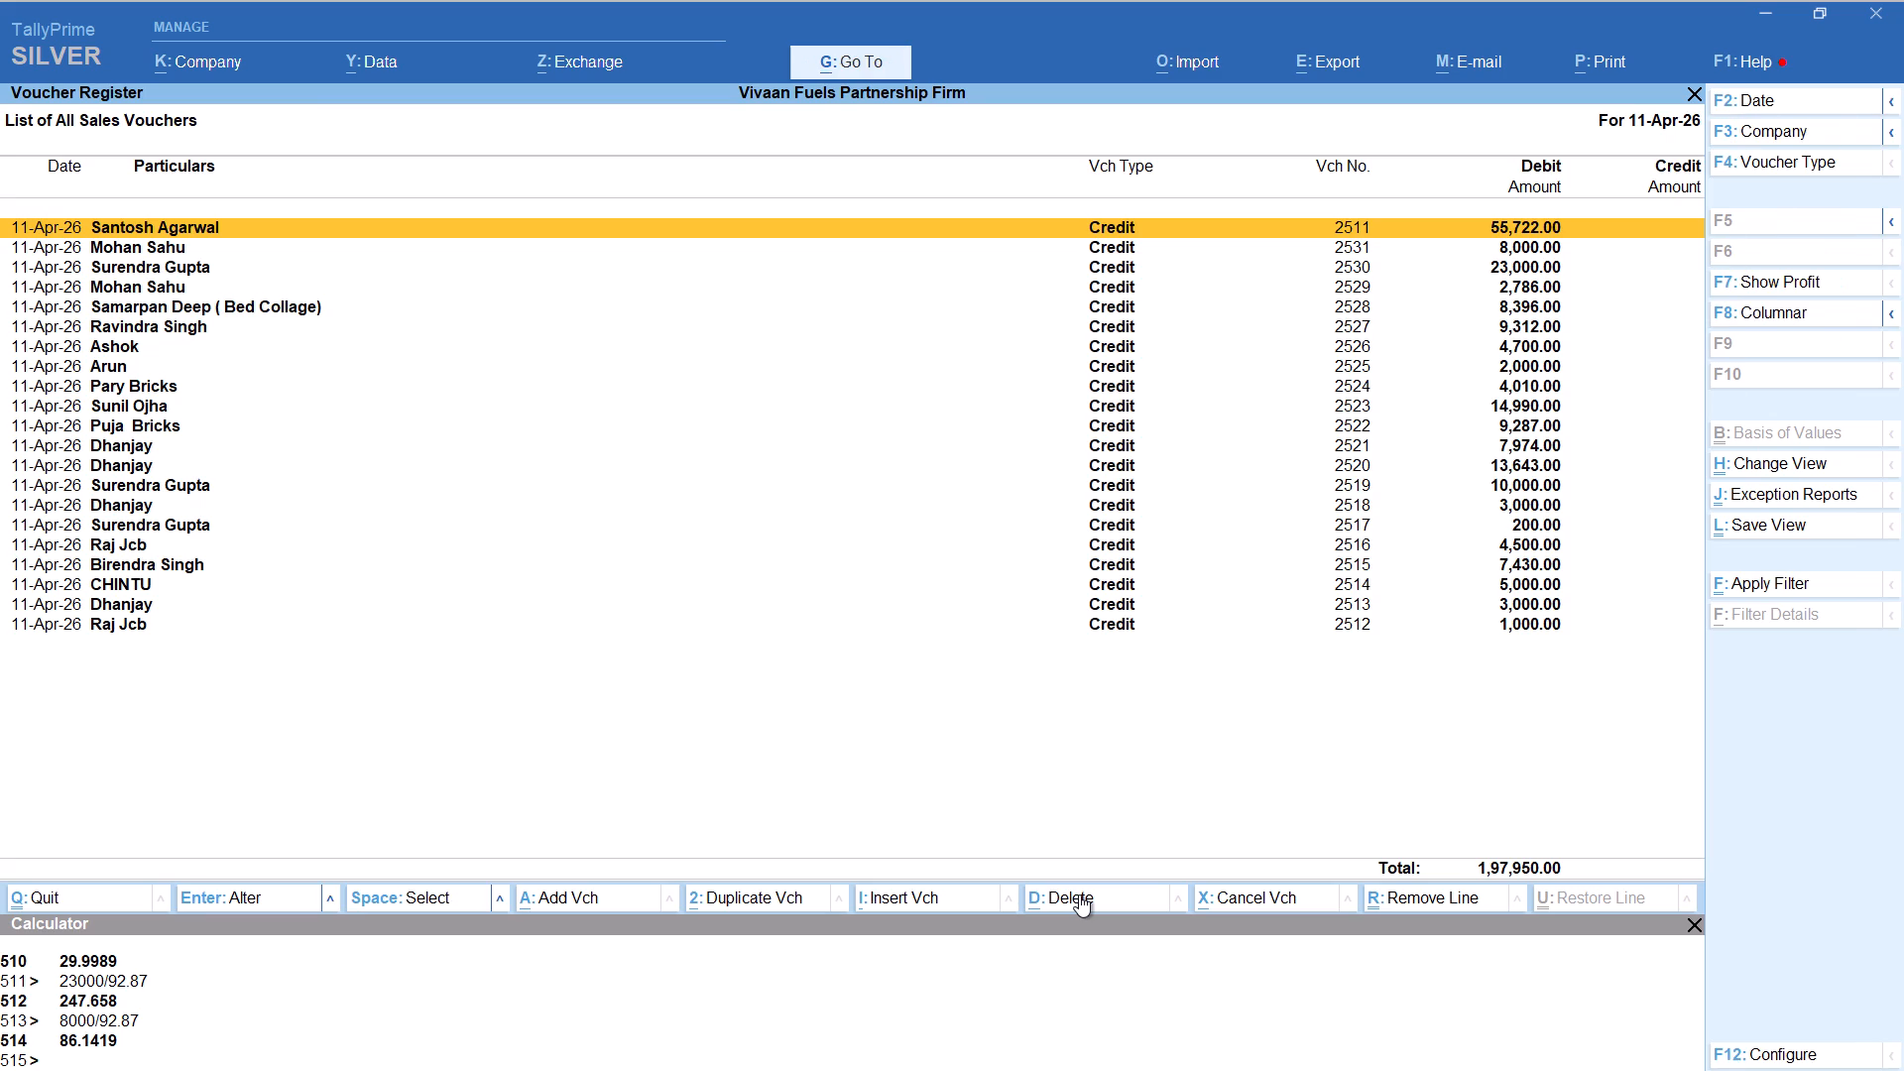
Start a new Credit voucher for the party Duja Bricks, keeping the default party details and sales ledger SALE.
key(alt+a)
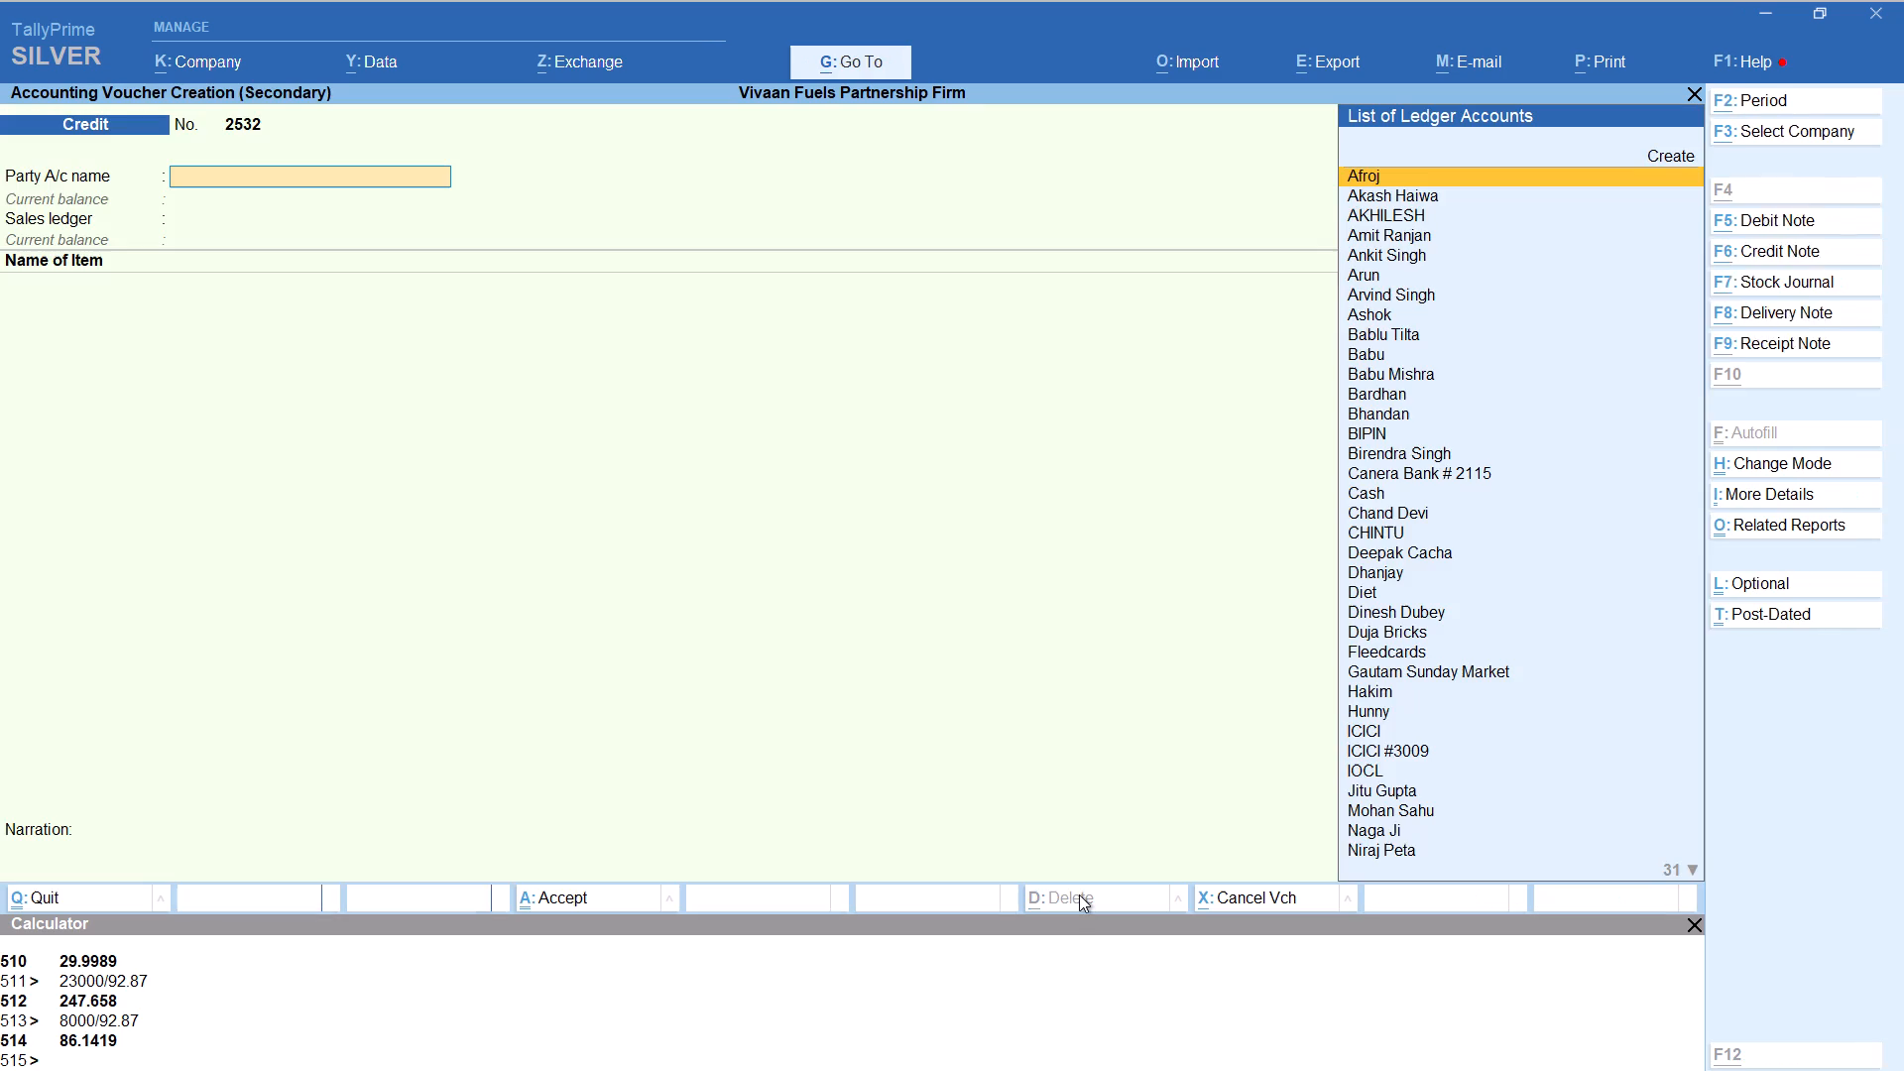
text(DUJA)
key(Return)
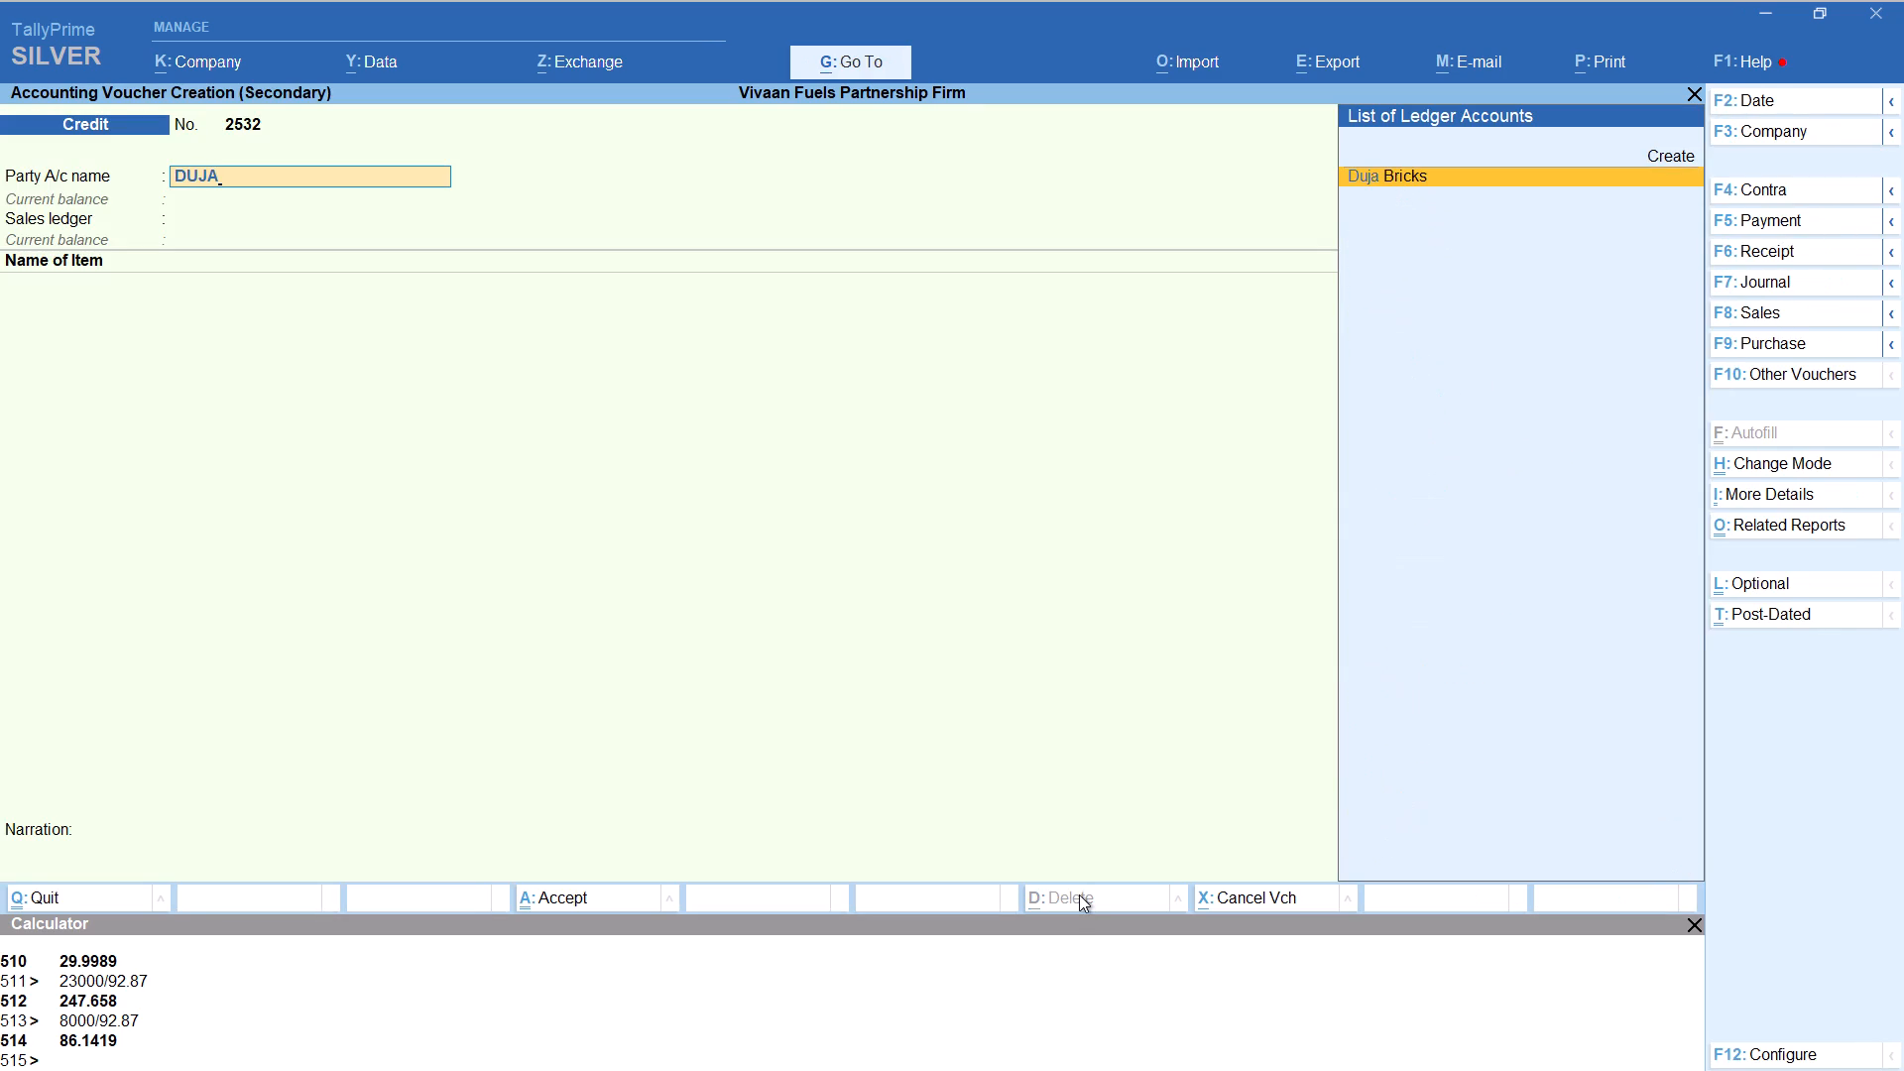
key(Return)
key(Return)
key(Return)
key(Return)
key(Return)
key(Return)
key(Return)
key(Return)
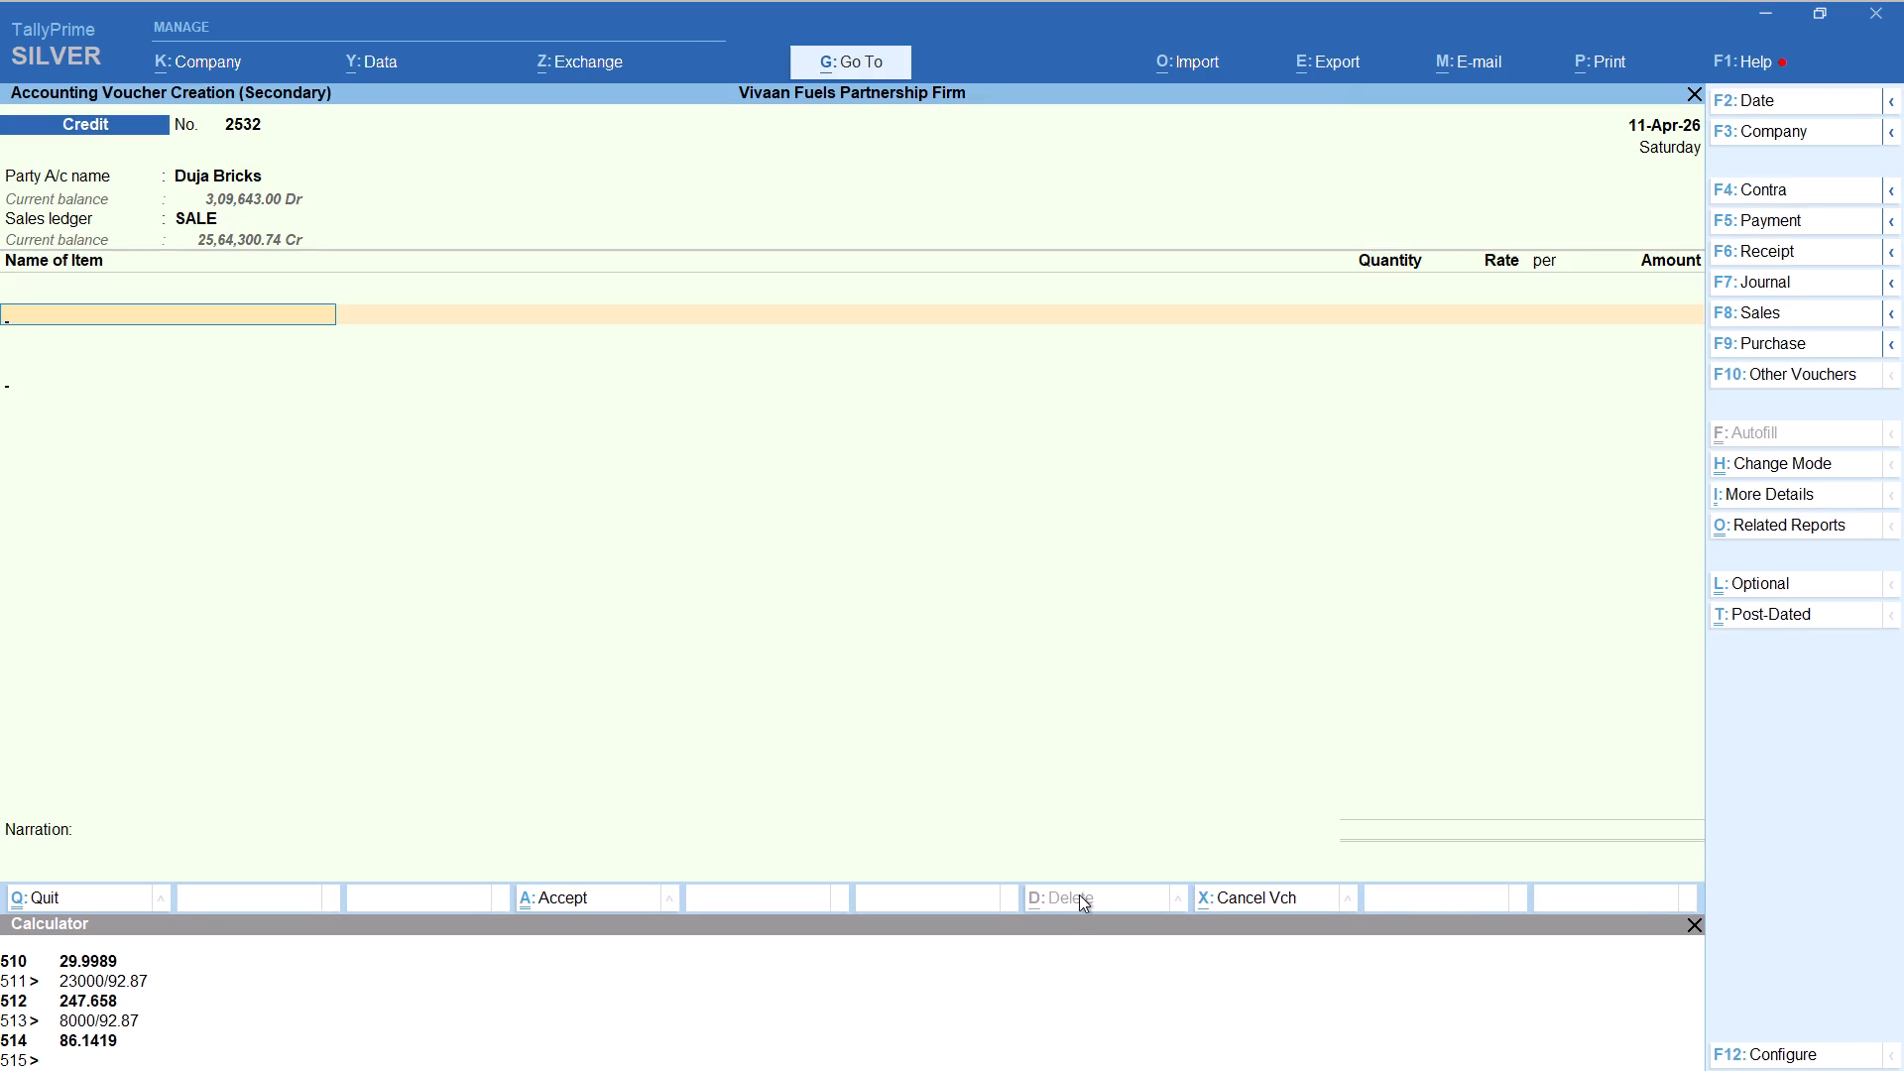
key(BackSpace)
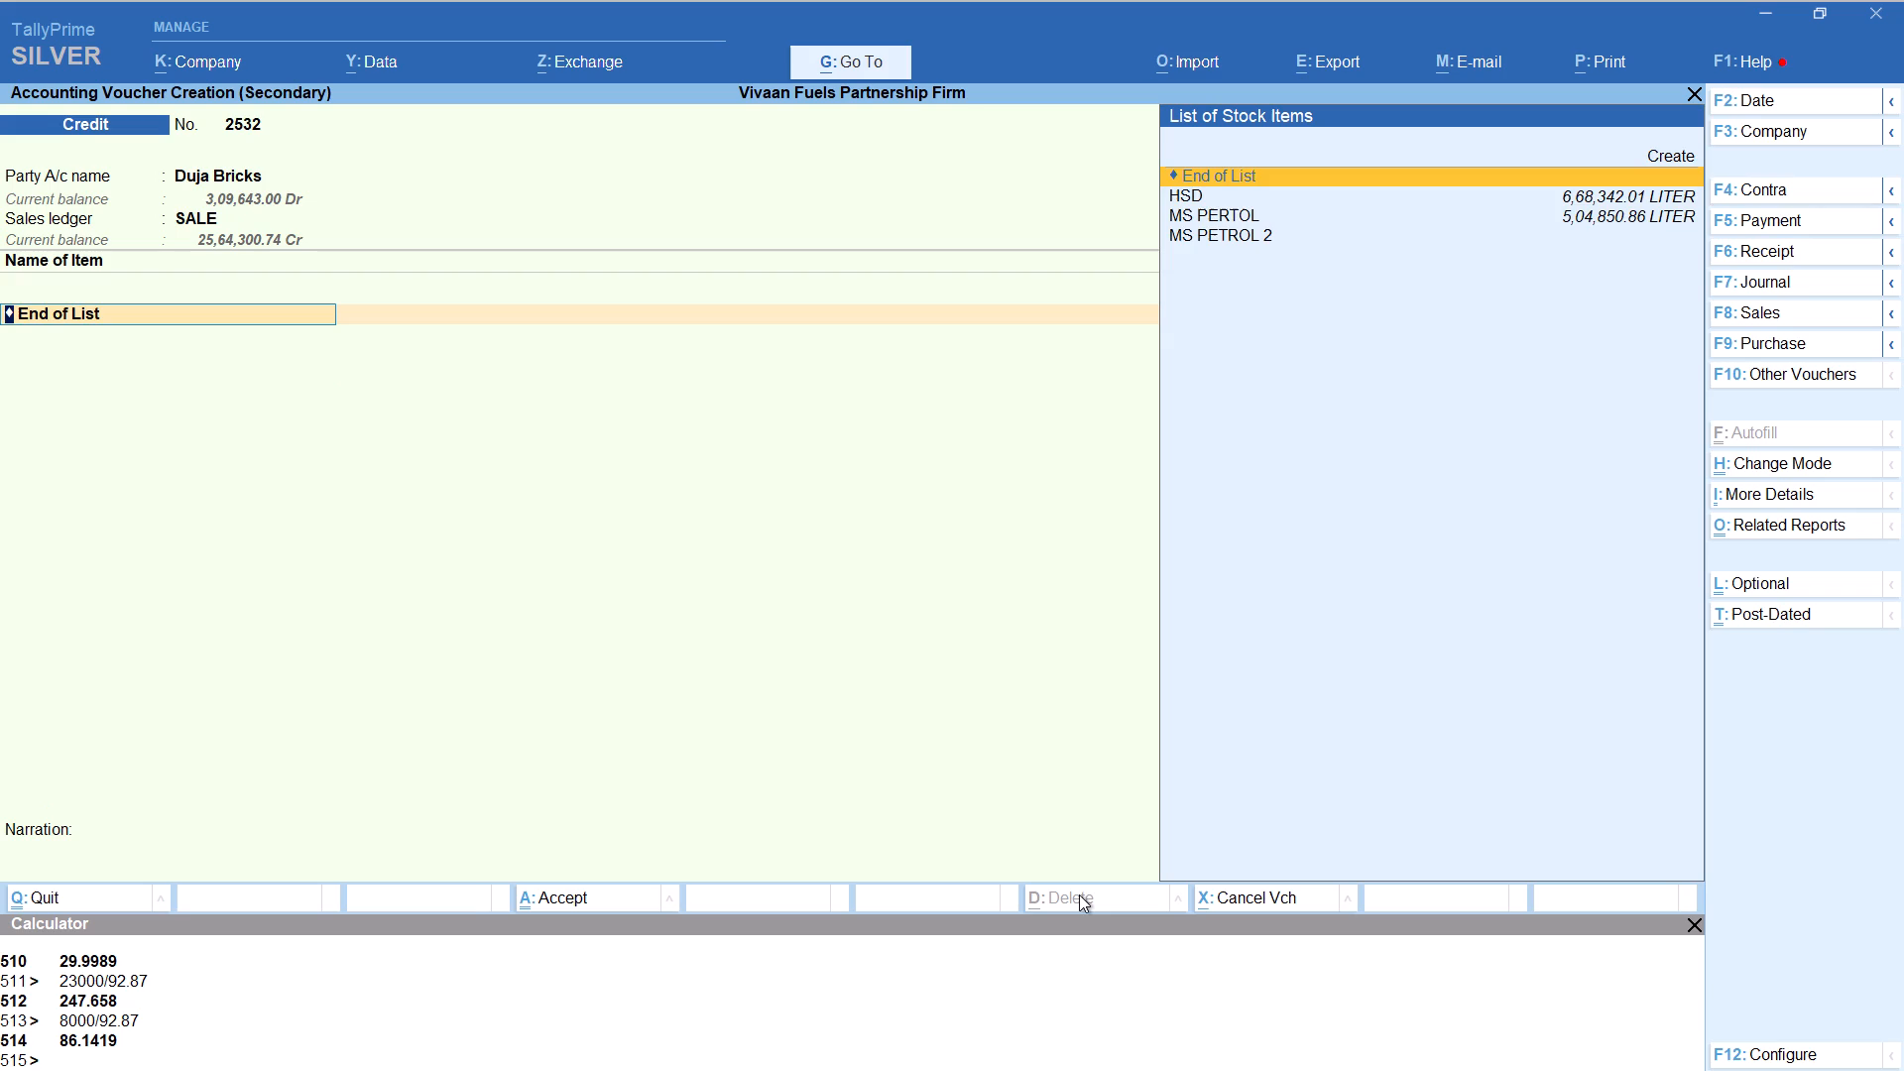
Add item HSD to the Duja Bricks voucher with tracking number Not Applicable and quantity calculated as 3500/92.87, keeping the 92.87 rate.
text(HS)
key(Return)
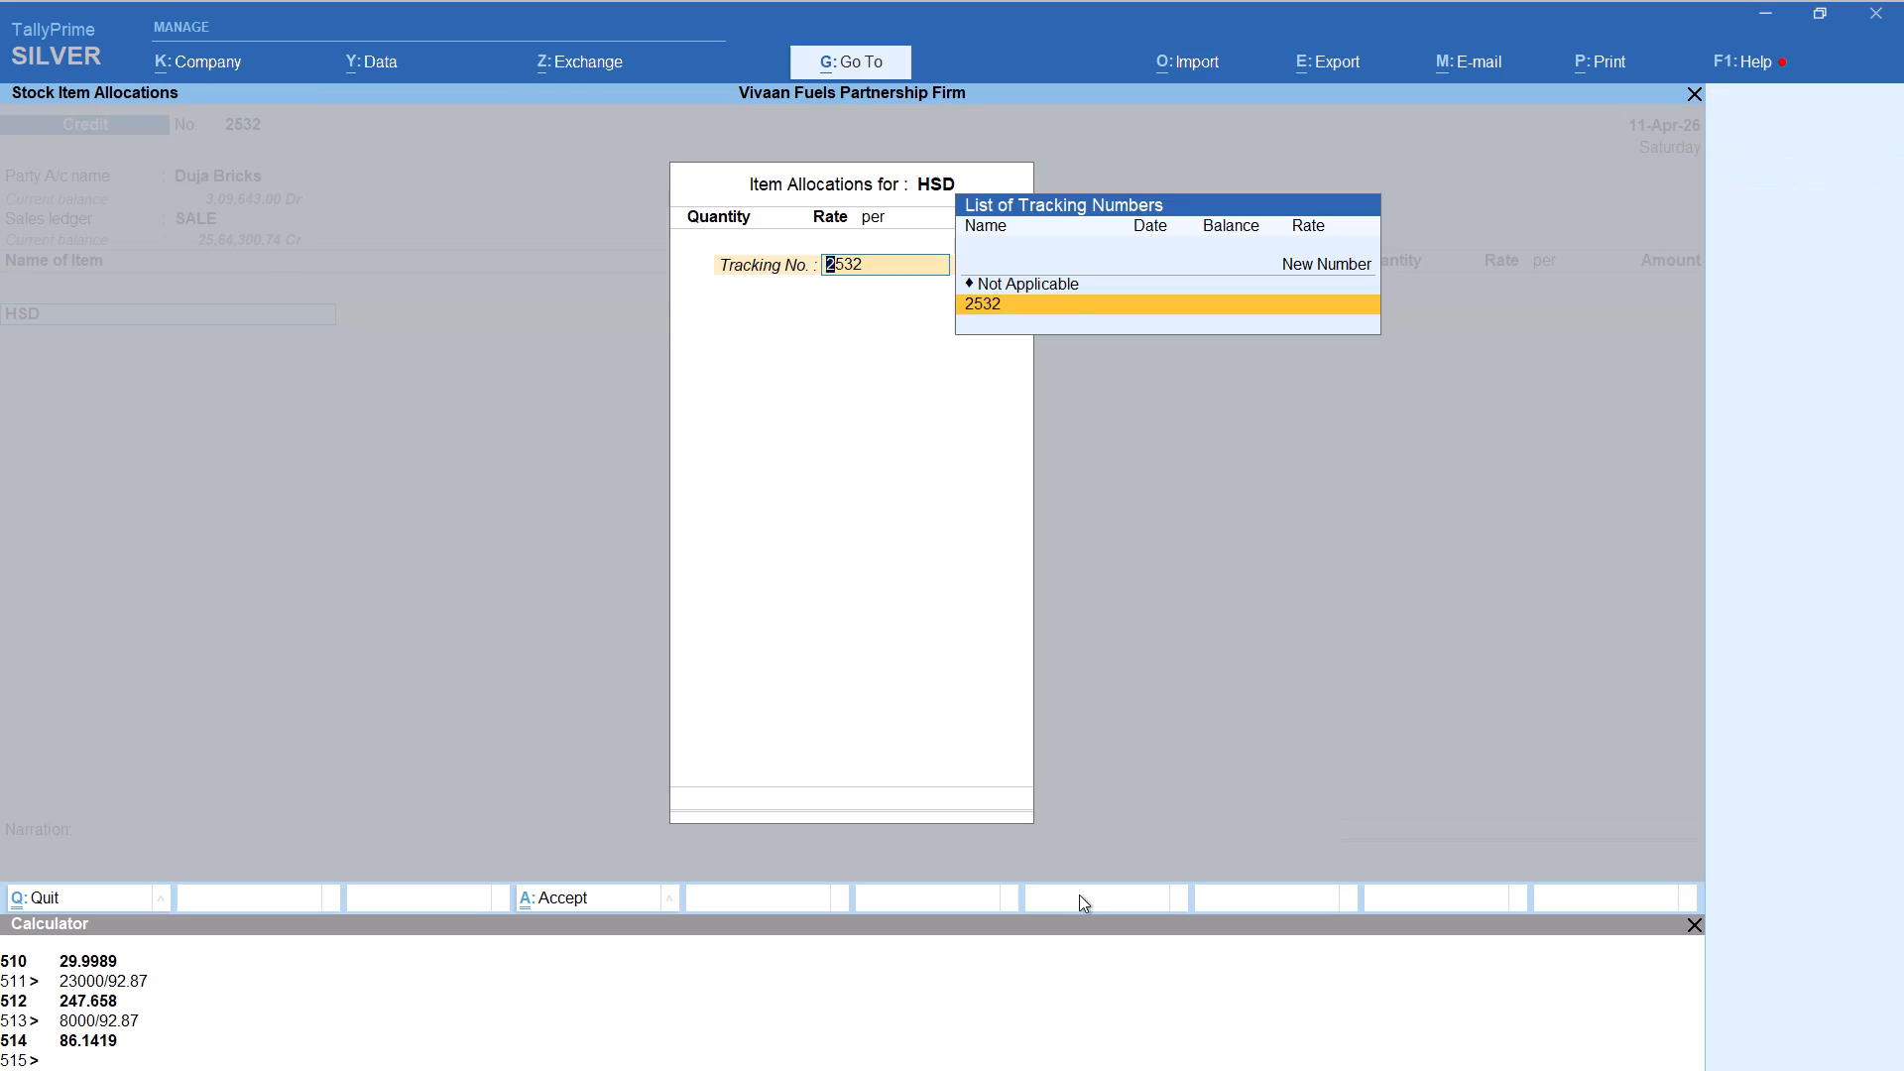
key(Up)
key(Return)
key(alt+c)
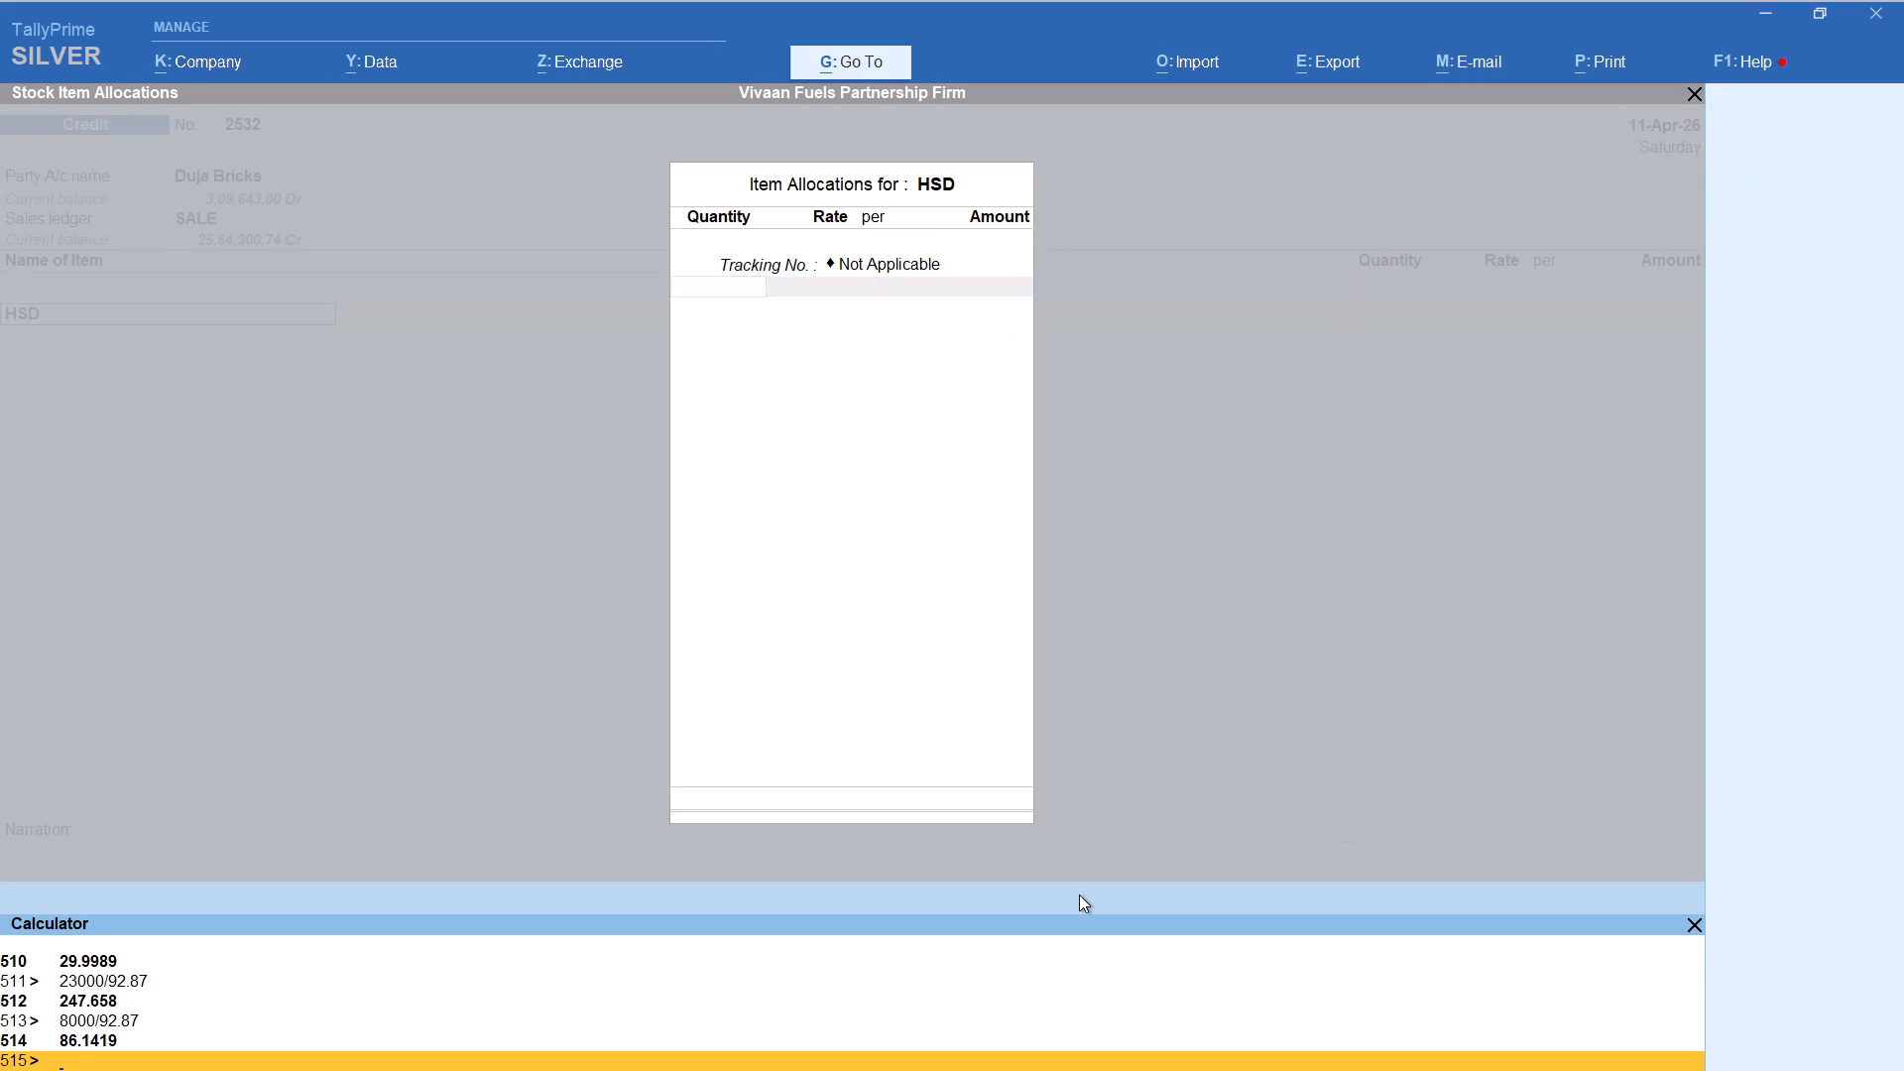
text(3500)
text(/92.87)
key(Return)
key(Return)
key(Return)
key(Return)
key(Return)
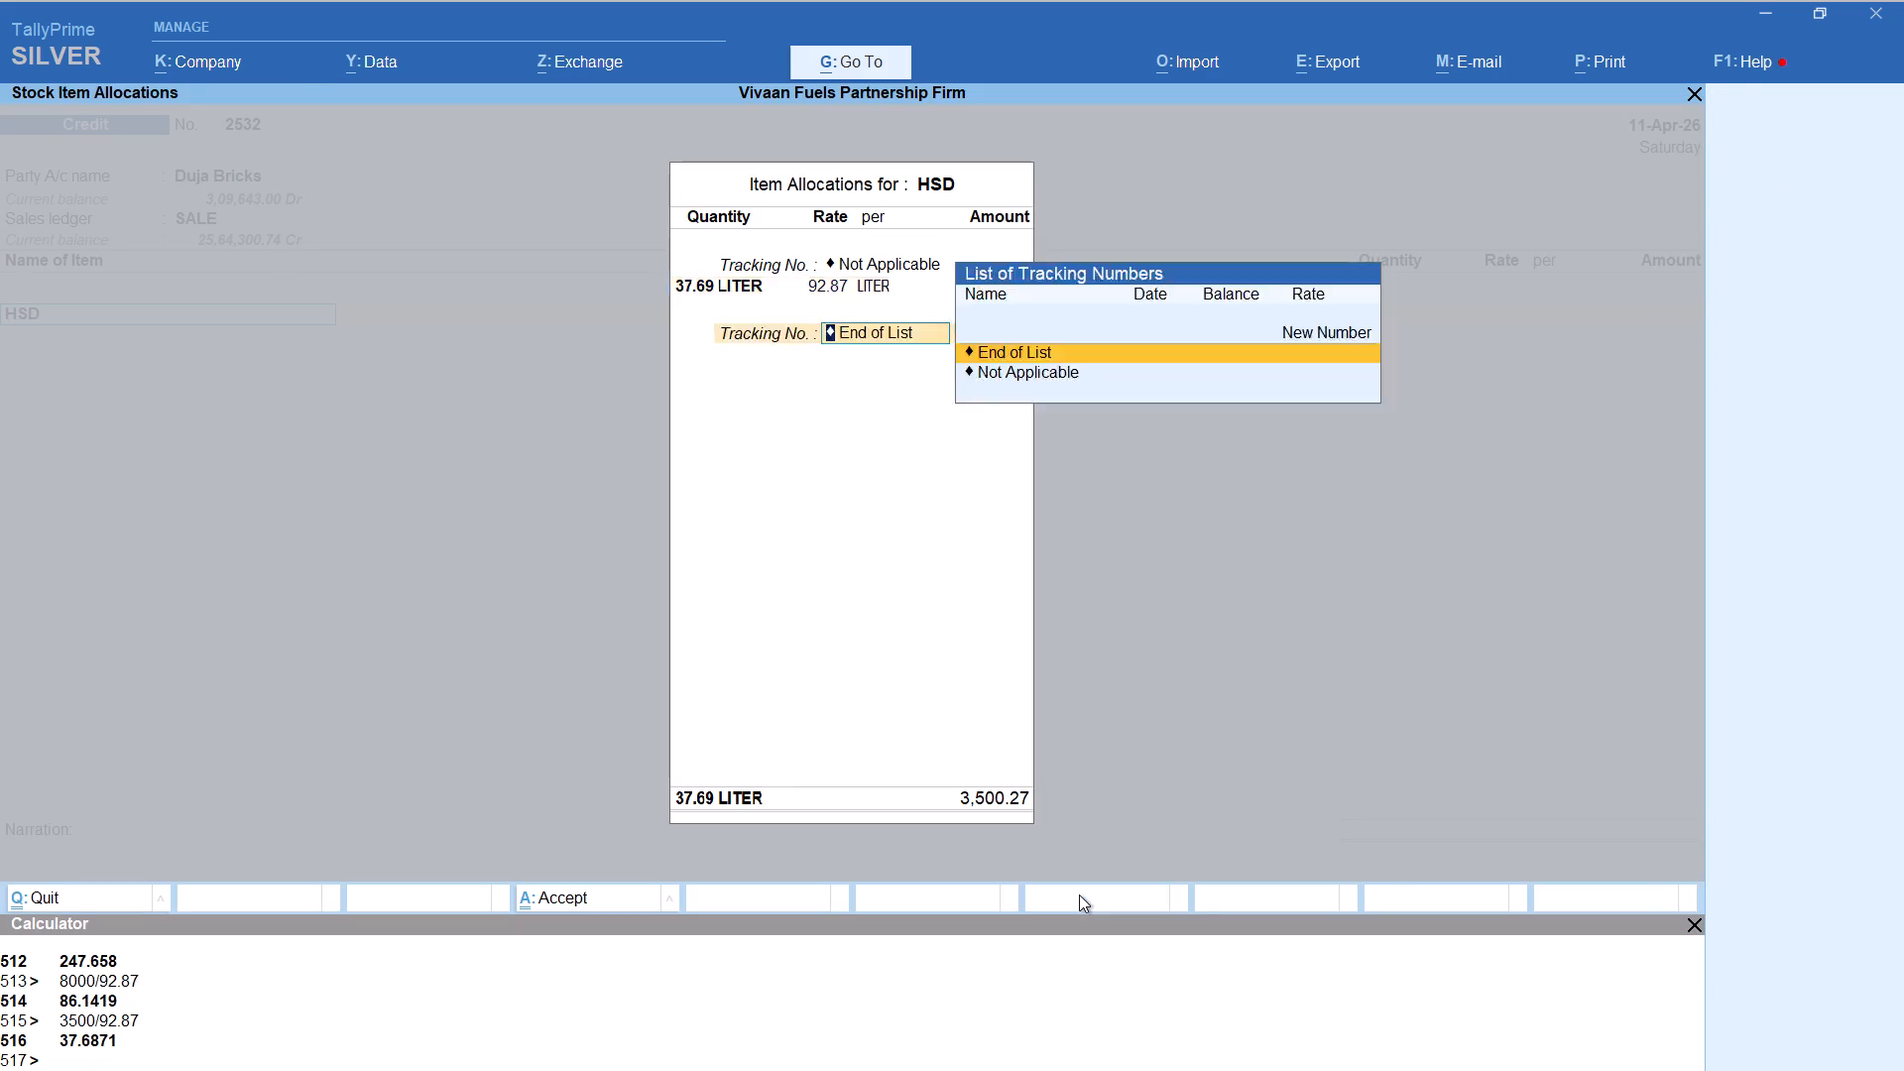
key(Return)
key(Return)
Add the Round Off ledger with its default amount to the Duja Bricks voucher and save it.
text(ROU)
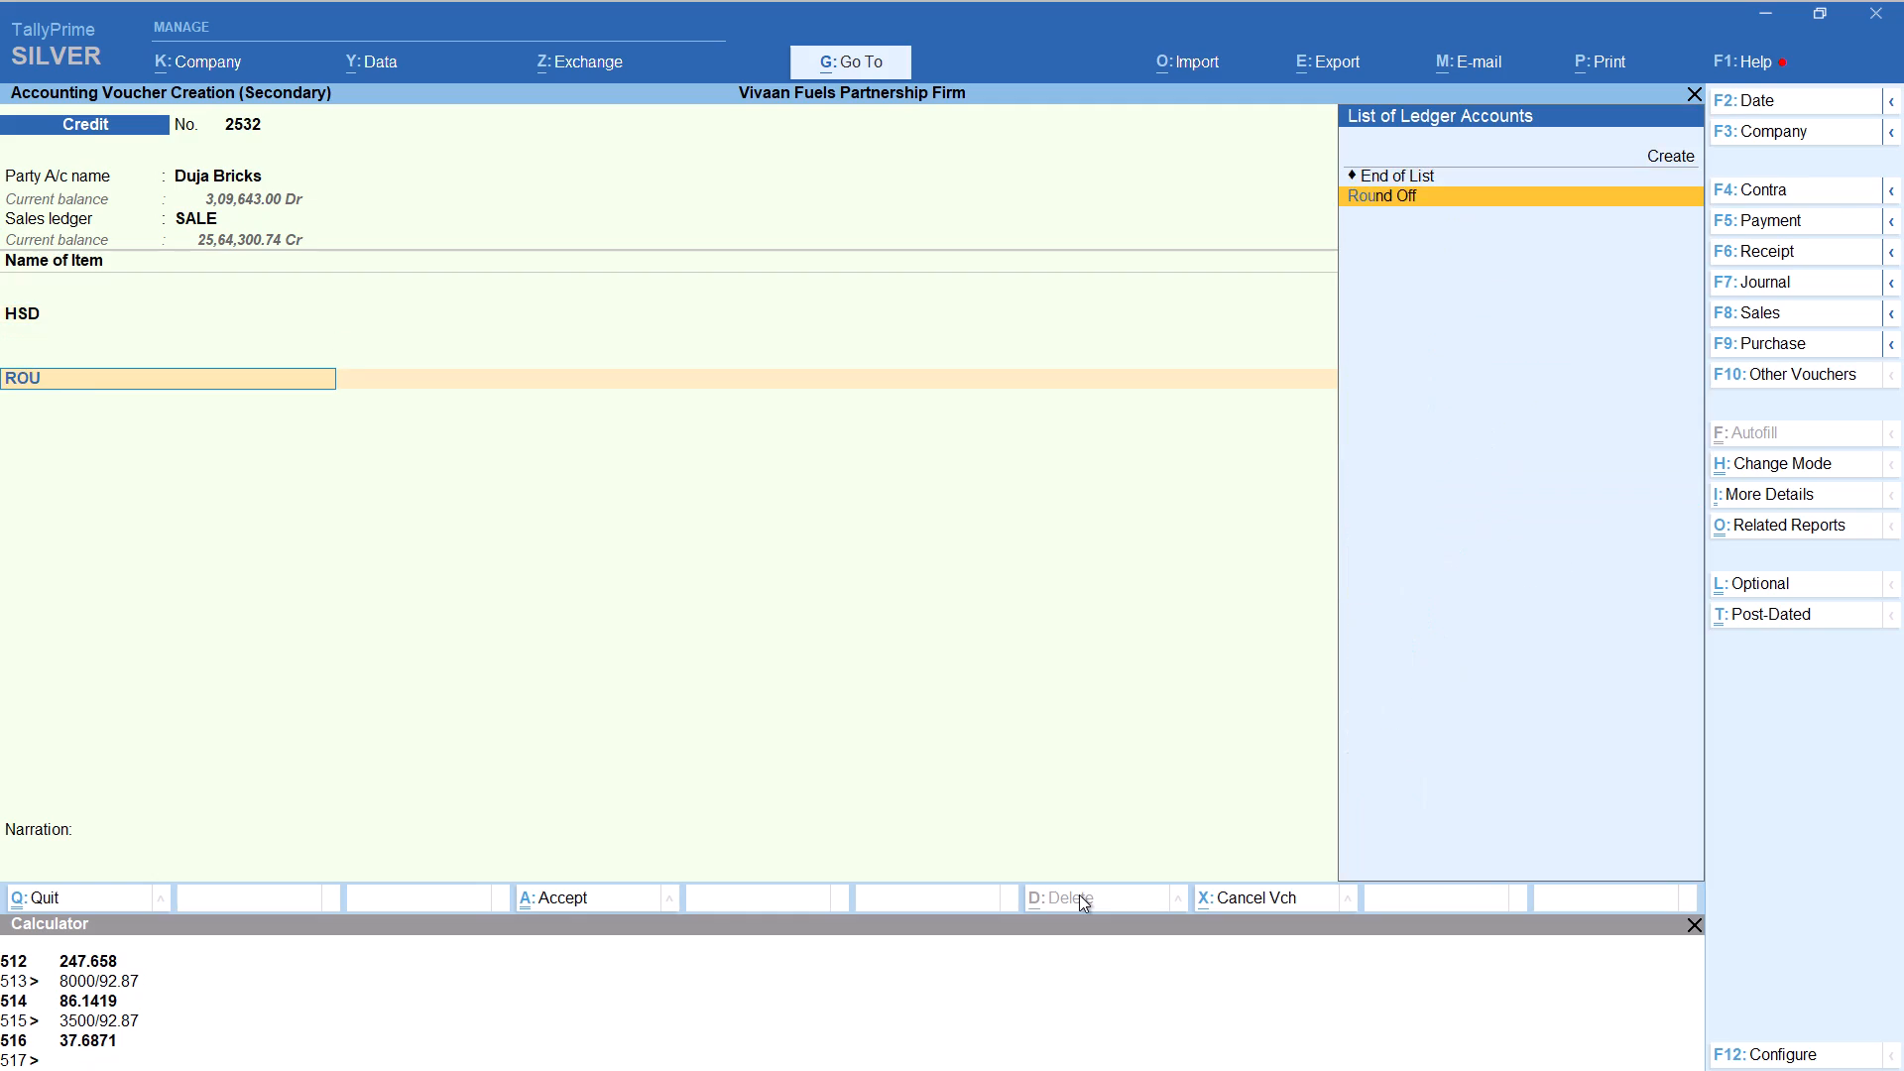
key(Return)
key(ctrl+a)
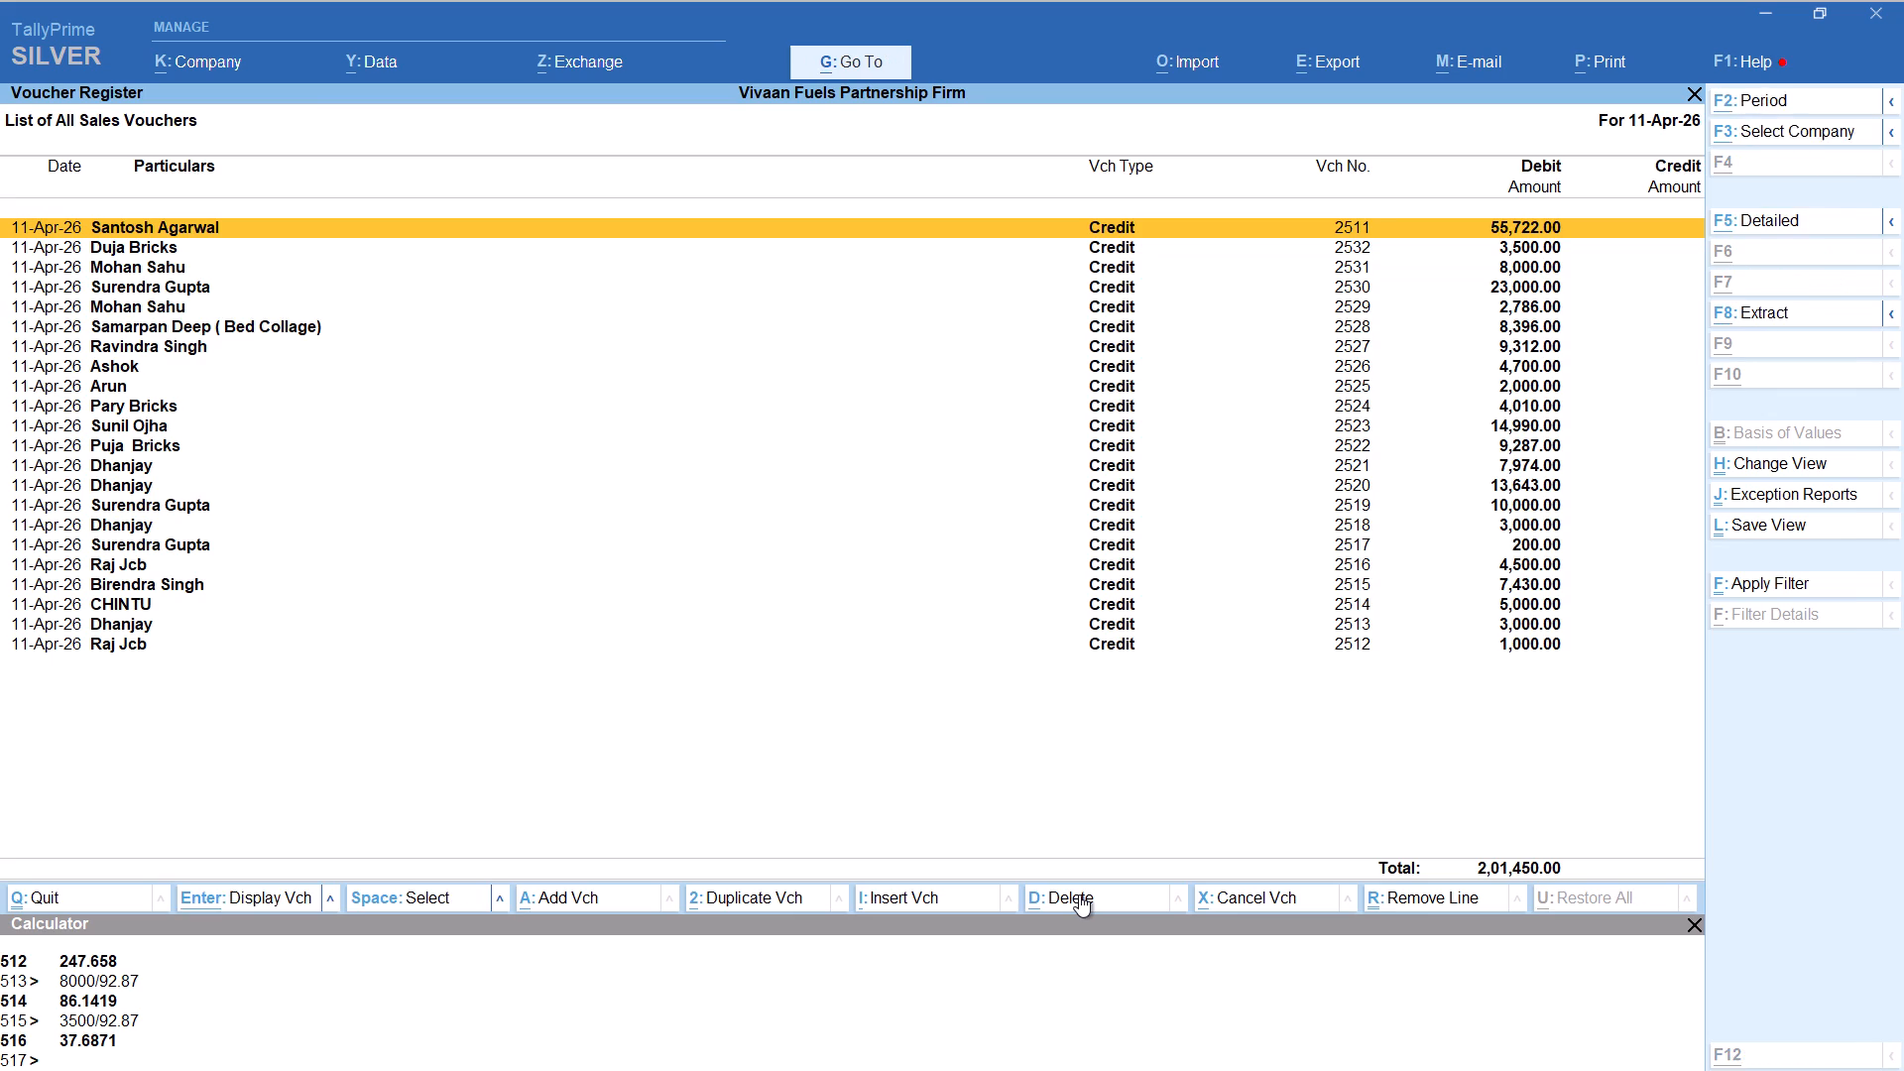
Compare the 11-Apr credit figure and its formula in the Excel balance sheet with the TallyPrime voucher register total.
key(alt+Tab)
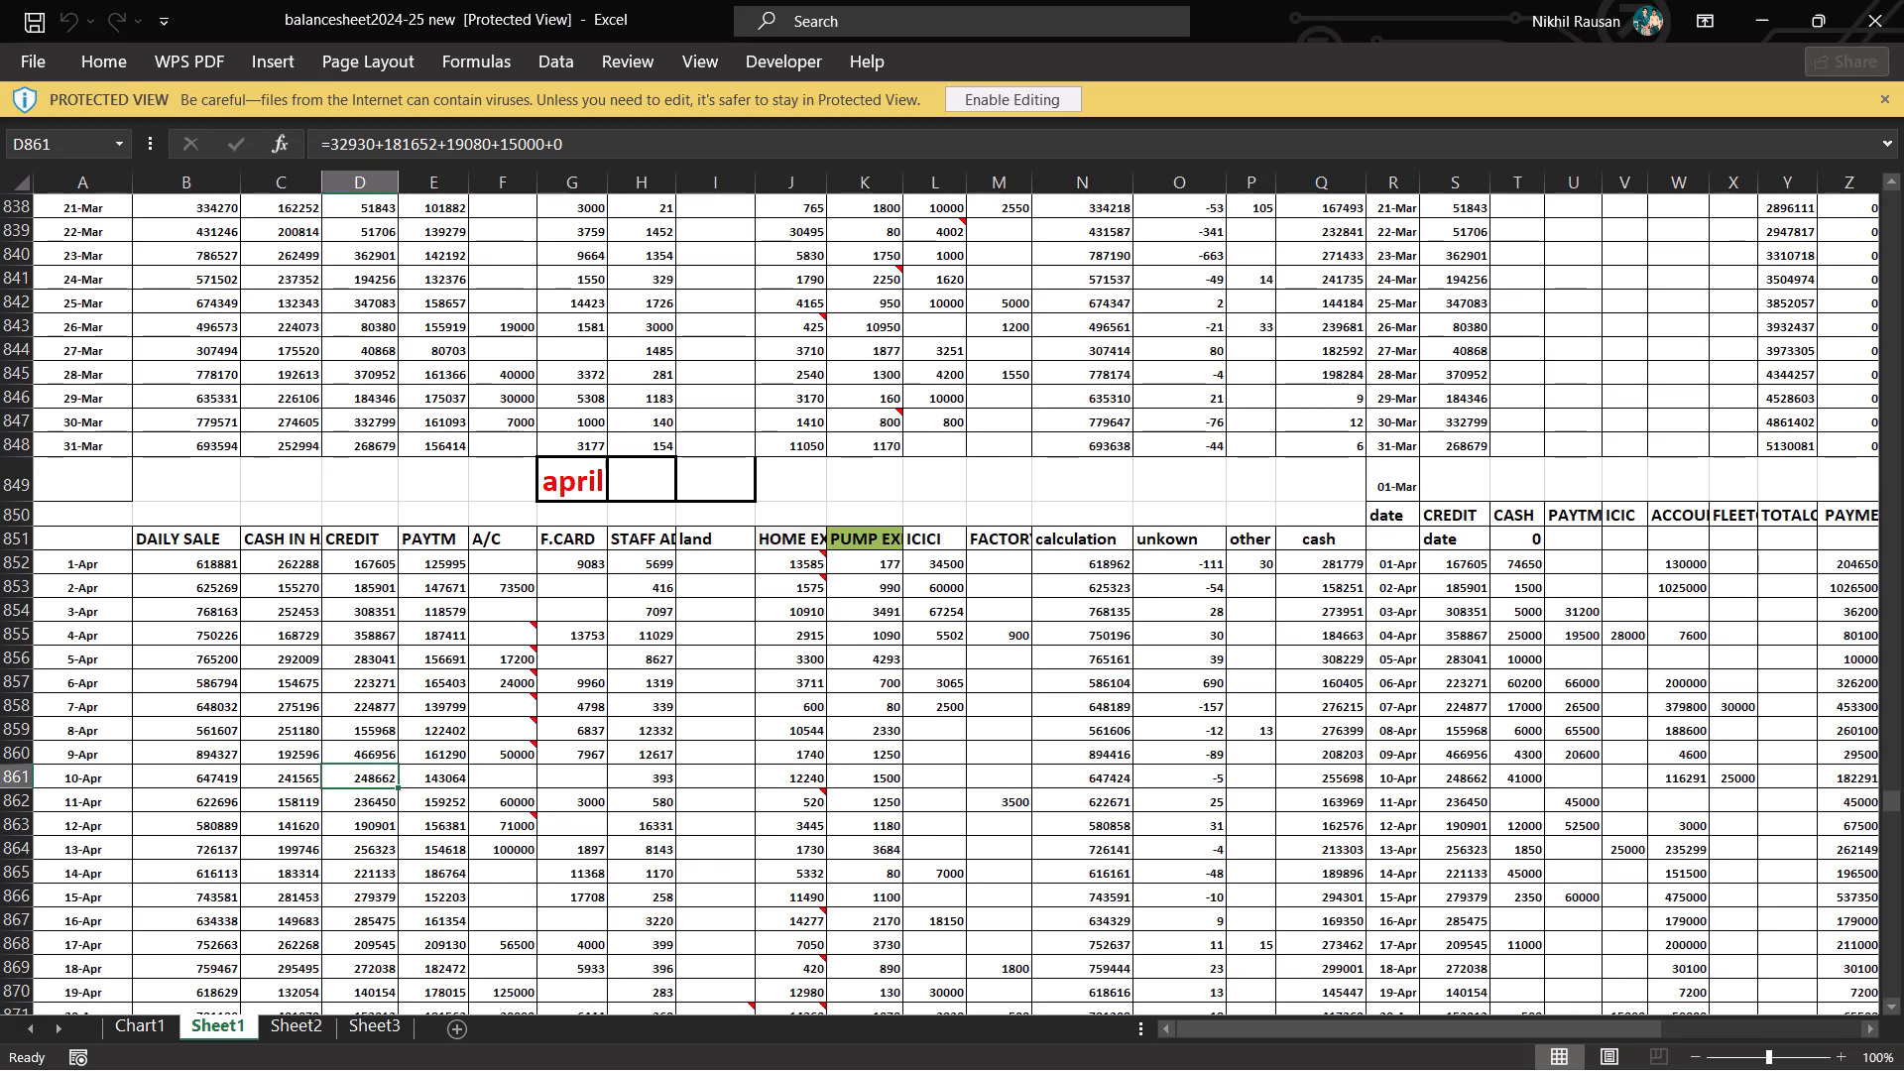
click(362, 811)
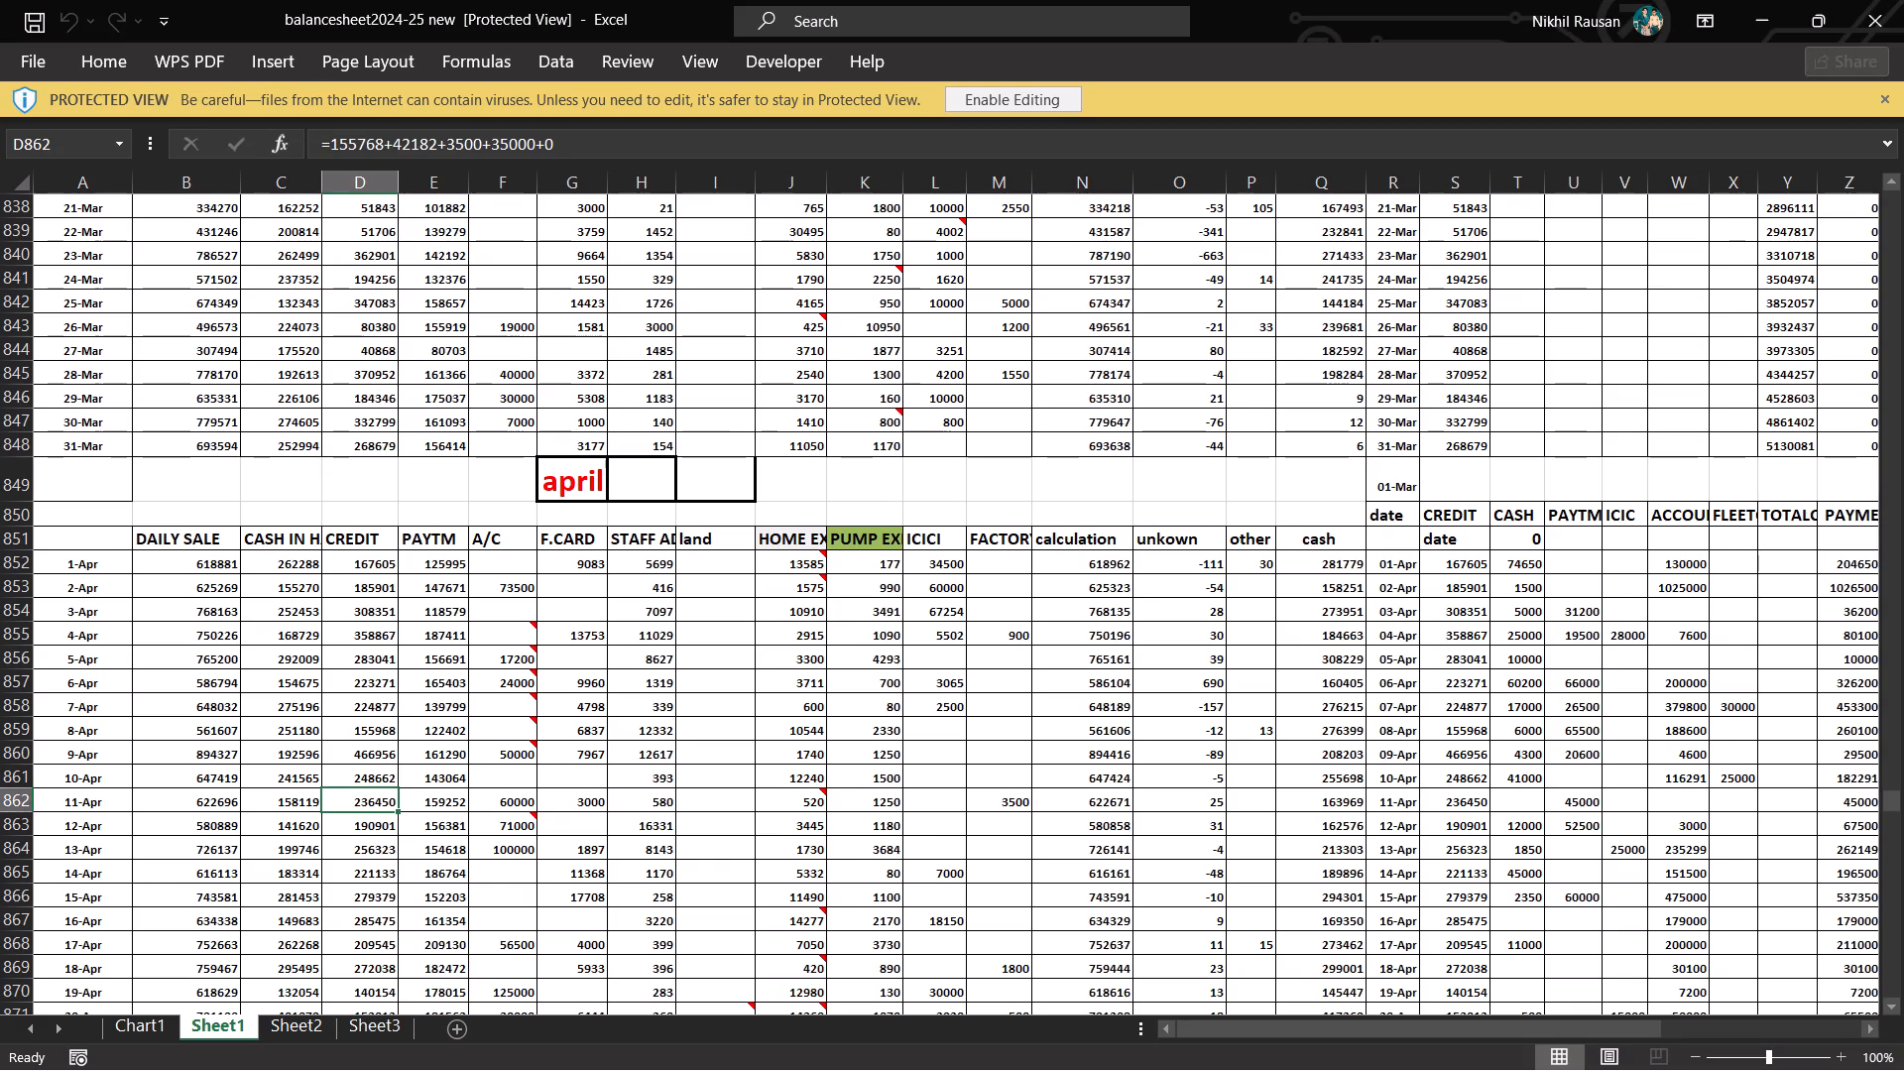
key(alt+Tab)
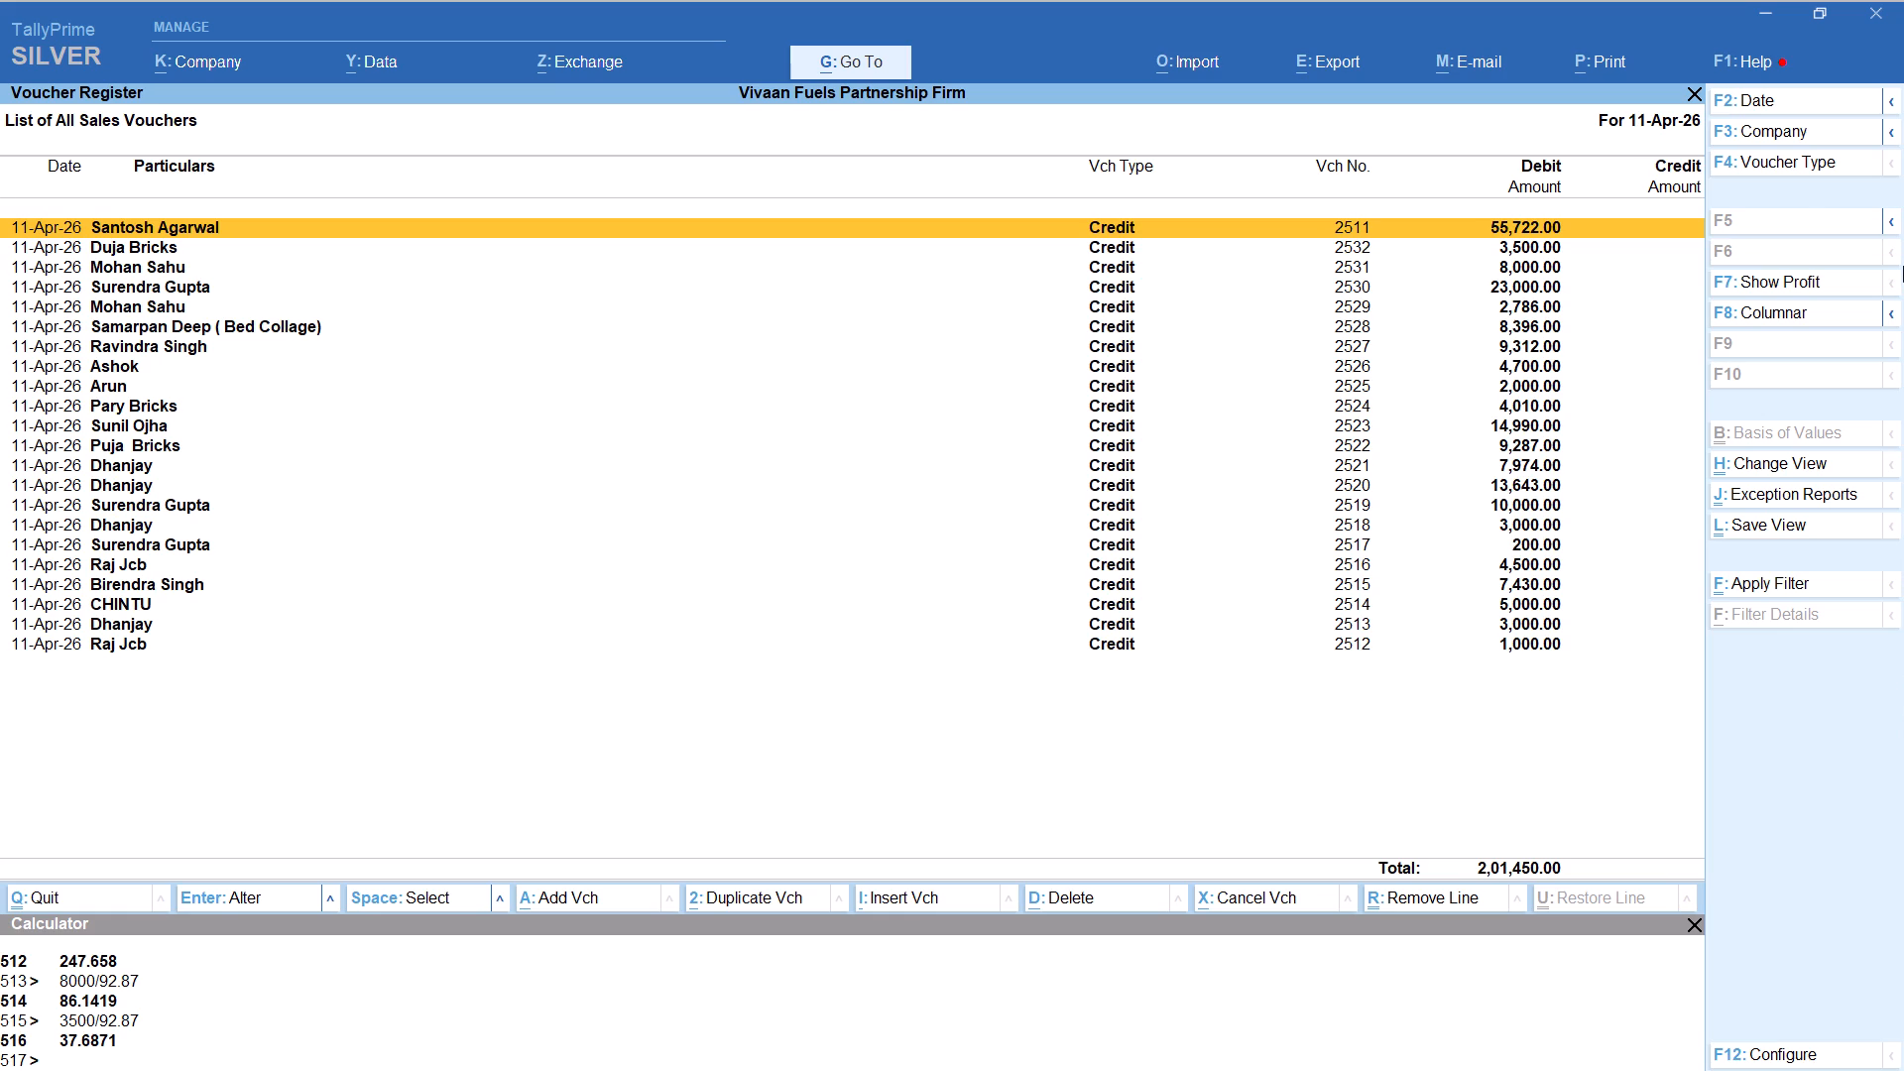
key(alt+Tab)
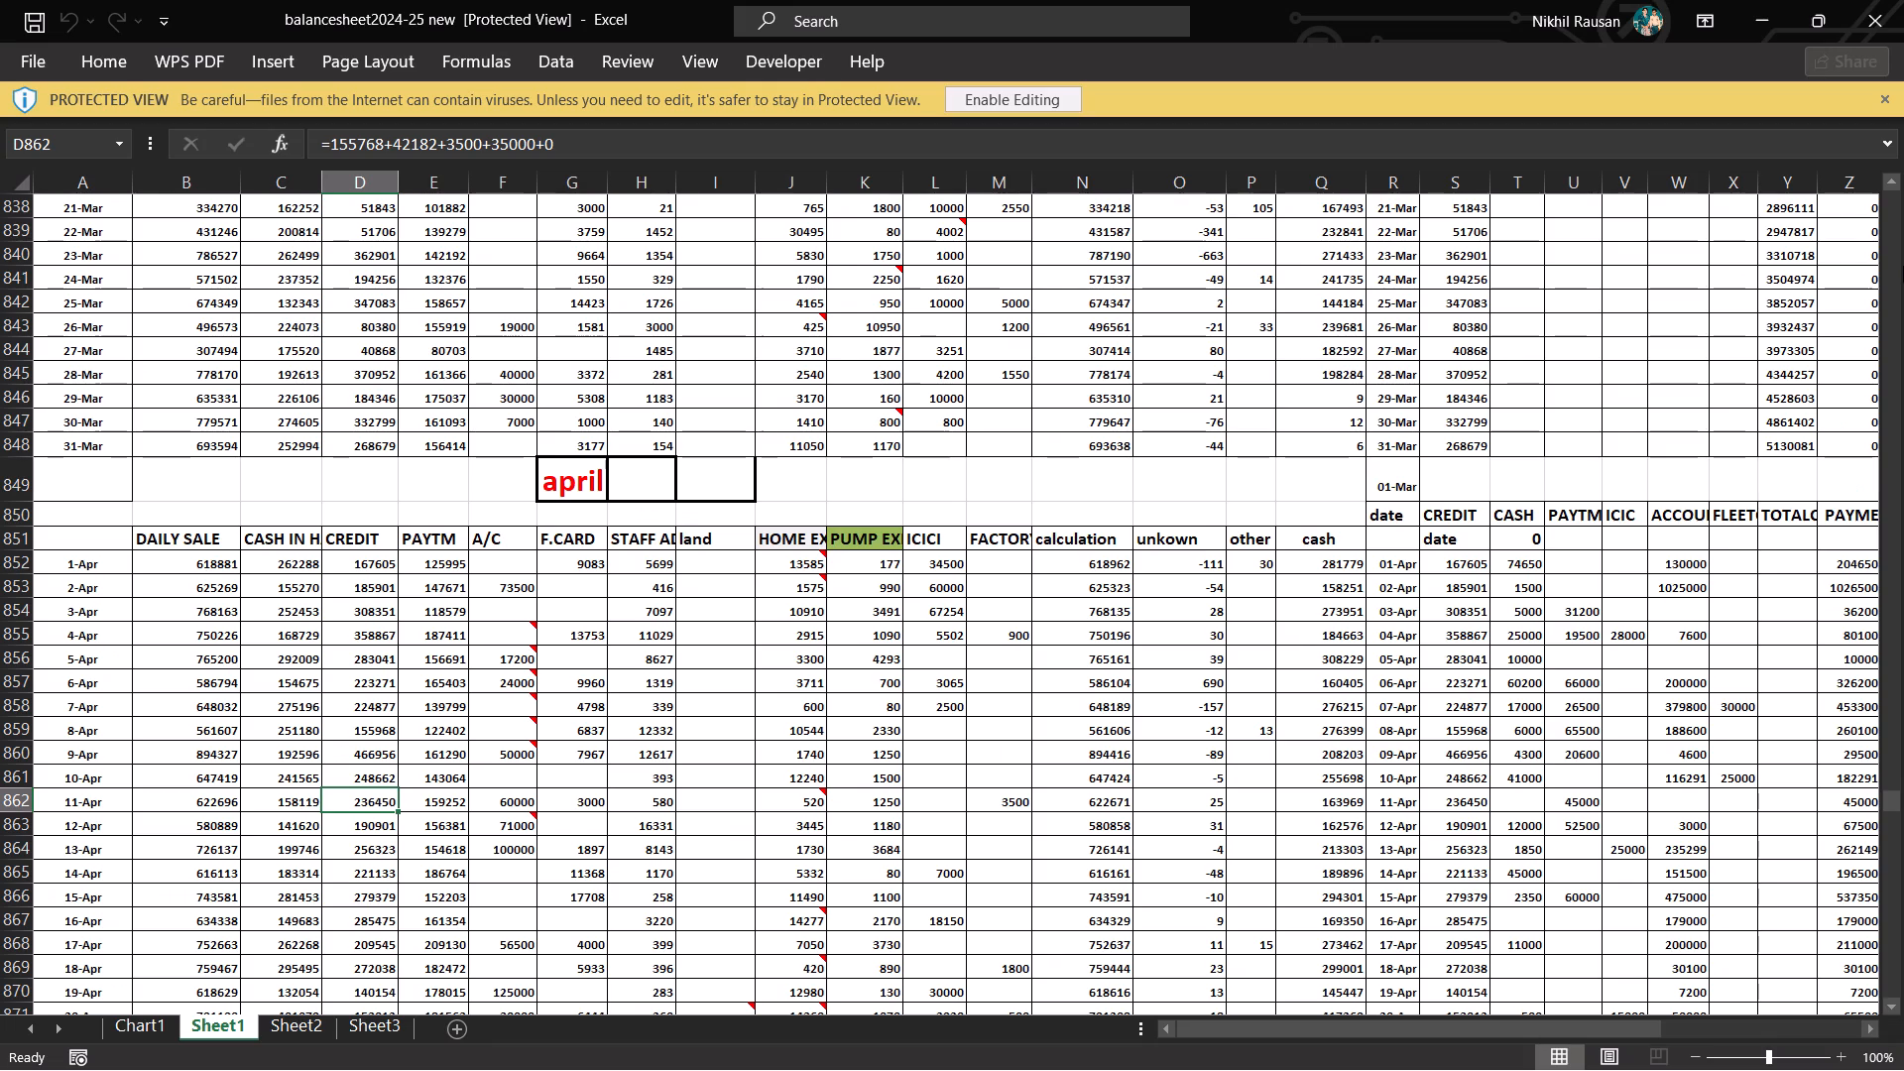
key(alt+Tab)
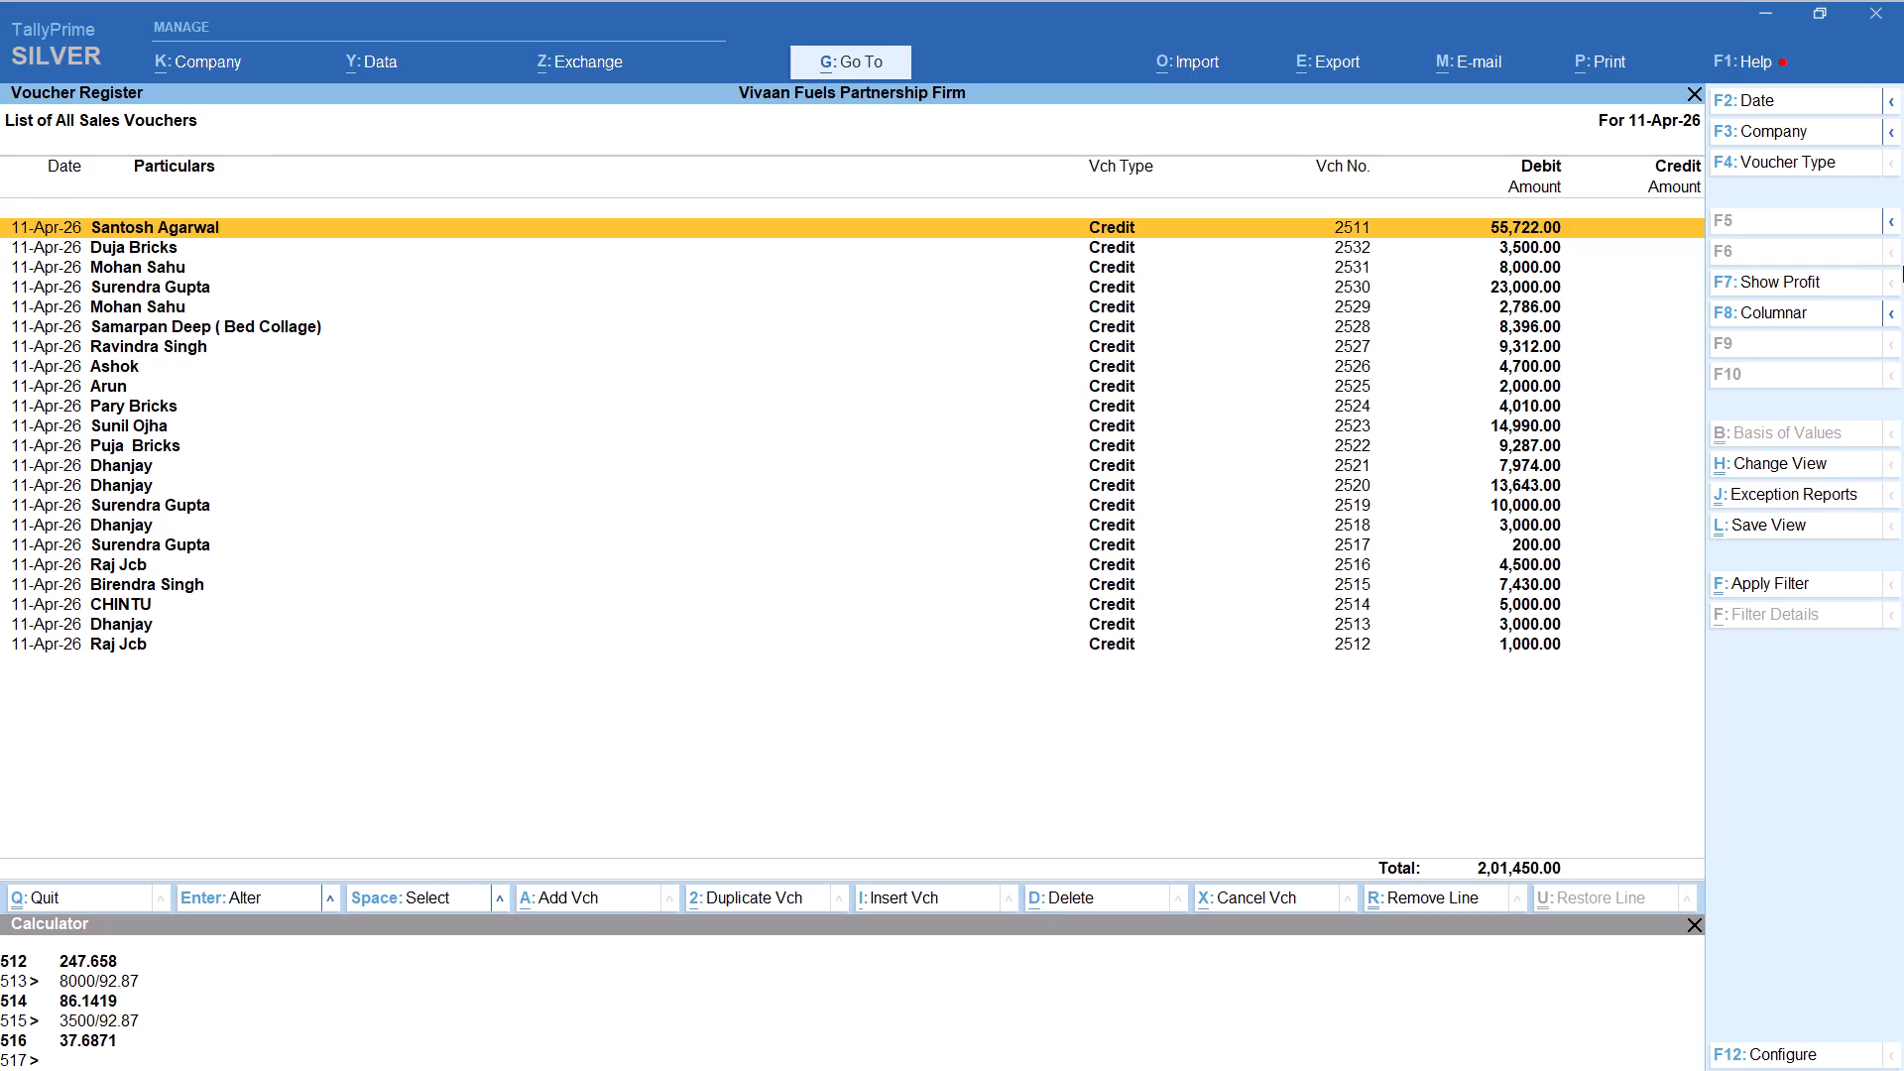
Change the sales voucher register date to 12-Apr-26.
key(F2)
text(12)
key(Return)
Start a new Credit sales voucher for the party Hakim, keeping the default party details and sales ledger SALE.
key(alt+a)
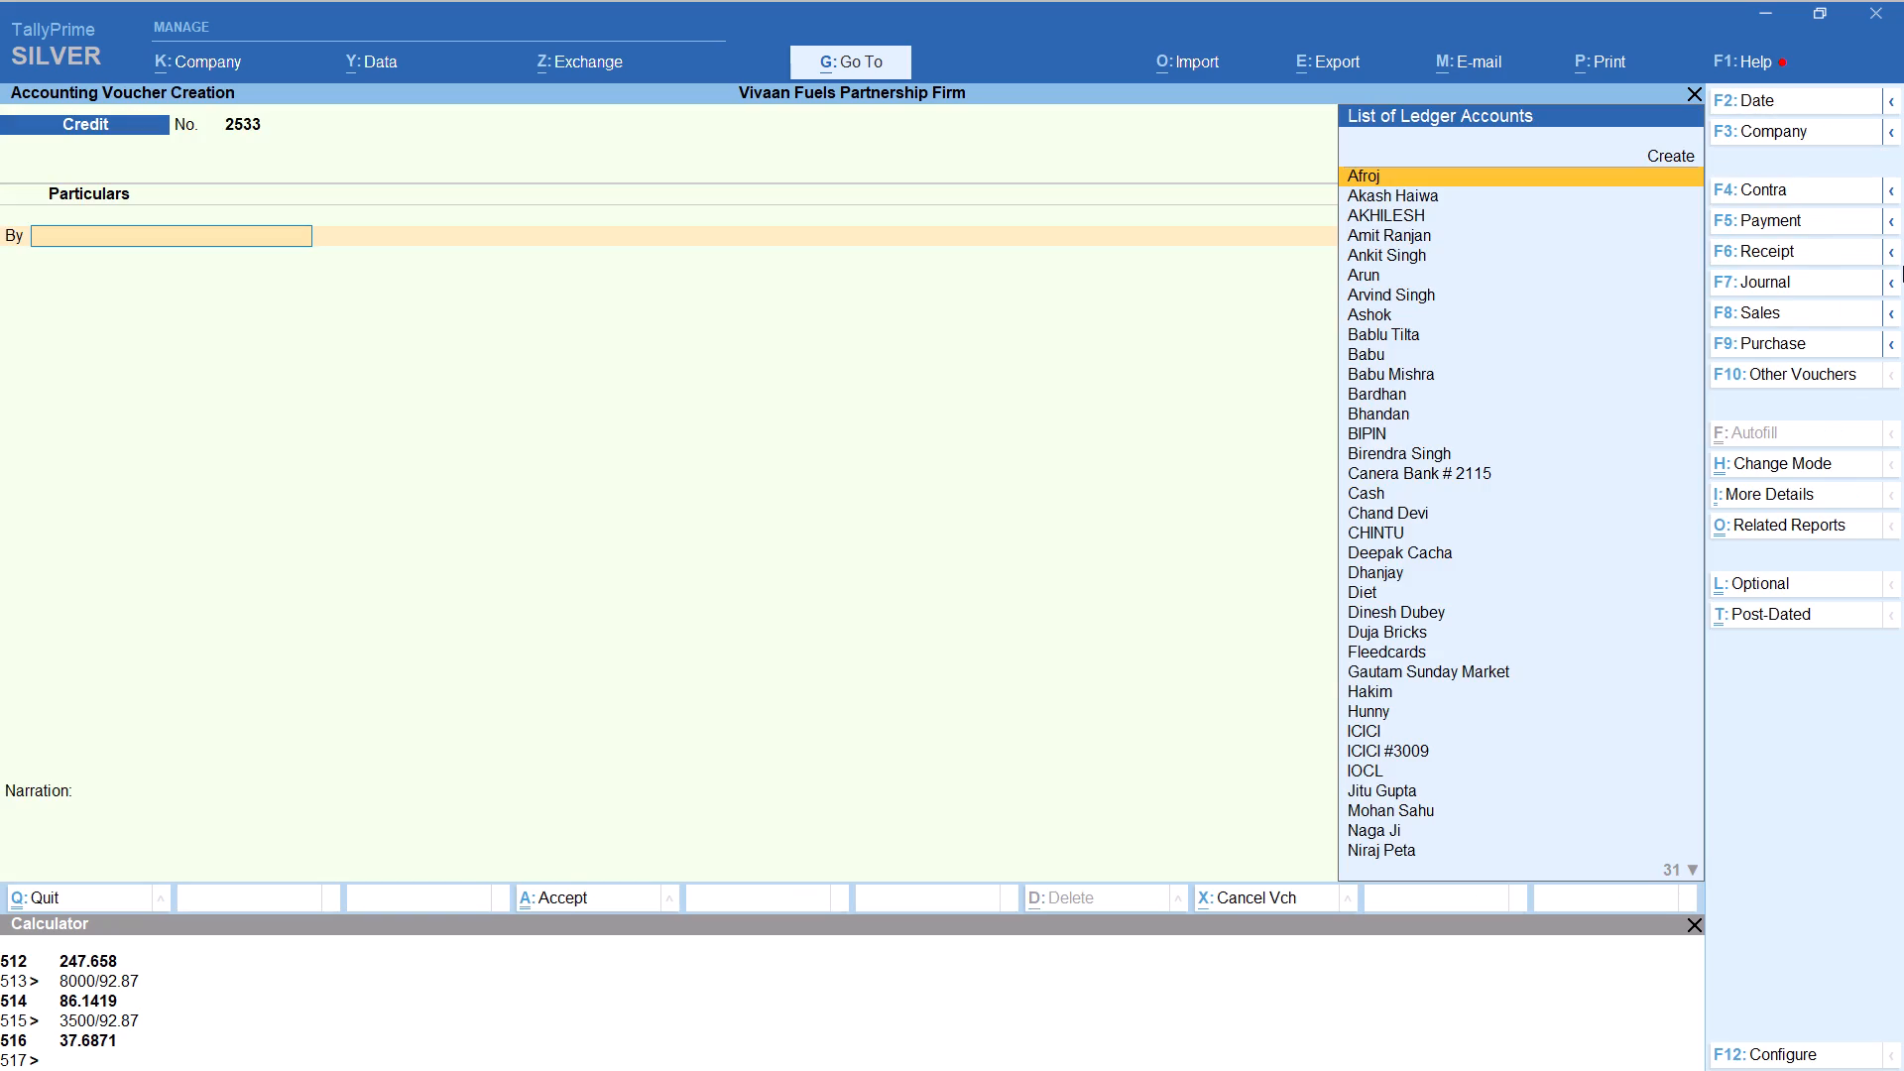
key(F8)
key(Return)
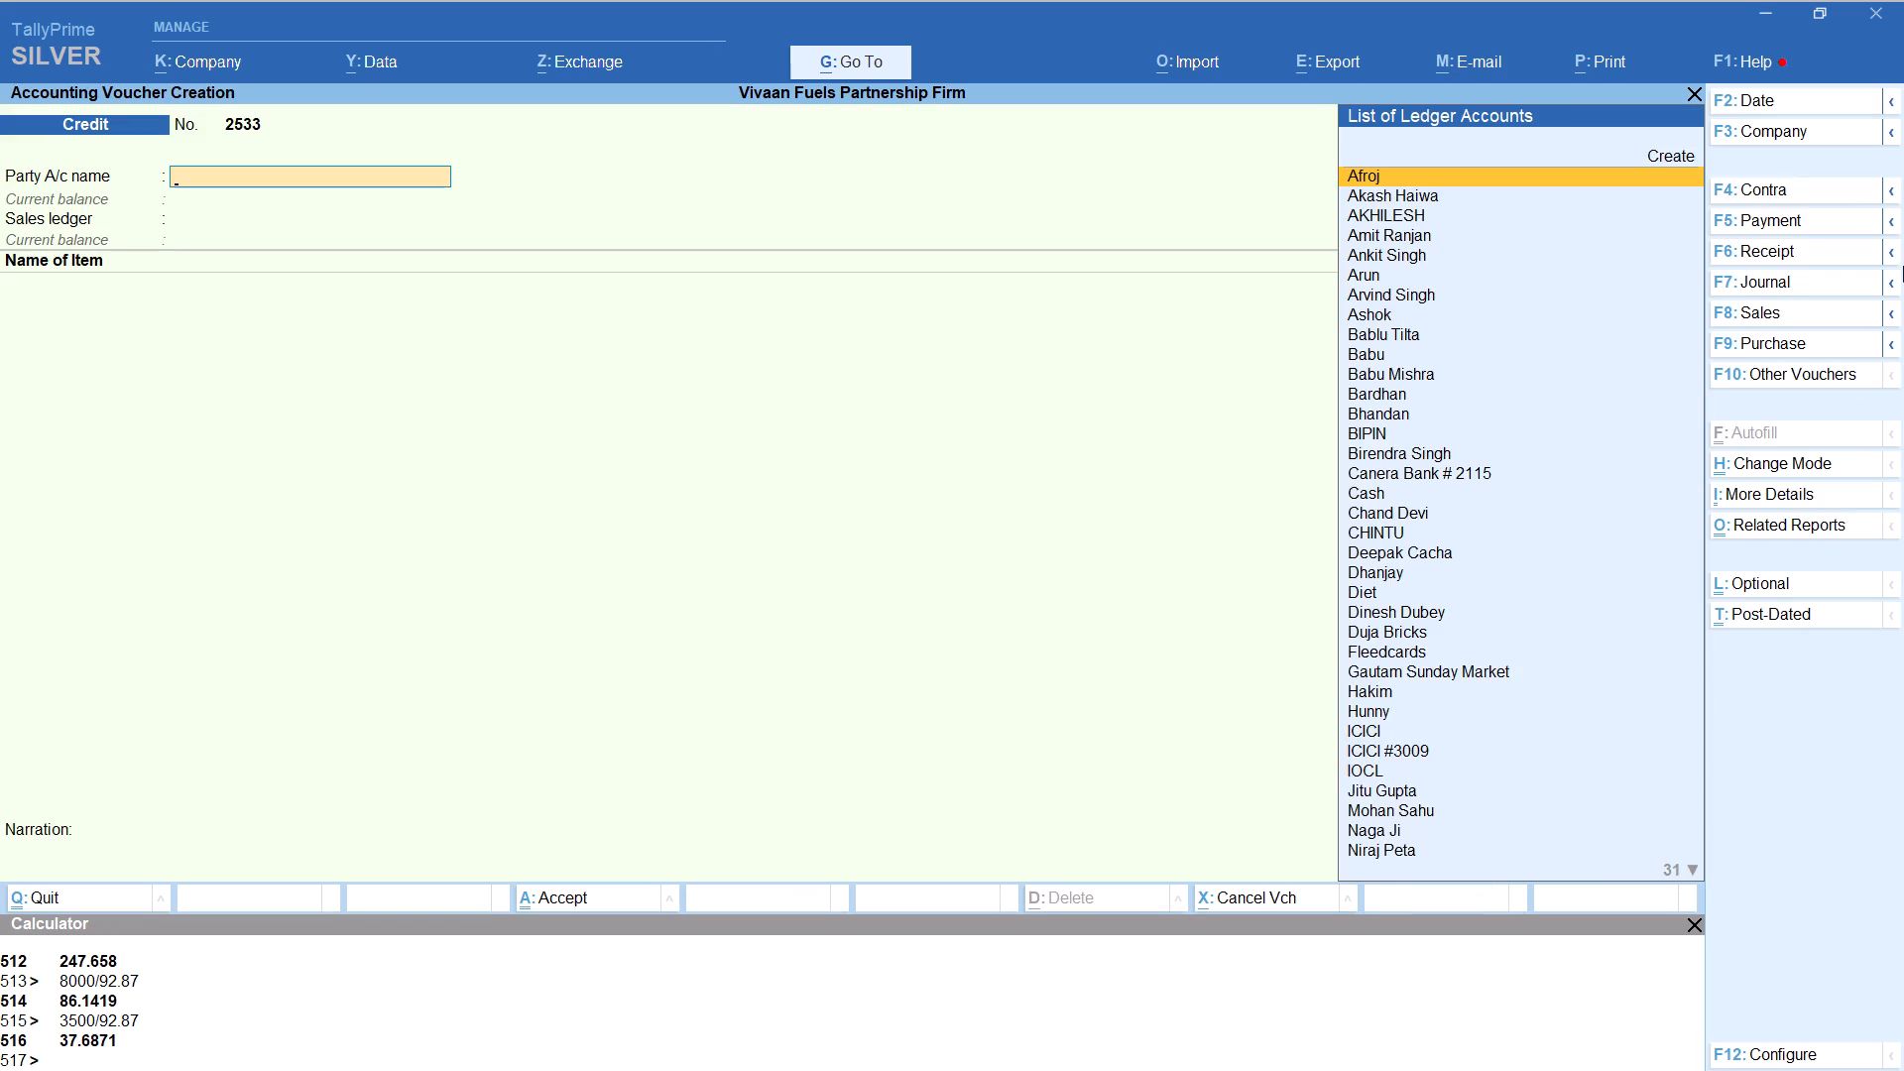
text(HAKIM)
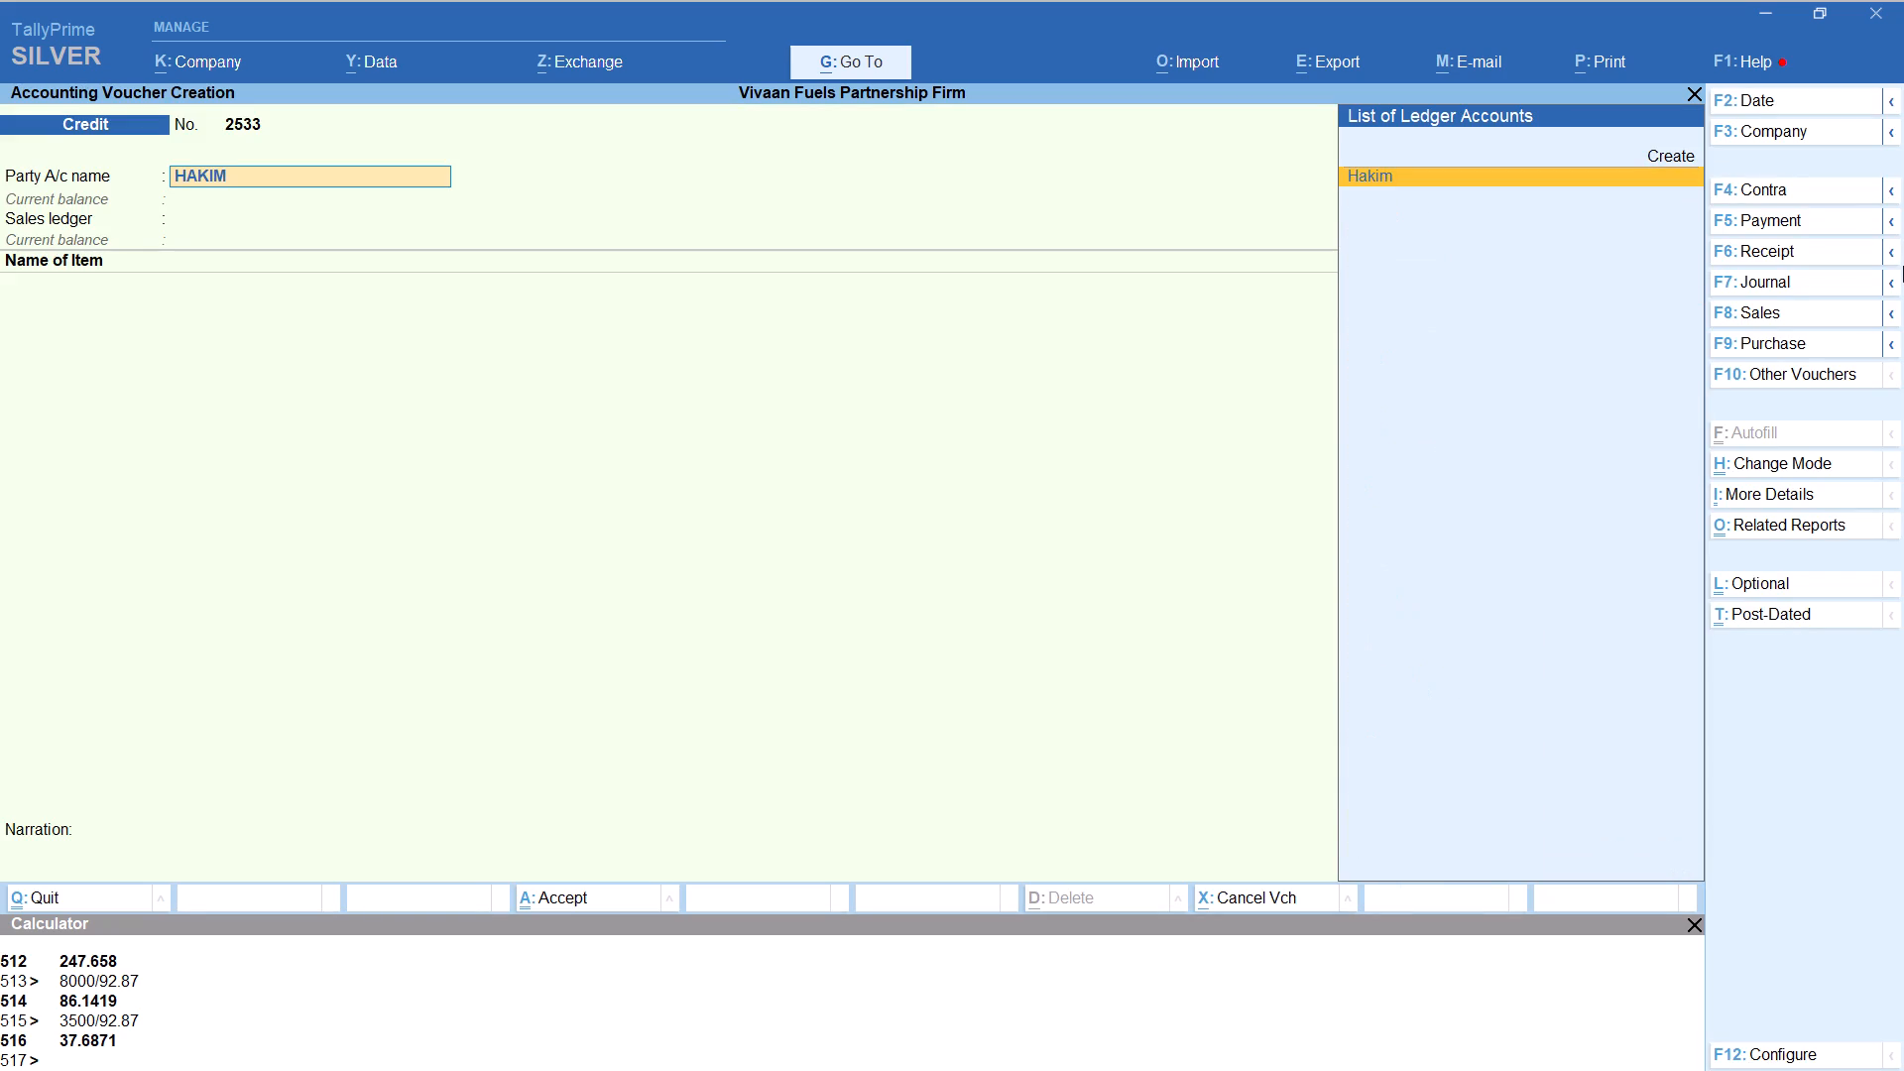
key(Return)
key(Return)
key(Return)
key(Return)
key(Return)
key(Return)
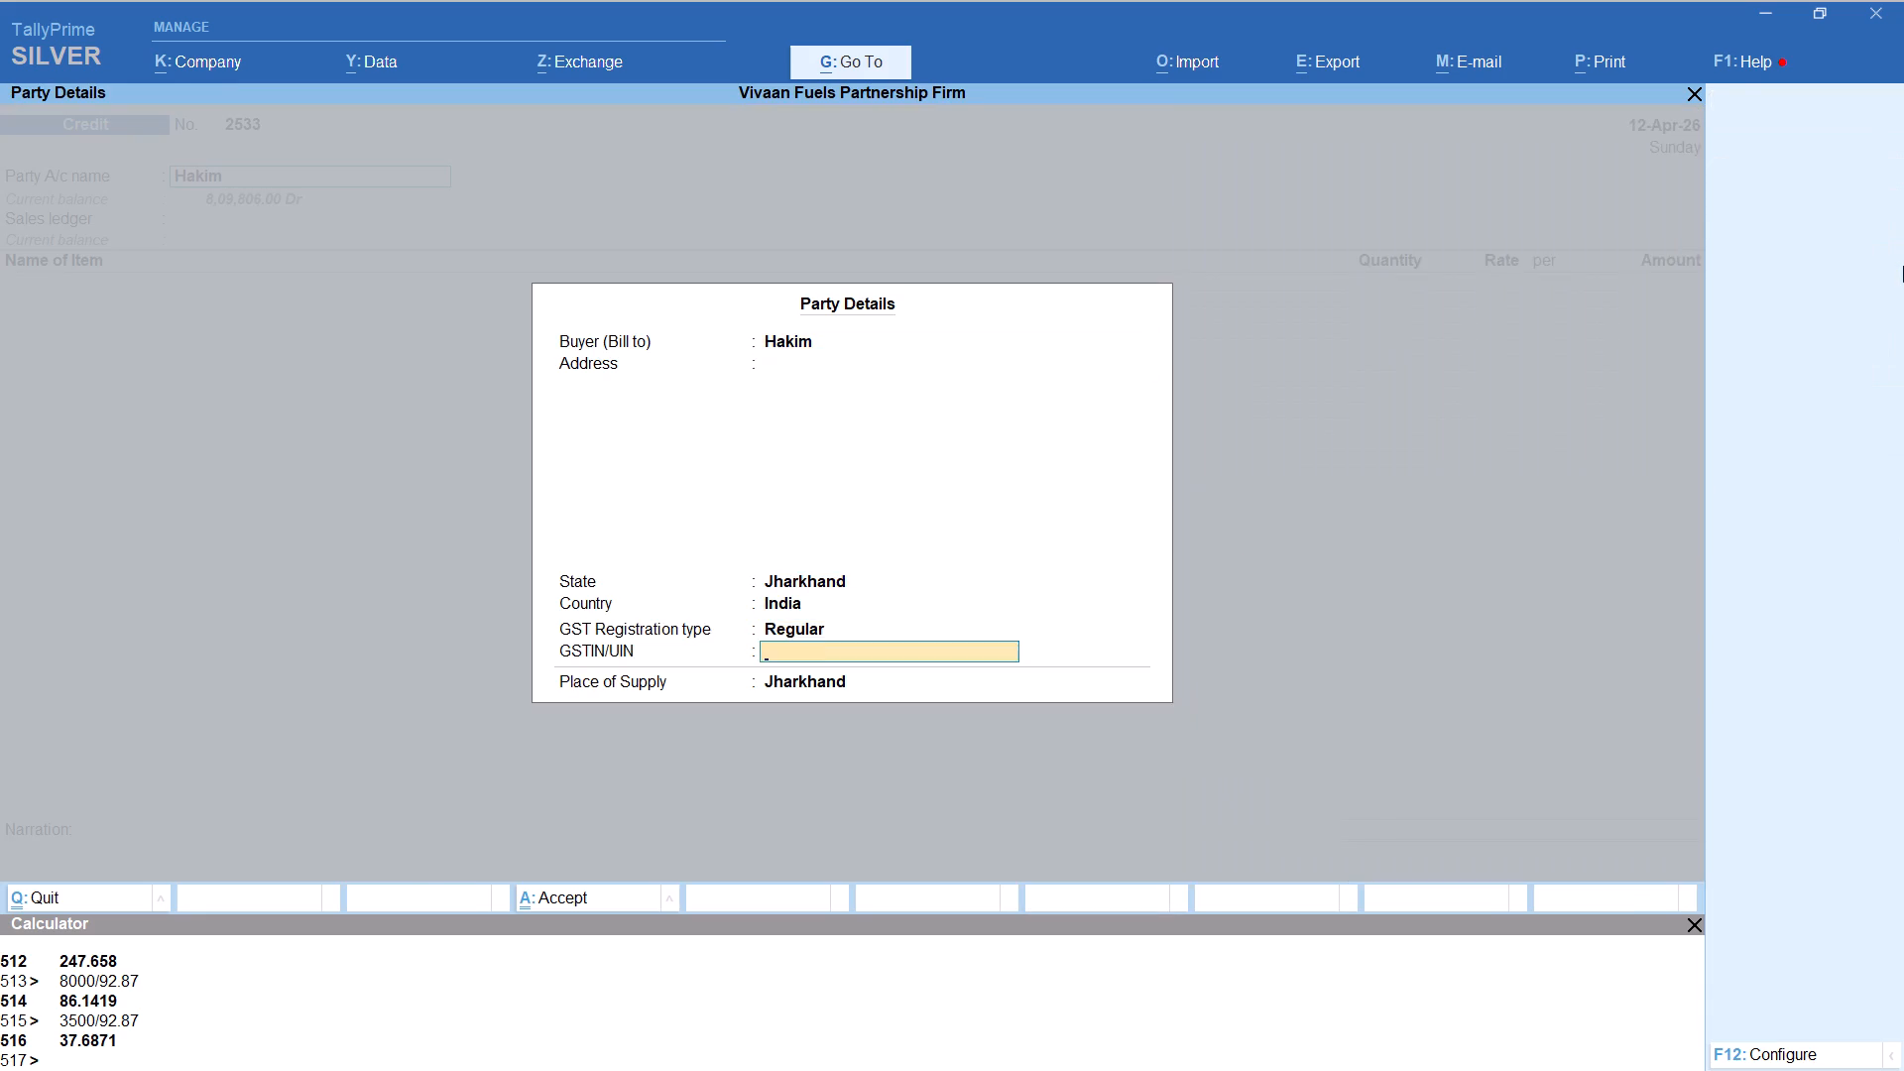
key(Return)
key(Return)
Add item HSD to the Hakim voucher with tracking number Not Applicable and quantity calculated as 92870/92.87, keeping the 92.87 rate.
text(HS)
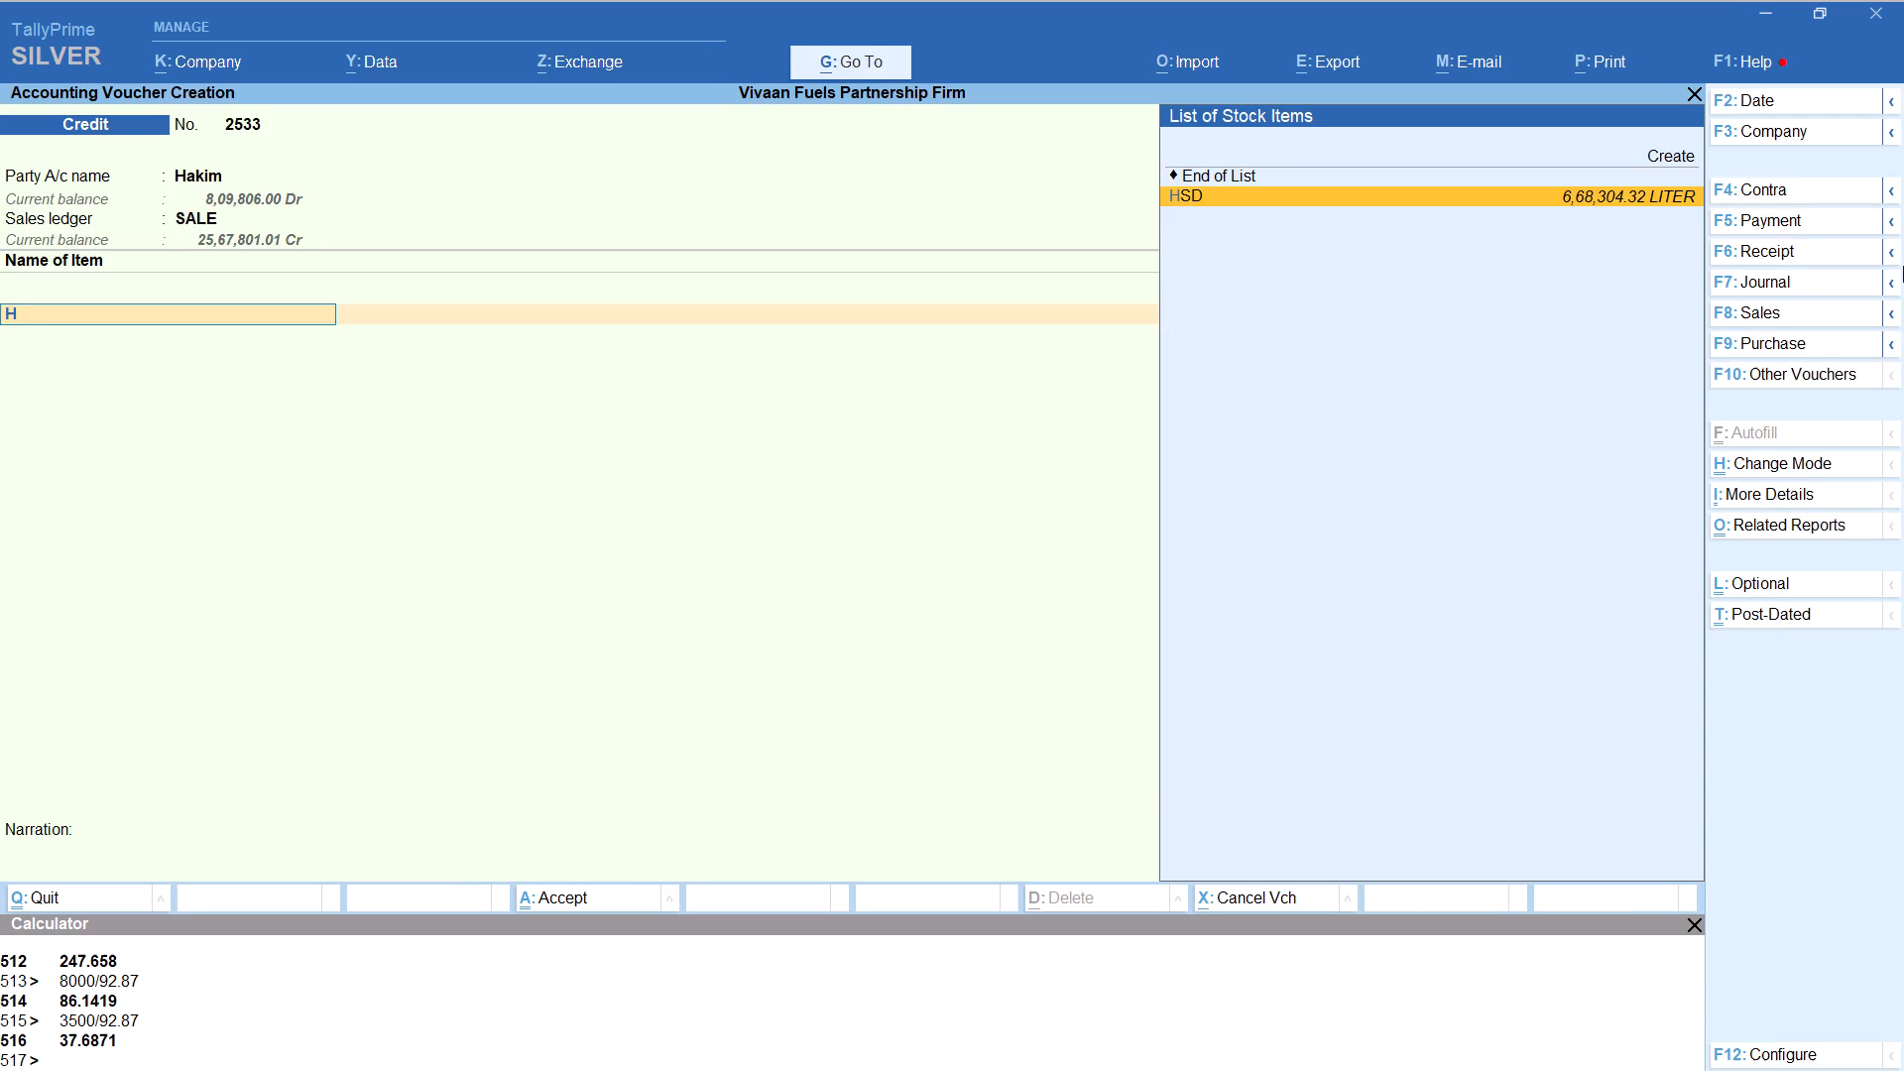
key(Return)
key(Up)
key(Return)
key(alt+c)
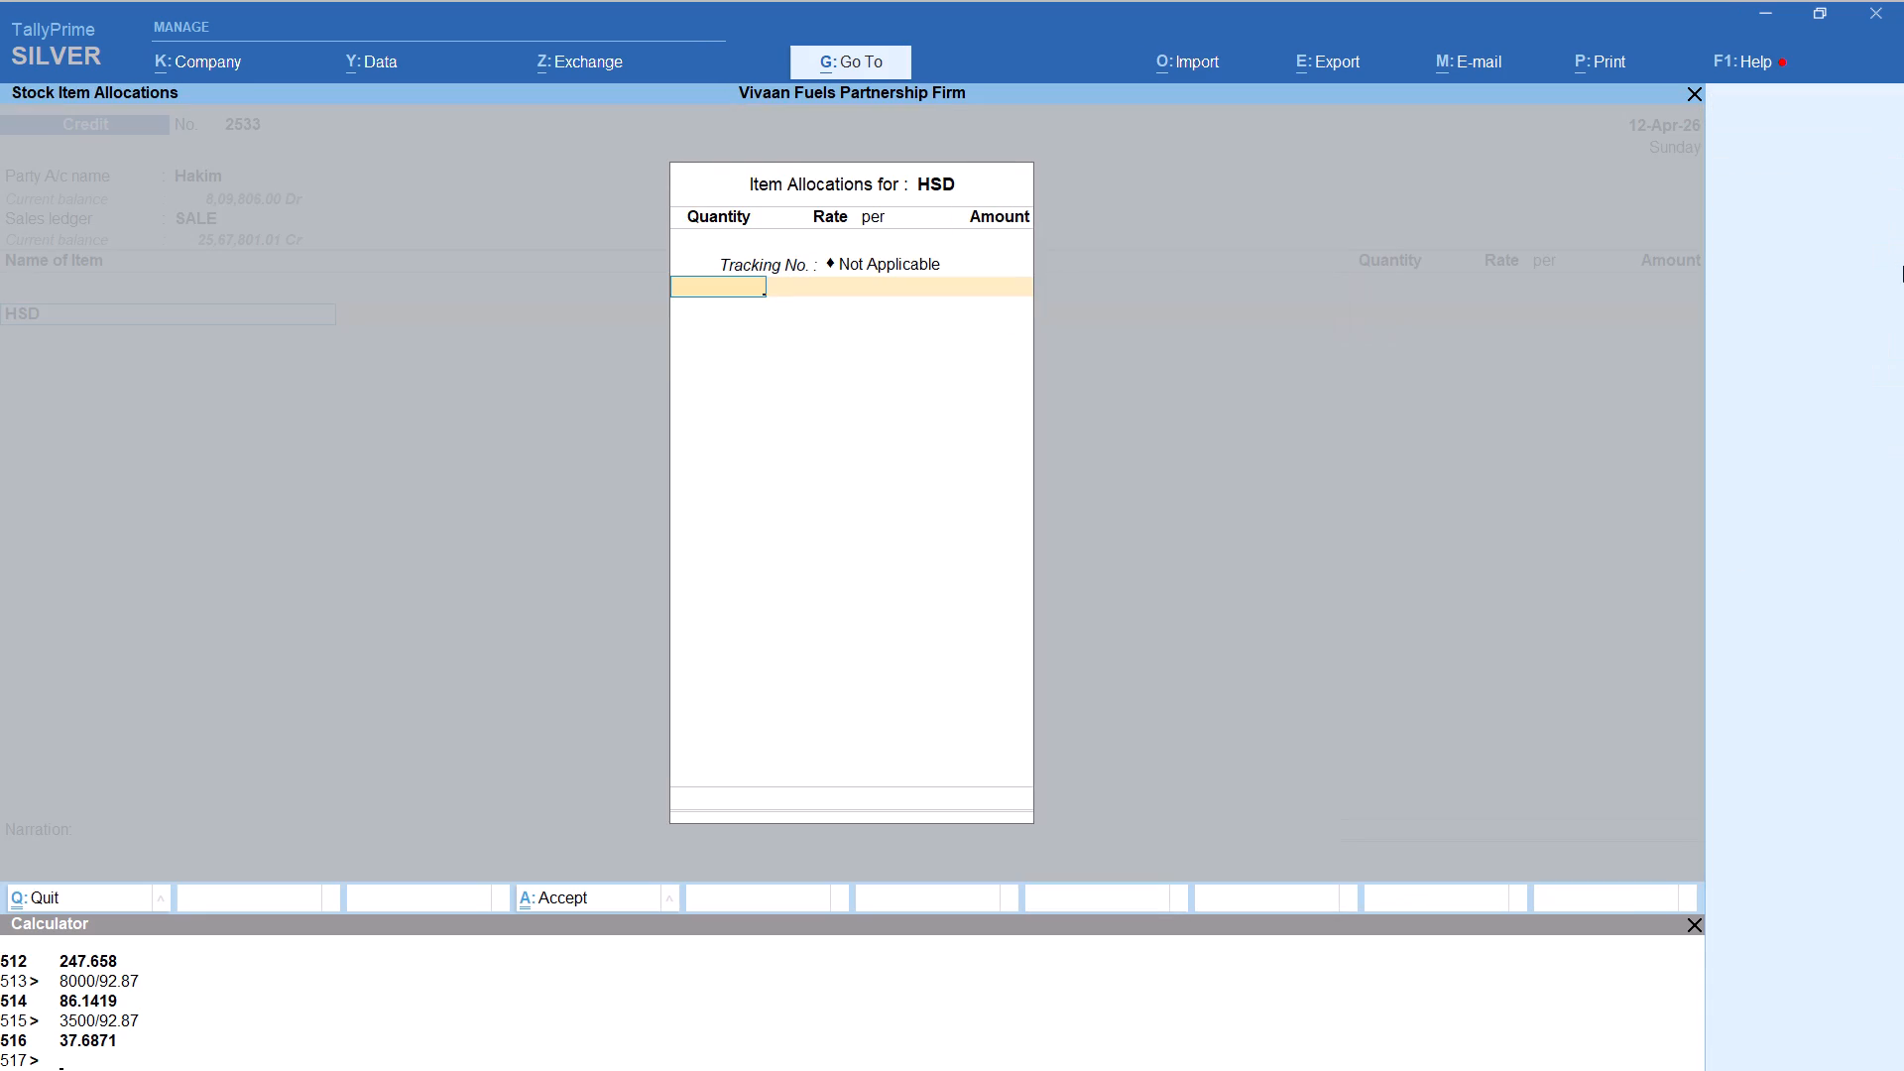
text(92870)
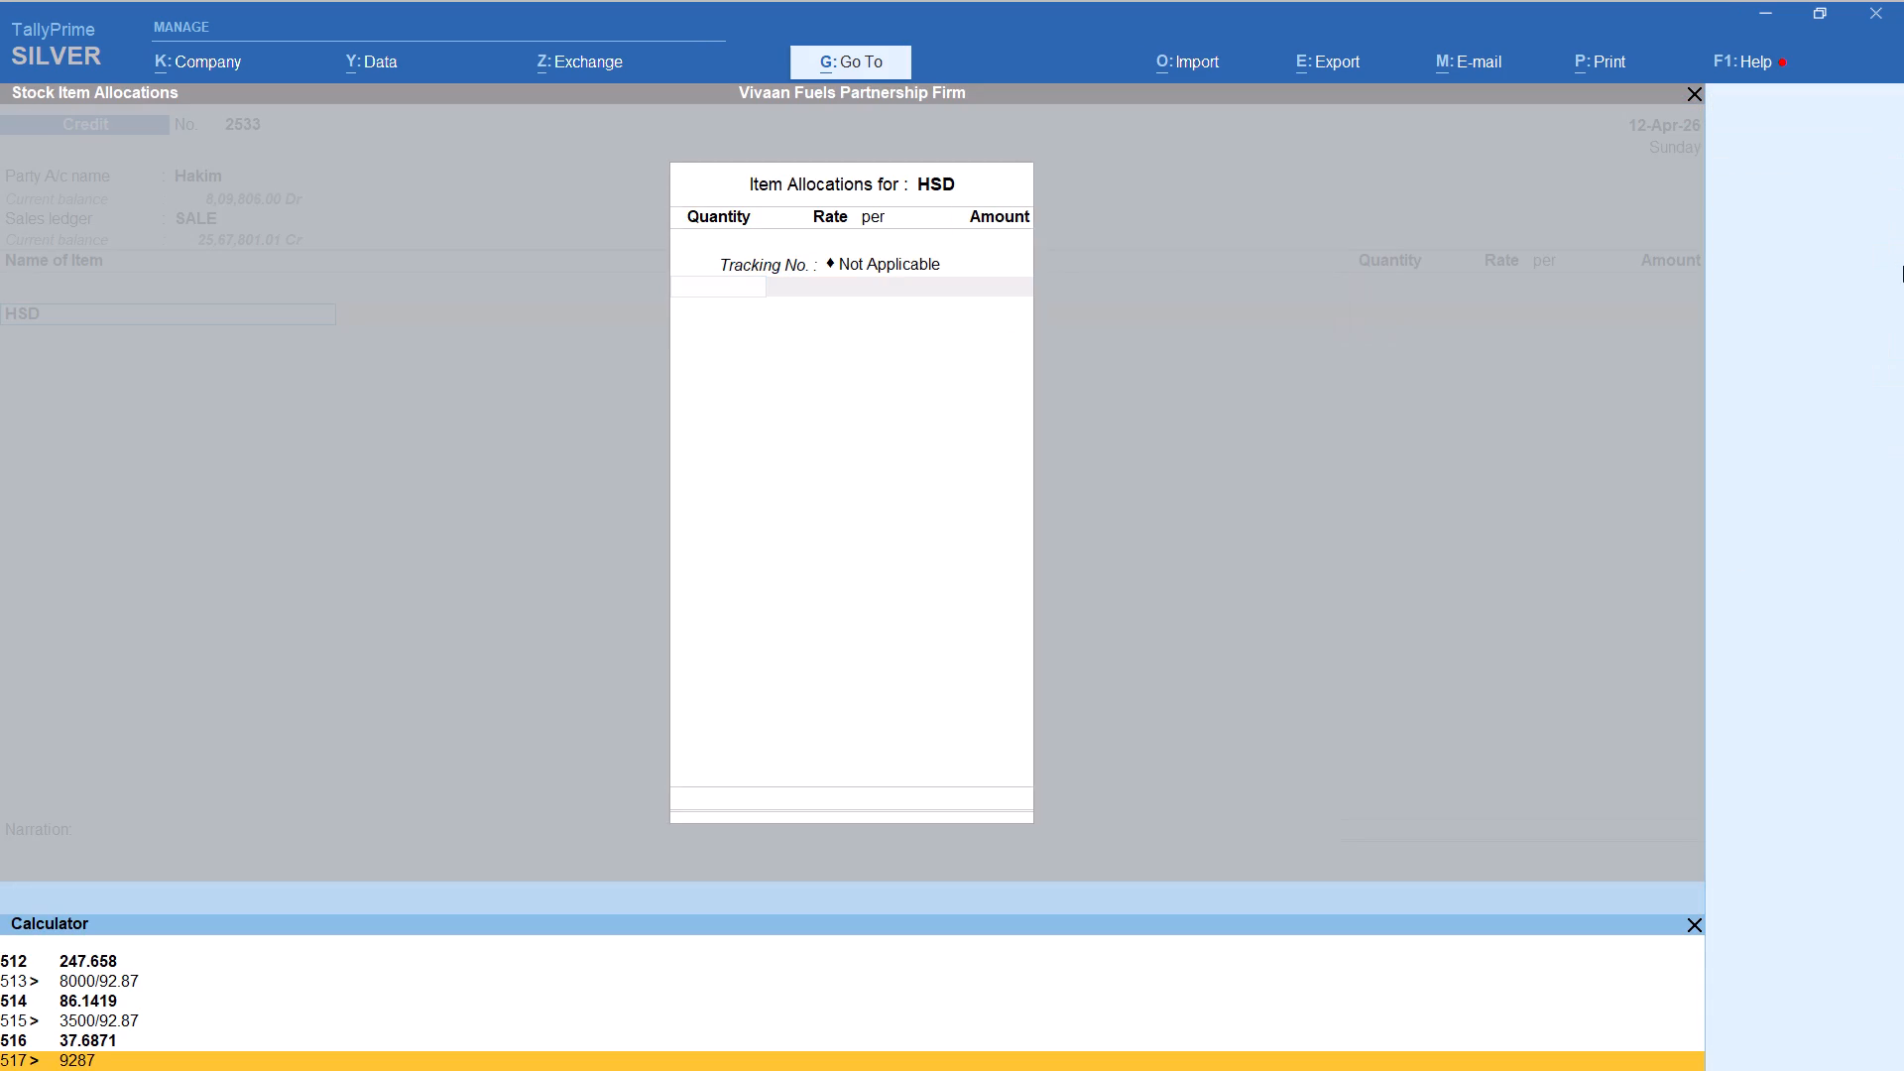
text(/92.87)
key(Return)
key(Return)
key(Return)
key(Return)
key(Return)
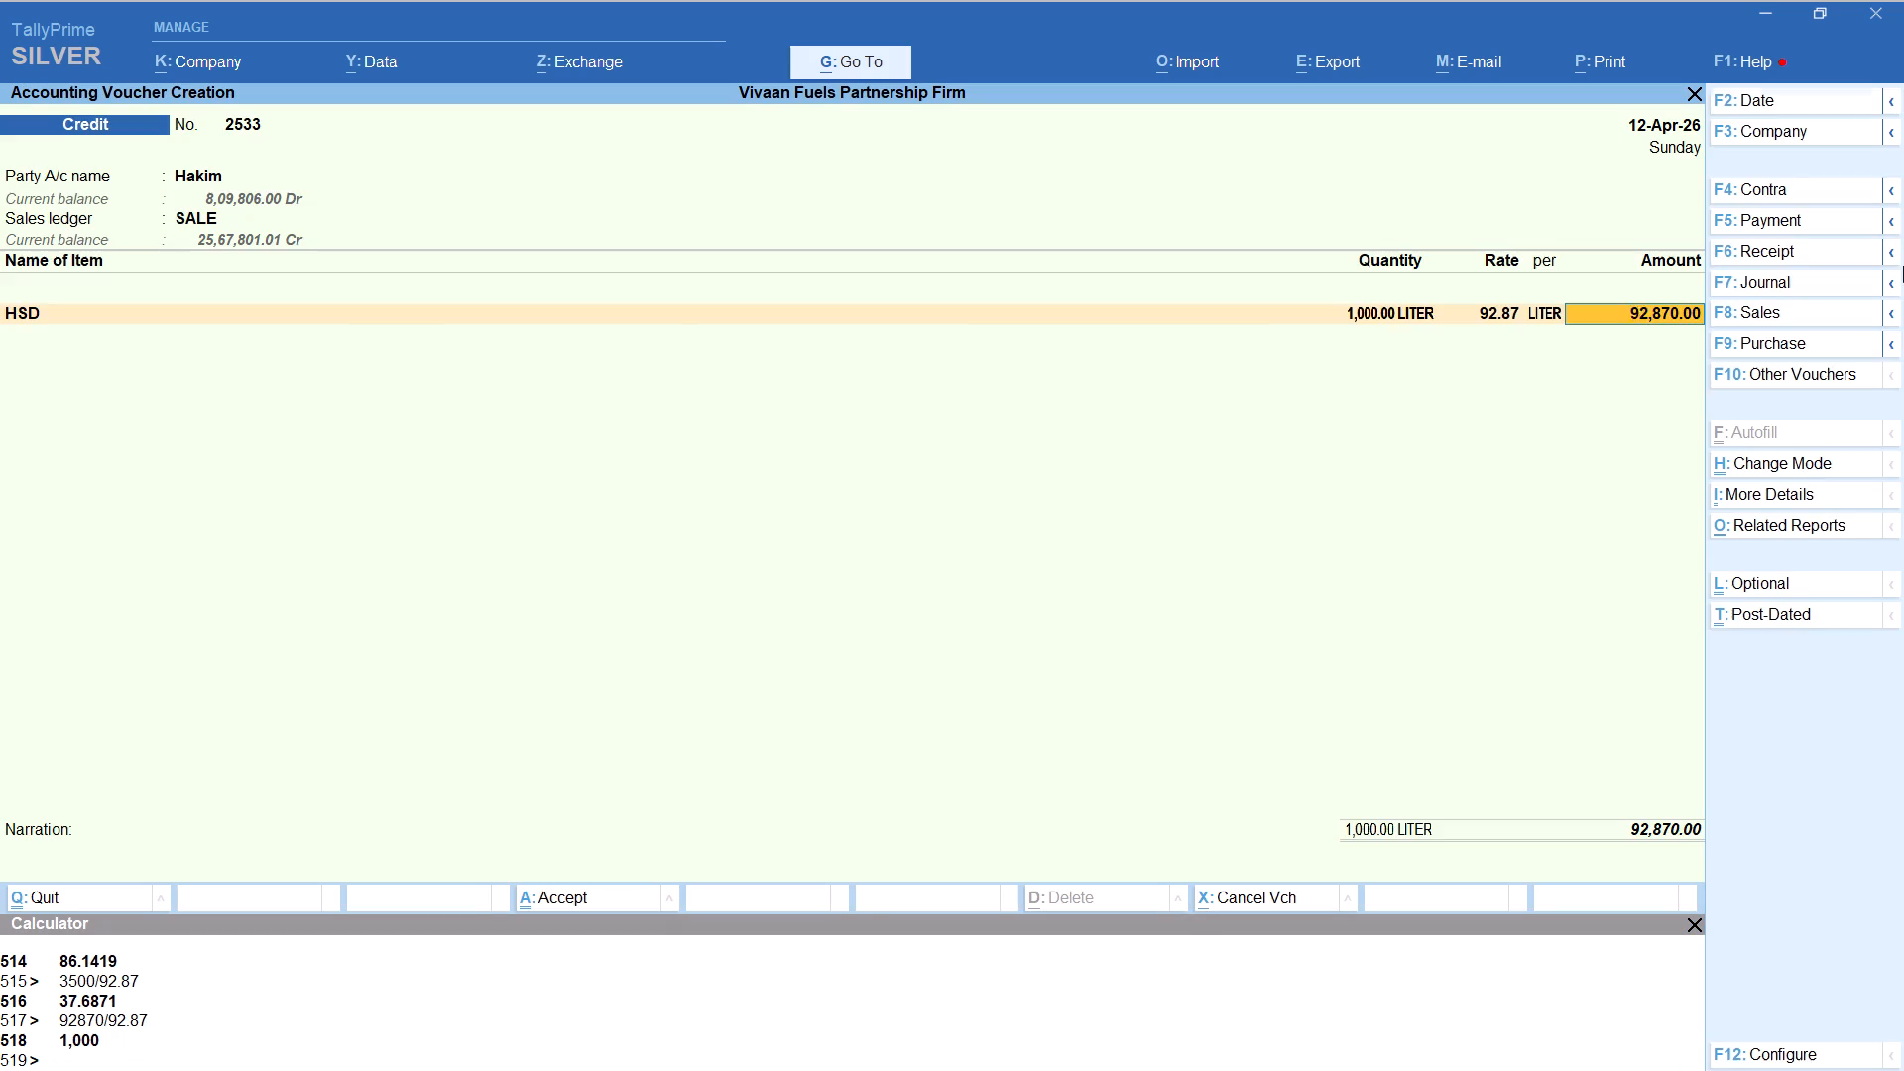
key(Return)
Add the Round Off ledger to the Hakim voucher and save it.
key(Return)
text(ROU)
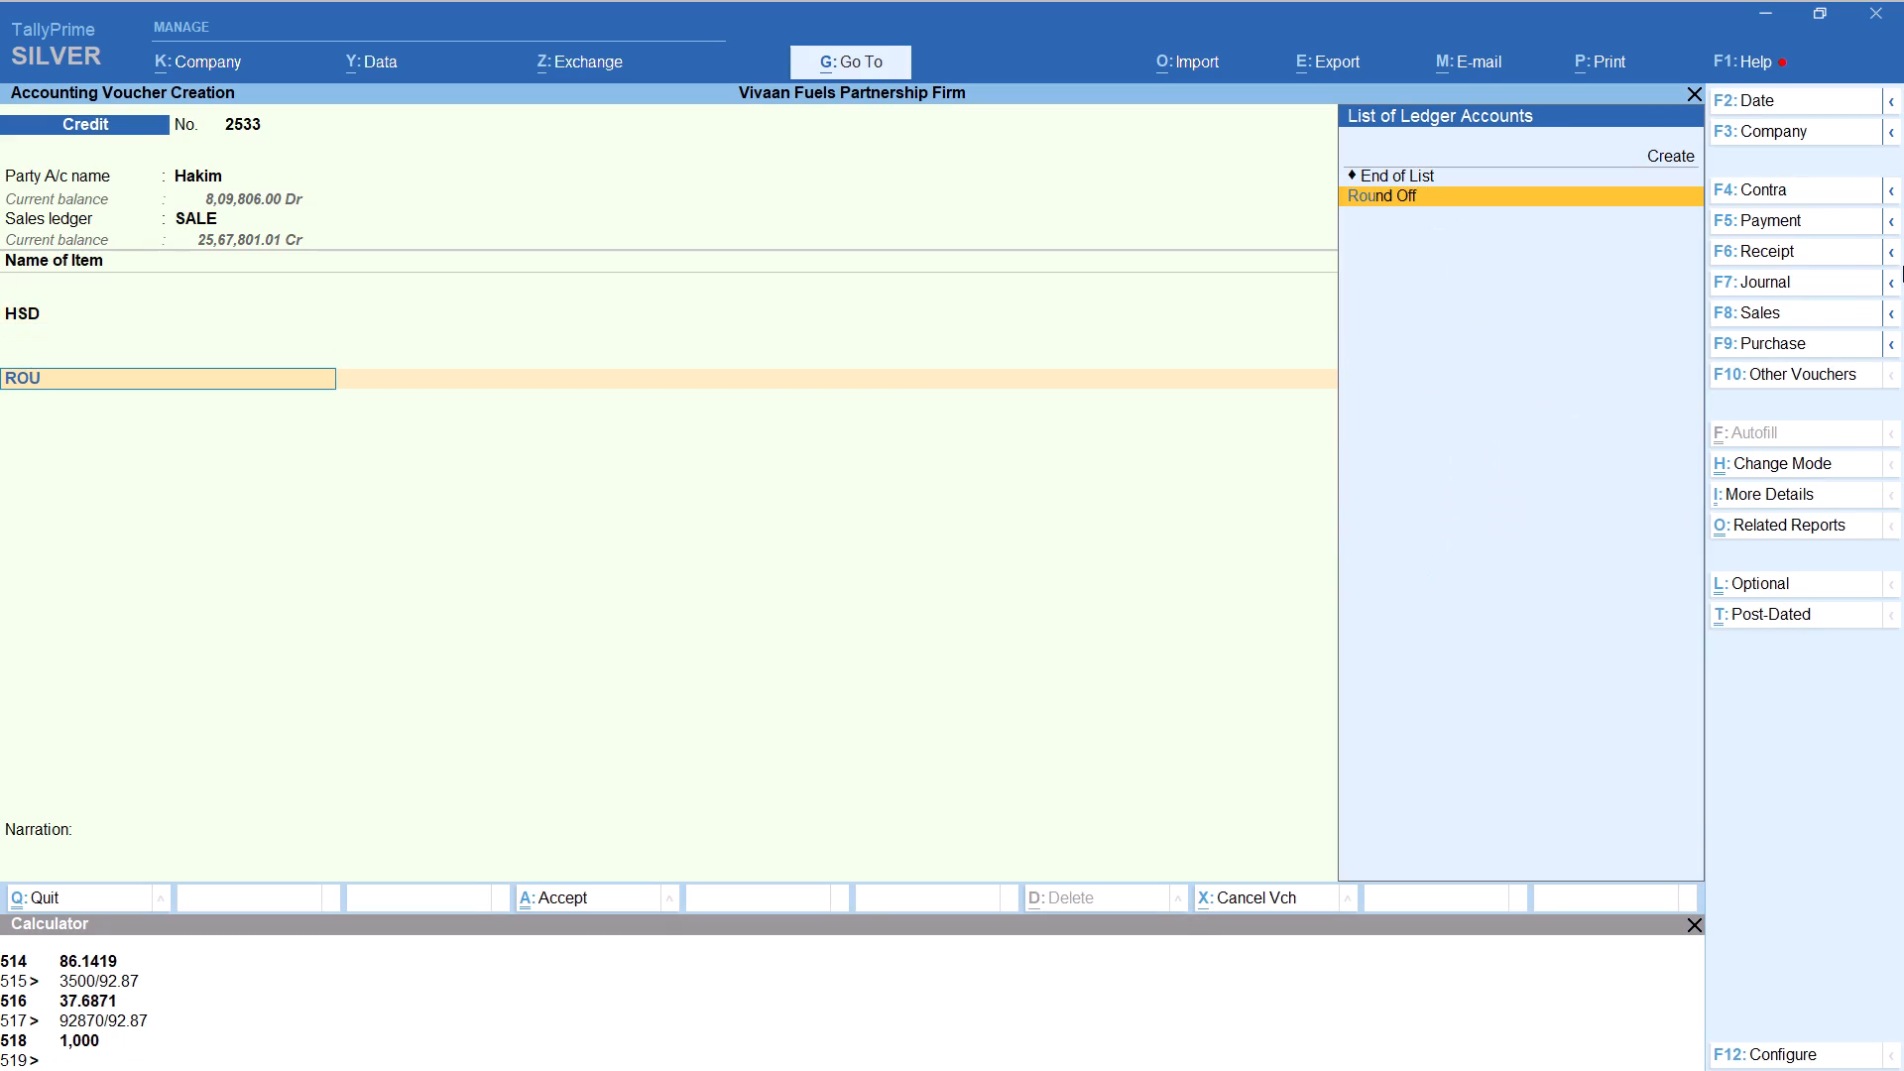
key(Return)
key(ctrl+a)
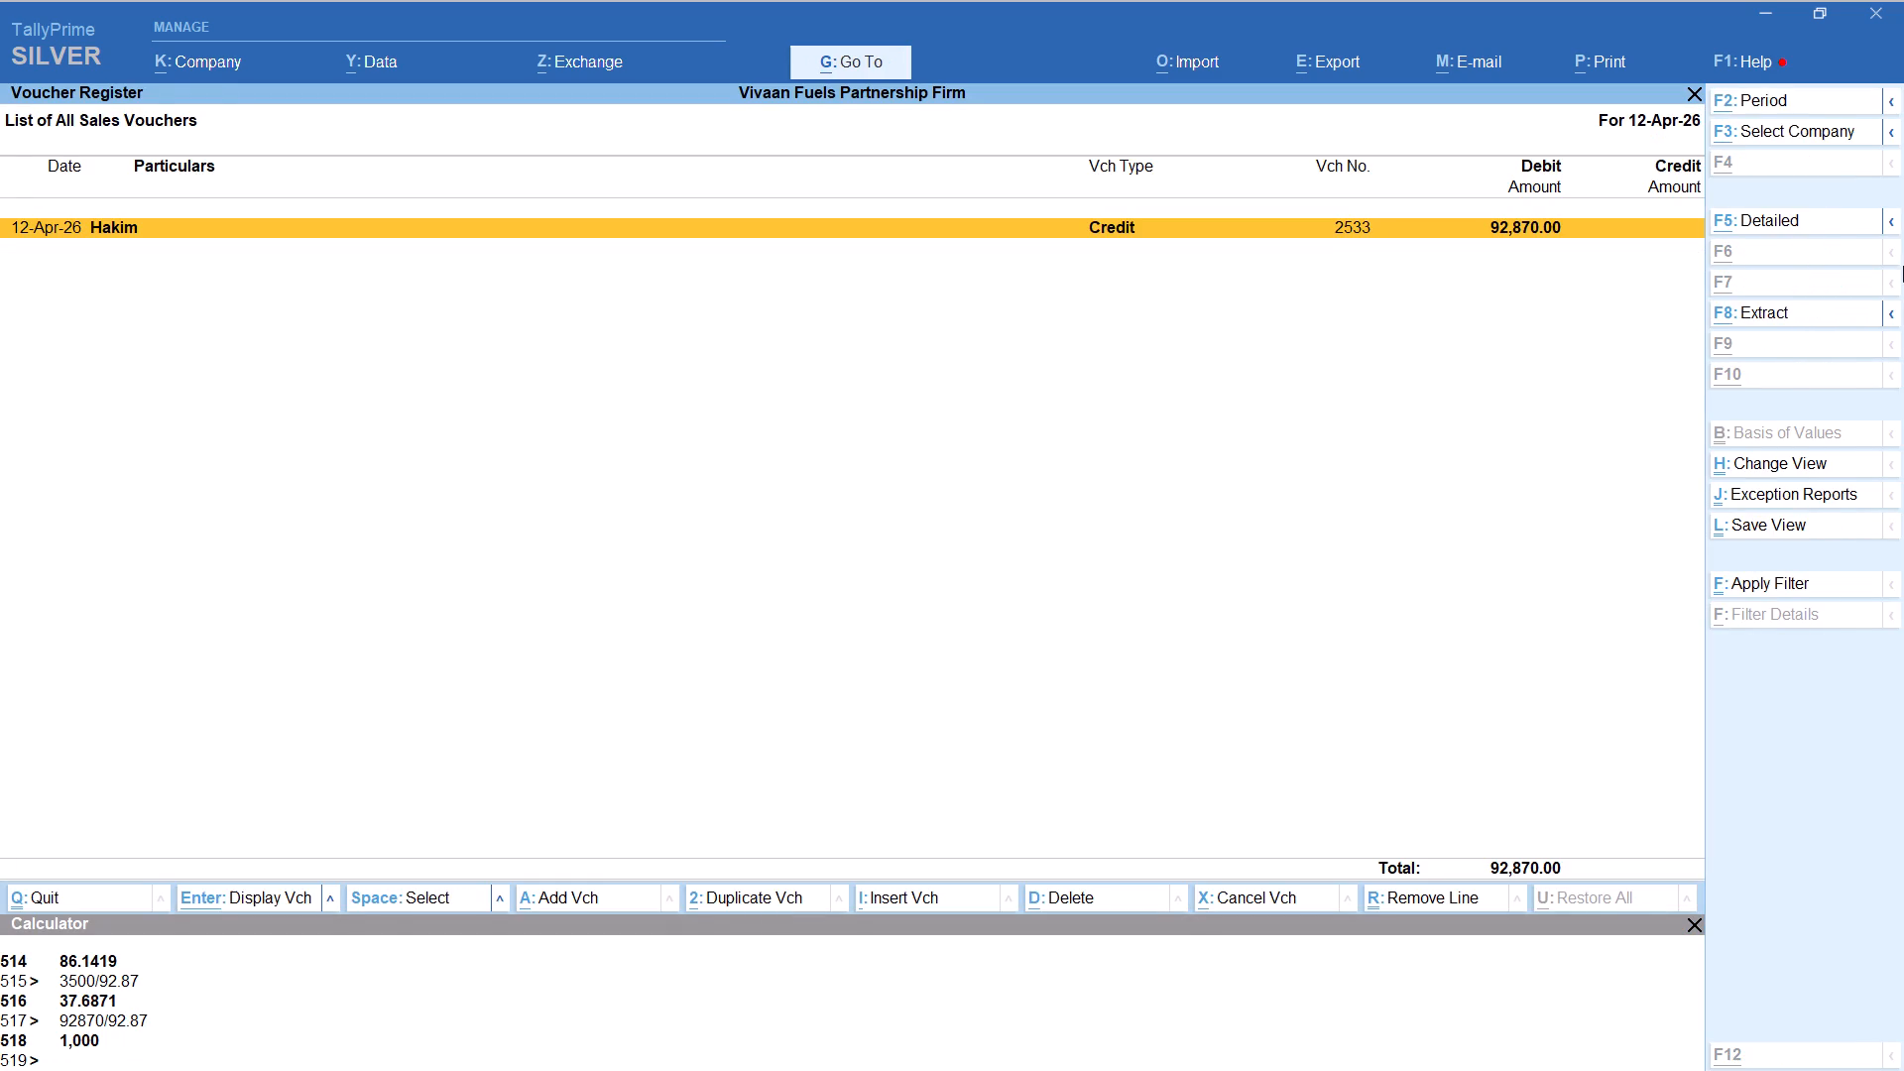
Start a new Credit voucher for the party Mohan, keeping the default party details and sales ledger SALE.
key(alt+a)
text(MOHAN)
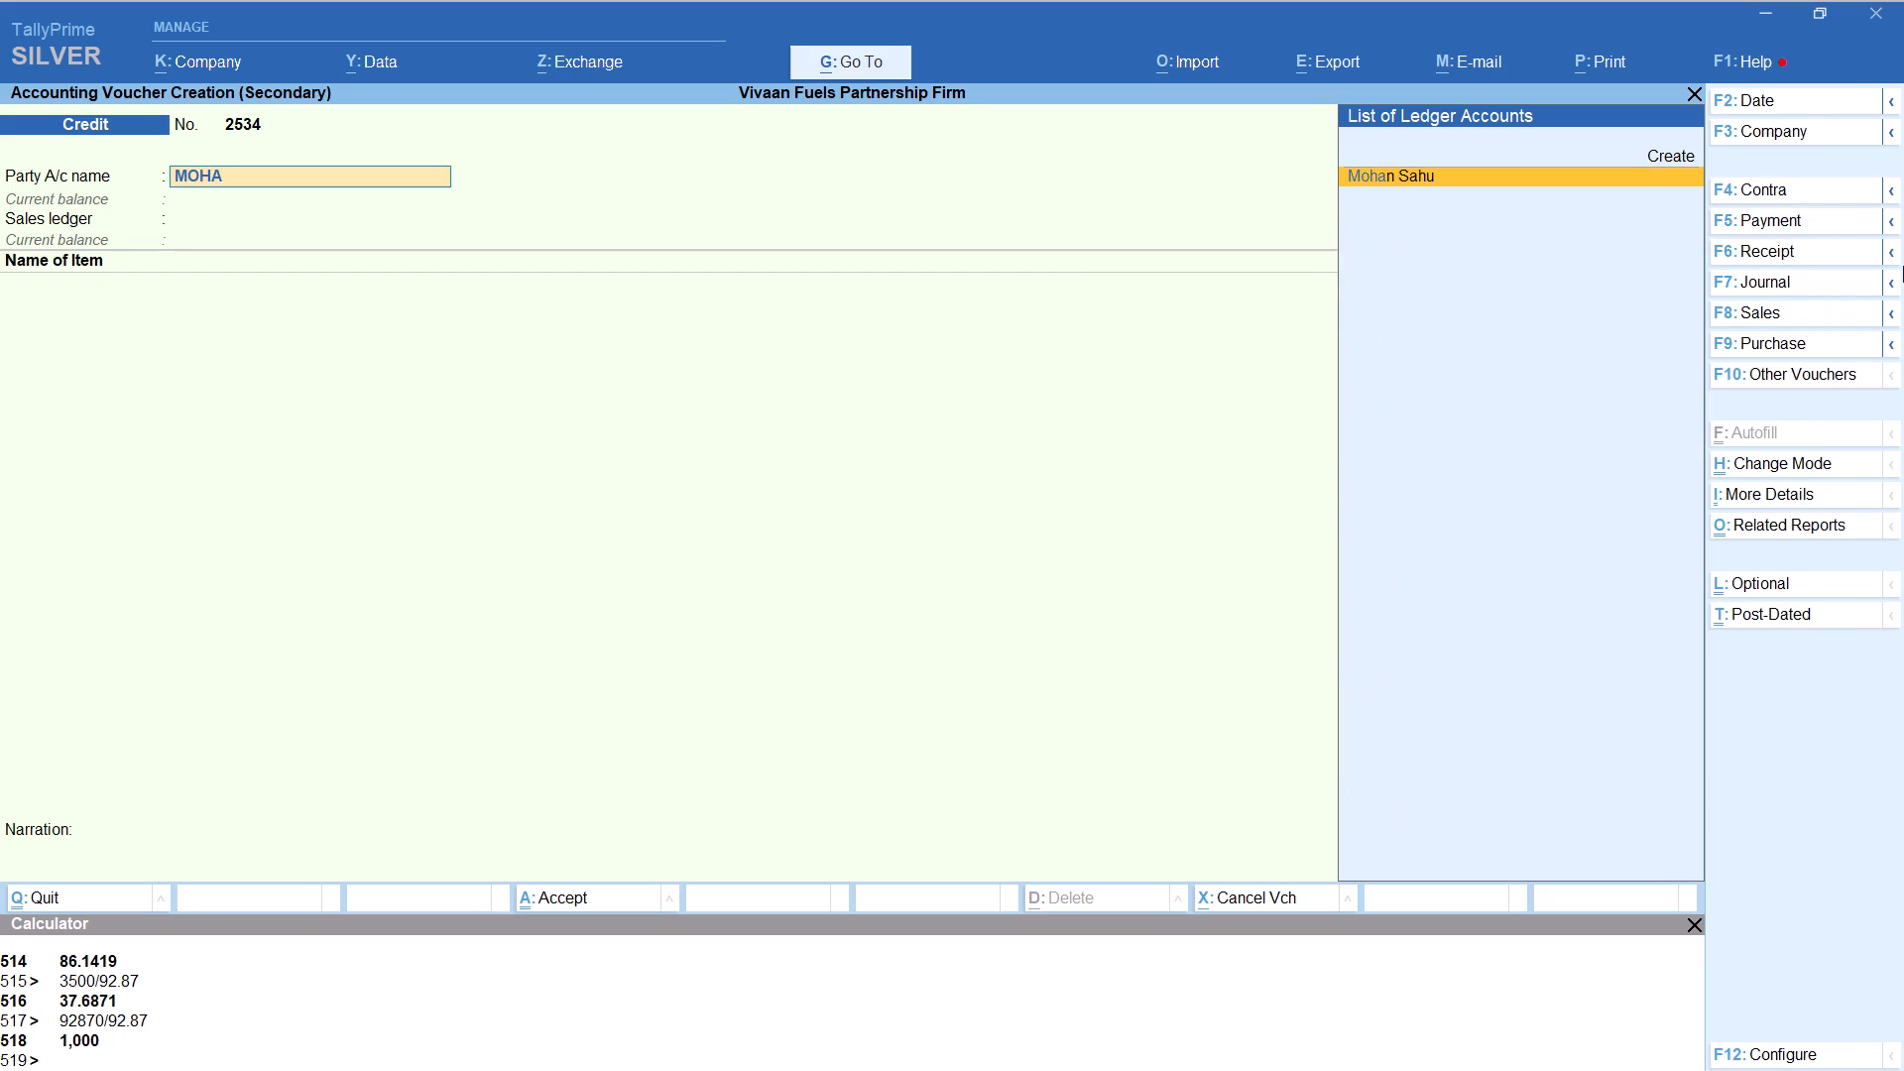
key(Return)
key(Return)
key(Return)
key(Return)
key(Return)
key(Return)
key(Return)
key(Return)
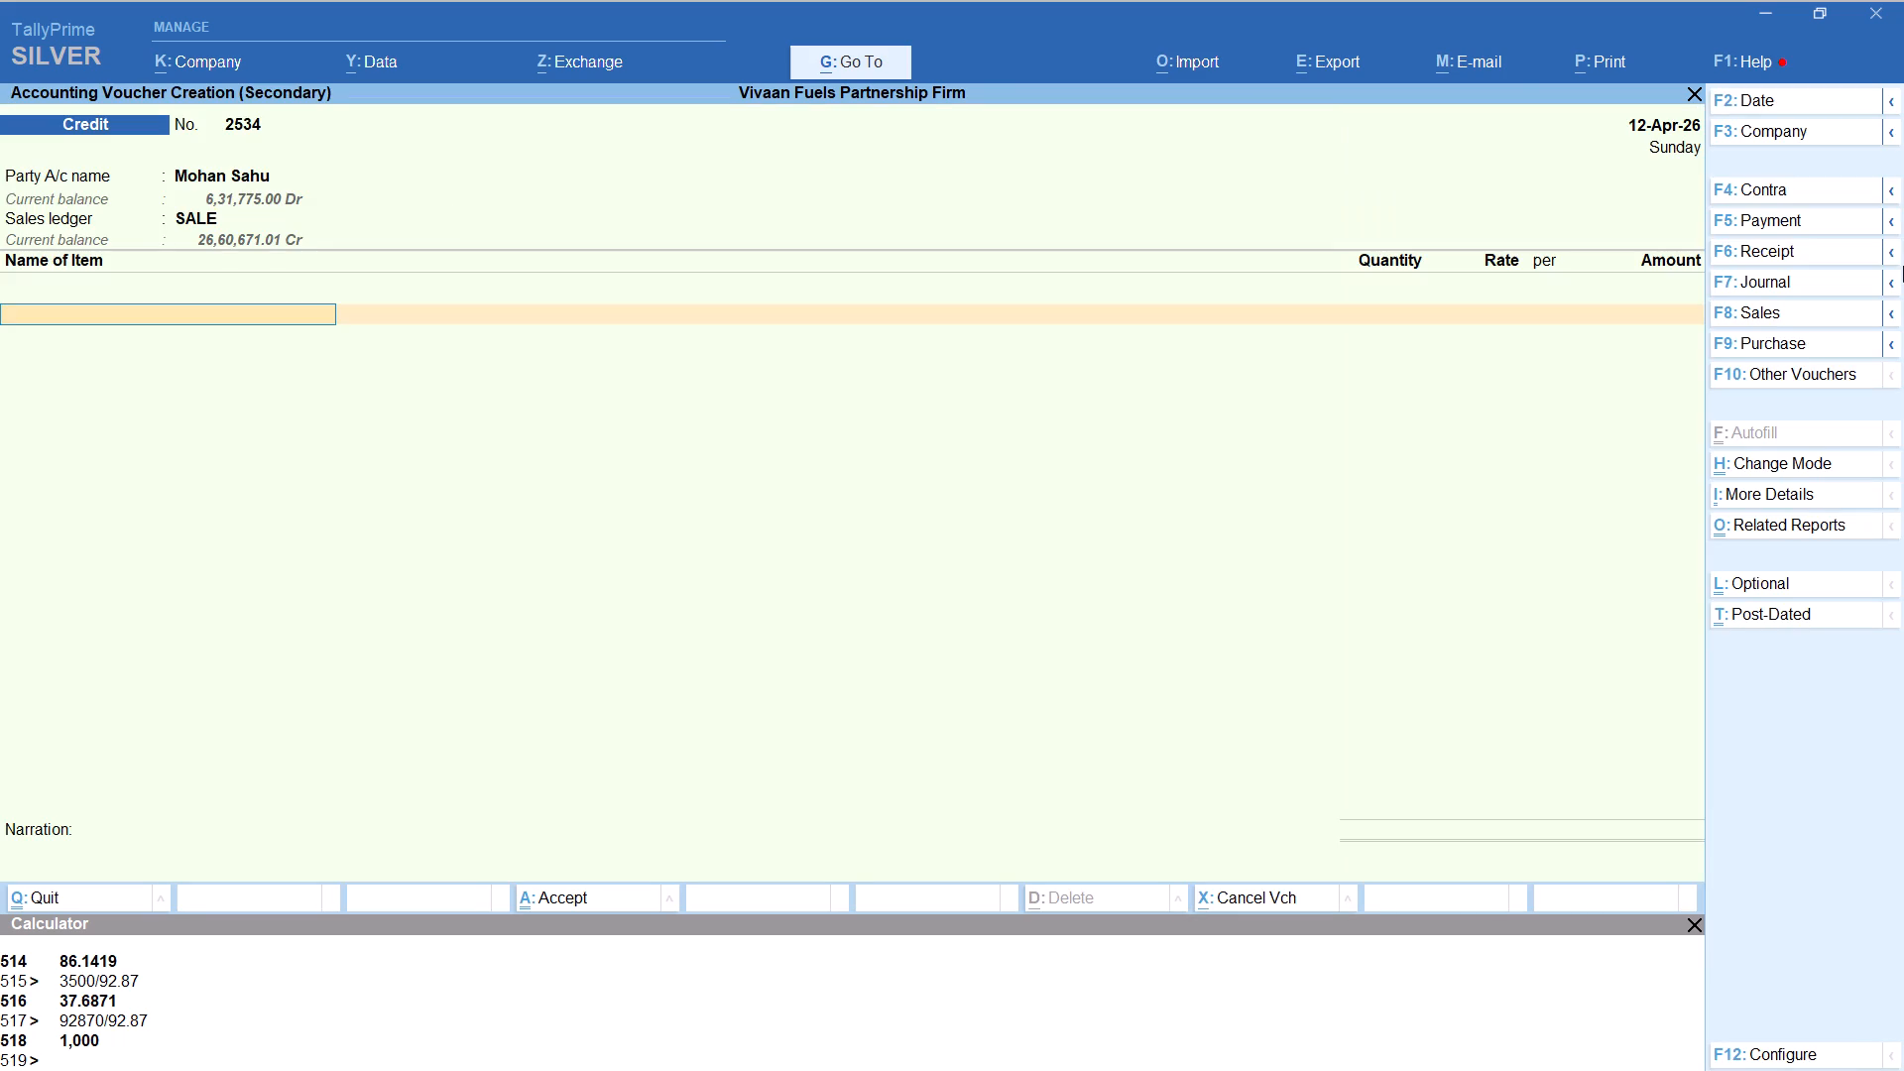
Add item HSD to the Mohan voucher with tracking number Not Applicable and quantity calculated as 2000/92.87, keeping the 92.87 rate.
text(HS)
key(Return)
key(Up)
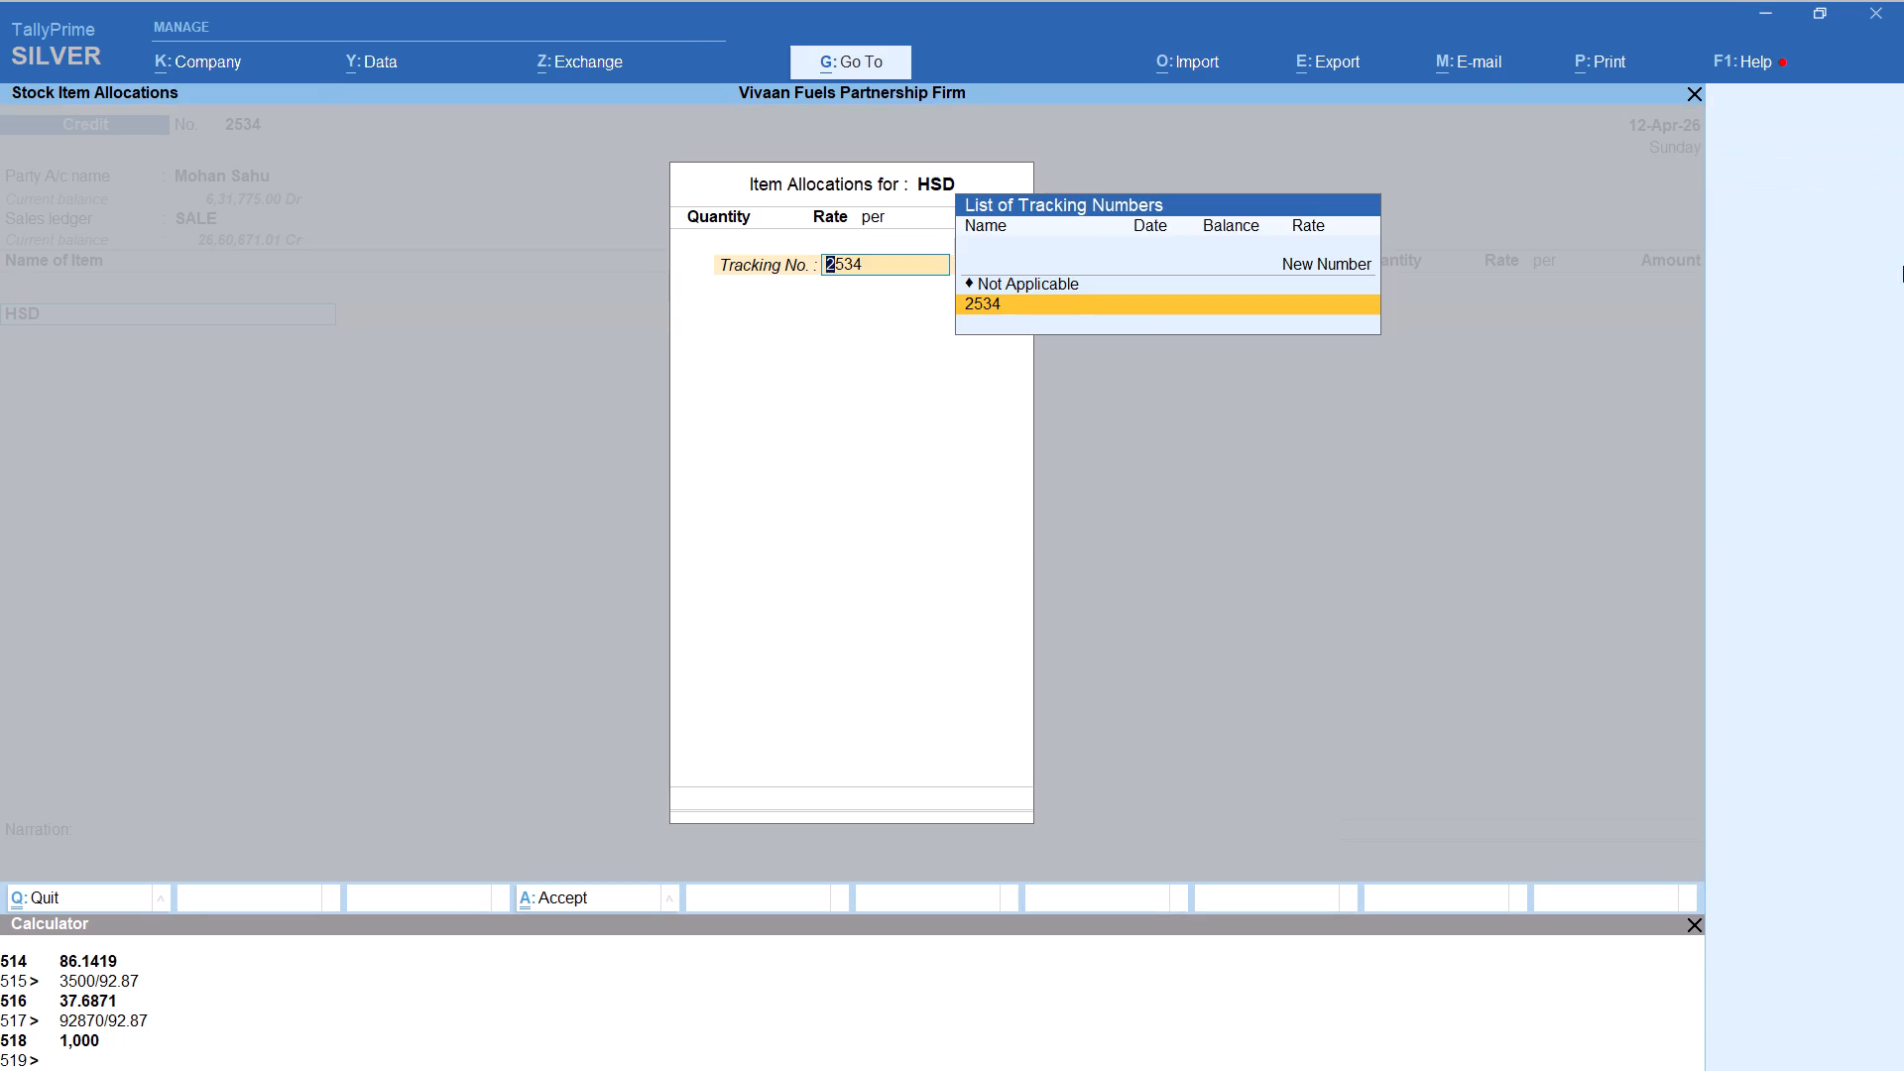
key(Return)
key(alt+c)
text(2000/92.87)
key(Return)
key(Return)
key(Return)
key(Return)
key(Return)
key(Return)
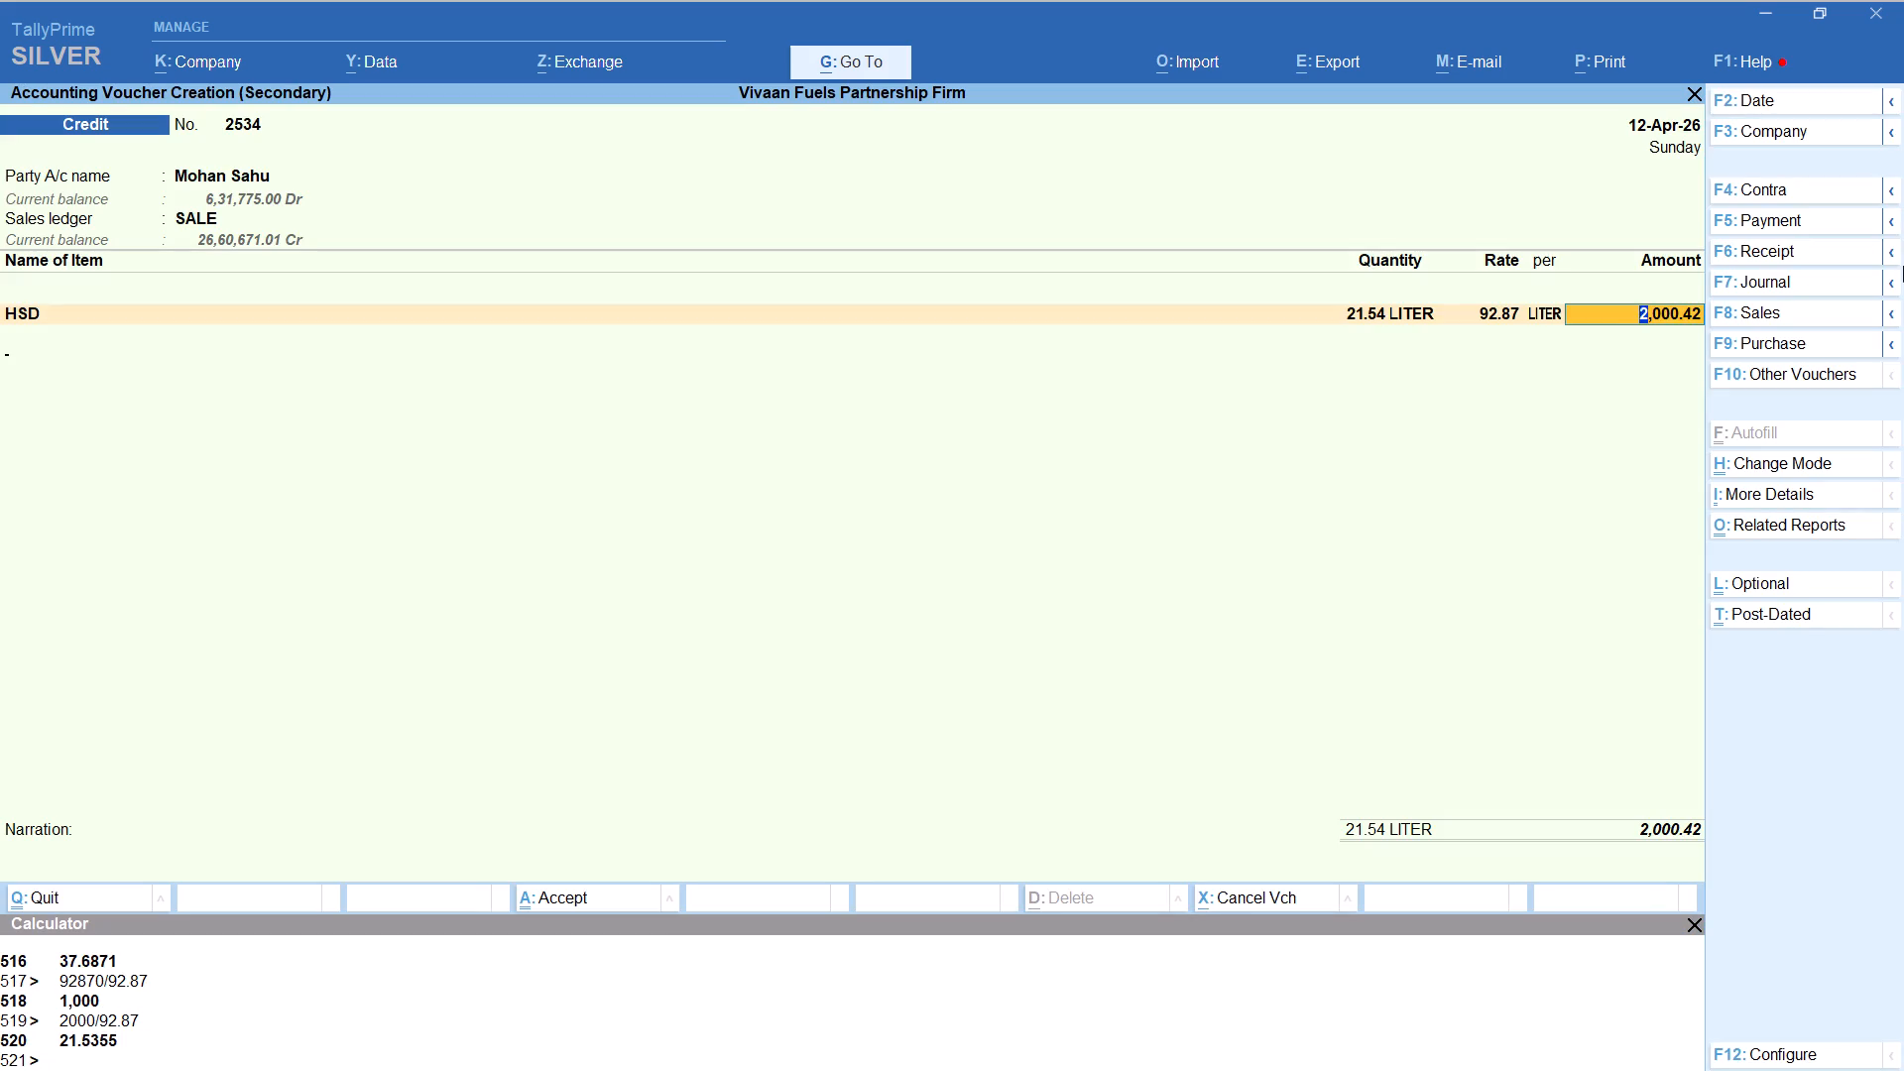
Add the Round Off ledger with its default amount to the Mohan voucher and save it.
key(Return)
text(ROU)
key(Return)
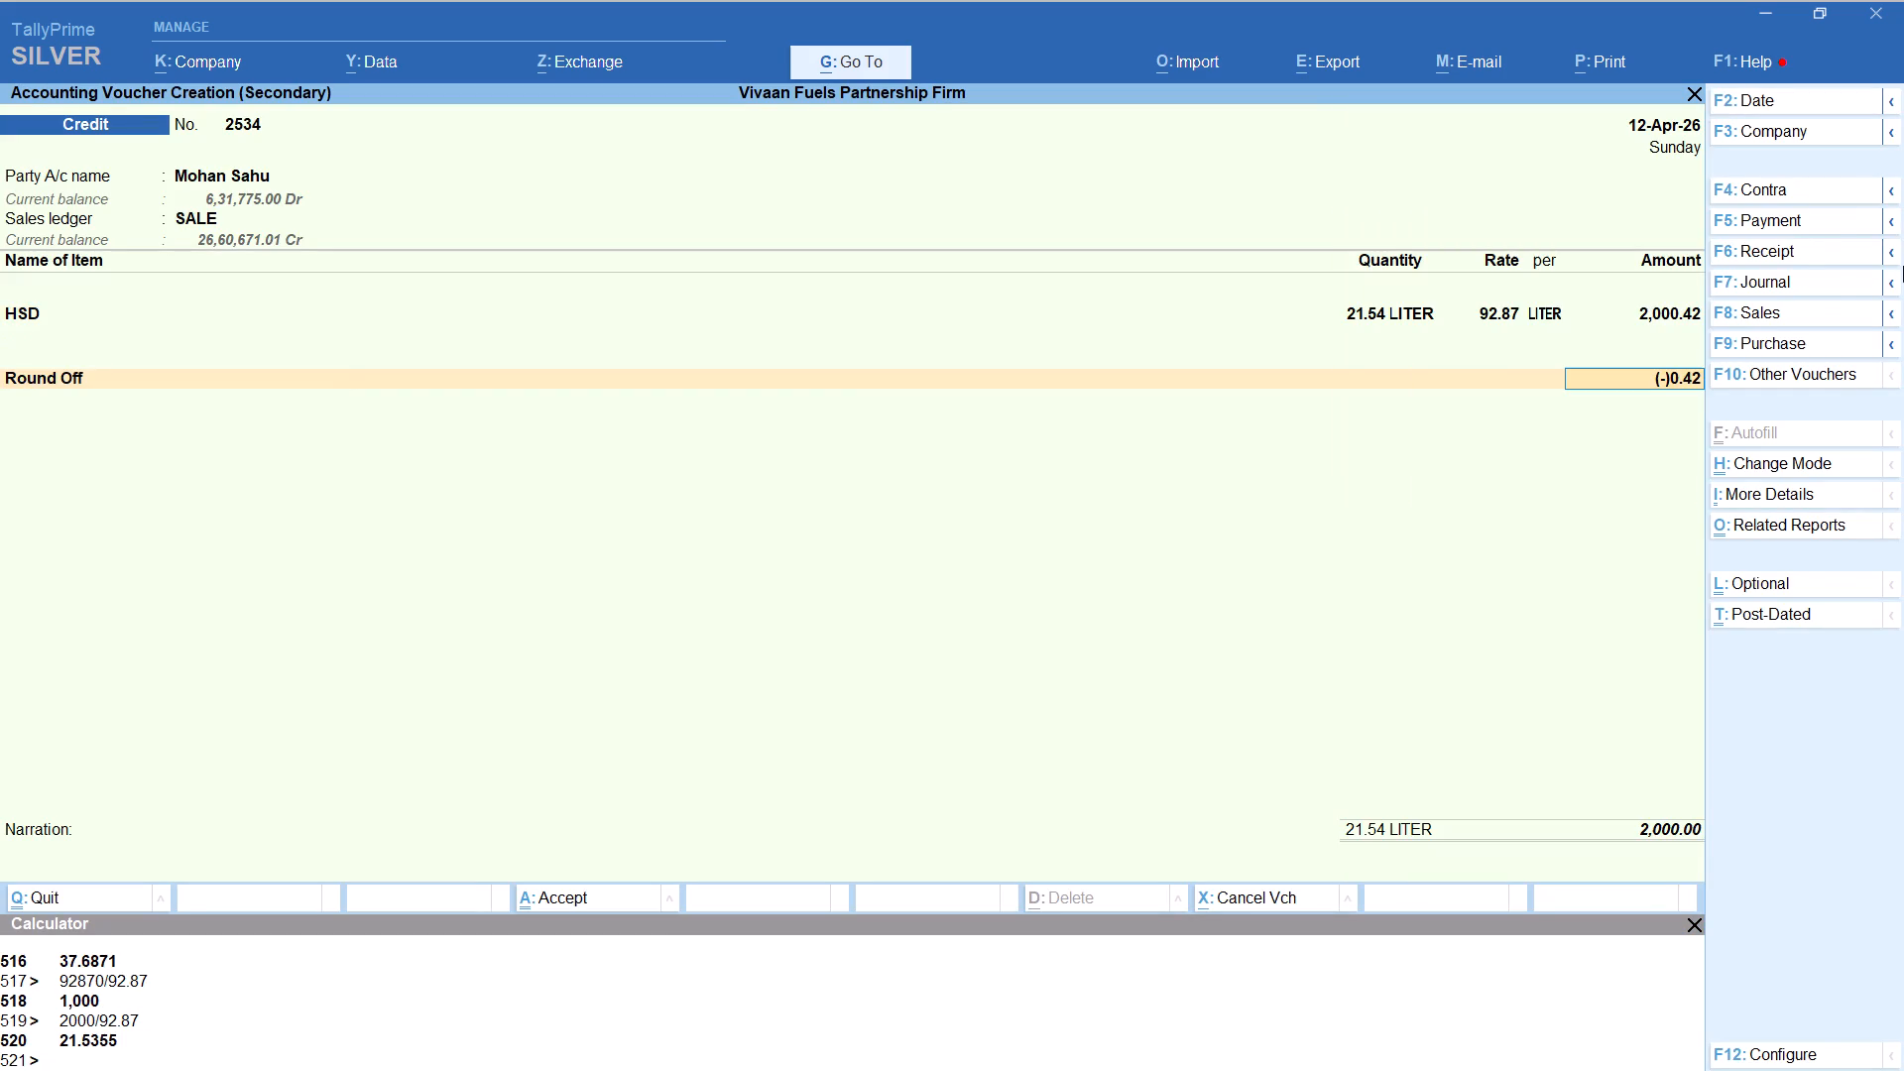
key(ctrl+a)
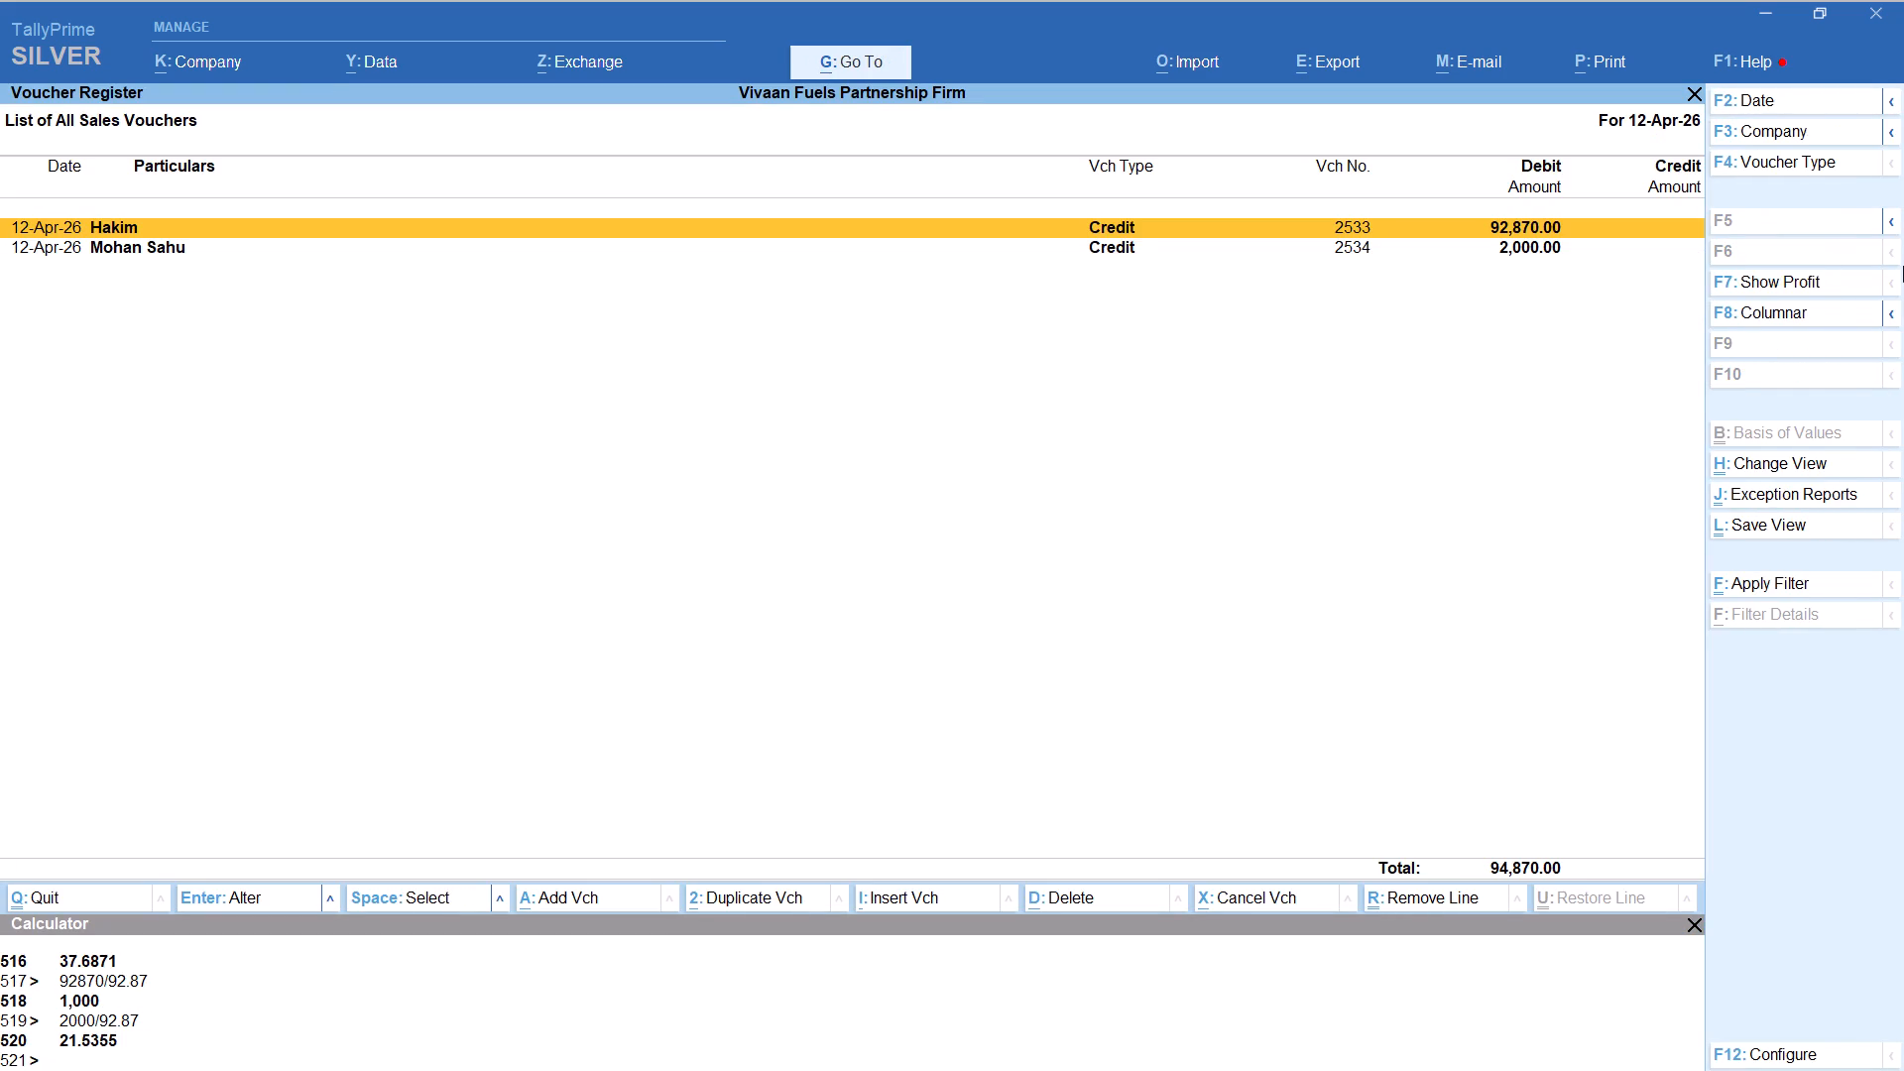